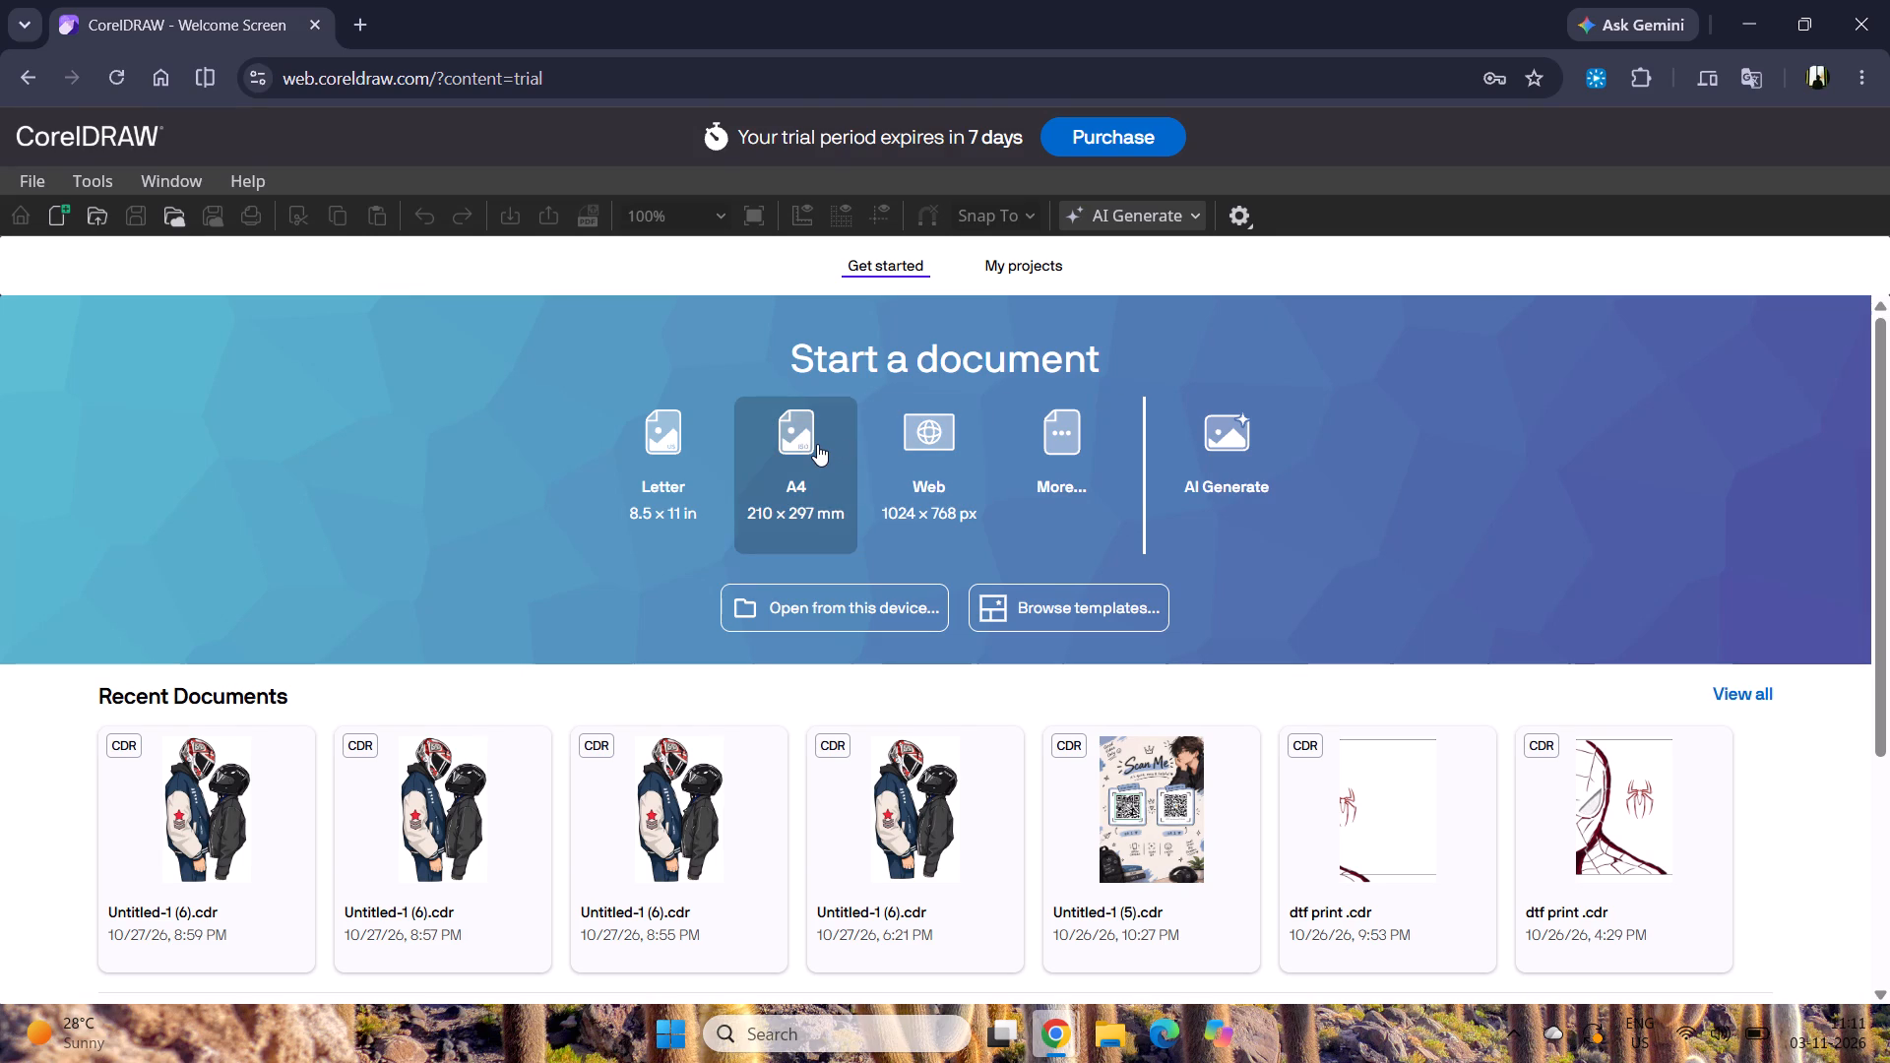
Start a new document from the A4 preset, 210 × 297 mm.
left_click(817, 444)
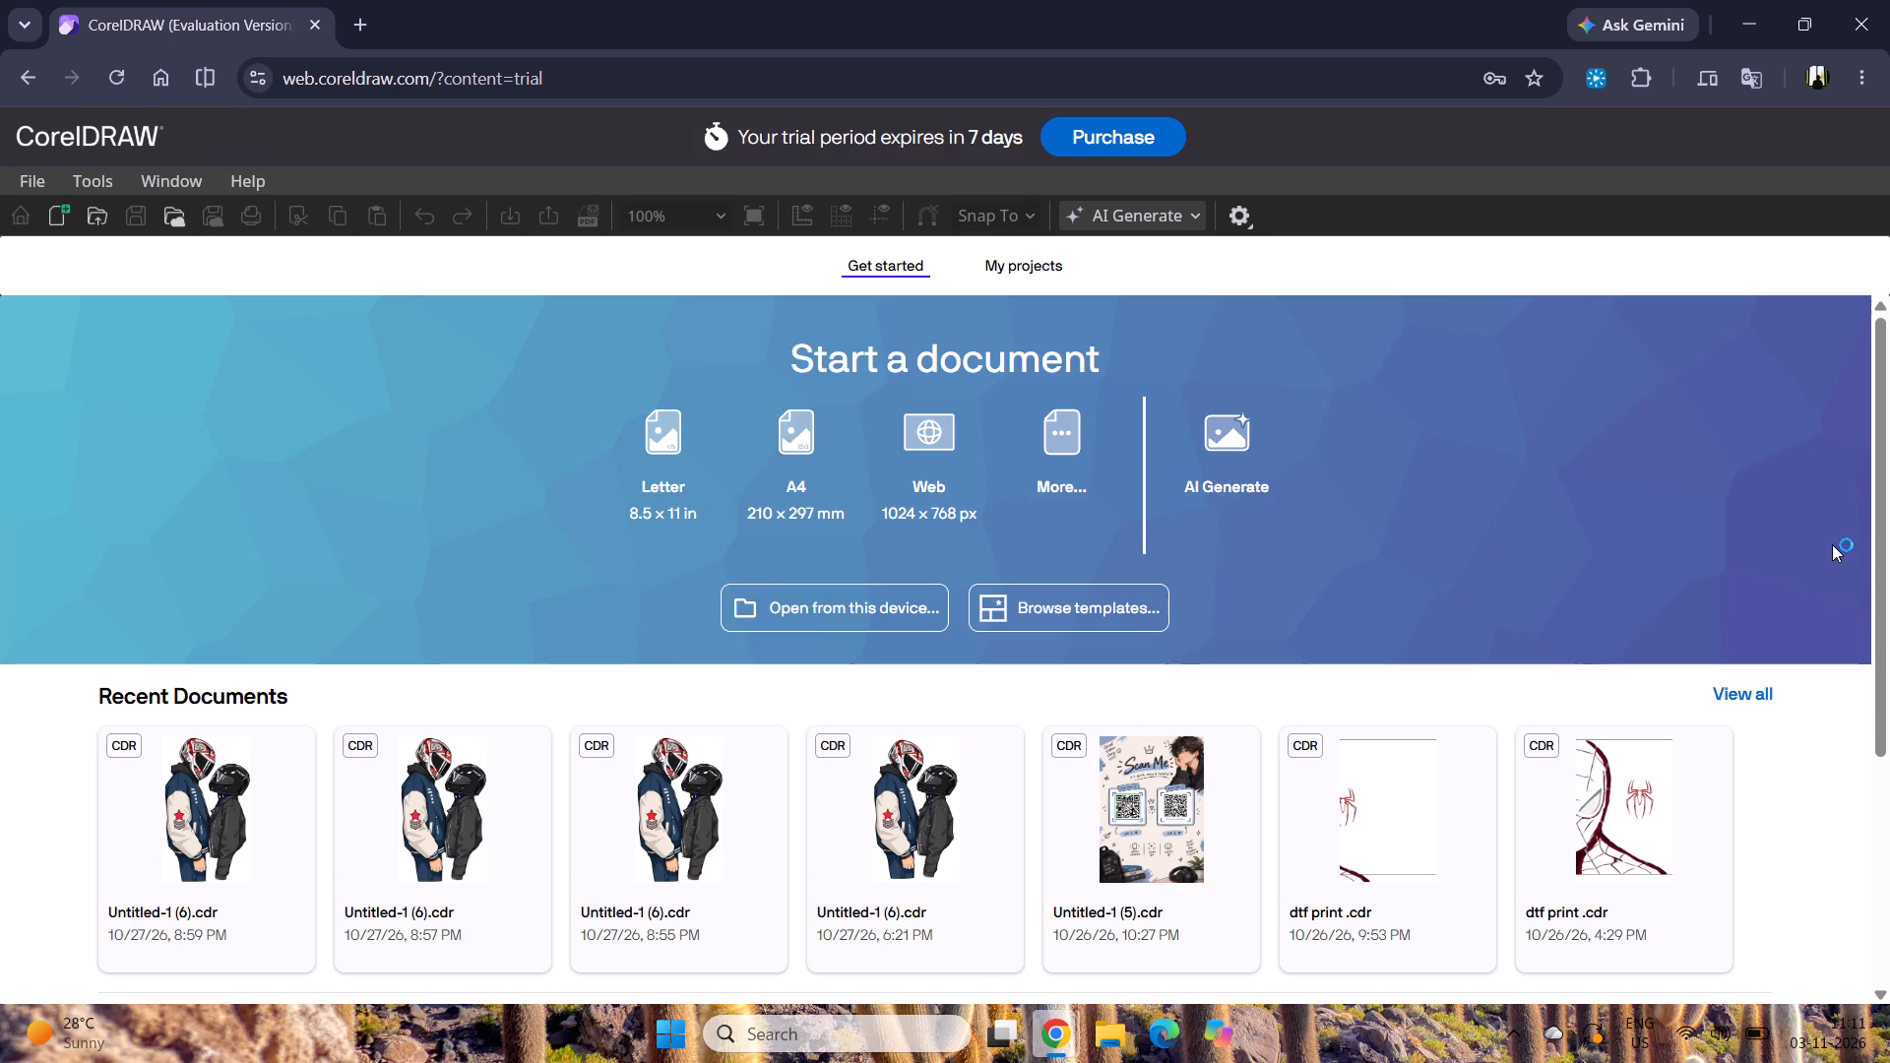
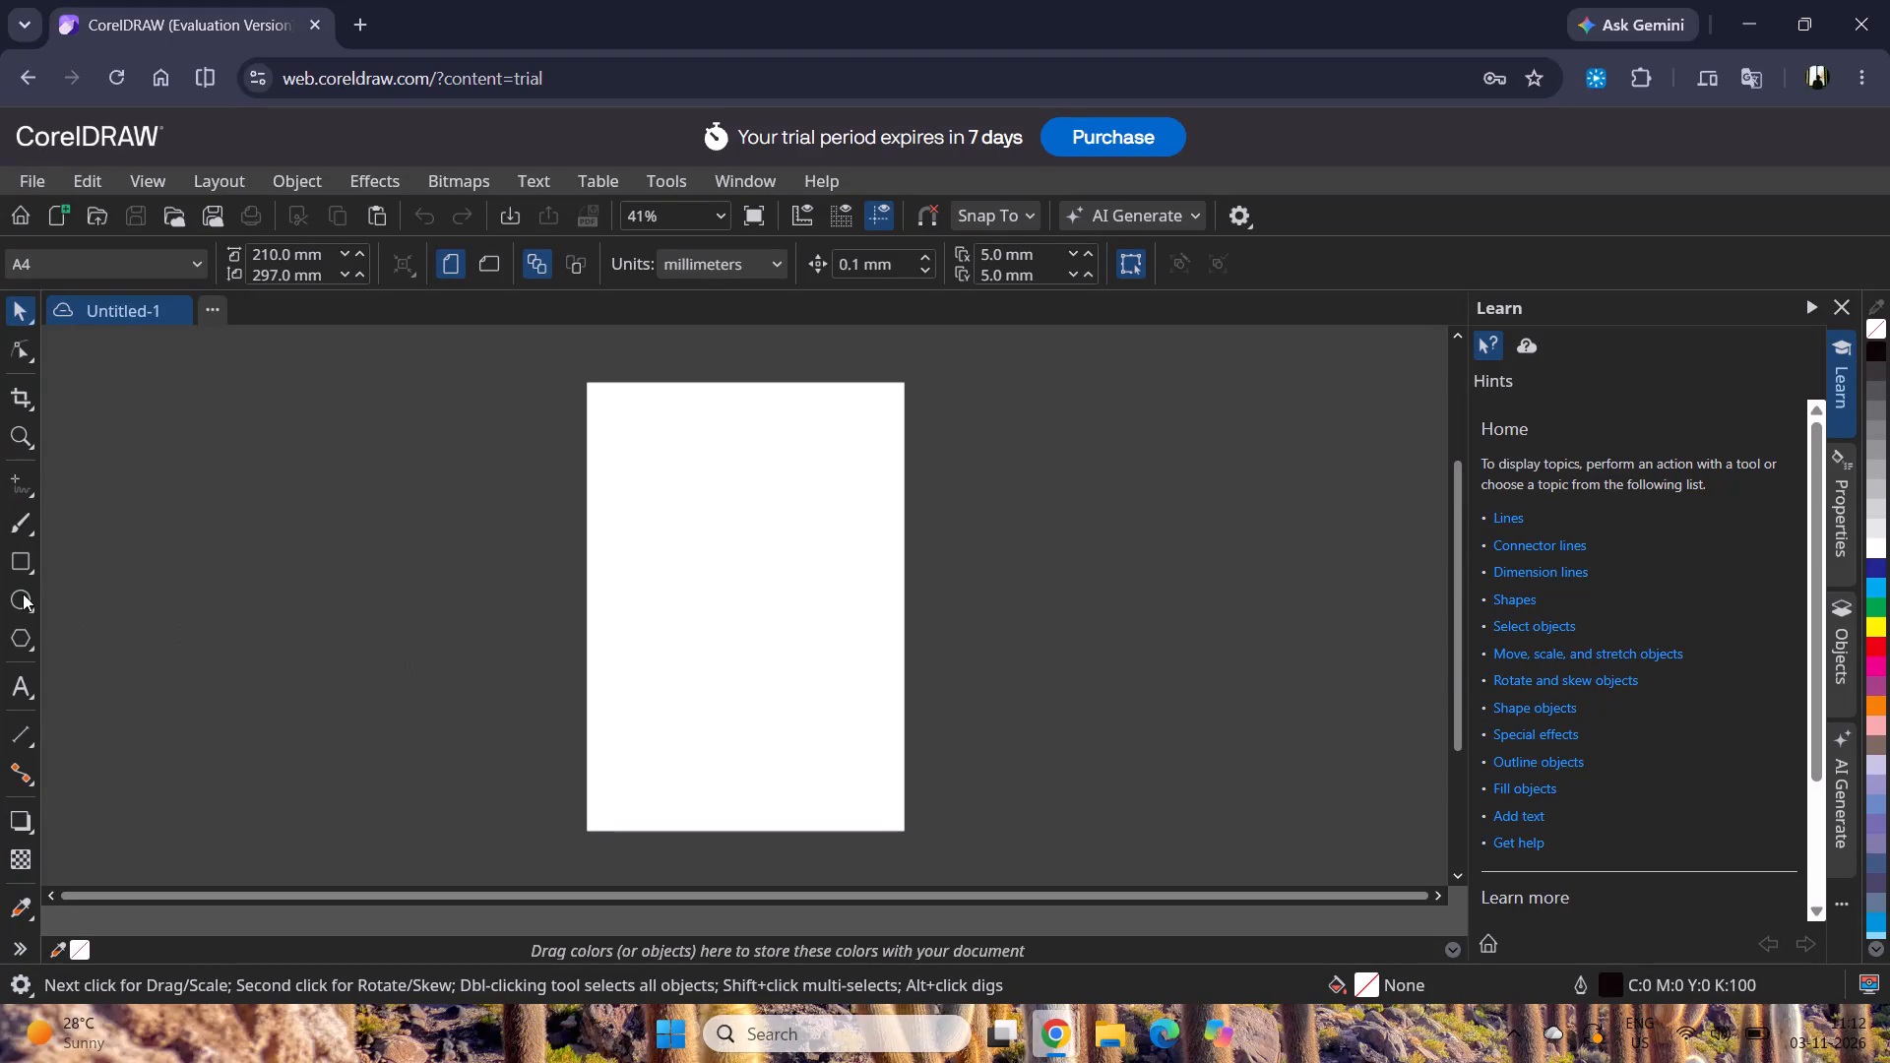
Activate the Rectangle tool for drawing on the blank A4 page.
left_click(21, 566)
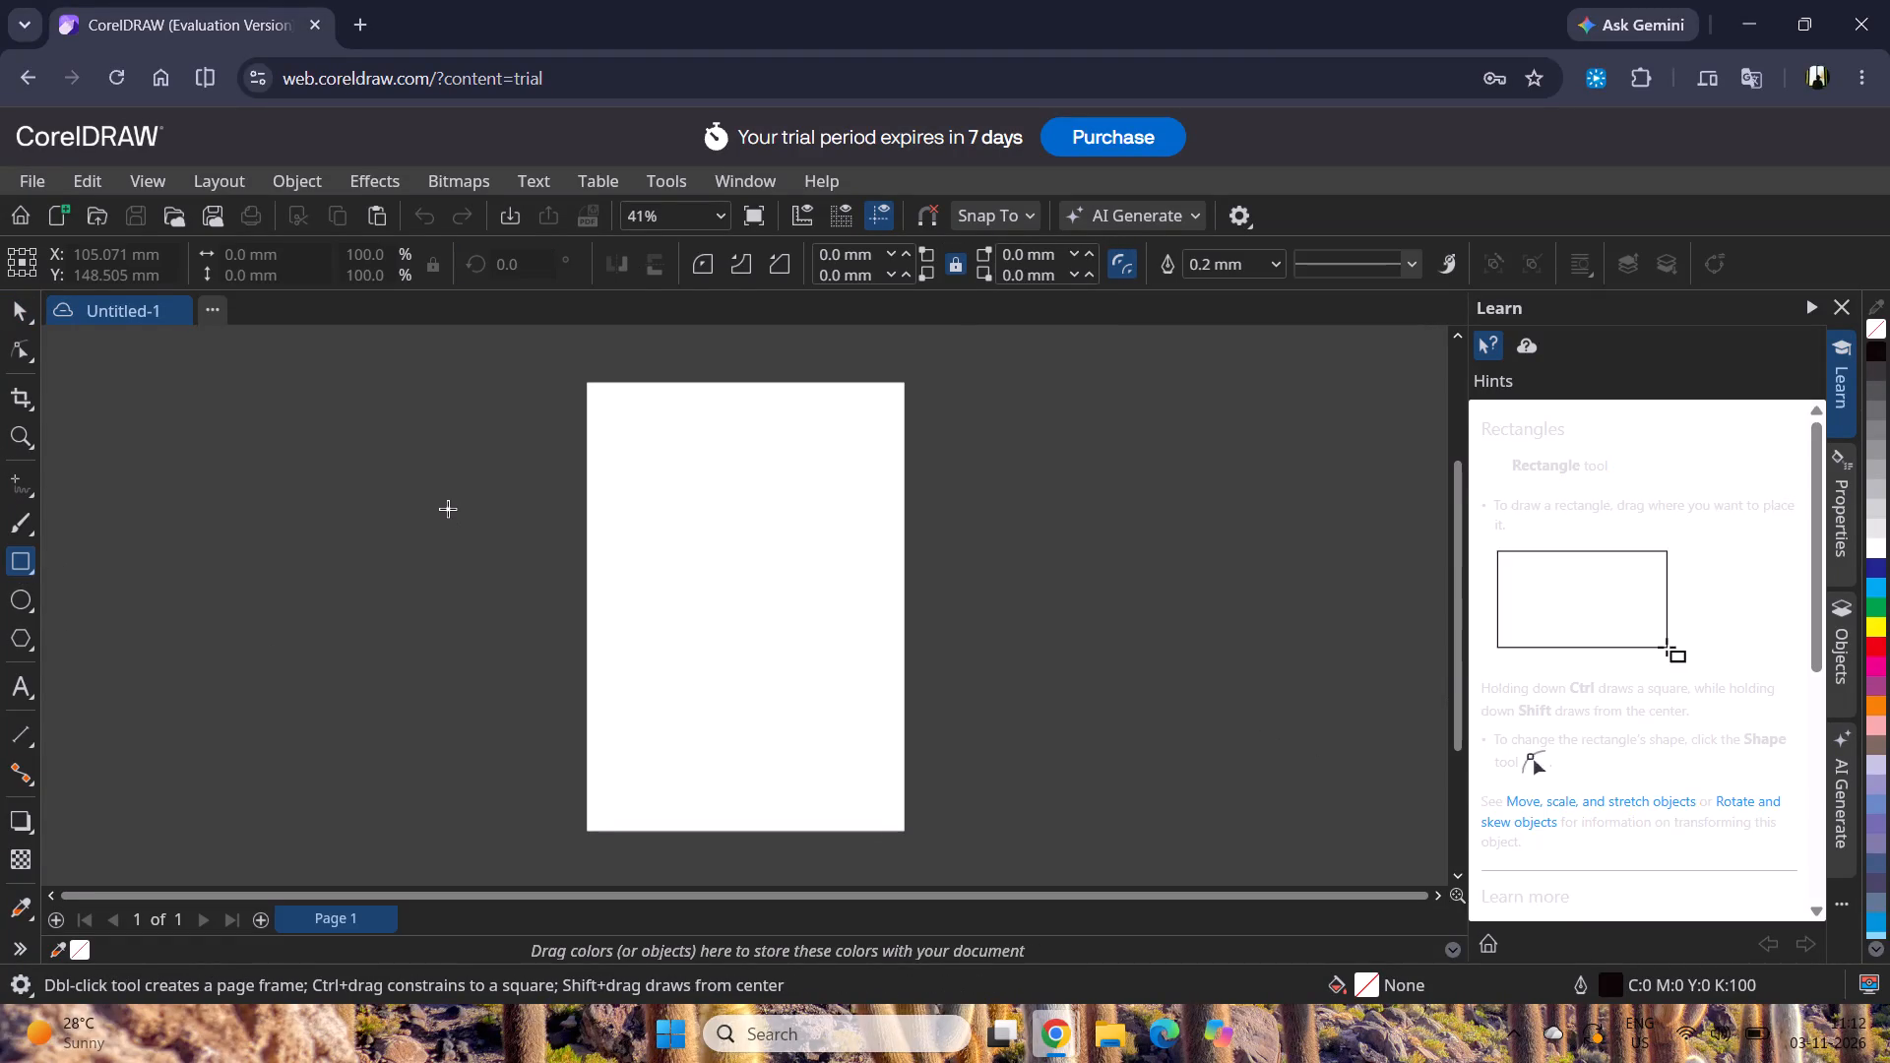
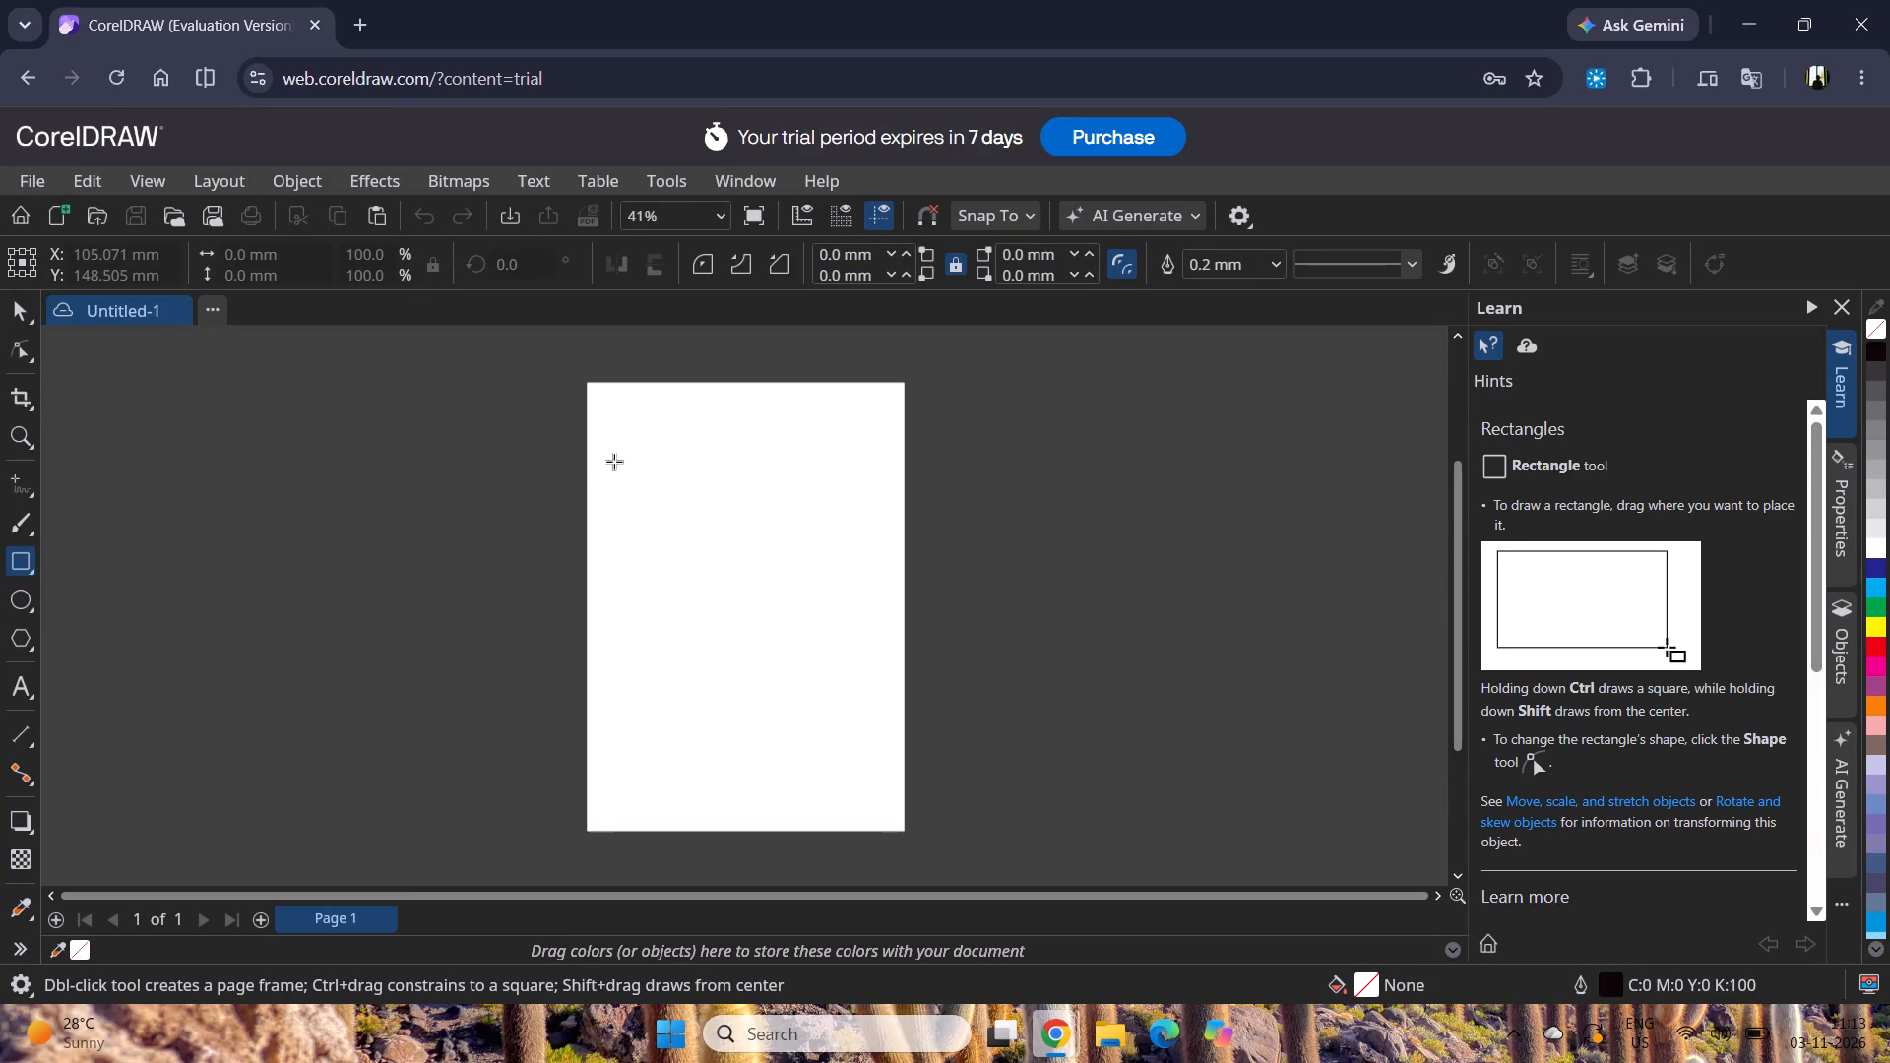
Draw a rectangle about 174 mm wide and 201 mm high near the centre of the A4 page and deselect it.
left_click_drag(614, 462, 877, 765)
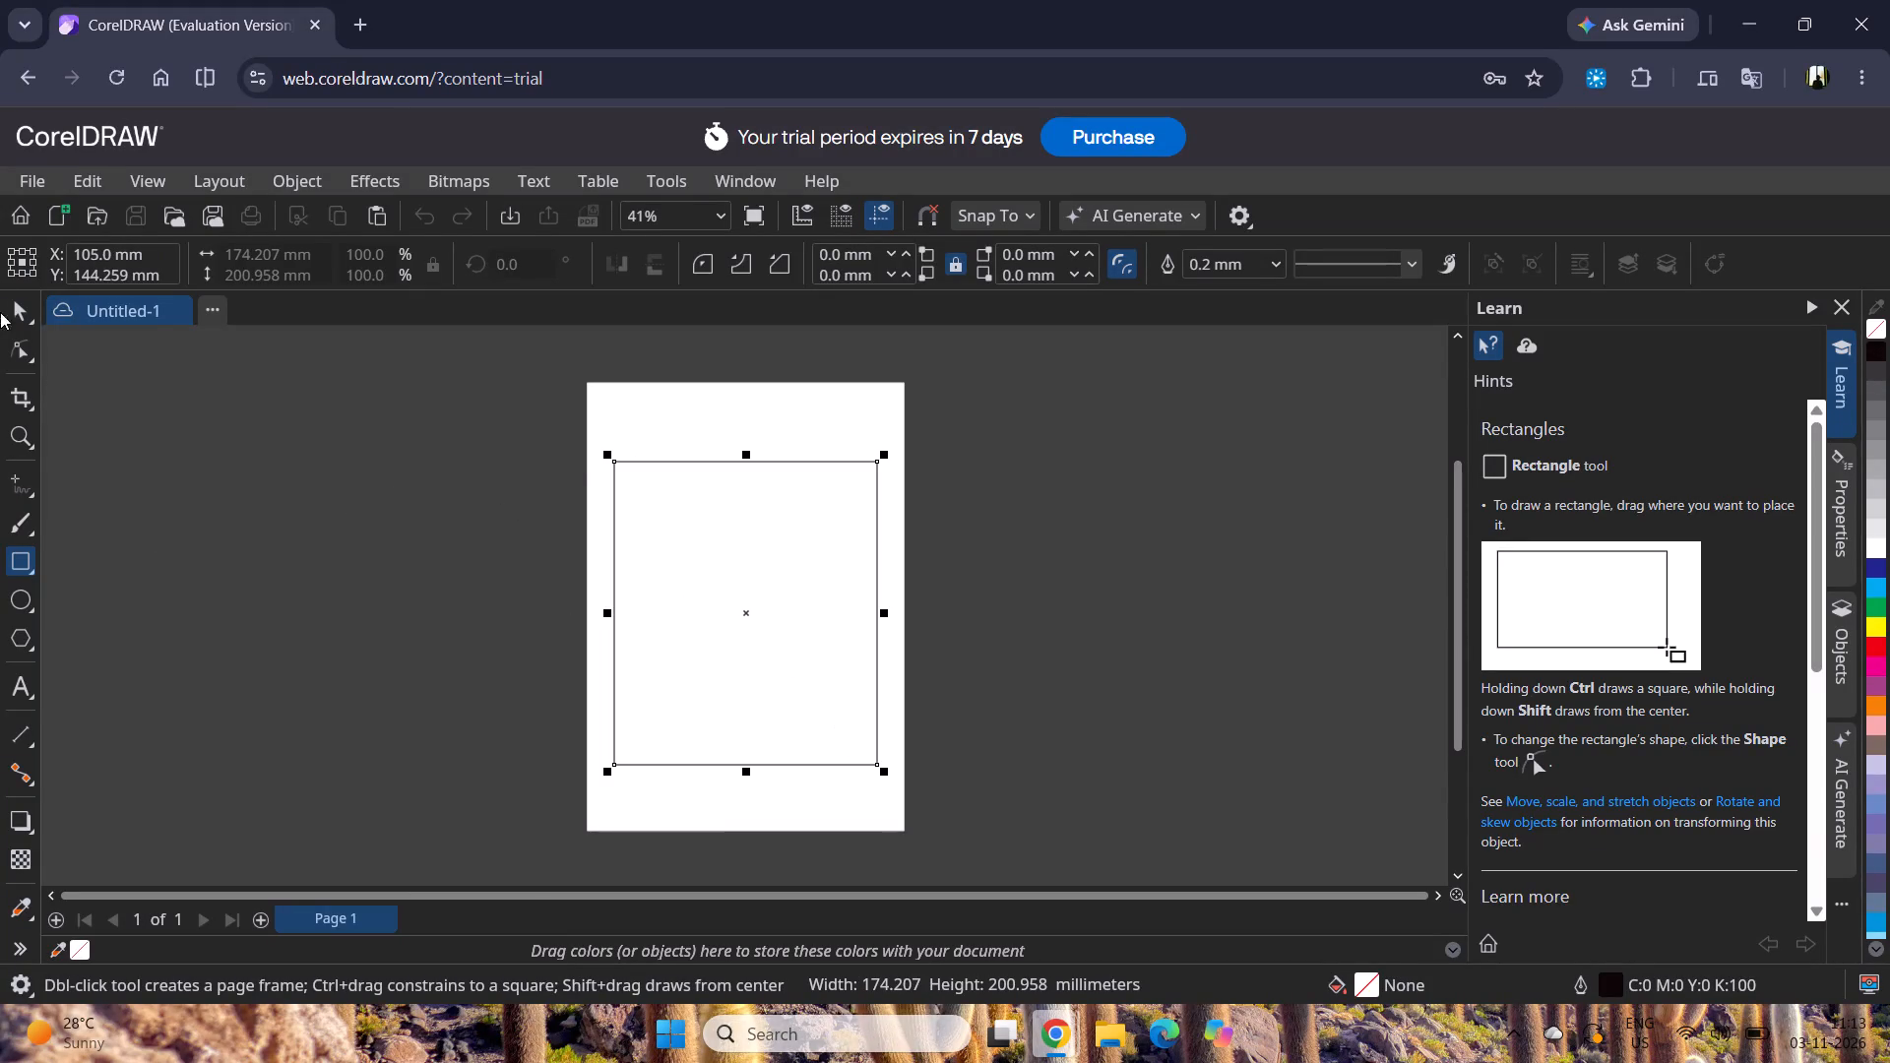
left_click(17, 306)
left_click(402, 468)
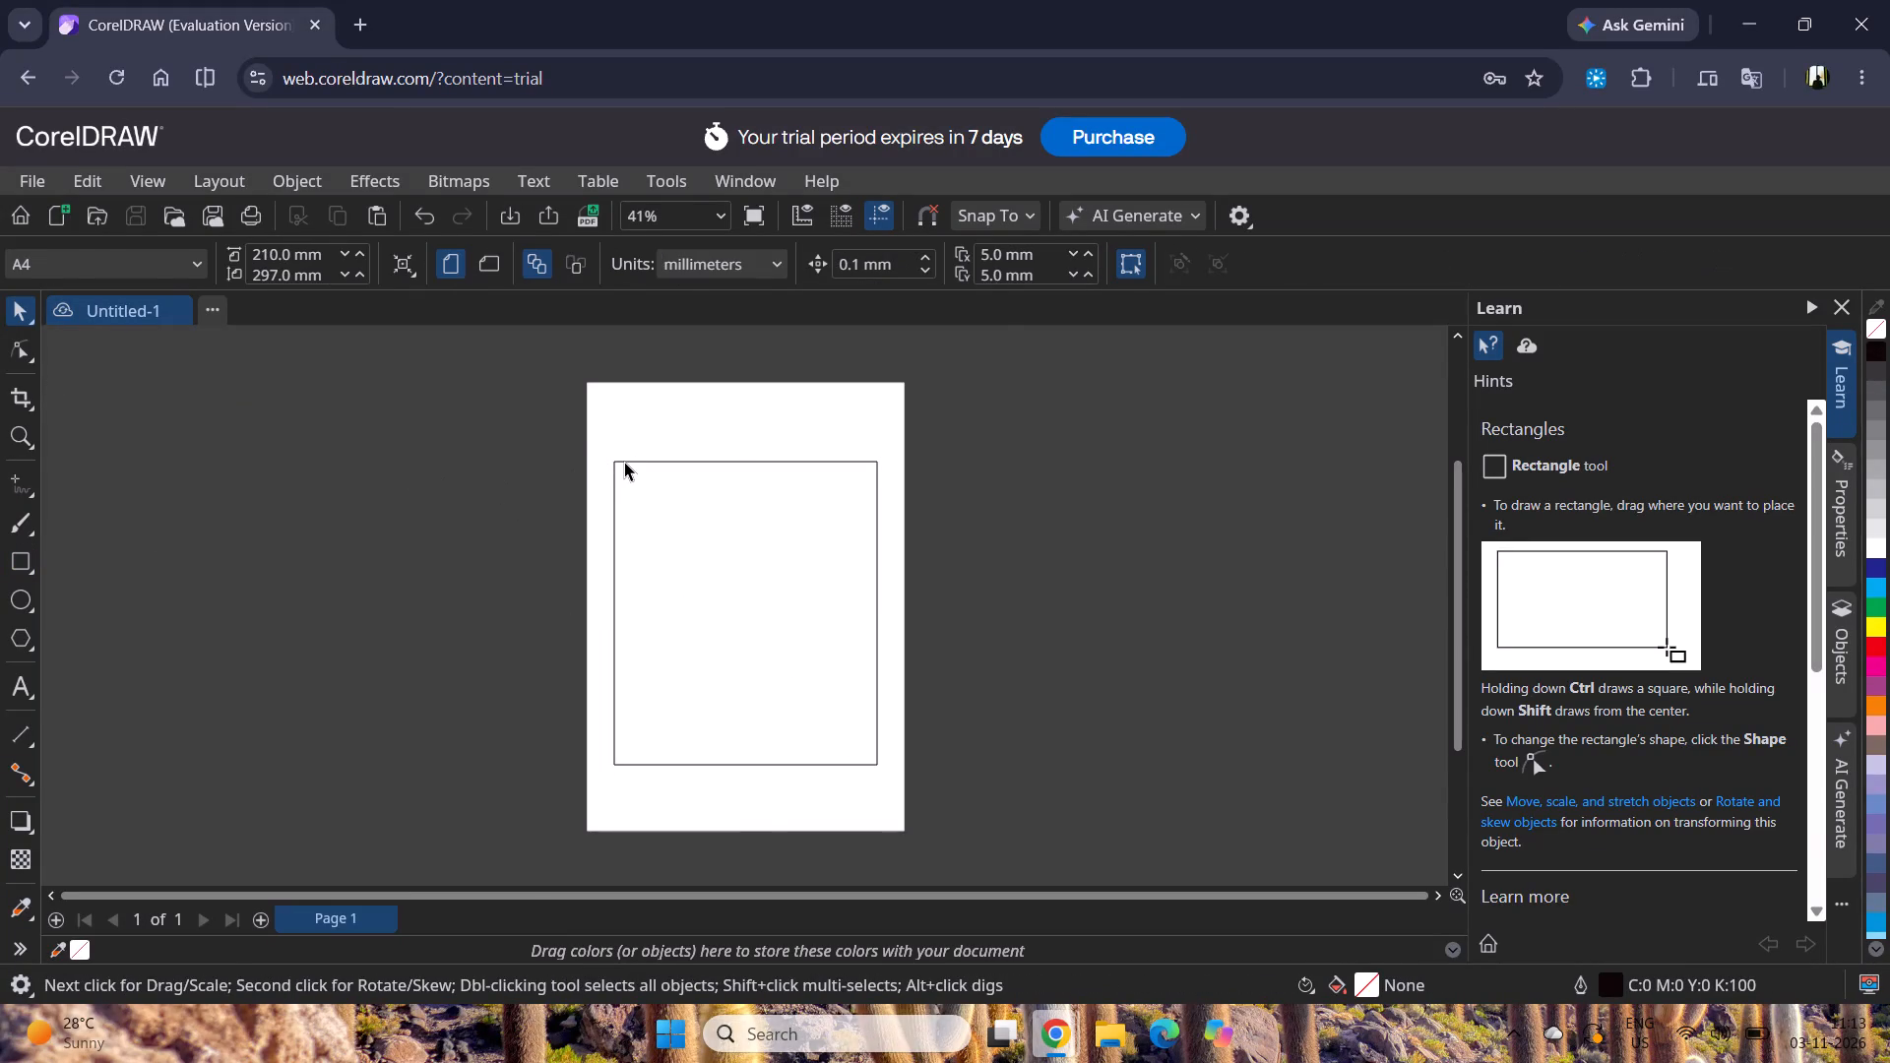
Change the document's drawing units to inches with no object selected.
left_click(624, 462)
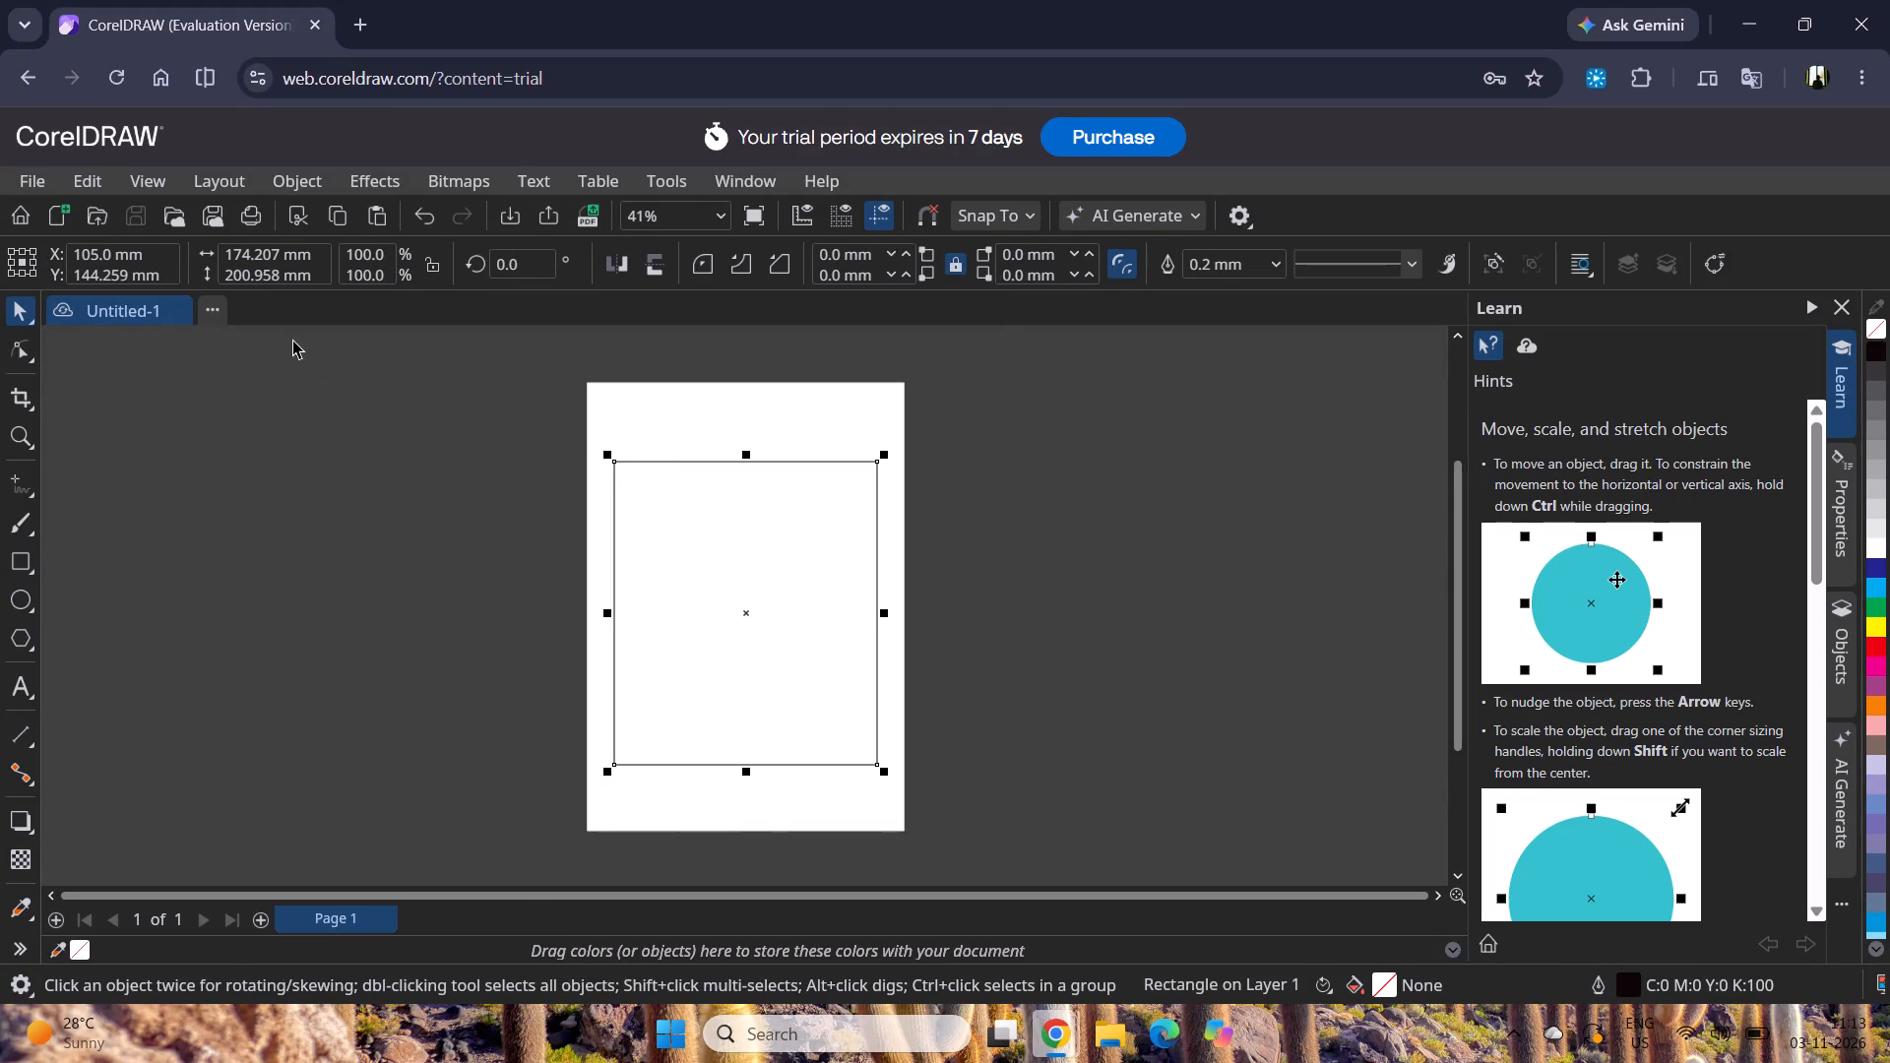
left_click(318, 368)
left_click(716, 254)
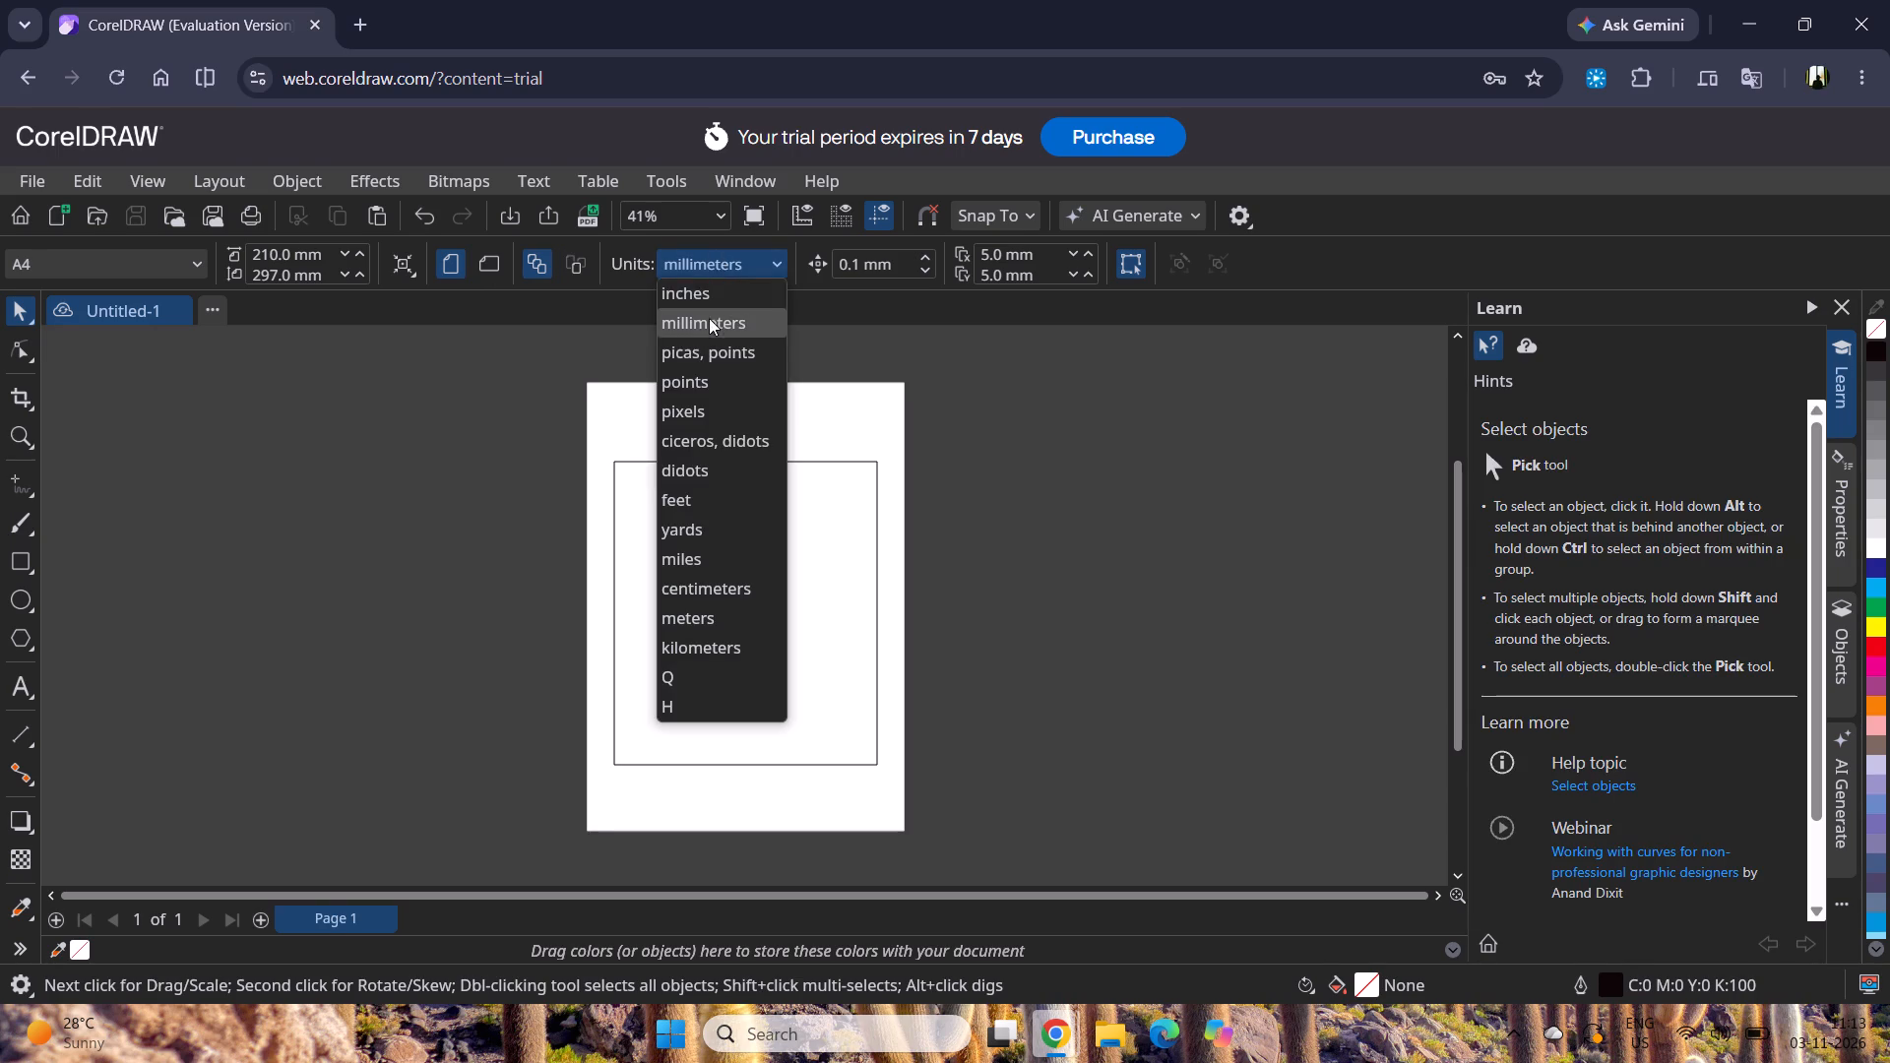
left_click(705, 292)
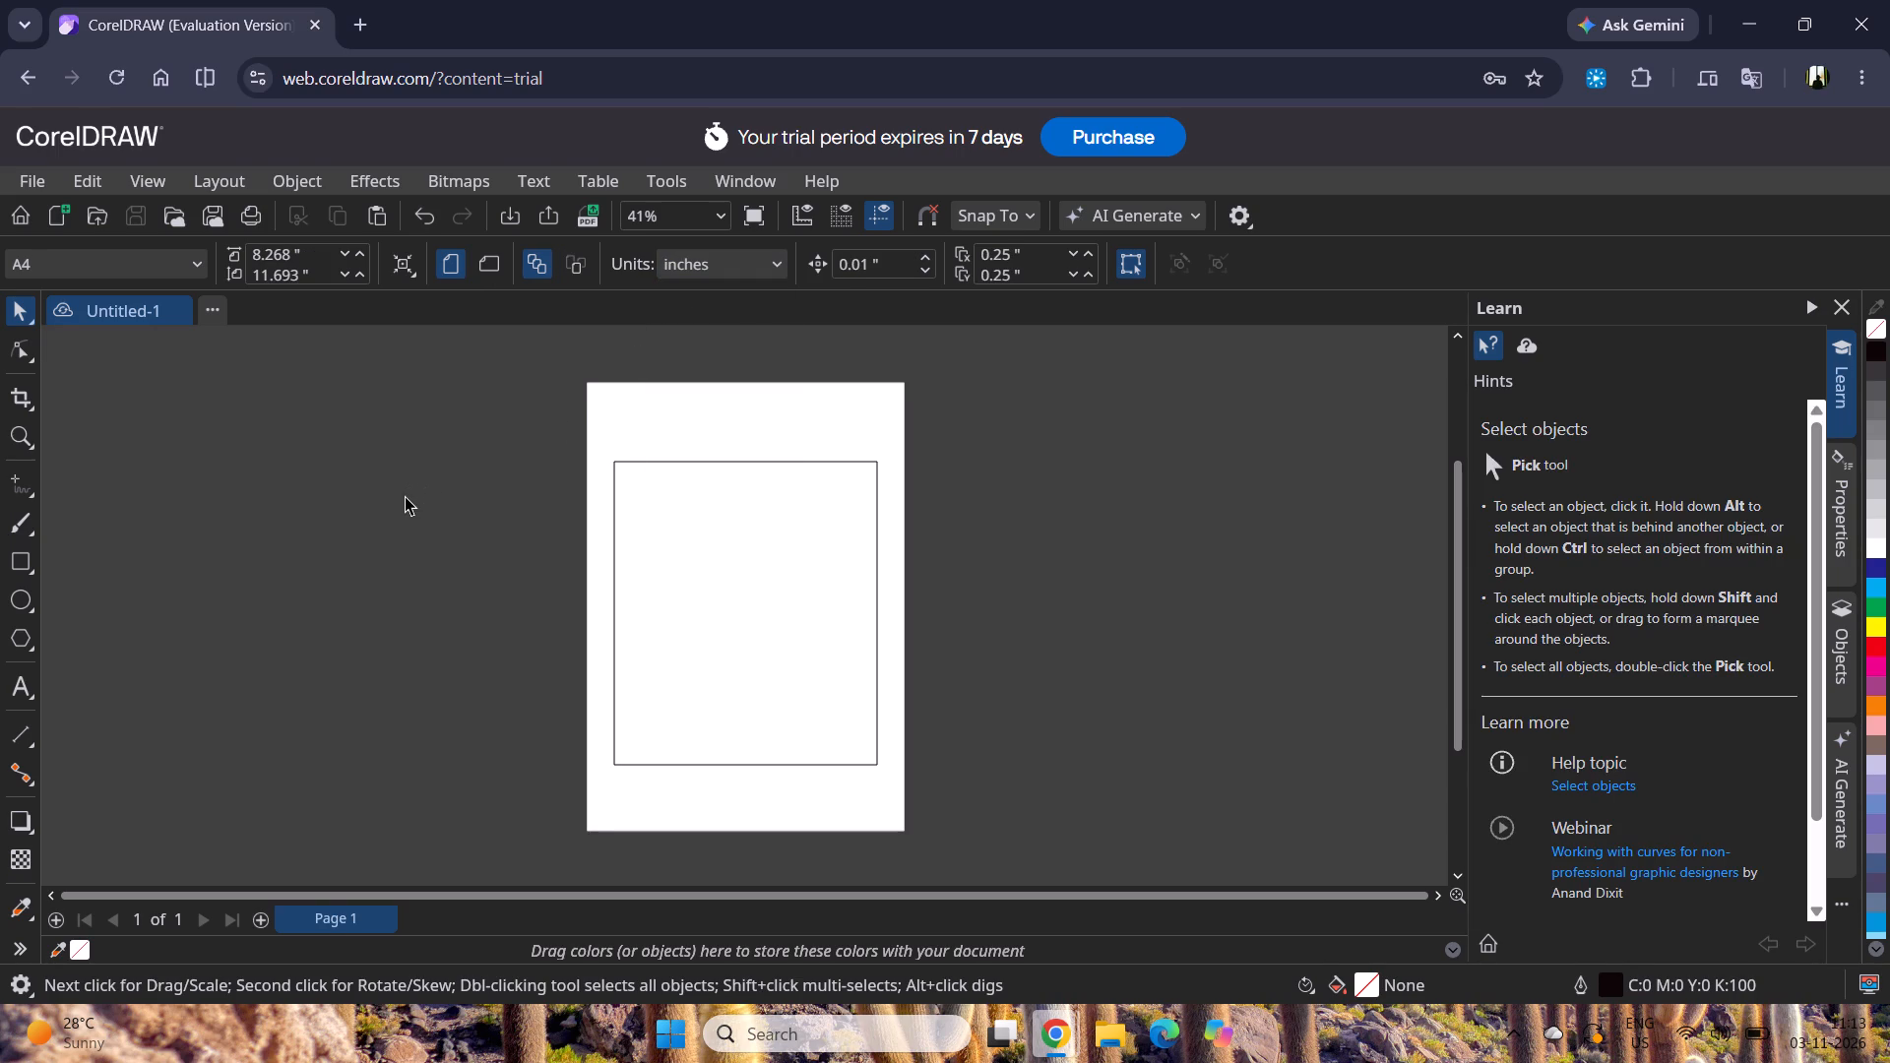
left_click(406, 495)
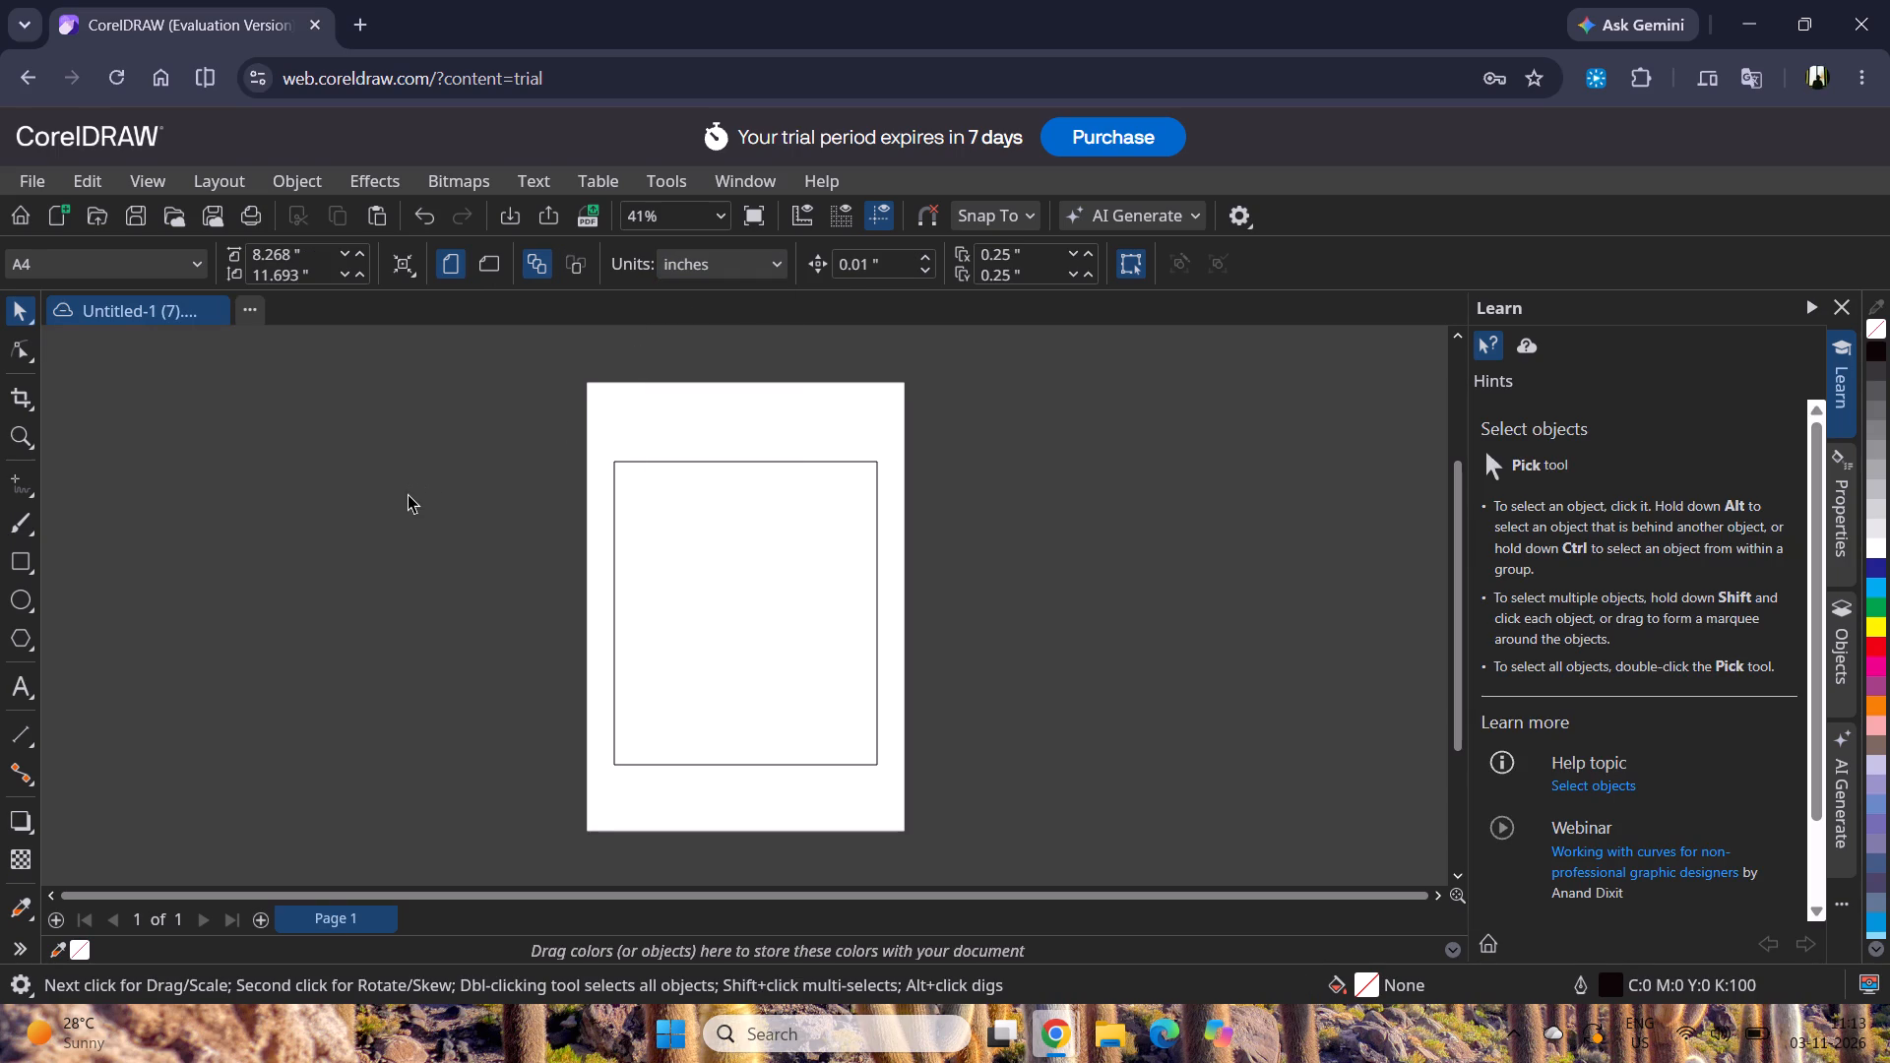
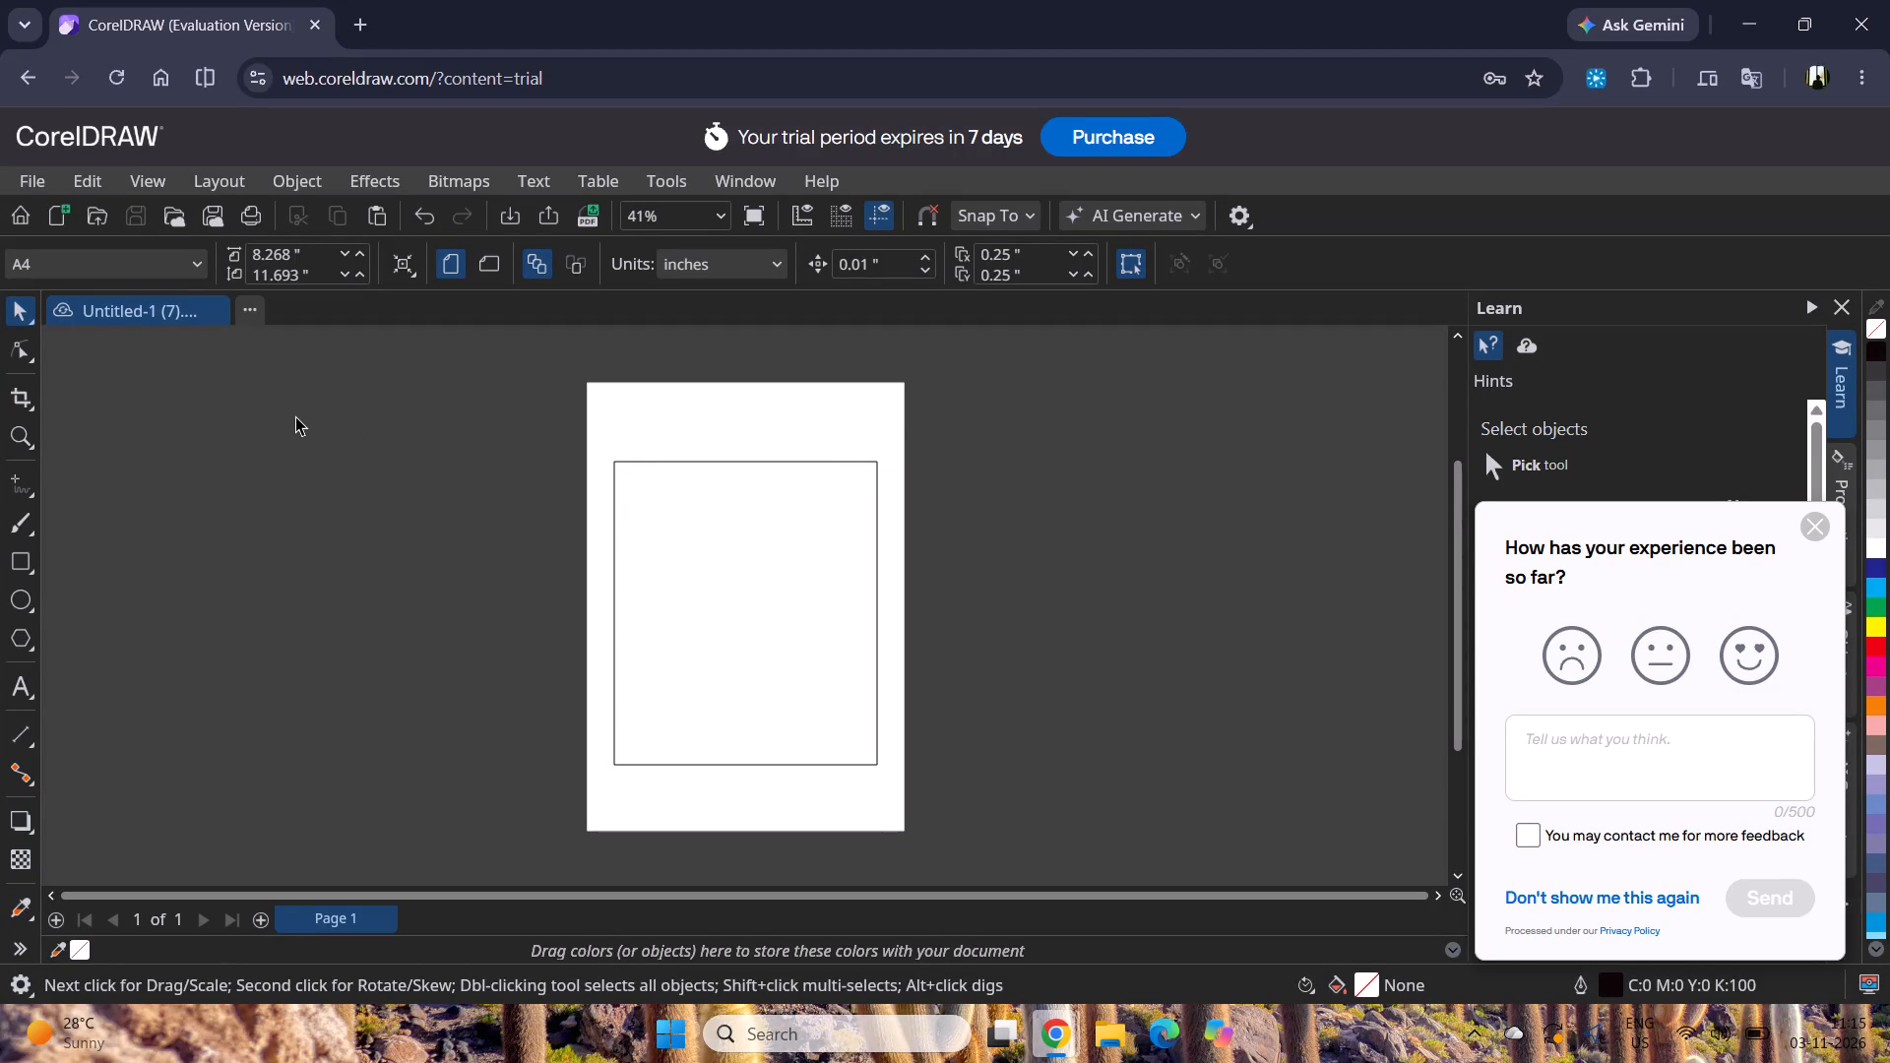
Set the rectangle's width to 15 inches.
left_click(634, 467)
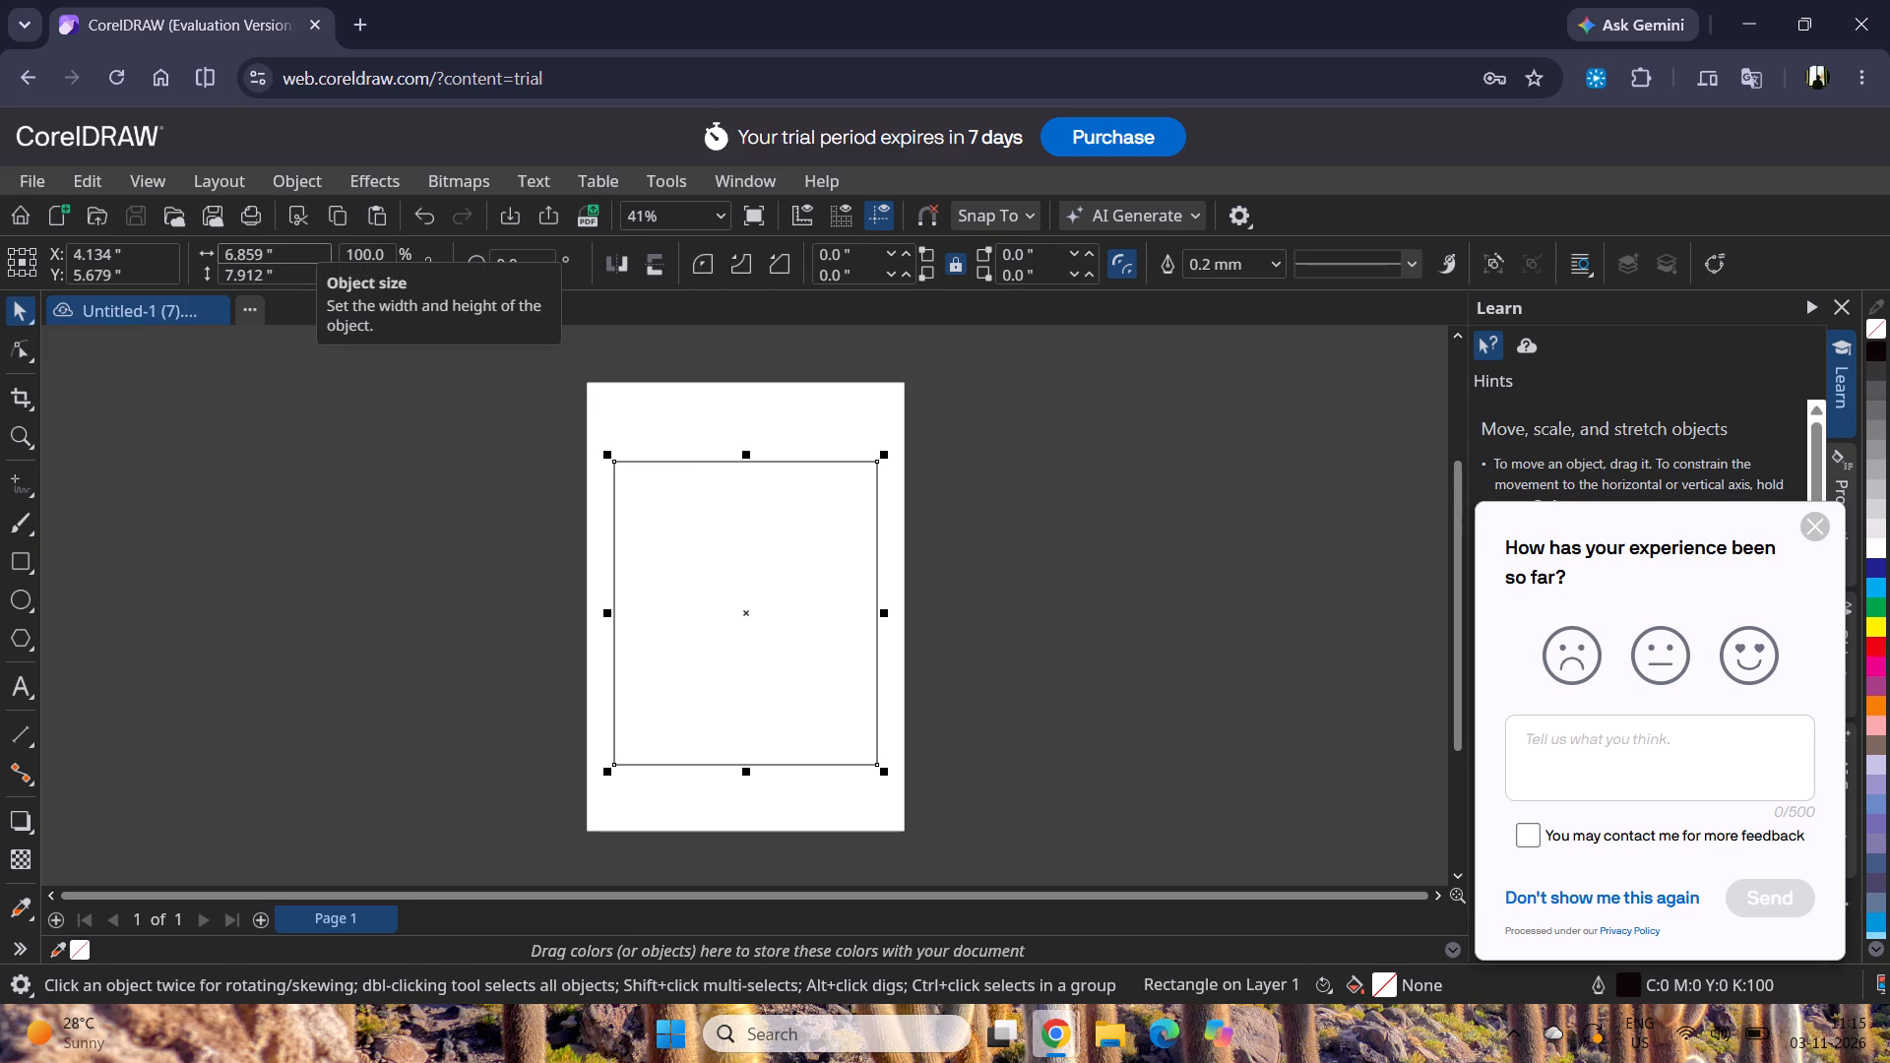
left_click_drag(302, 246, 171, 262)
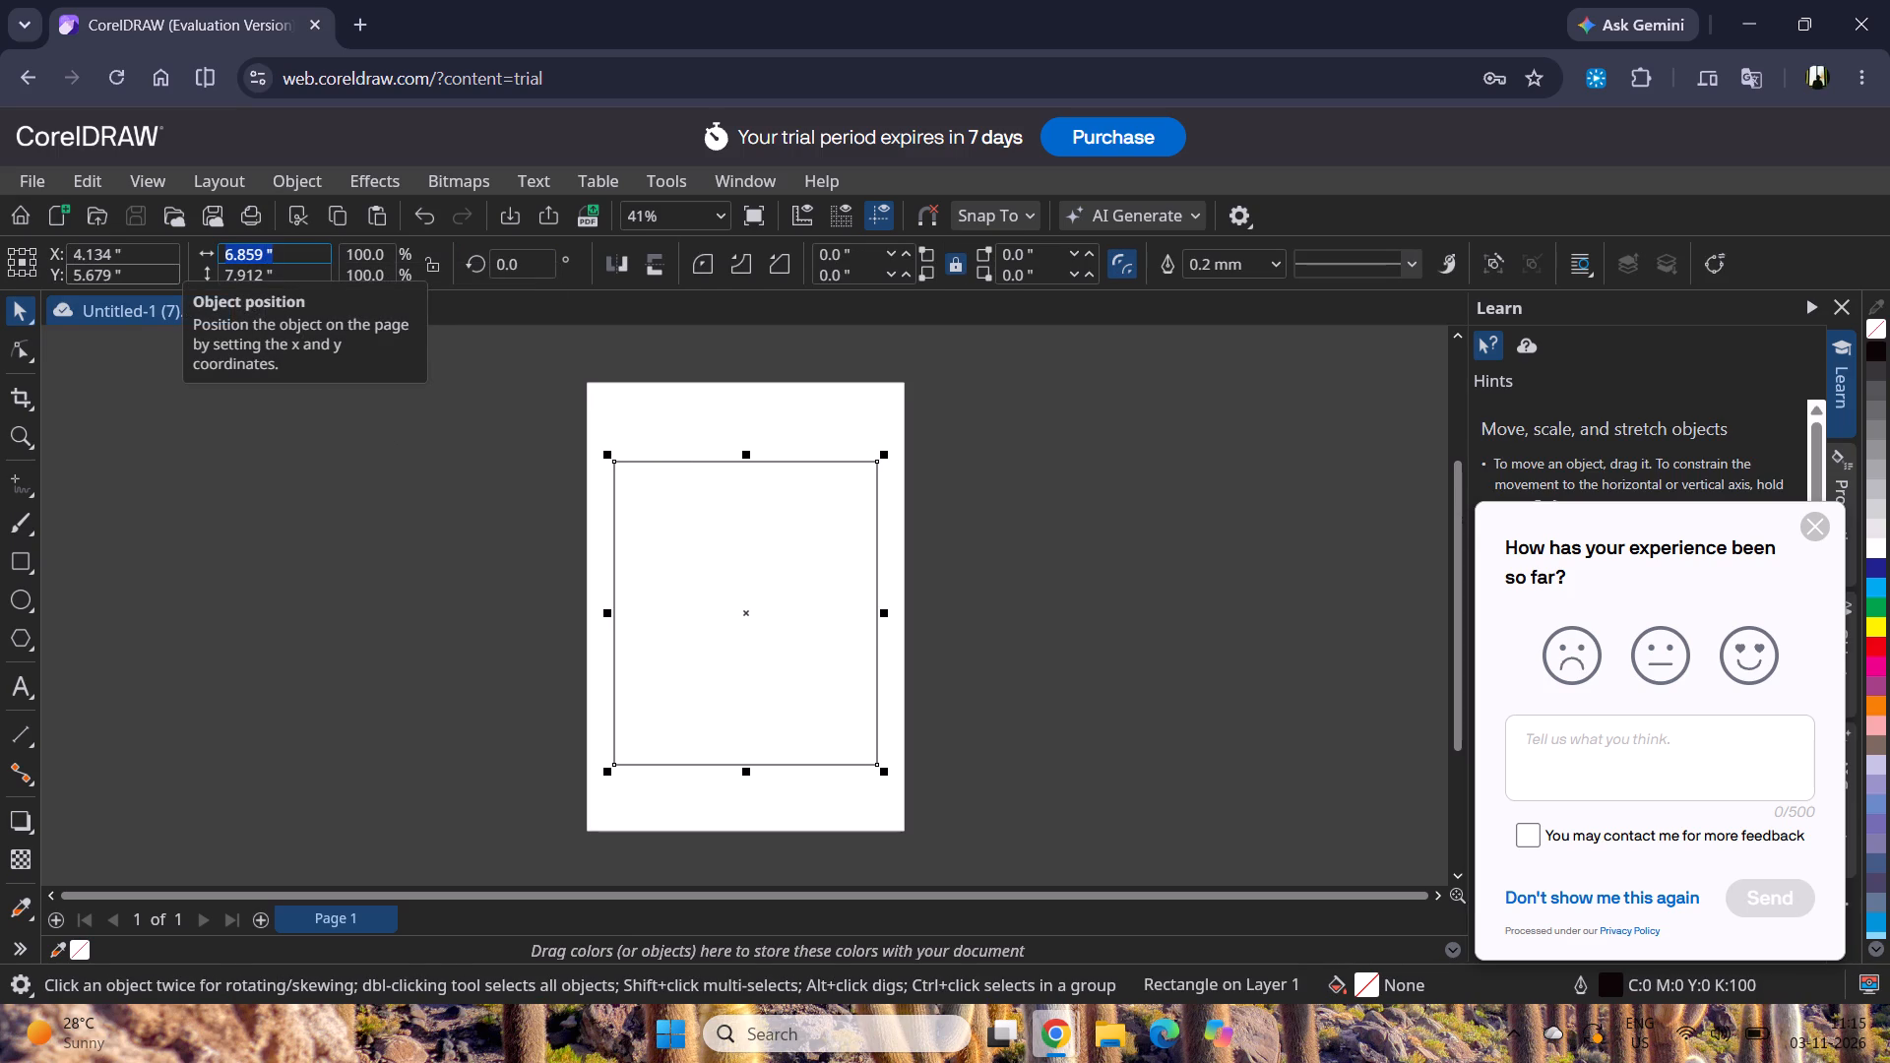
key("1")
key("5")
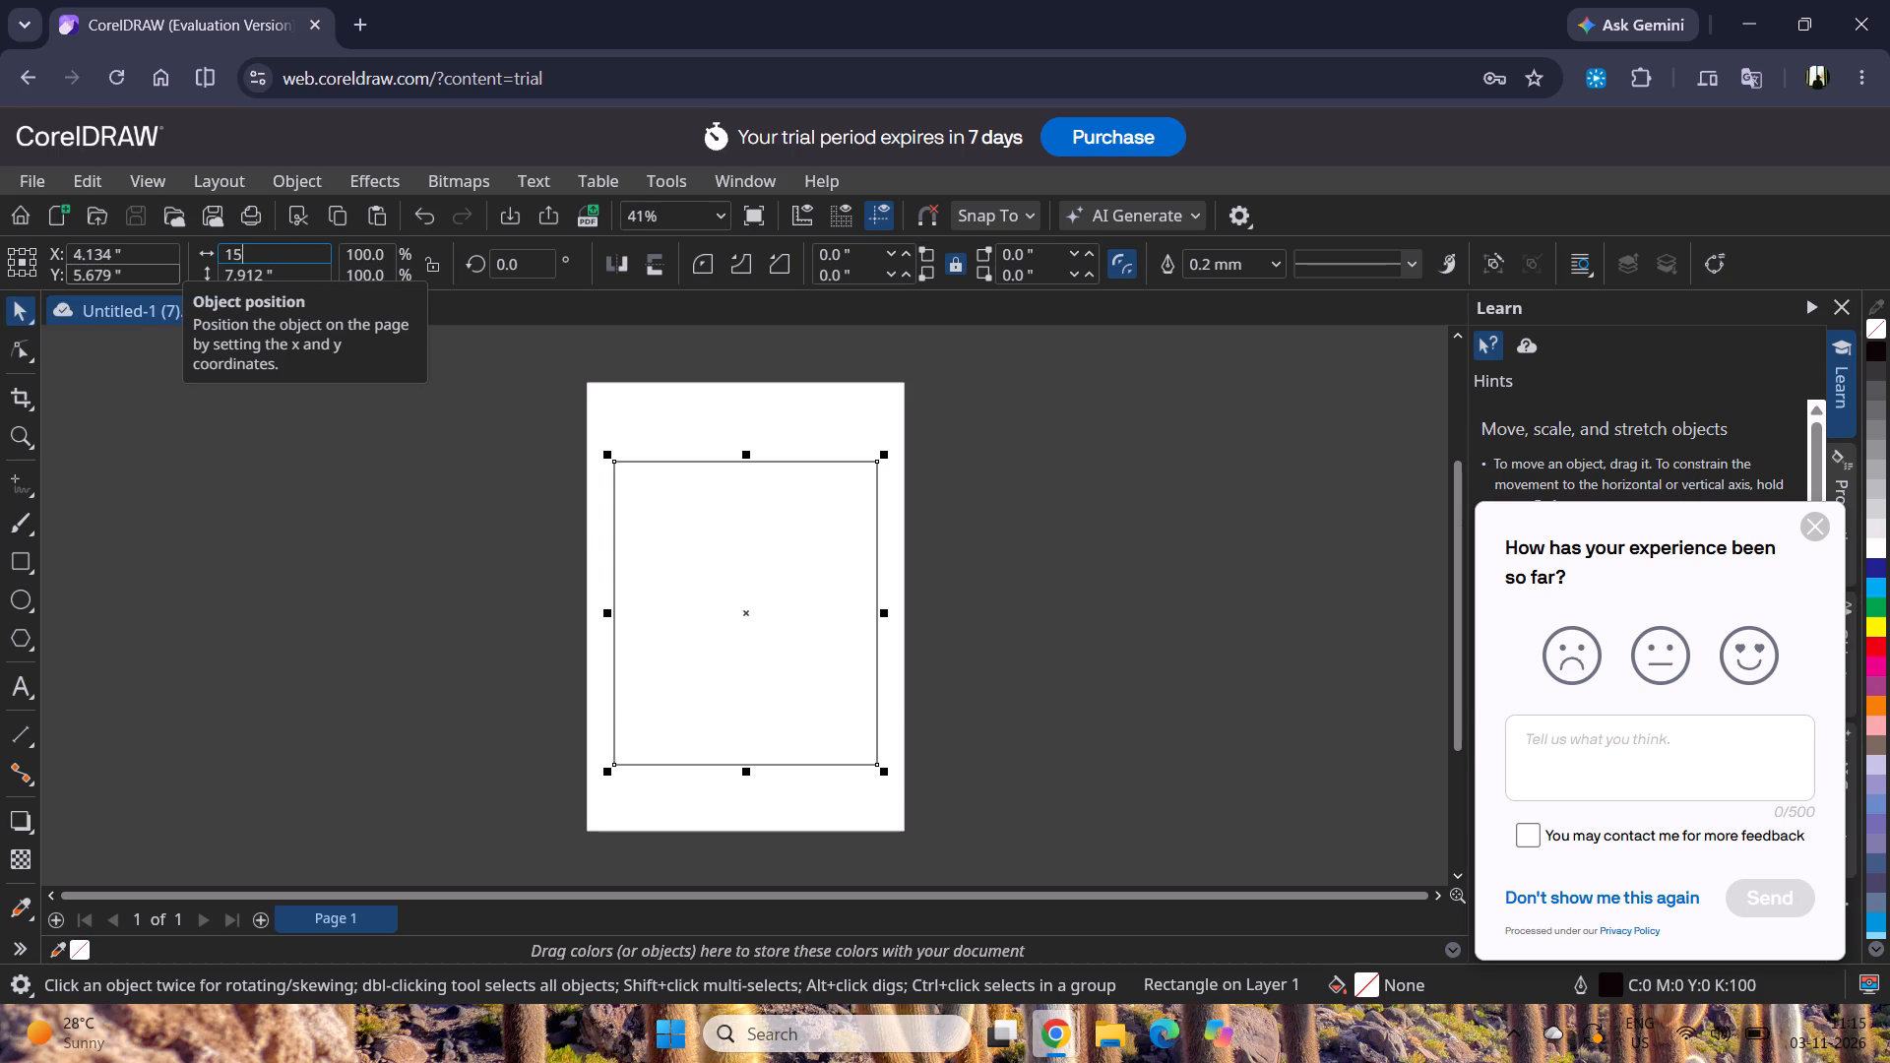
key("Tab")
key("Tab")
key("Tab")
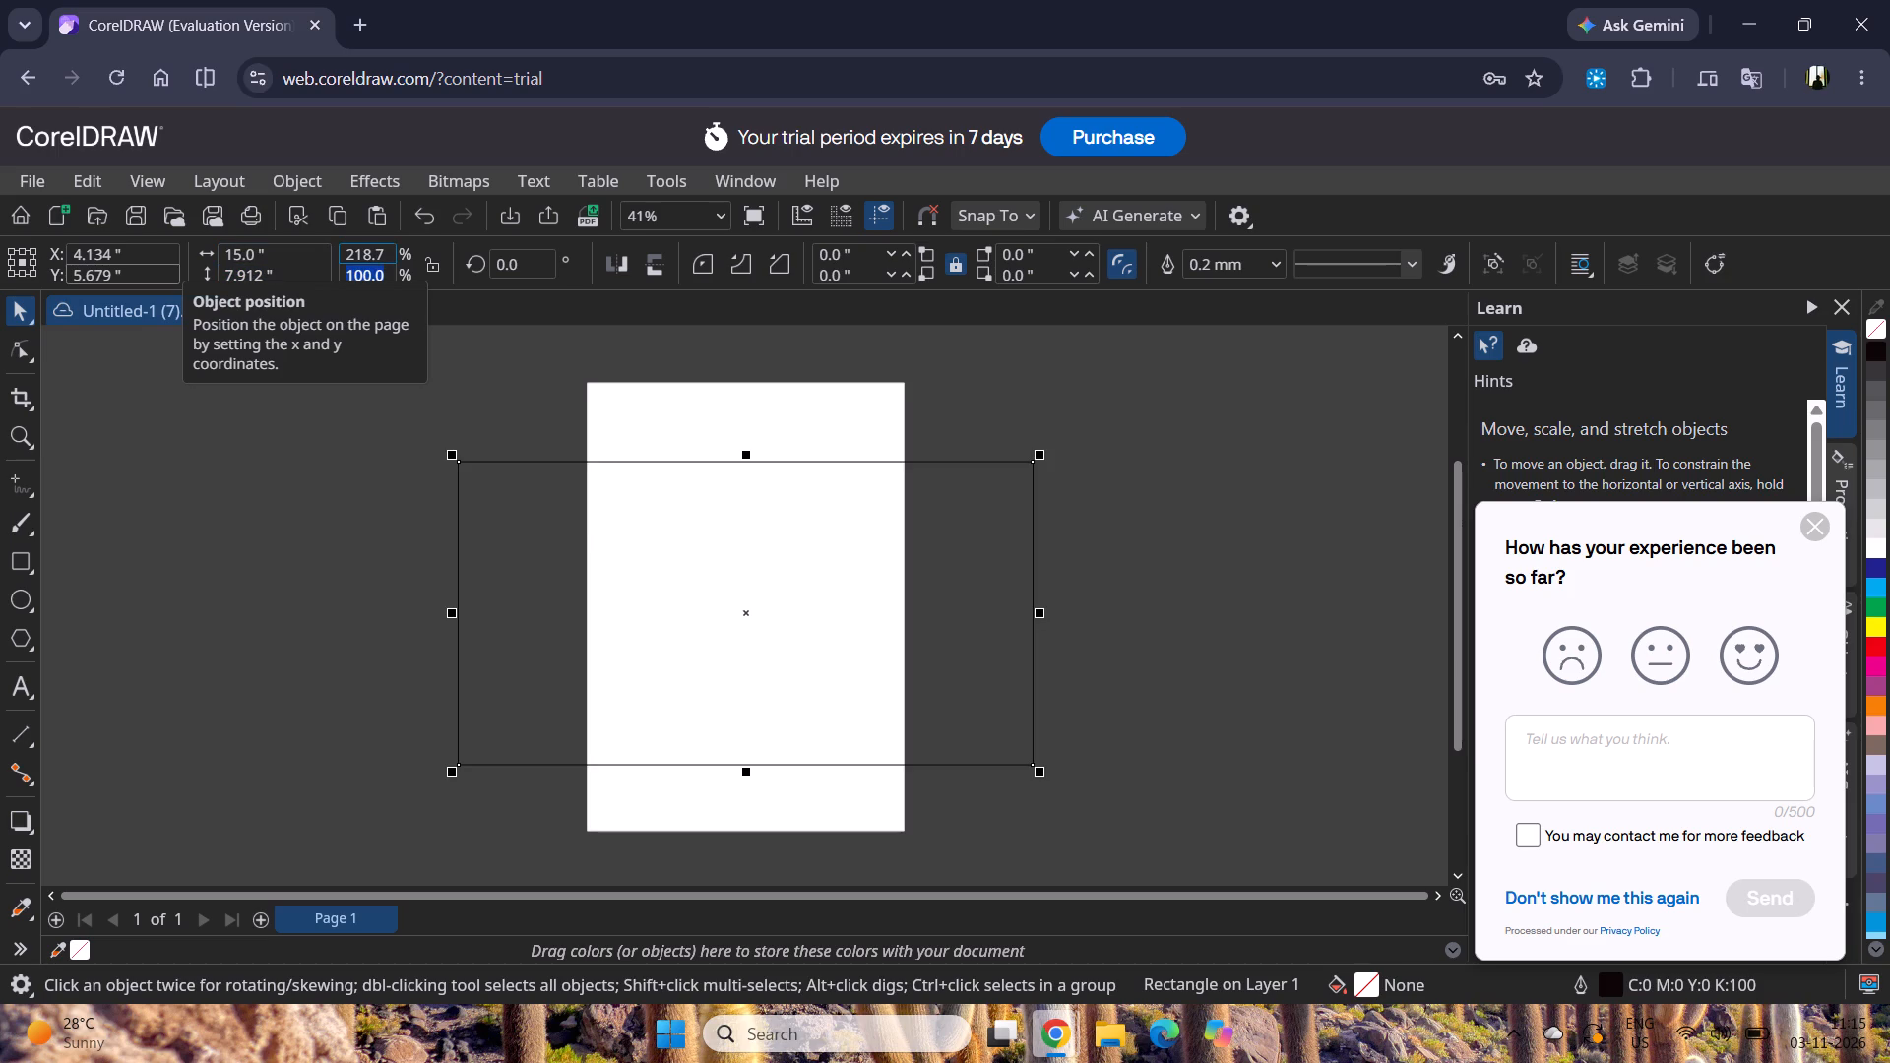
Resize the rectangle to 12 inches wide and 18 inches high and deselect it.
triple_click(274, 256)
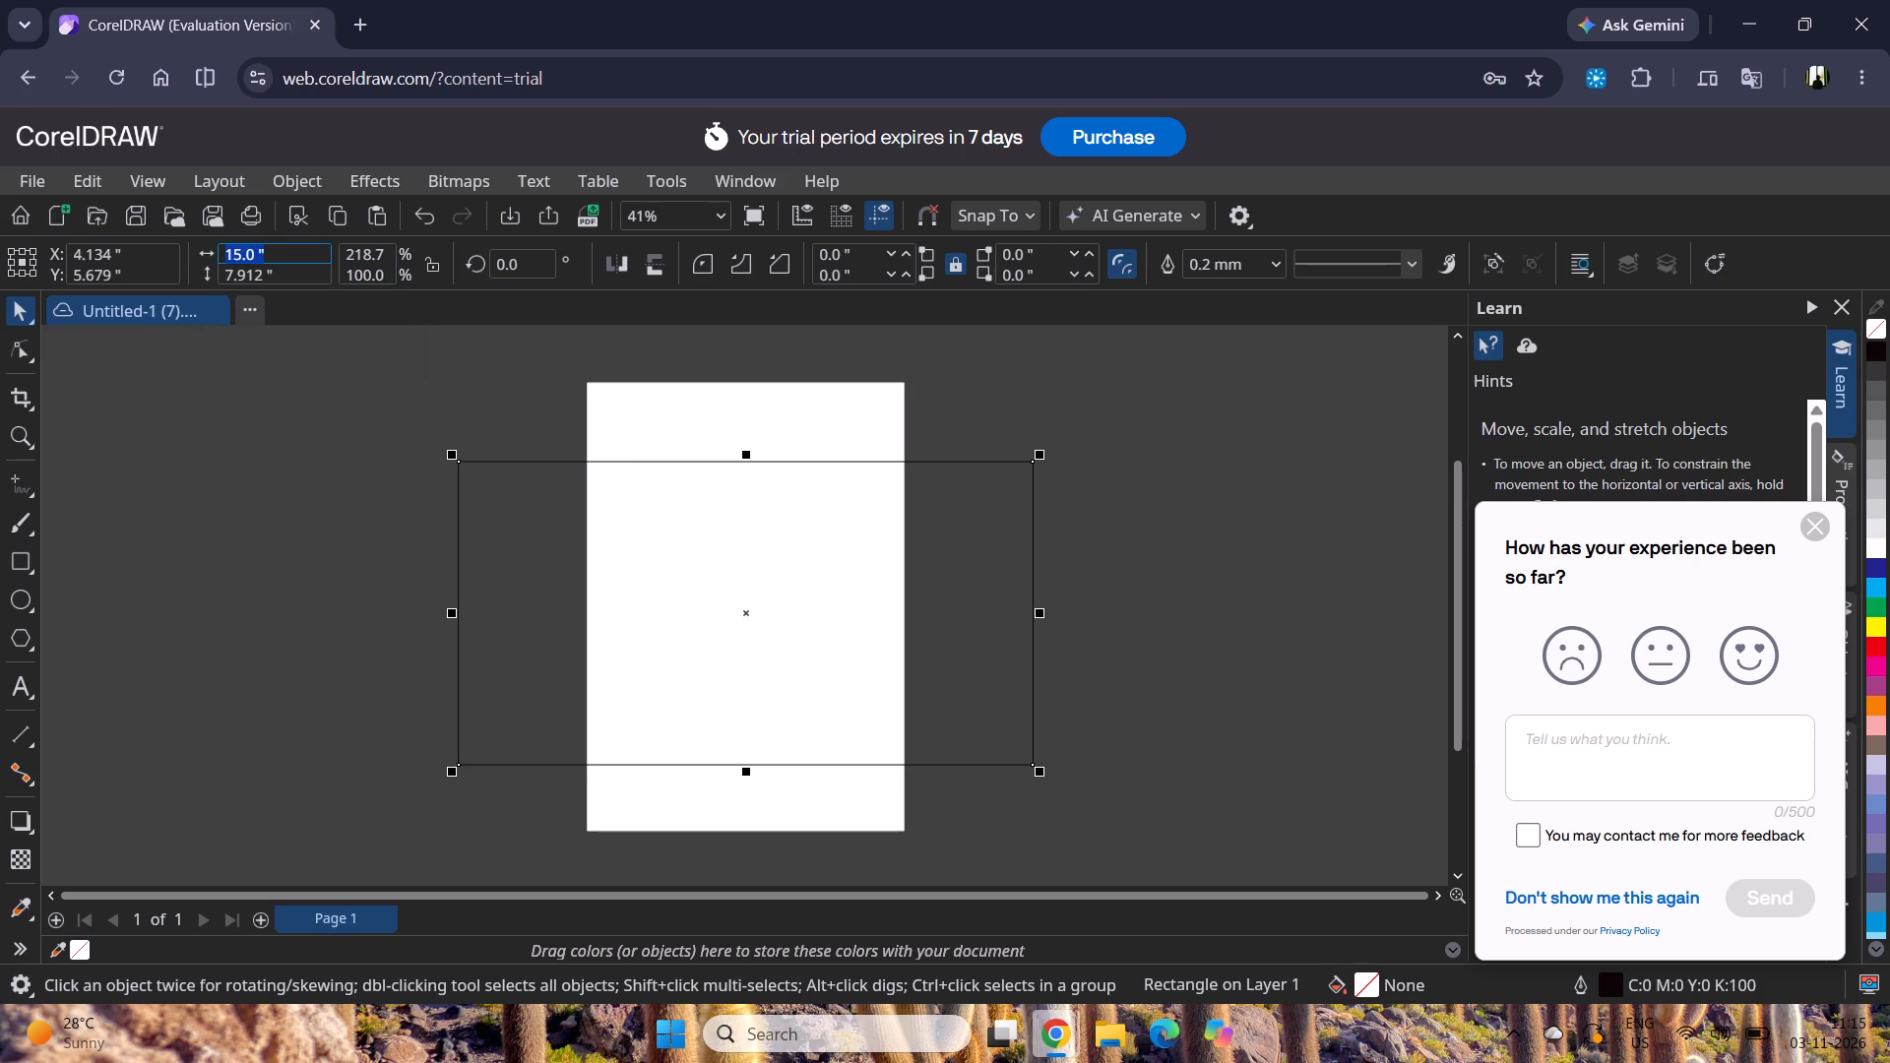
type("12")
key("grave")
key("BackSpace")
key("Tab")
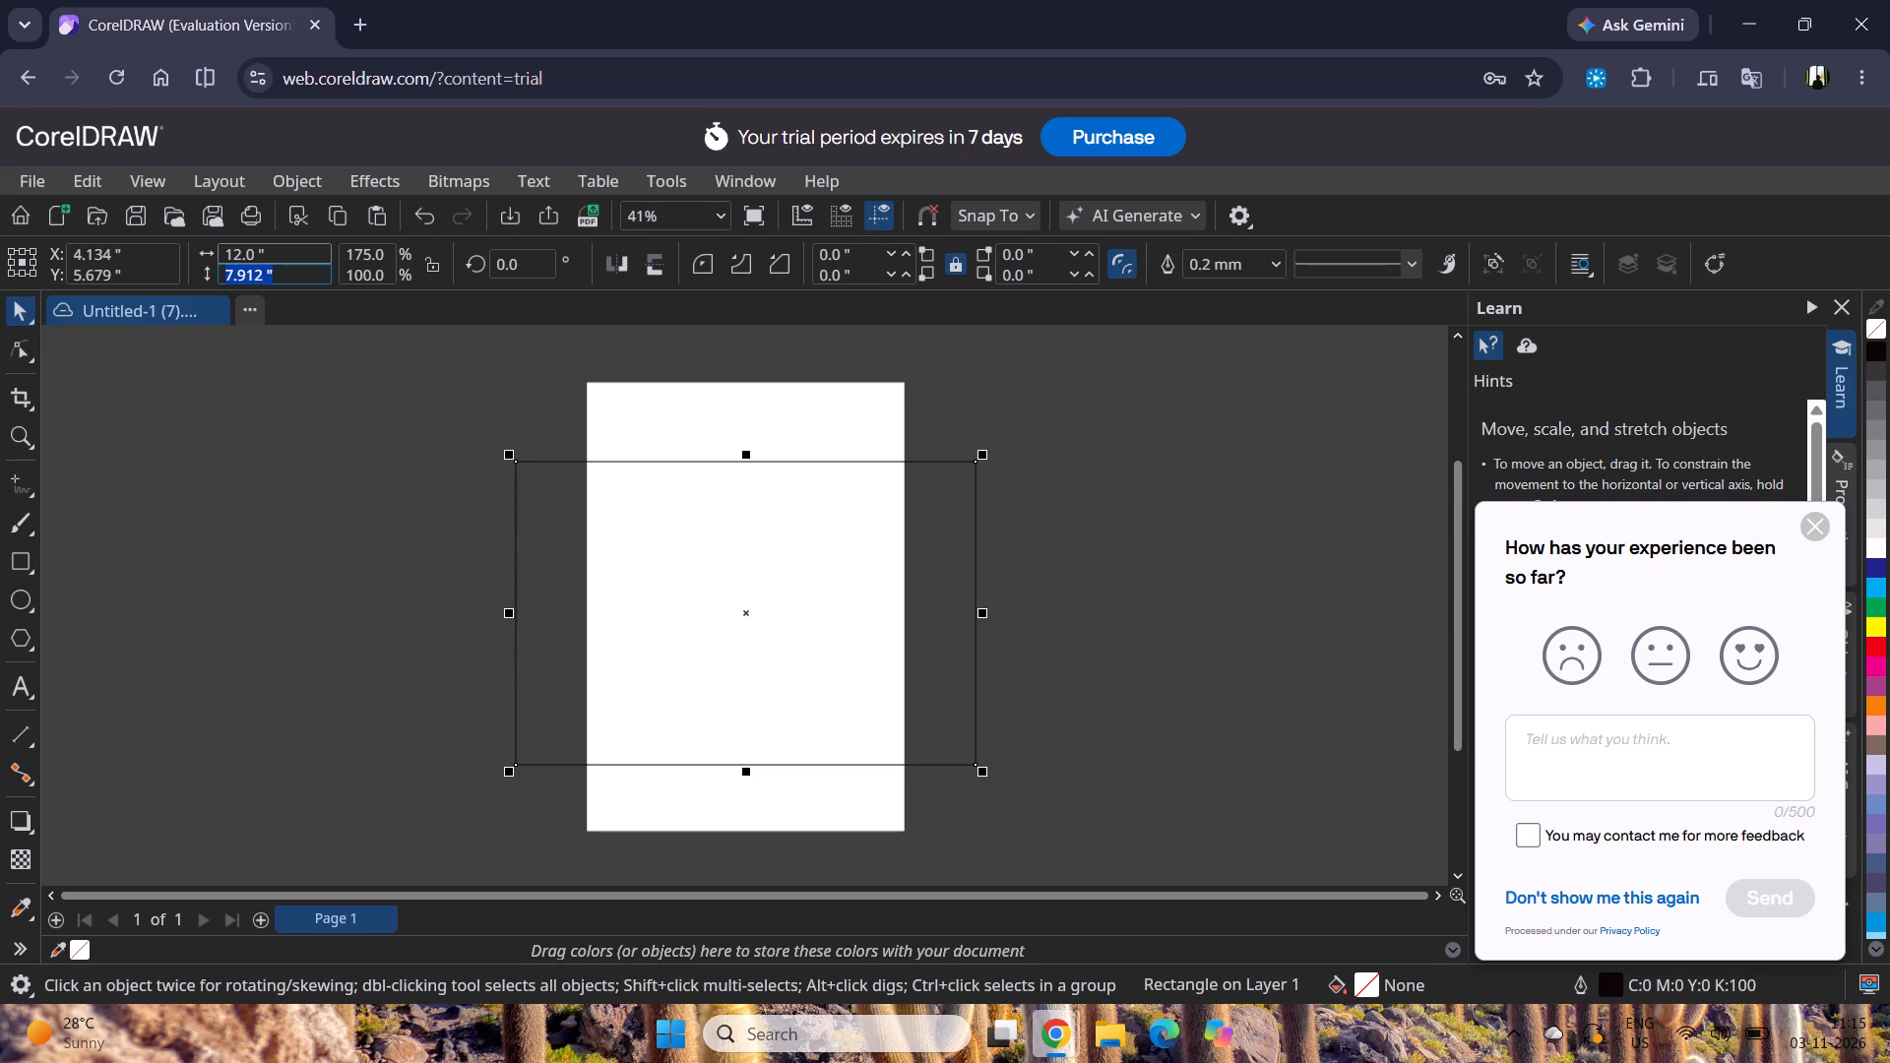
type("17")
key("BackSpace")
key("8")
key("Return")
scroll(896, 793, "down", 2)
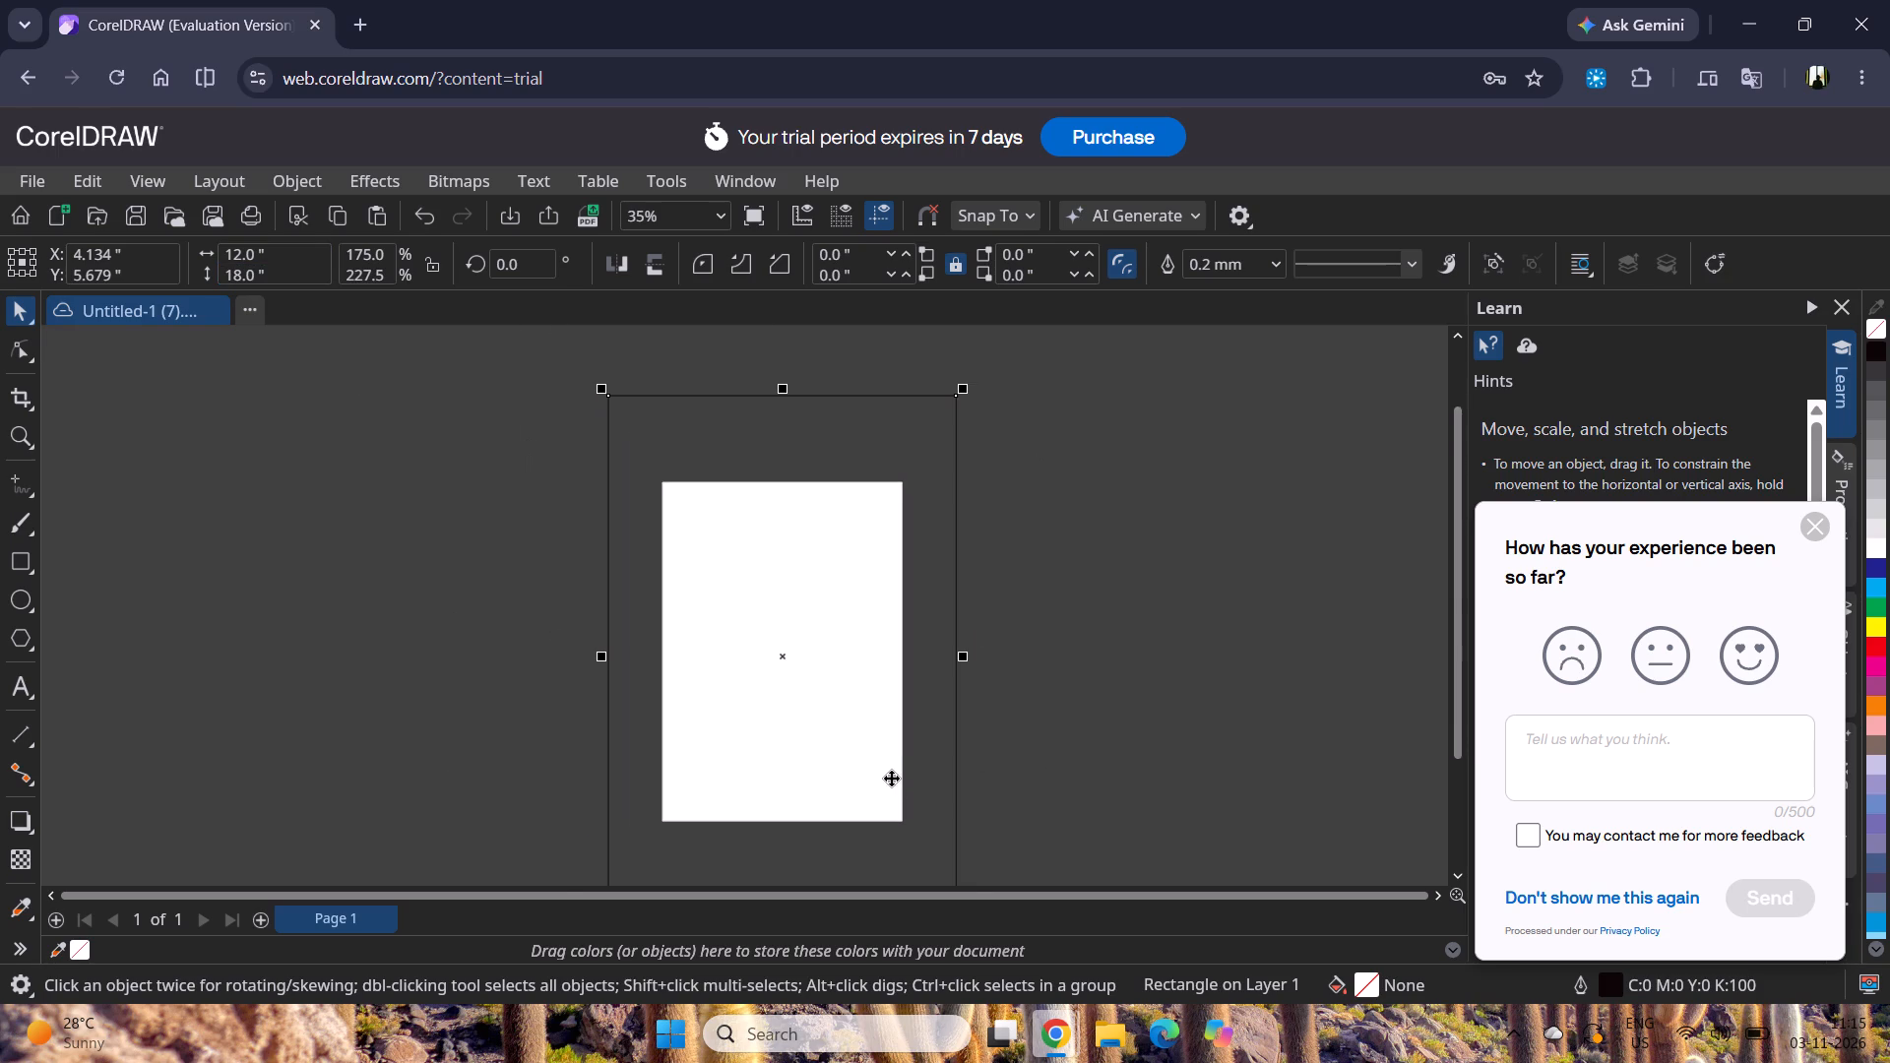
scroll(818, 711, "down", 1)
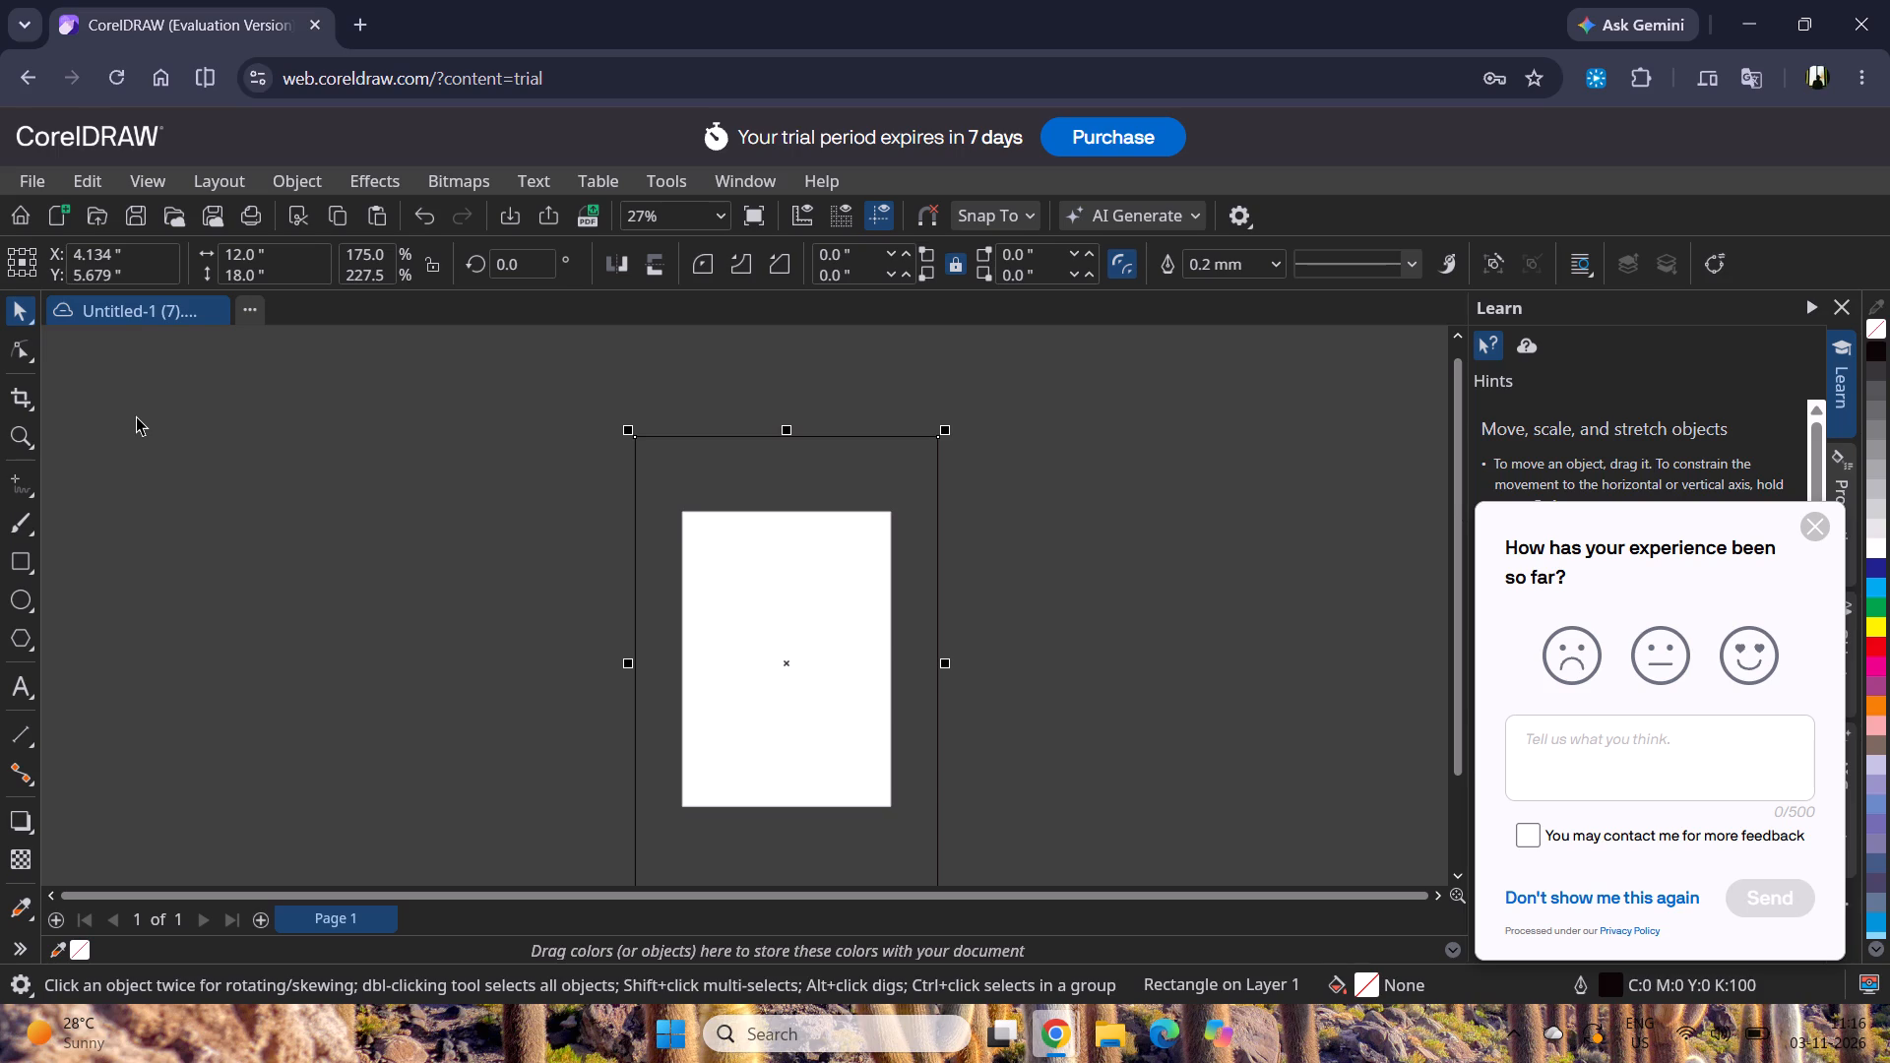
left_click(222, 573)
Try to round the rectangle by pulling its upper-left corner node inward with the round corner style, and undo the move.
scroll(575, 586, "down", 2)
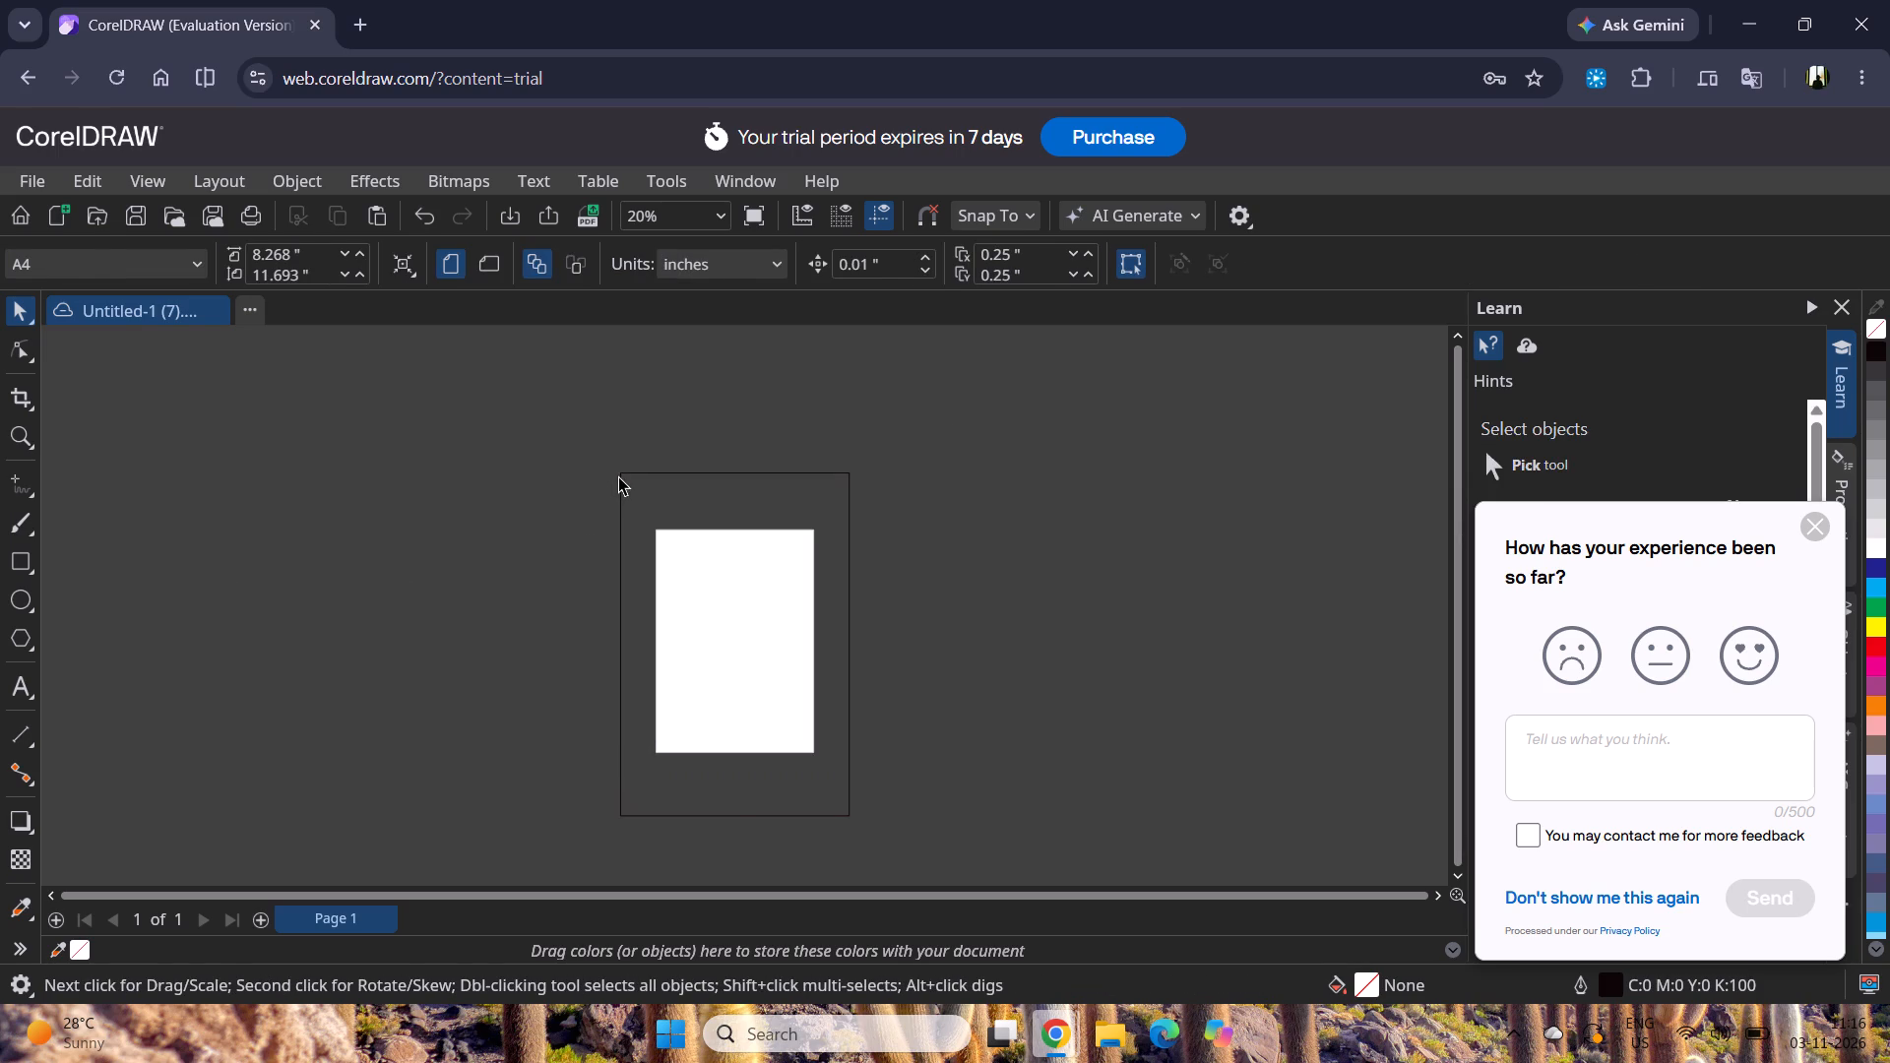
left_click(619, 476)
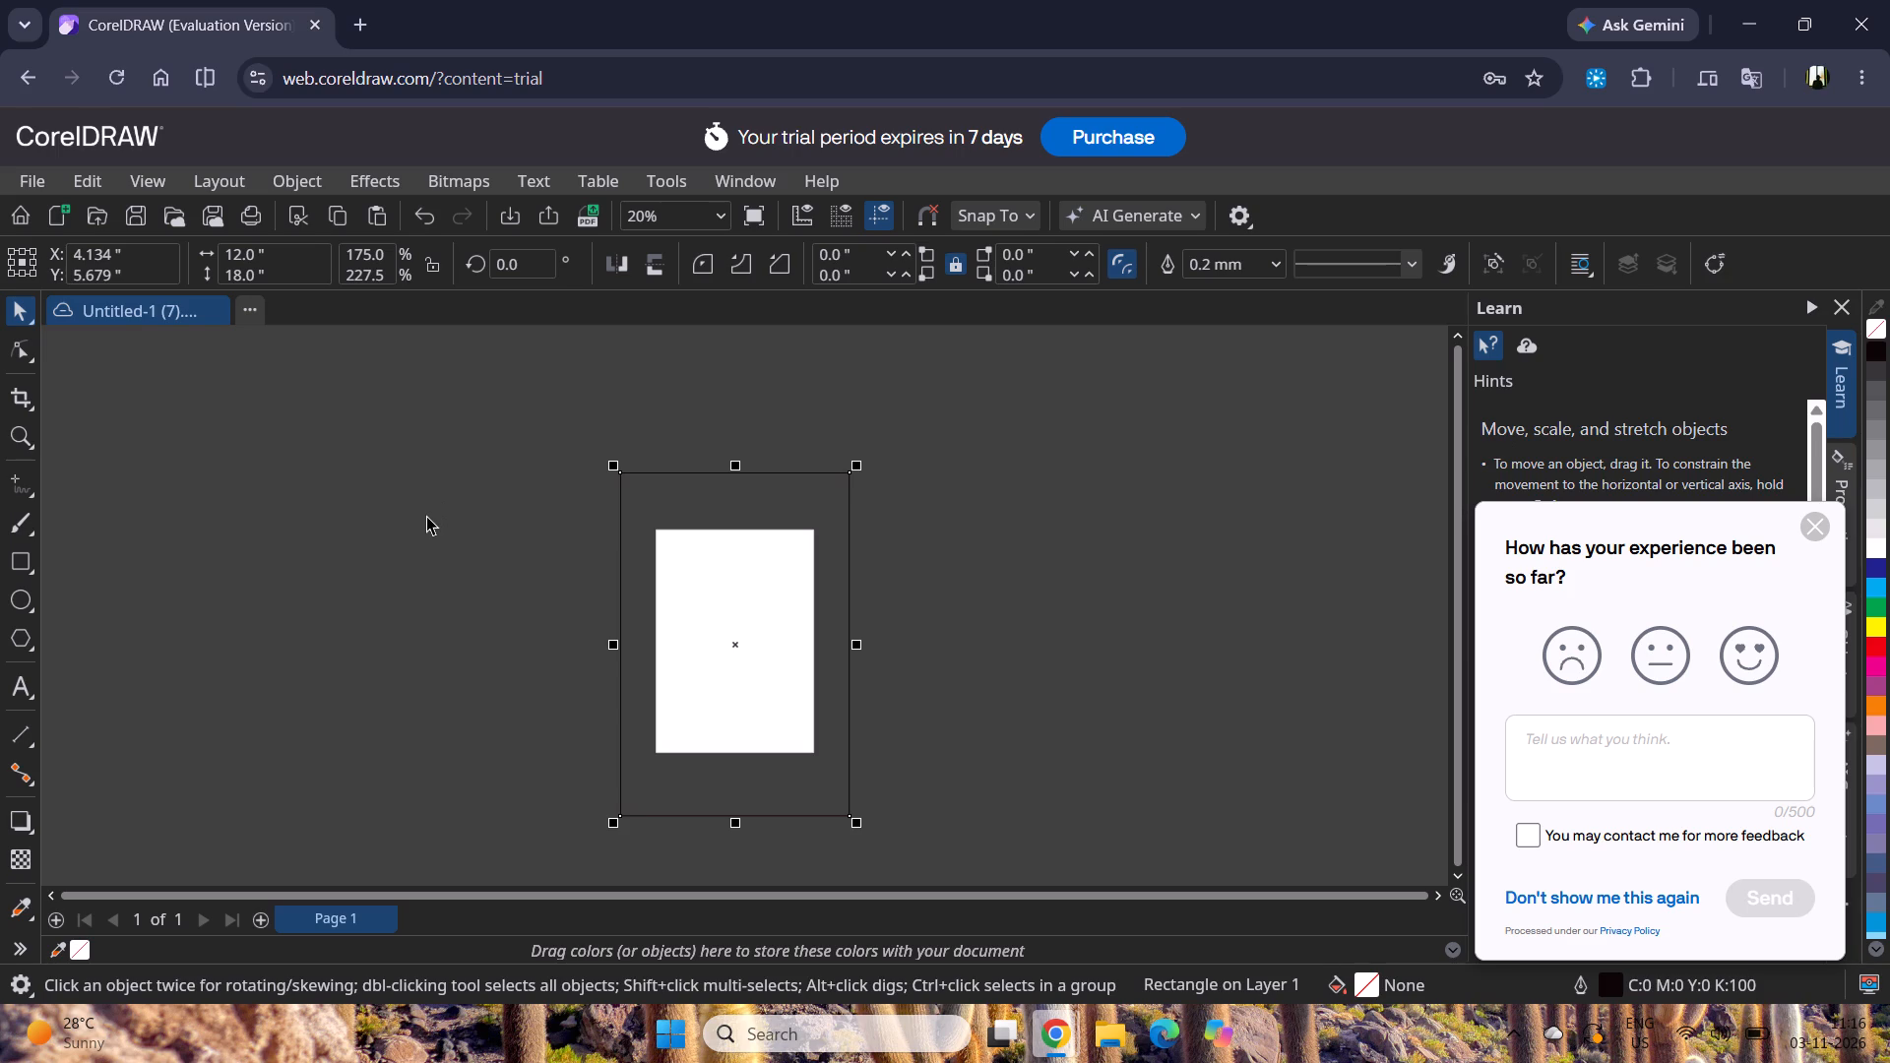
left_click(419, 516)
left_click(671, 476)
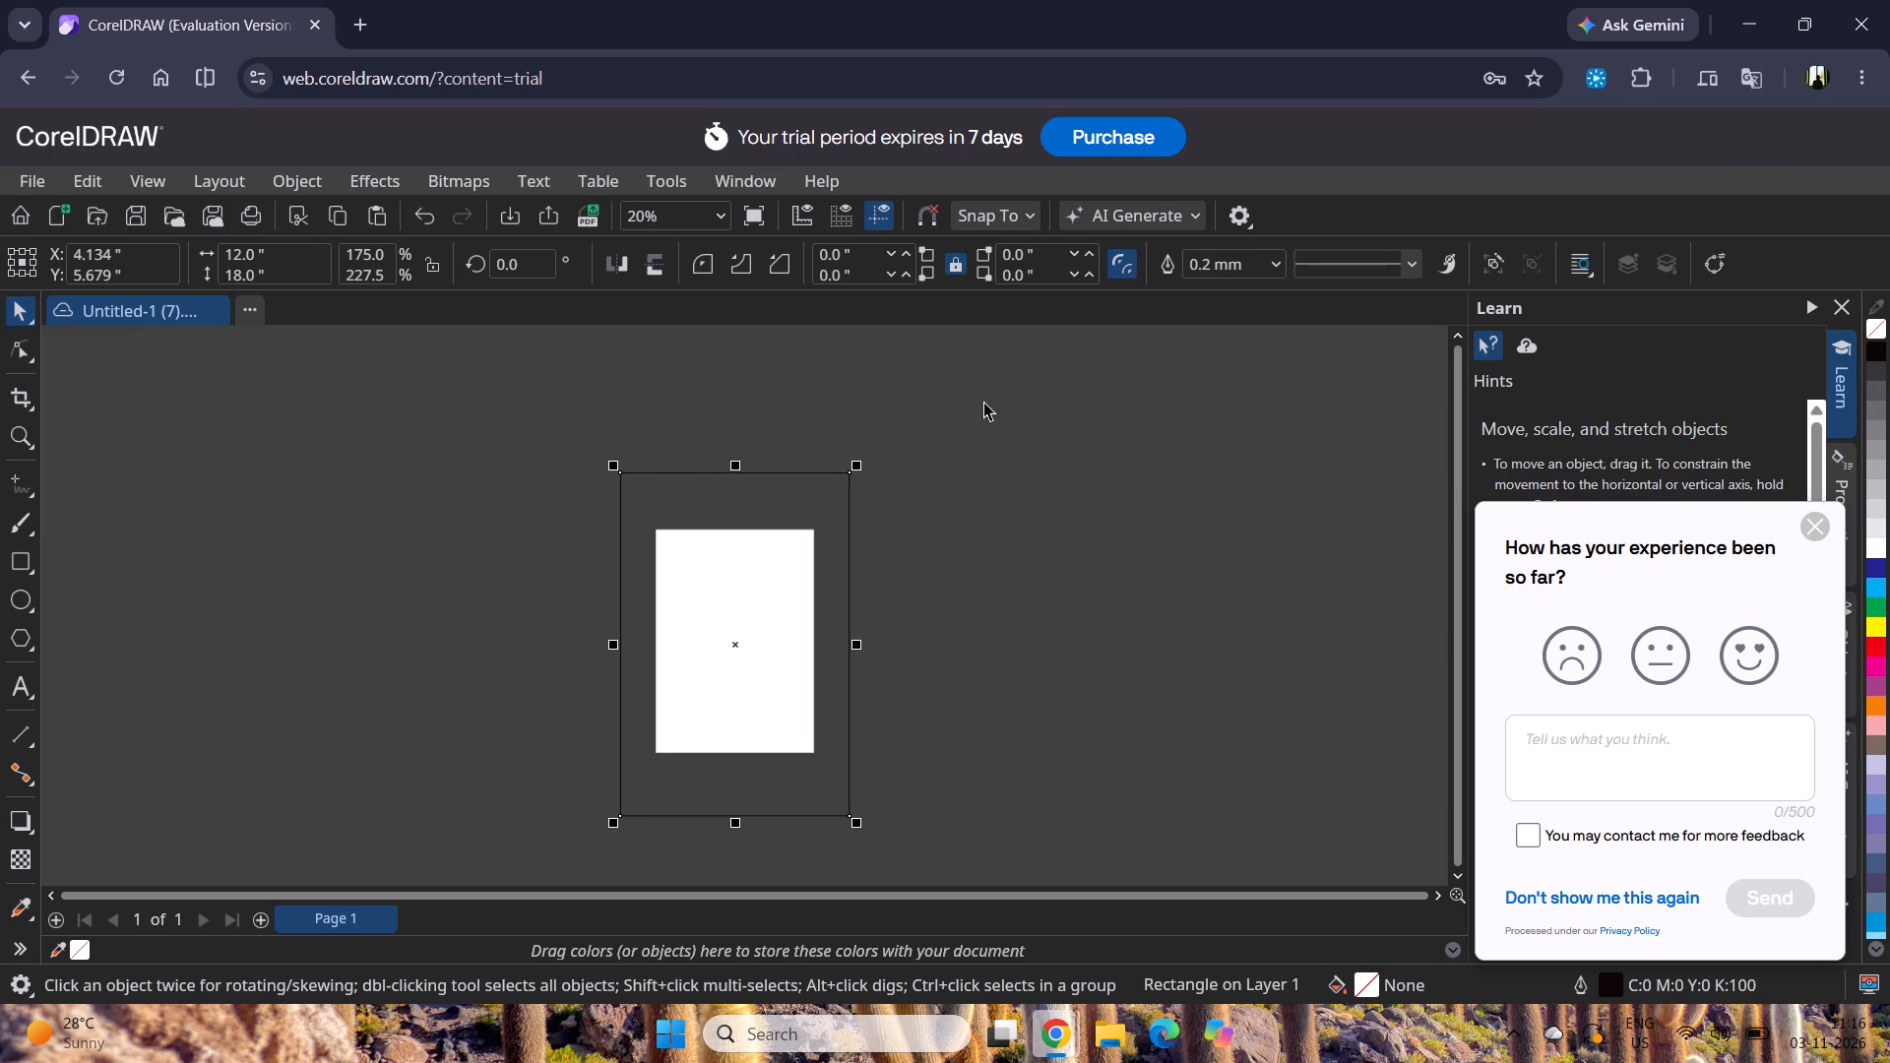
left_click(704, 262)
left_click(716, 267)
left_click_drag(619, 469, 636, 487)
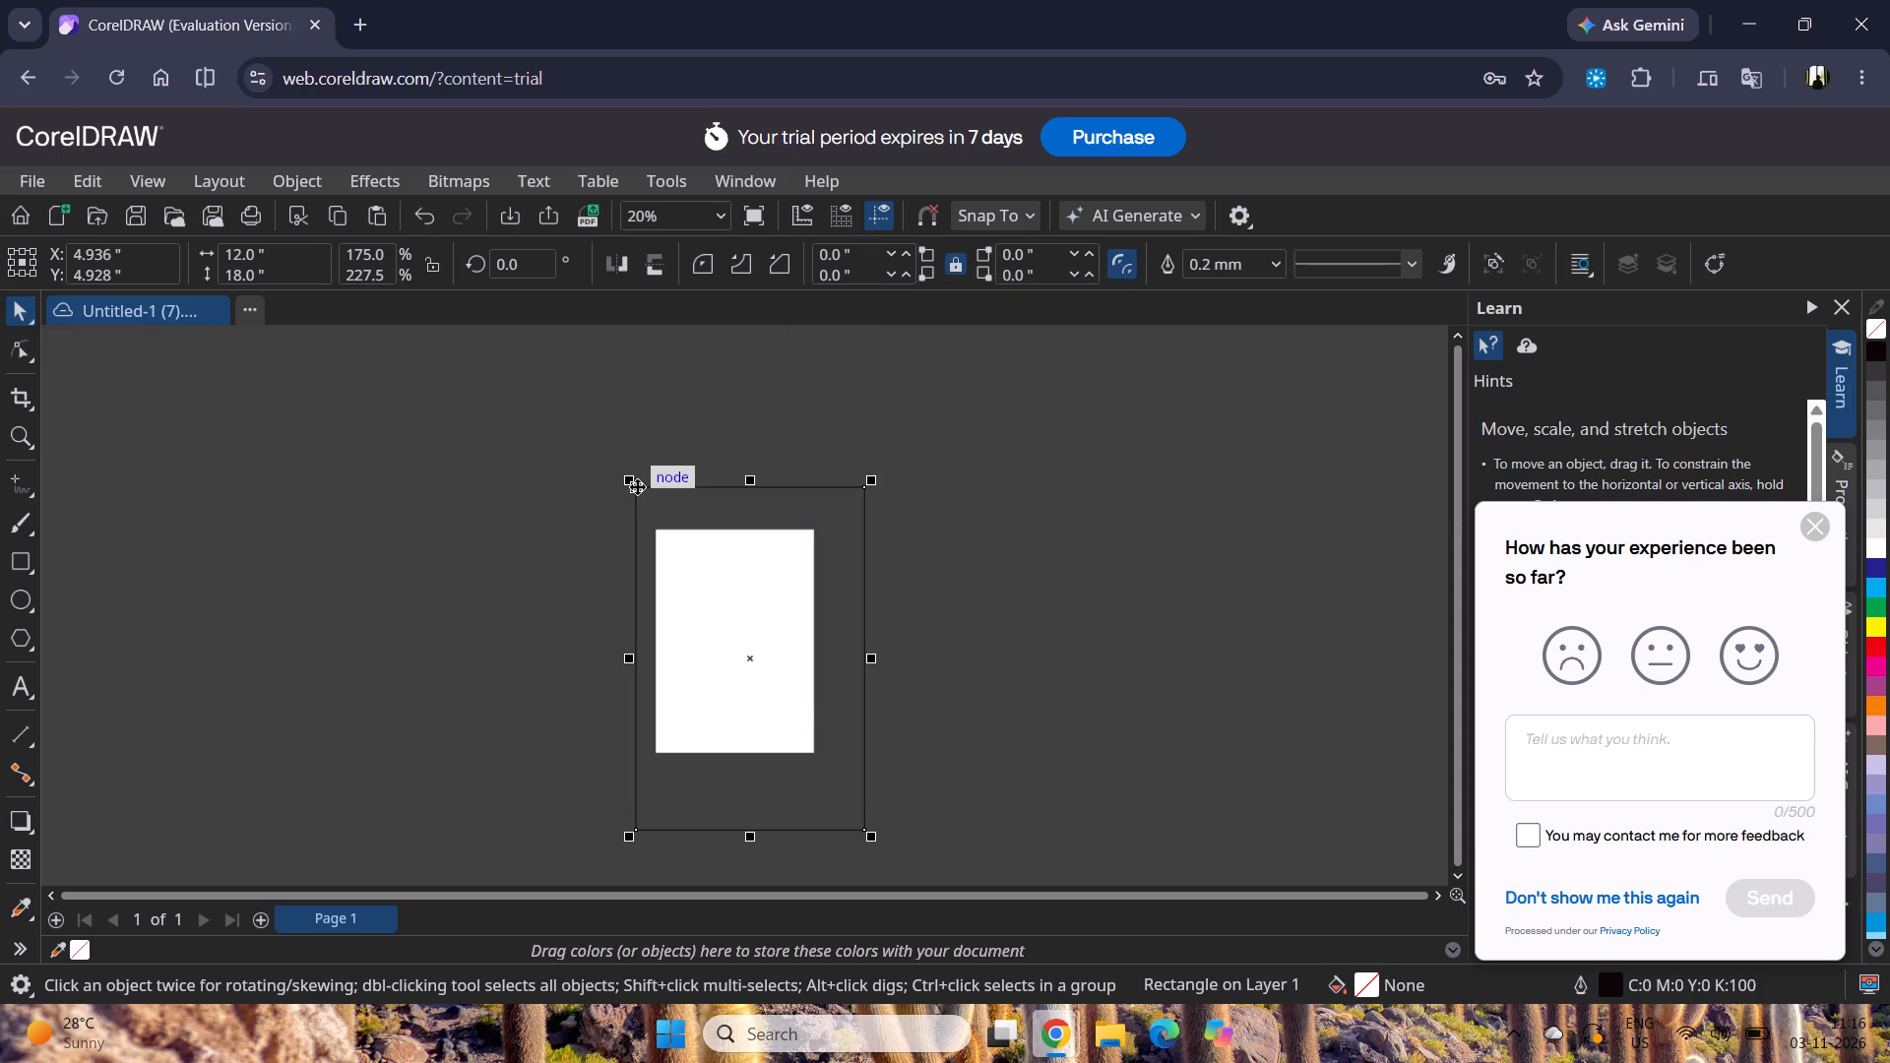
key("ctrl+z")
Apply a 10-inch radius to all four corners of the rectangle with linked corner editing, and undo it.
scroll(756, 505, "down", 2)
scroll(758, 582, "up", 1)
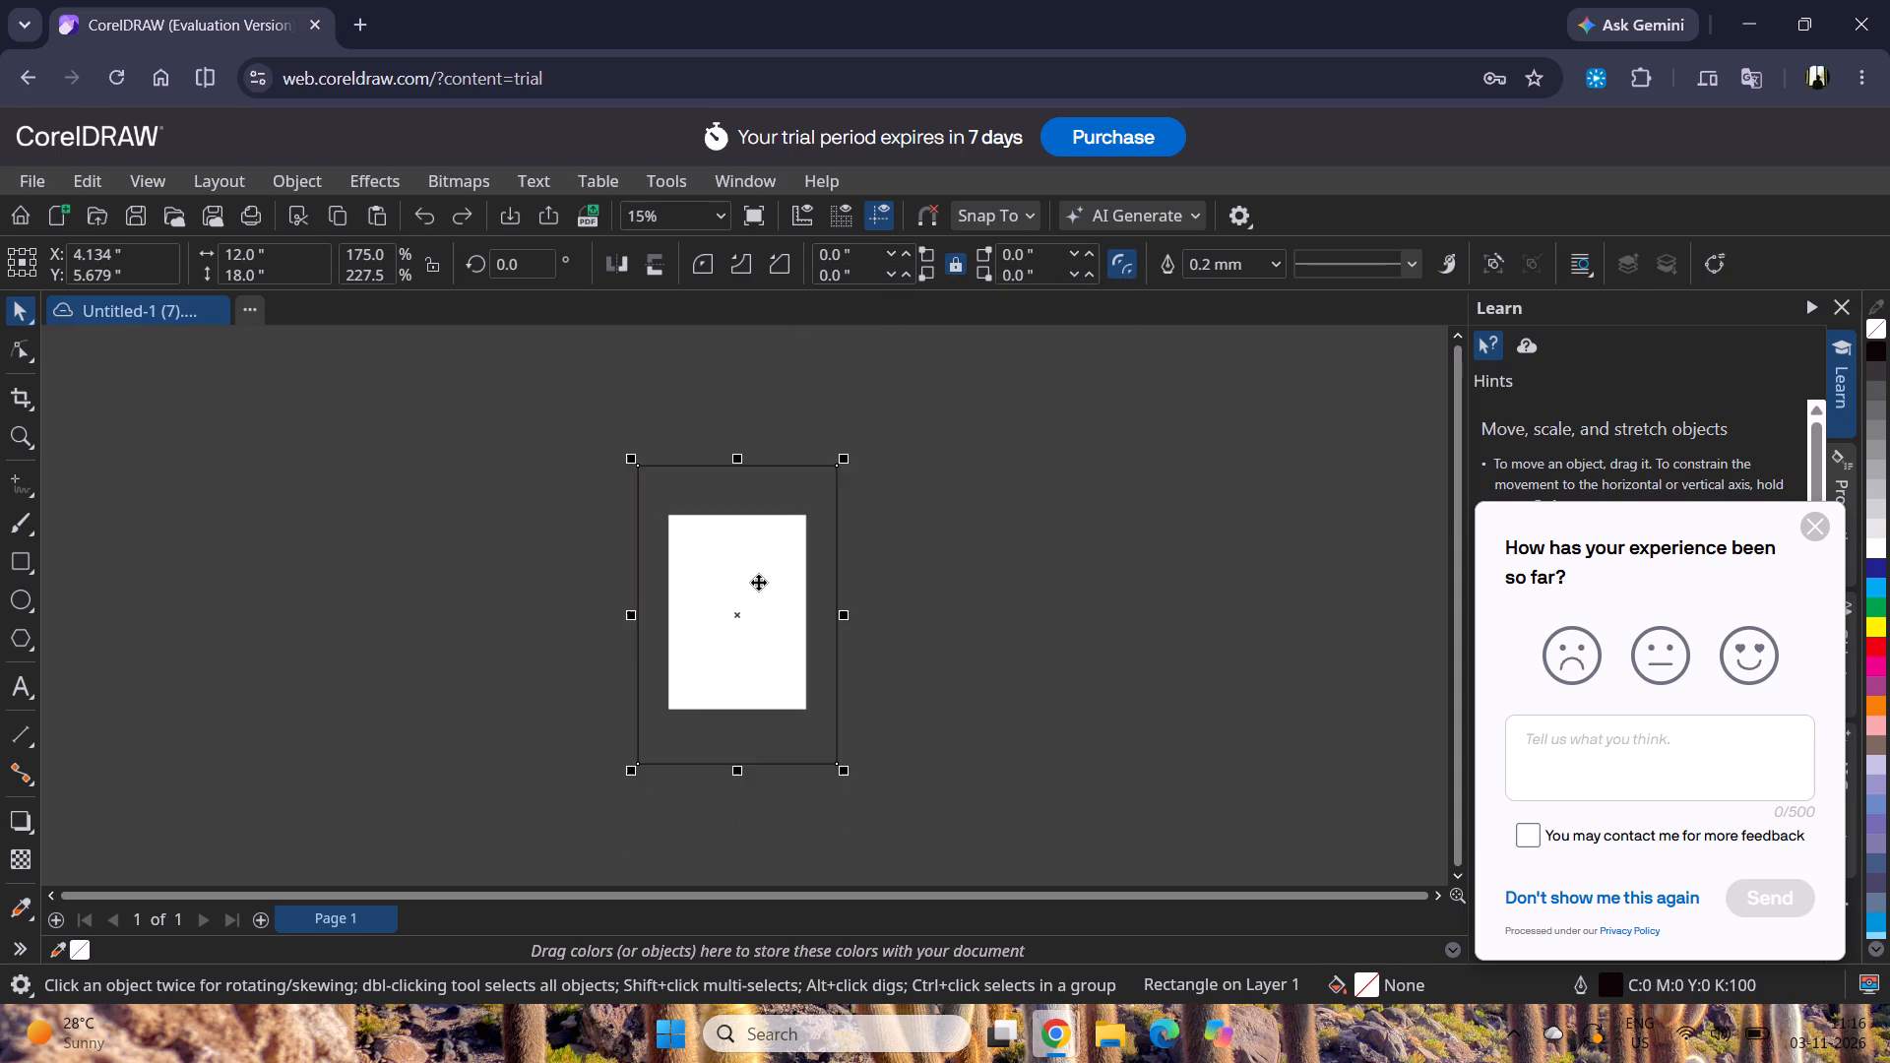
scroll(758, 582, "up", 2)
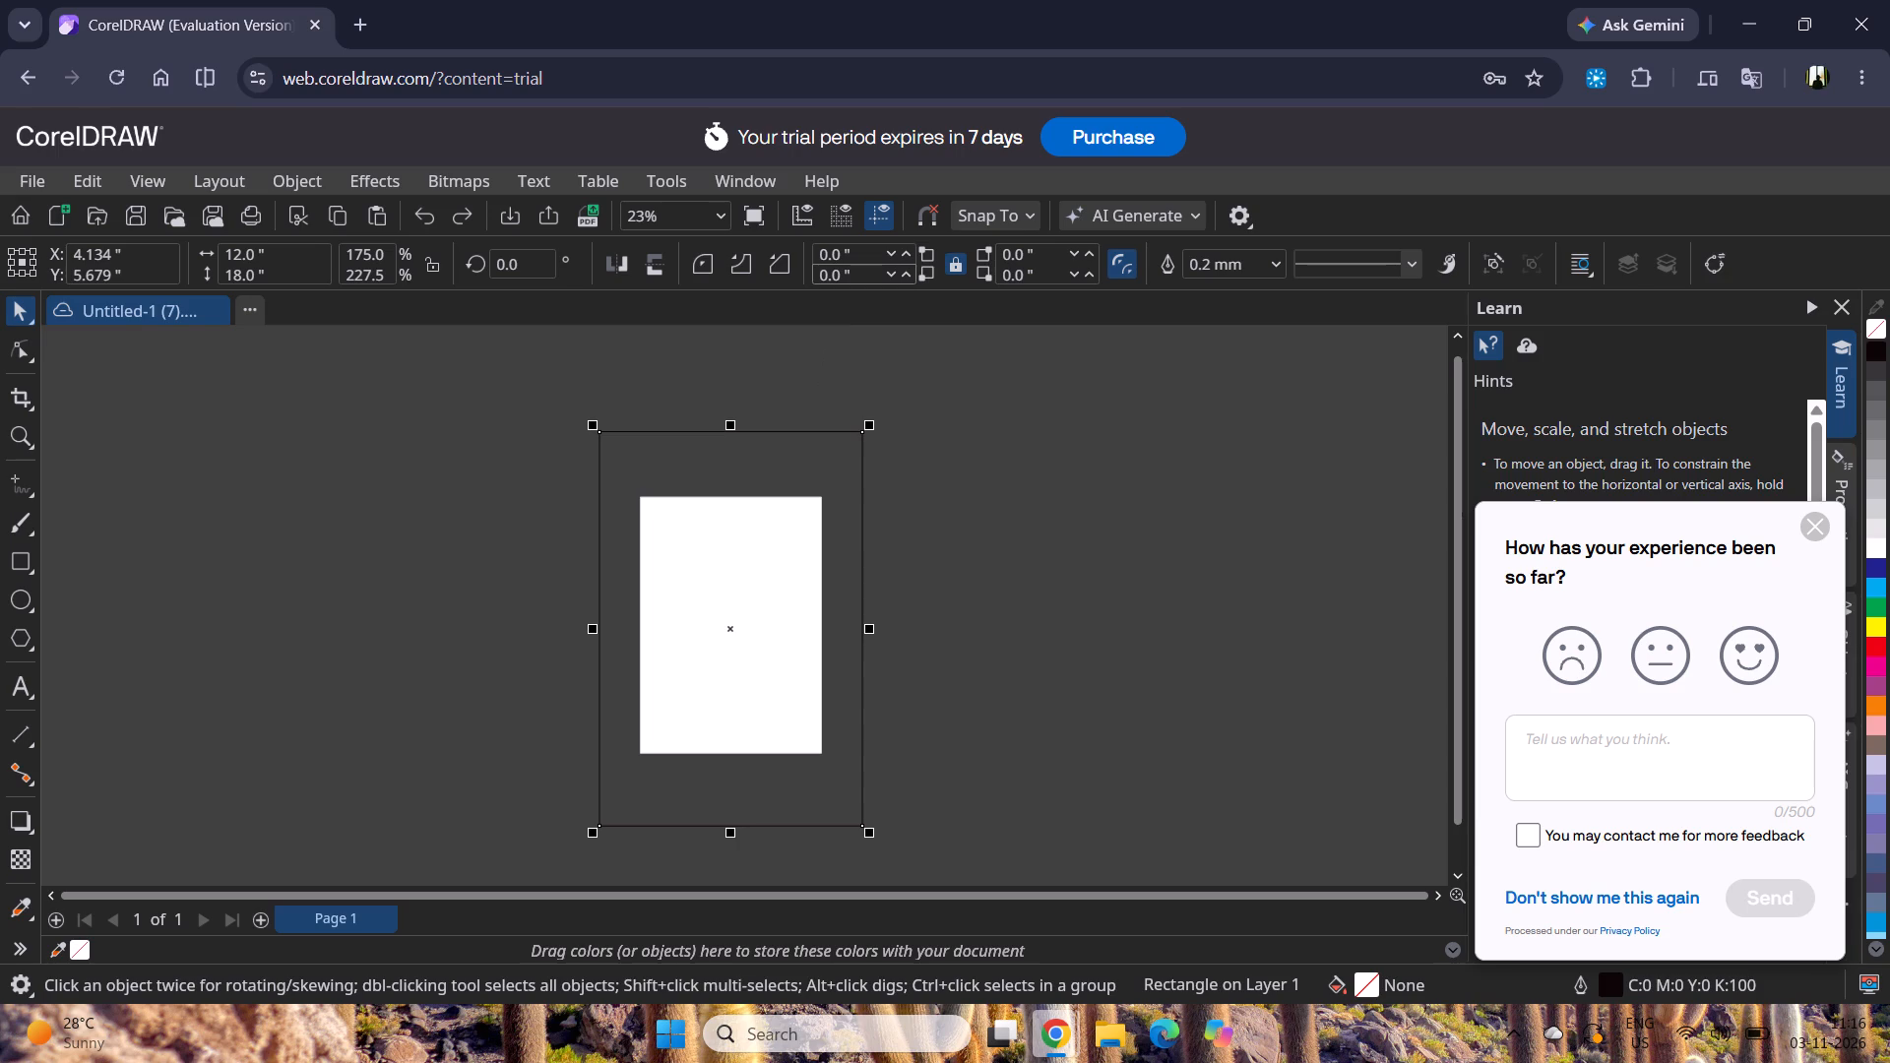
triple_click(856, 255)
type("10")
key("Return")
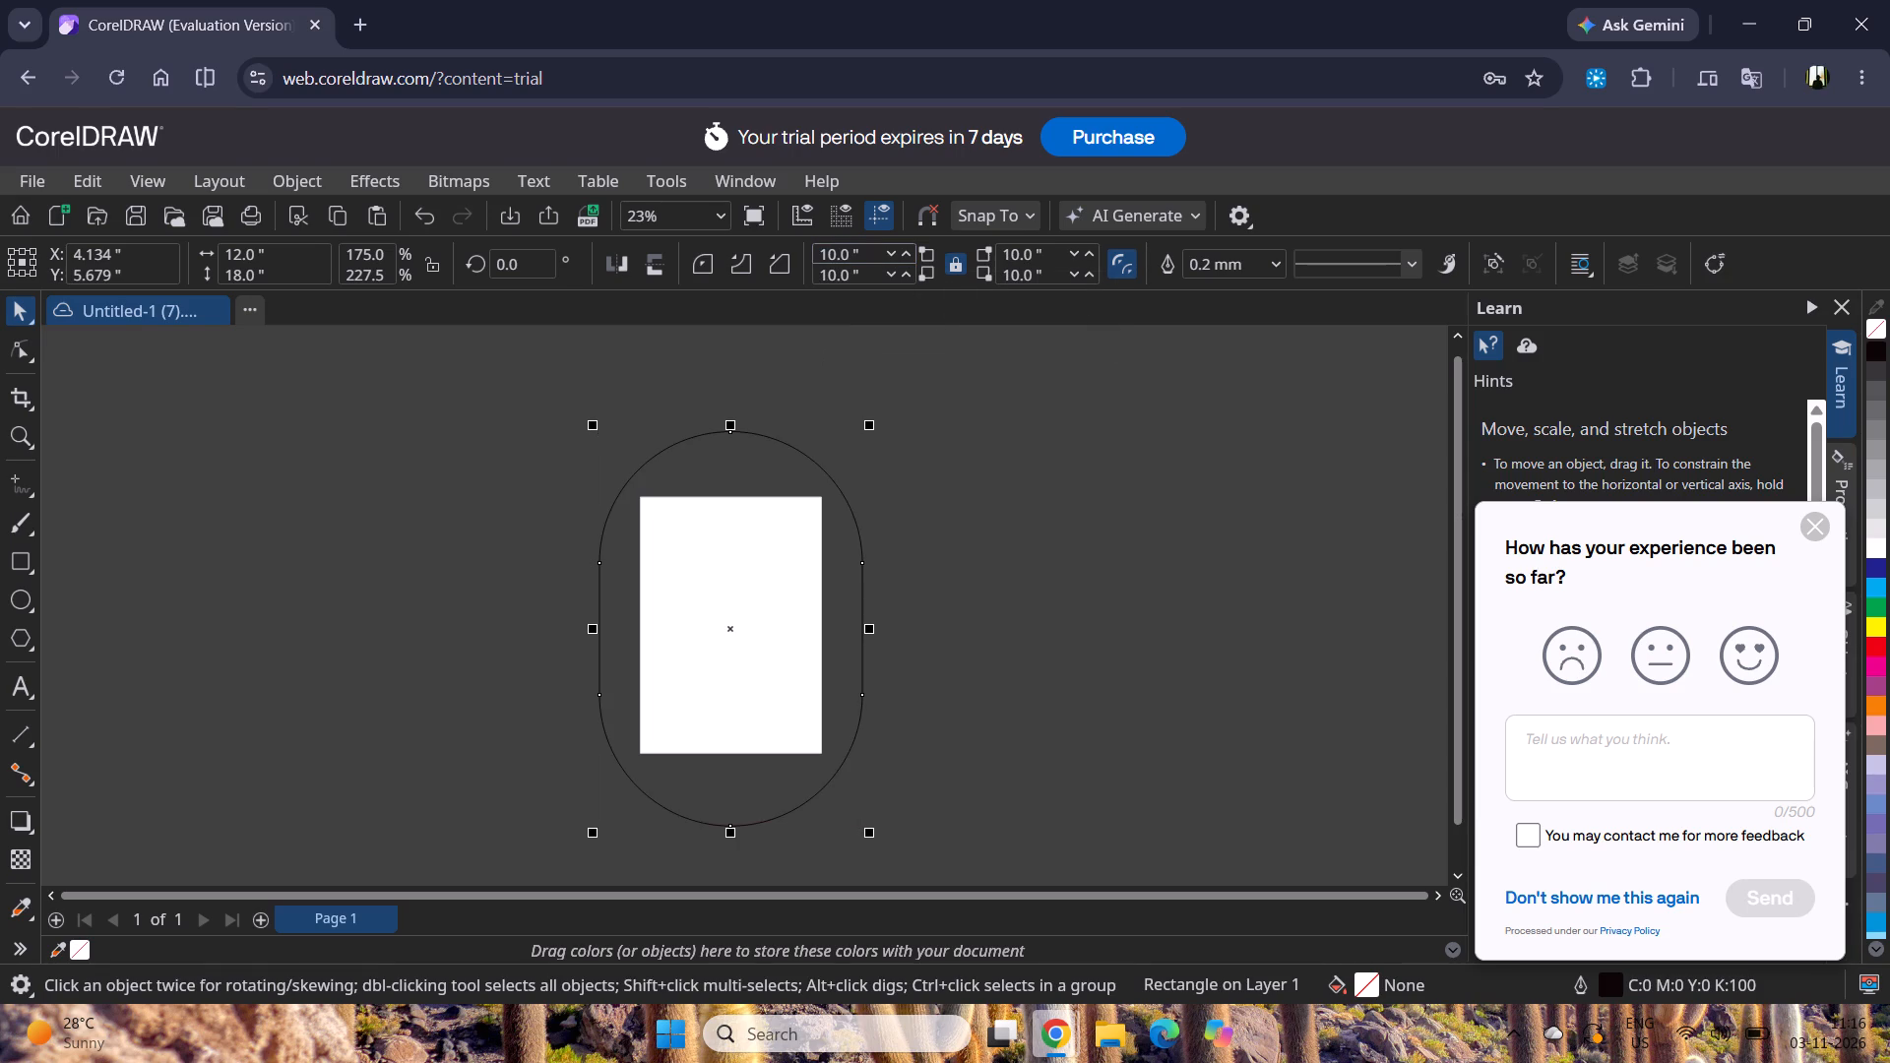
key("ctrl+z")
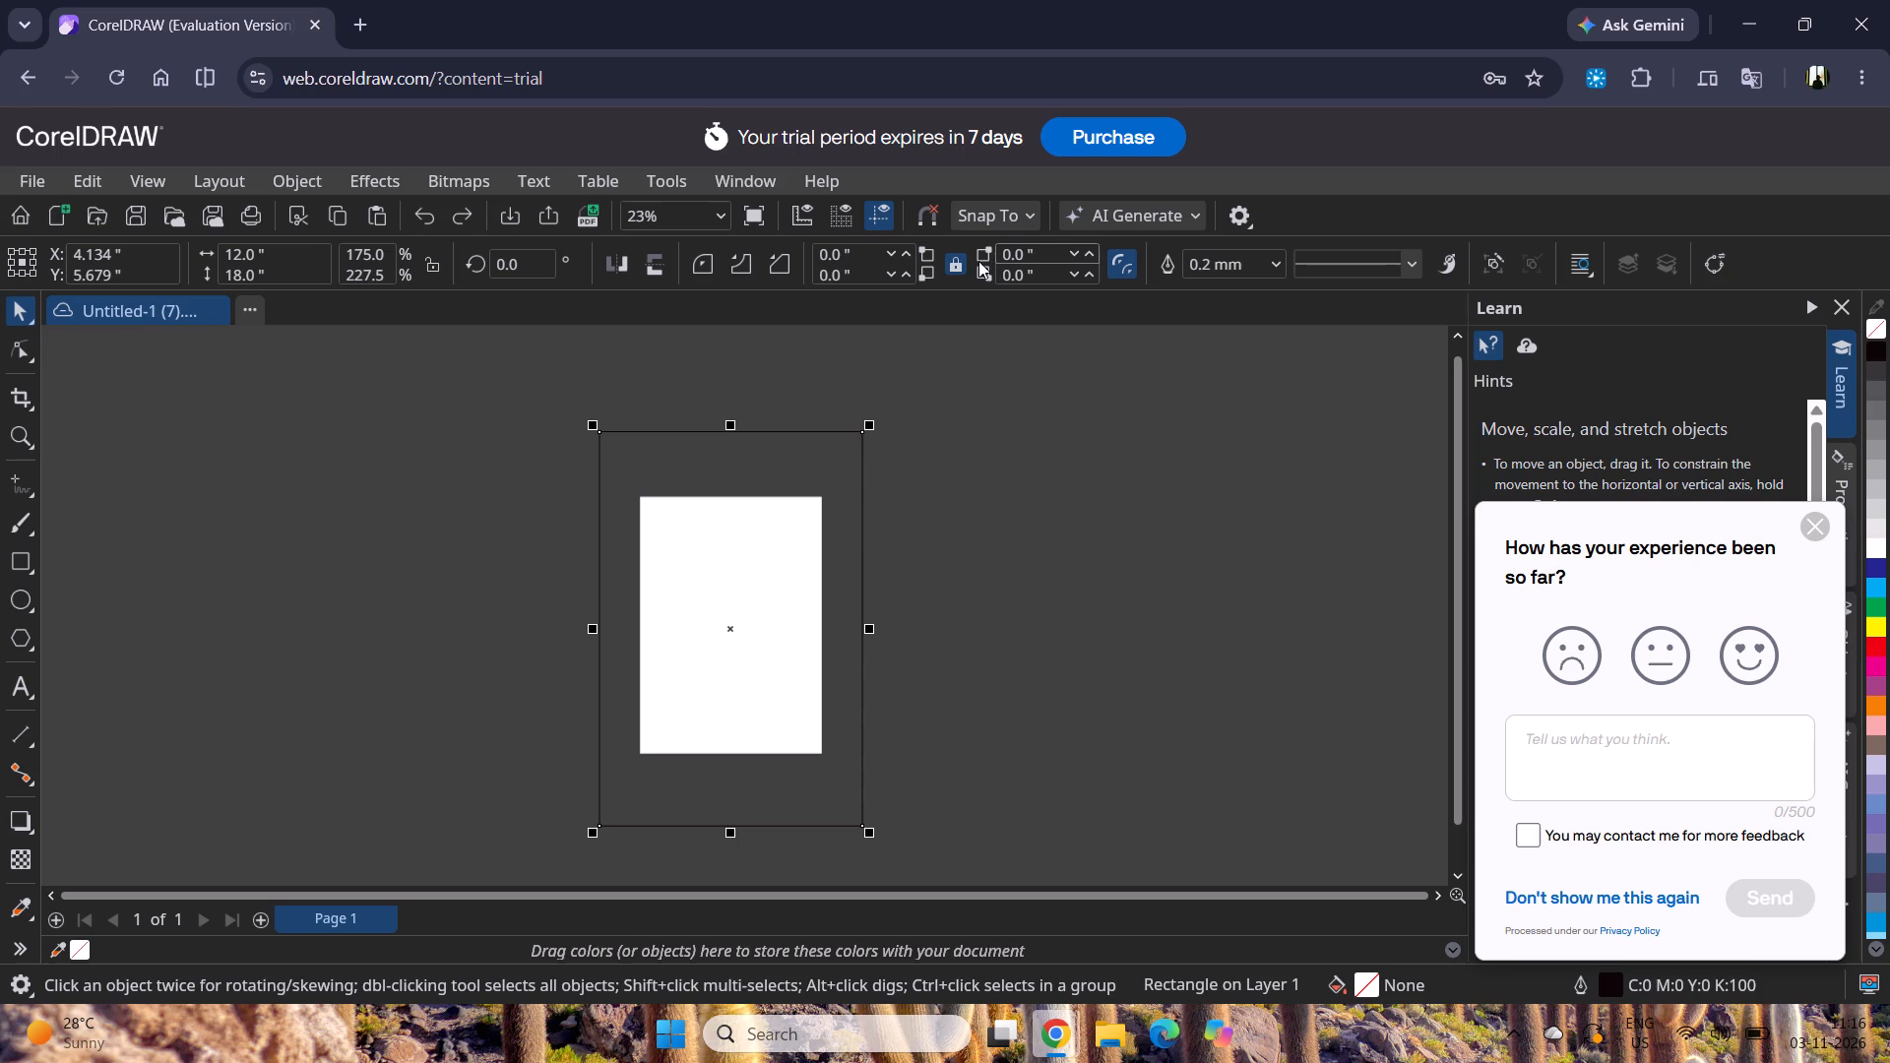
Unlink the rectangle's corner radii, set only its two top corners to a 10-inch radius to form an arch, and deselect it.
left_click(954, 262)
left_click_drag(866, 244, 783, 253)
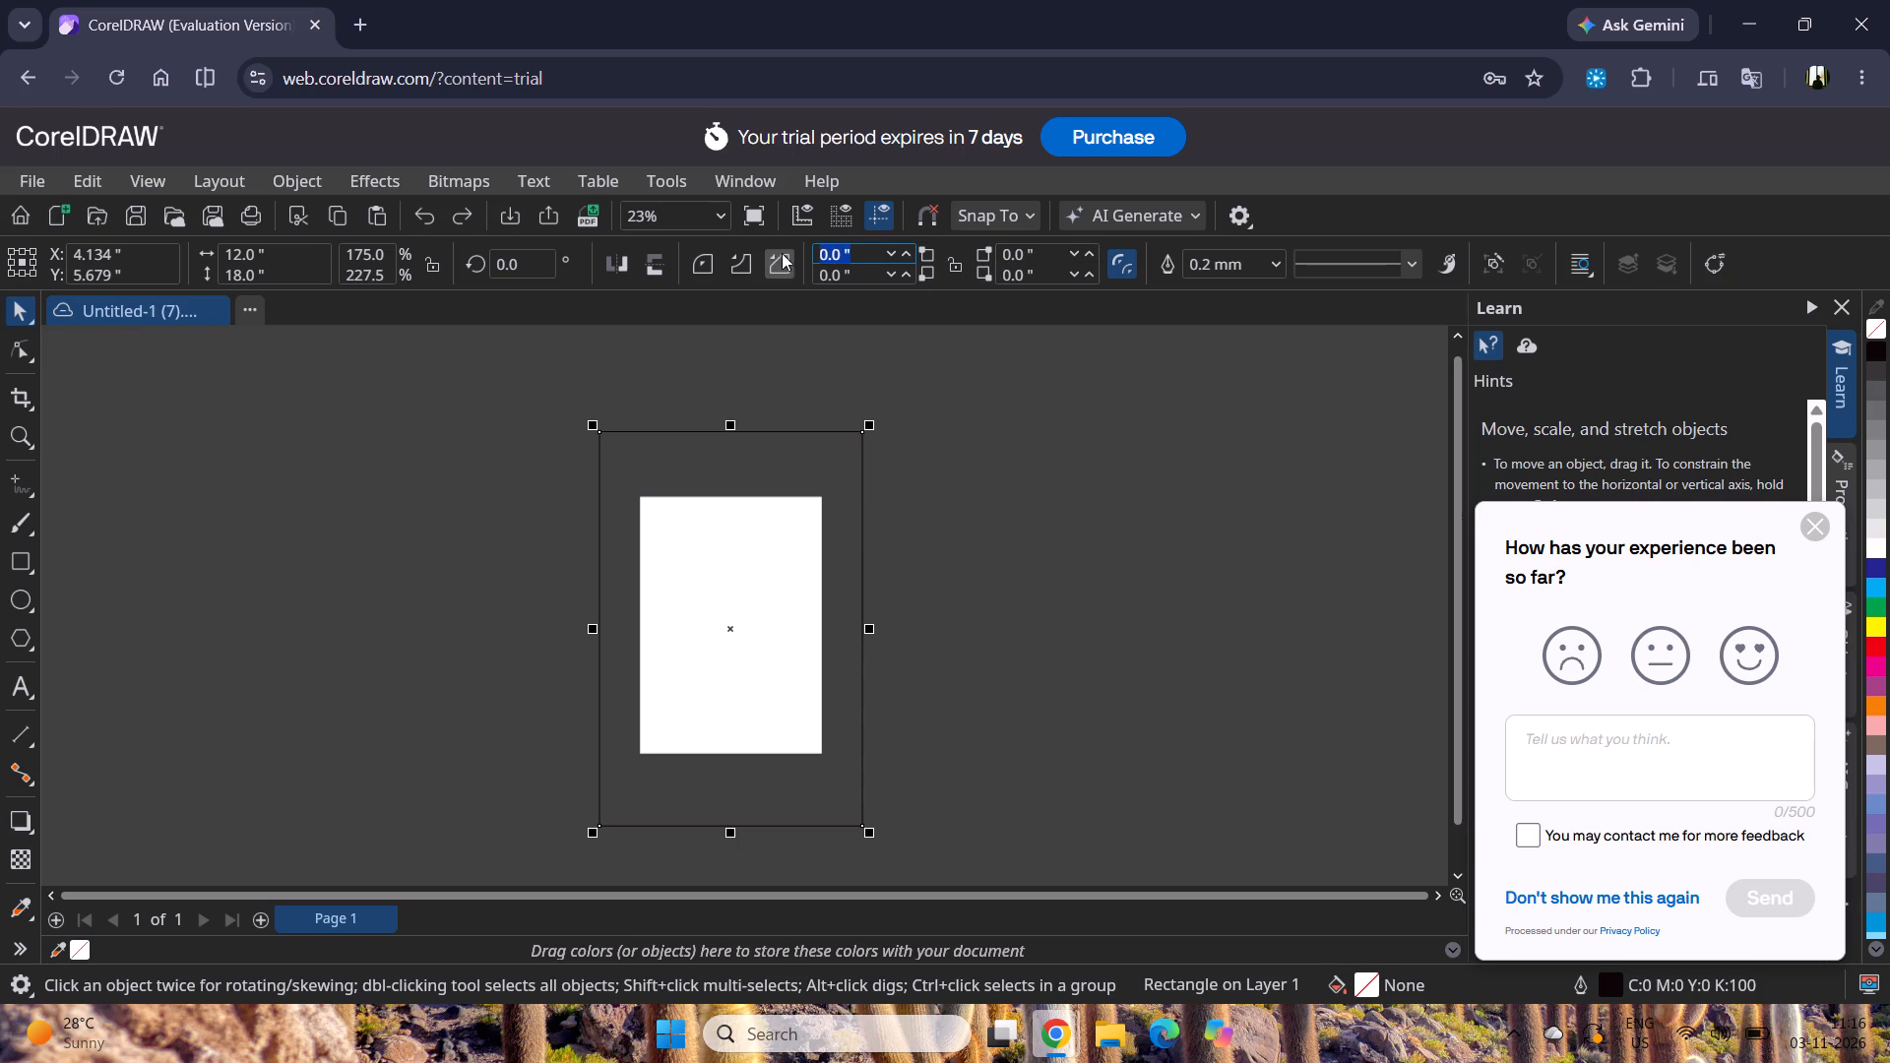
type("10")
key("Return")
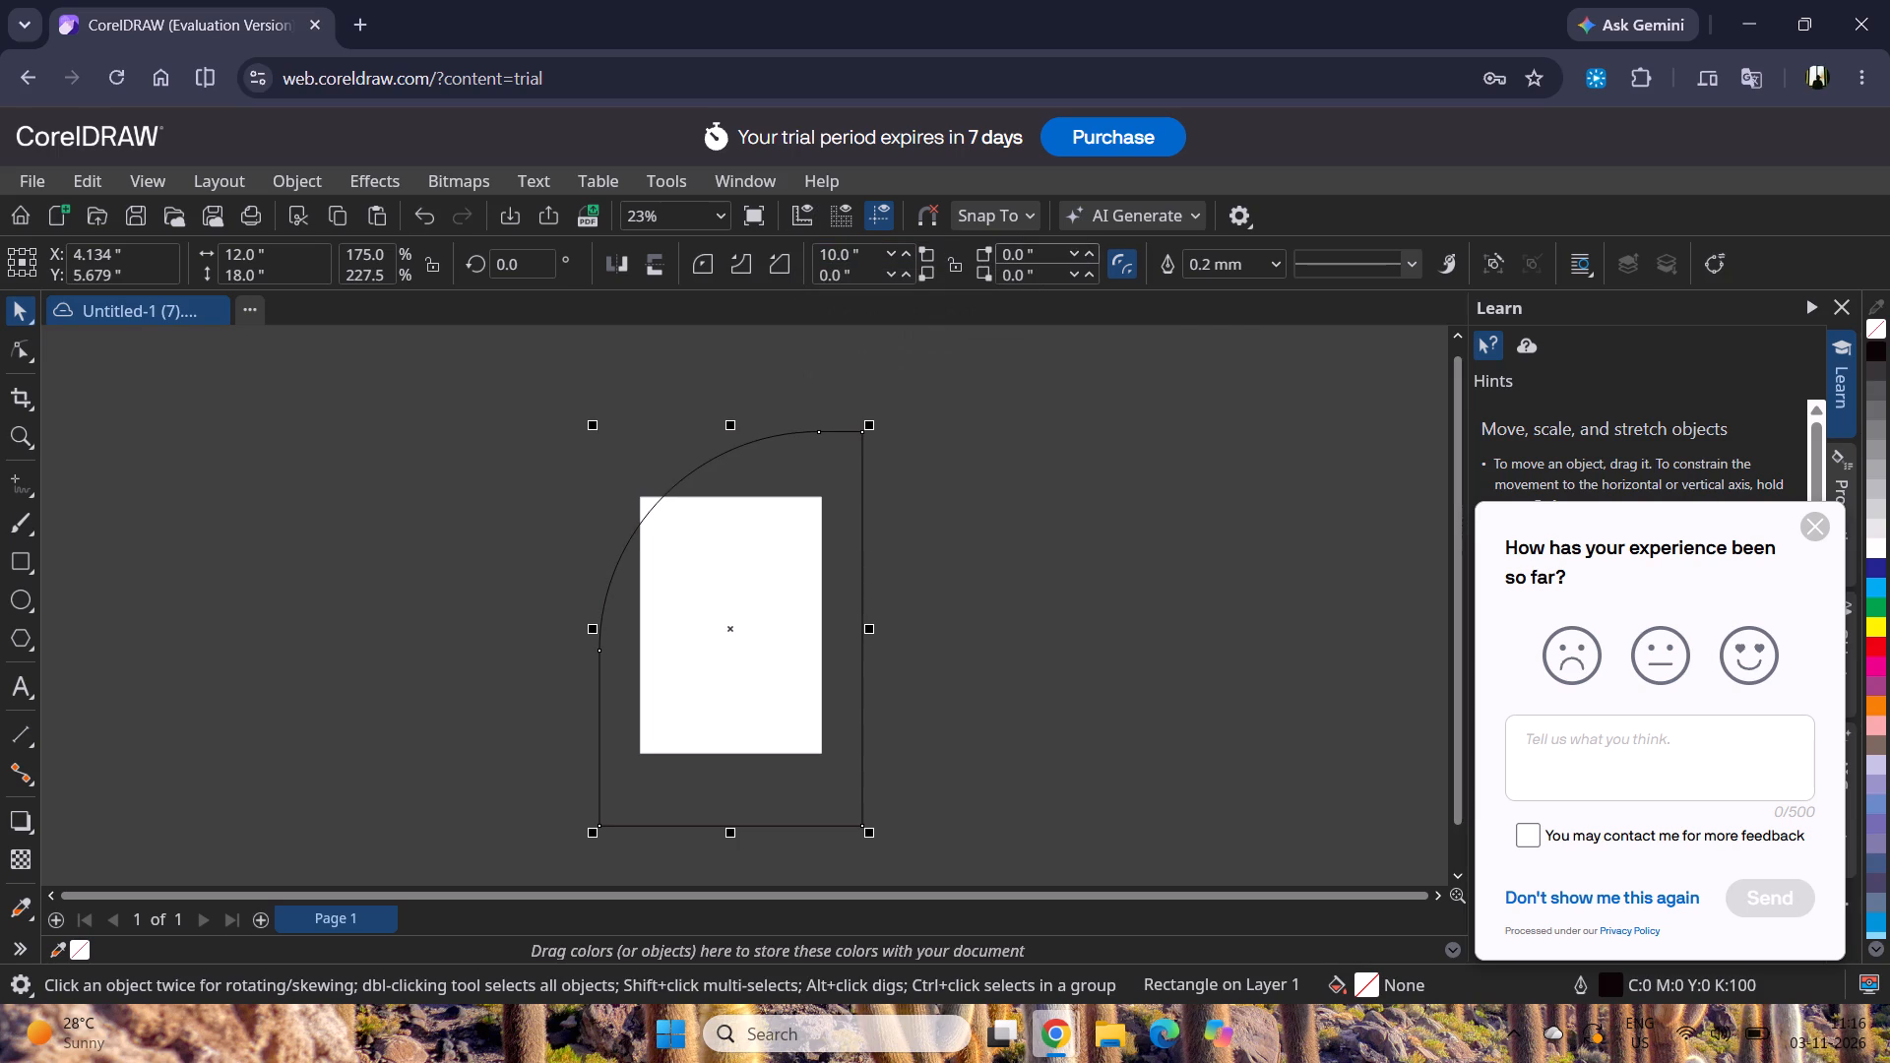
left_click_drag(1053, 251, 900, 287)
type("10")
key("Return")
left_click(940, 586)
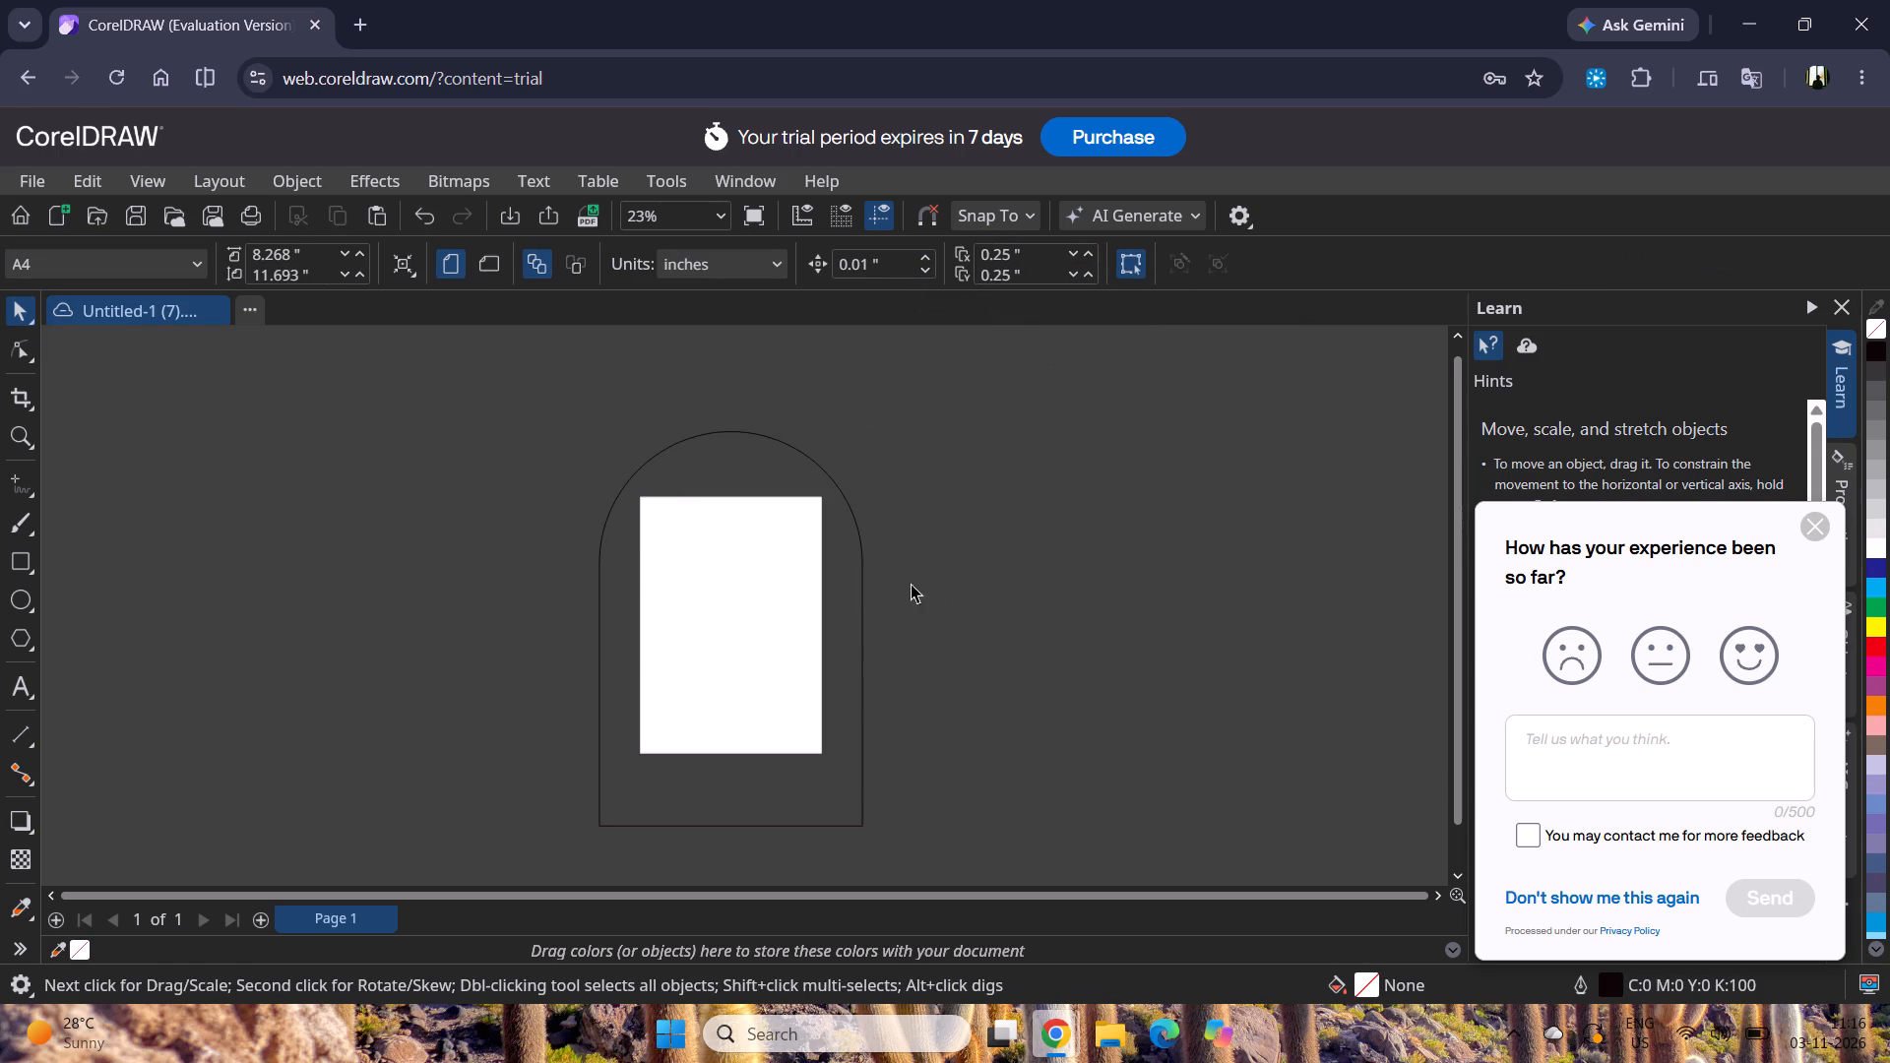
Examine the arched outline and how it extends around the A4 page.
scroll(751, 531, "up", 3)
scroll(744, 500, "down", 1)
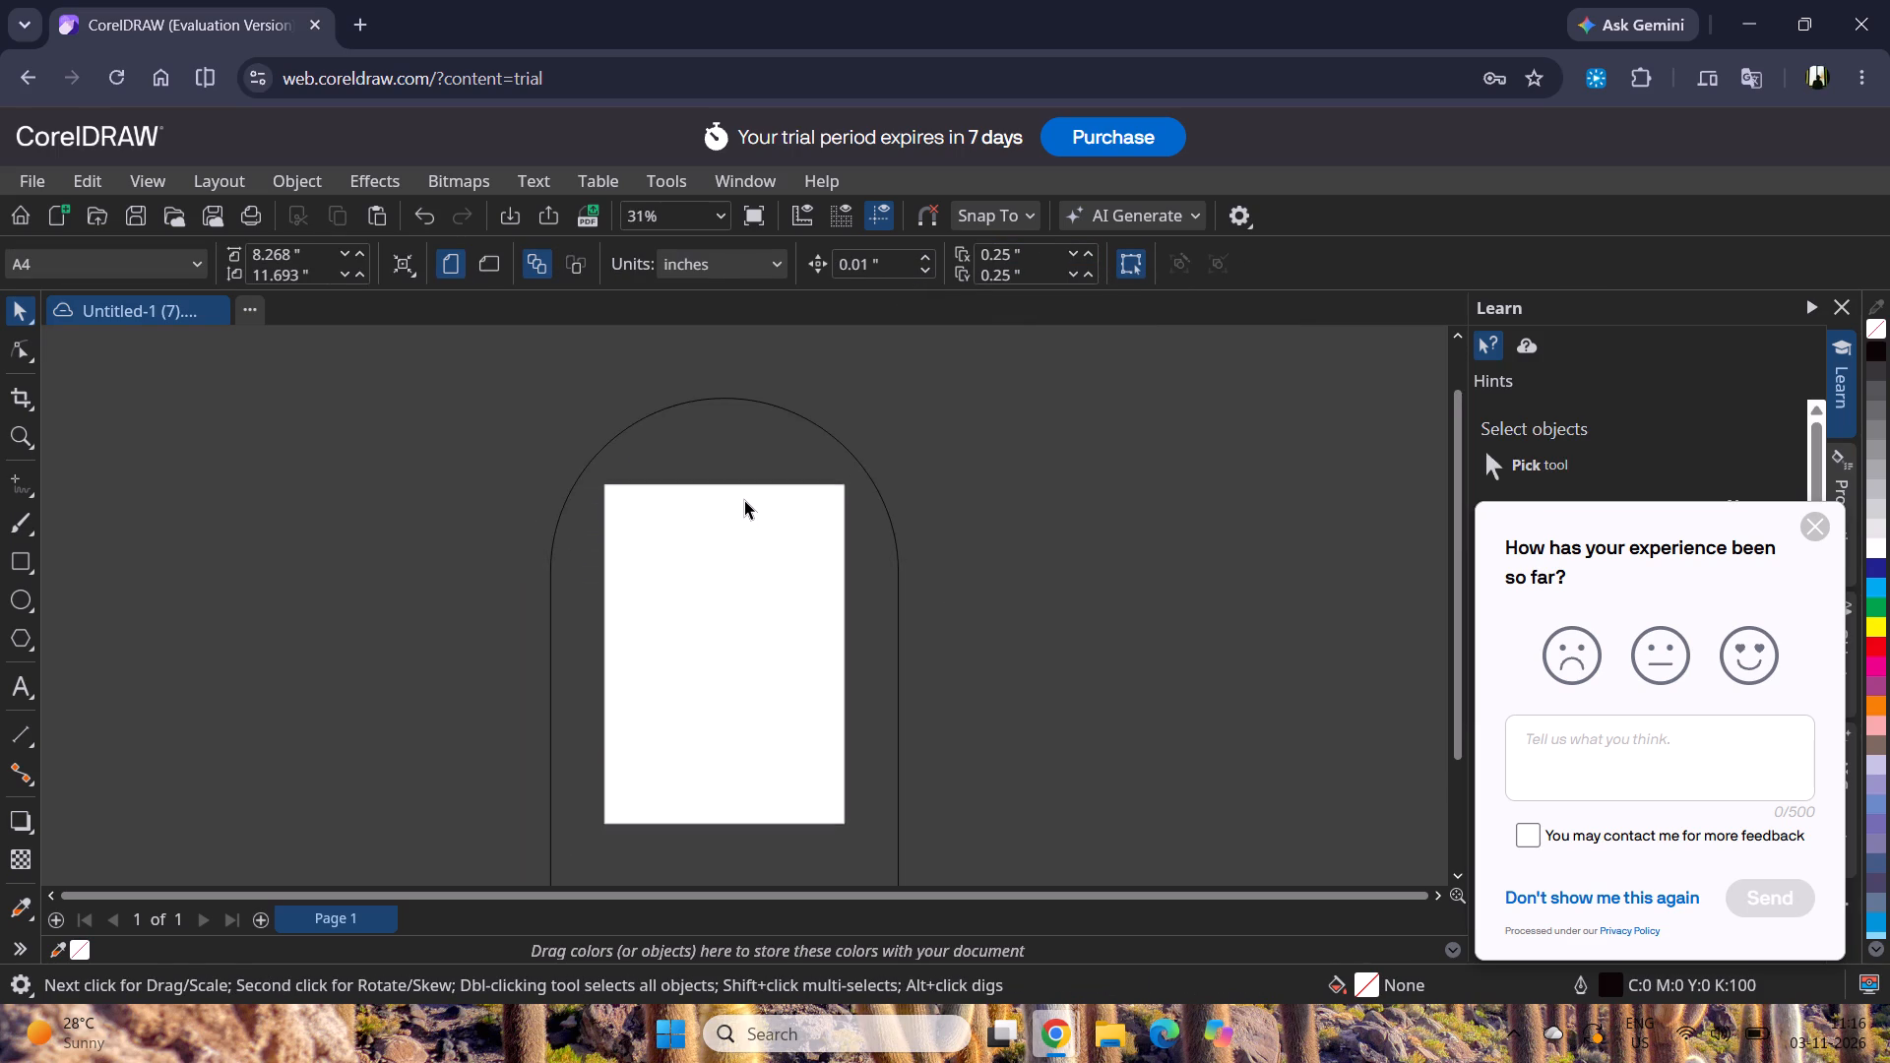
scroll(744, 500, "down", 2)
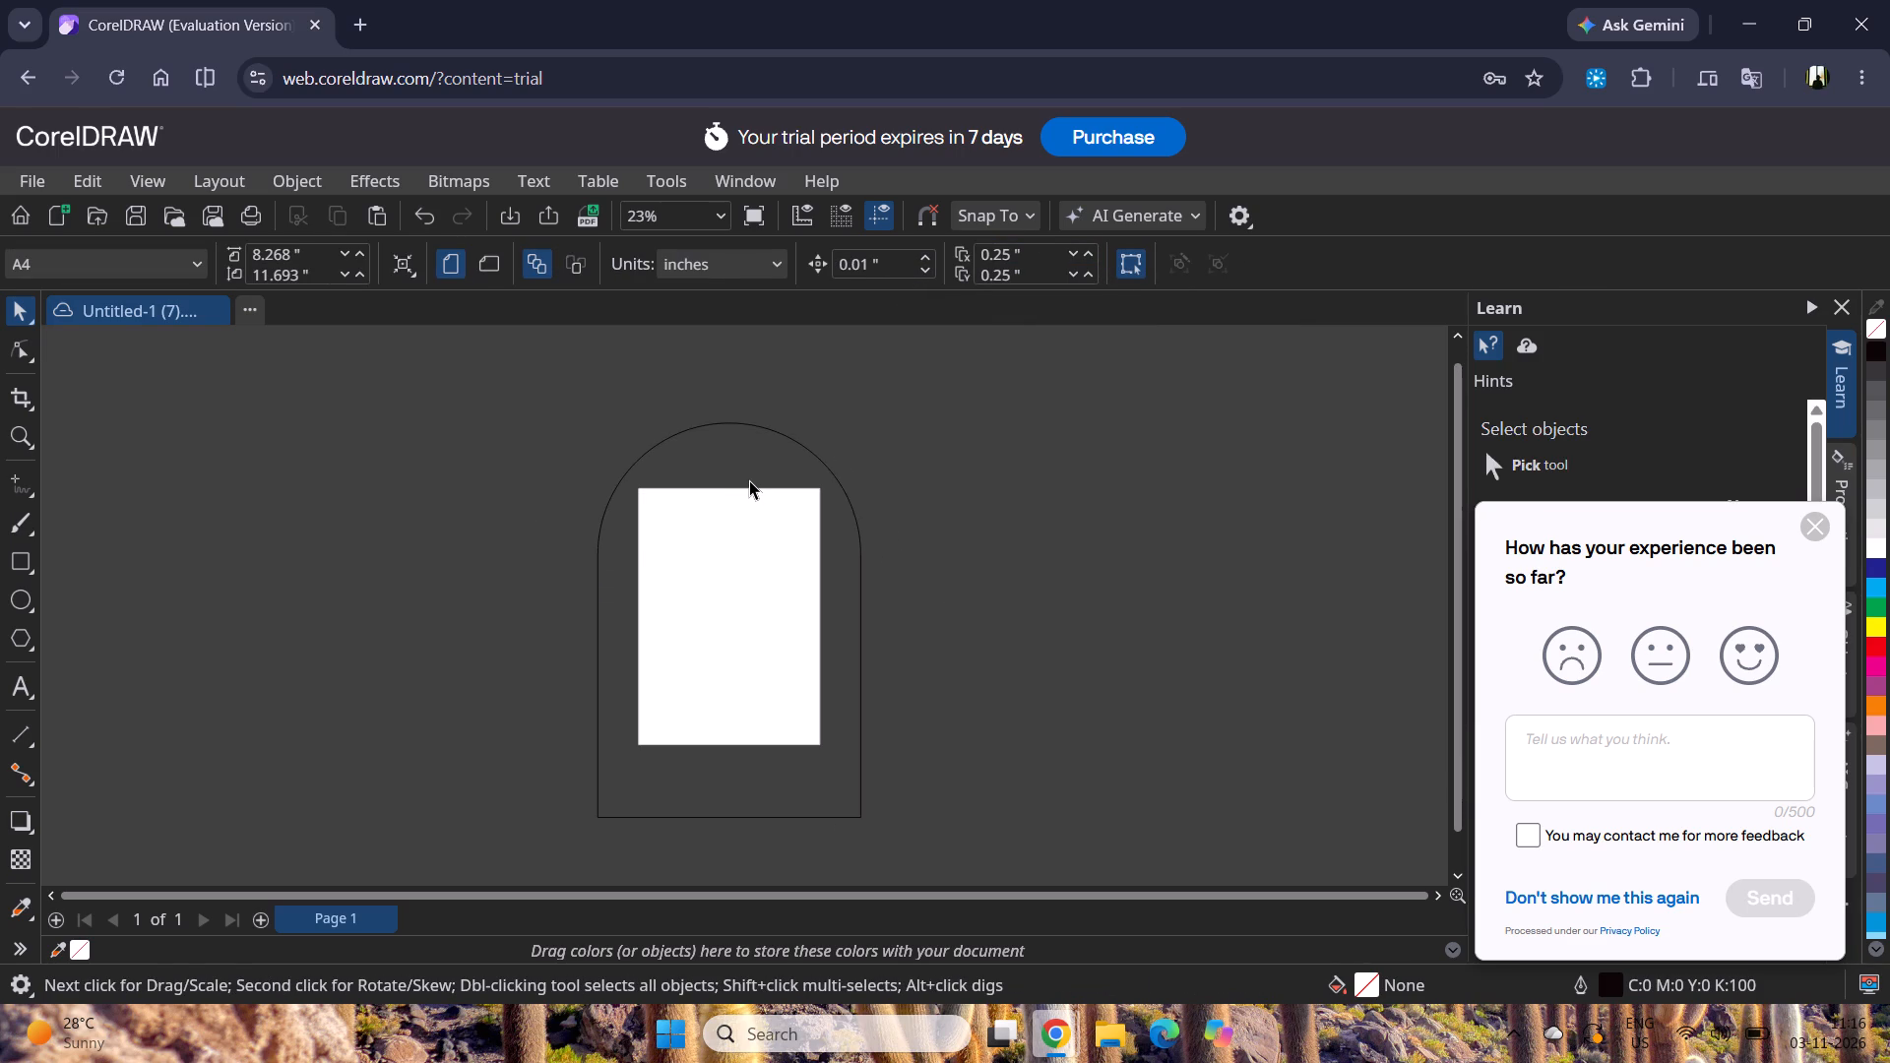
scroll(750, 480, "down", 2)
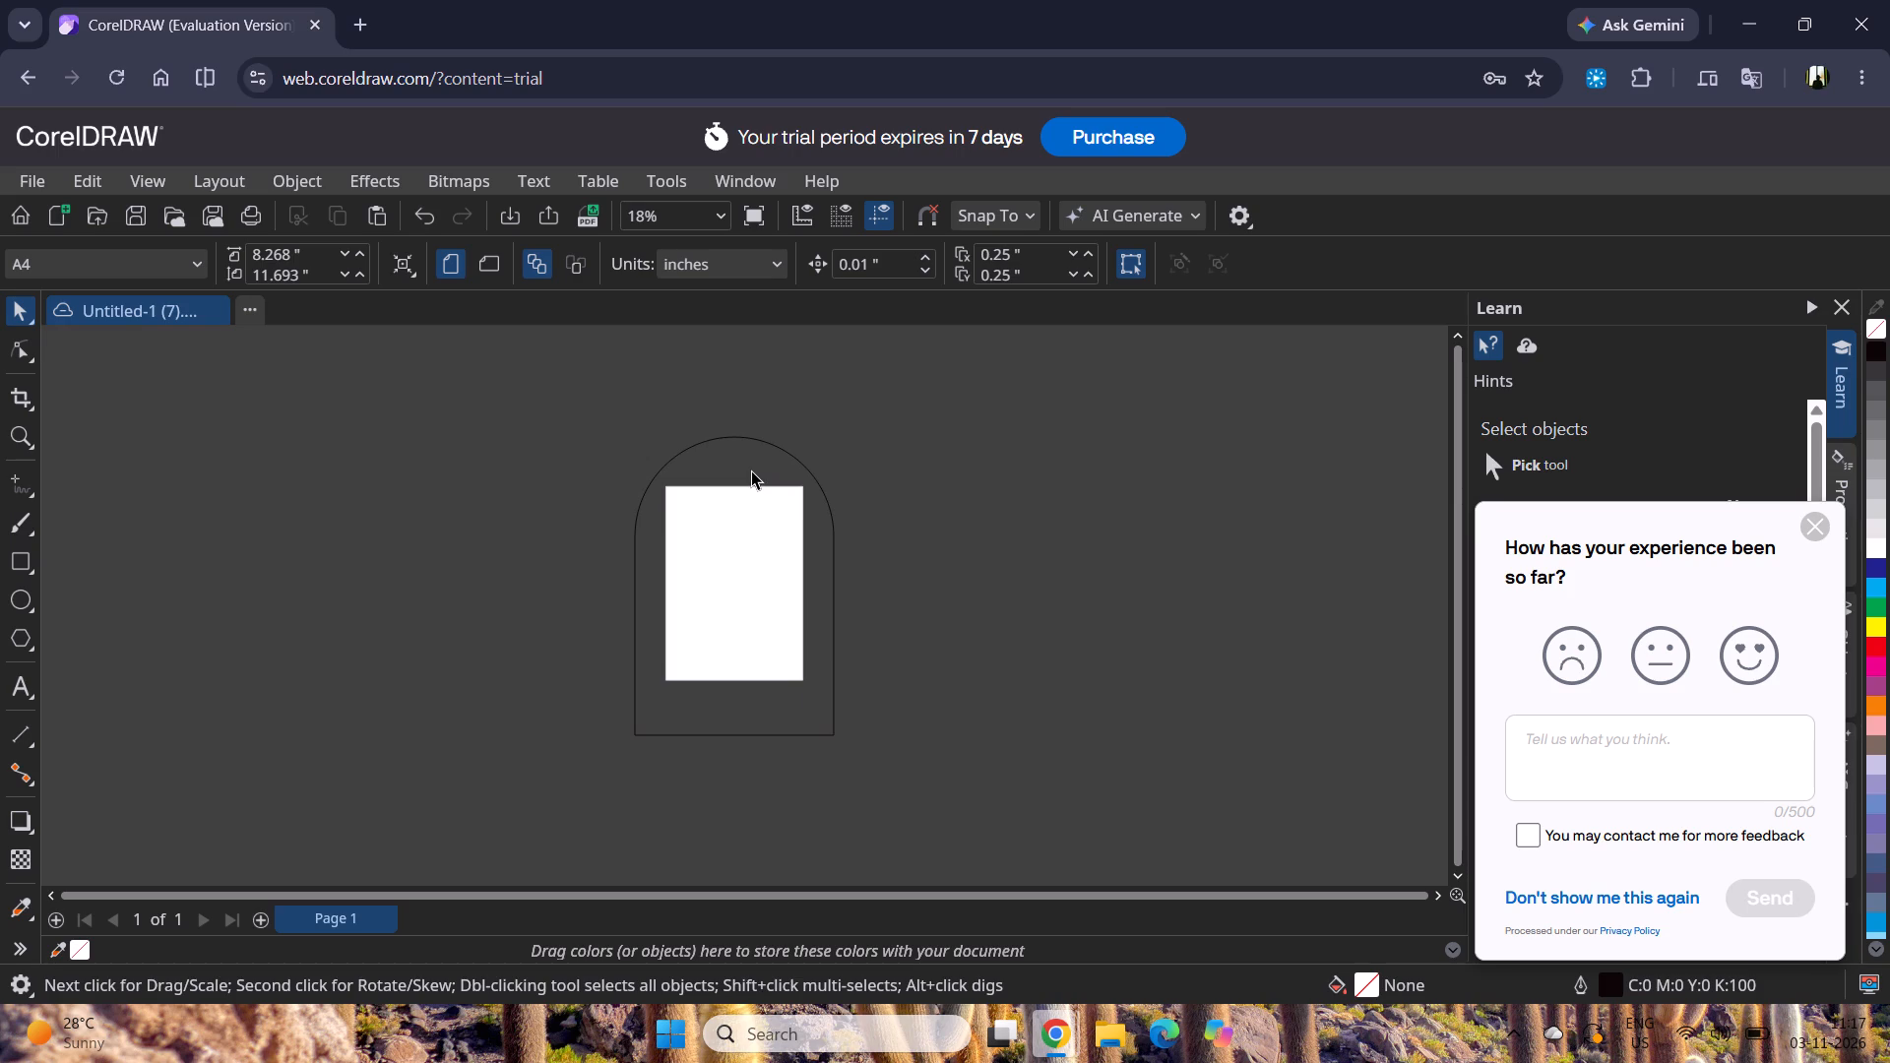
scroll(751, 470, "up", 8)
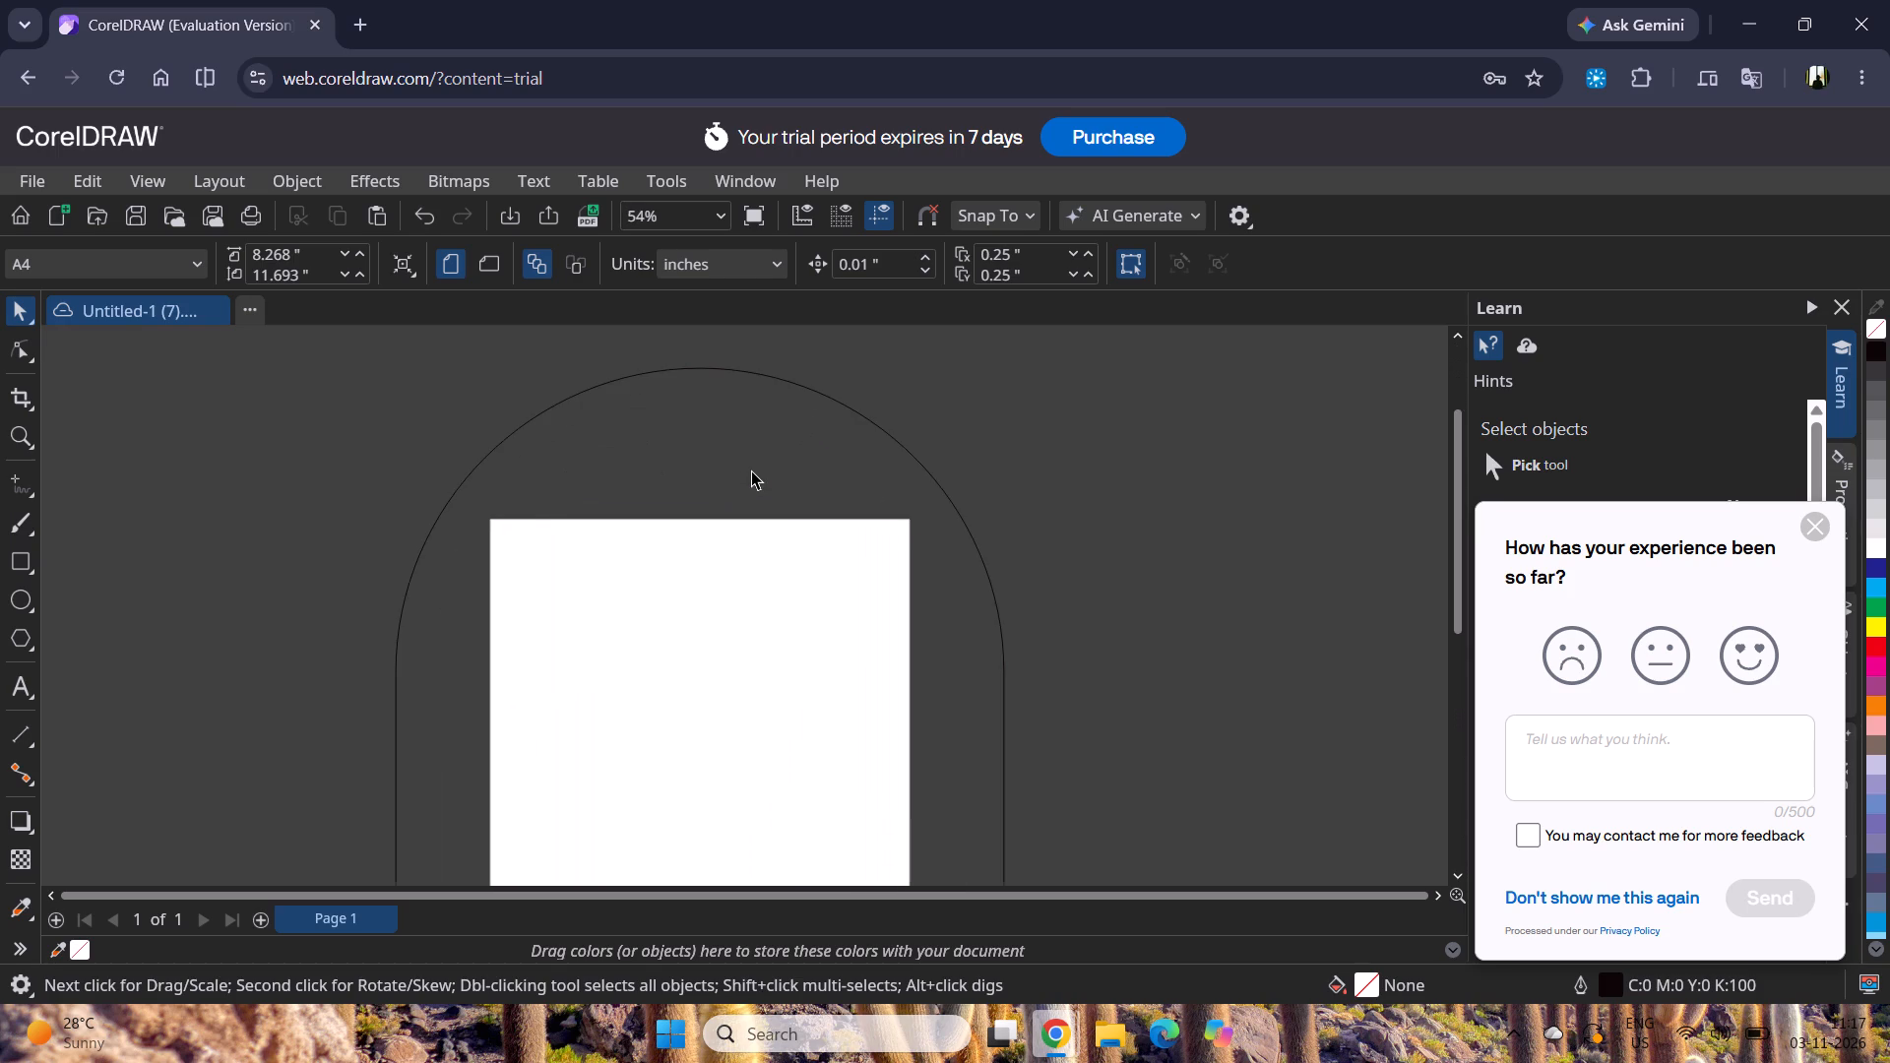
scroll(751, 470, "down", 7)
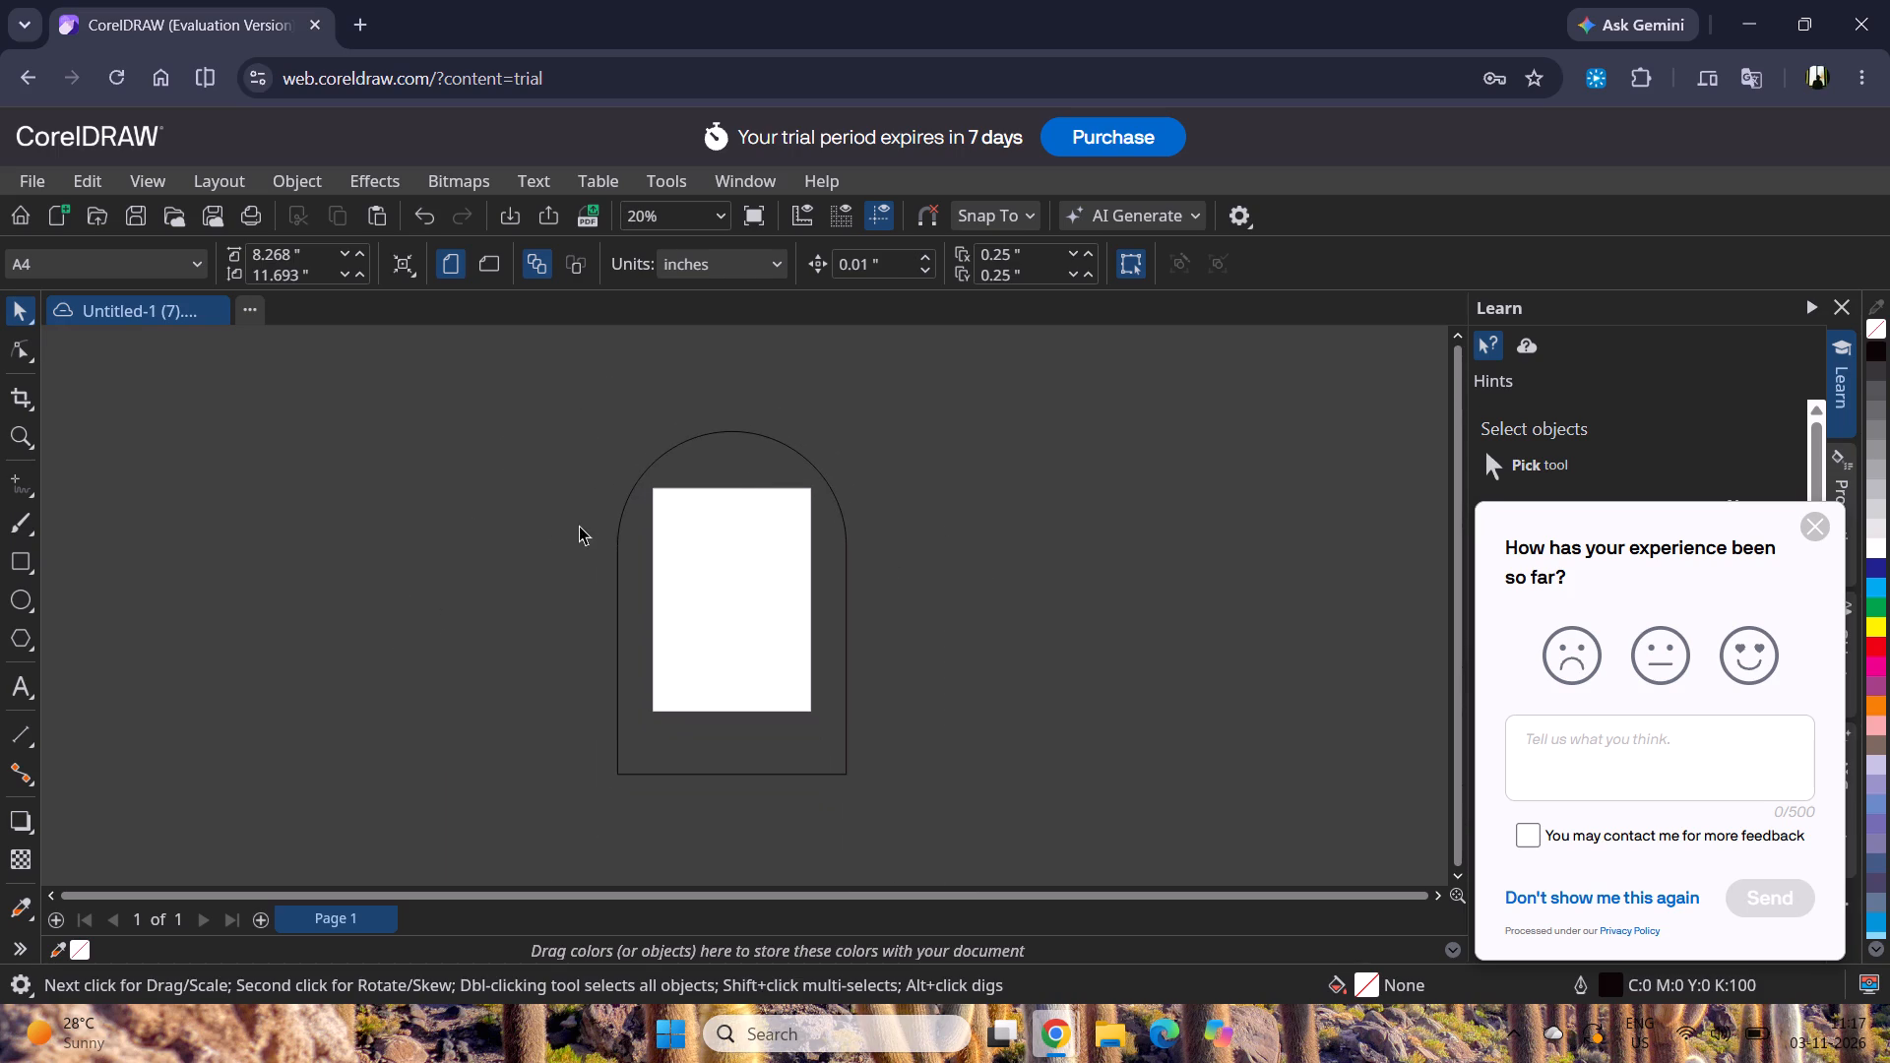
scroll(578, 522, "up", 1)
scroll(578, 520, "down", 3)
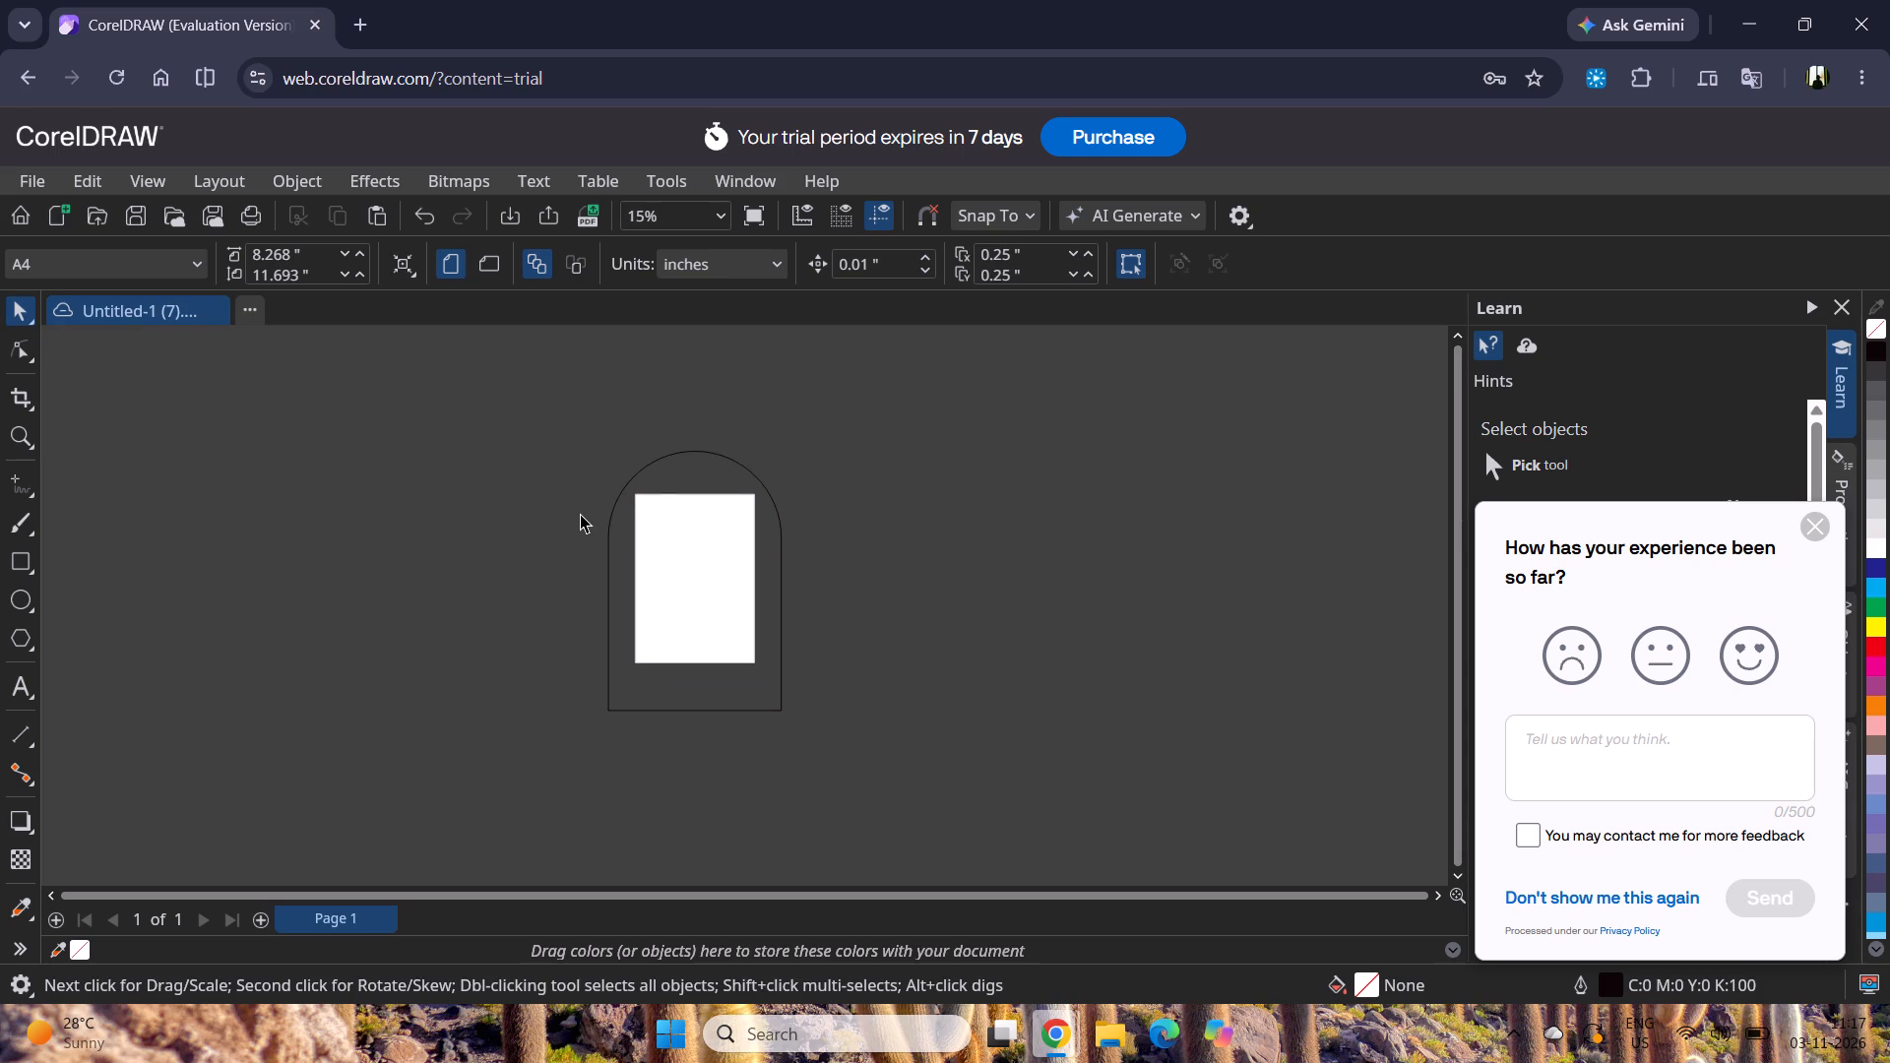
Set the page dimensions to 12 inches wide by 18 inches high.
left_click(345, 513)
left_click(245, 479)
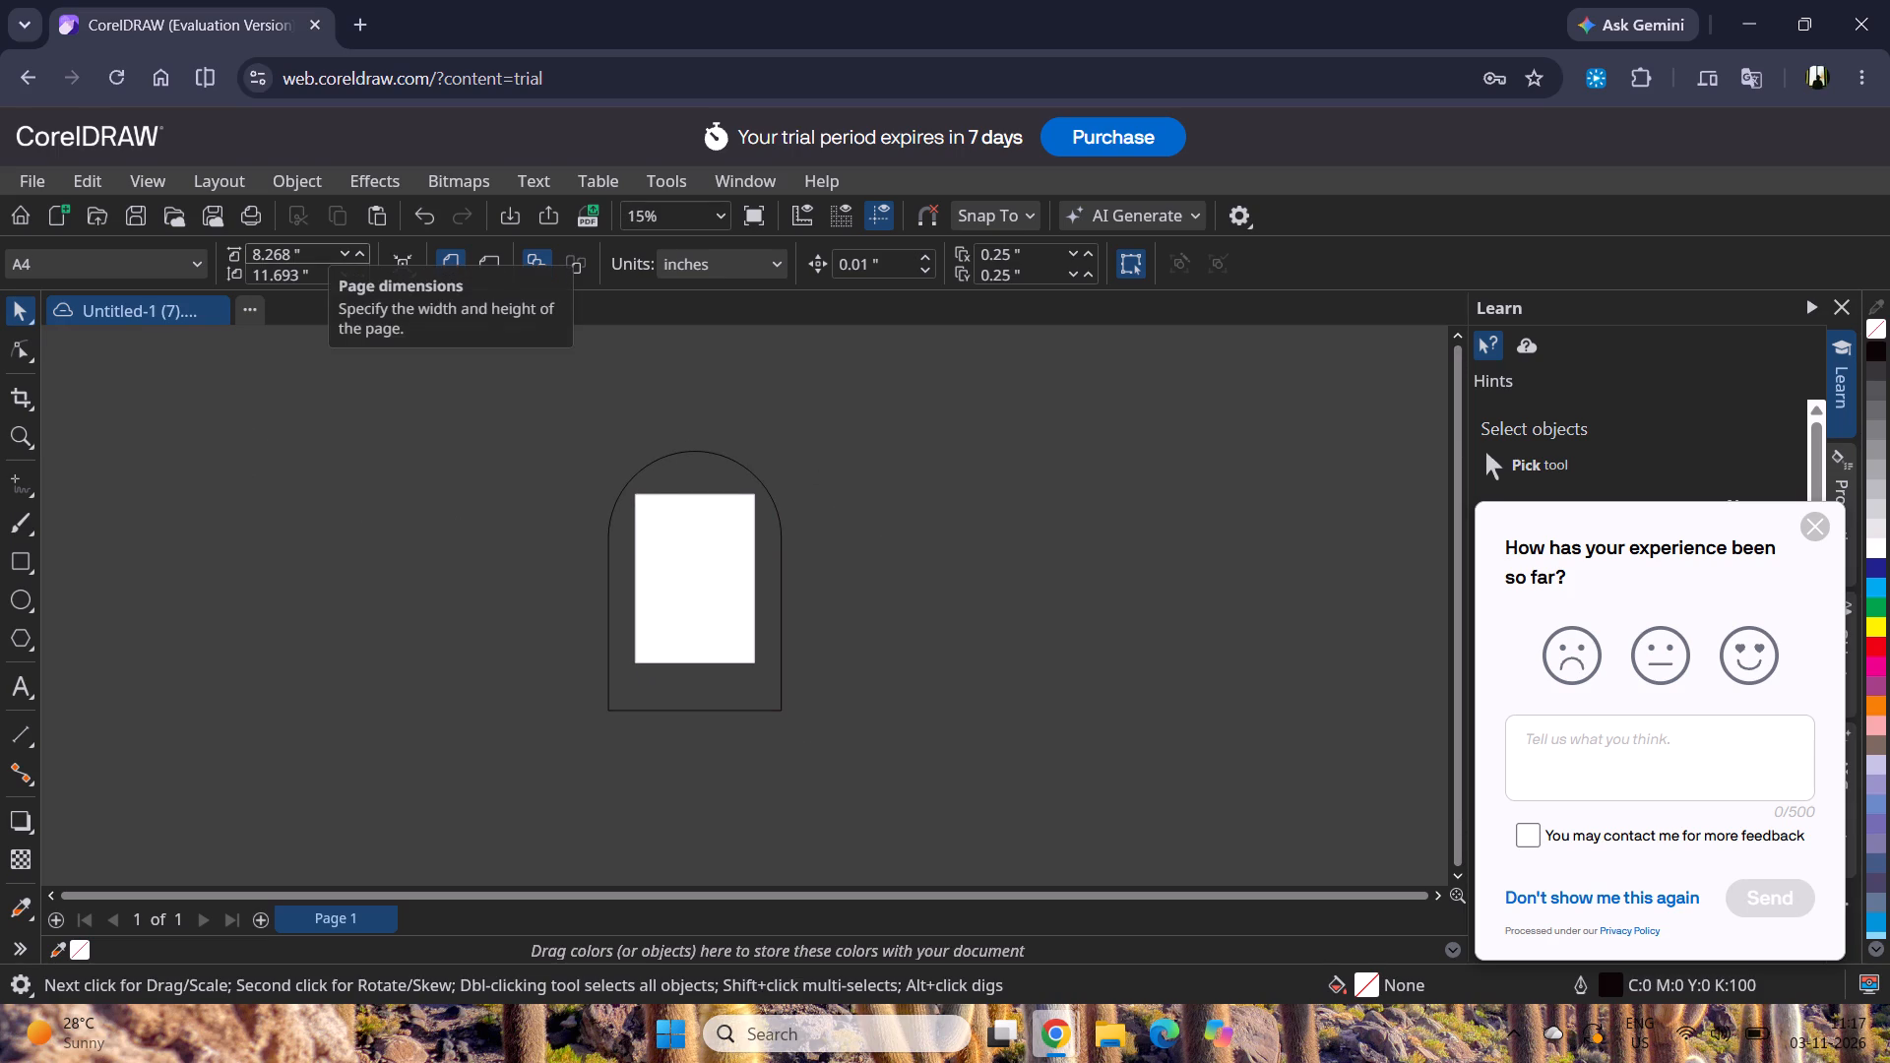
left_click_drag(325, 256, 239, 286)
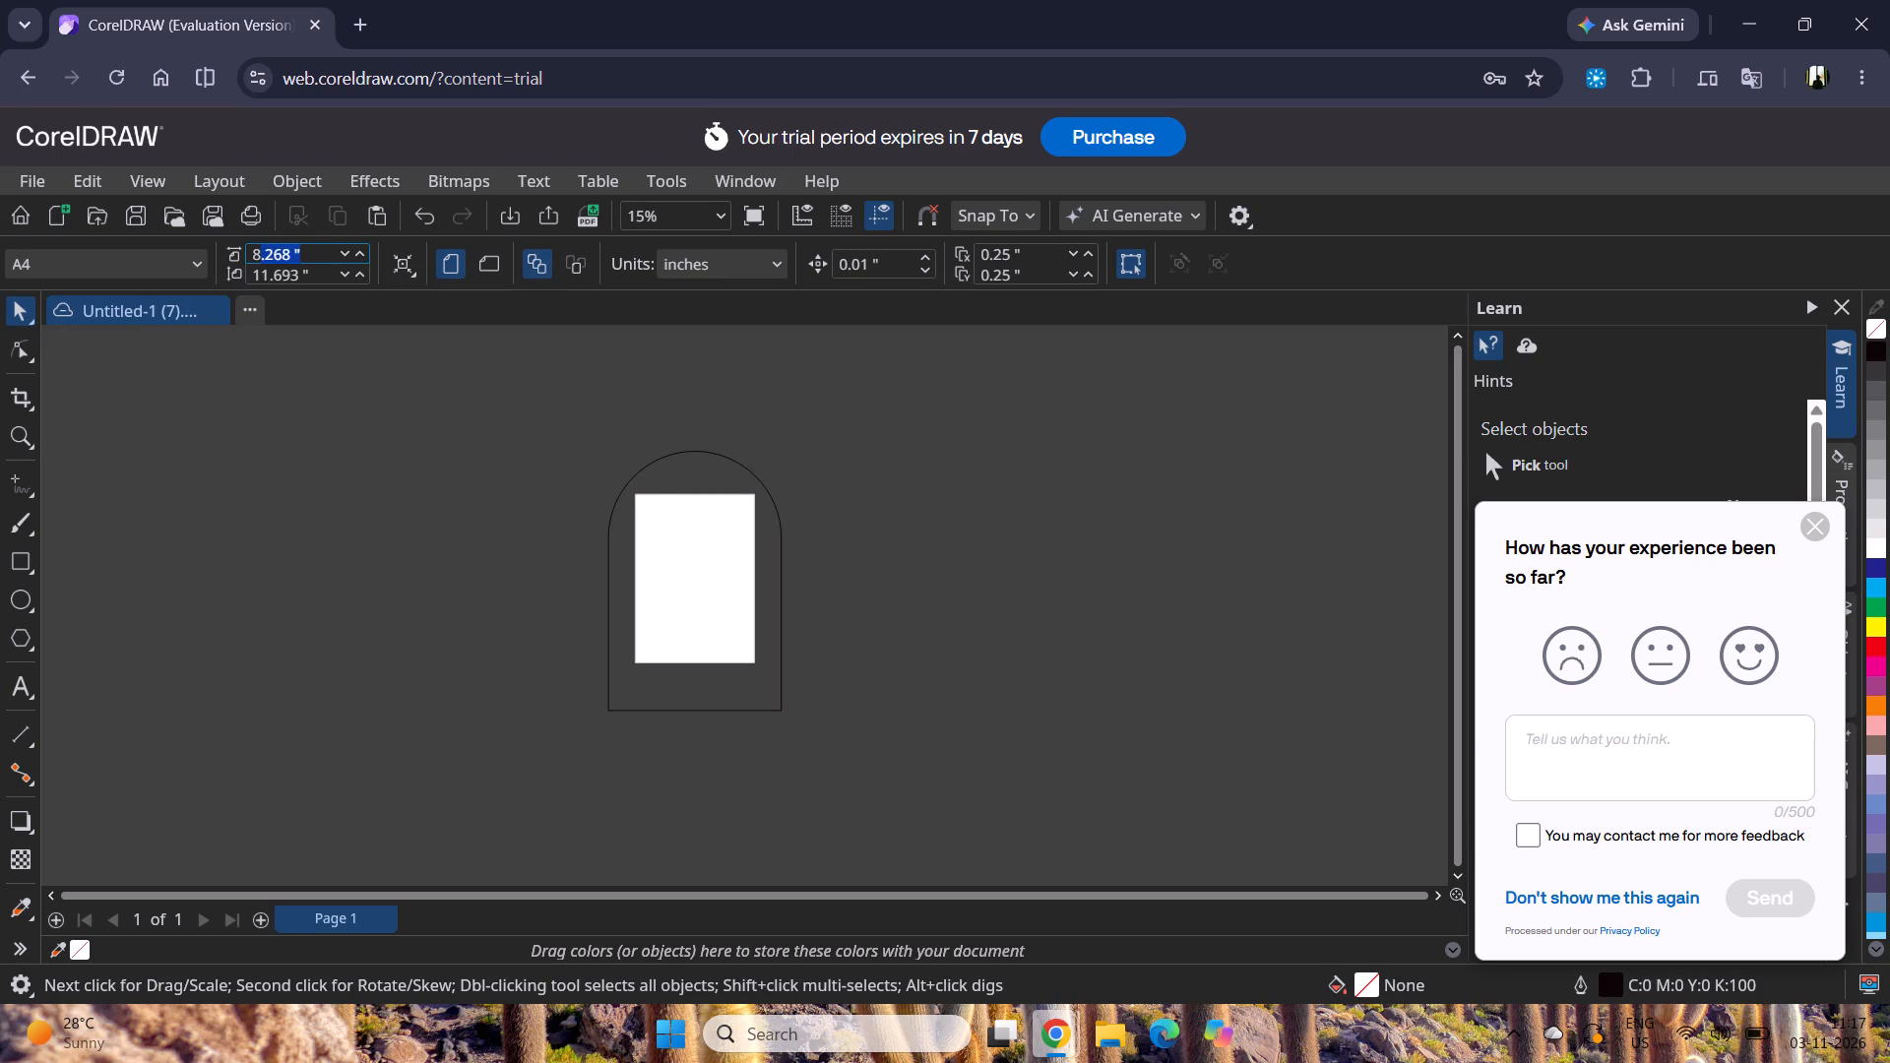
left_click_drag(239, 286, 223, 288)
type("12")
key("Tab")
type("18")
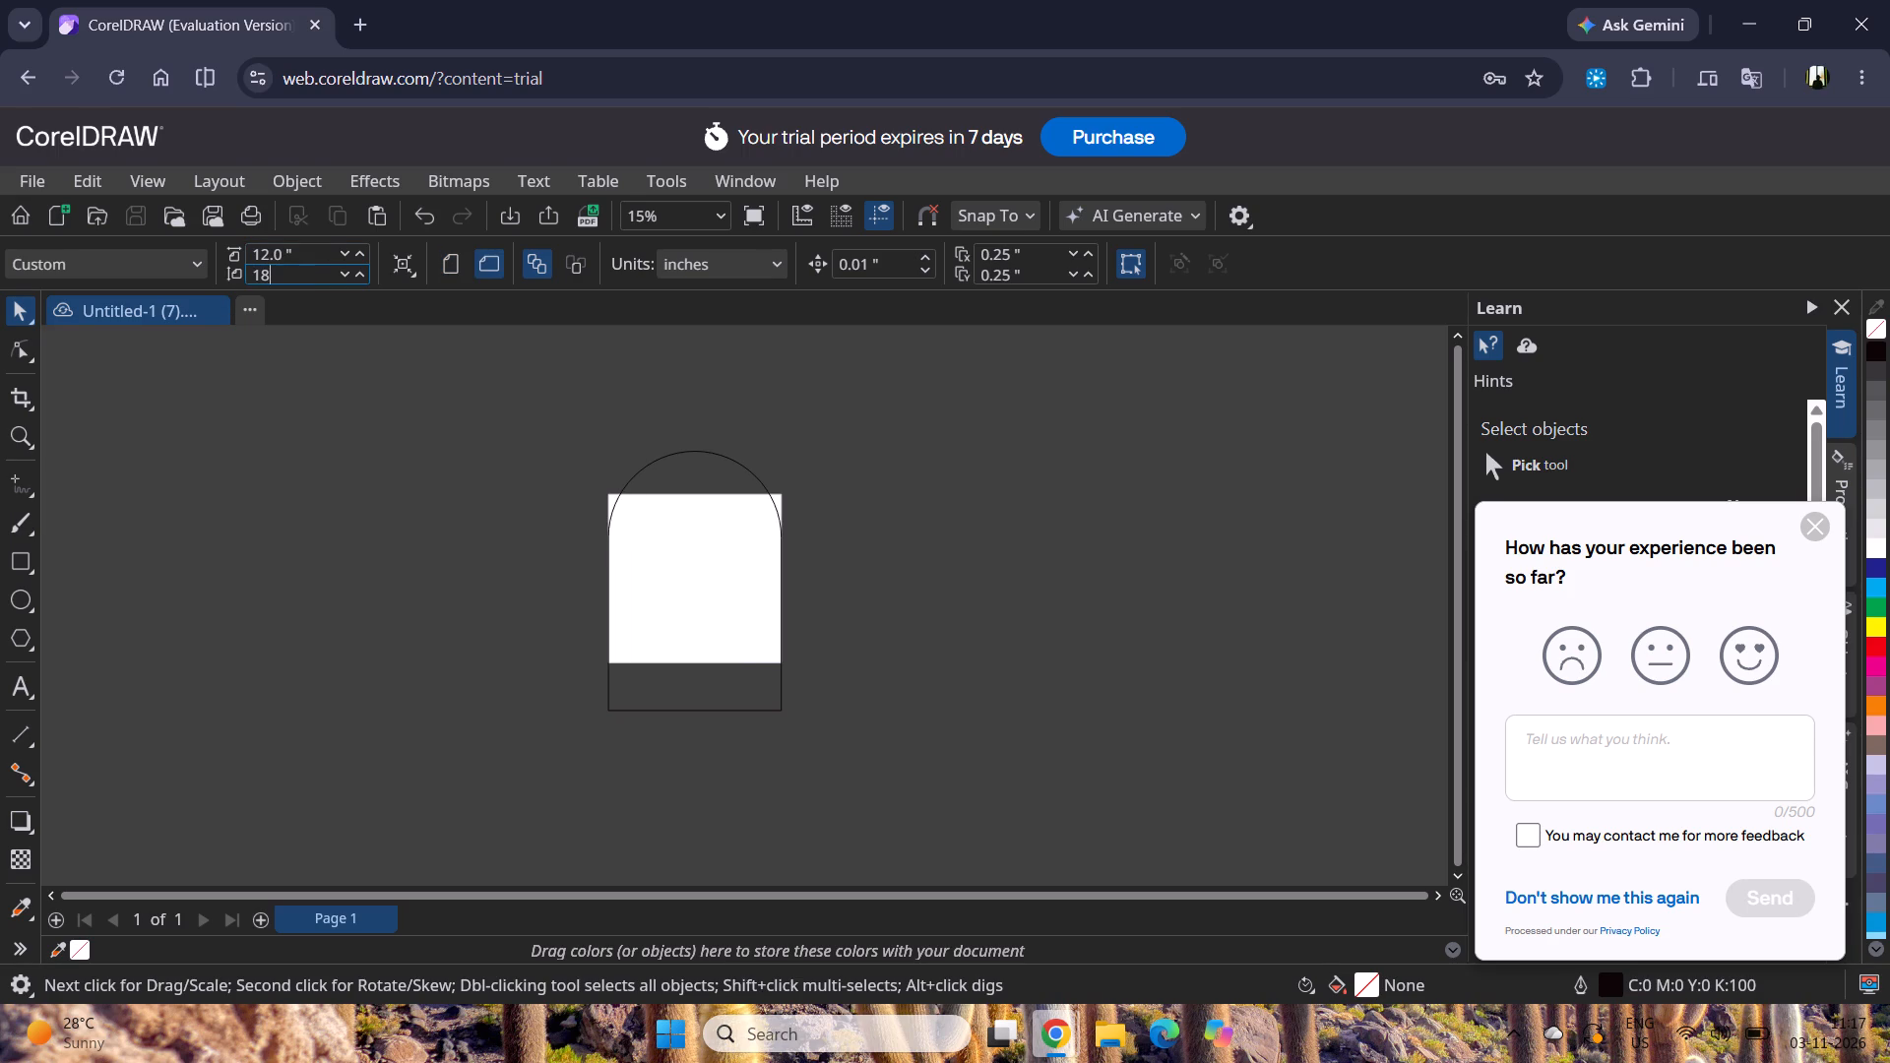
key("Return")
scroll(193, 328, "down", 1)
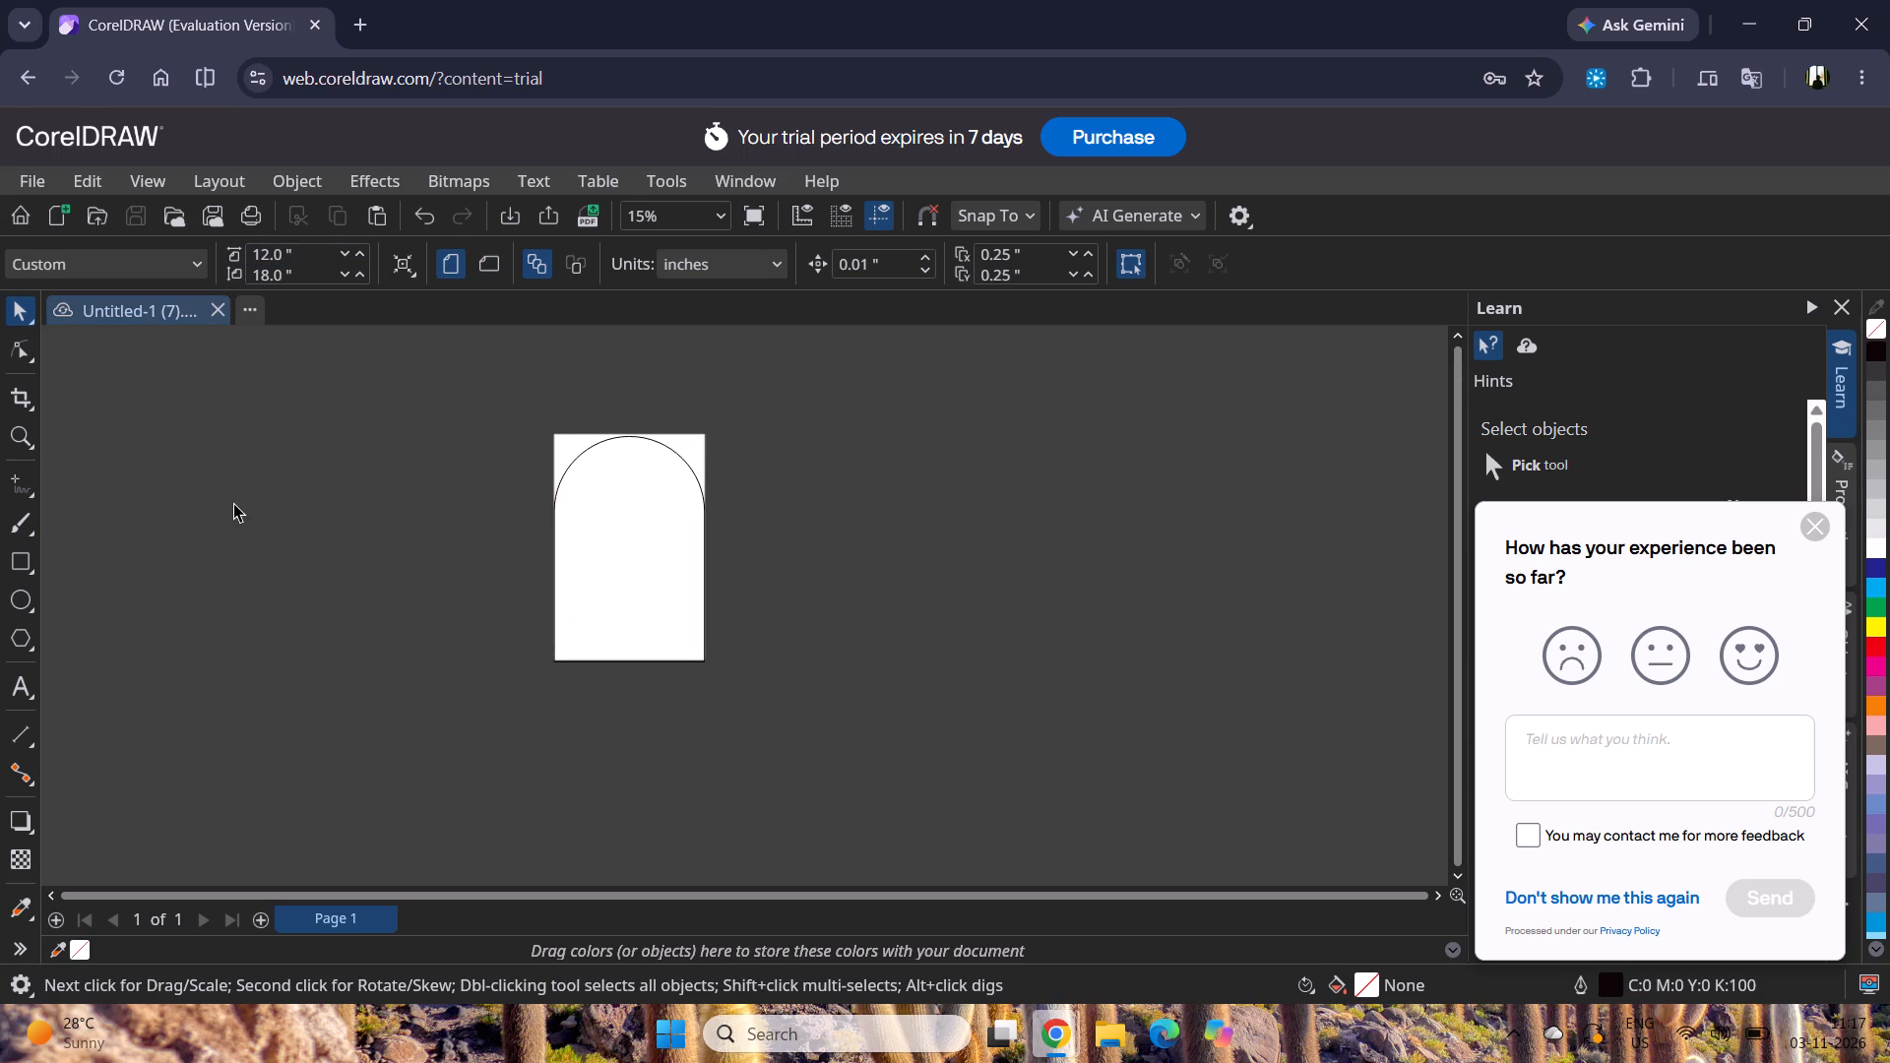
left_click(18, 310)
left_click(376, 550)
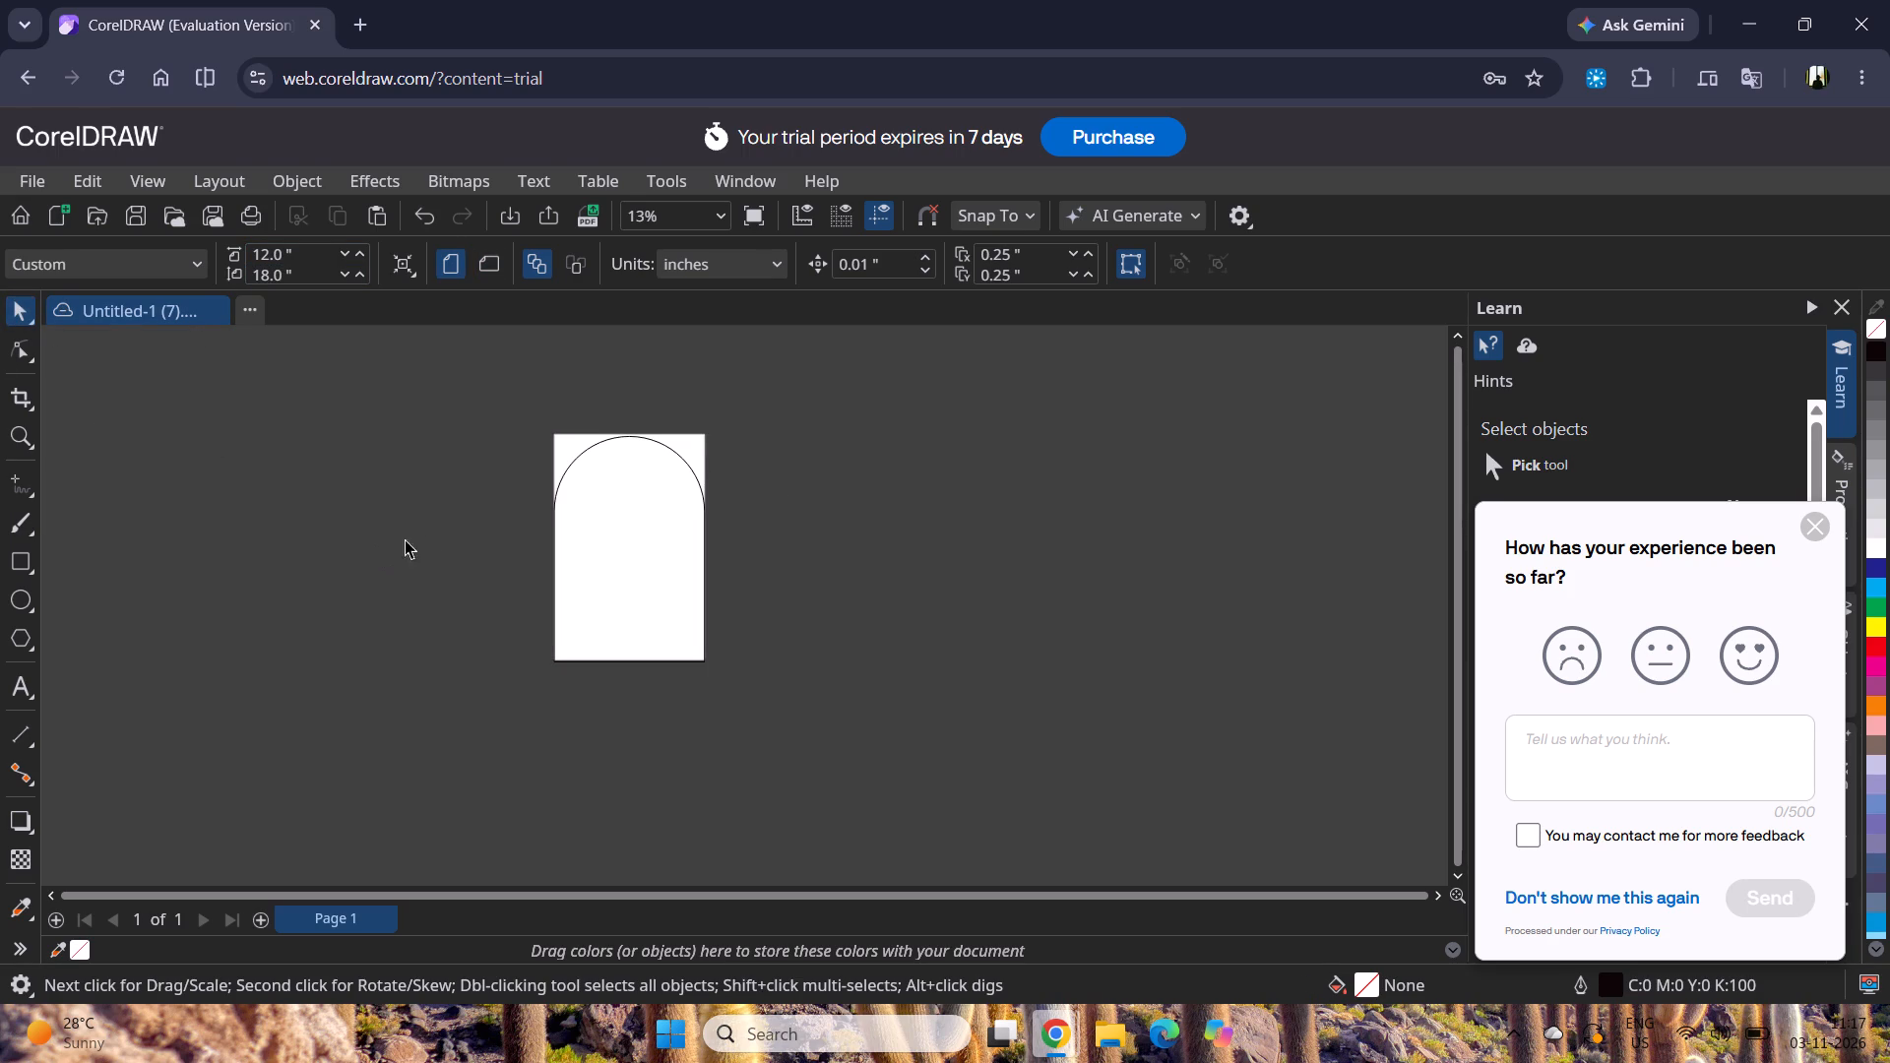
Create a page frame rectangle matching the 12 by 18 inch page.
scroll(622, 433, "up", 8)
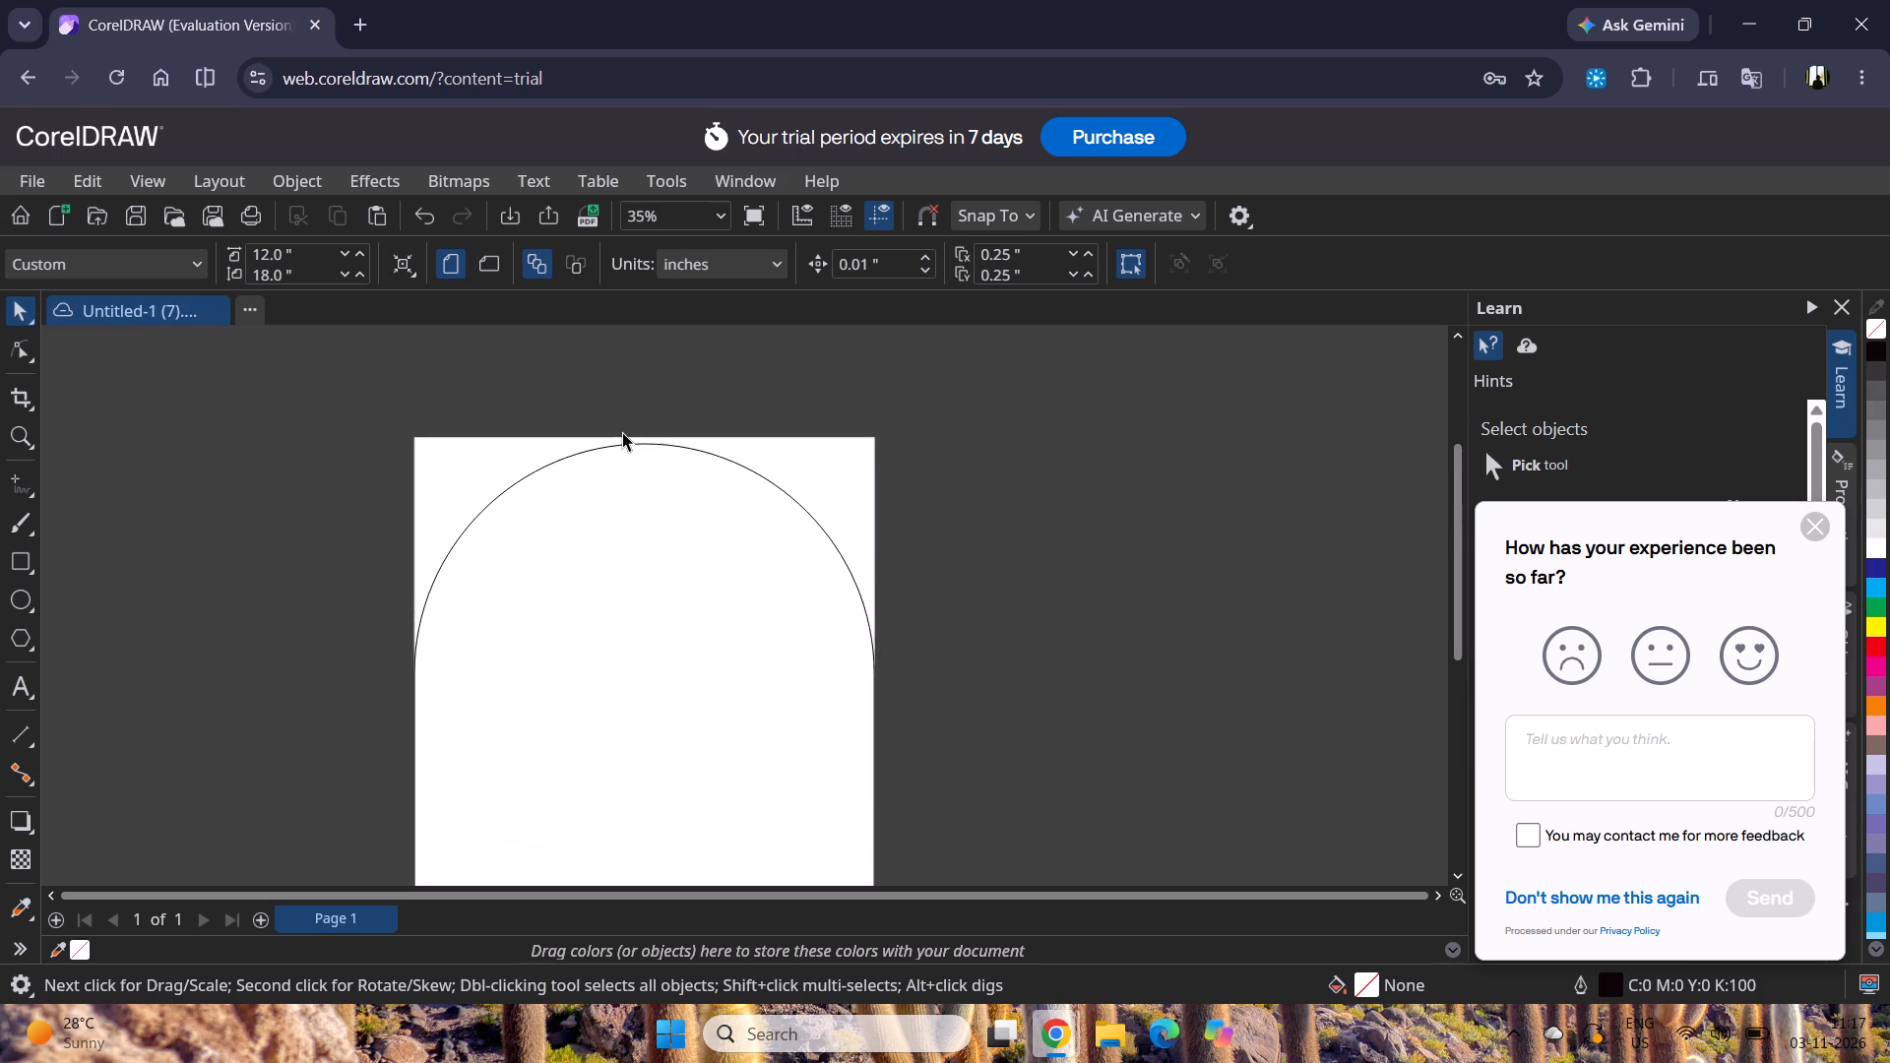
scroll(622, 432, "down", 6)
double_click(18, 549)
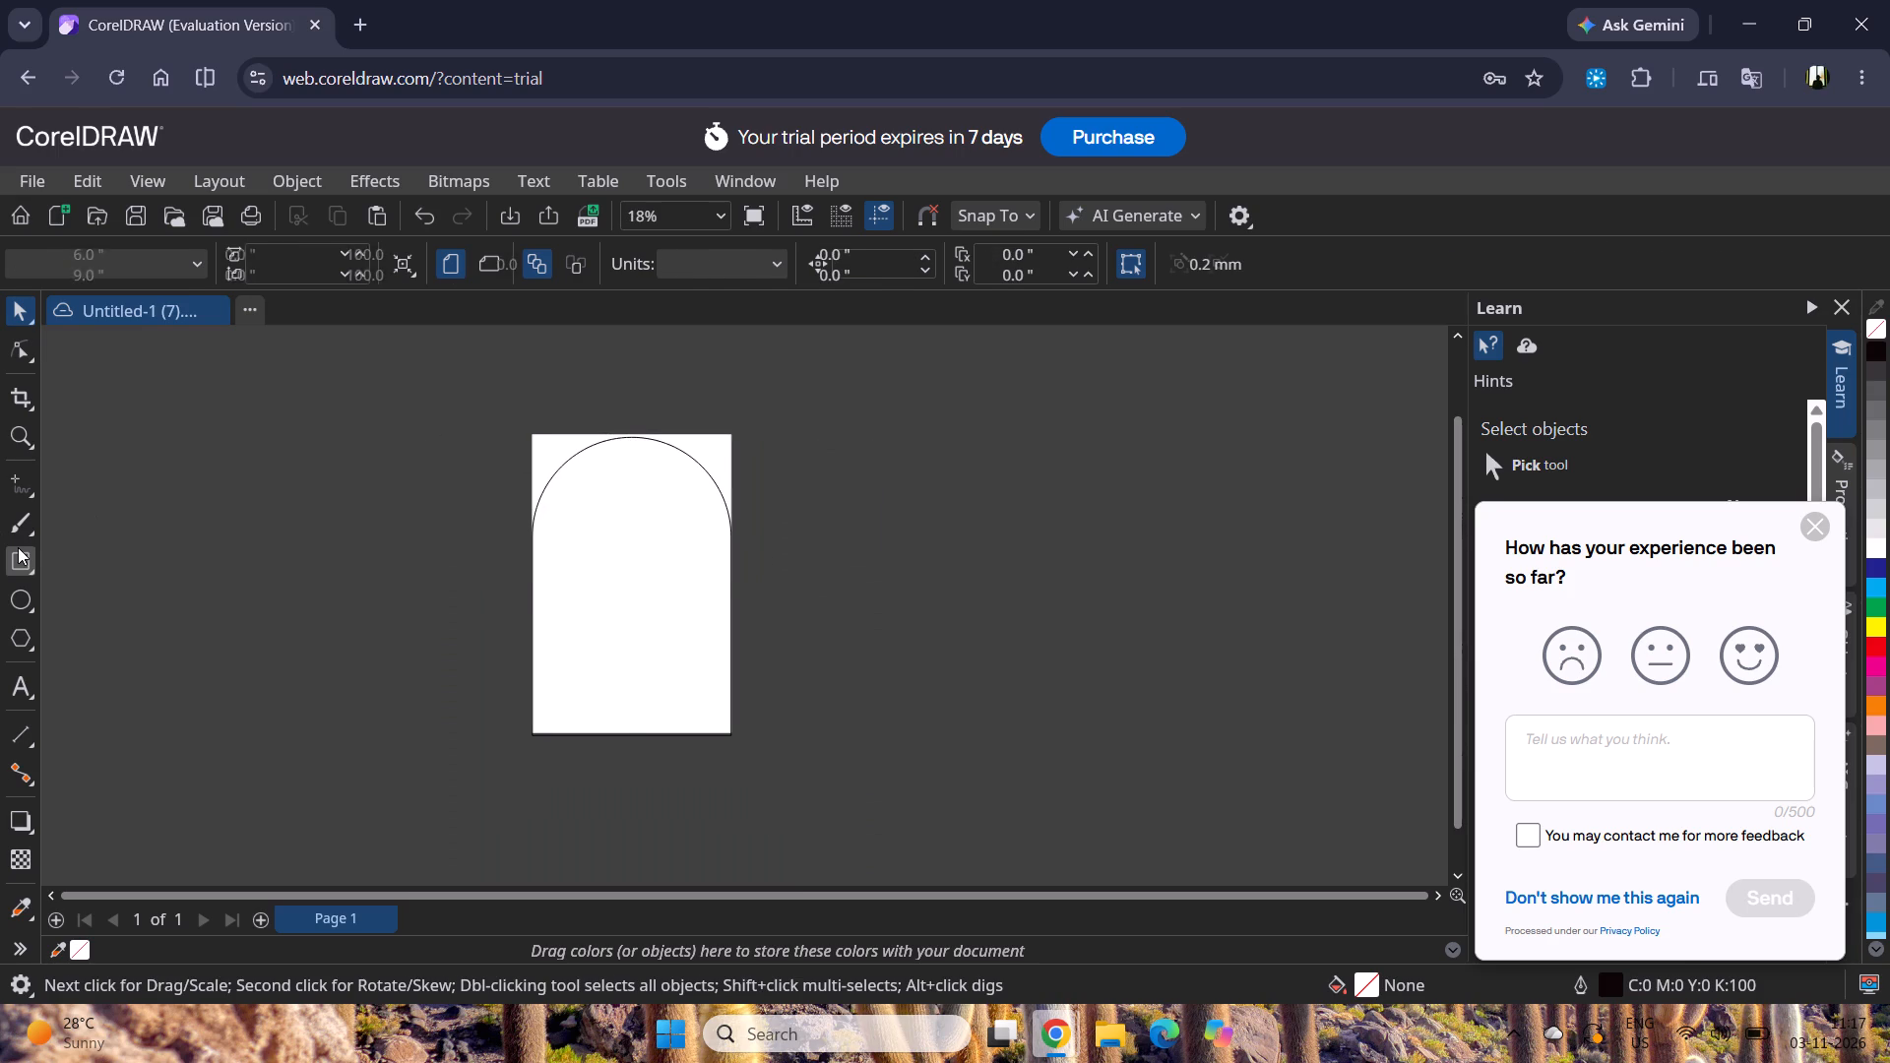
Select both the arch and the page frame rectangle, align their centers horizontally and vertically, and deselect them.
left_click(16, 298)
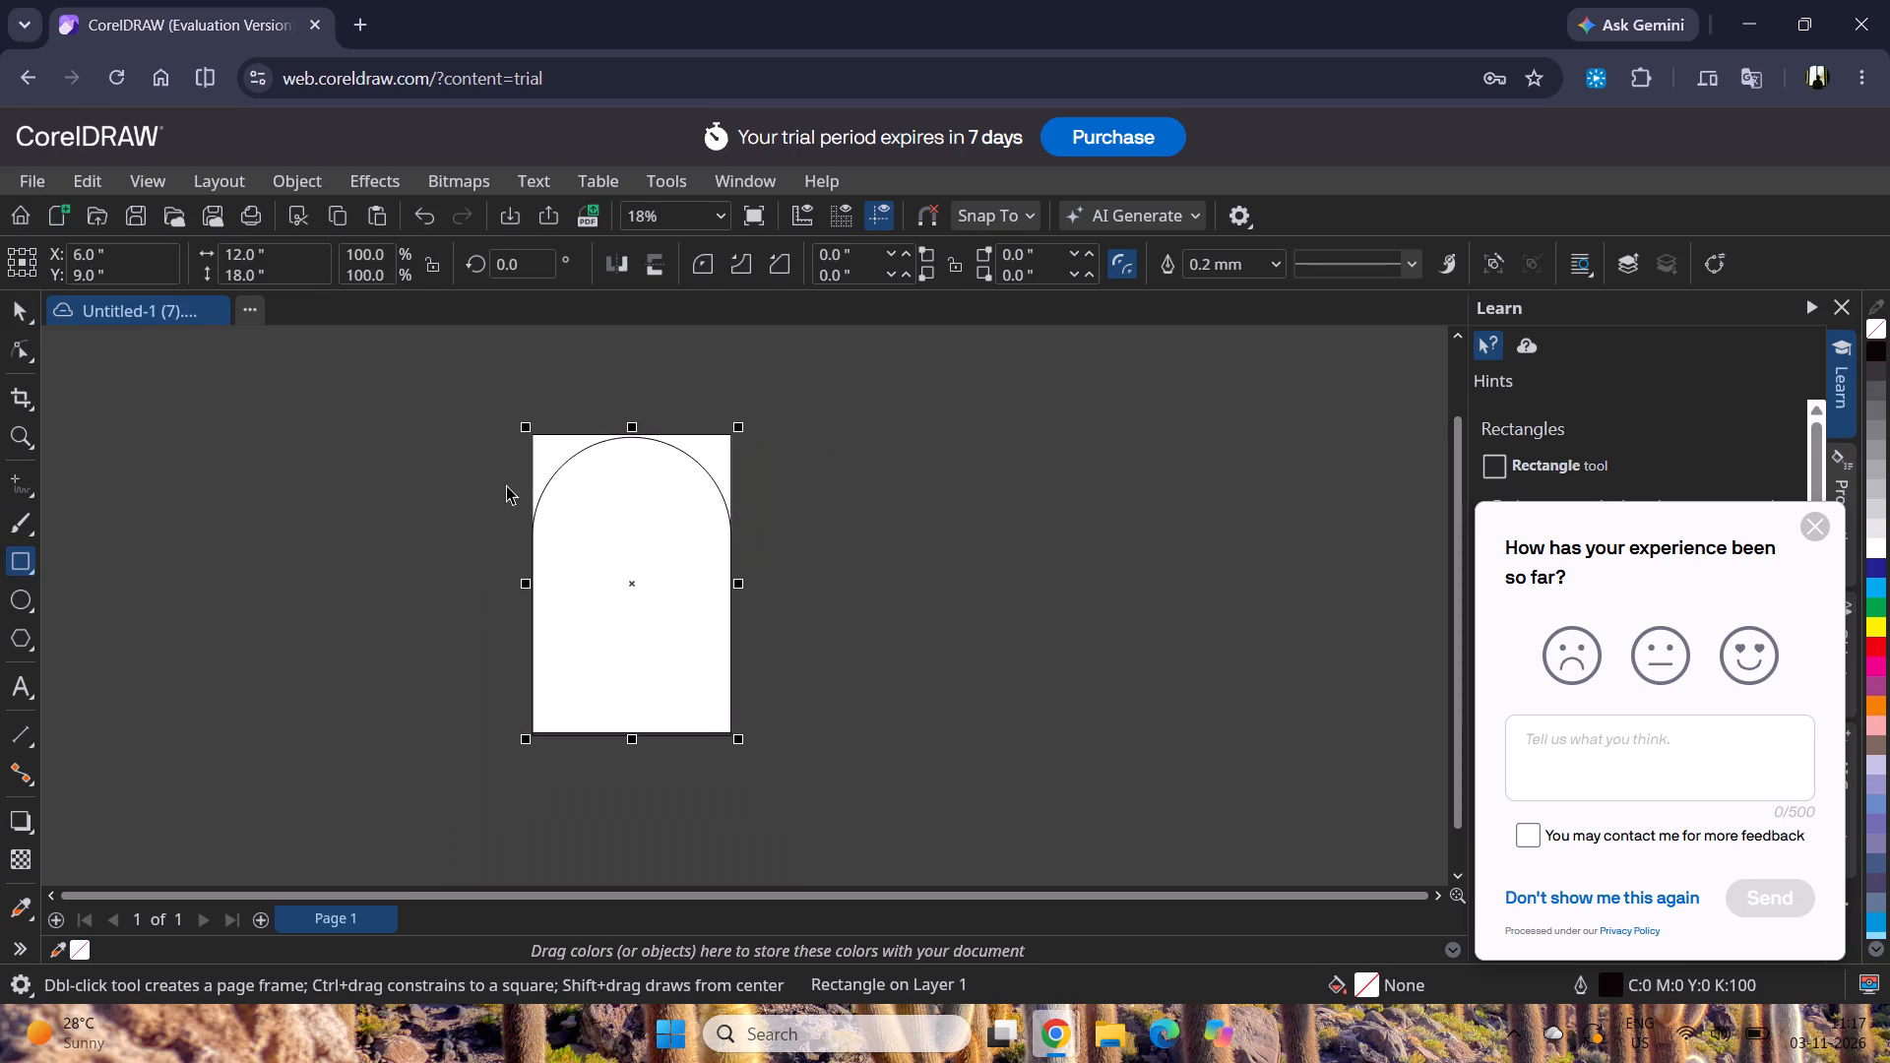
left_click_drag(497, 403, 823, 852)
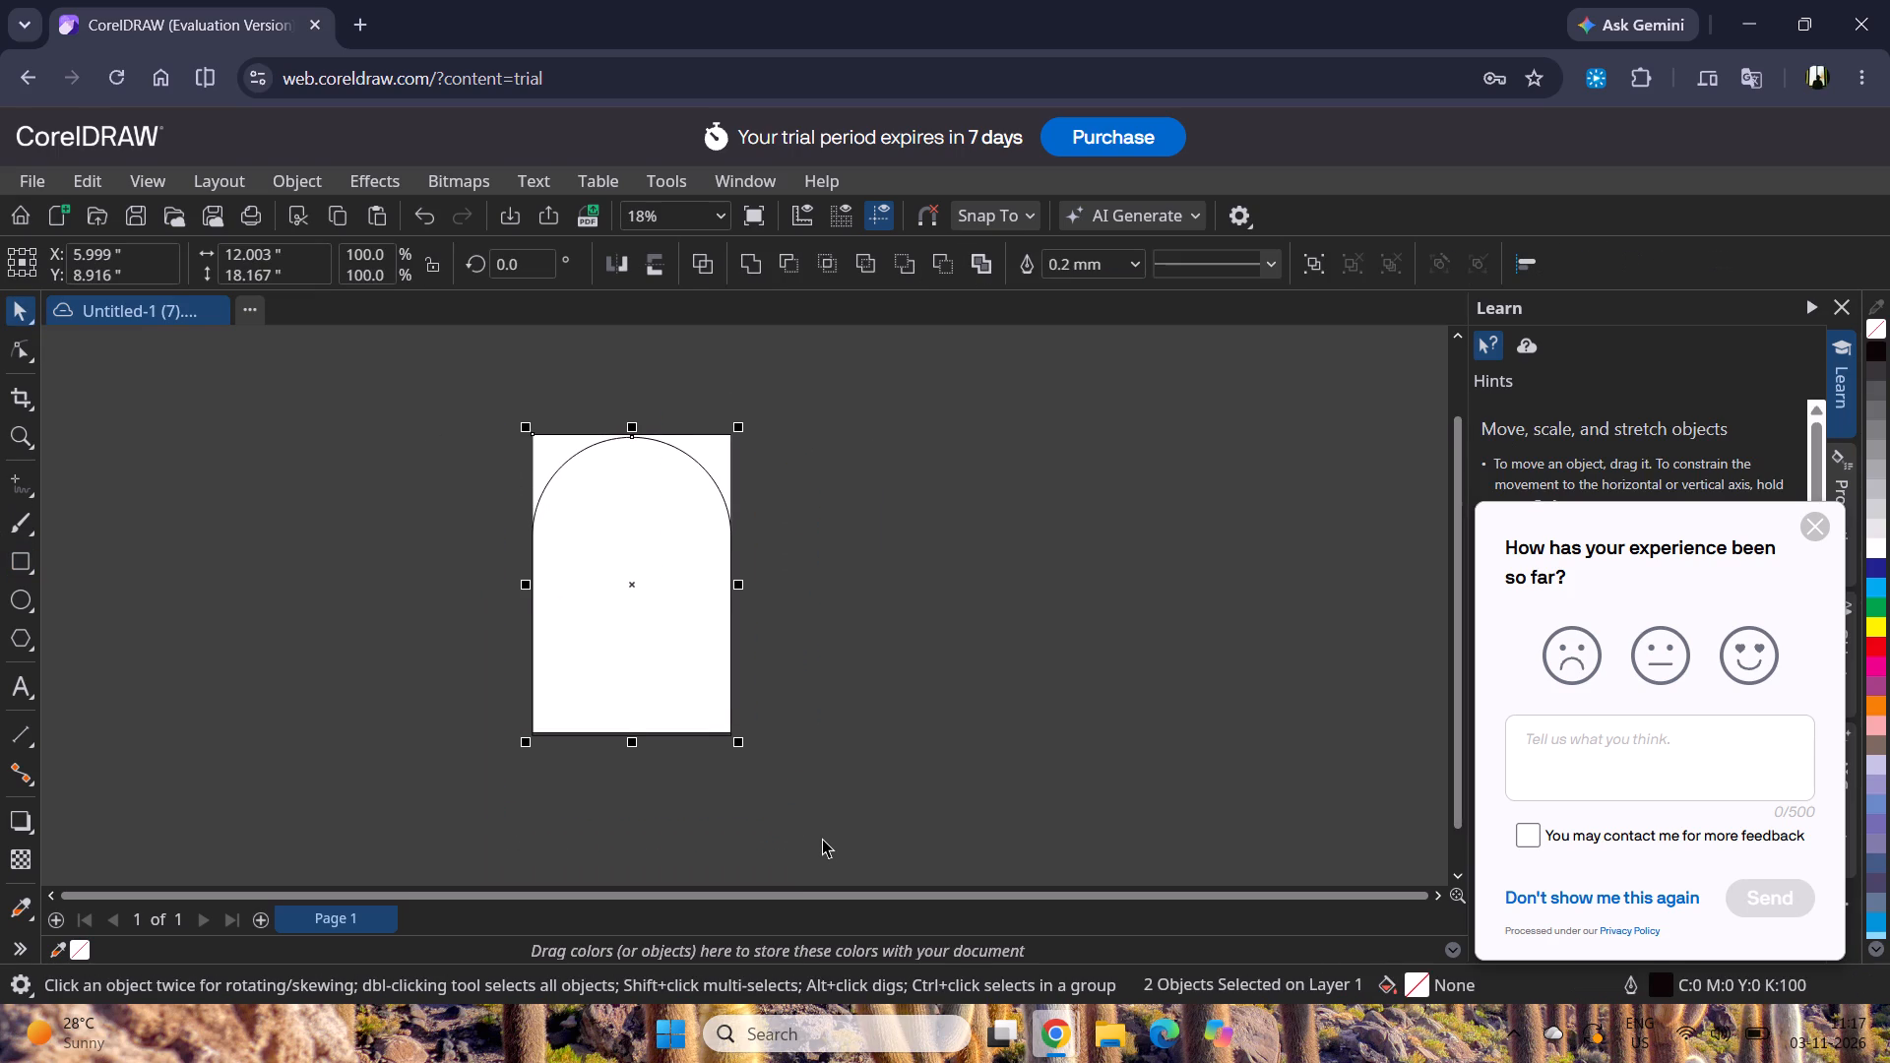
key("e")
key("c")
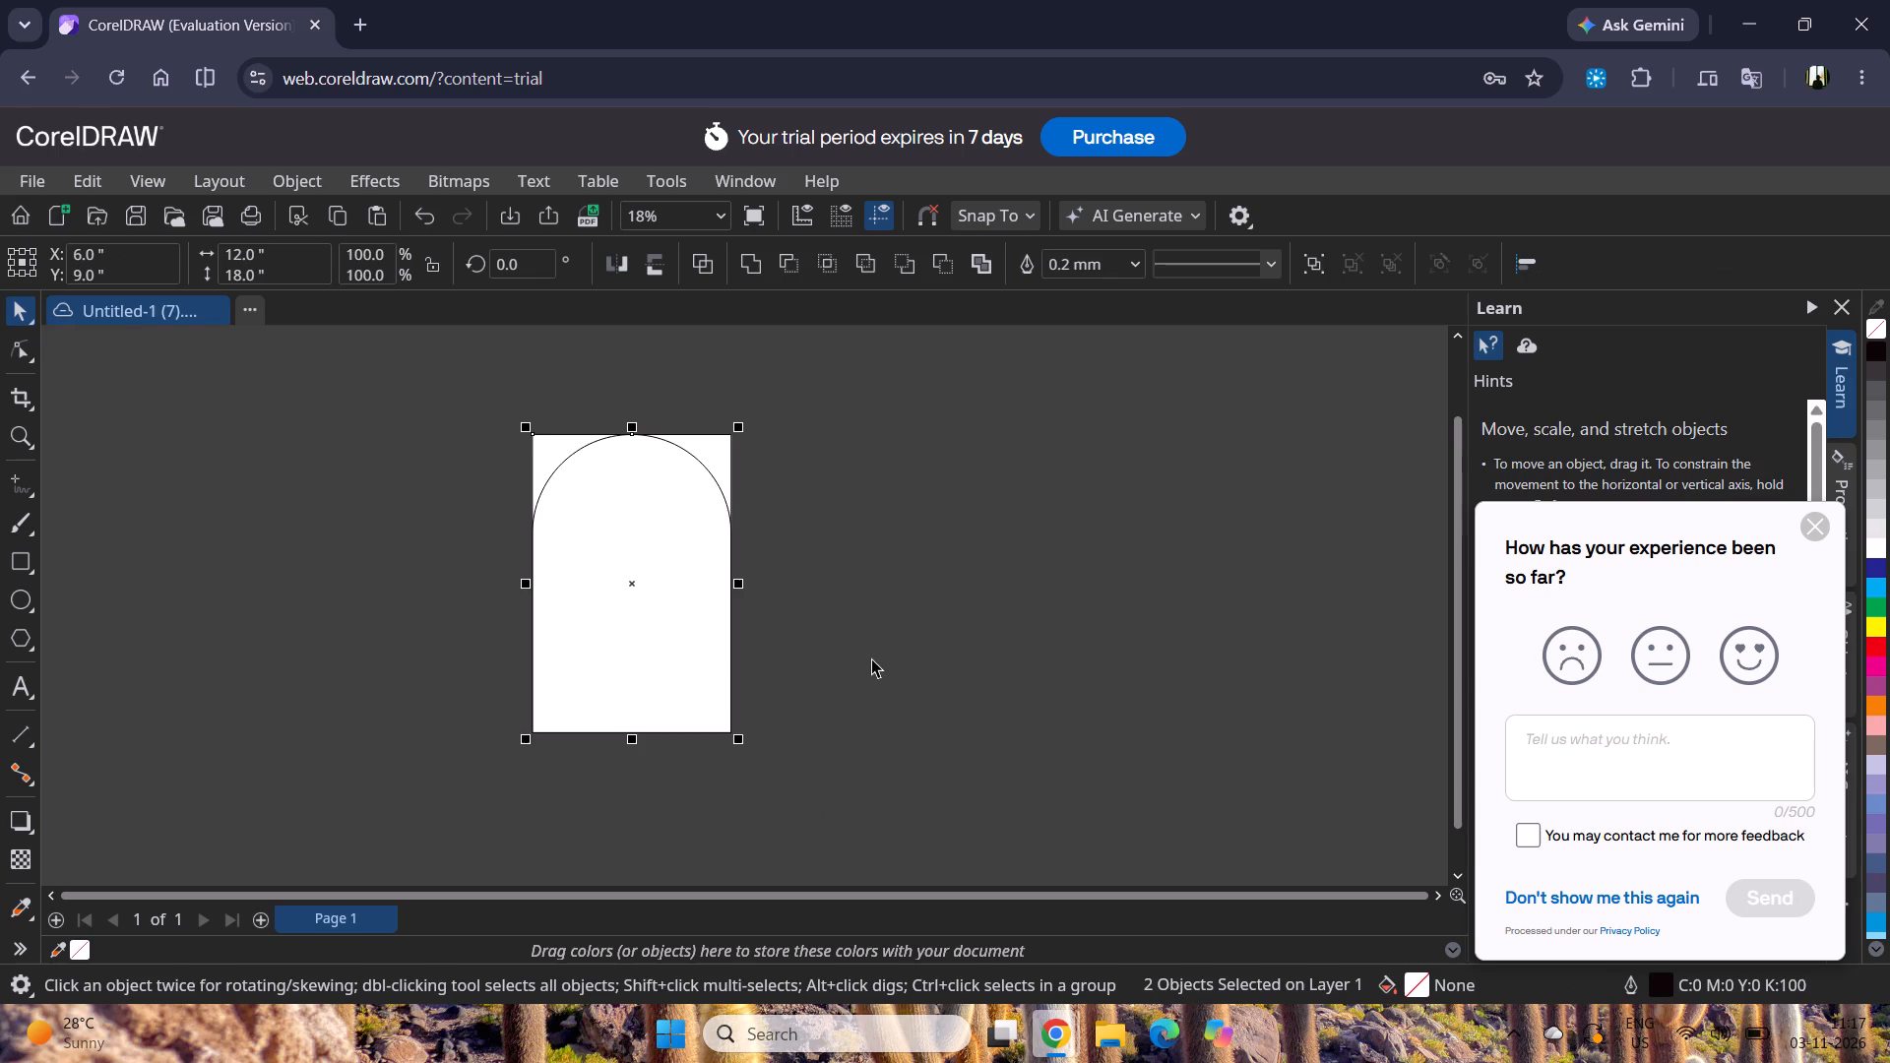
left_click(877, 647)
Delete the page frame rectangle so that only the arch is left on the page.
scroll(672, 428, "up", 4)
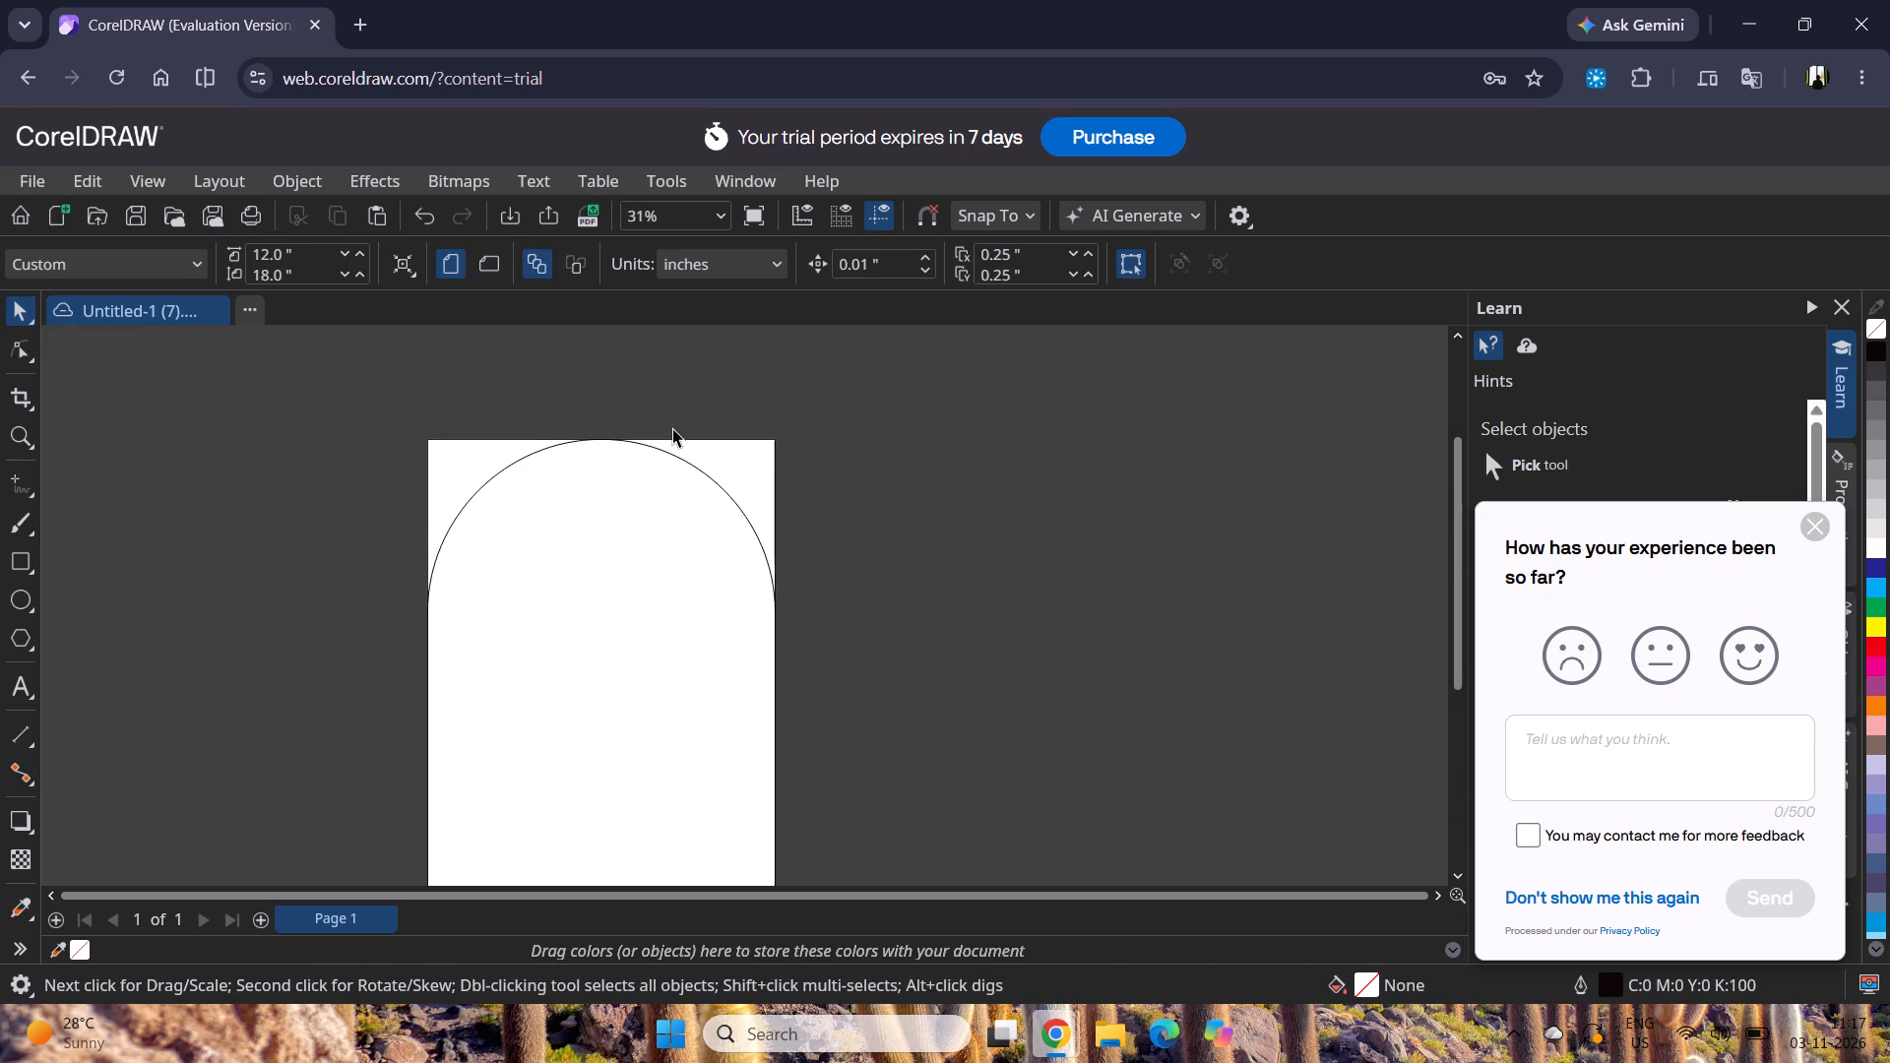
scroll(672, 428, "up", 5)
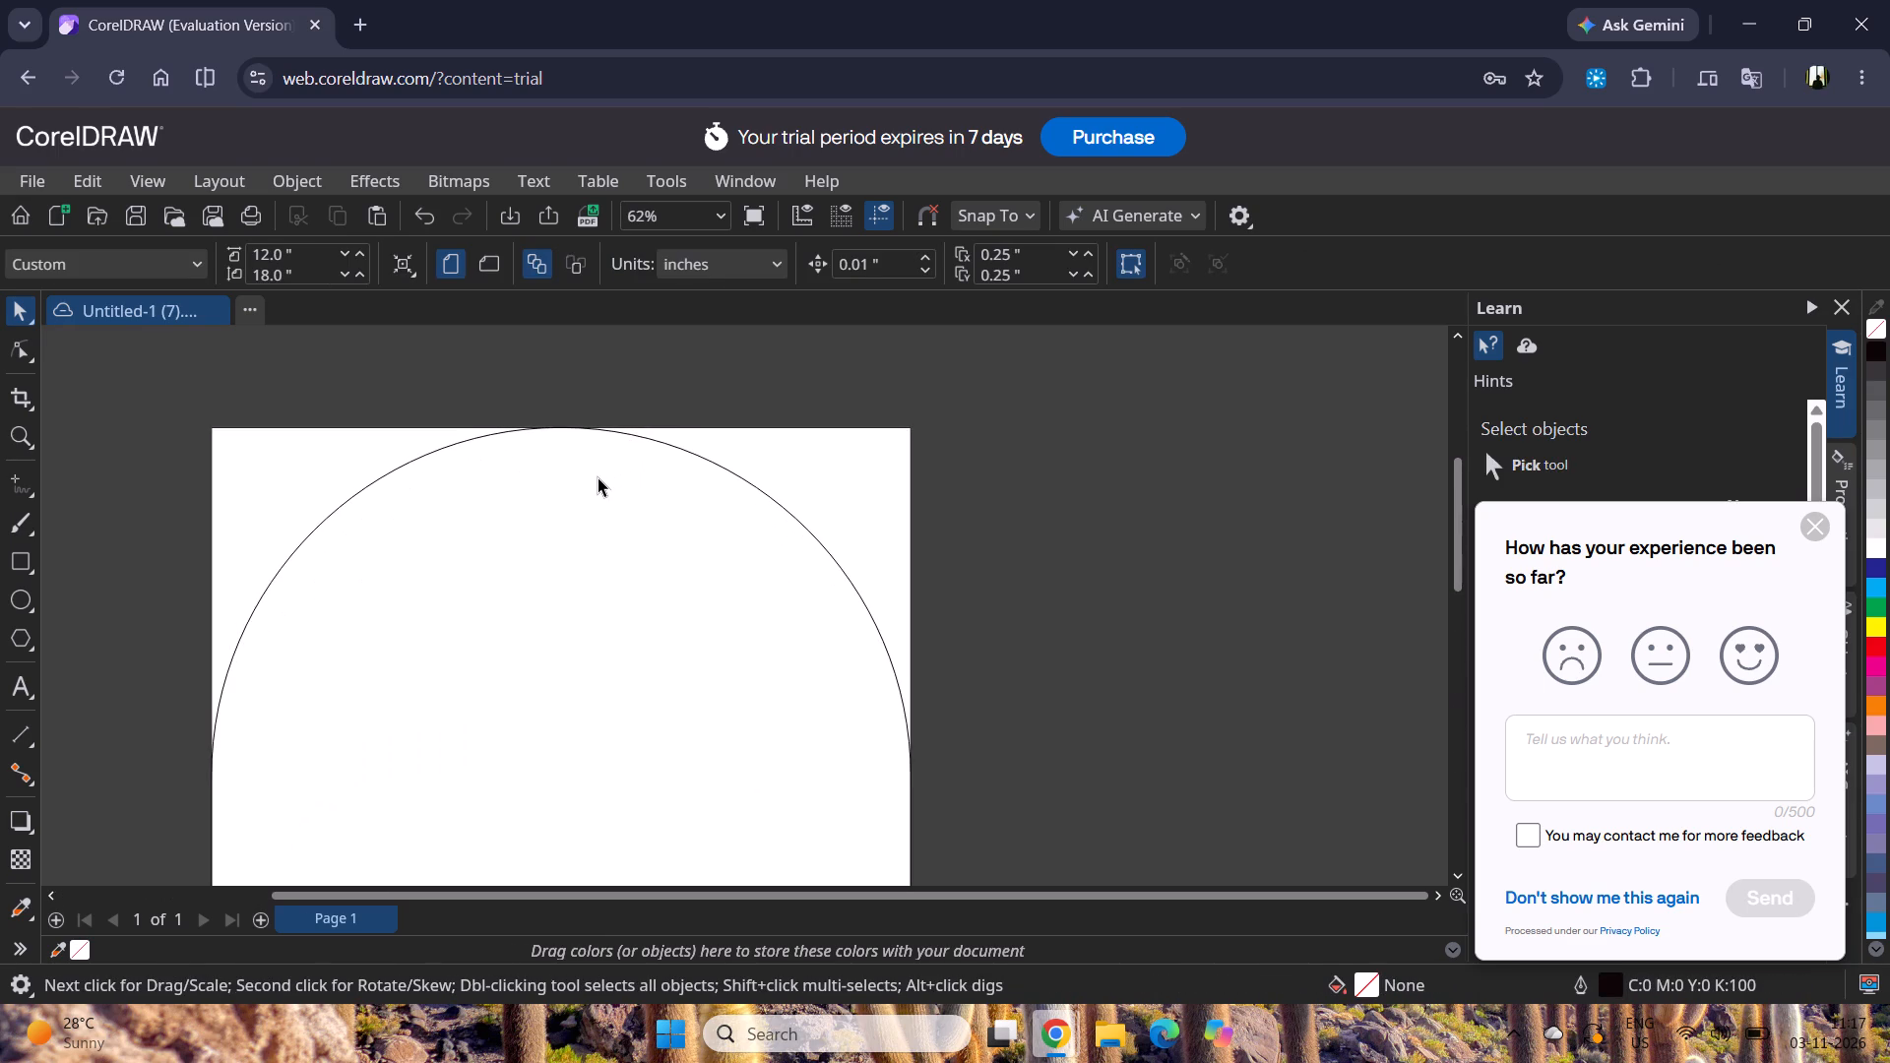
left_click(747, 428)
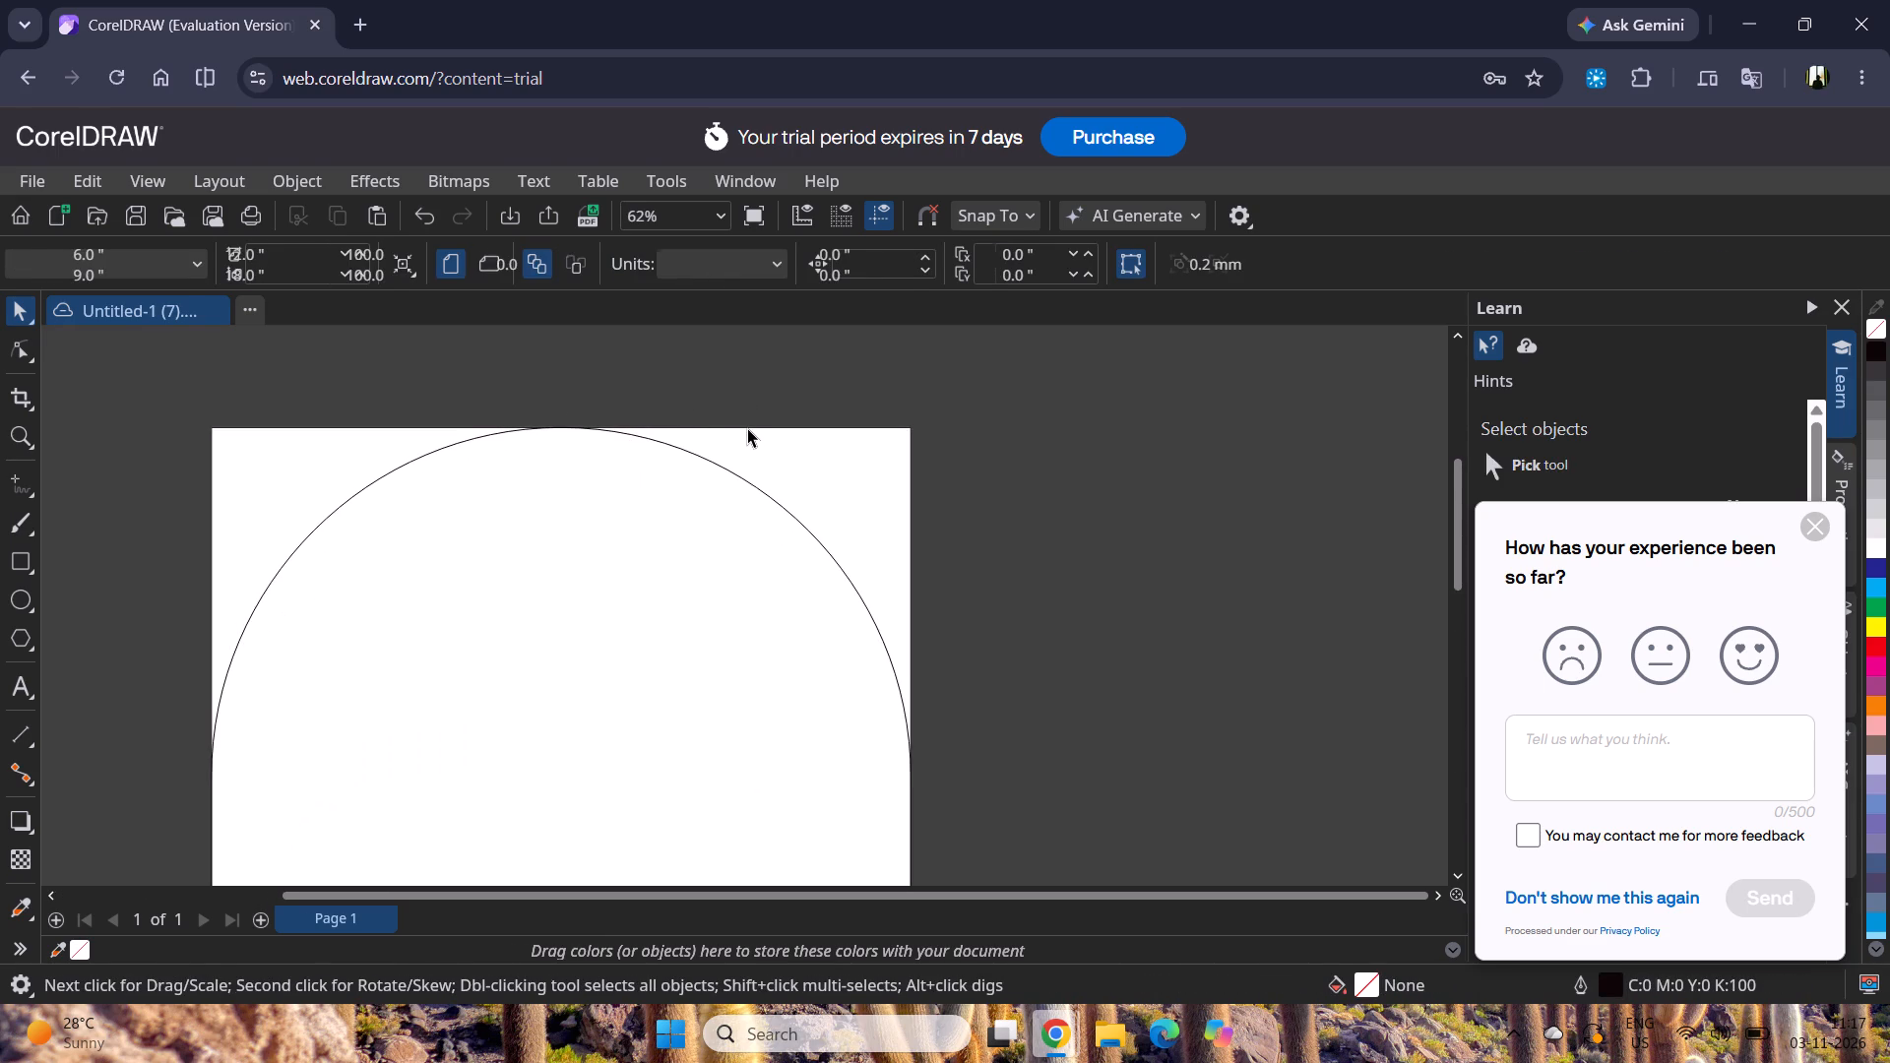
key("Delete")
scroll(747, 429, "down", 2)
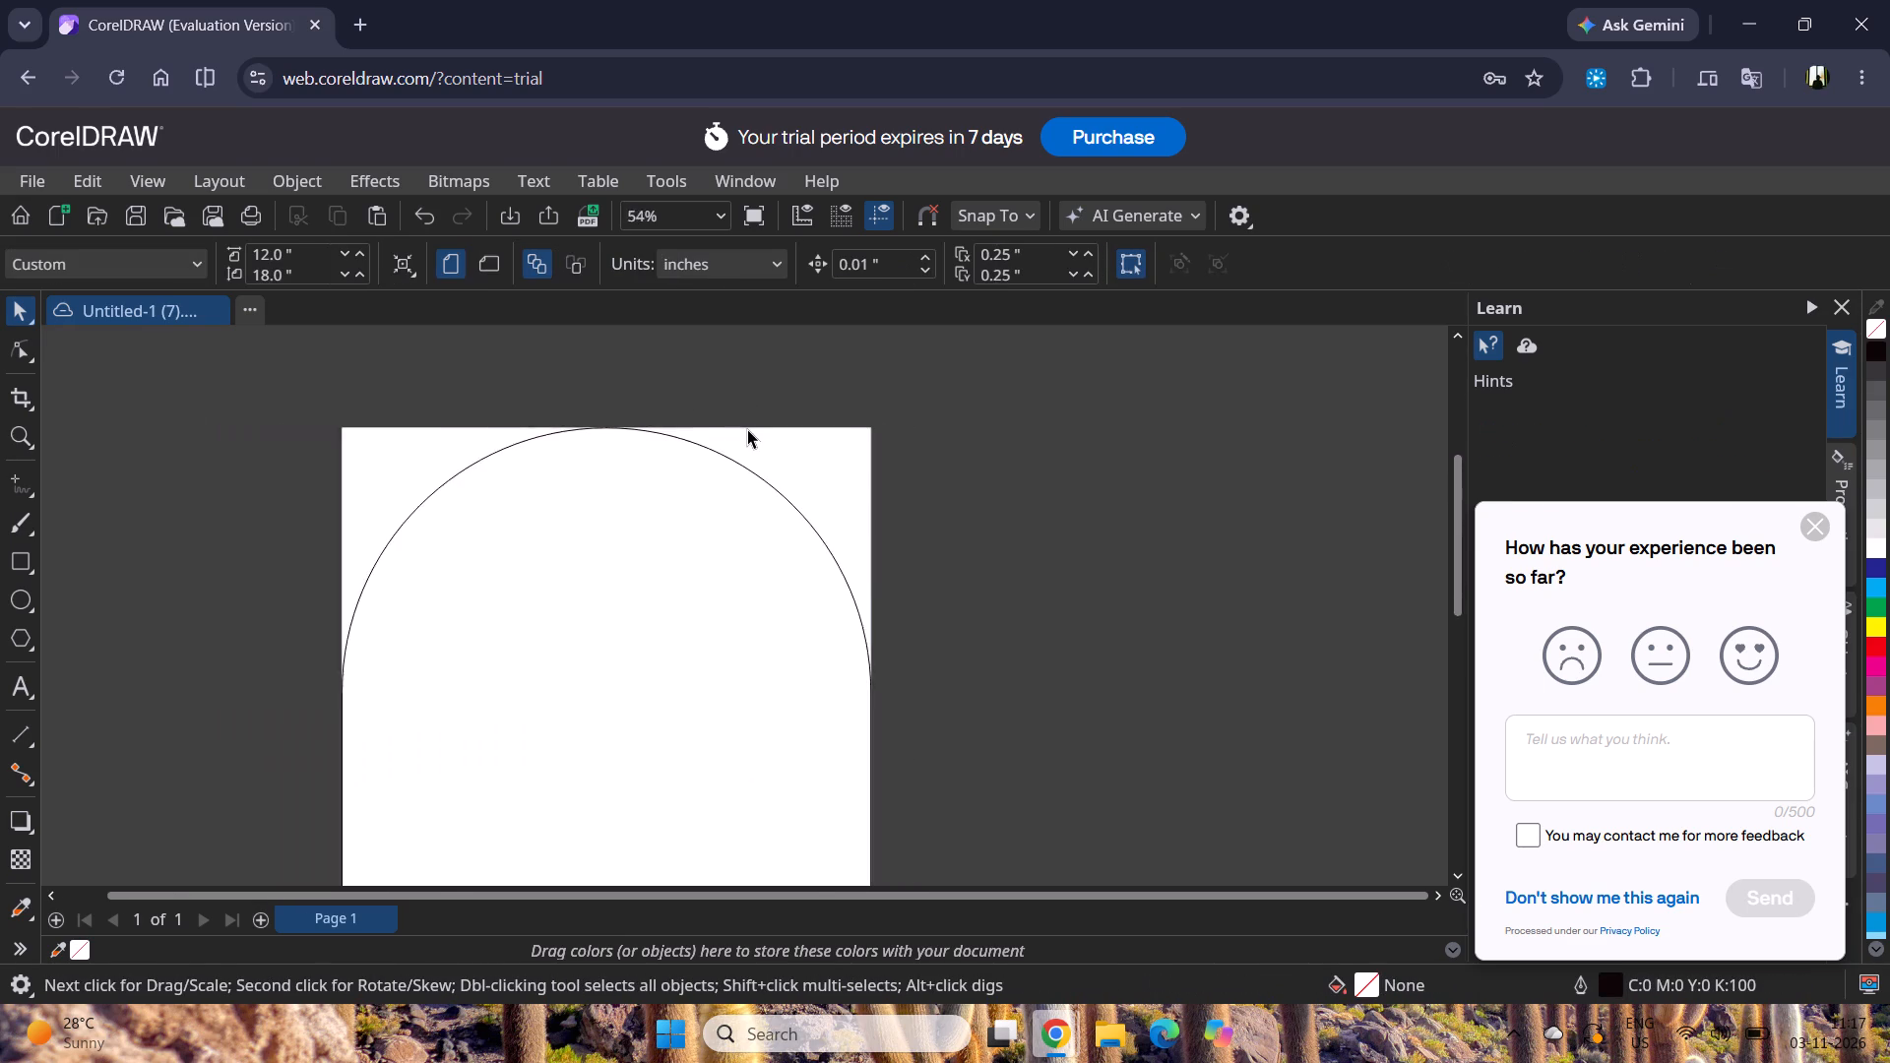
scroll(747, 429, "down", 3)
left_click(743, 449)
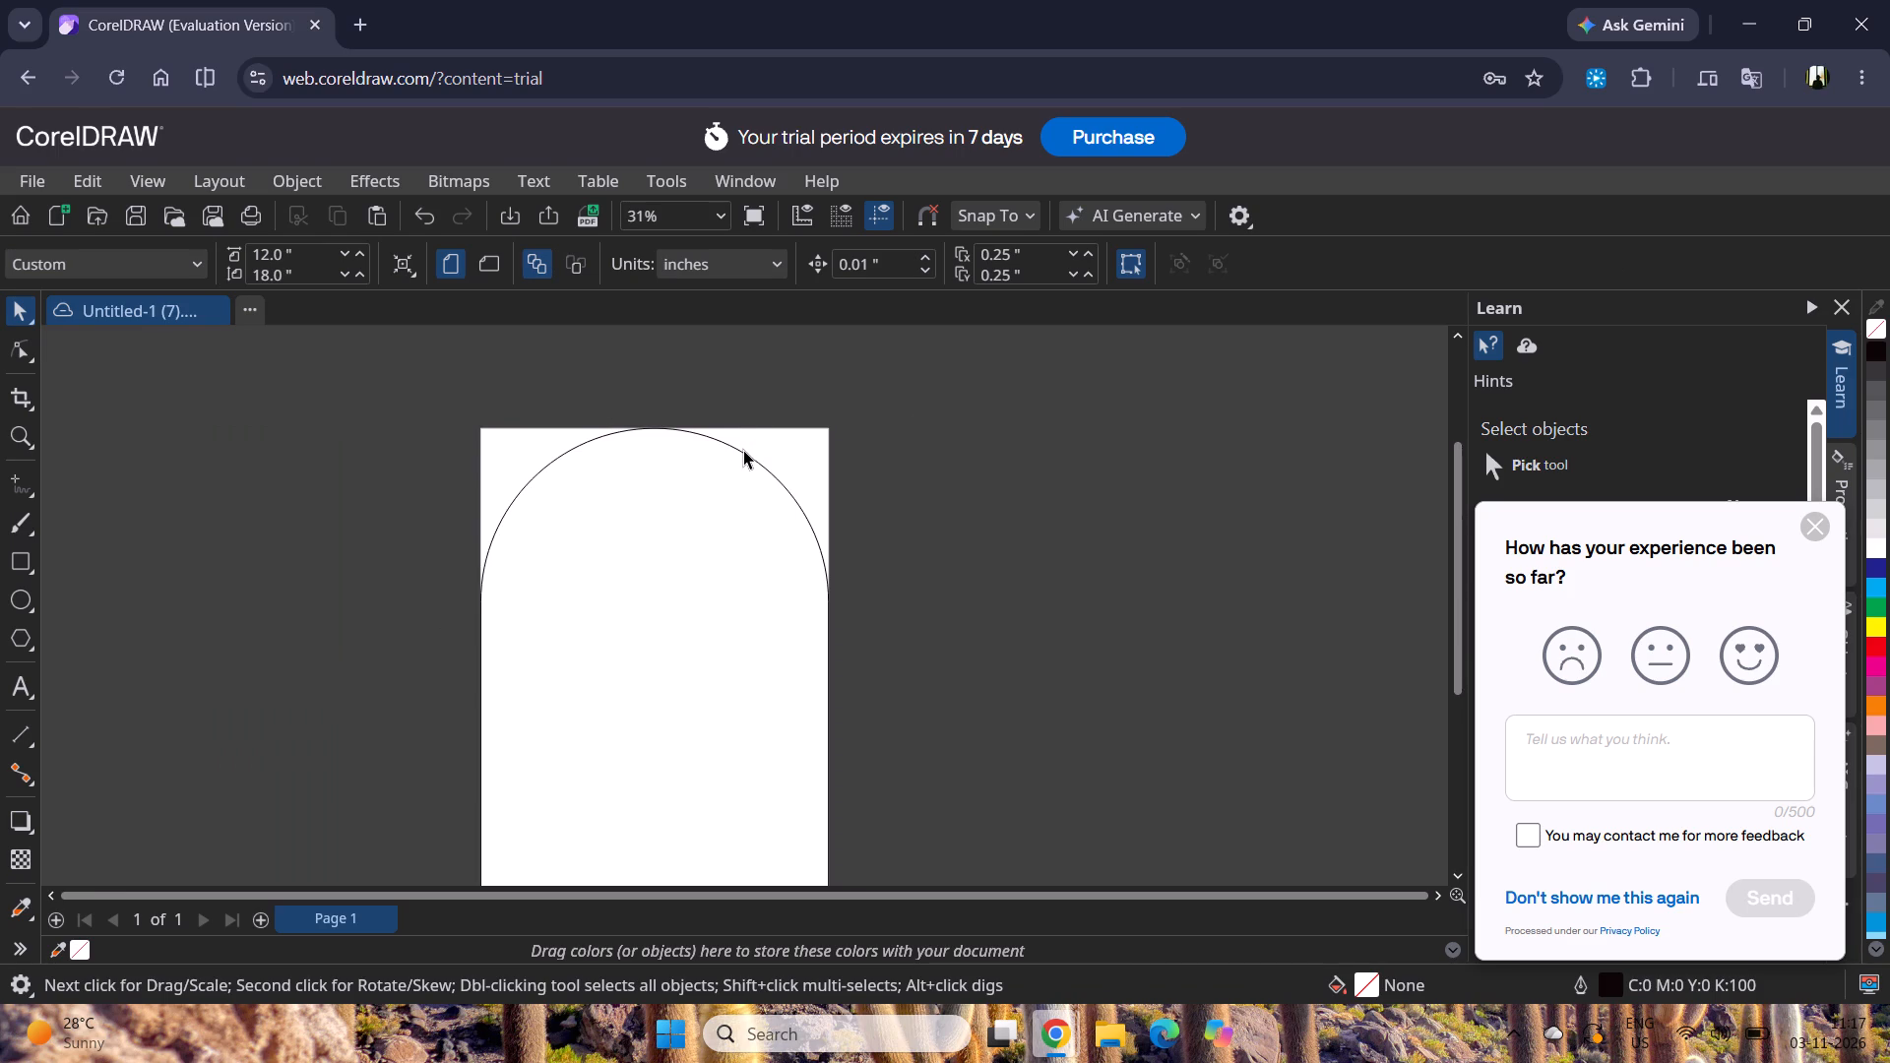
left_click(742, 450)
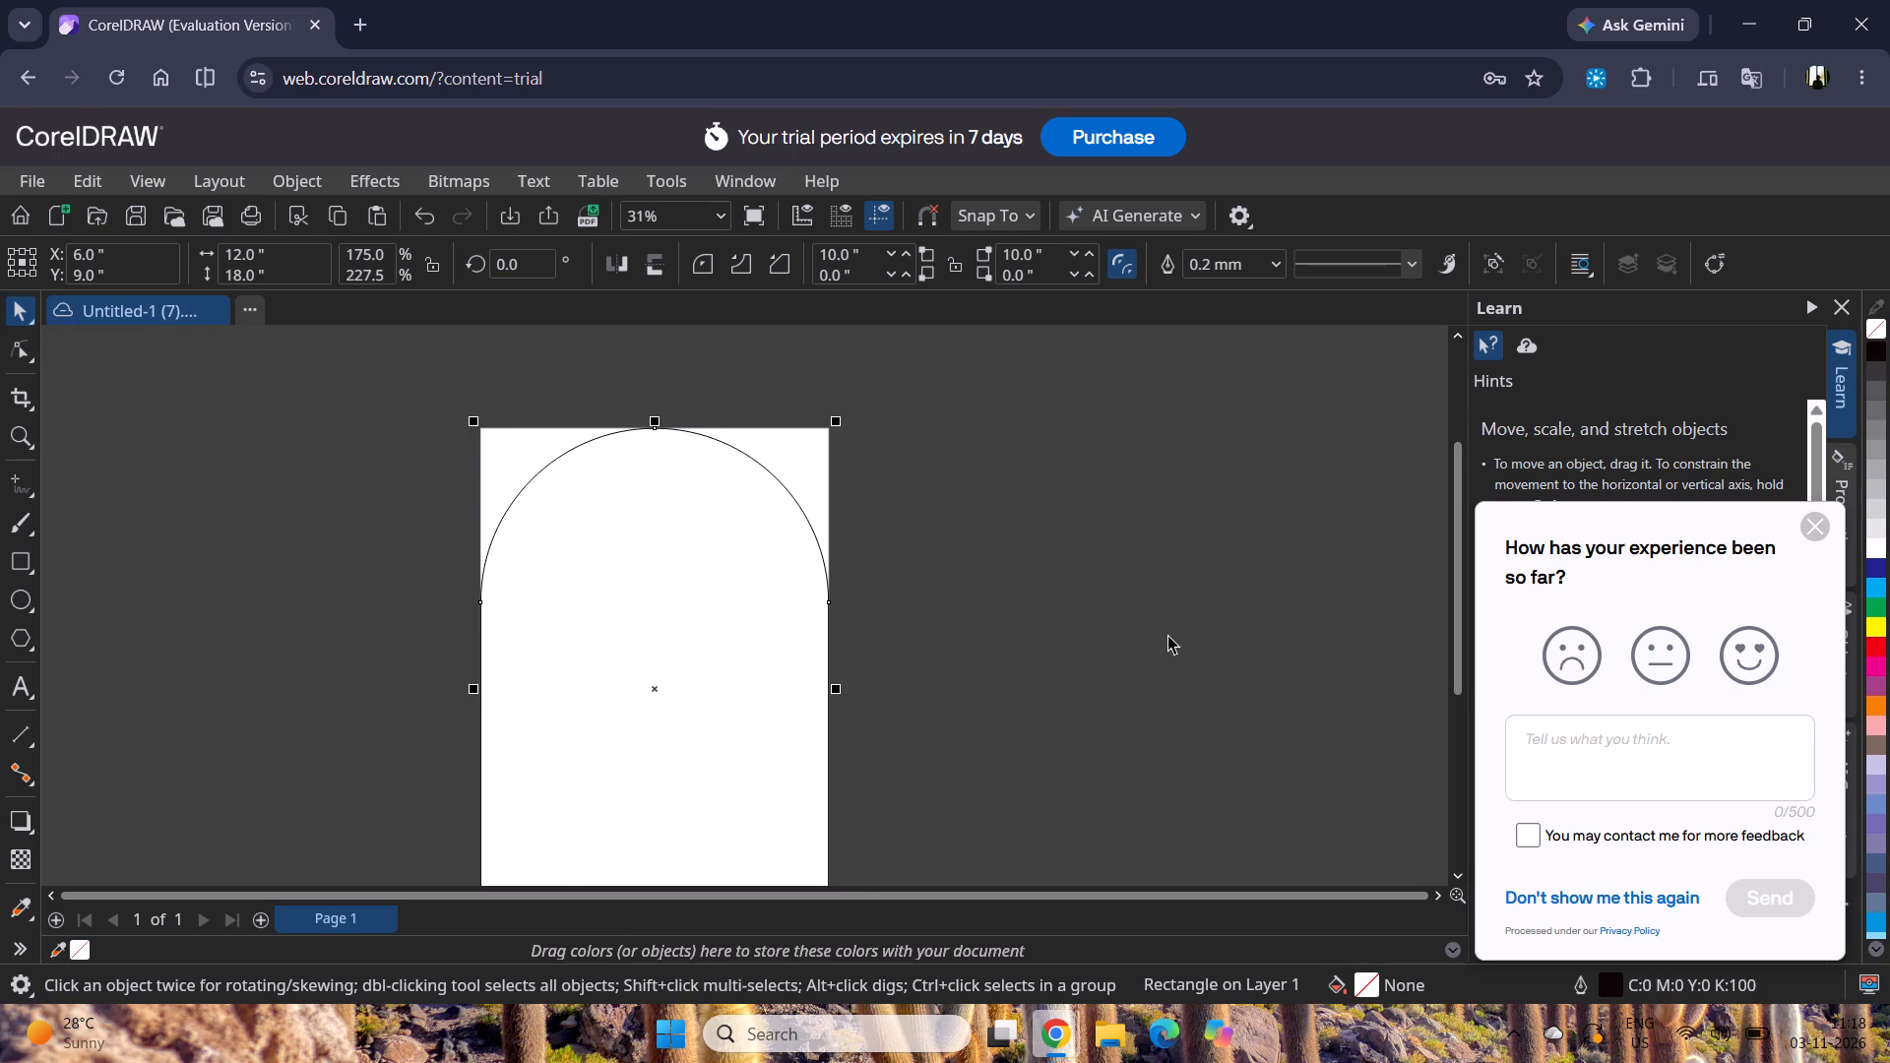
scroll(1141, 630, "down", 3)
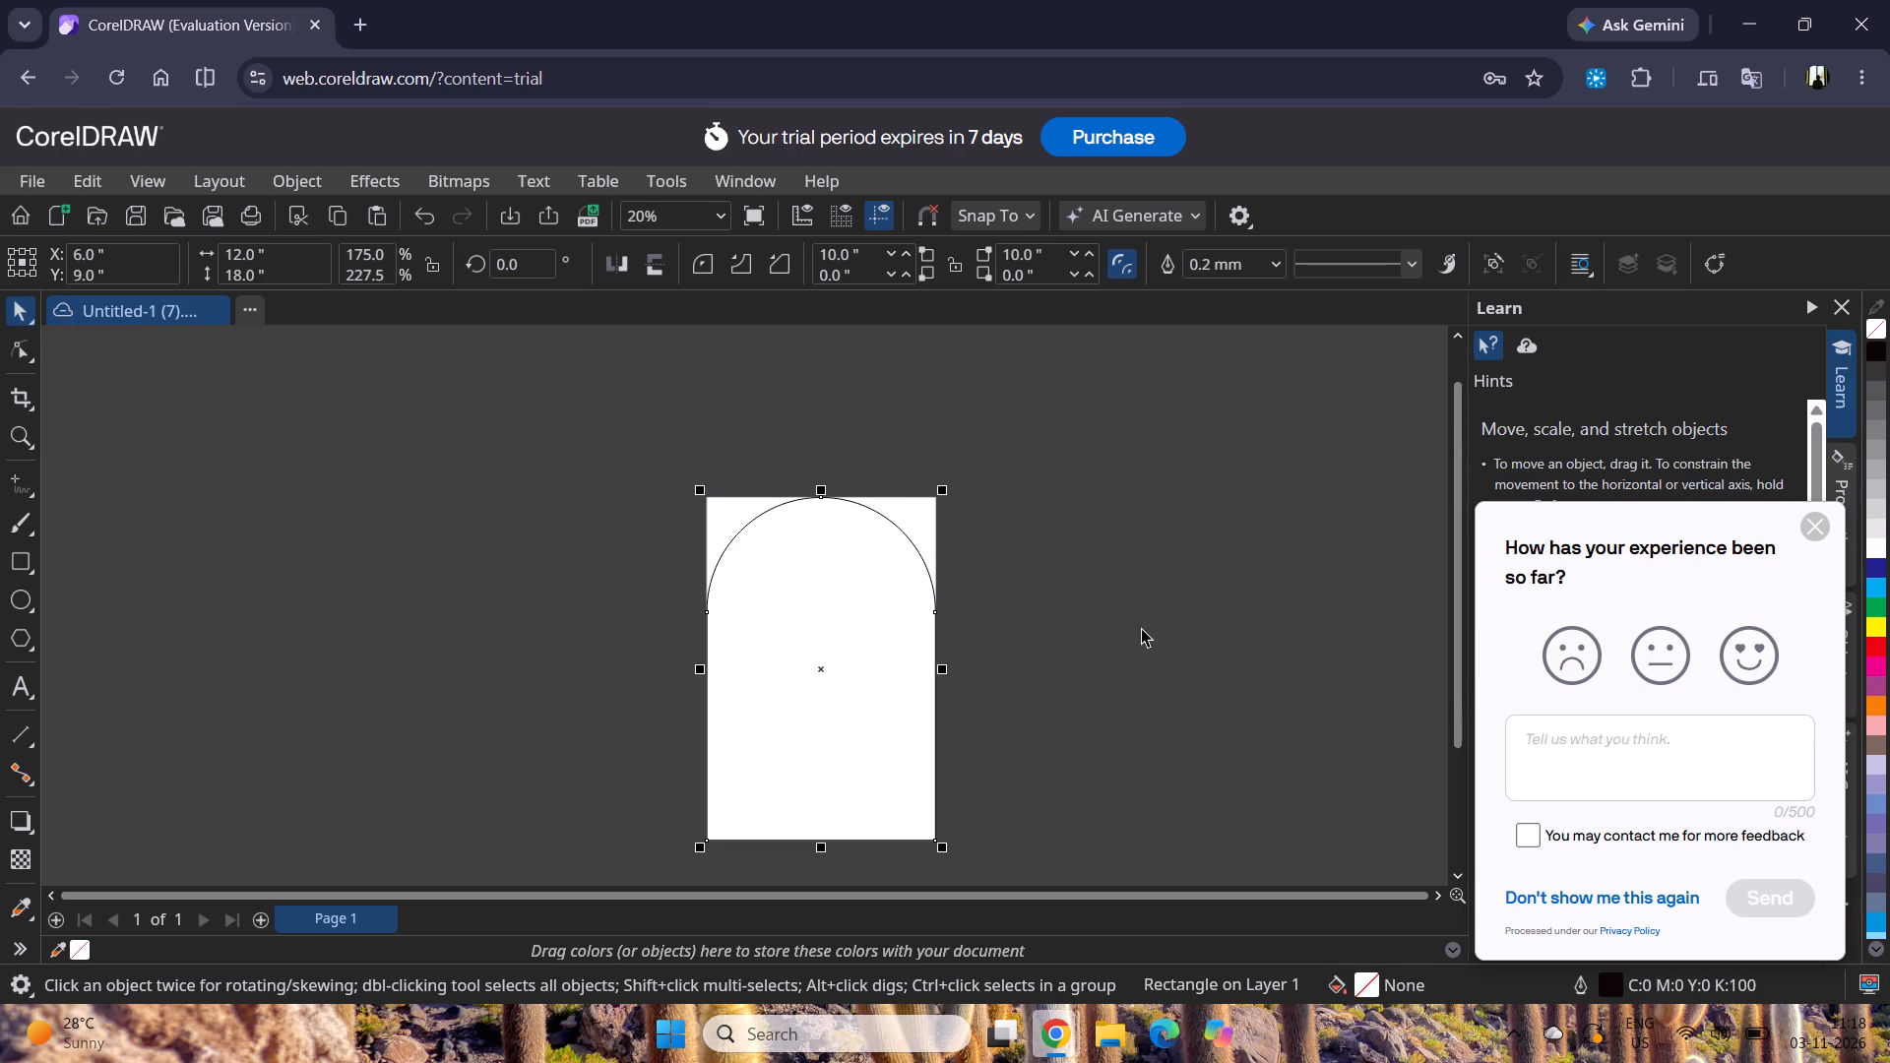
left_click(1141, 628)
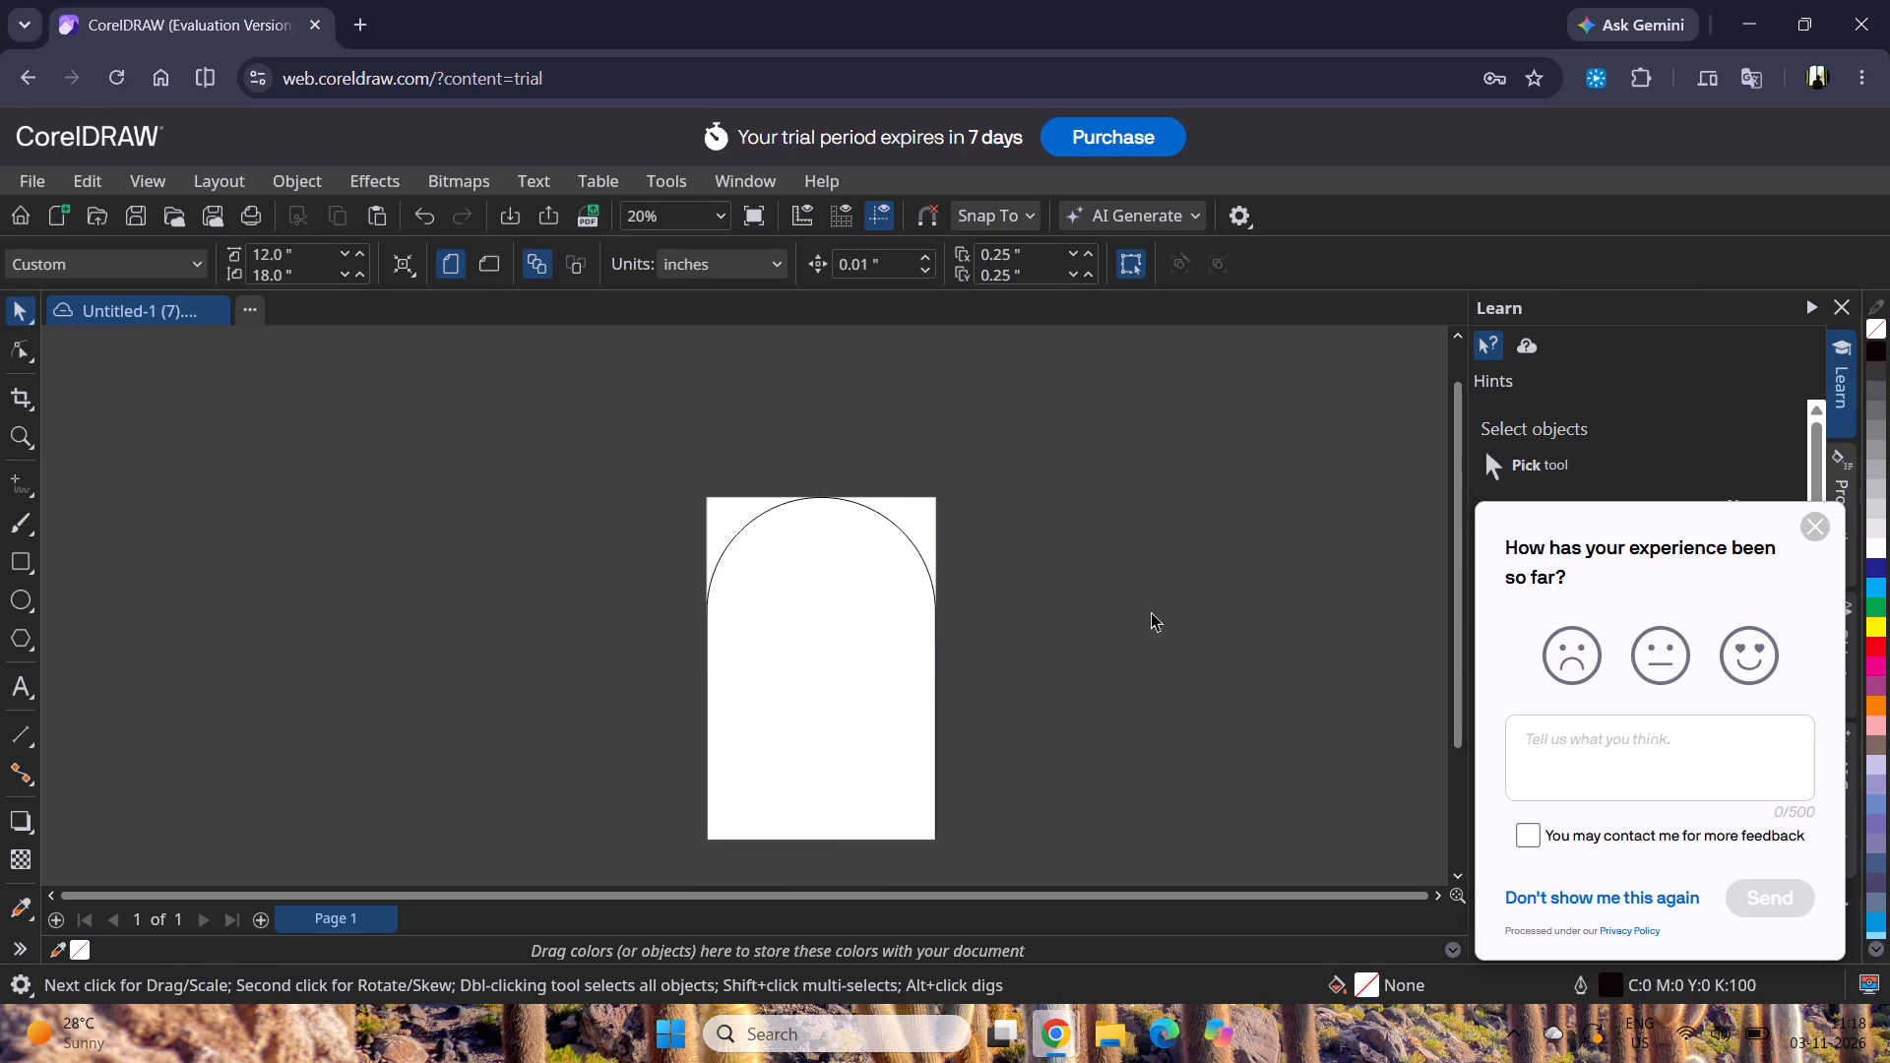
Try a C:100 cyan fill on the arch, replace it with light blue C:40 M:0 Y:0 K:0, and deselect the shape.
left_click_drag(684, 440, 975, 891)
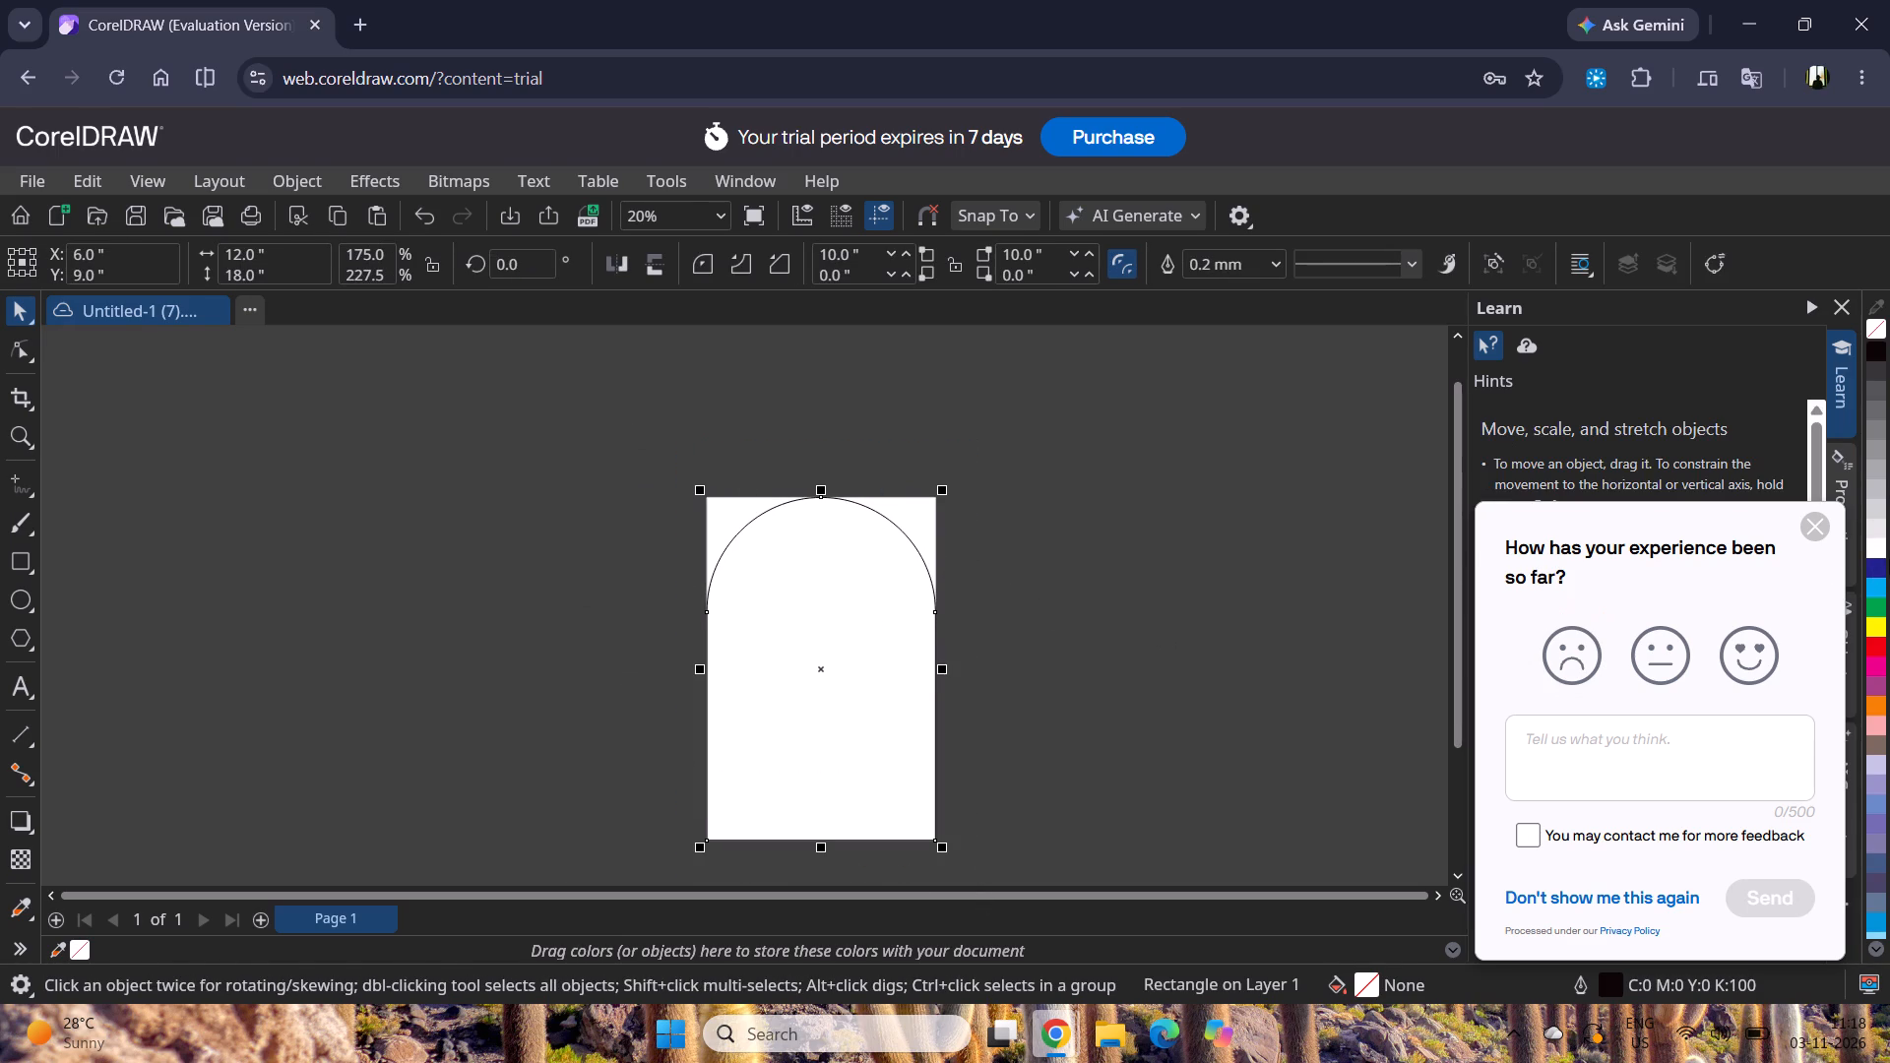
left_click(1874, 590)
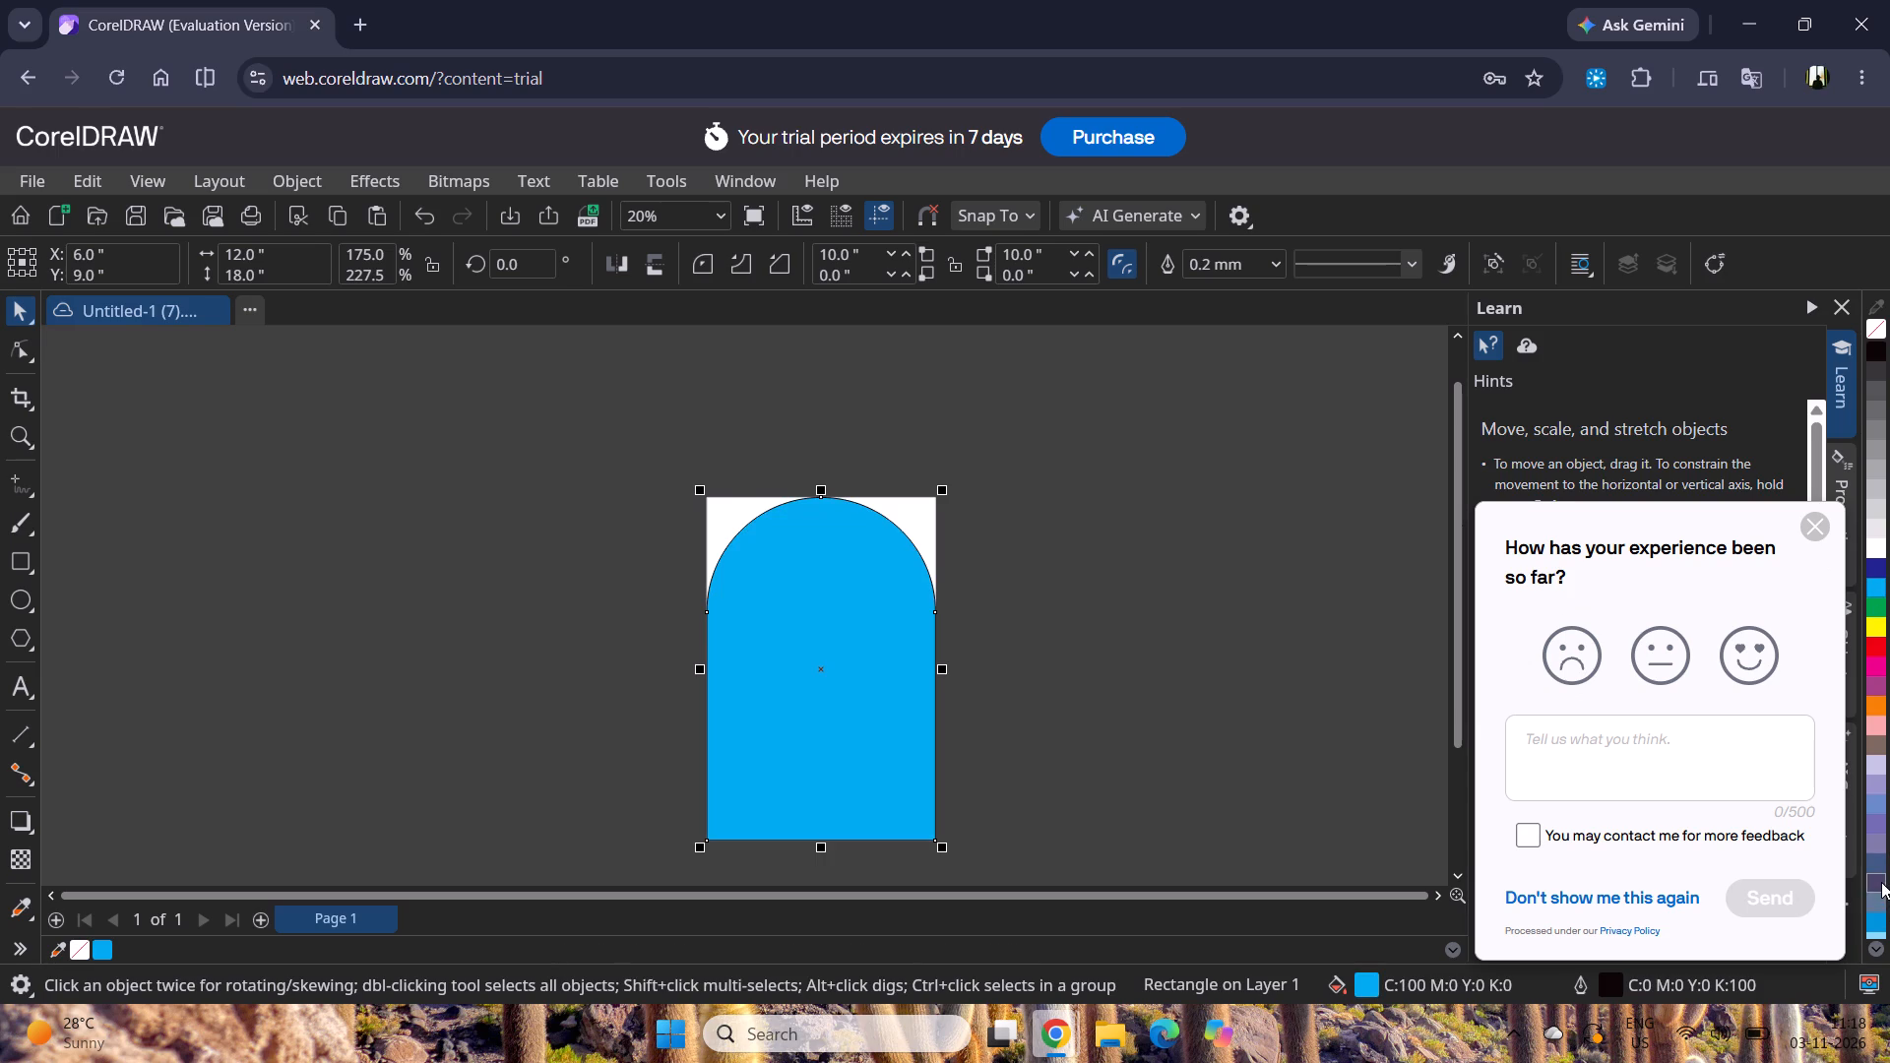
scroll(1881, 882, "down", 1)
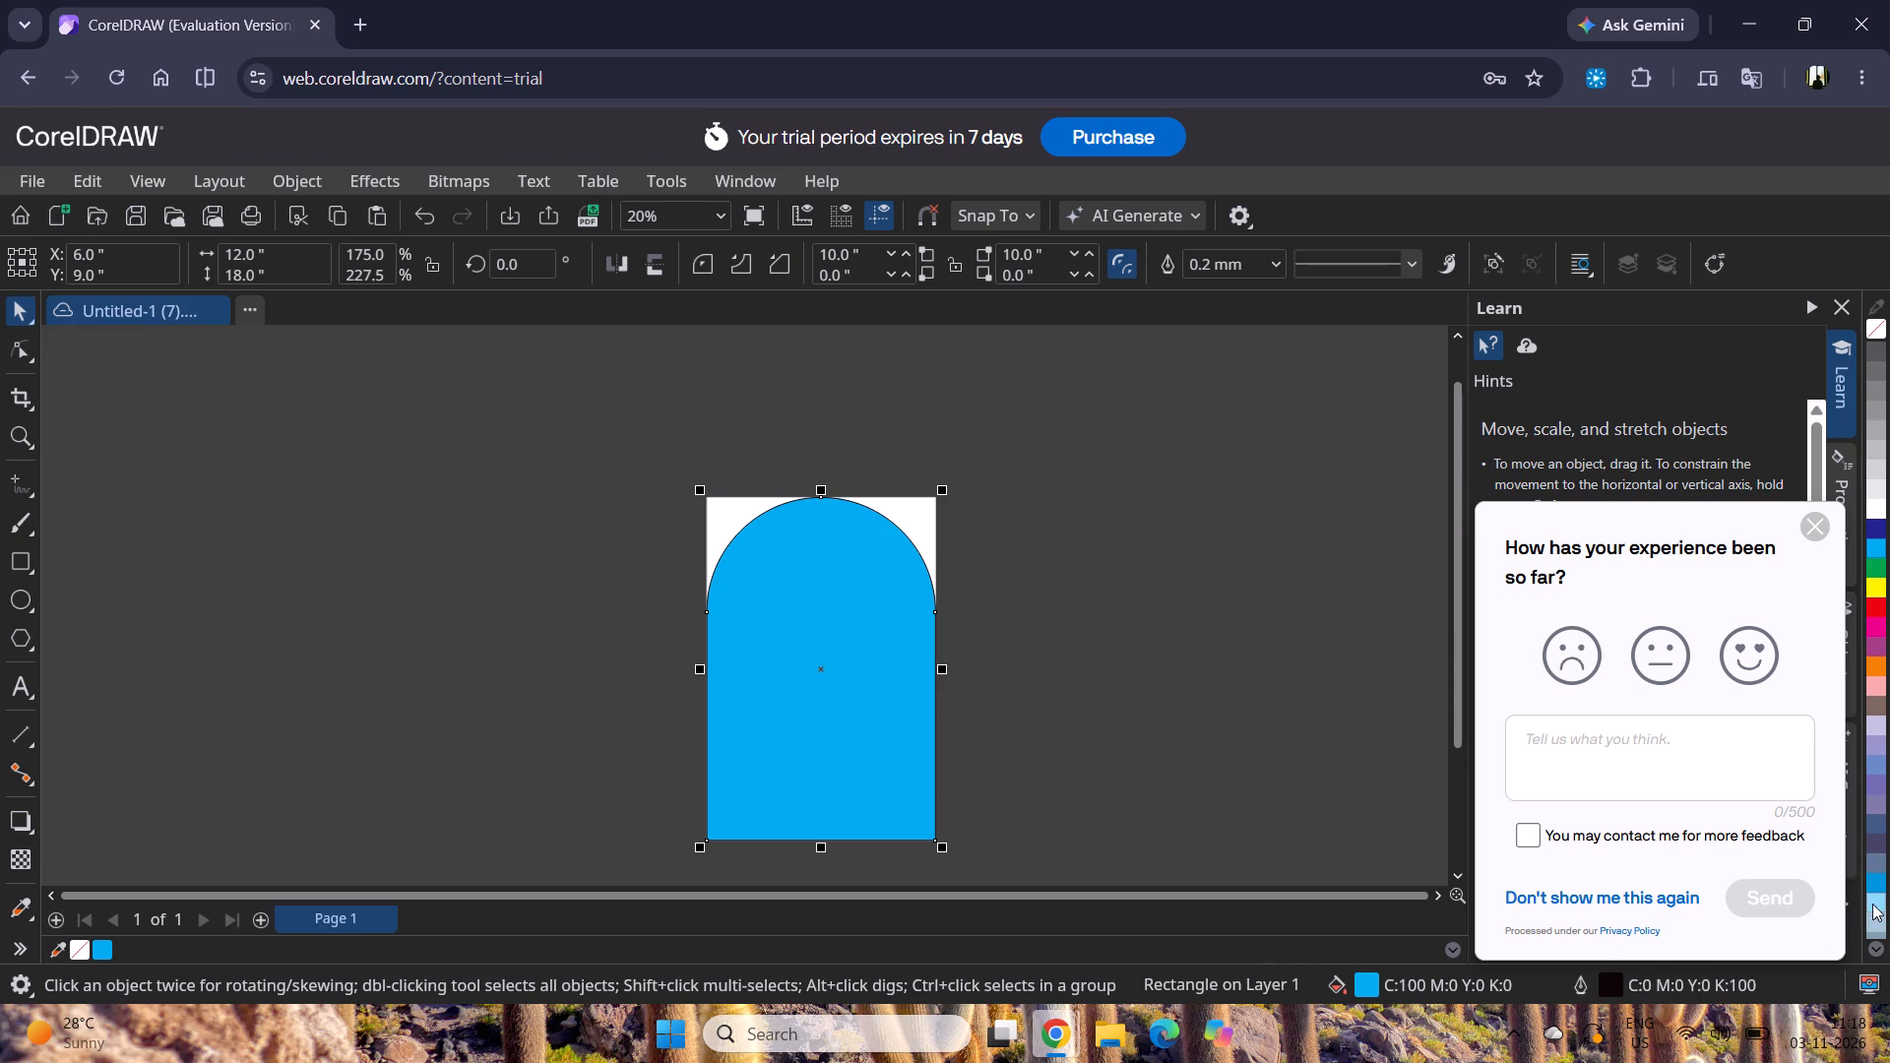
left_click(1872, 904)
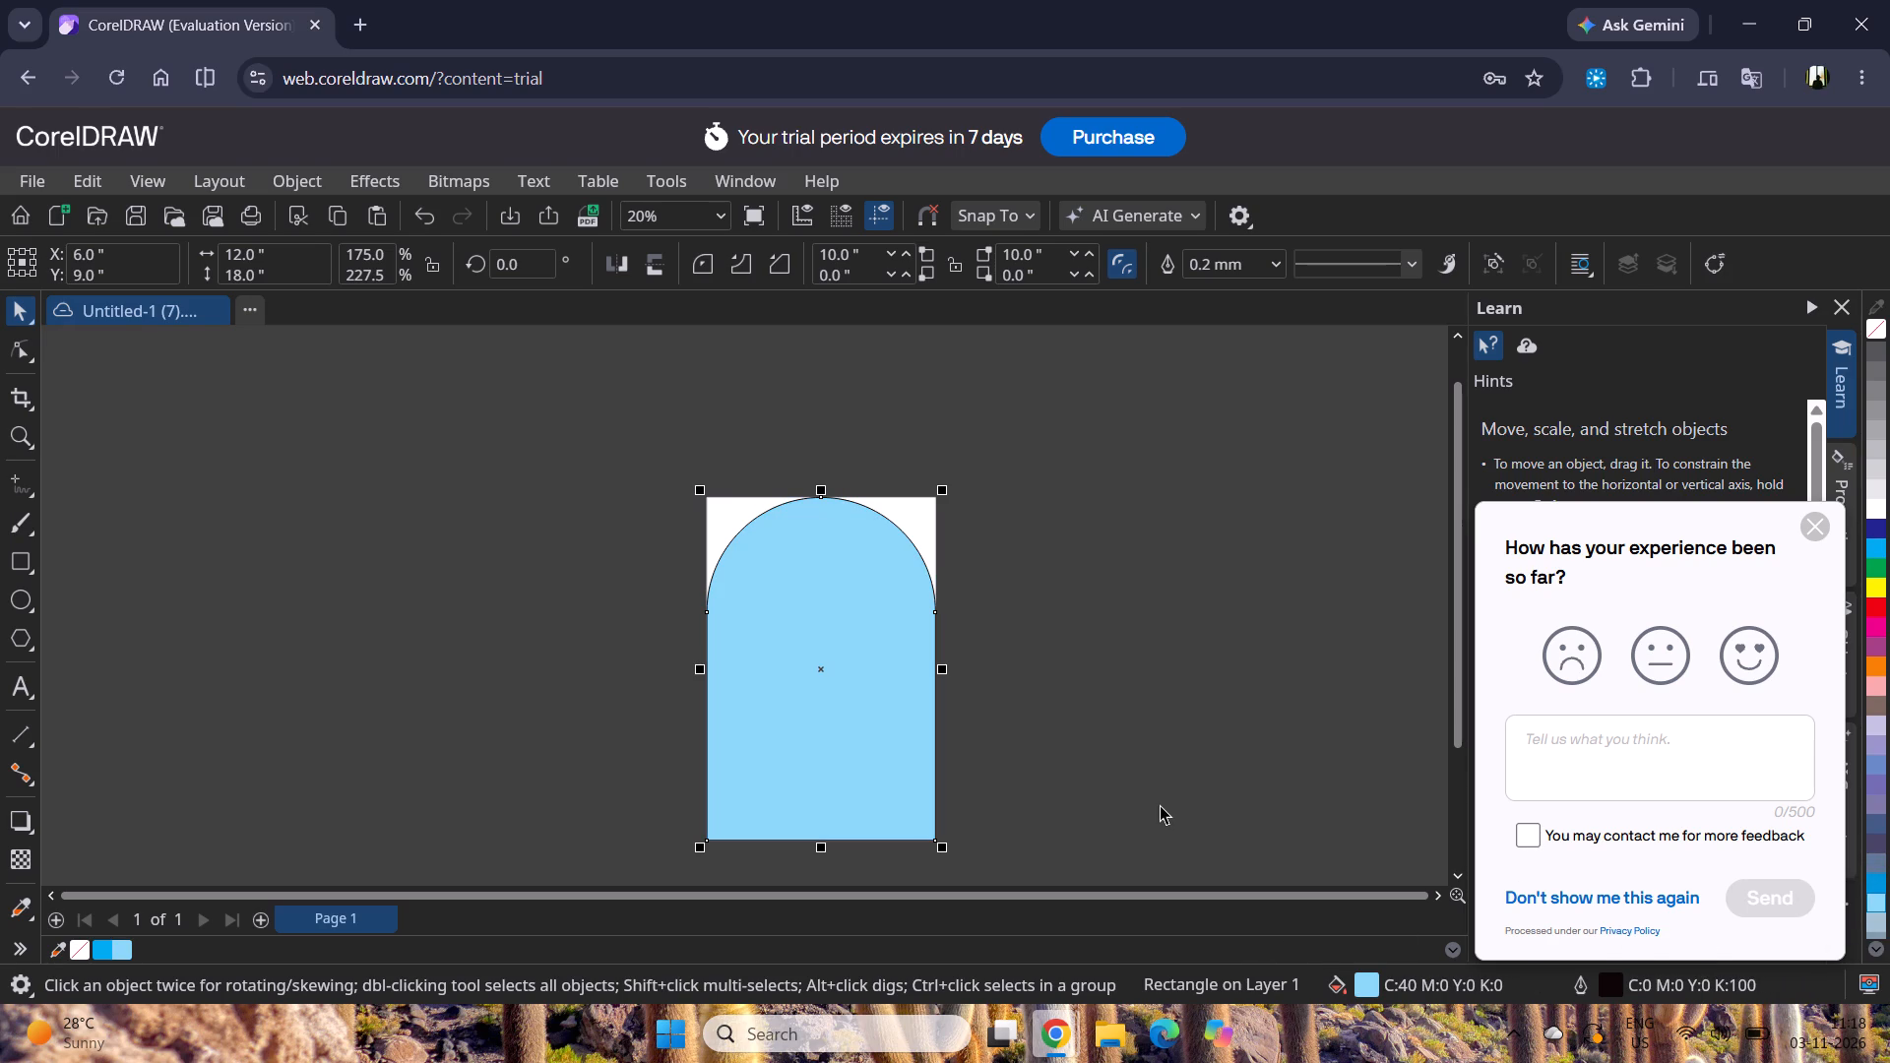
left_click(1160, 805)
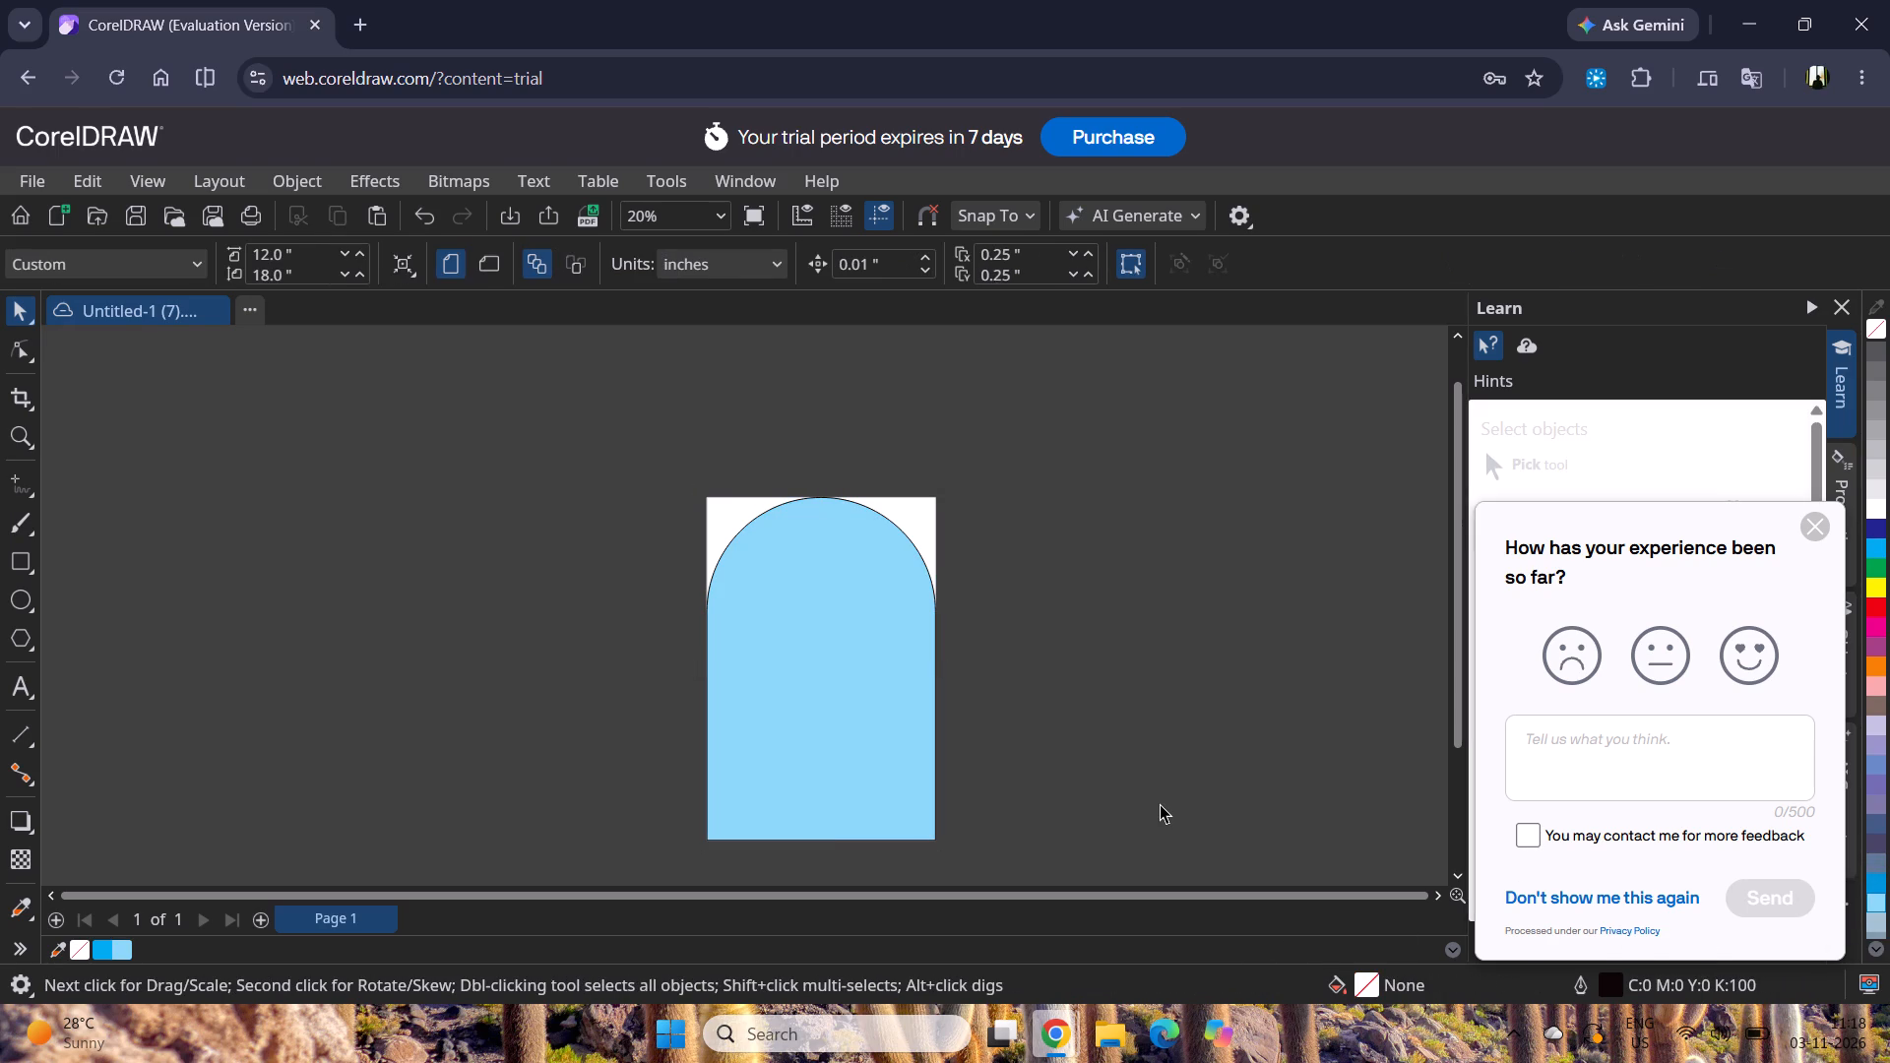
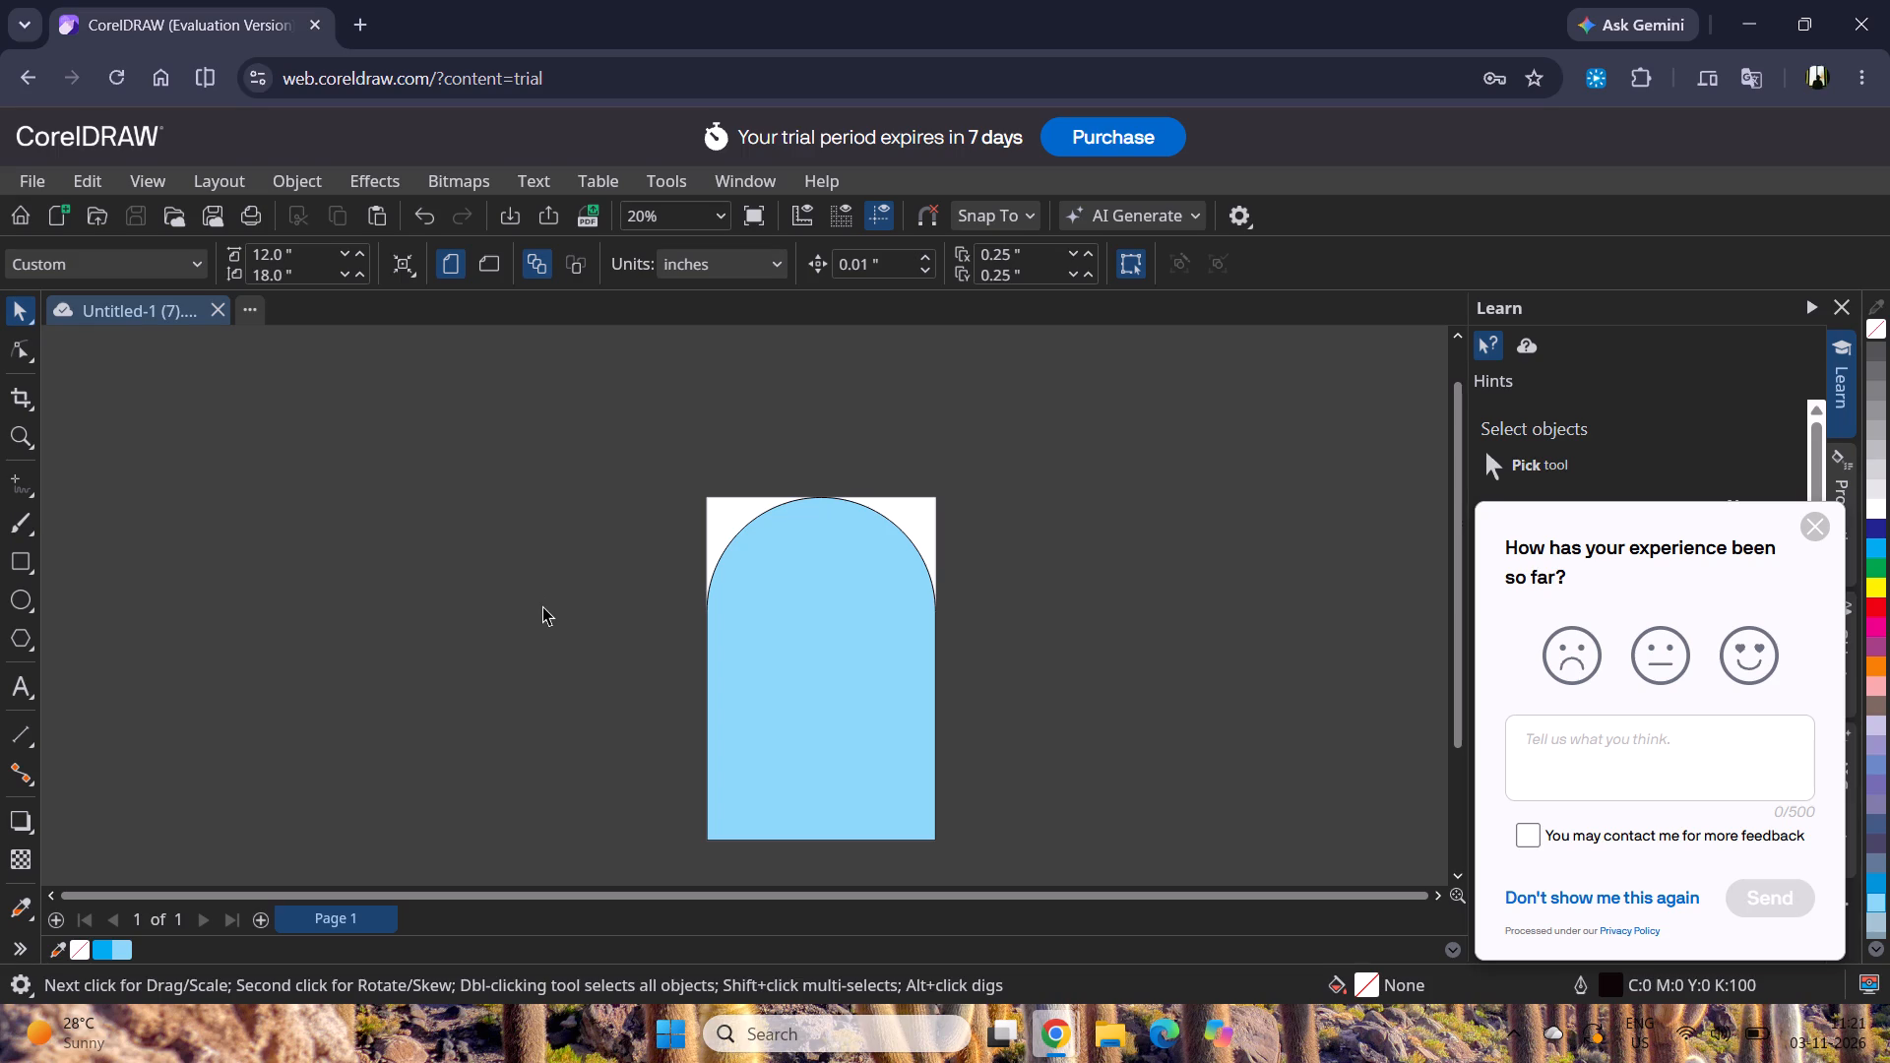
Draw a rectangle about 4.2 by 4.6 inches on the empty area beside the page, left of the blue arch.
key("F6")
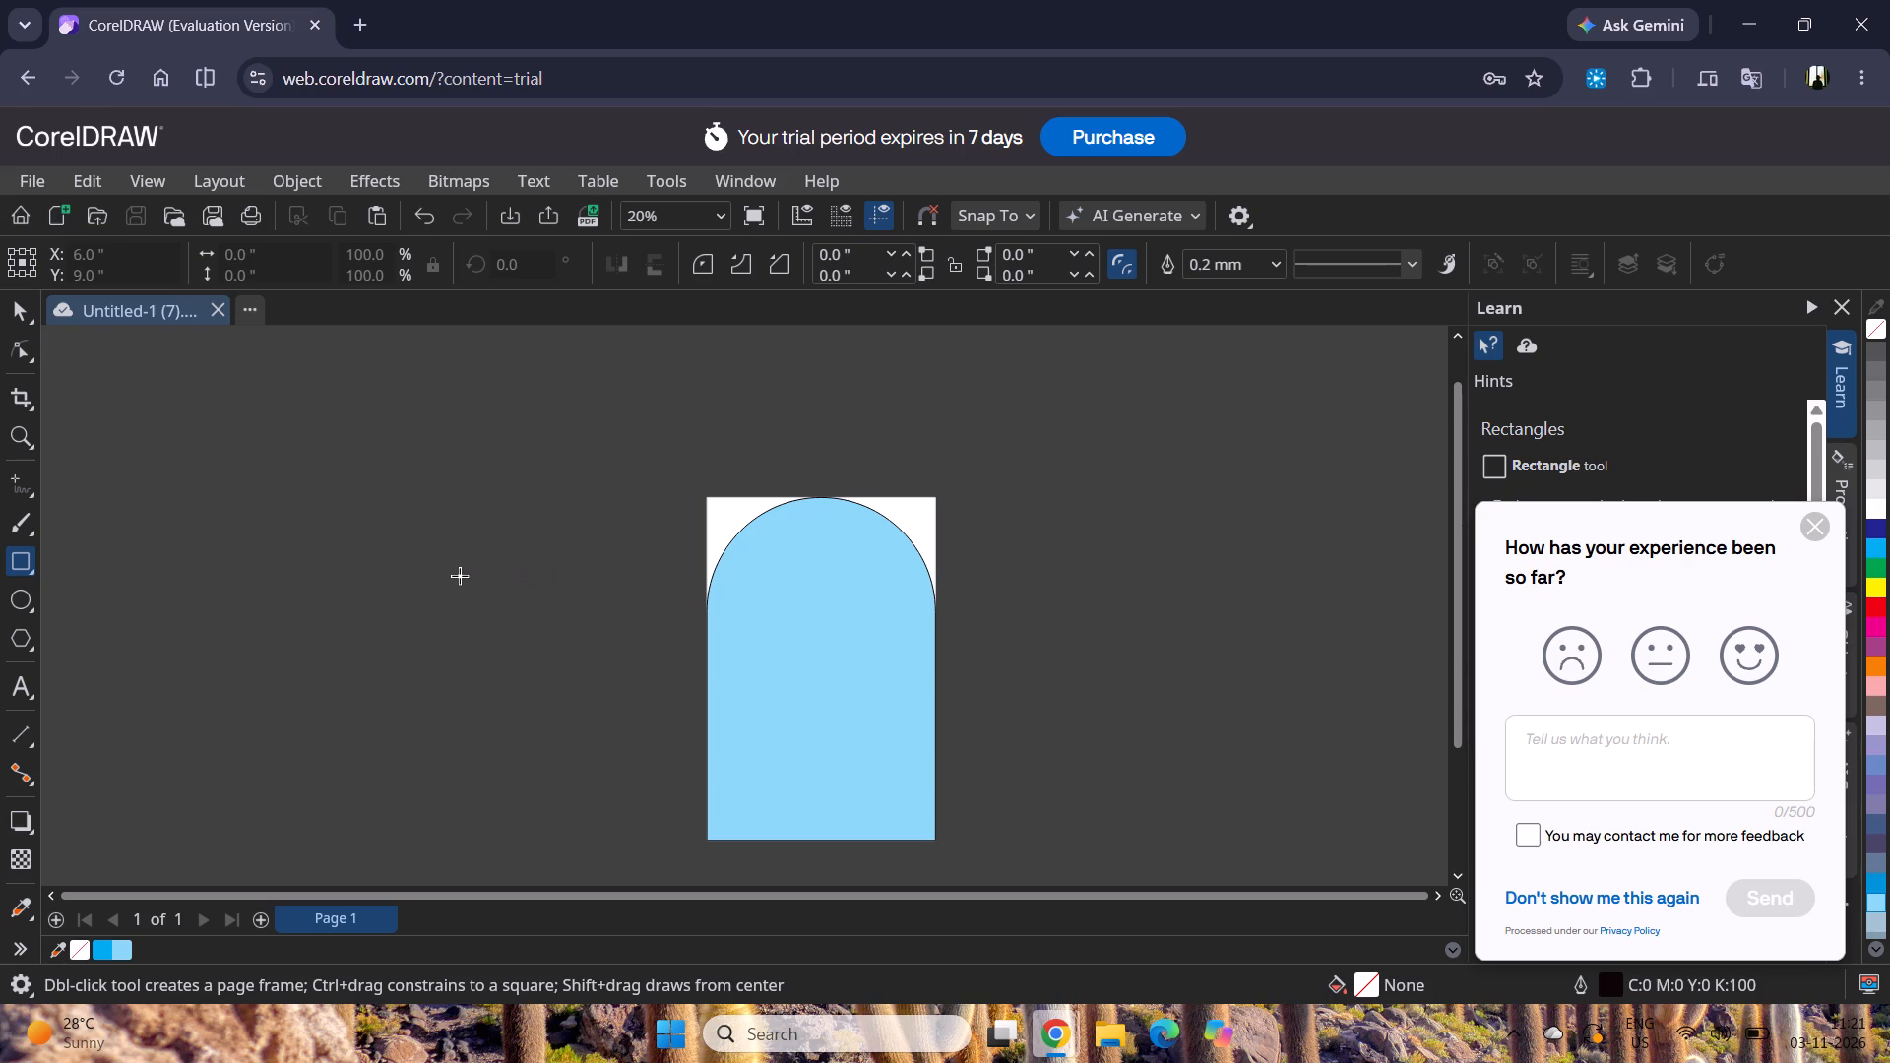
left_click_drag(460, 575, 524, 639)
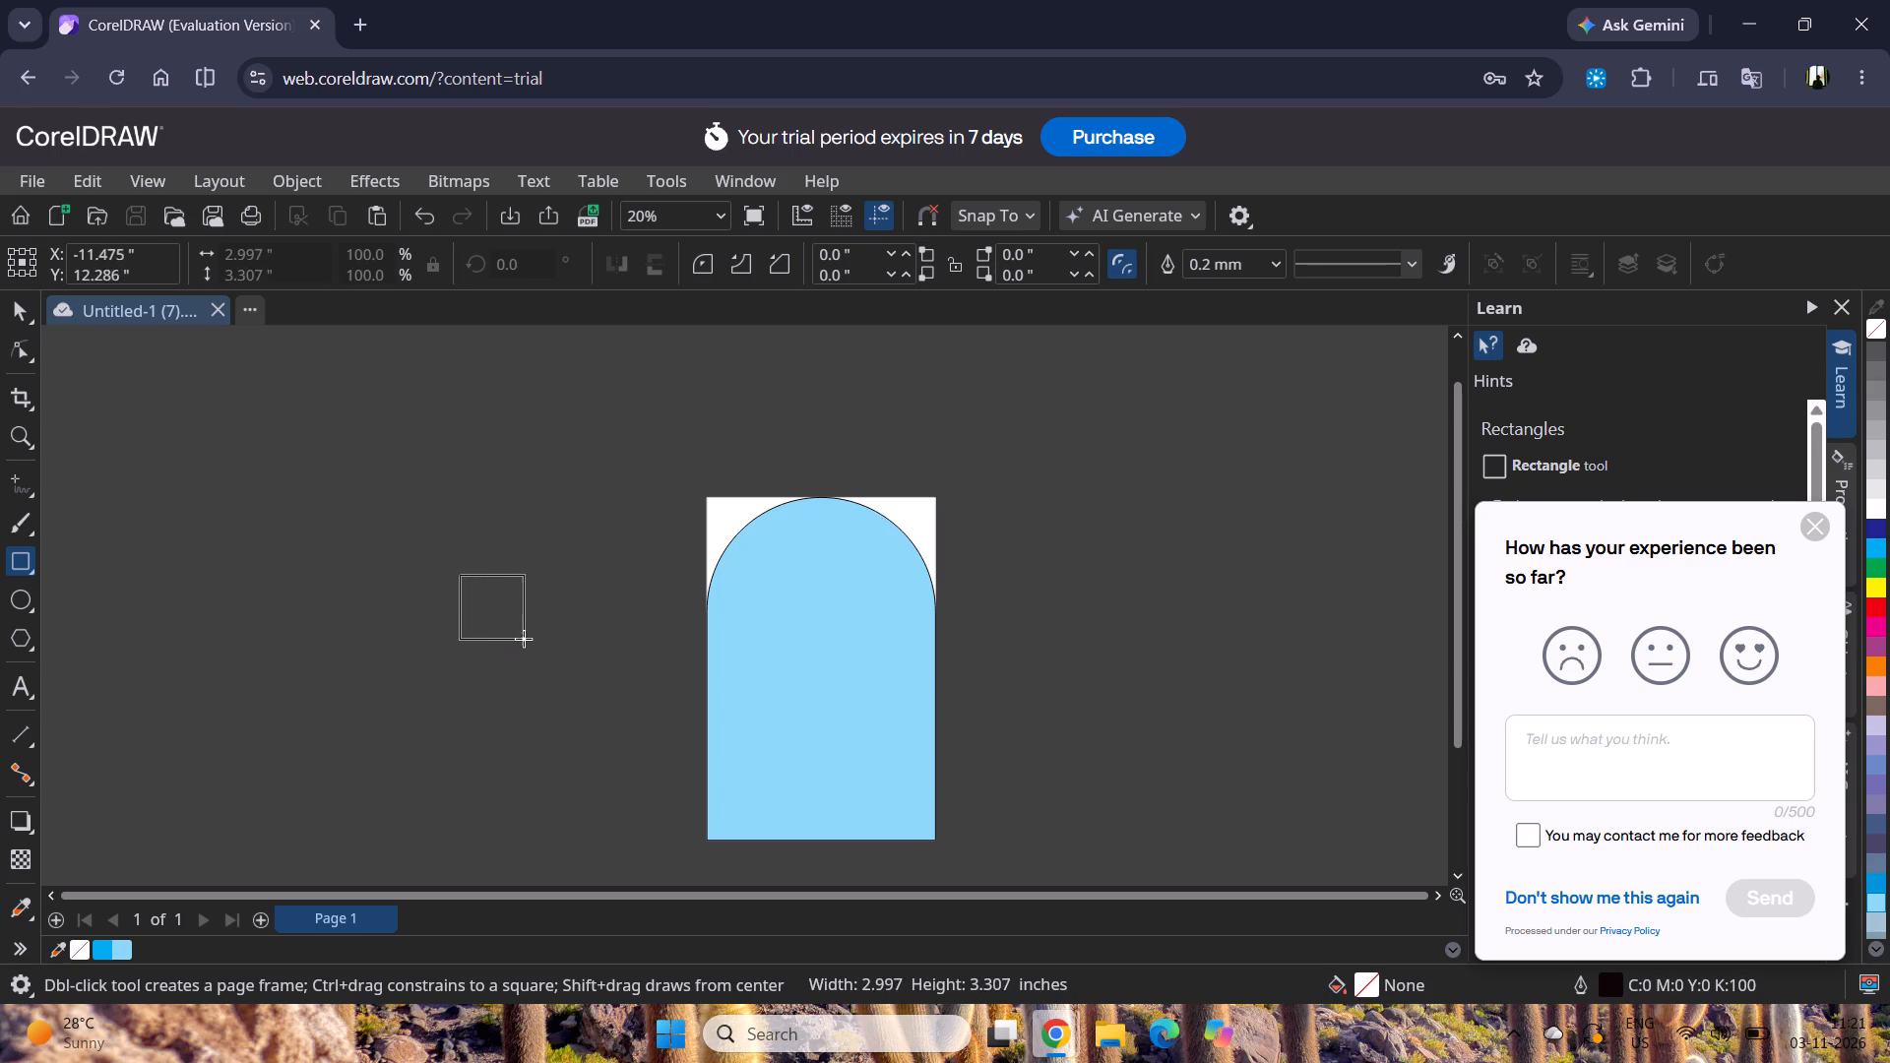
left_click_drag(524, 639, 540, 662)
left_click(17, 305)
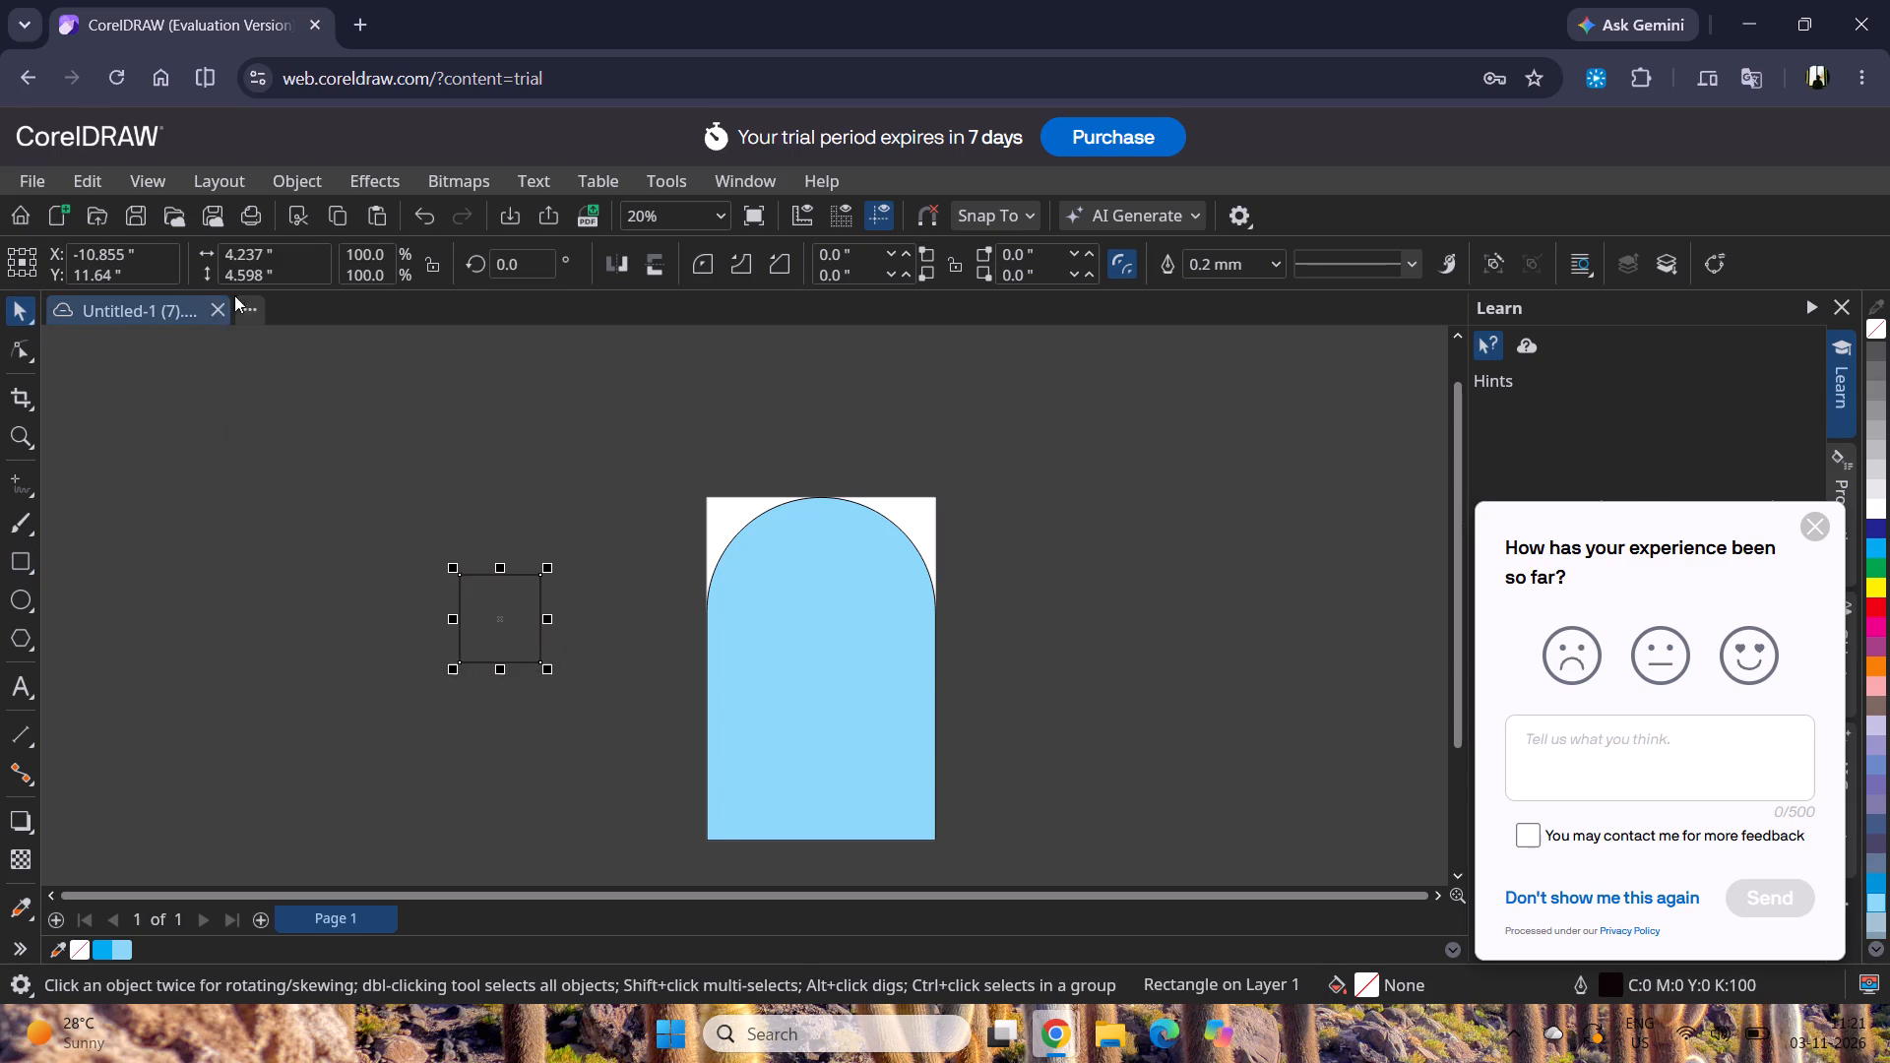
Set the new rectangle's width to 12 inches and its height to 12 inches.
left_click_drag(281, 250, 174, 283)
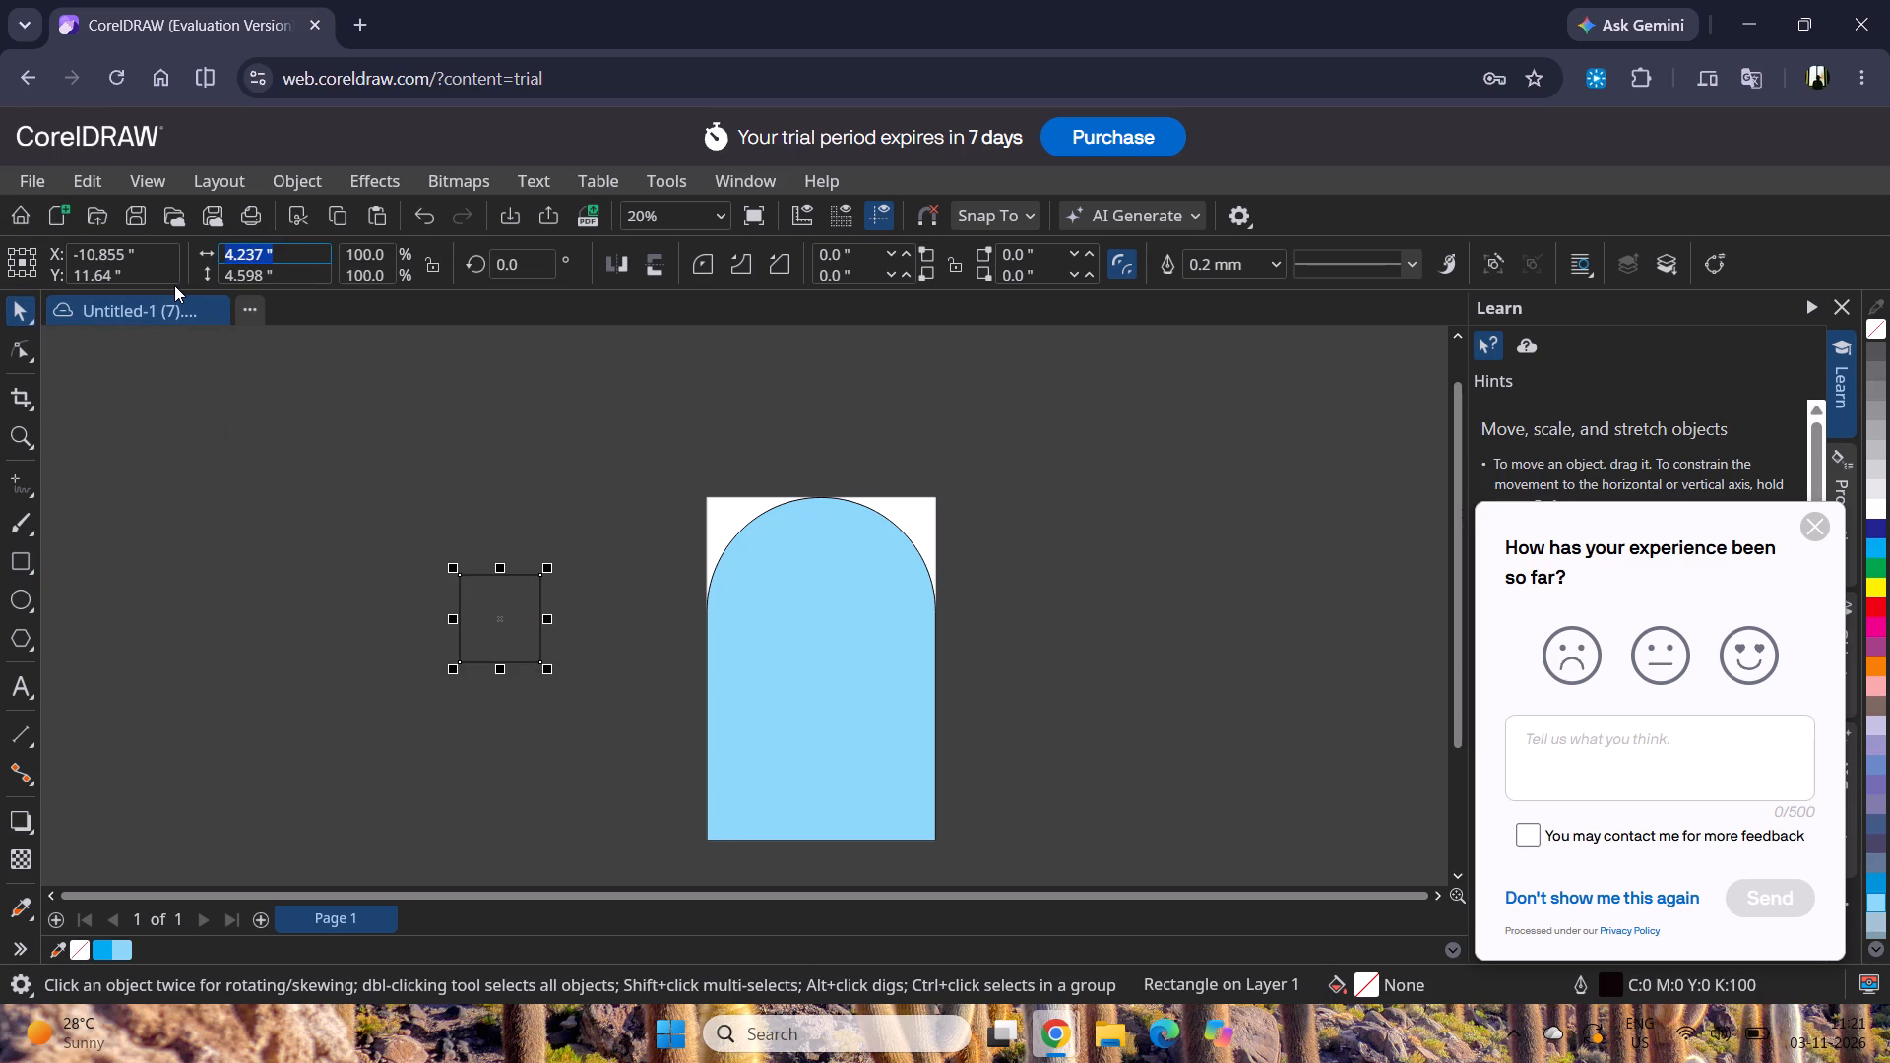
type("12")
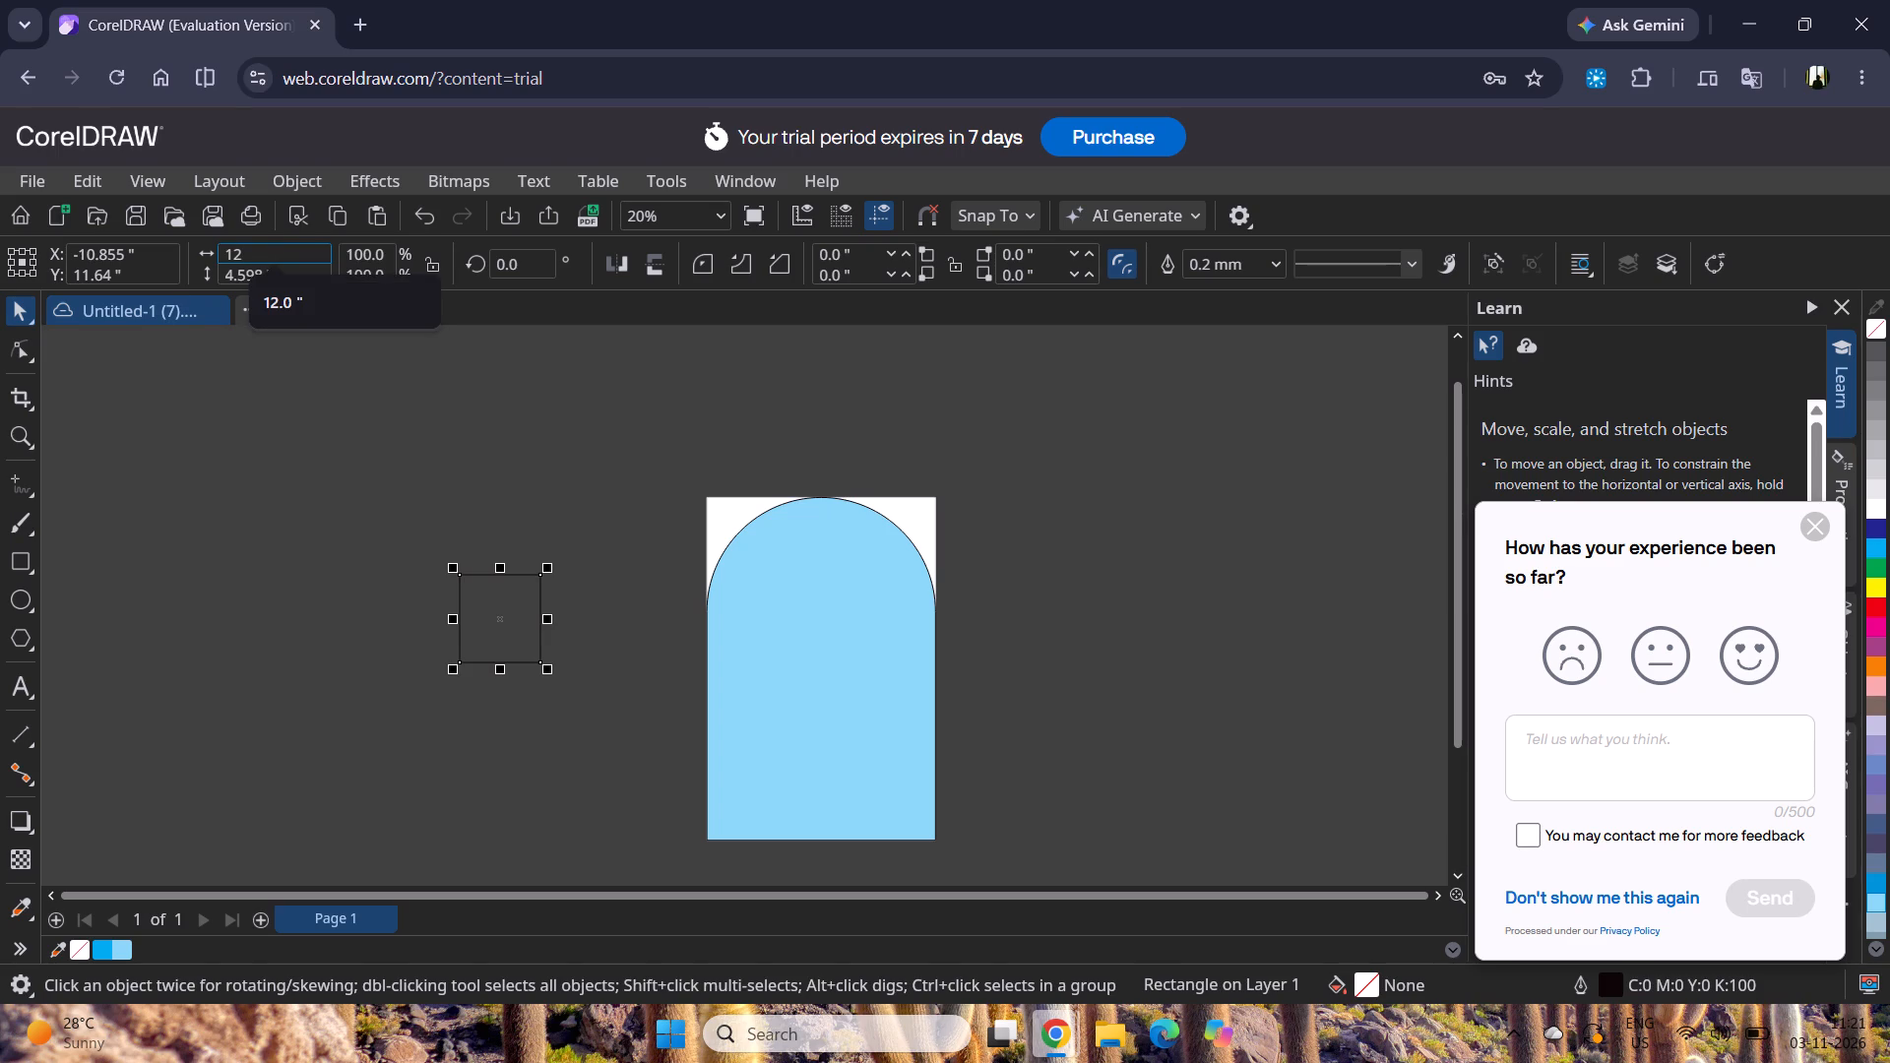
key("Tab")
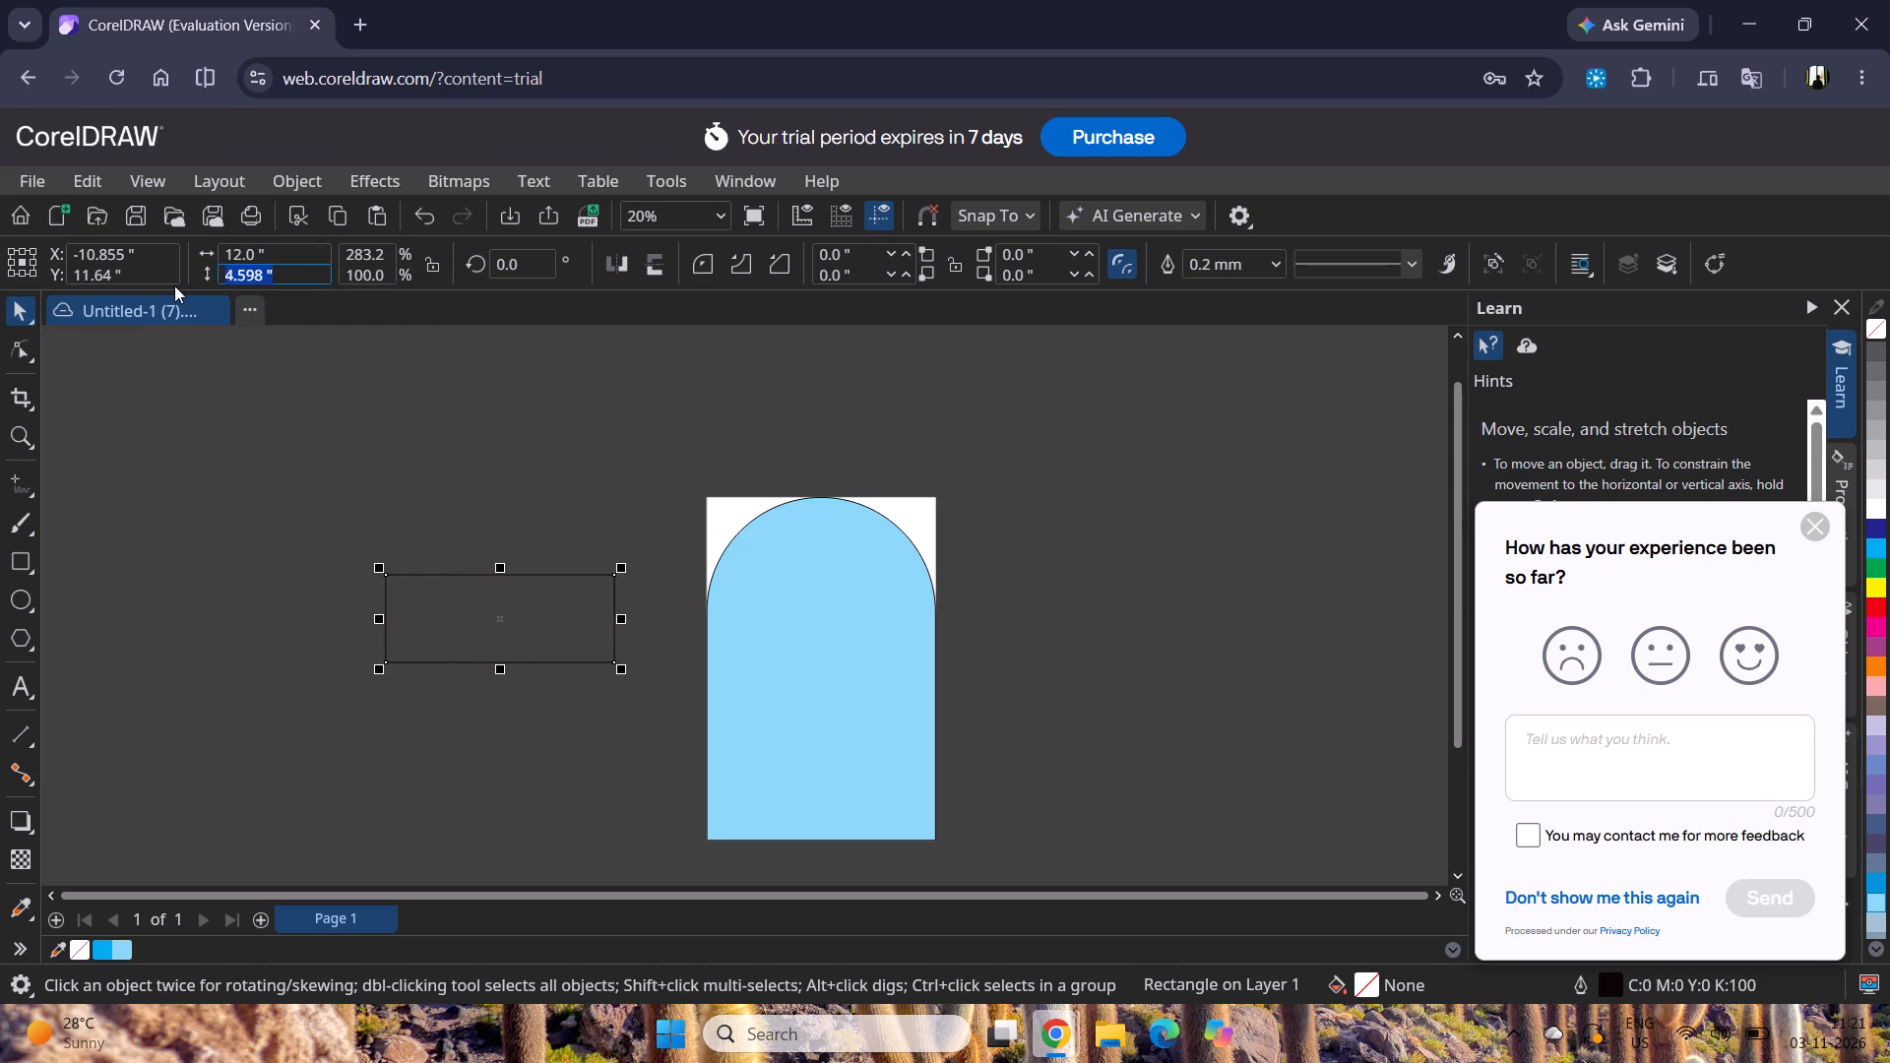
type("12")
key("Return")
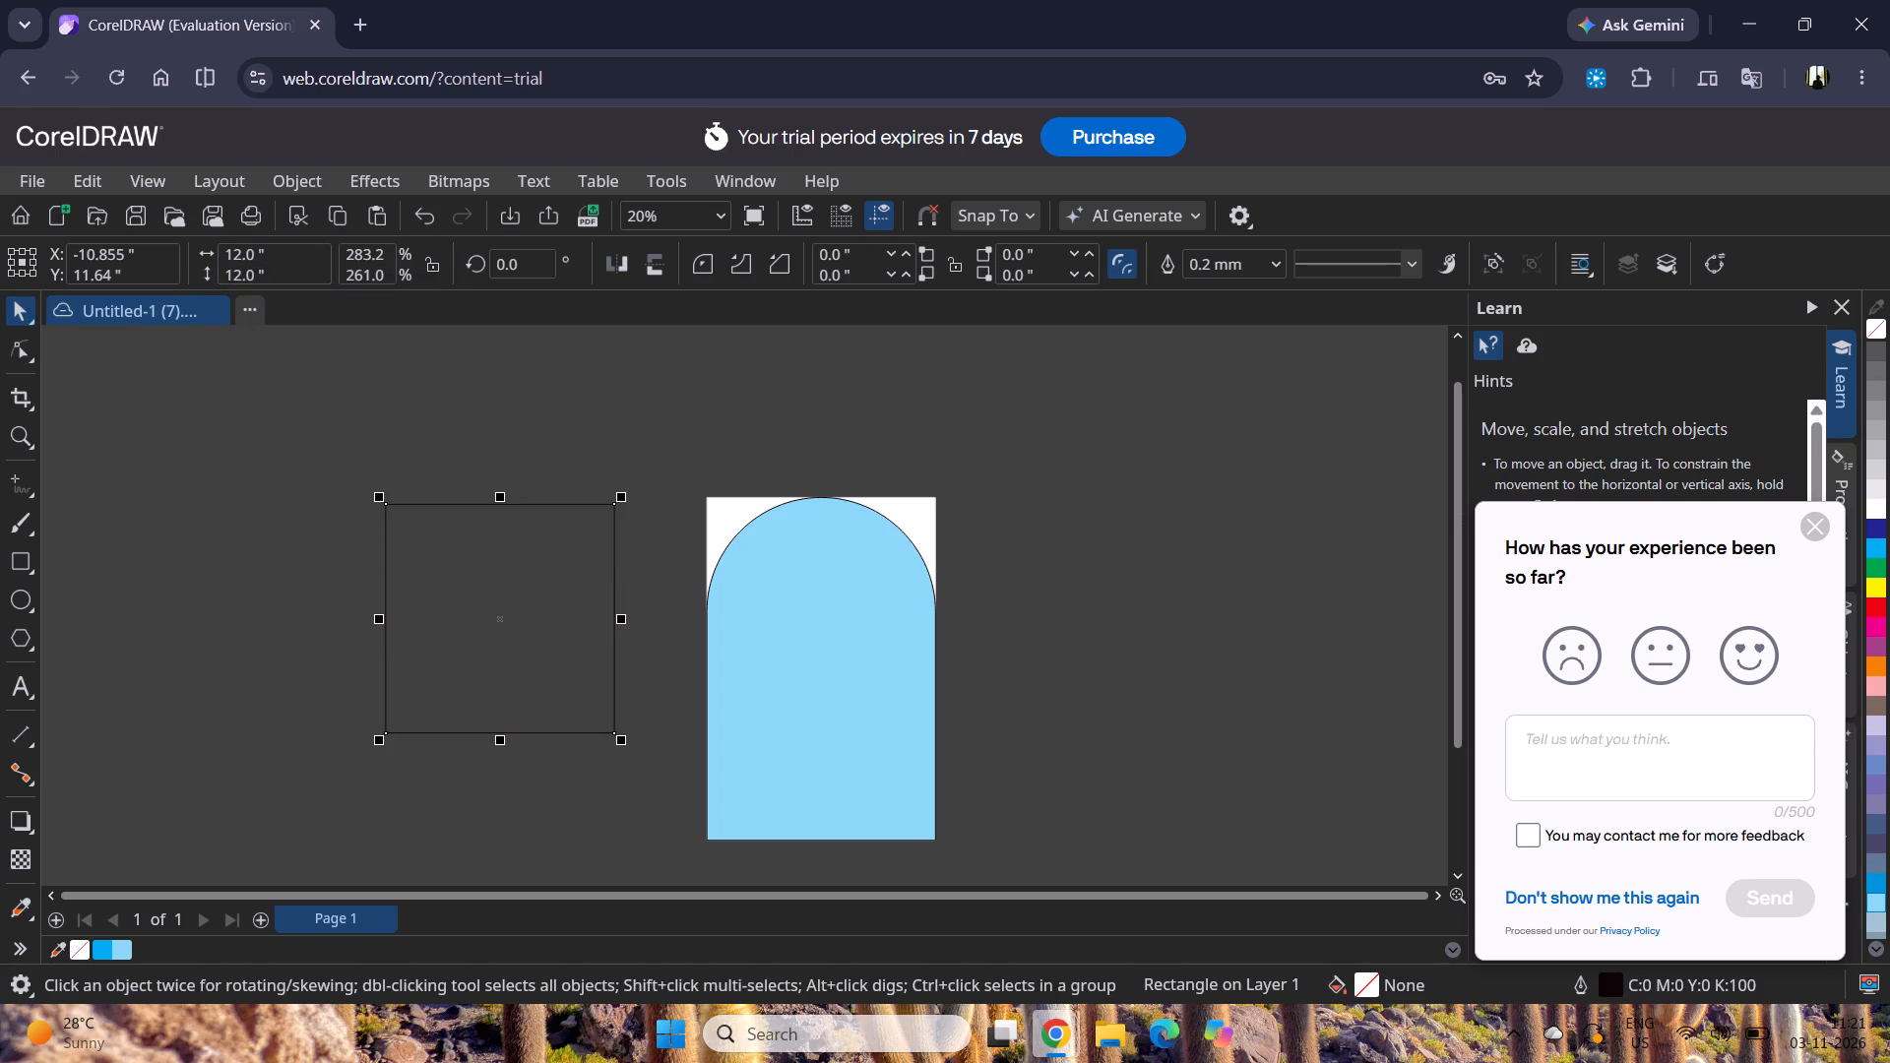
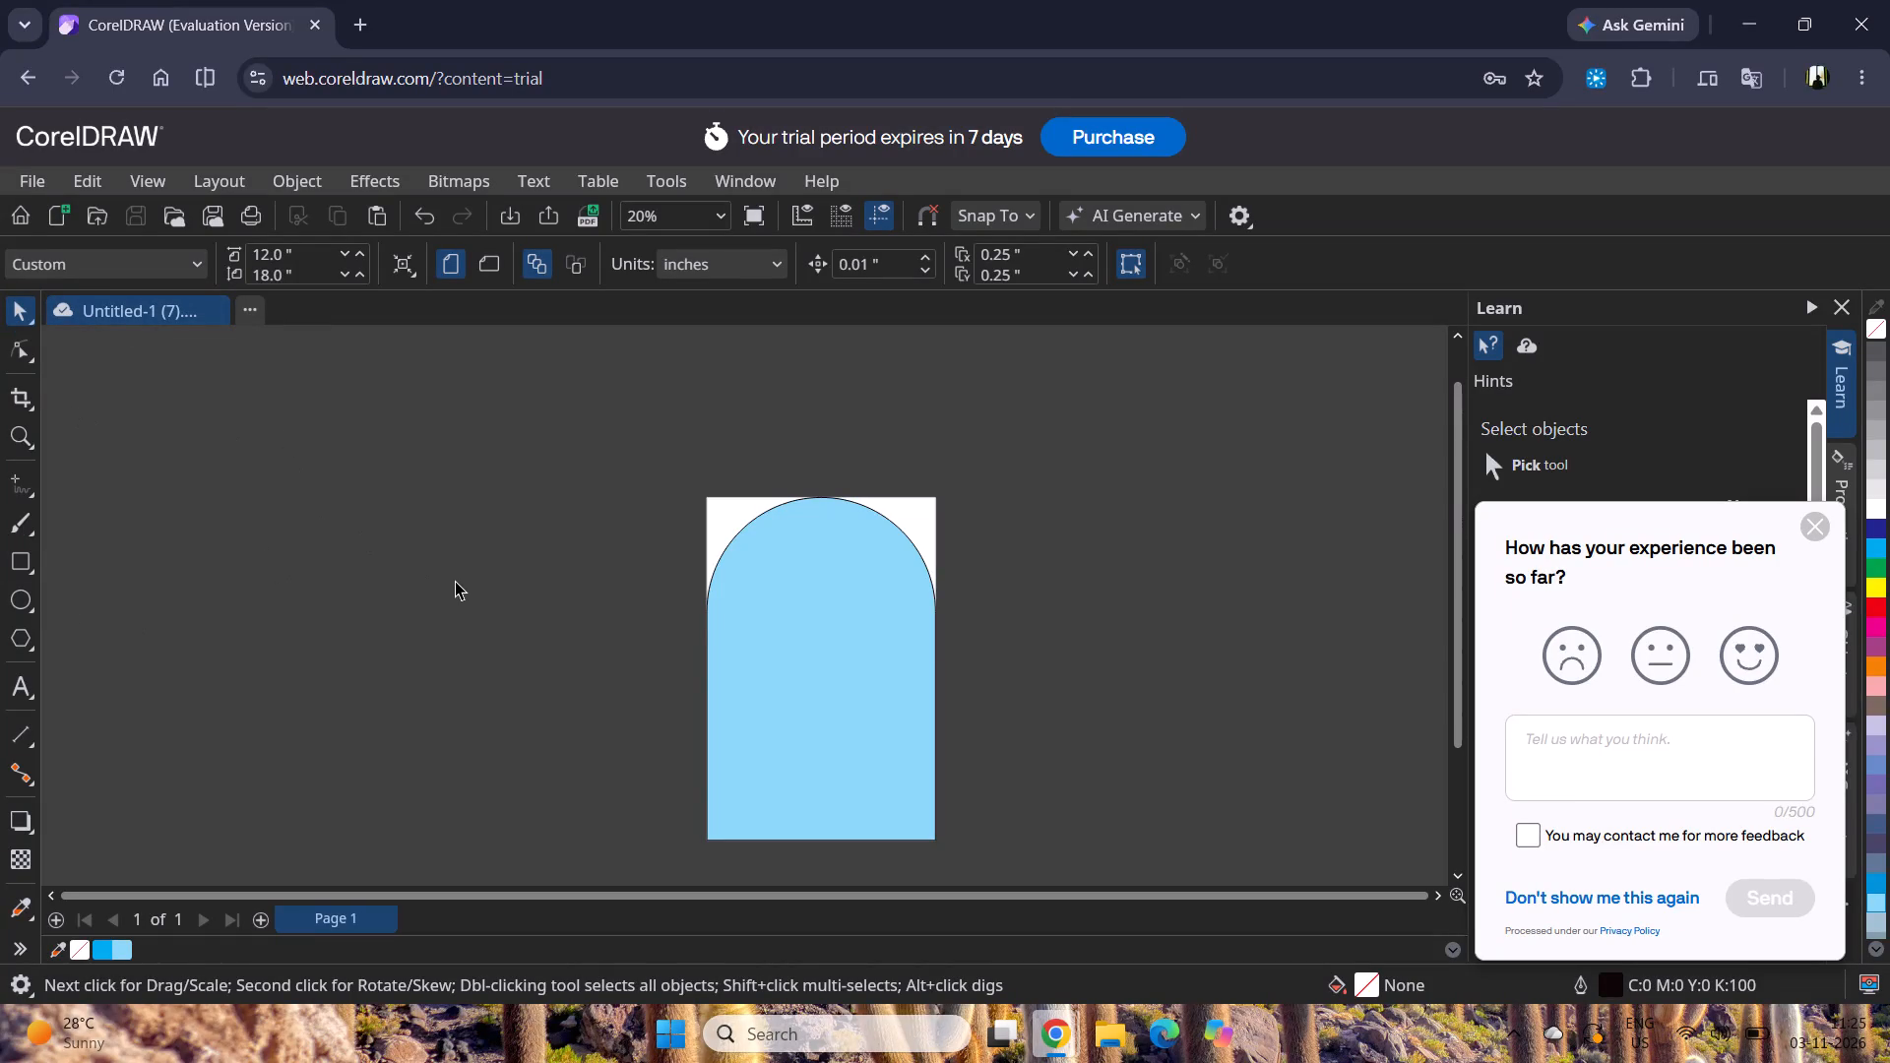
Dismiss the feedback survey.
left_click(1807, 530)
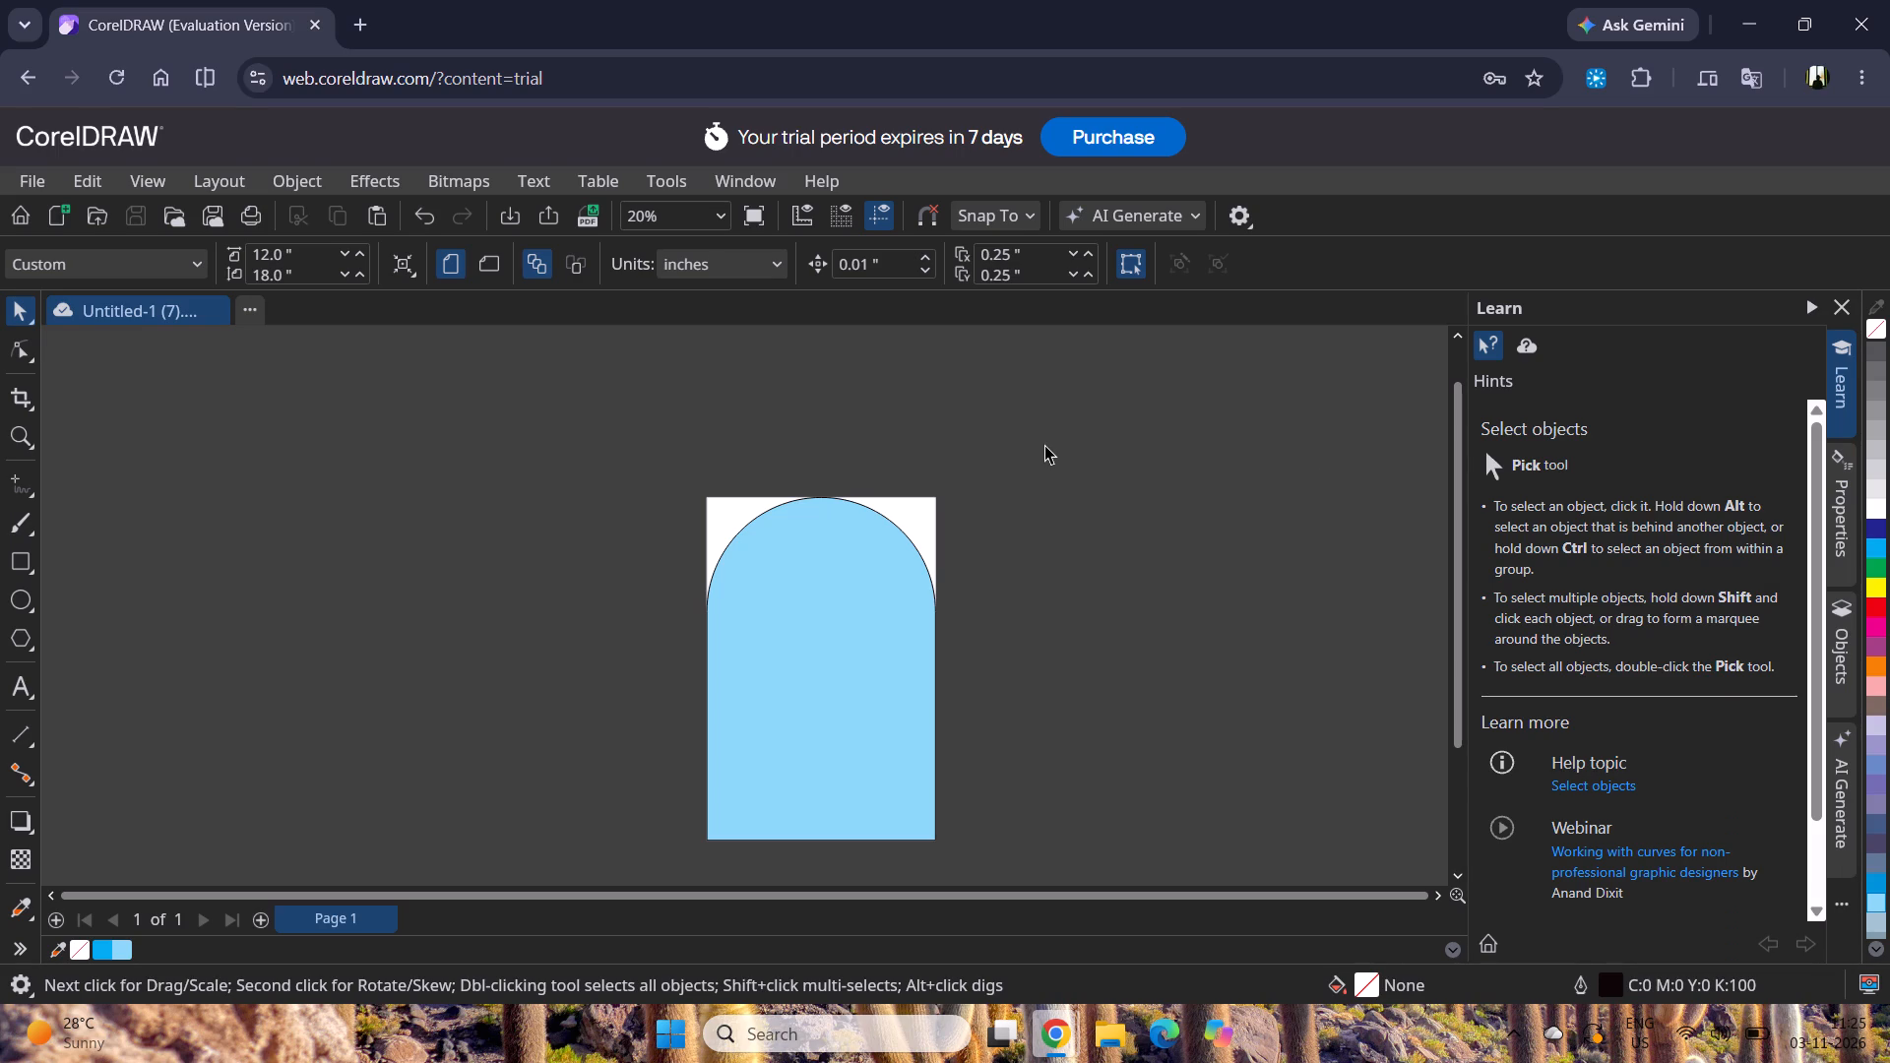
Draw a small rectangle about 1.76 by 2.69 inches on the empty area beside the page, left of the blue arch.
left_click(15, 551)
left_click_drag(296, 526, 330, 577)
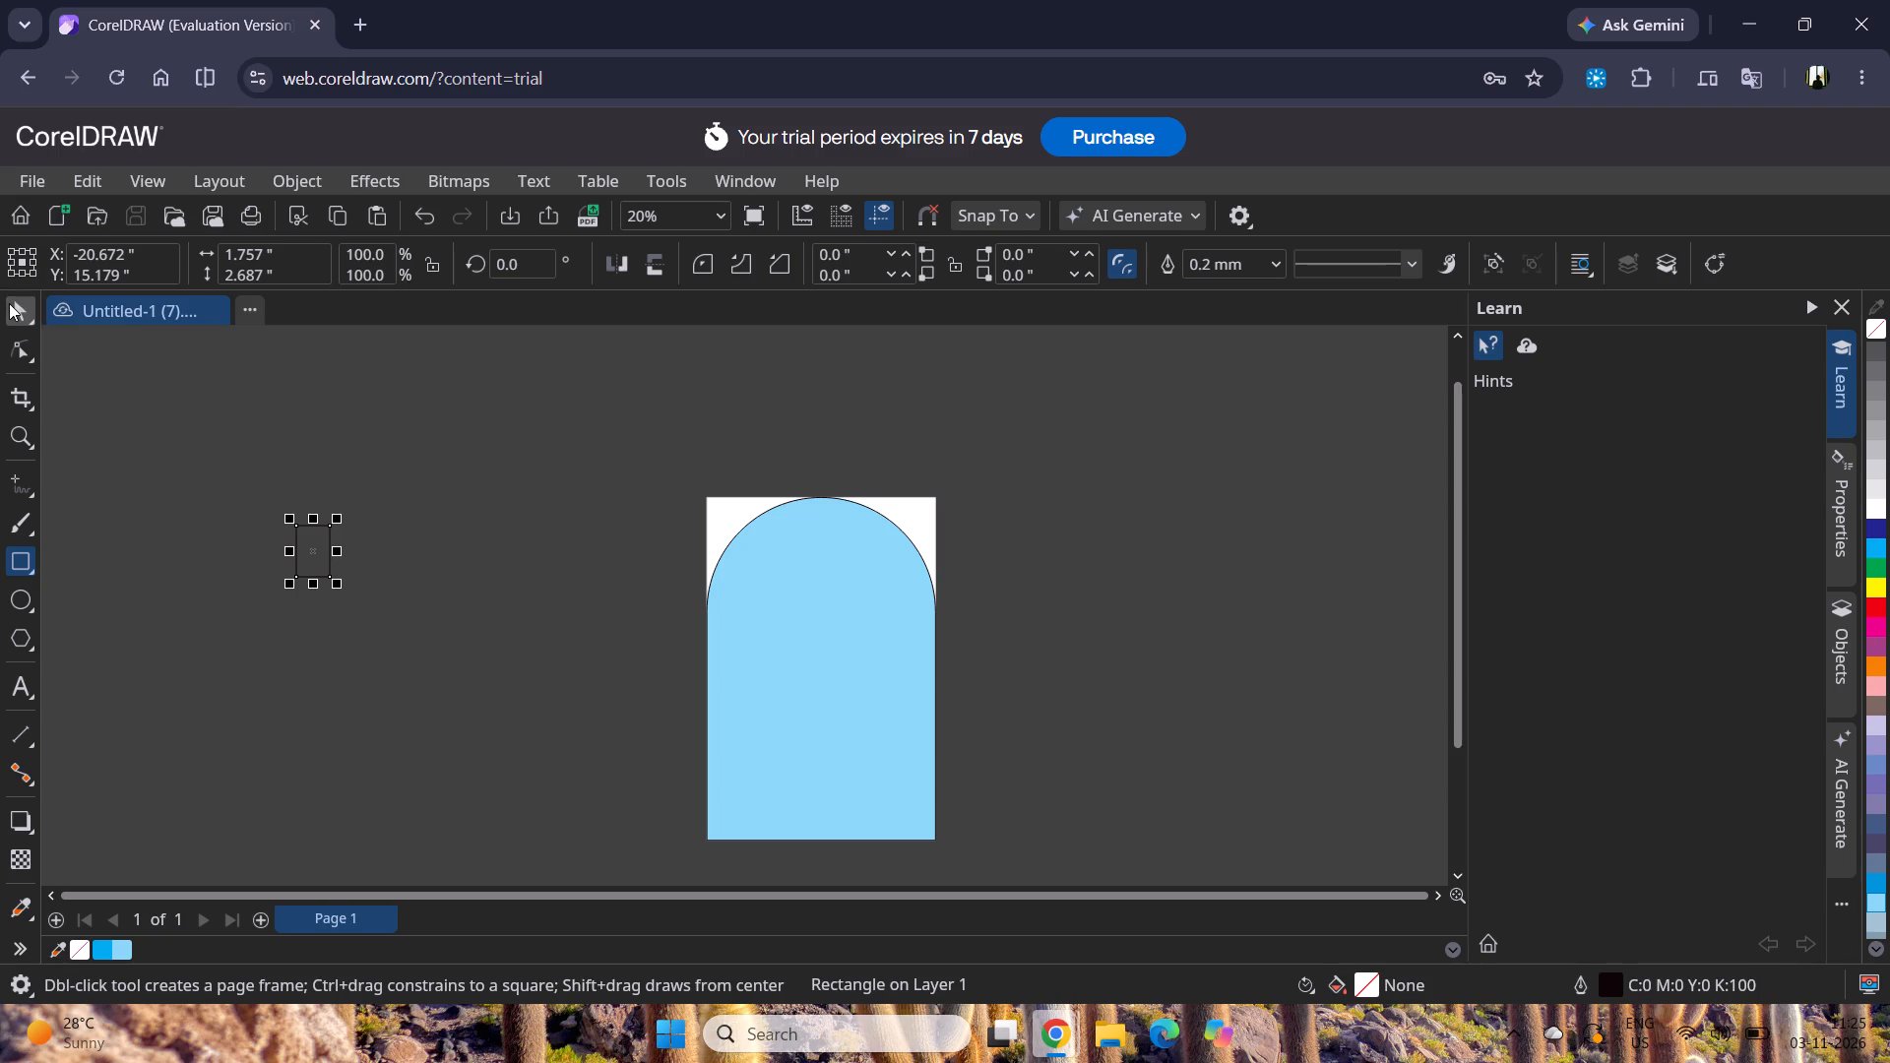
Set the small rectangle's width to 4 inches and its height to 3 inches.
left_click(9, 304)
left_click(116, 378)
left_click_drag(266, 475, 382, 602)
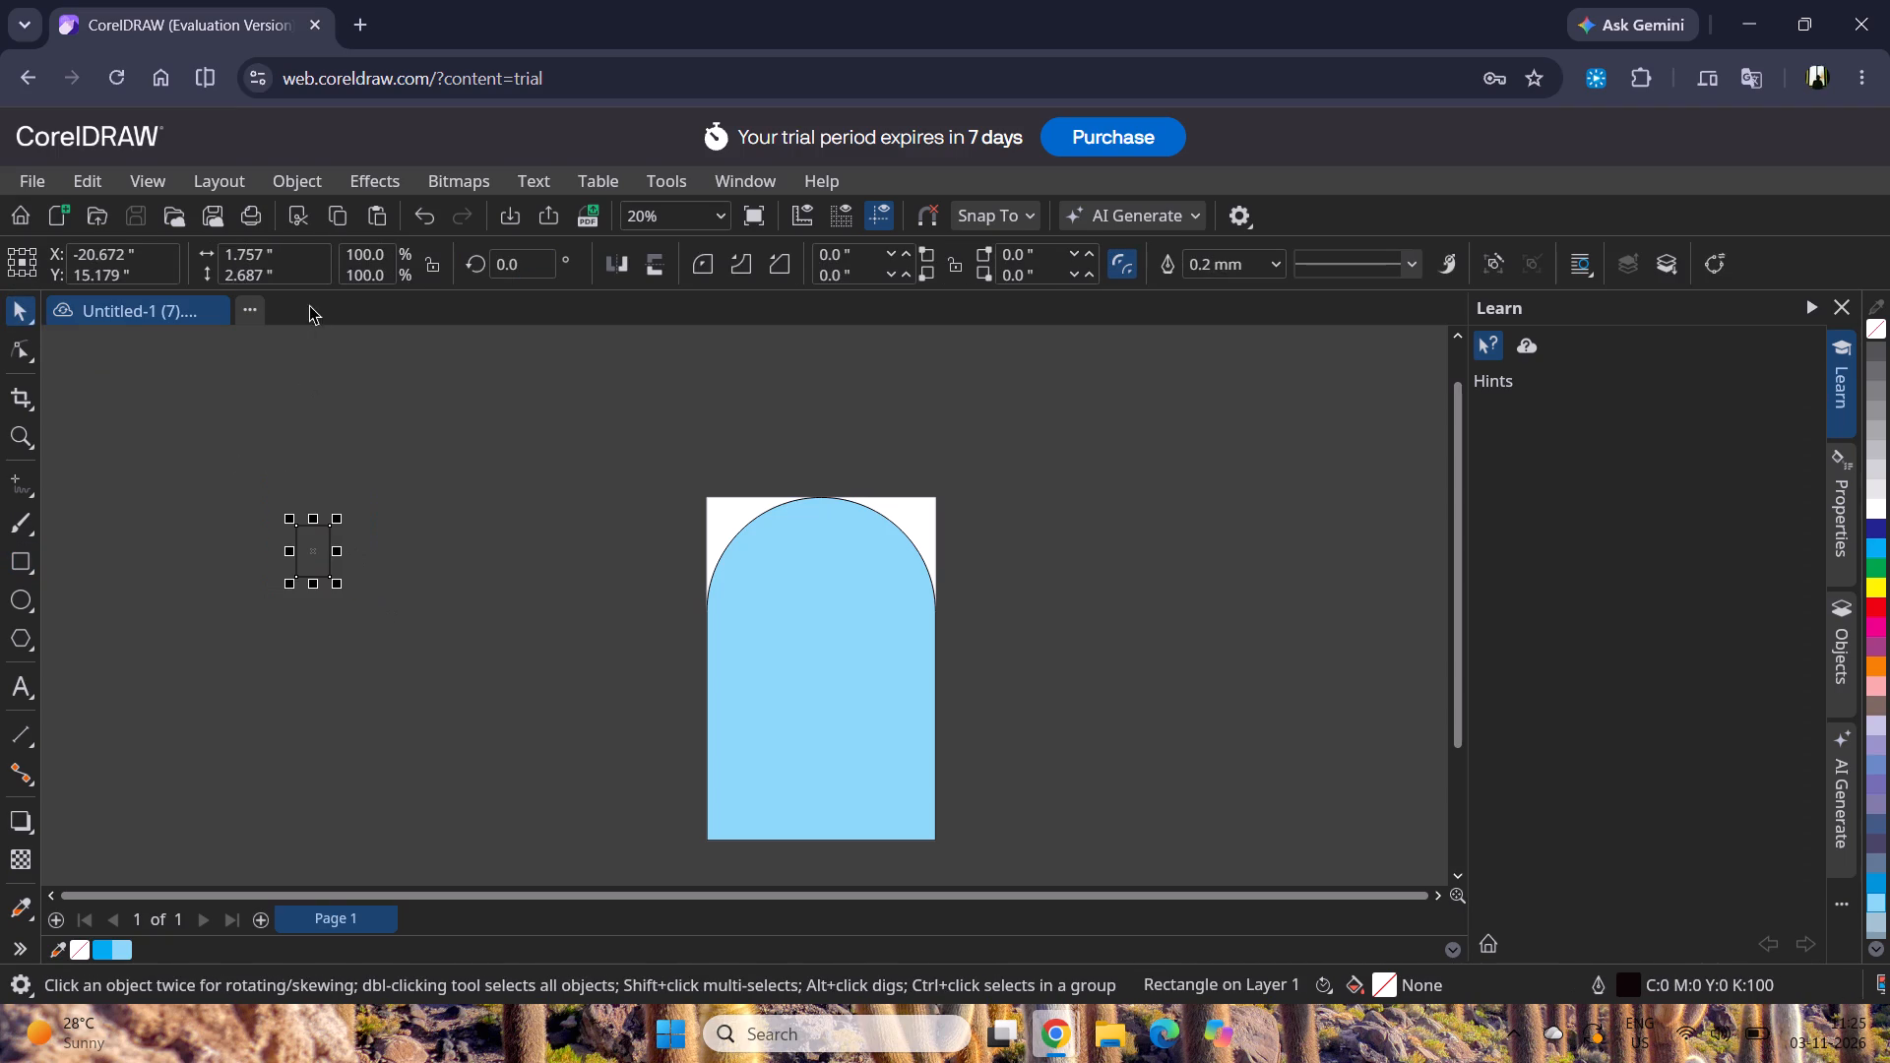
left_click_drag(300, 255, 213, 257)
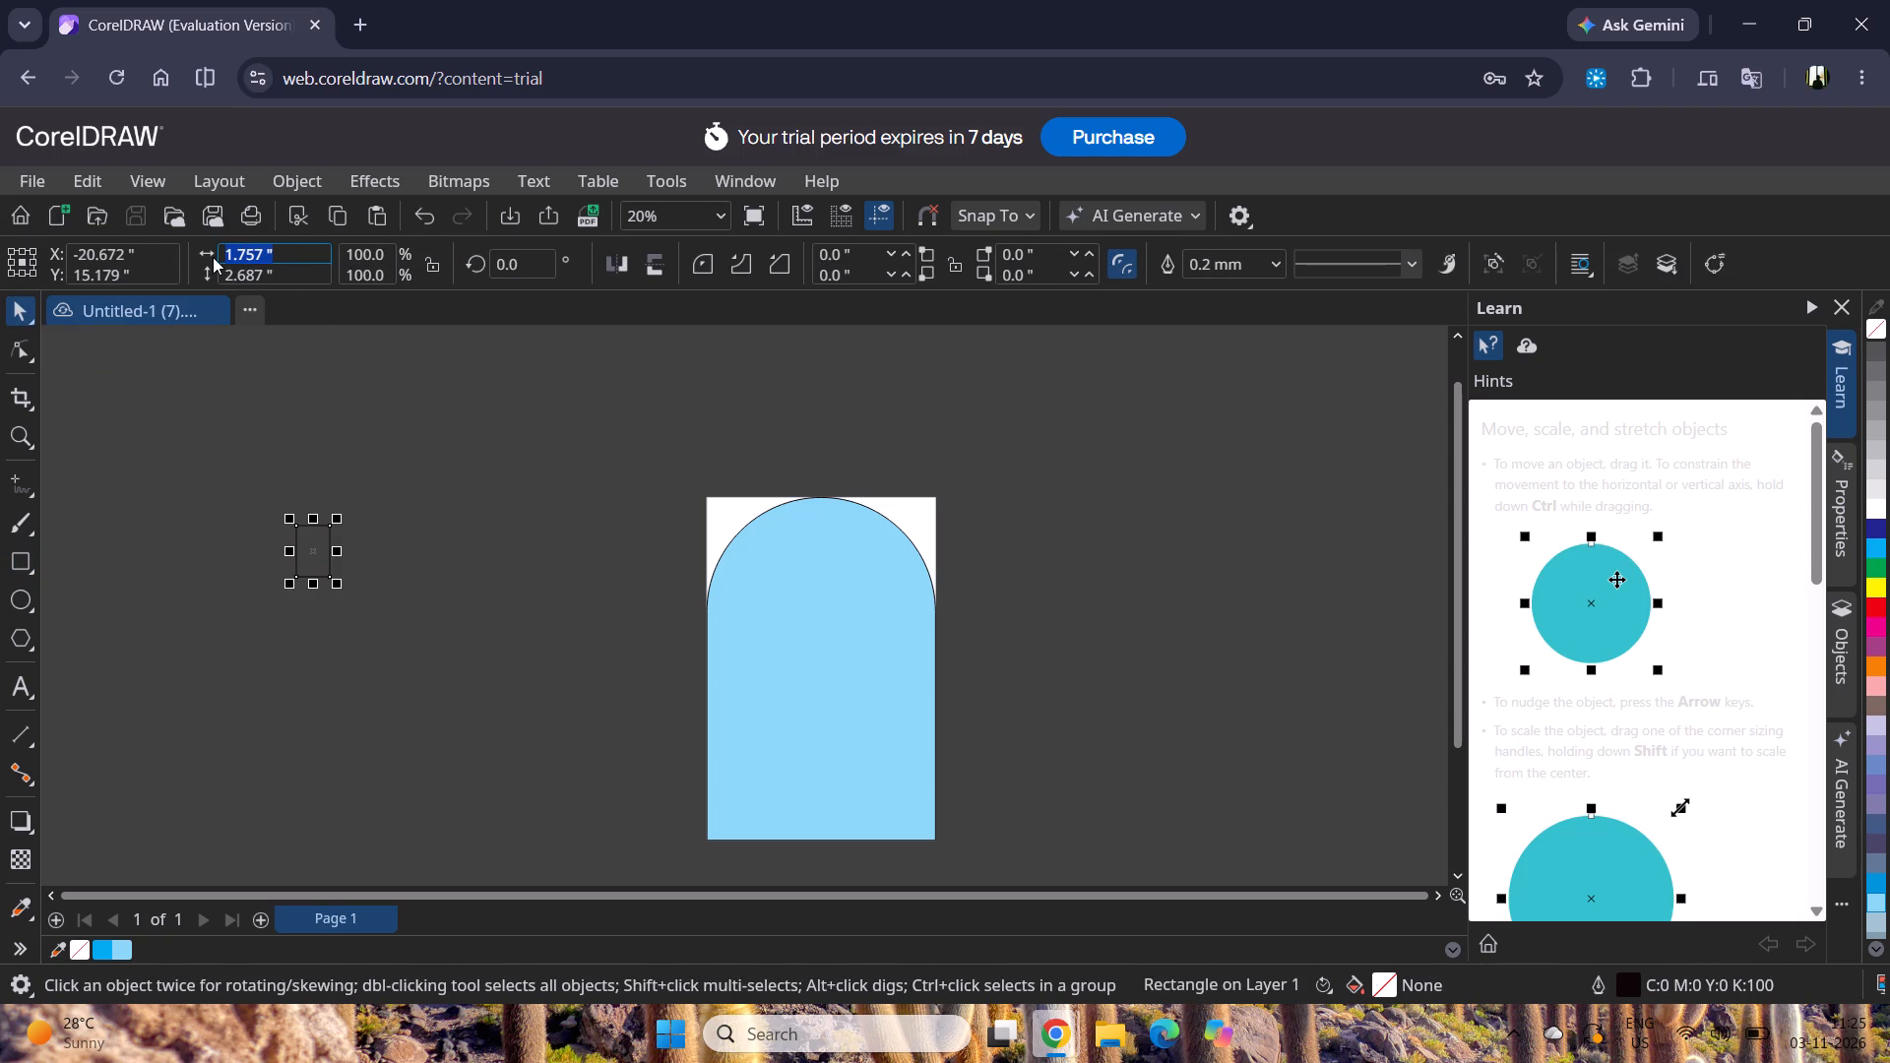
key("4")
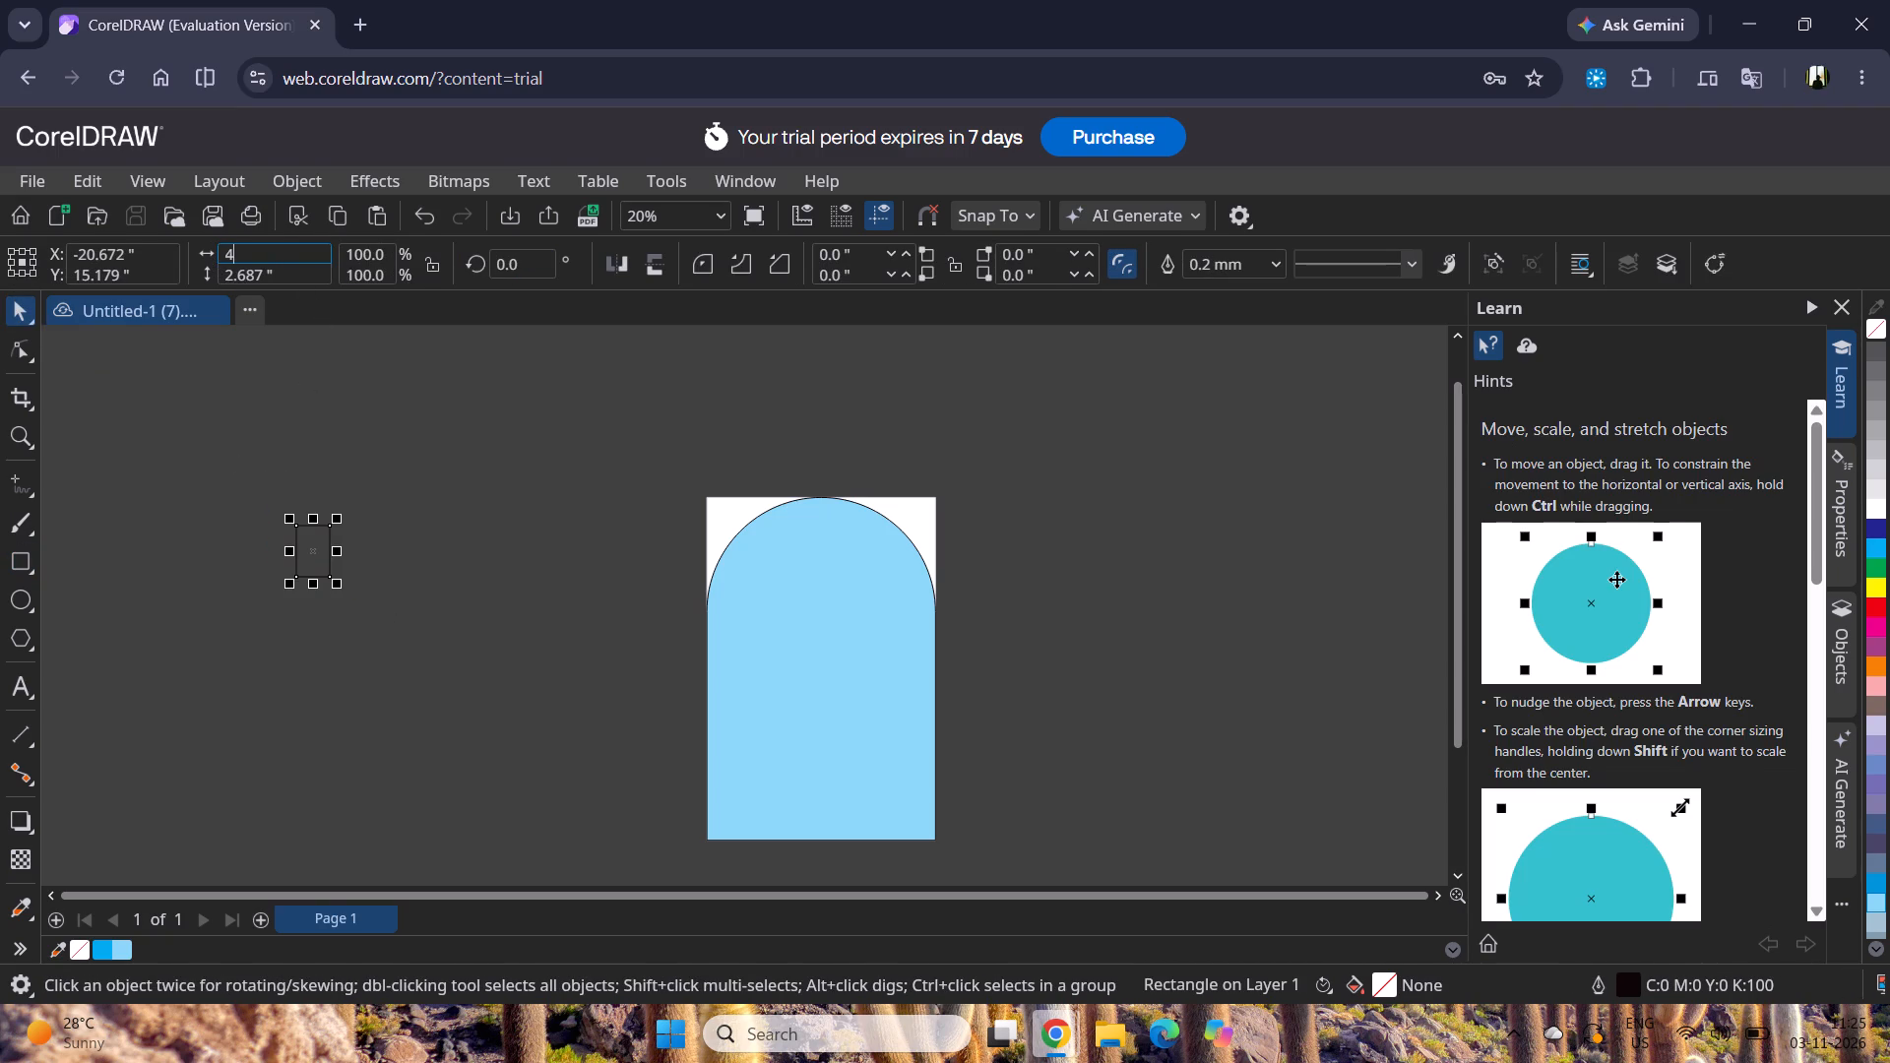
key("Tab")
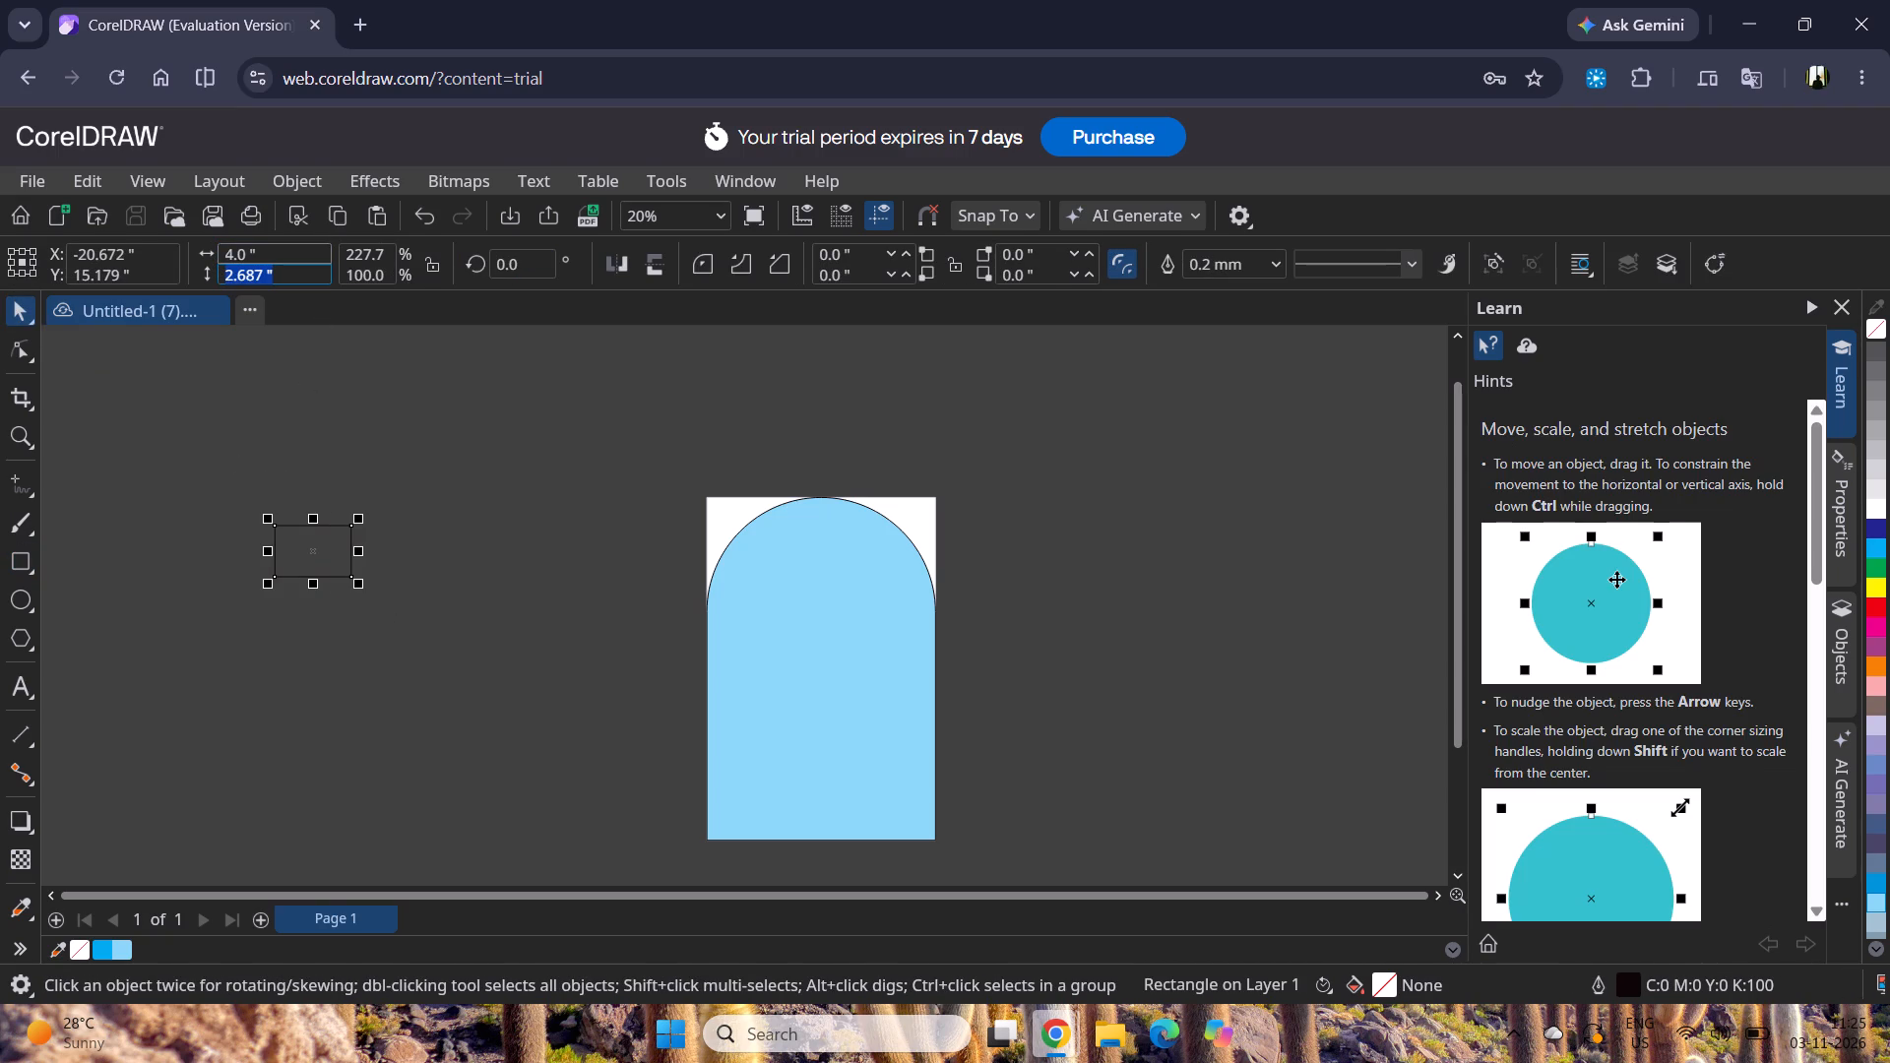
key("3")
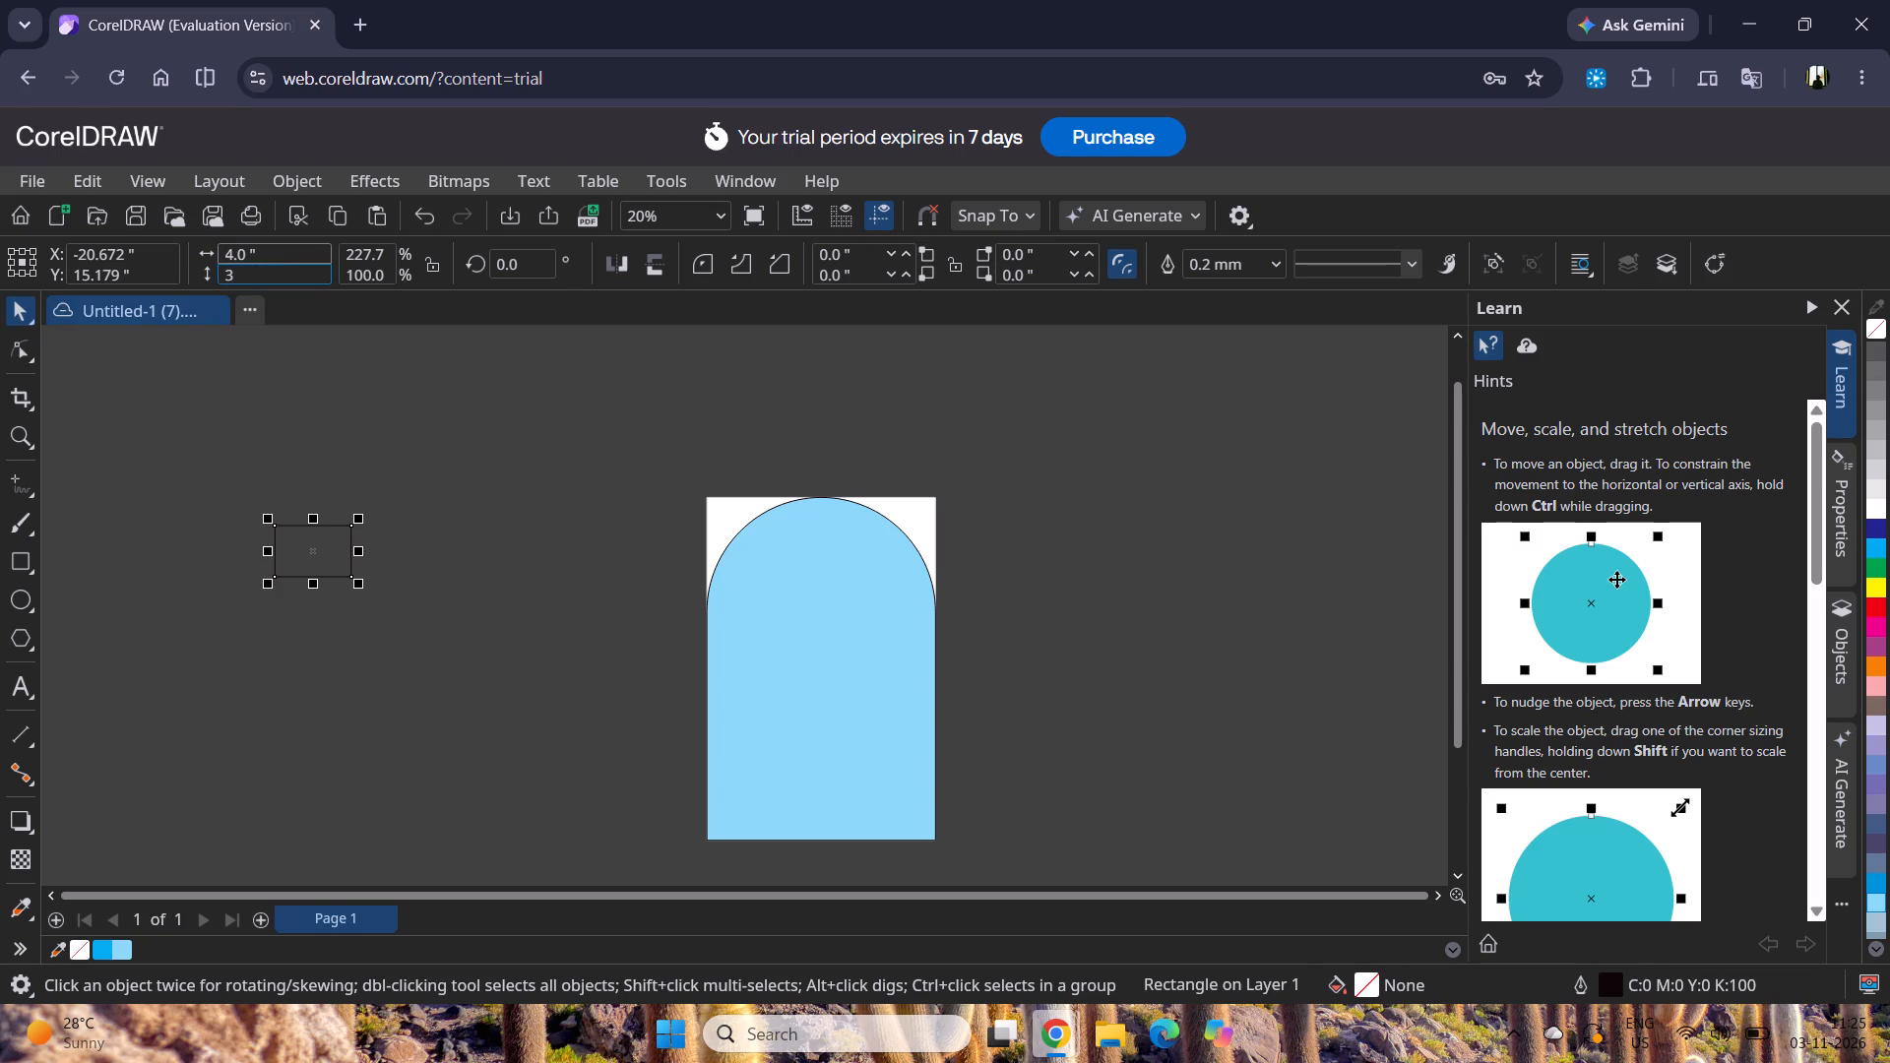
key("Return")
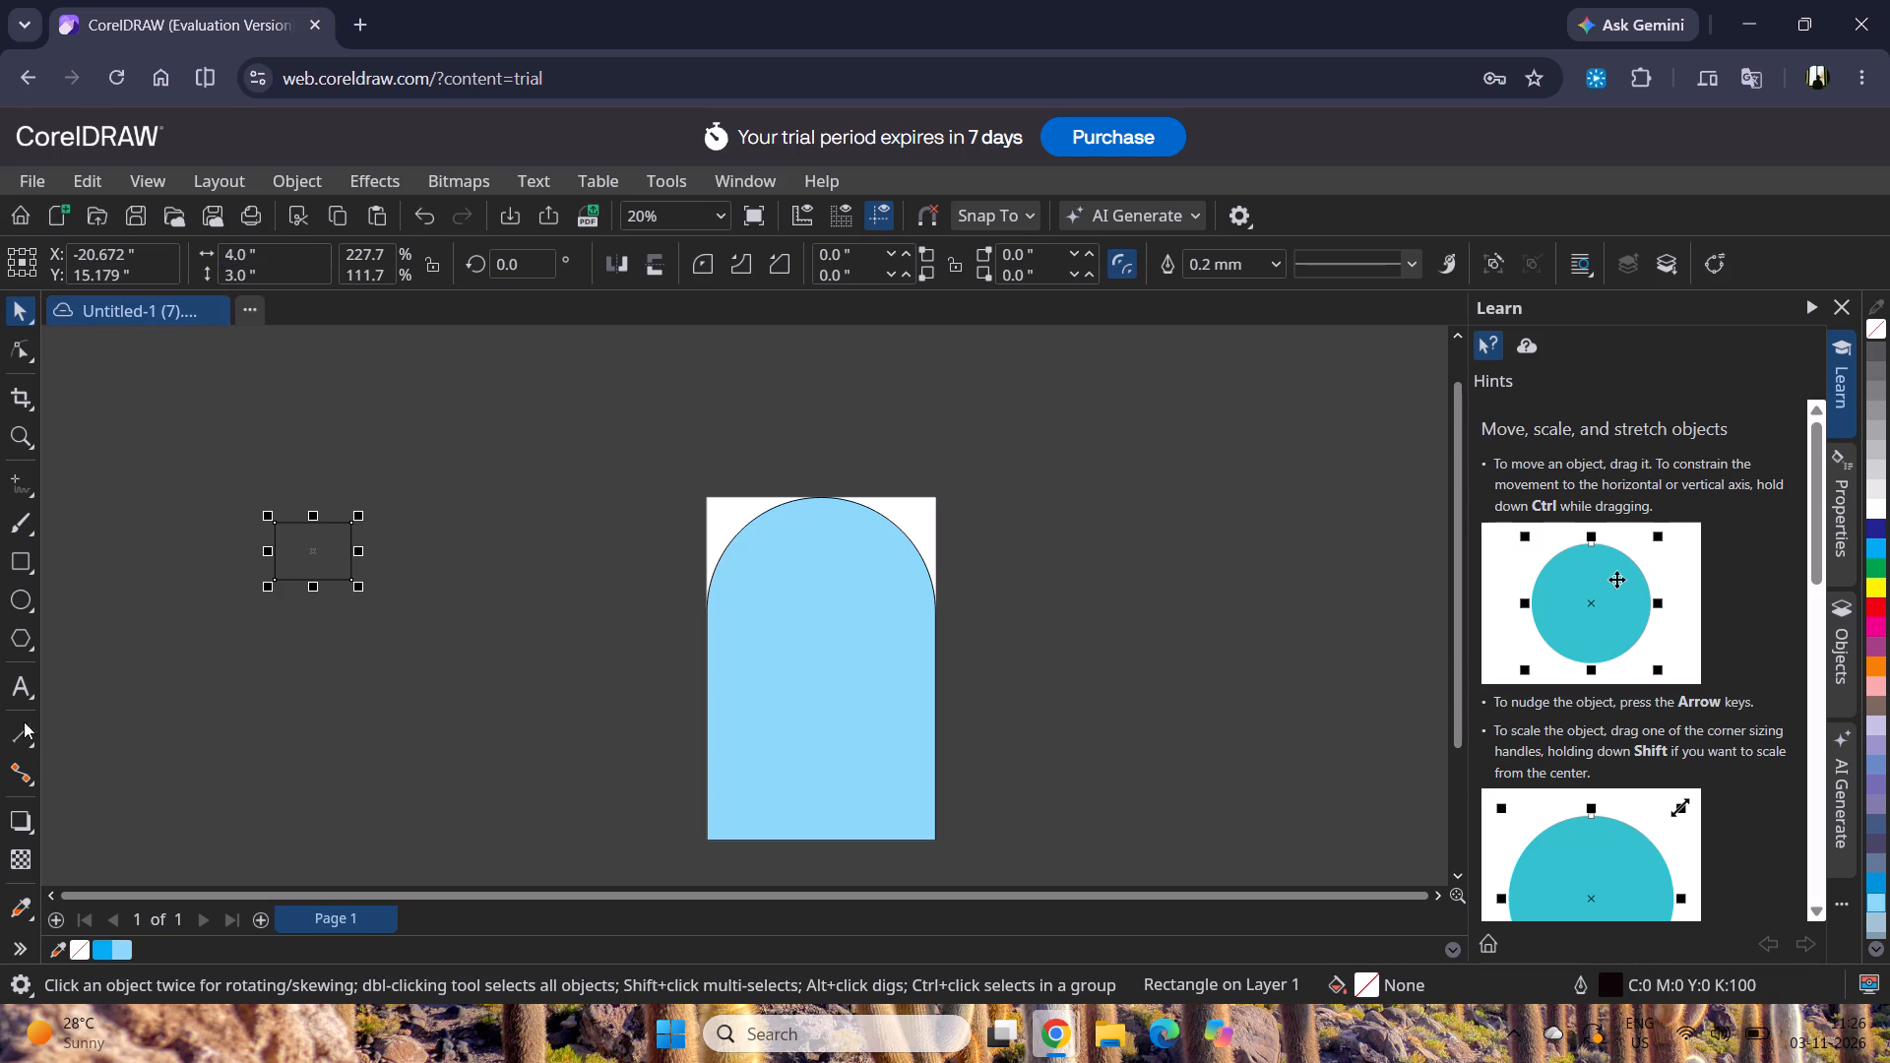
left_click(93, 721)
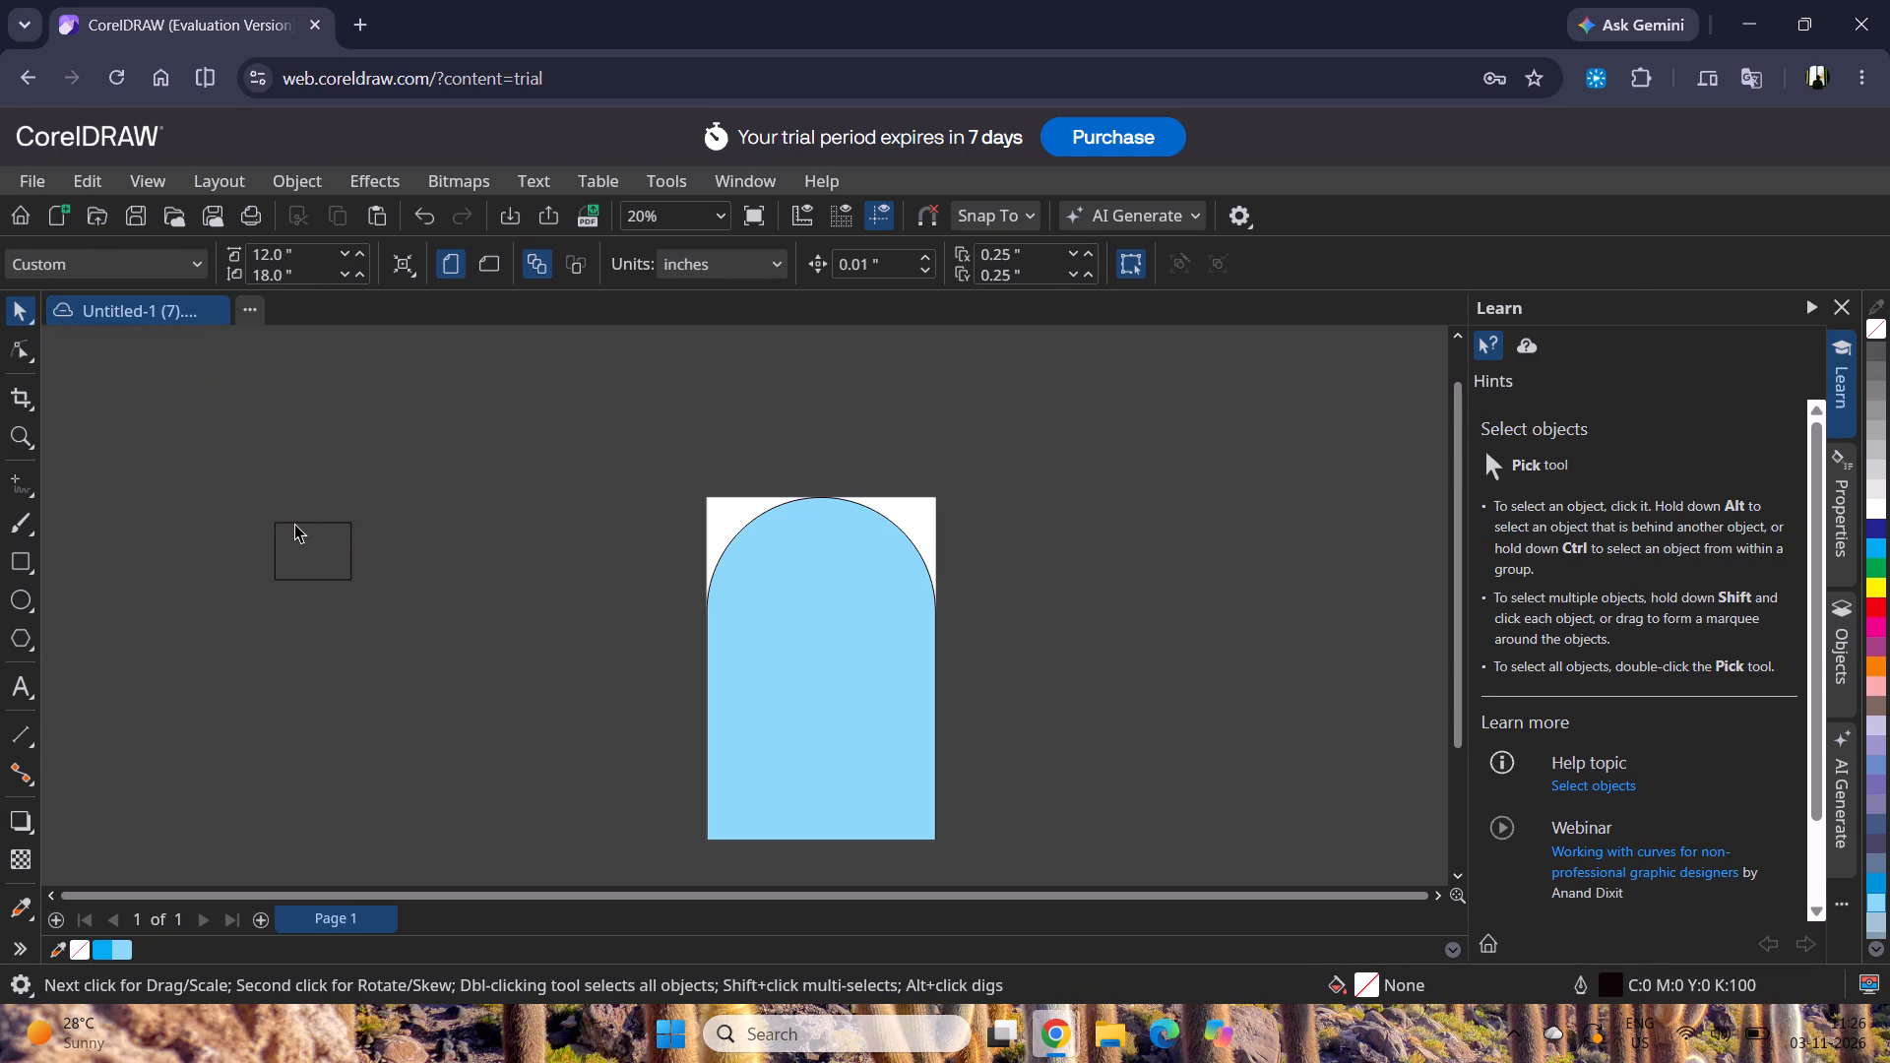
Move the small rectangle into the lower-left corner of the blue arch, centered at about X 2.5 and Y 2.4 inches.
left_click_drag(294, 524, 745, 755)
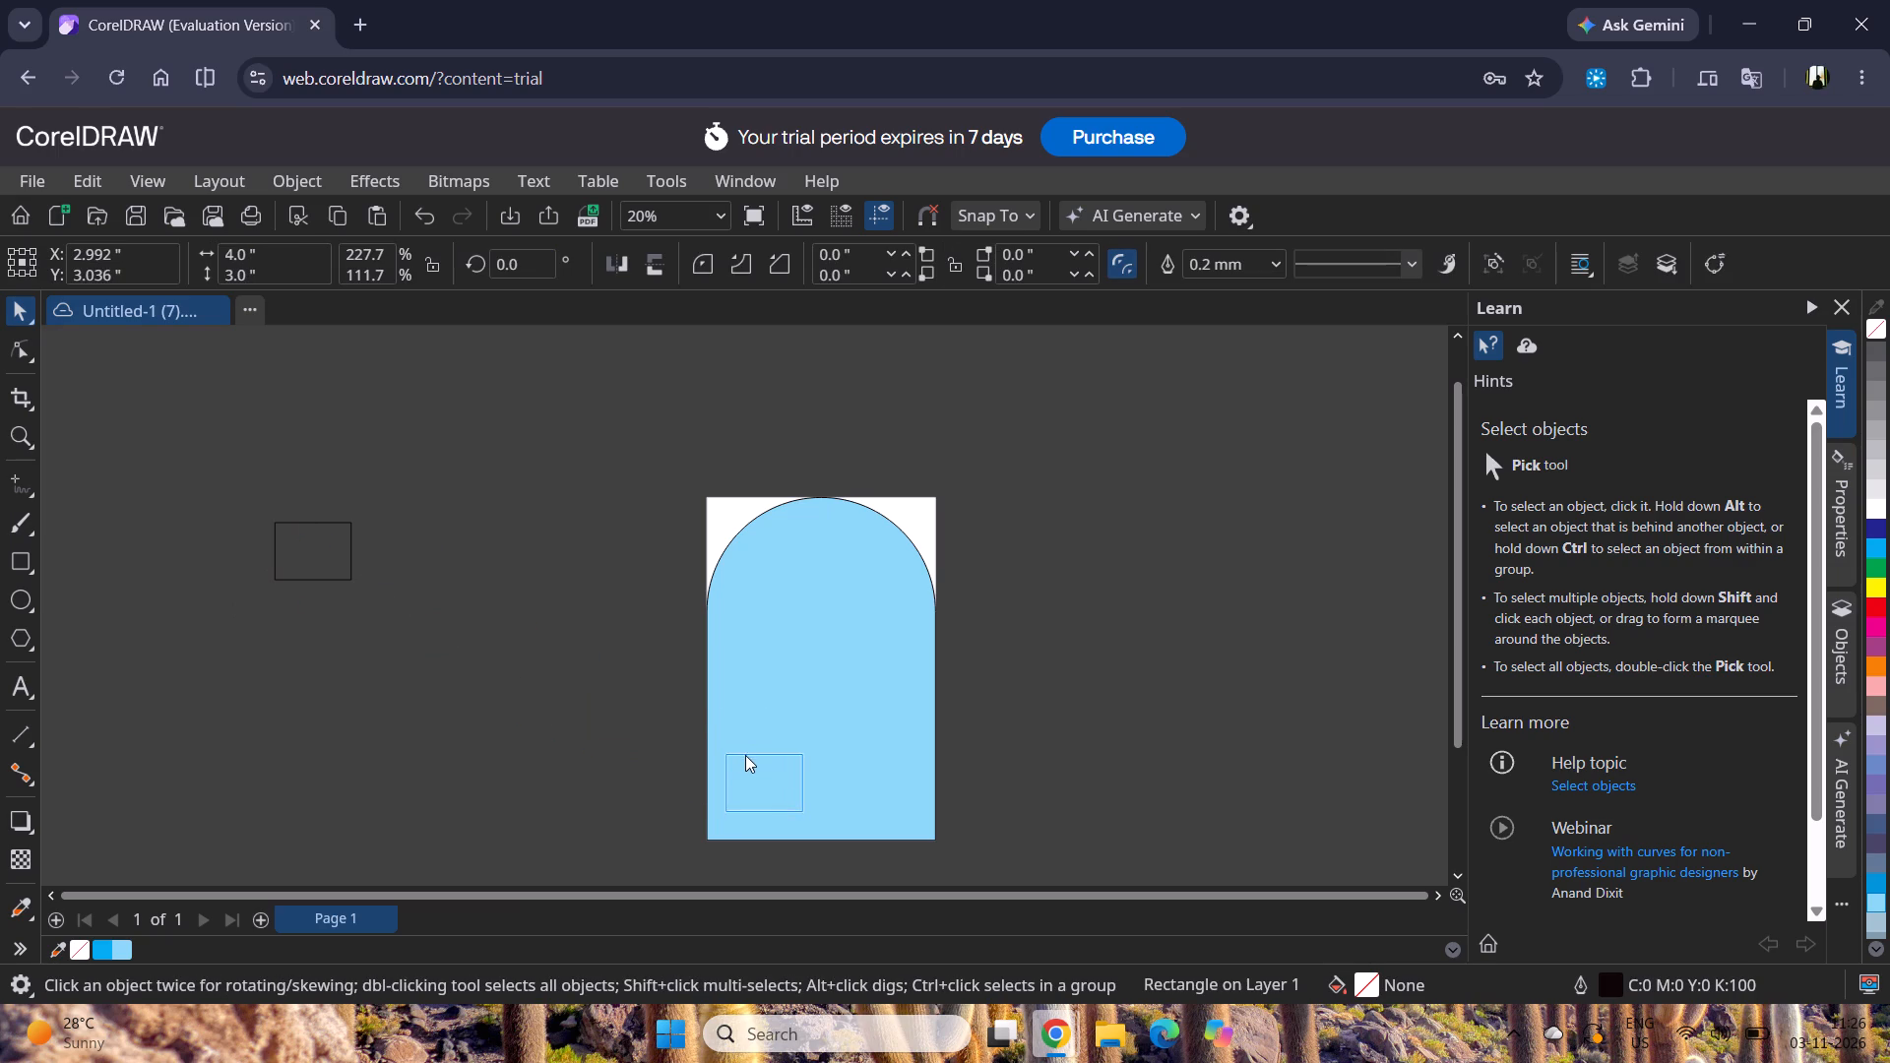
left_click_drag(745, 755, 735, 767)
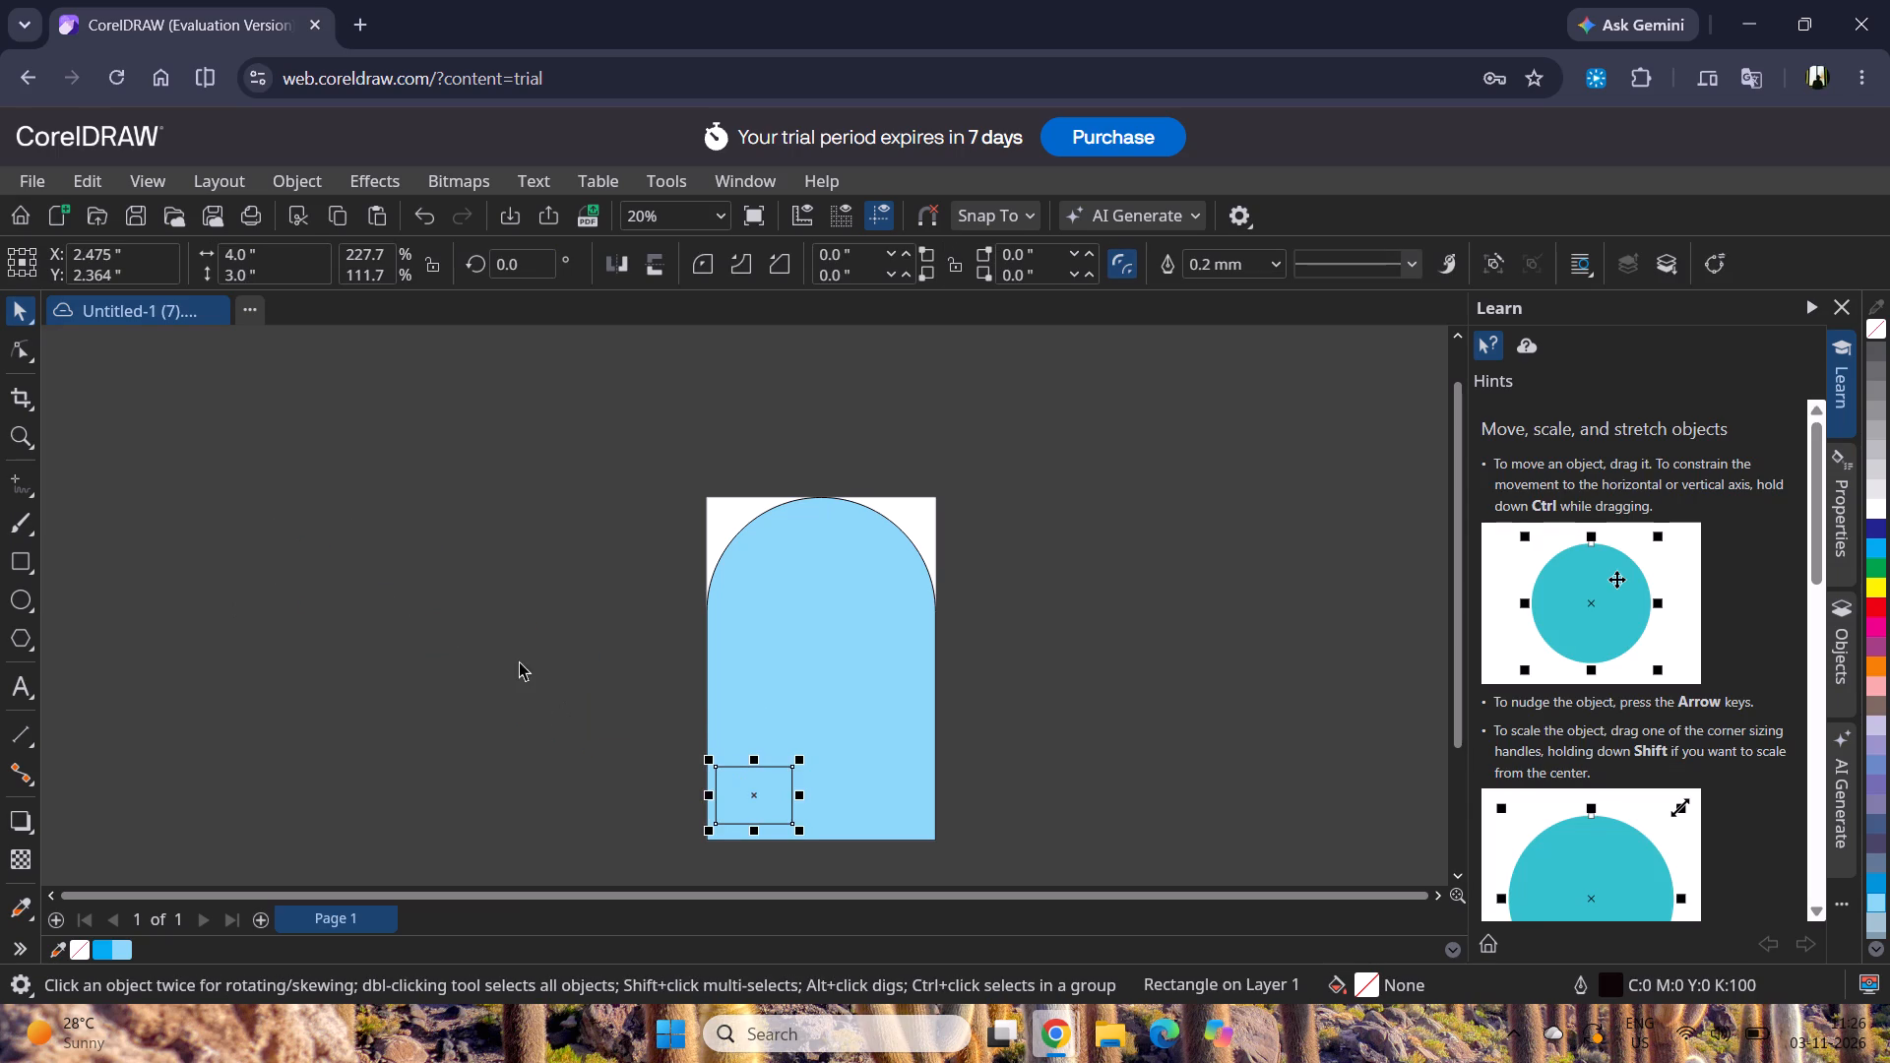
left_click(519, 660)
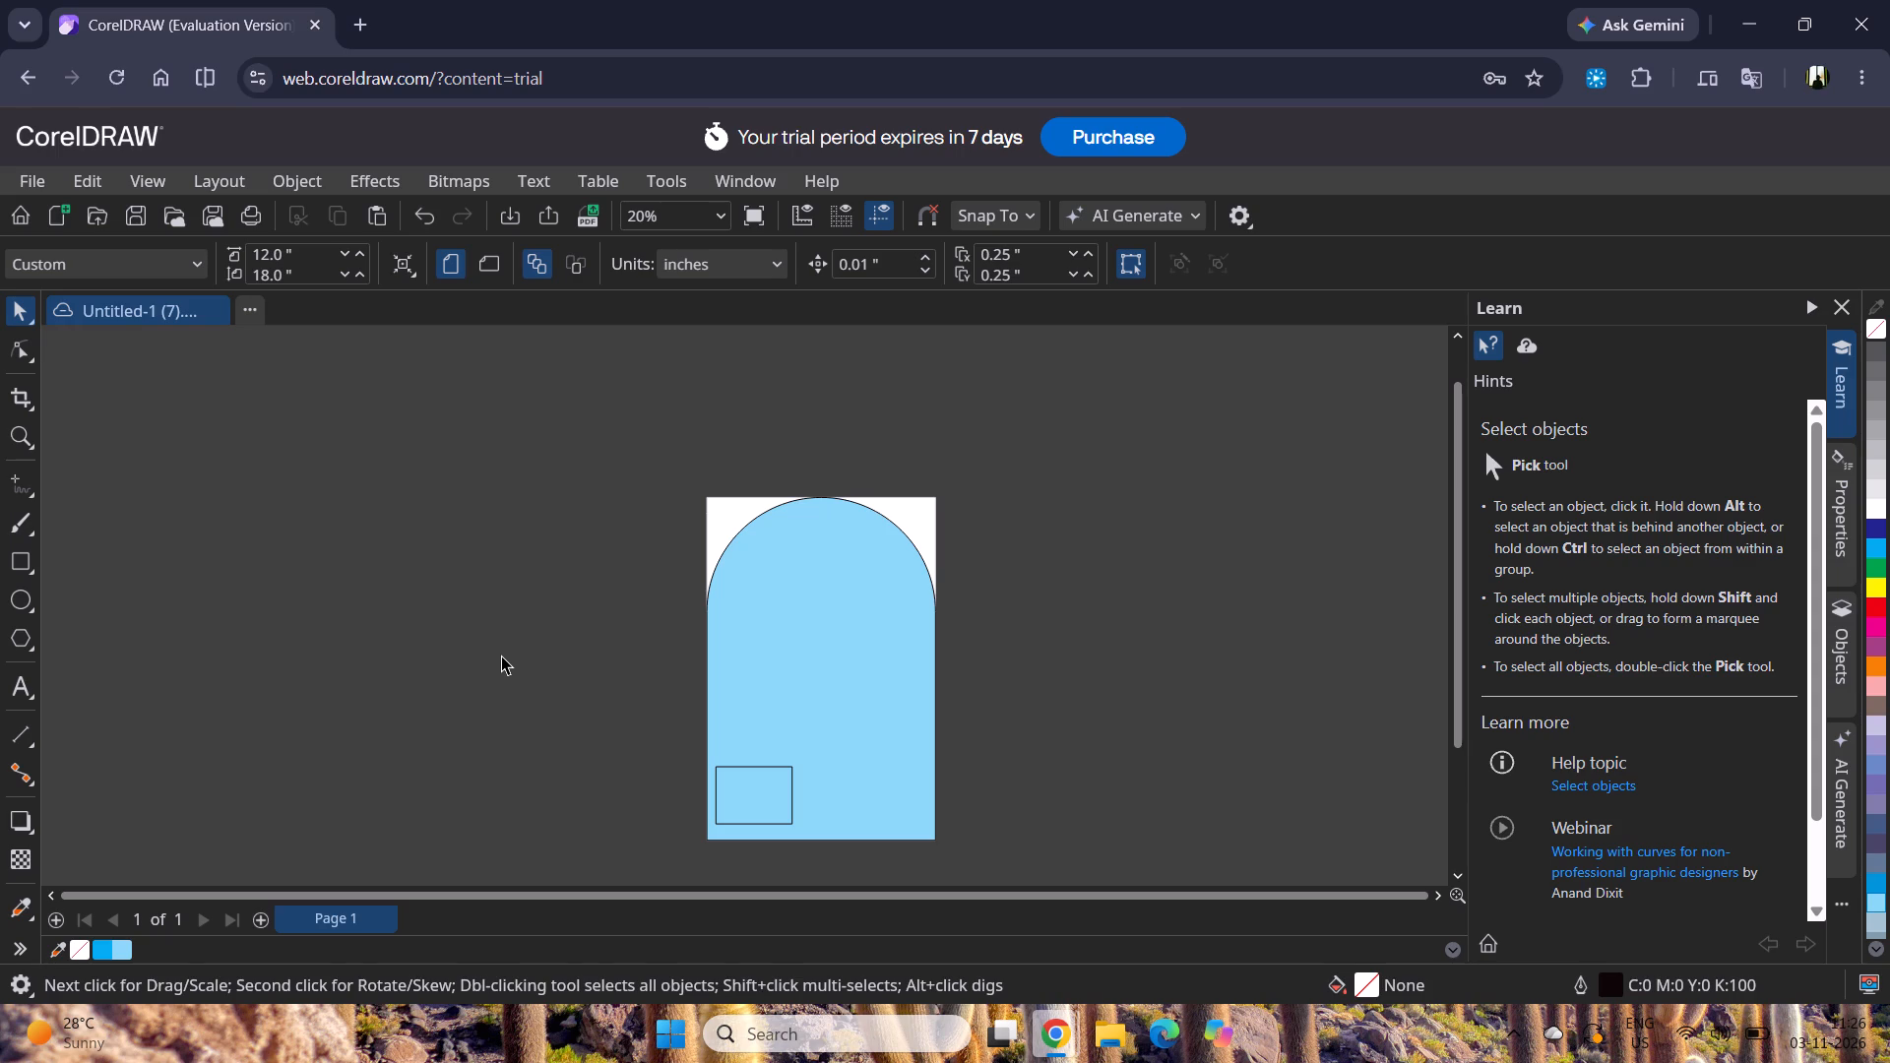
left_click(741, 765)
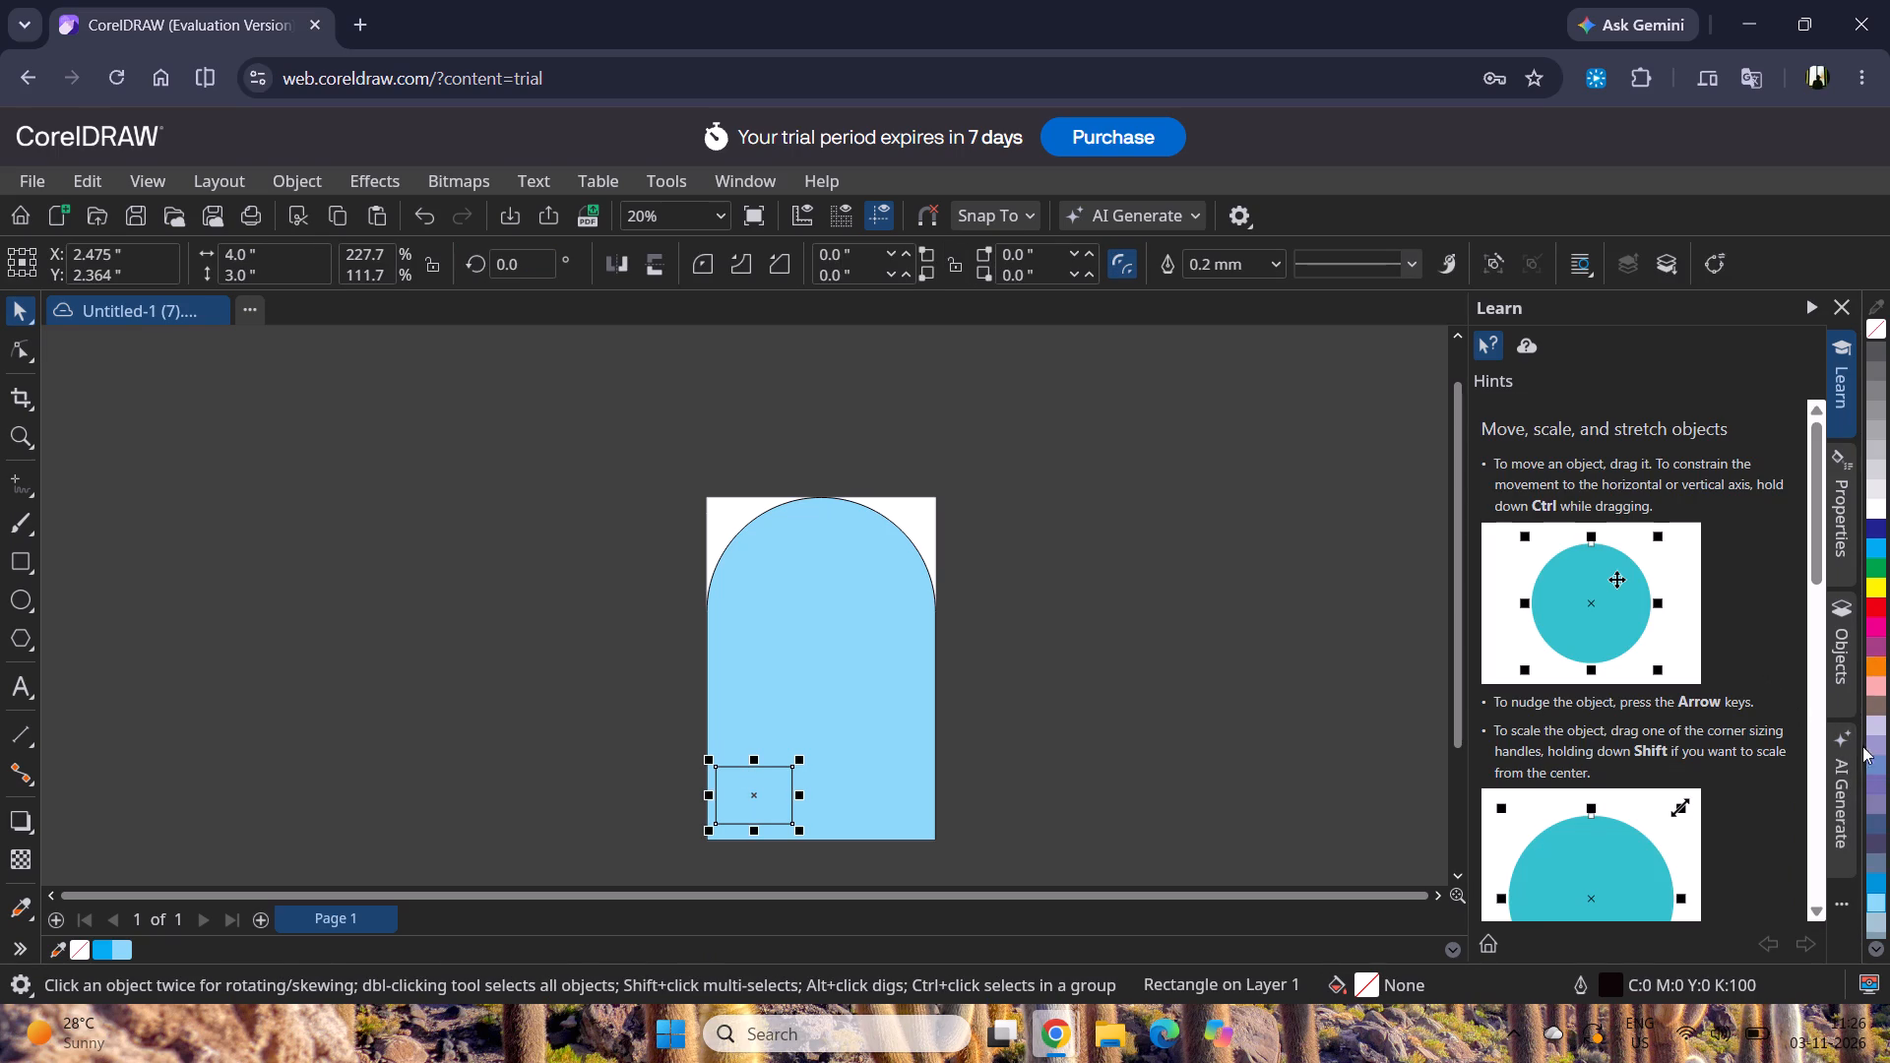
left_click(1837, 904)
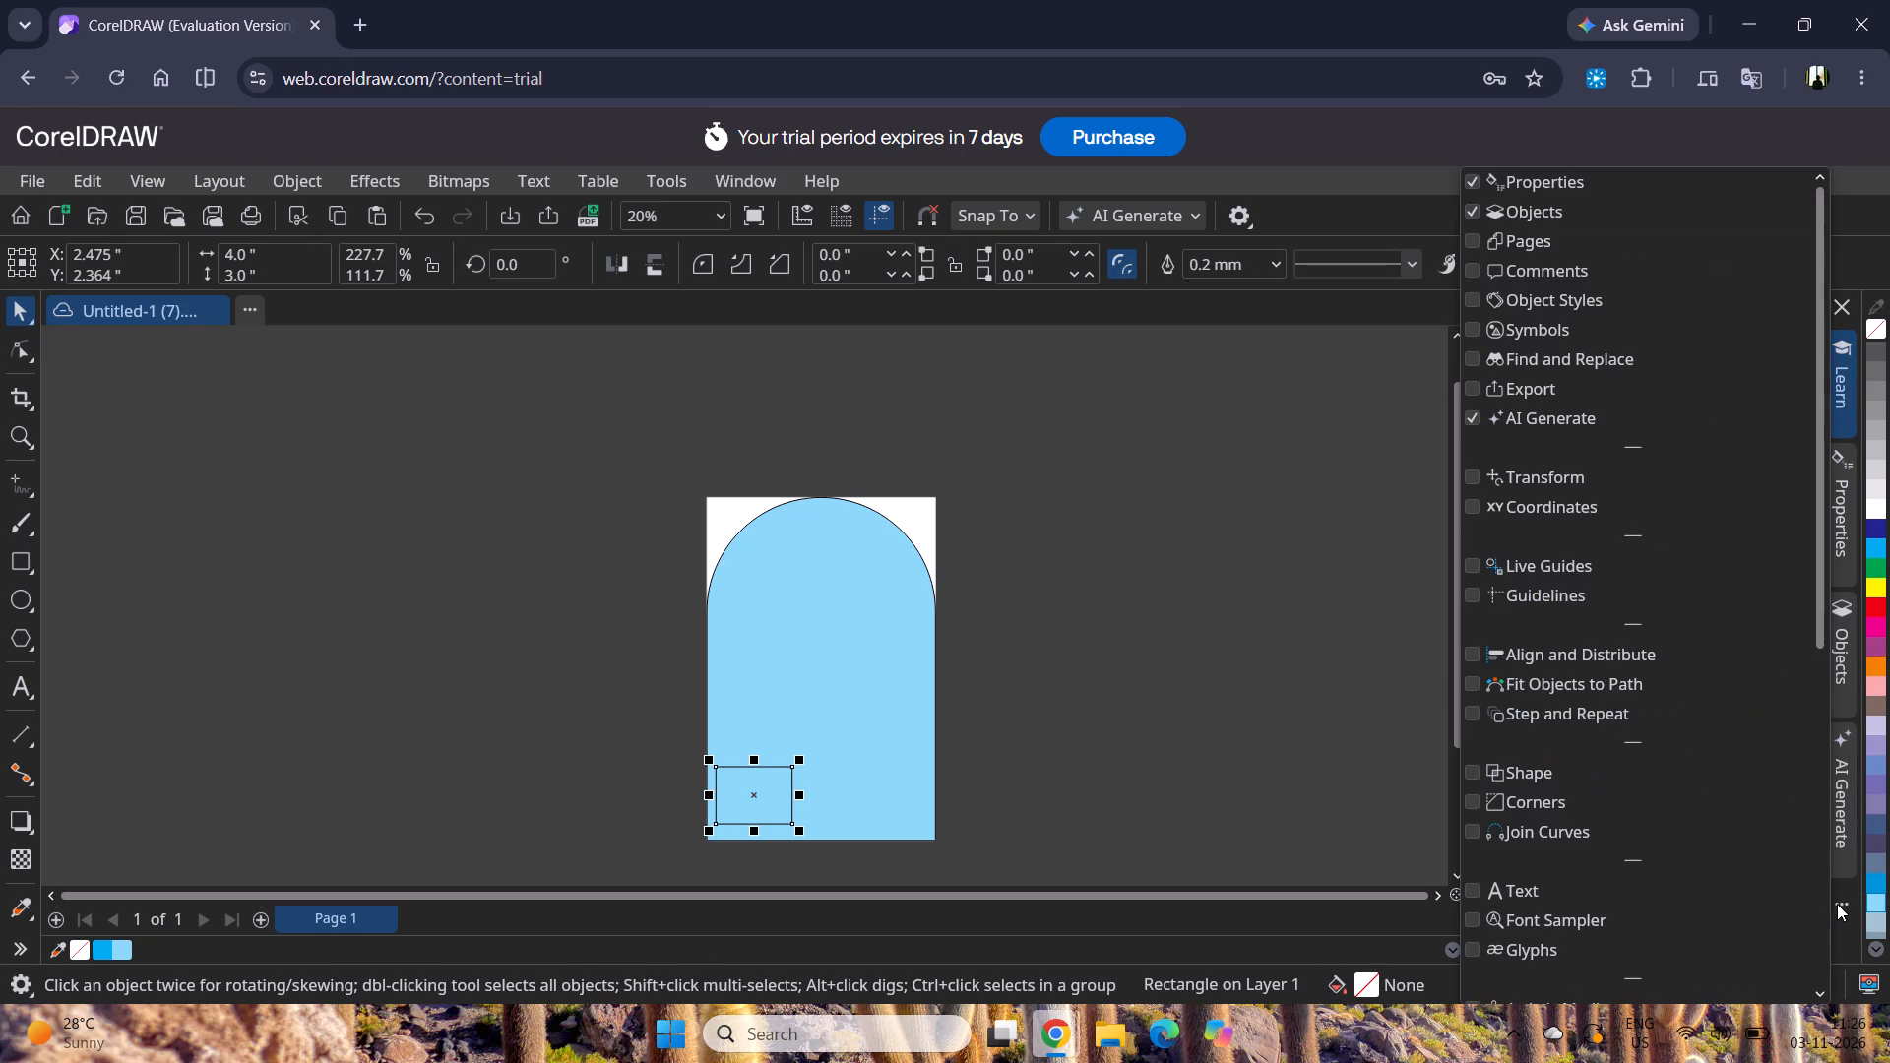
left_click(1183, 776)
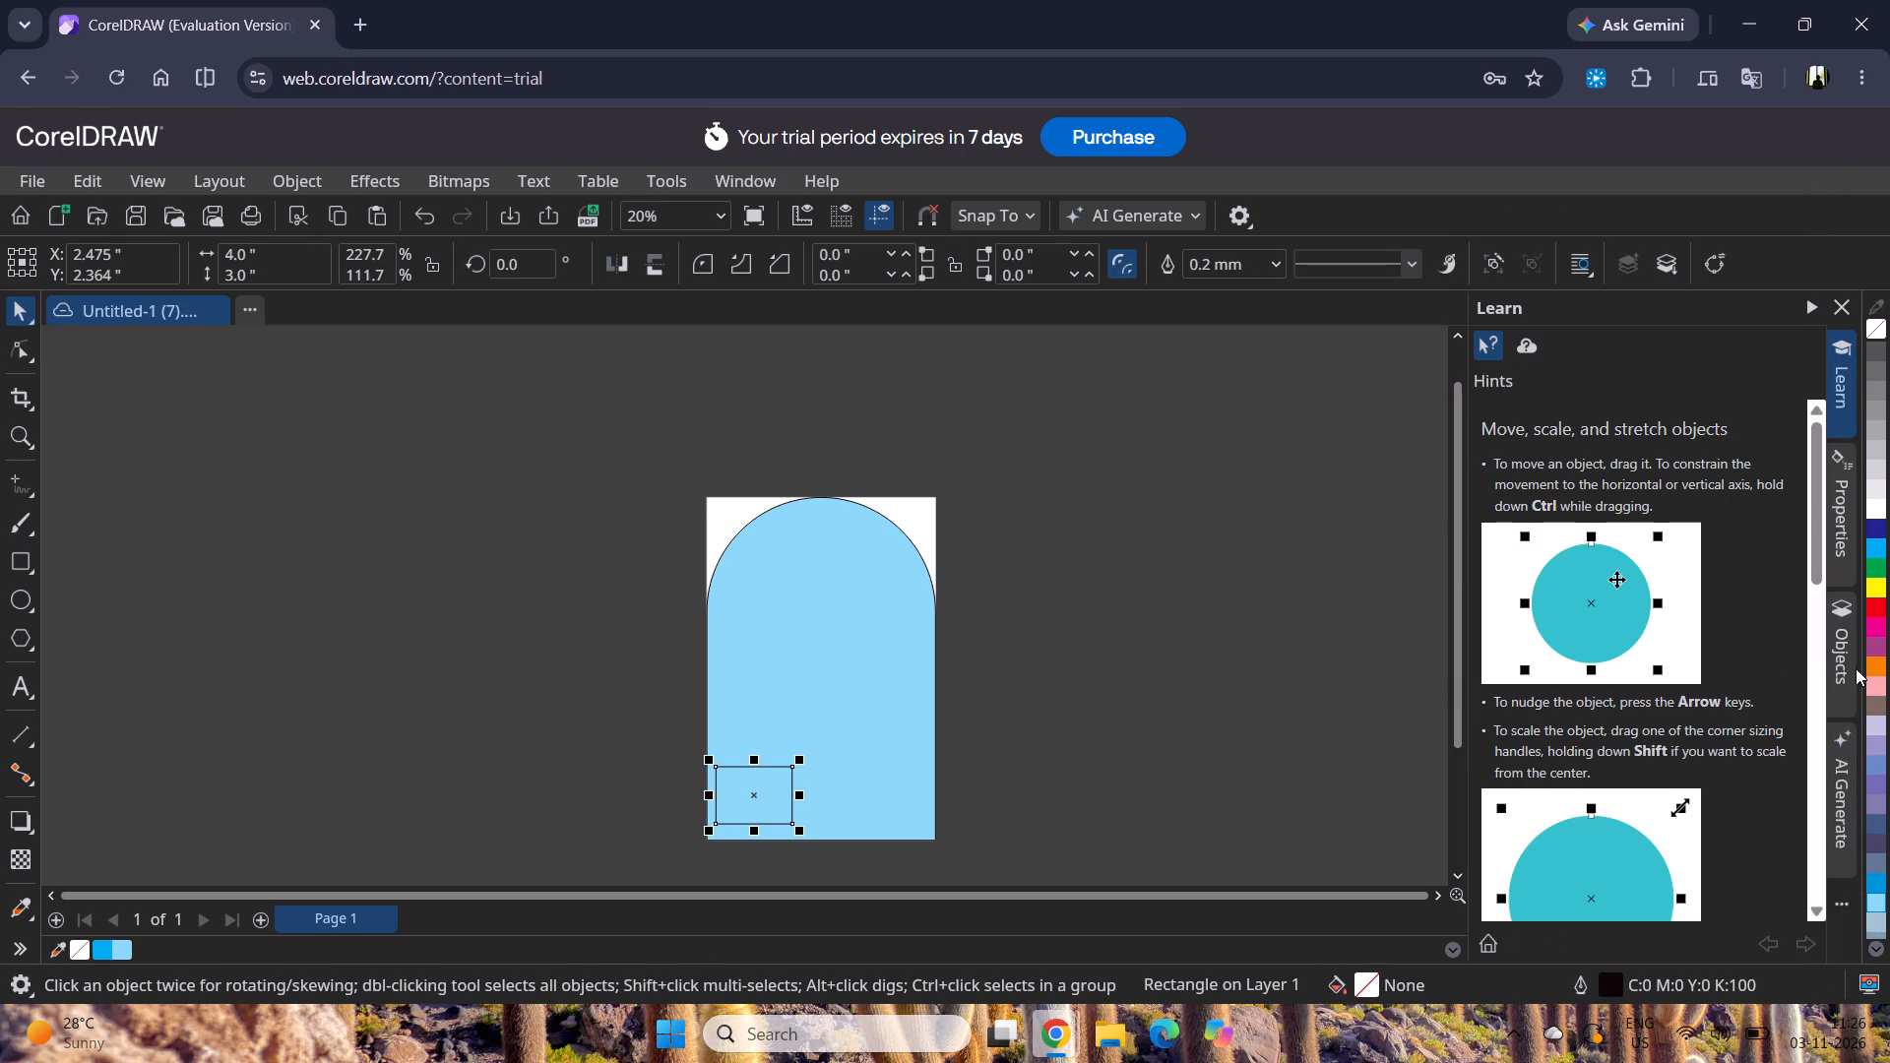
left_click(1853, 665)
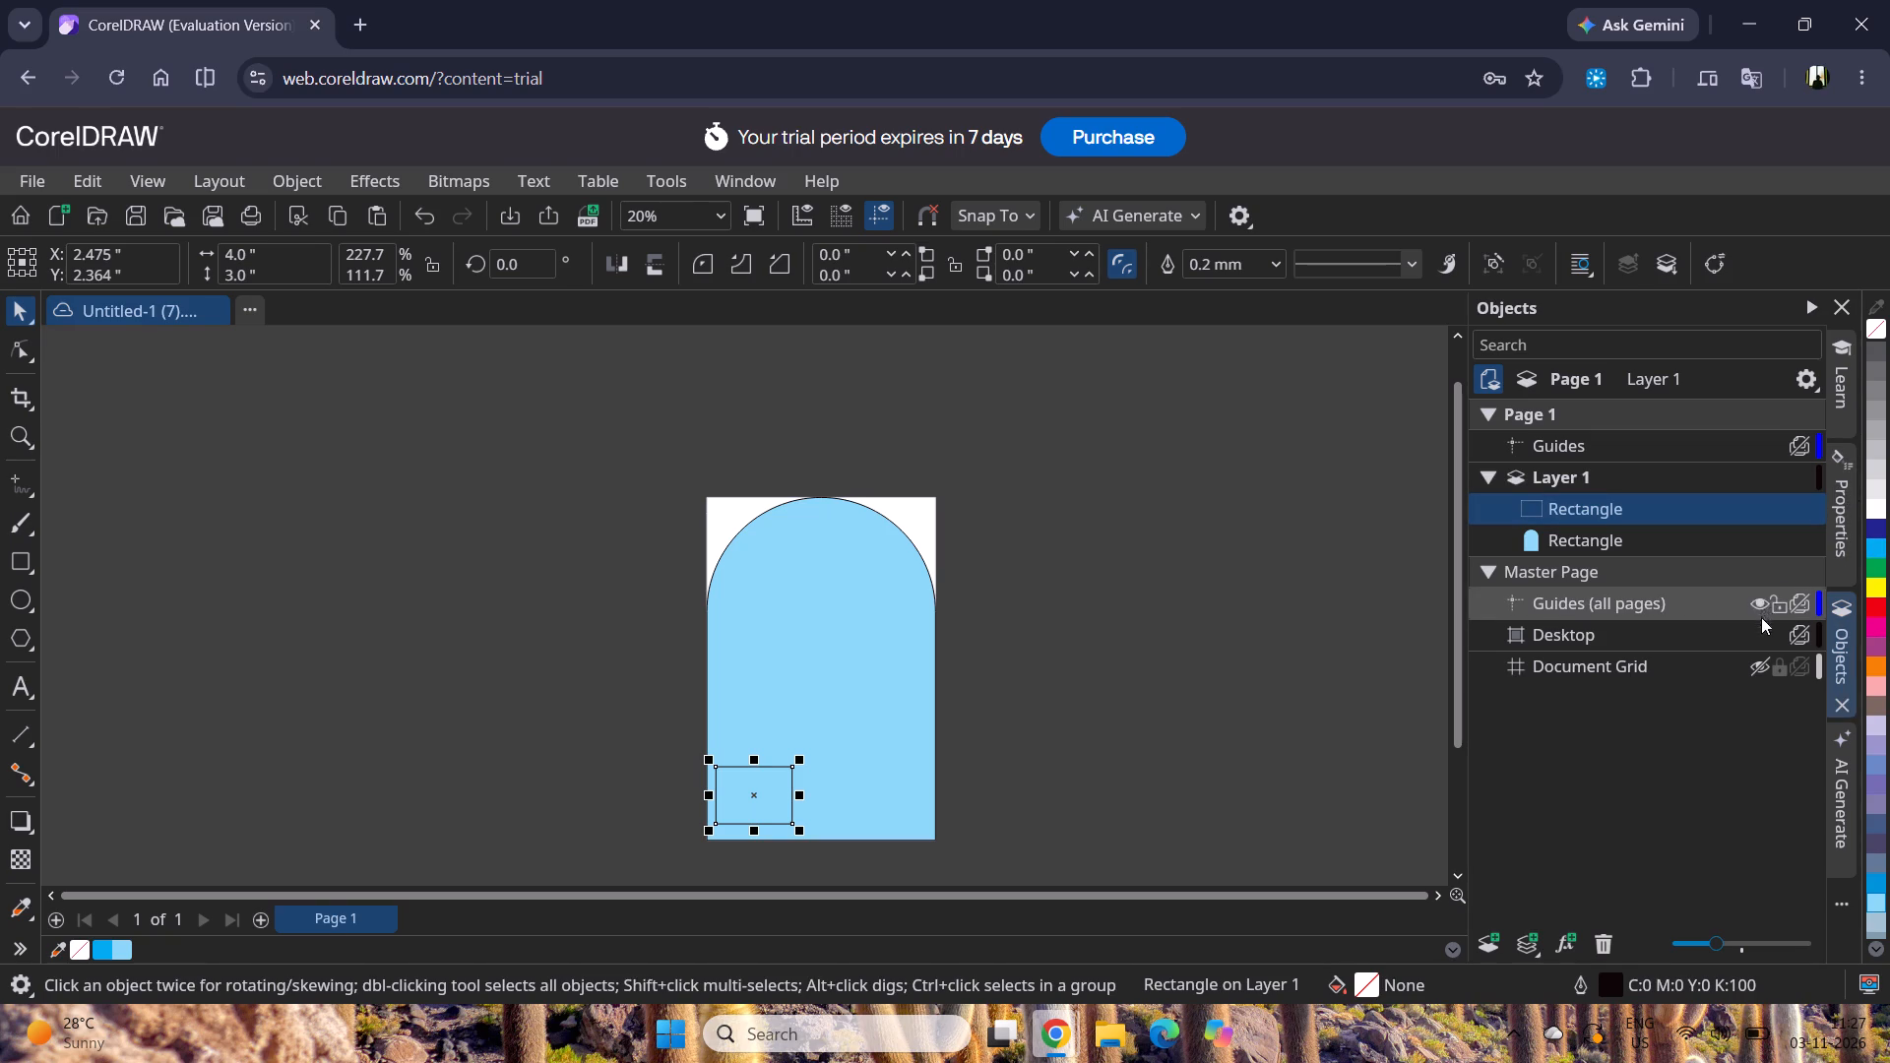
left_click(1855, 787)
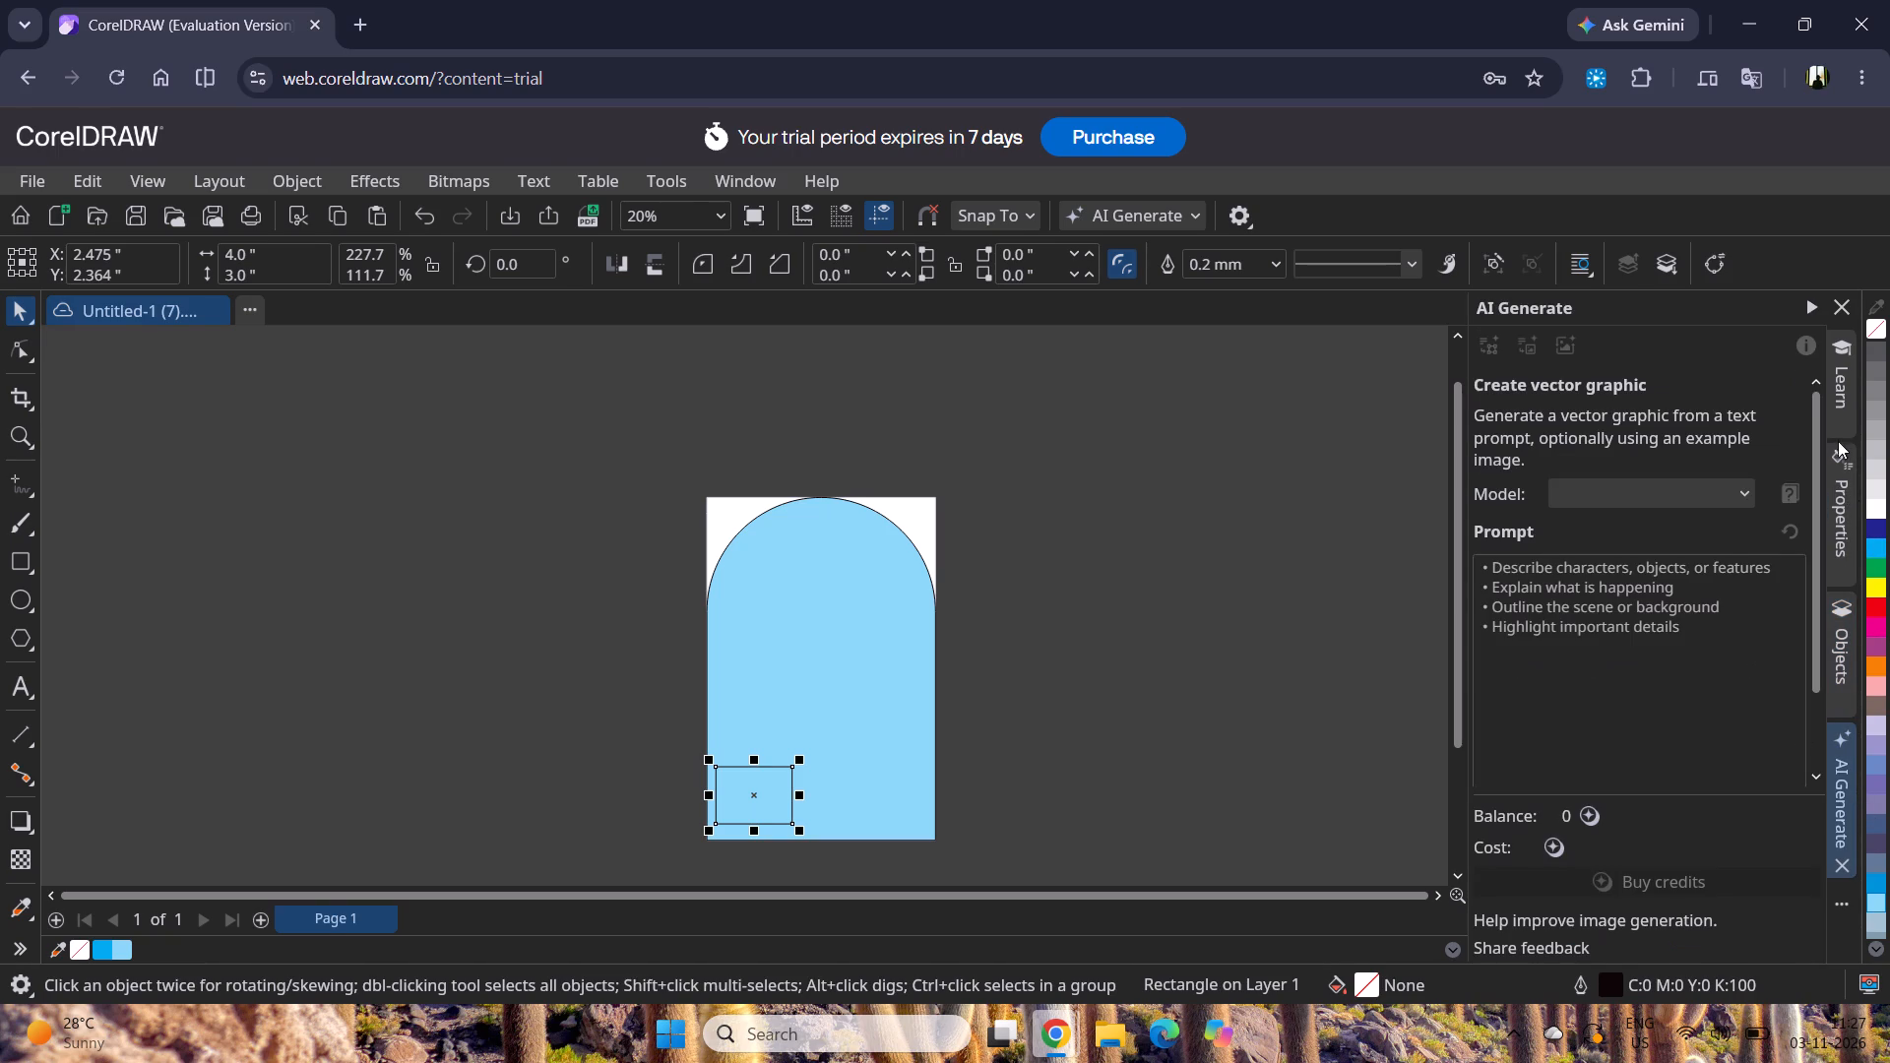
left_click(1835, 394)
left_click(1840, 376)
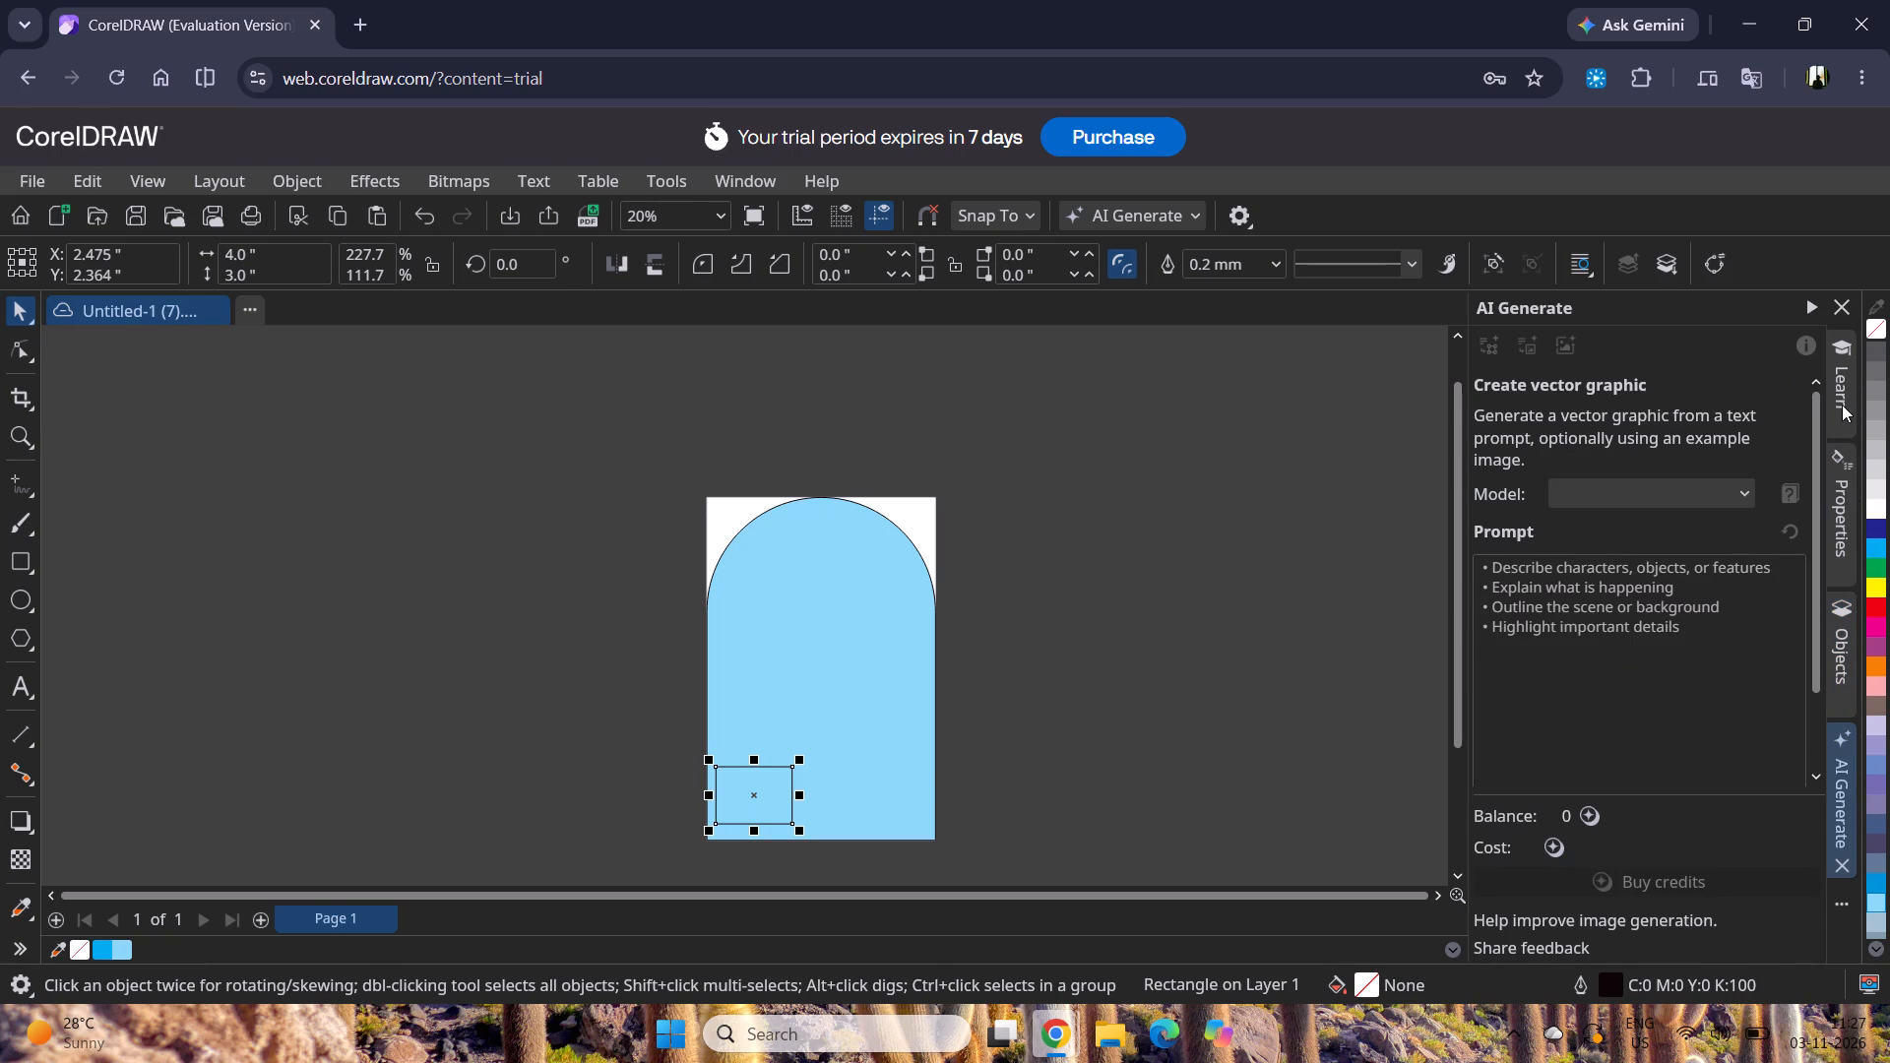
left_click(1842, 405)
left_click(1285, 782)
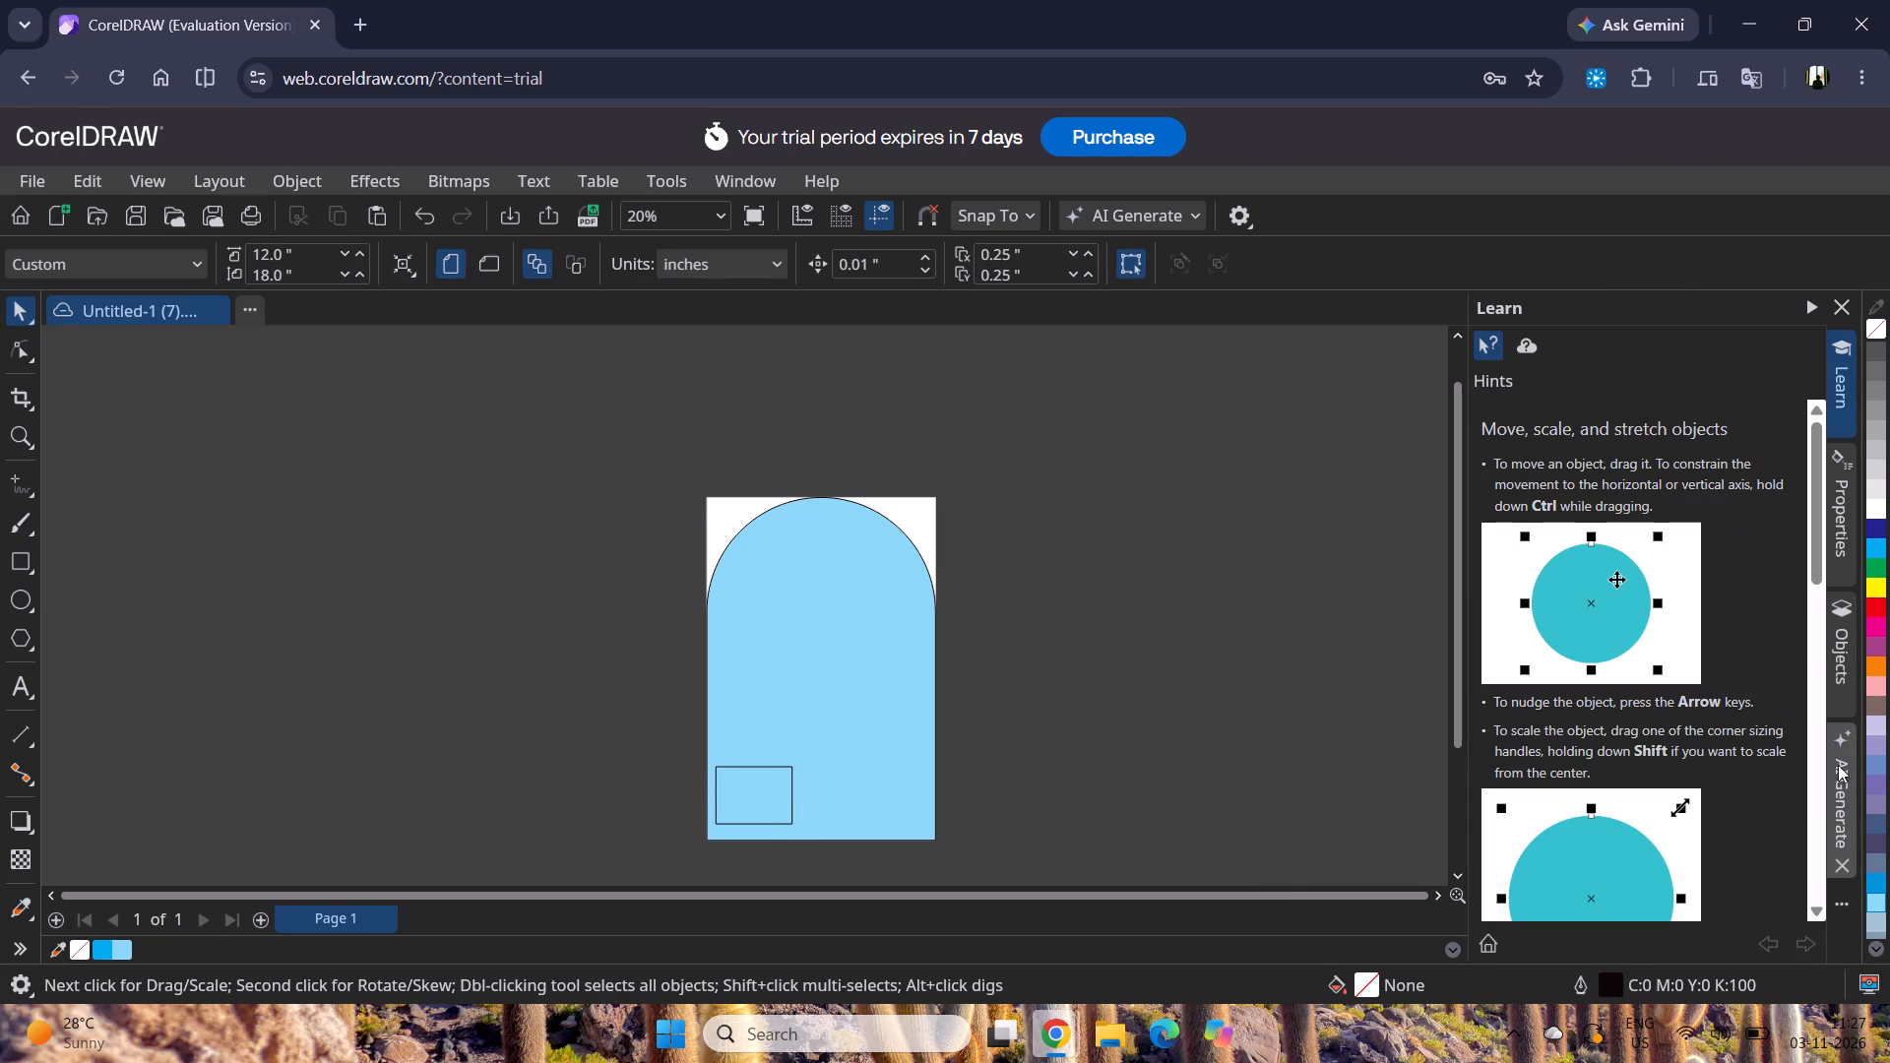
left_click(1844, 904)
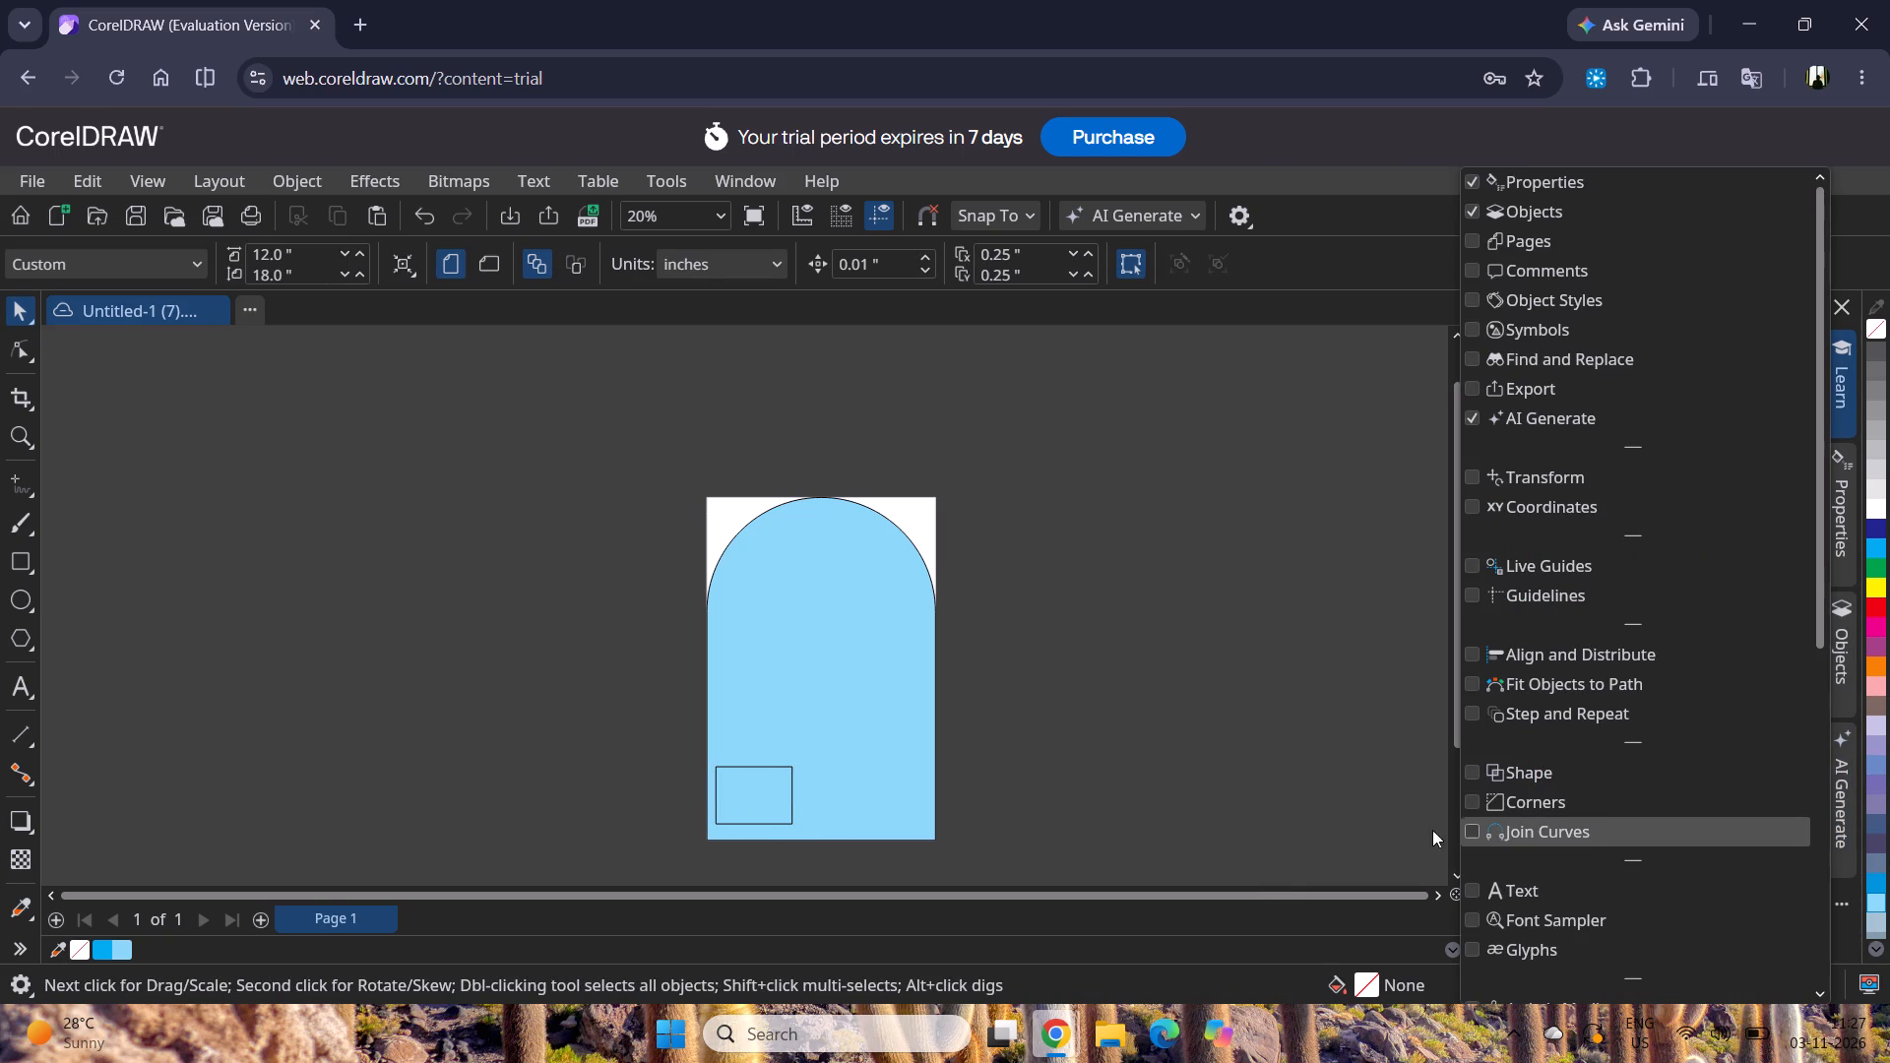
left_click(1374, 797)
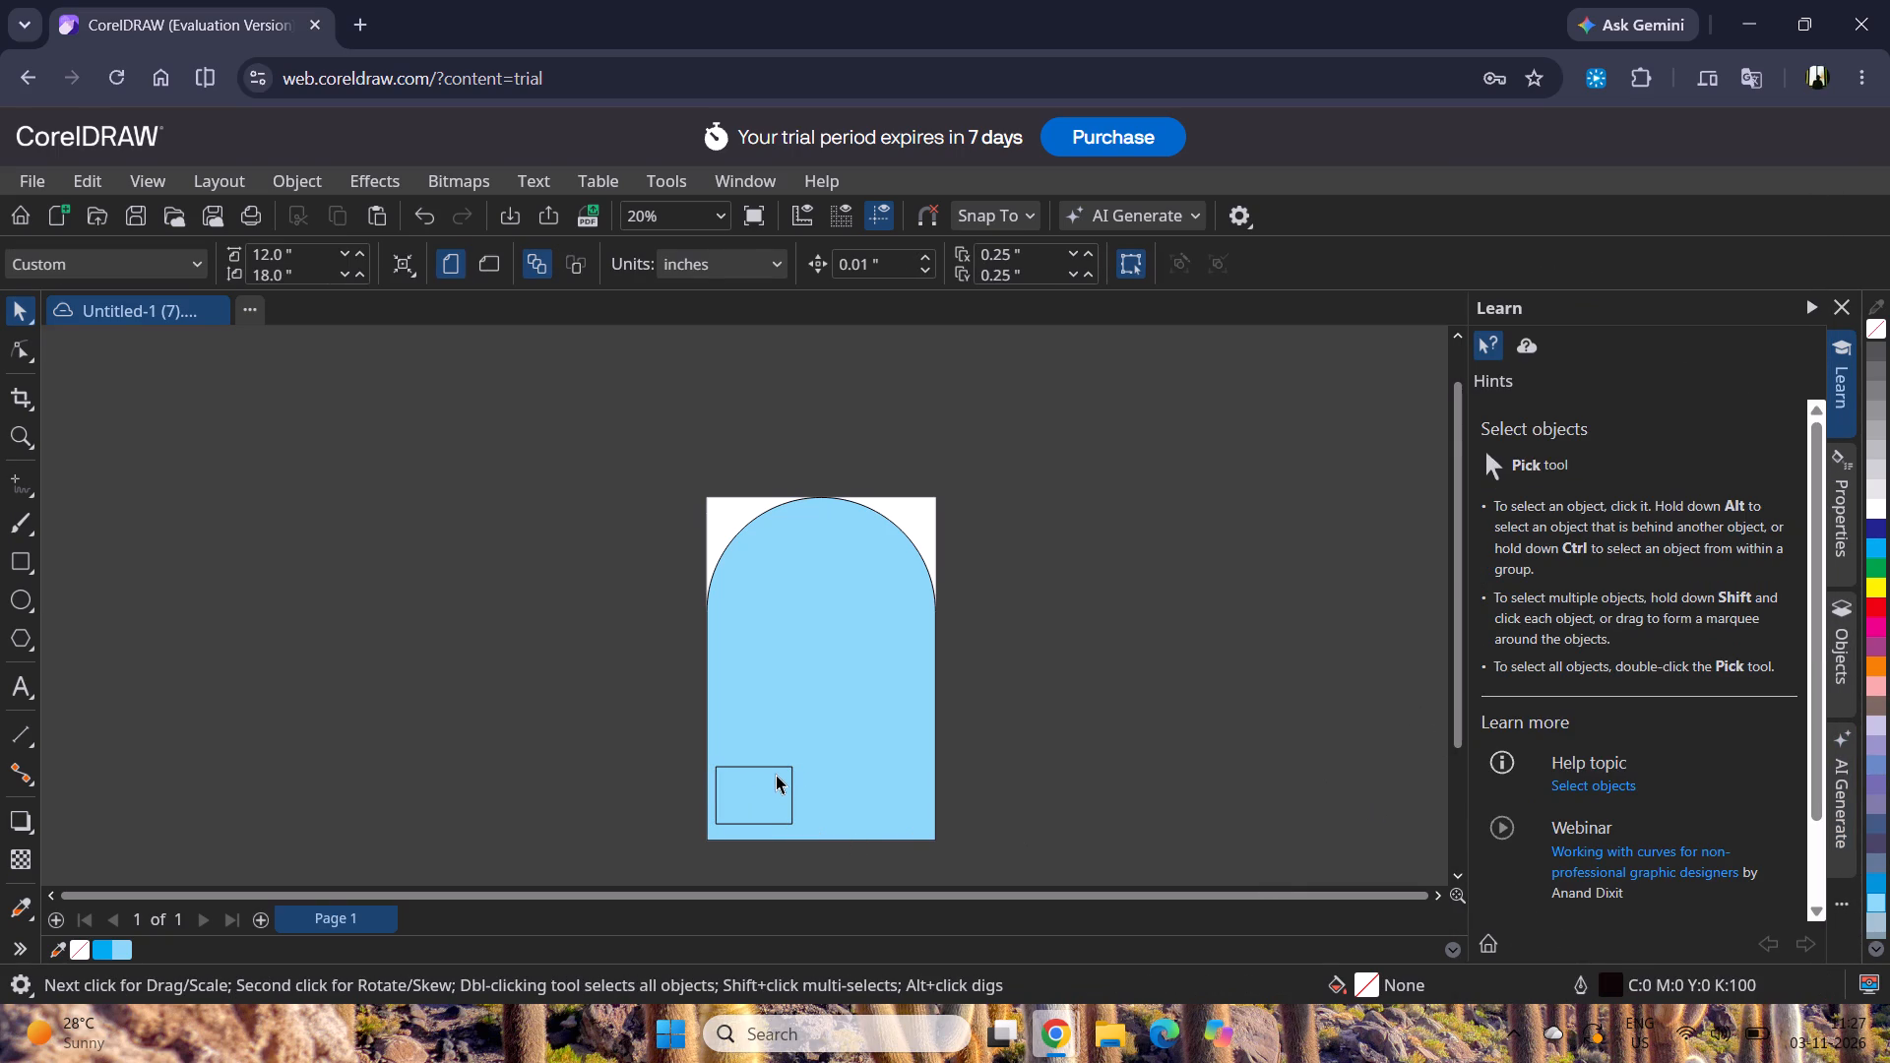
Show the Transform position settings for the small rectangle inside the arch.
left_click(776, 767)
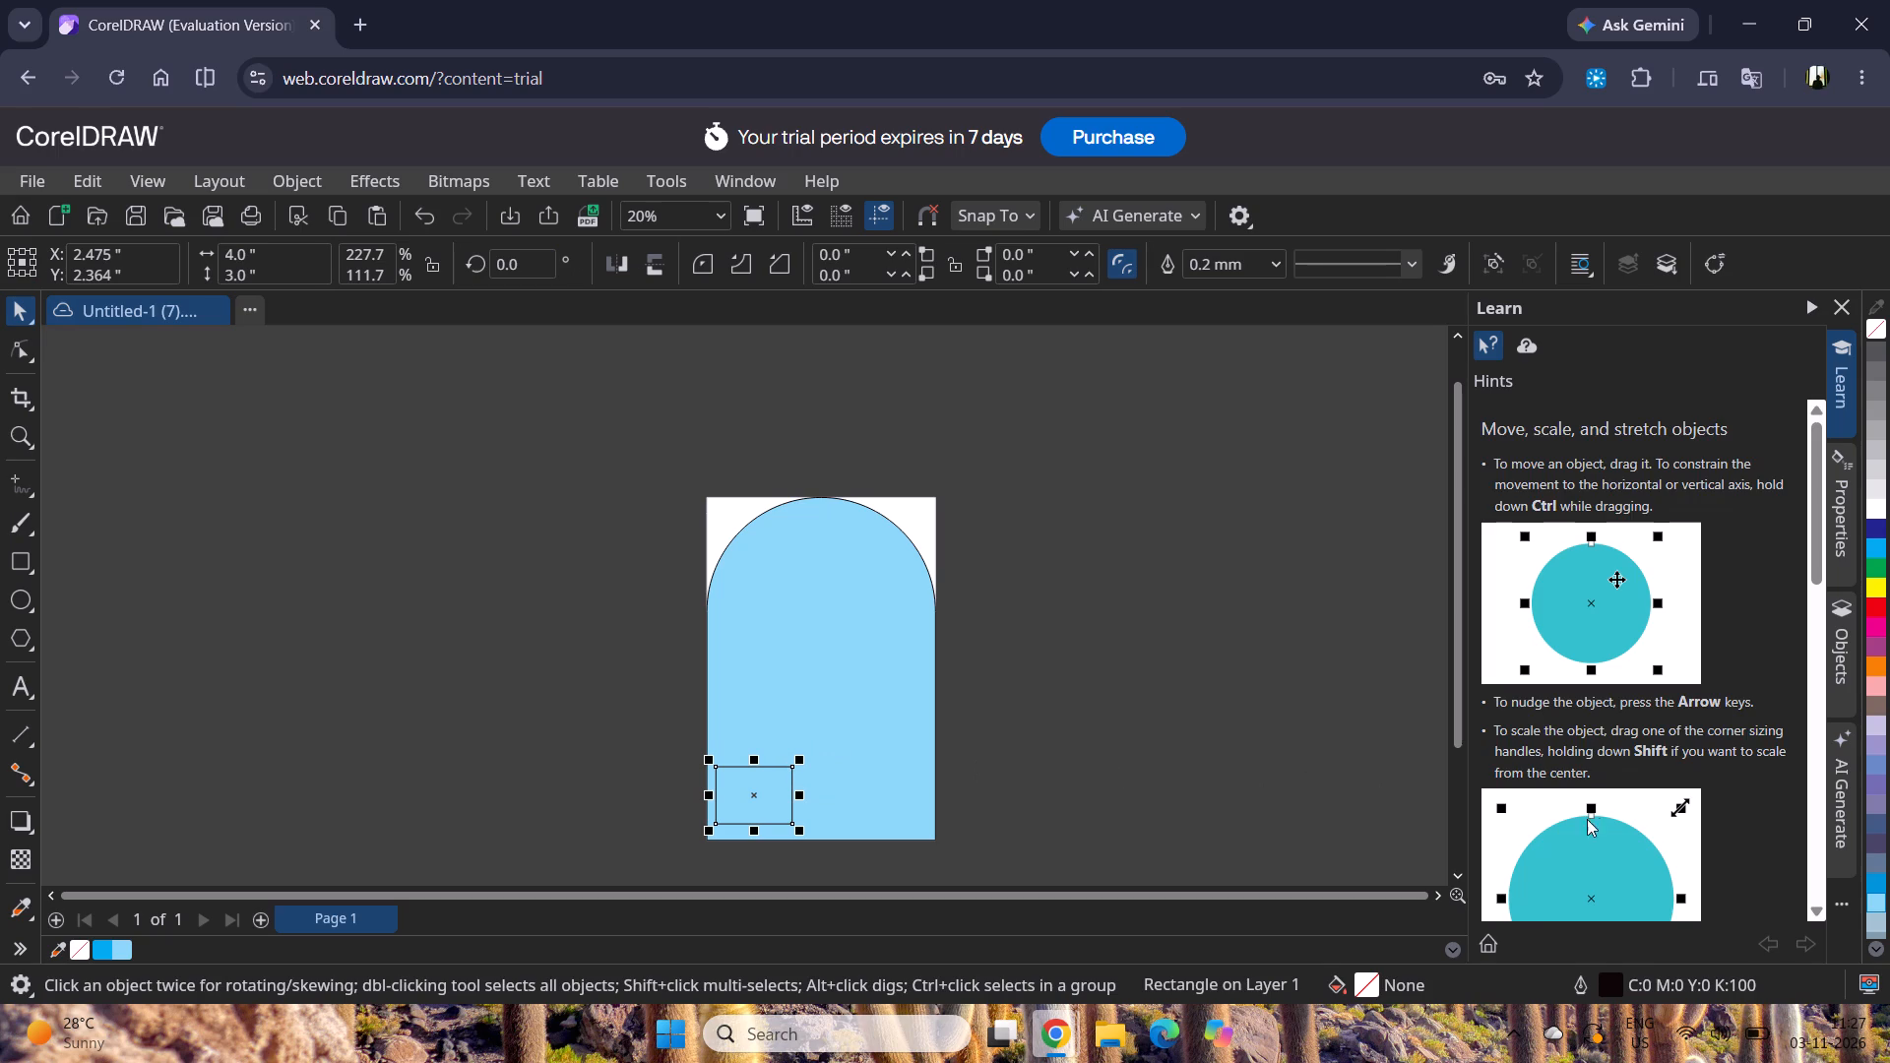
left_click(1841, 901)
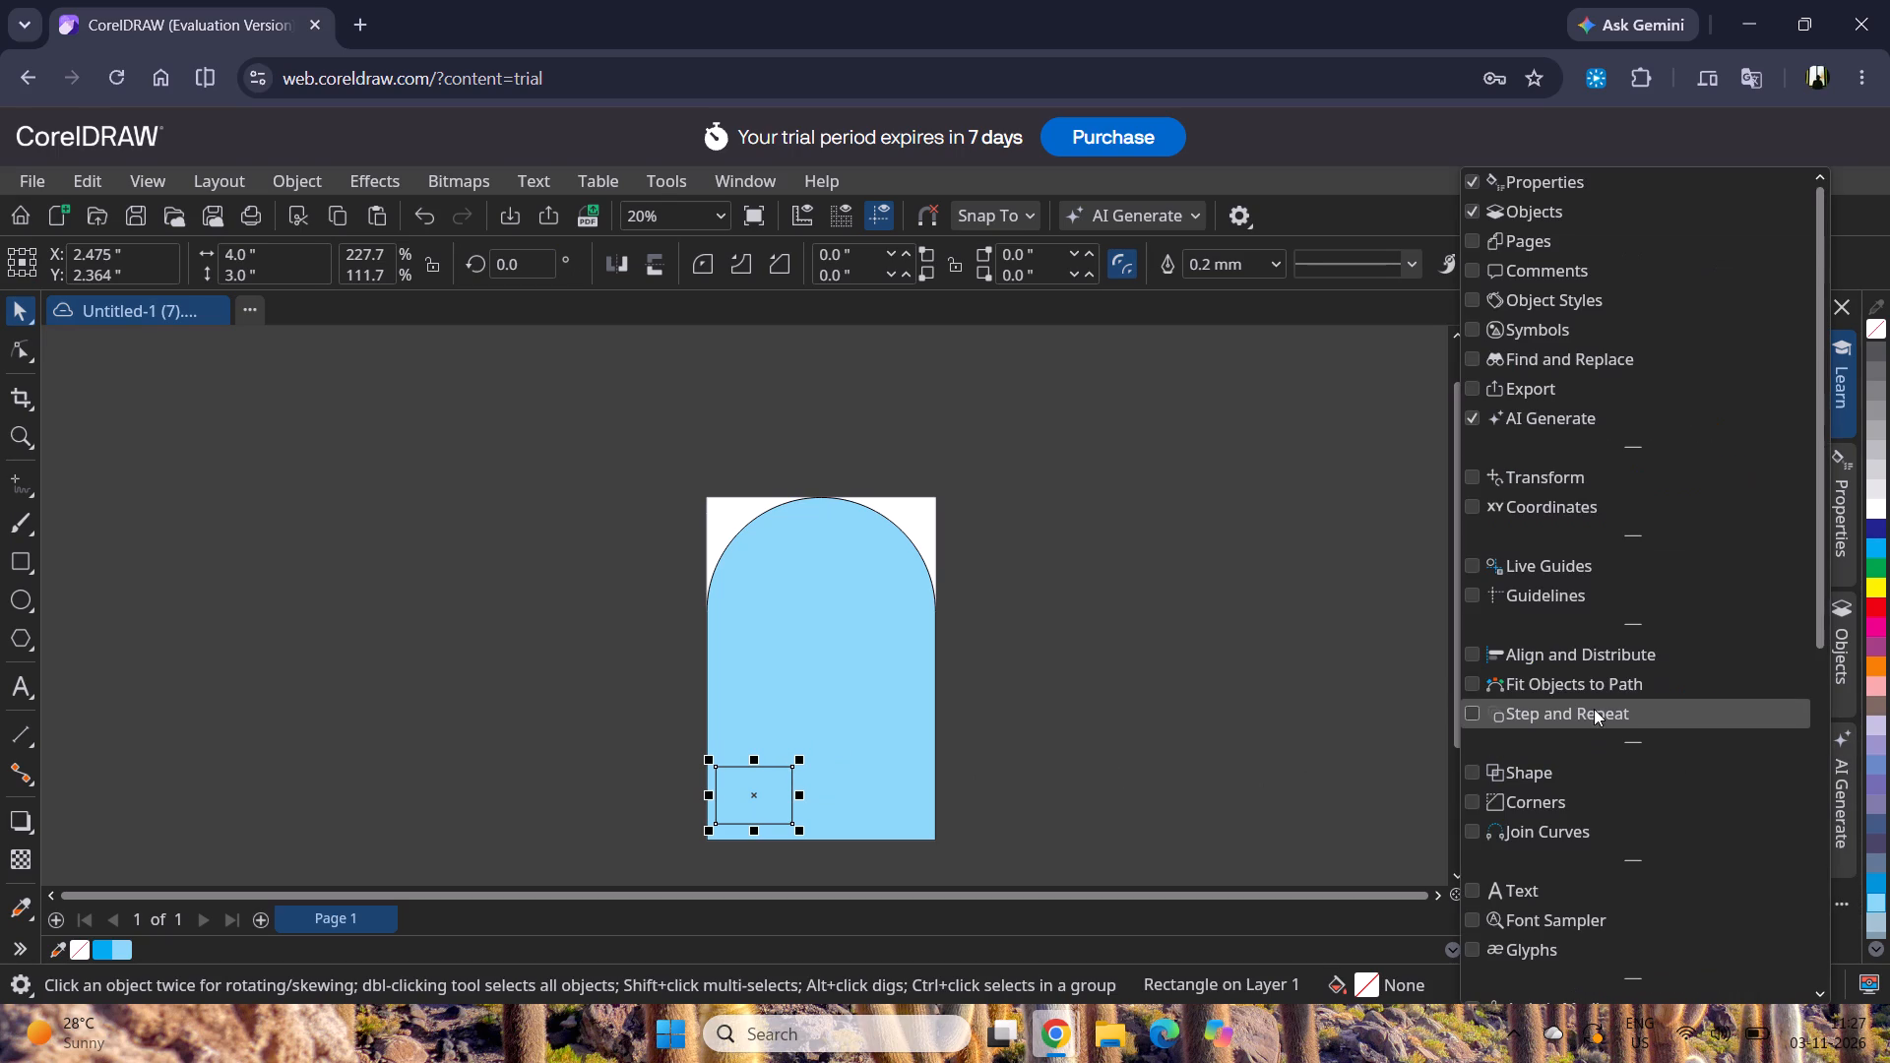
left_click(1549, 486)
left_click(1475, 474)
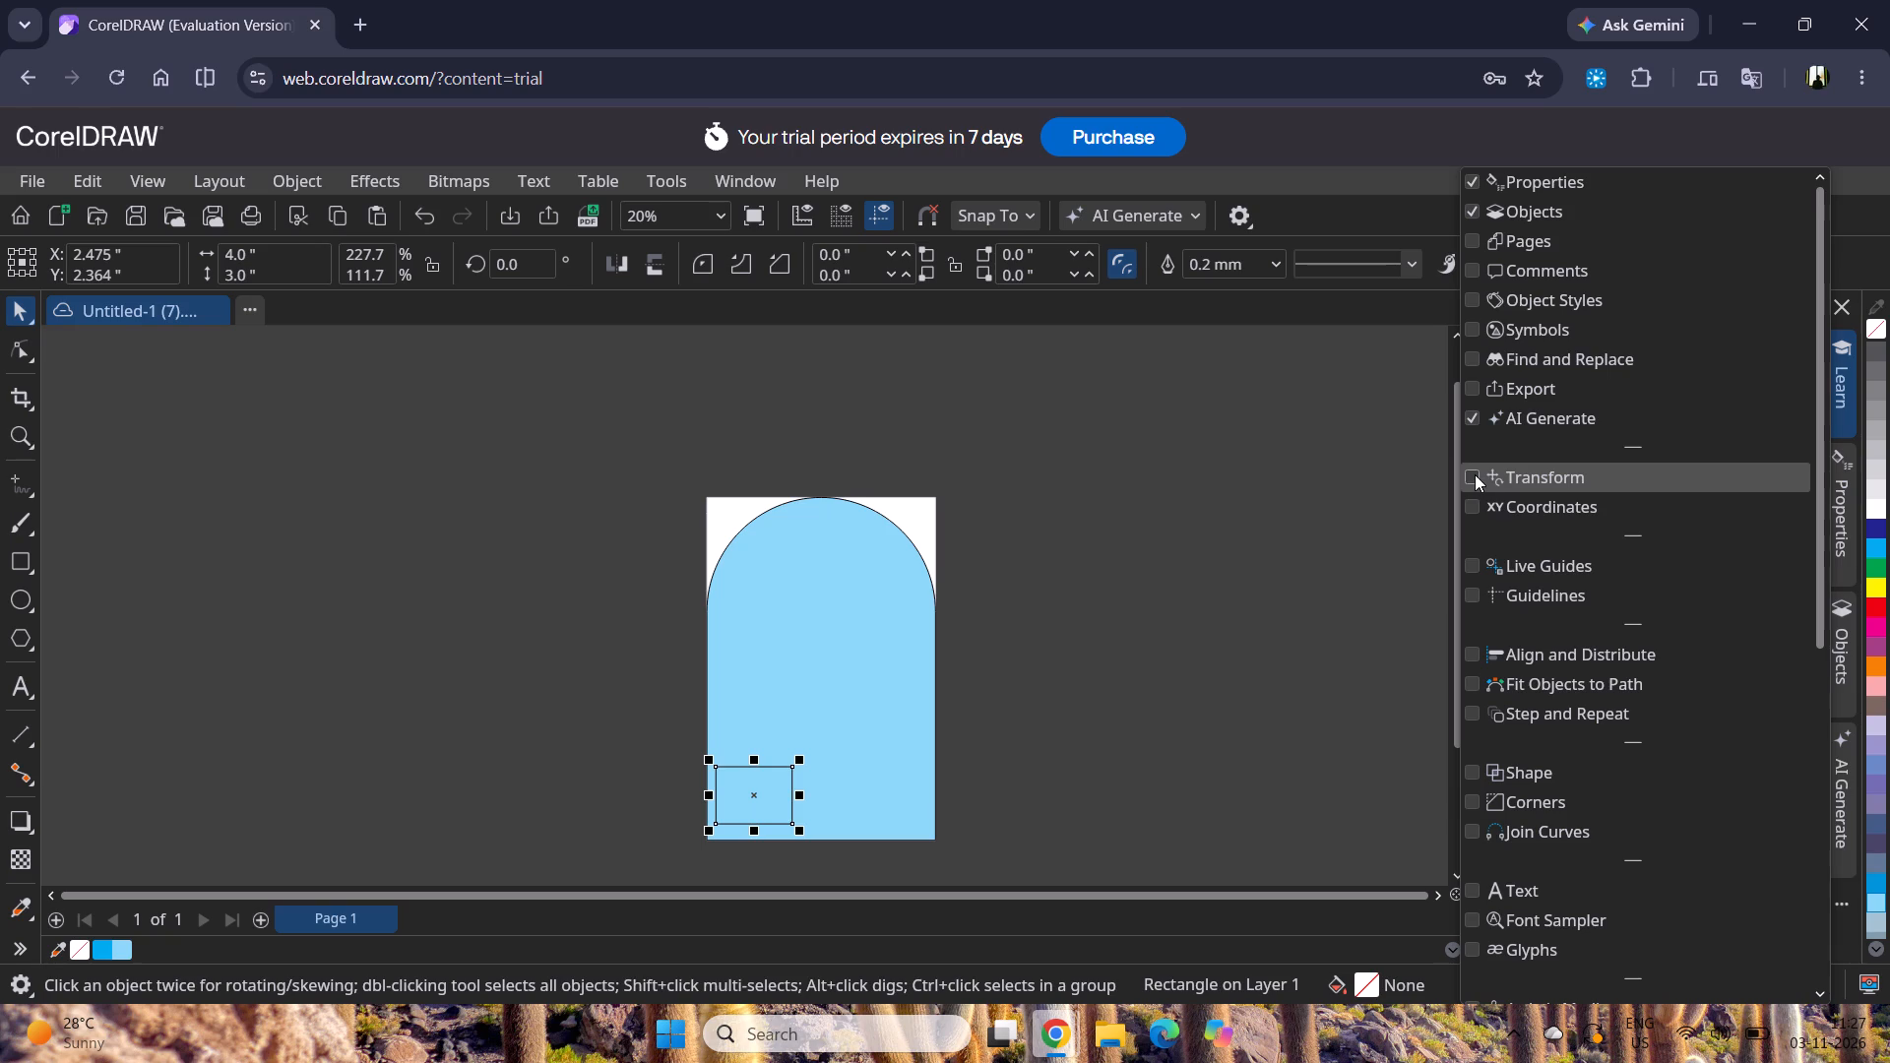
left_click(1372, 689)
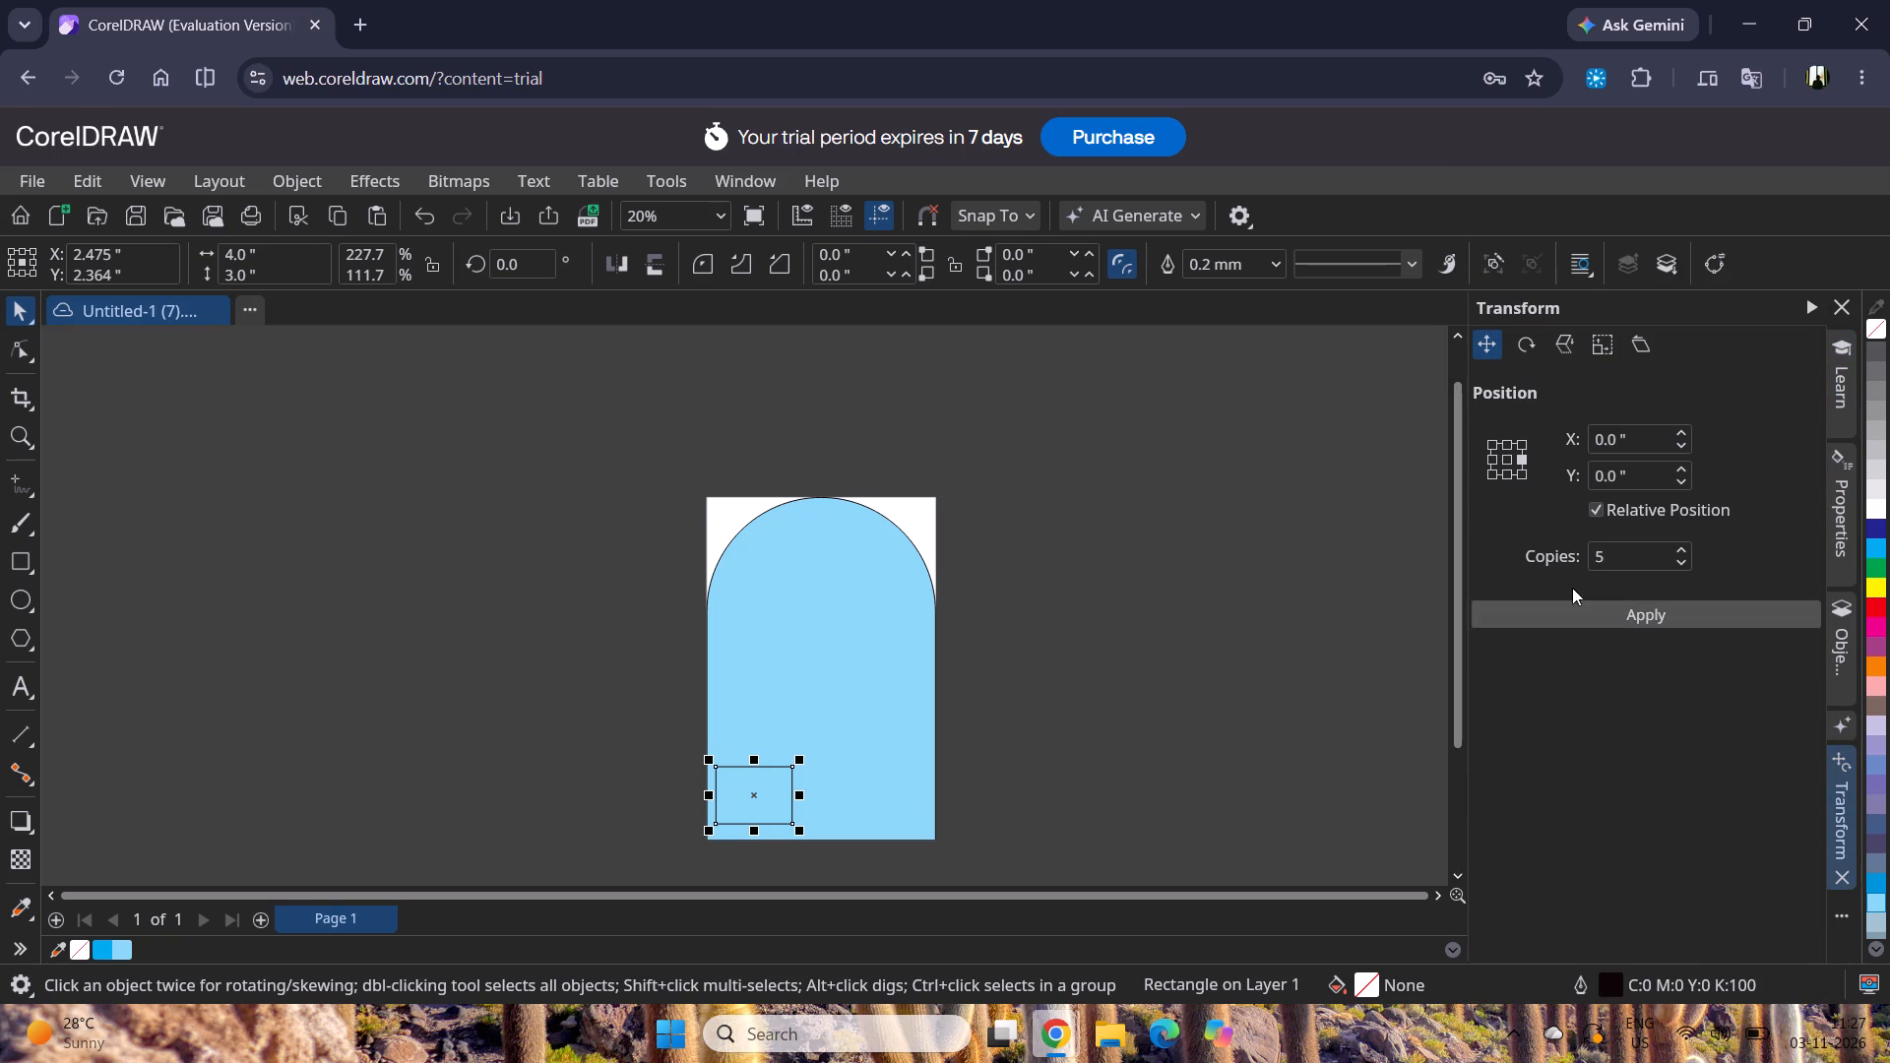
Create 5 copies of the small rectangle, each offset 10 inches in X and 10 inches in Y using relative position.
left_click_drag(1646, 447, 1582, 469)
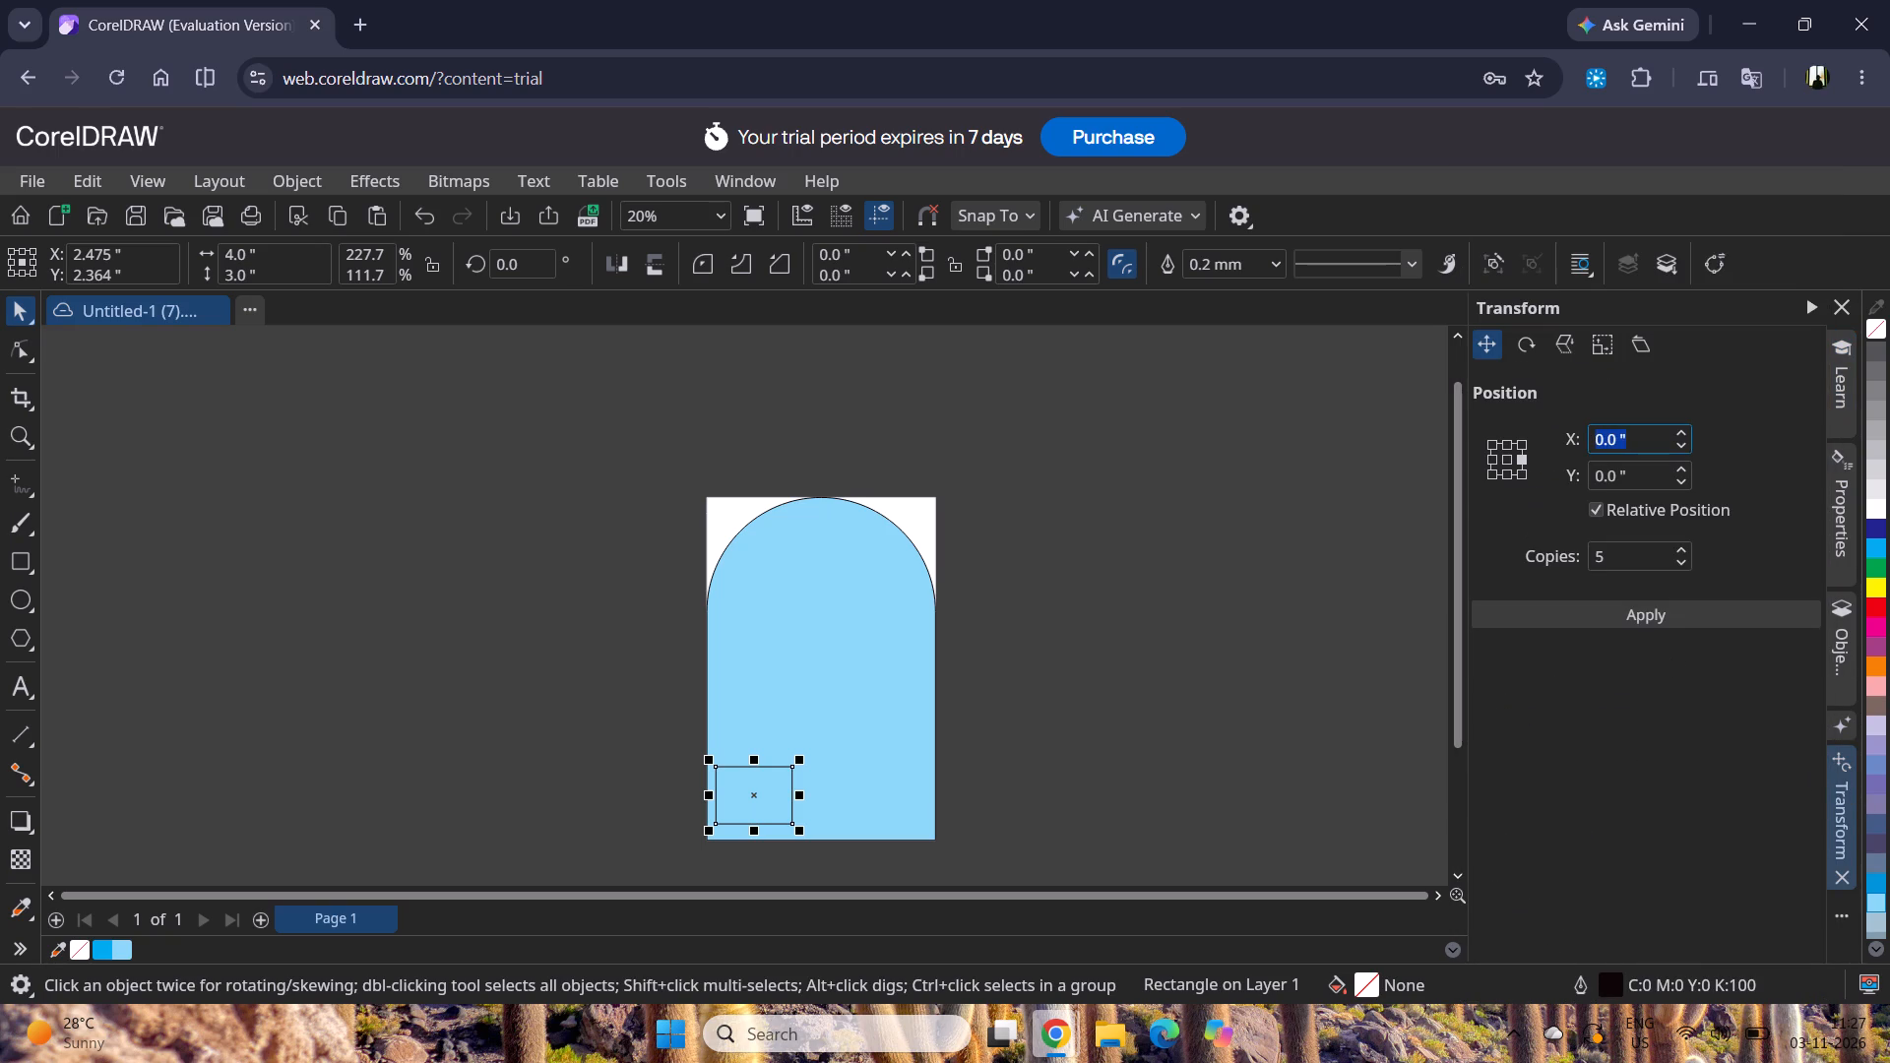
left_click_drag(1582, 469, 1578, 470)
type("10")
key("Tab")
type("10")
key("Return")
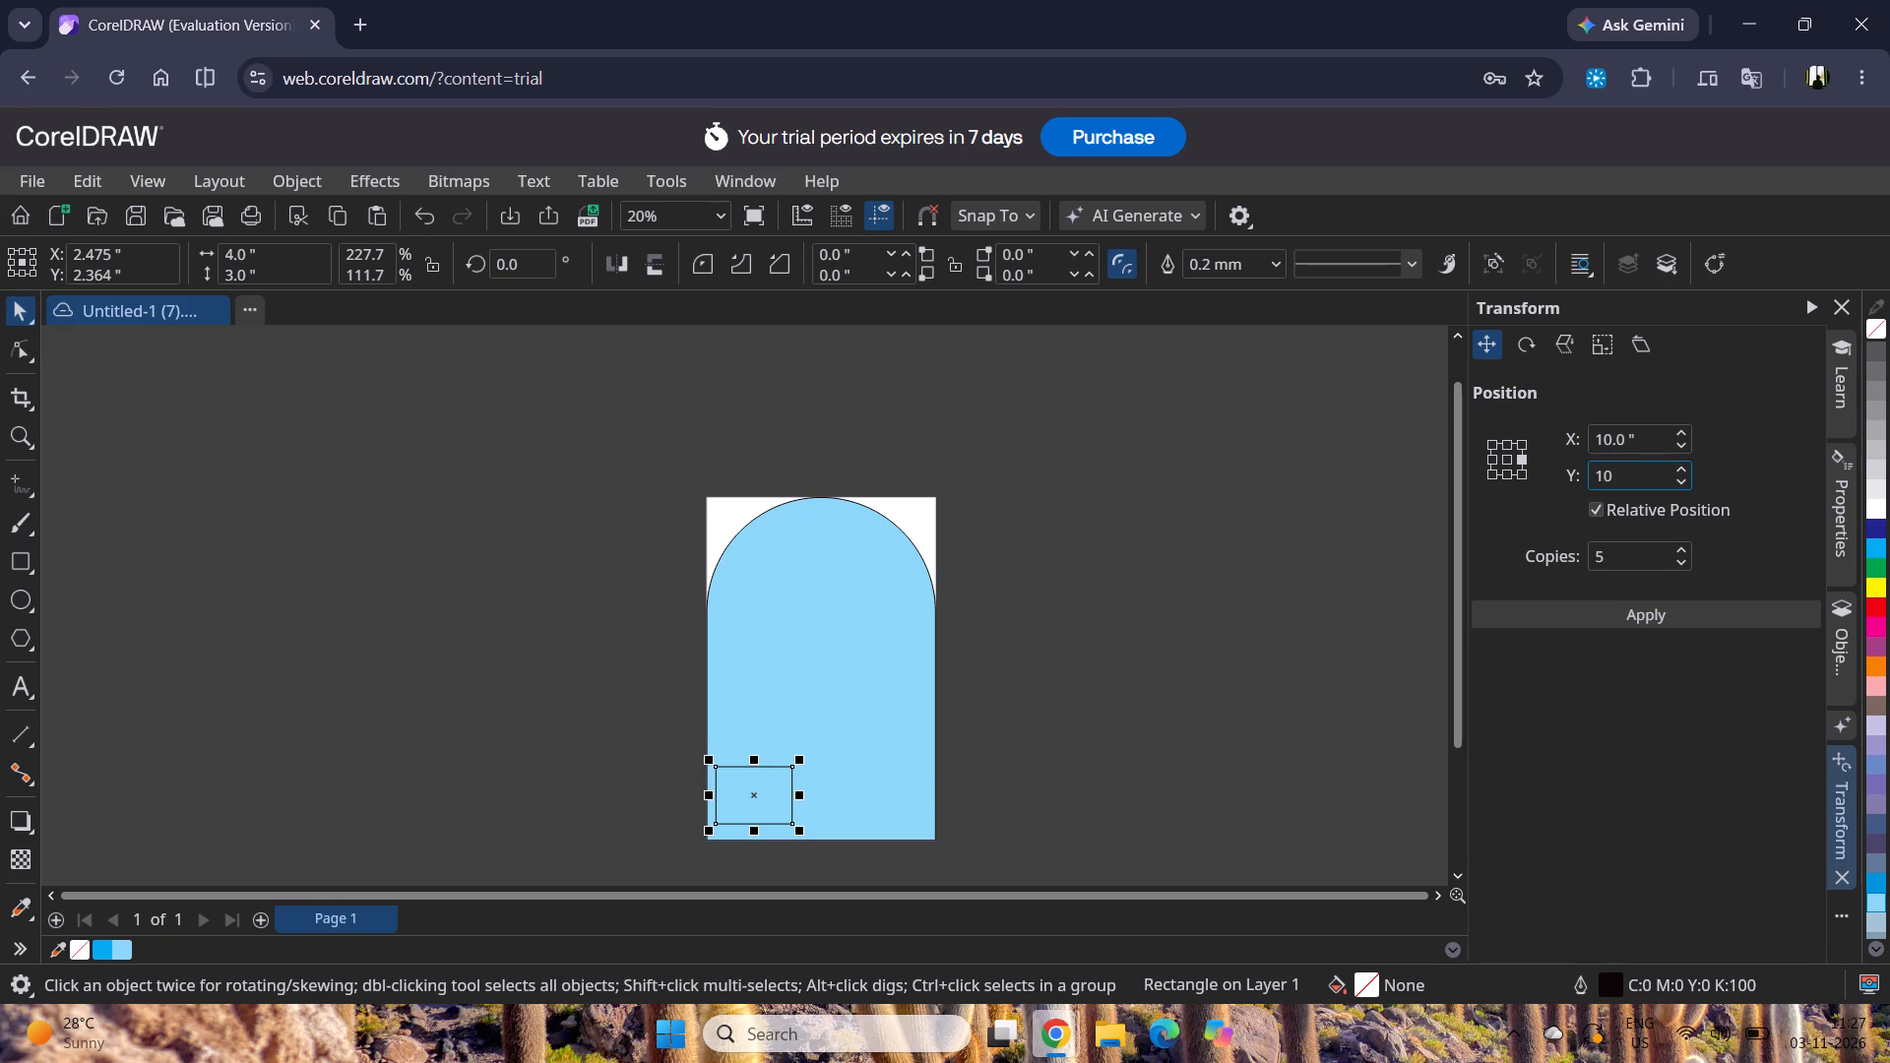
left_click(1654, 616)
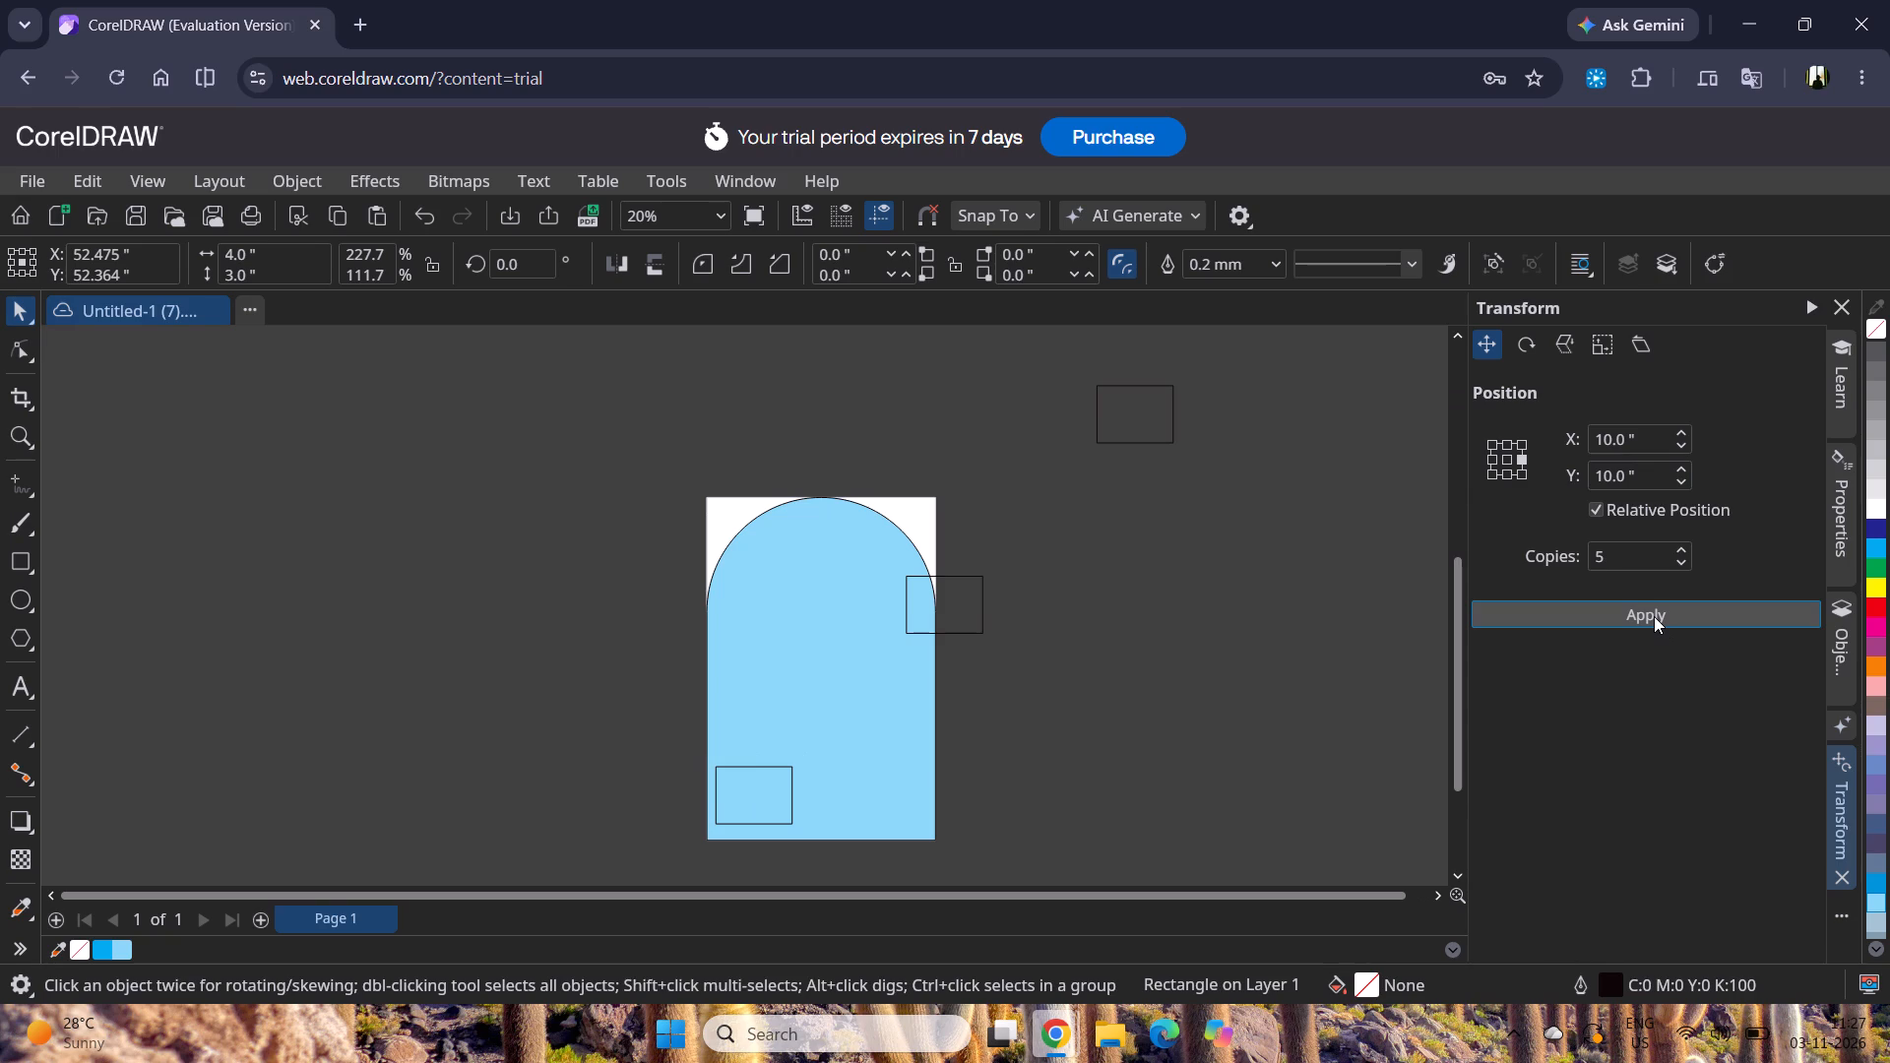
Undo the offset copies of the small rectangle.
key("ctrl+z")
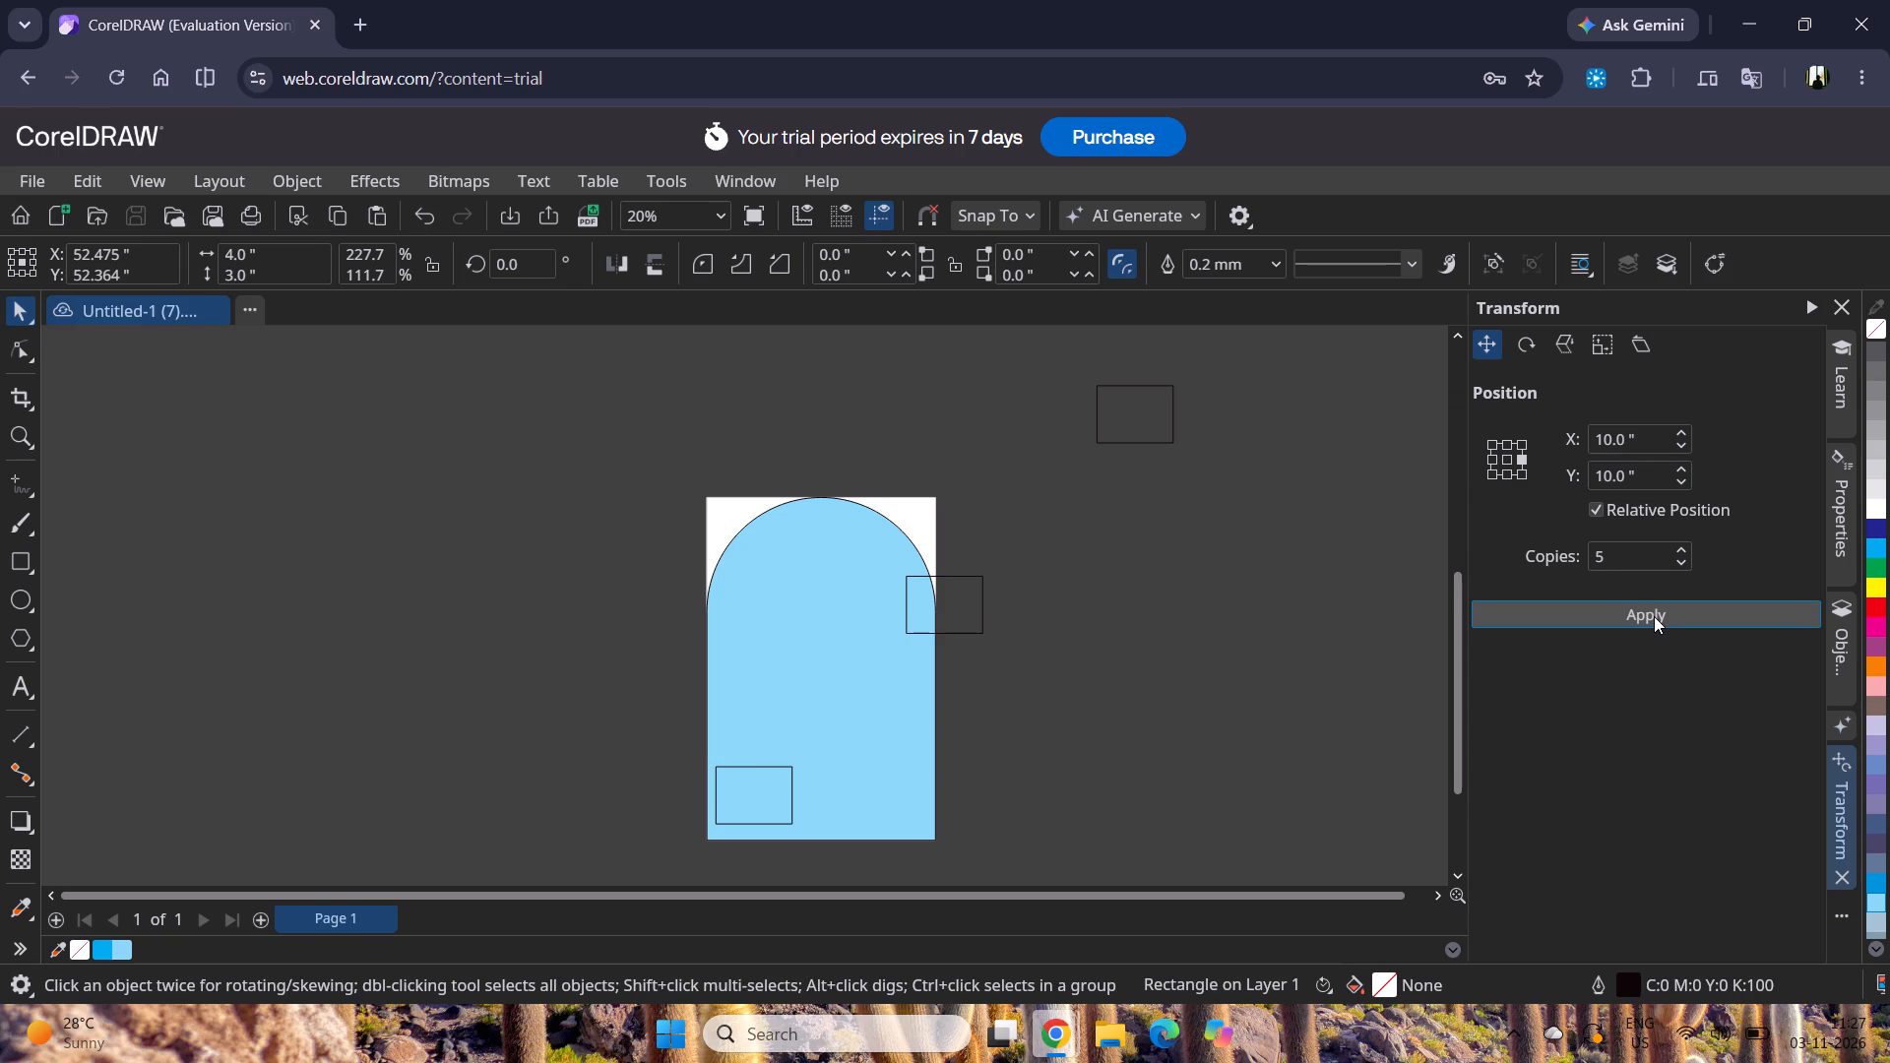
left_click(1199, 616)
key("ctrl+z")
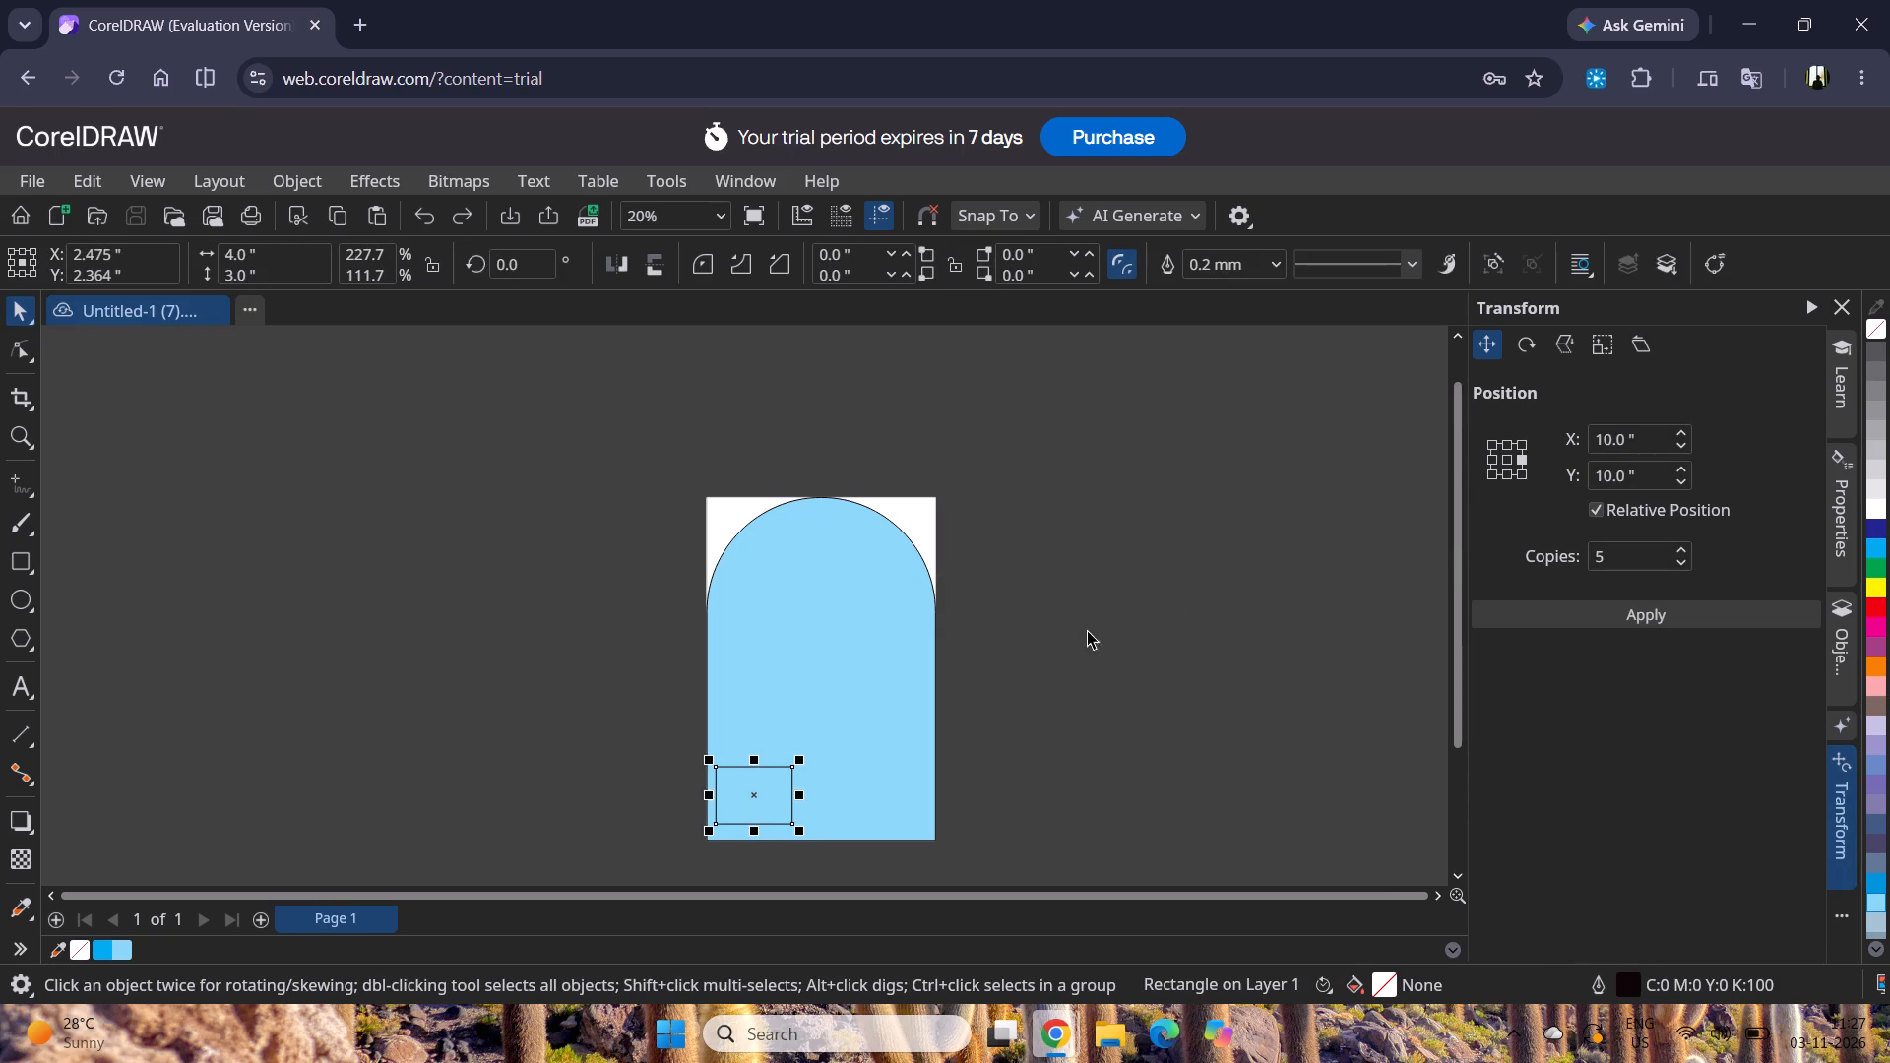
Deselect the small rectangle and change the document units to millimeters.
left_click(1033, 635)
left_click(719, 766)
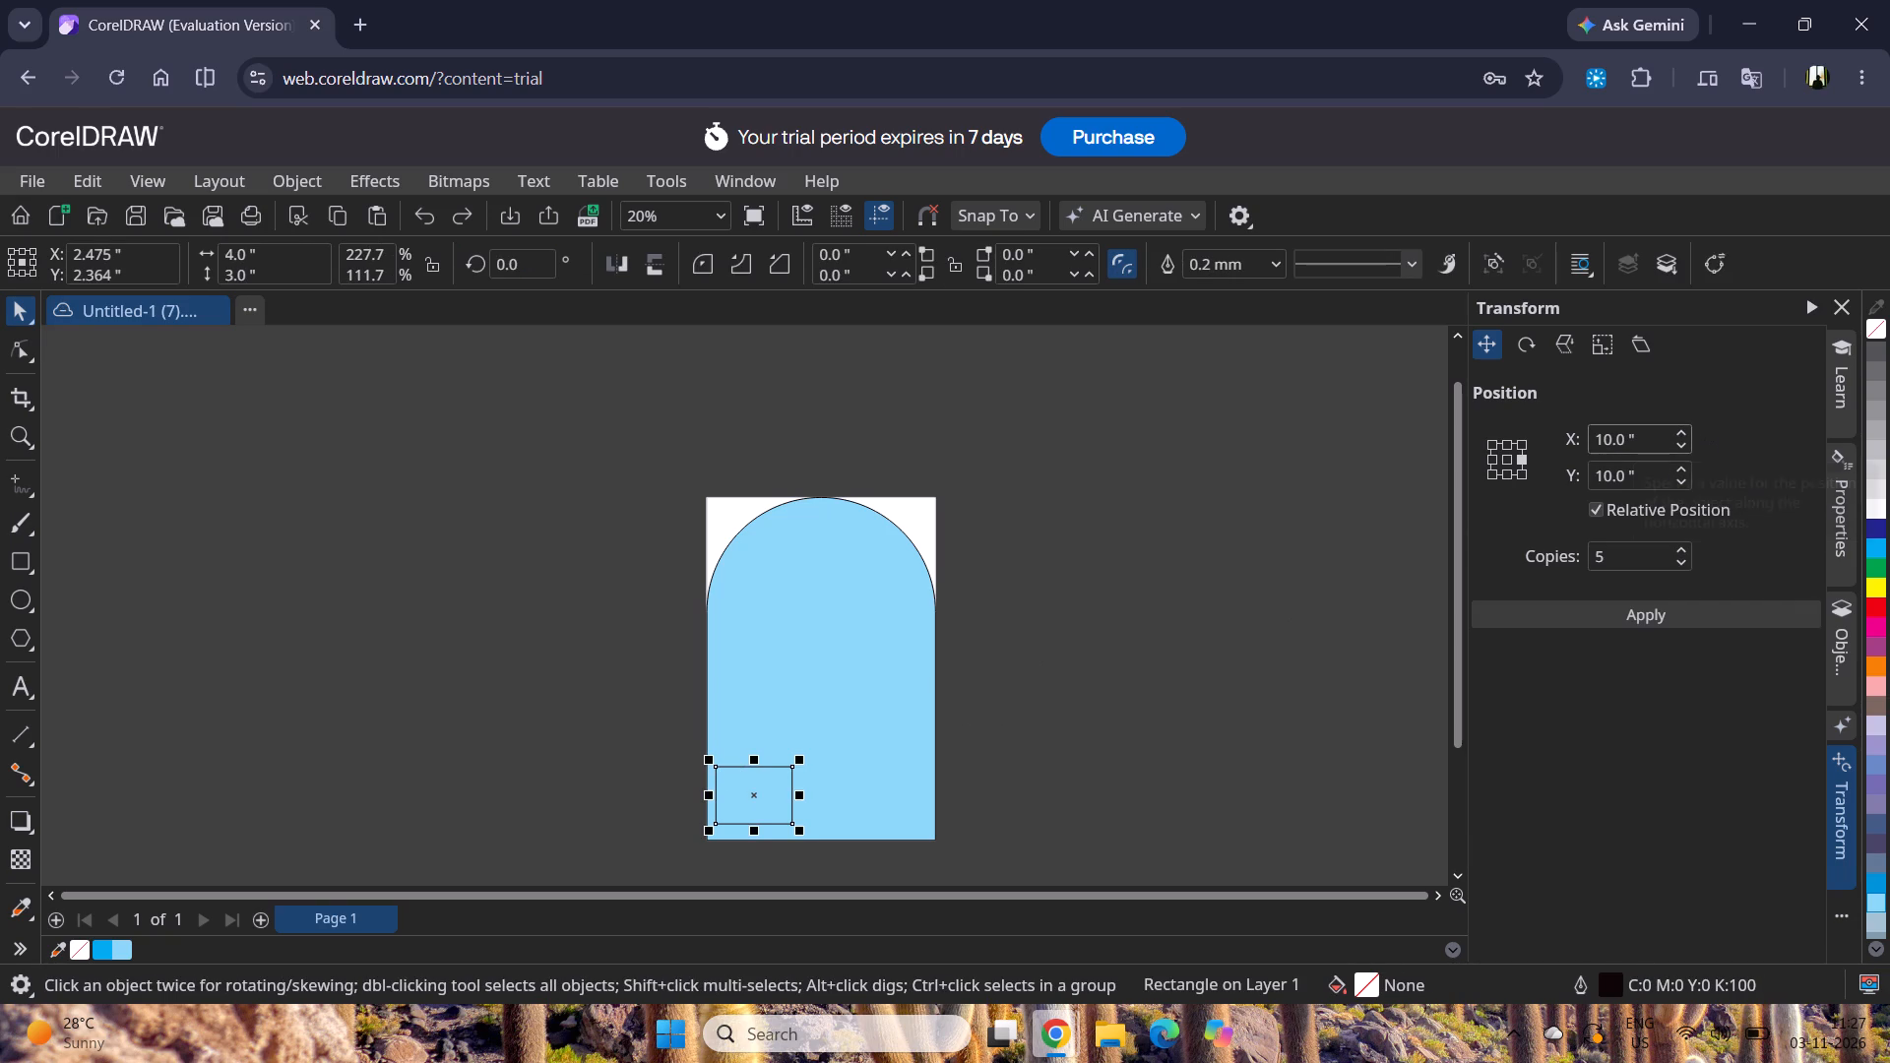
left_click(383, 458)
left_click(671, 267)
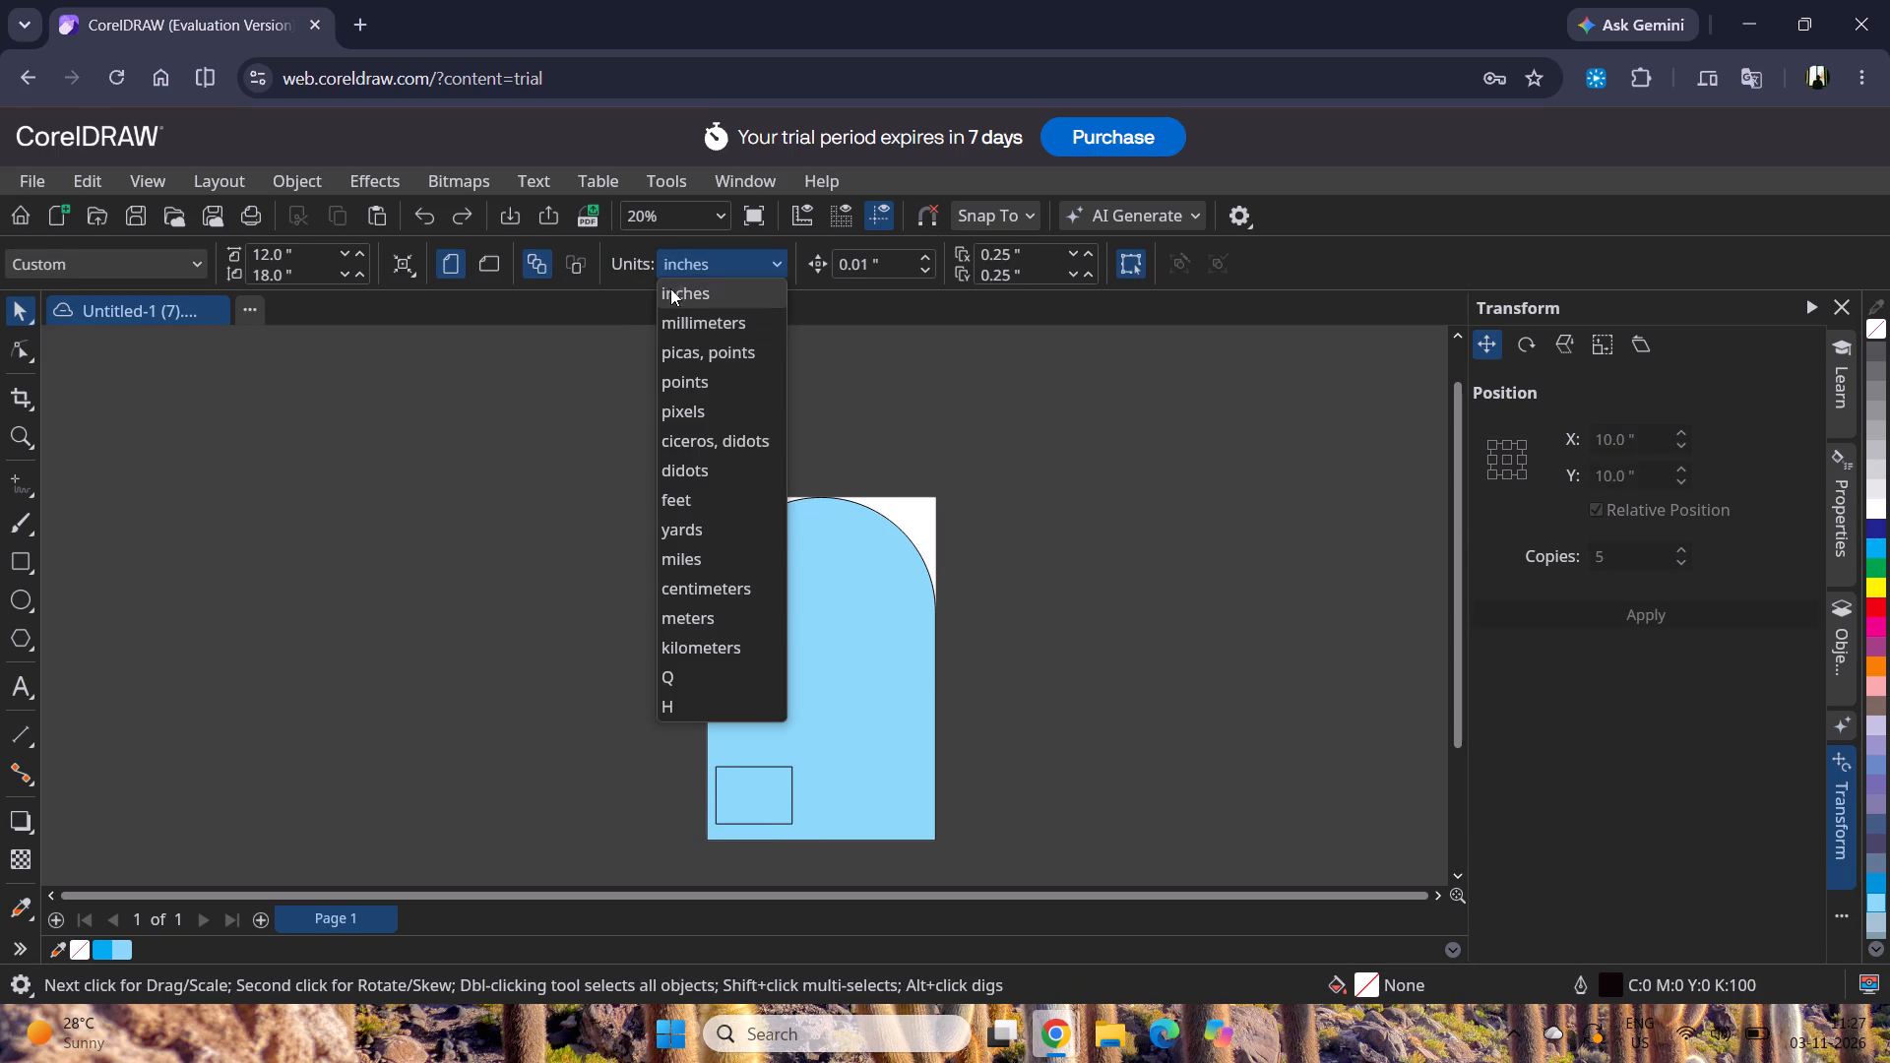
left_click(670, 328)
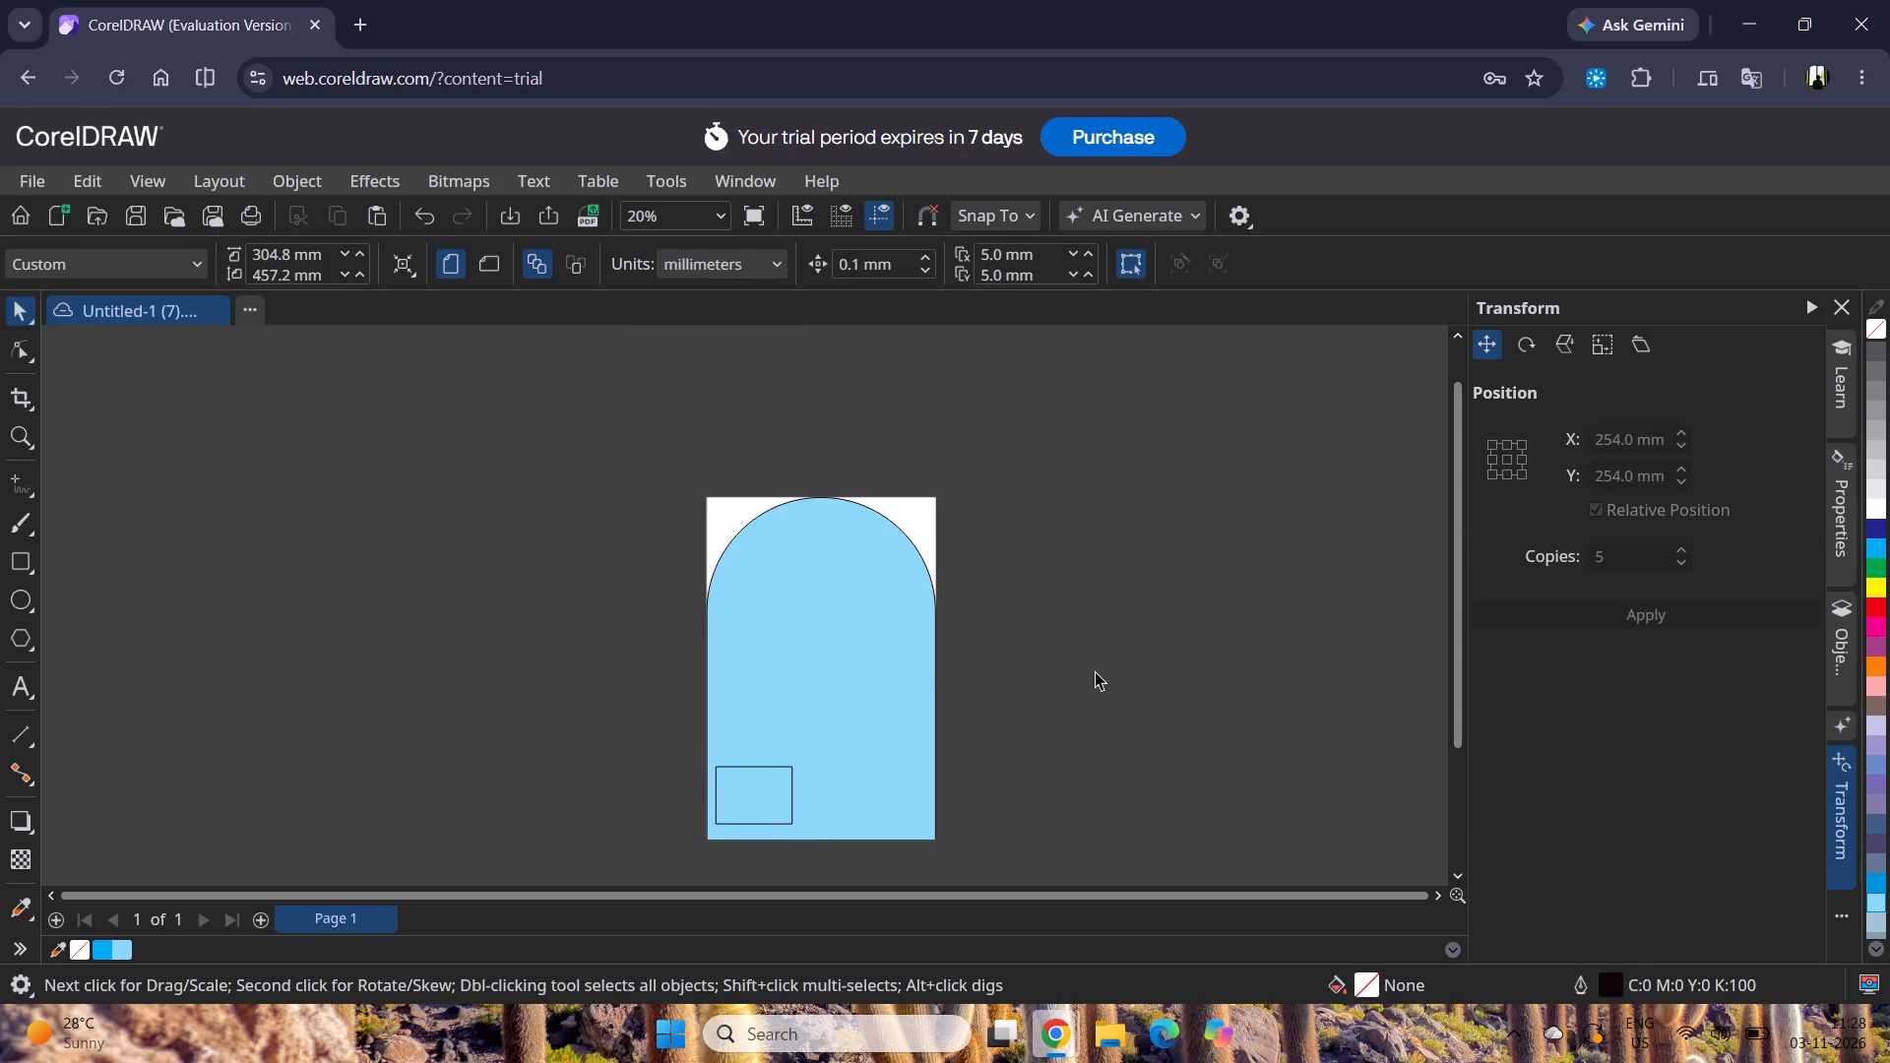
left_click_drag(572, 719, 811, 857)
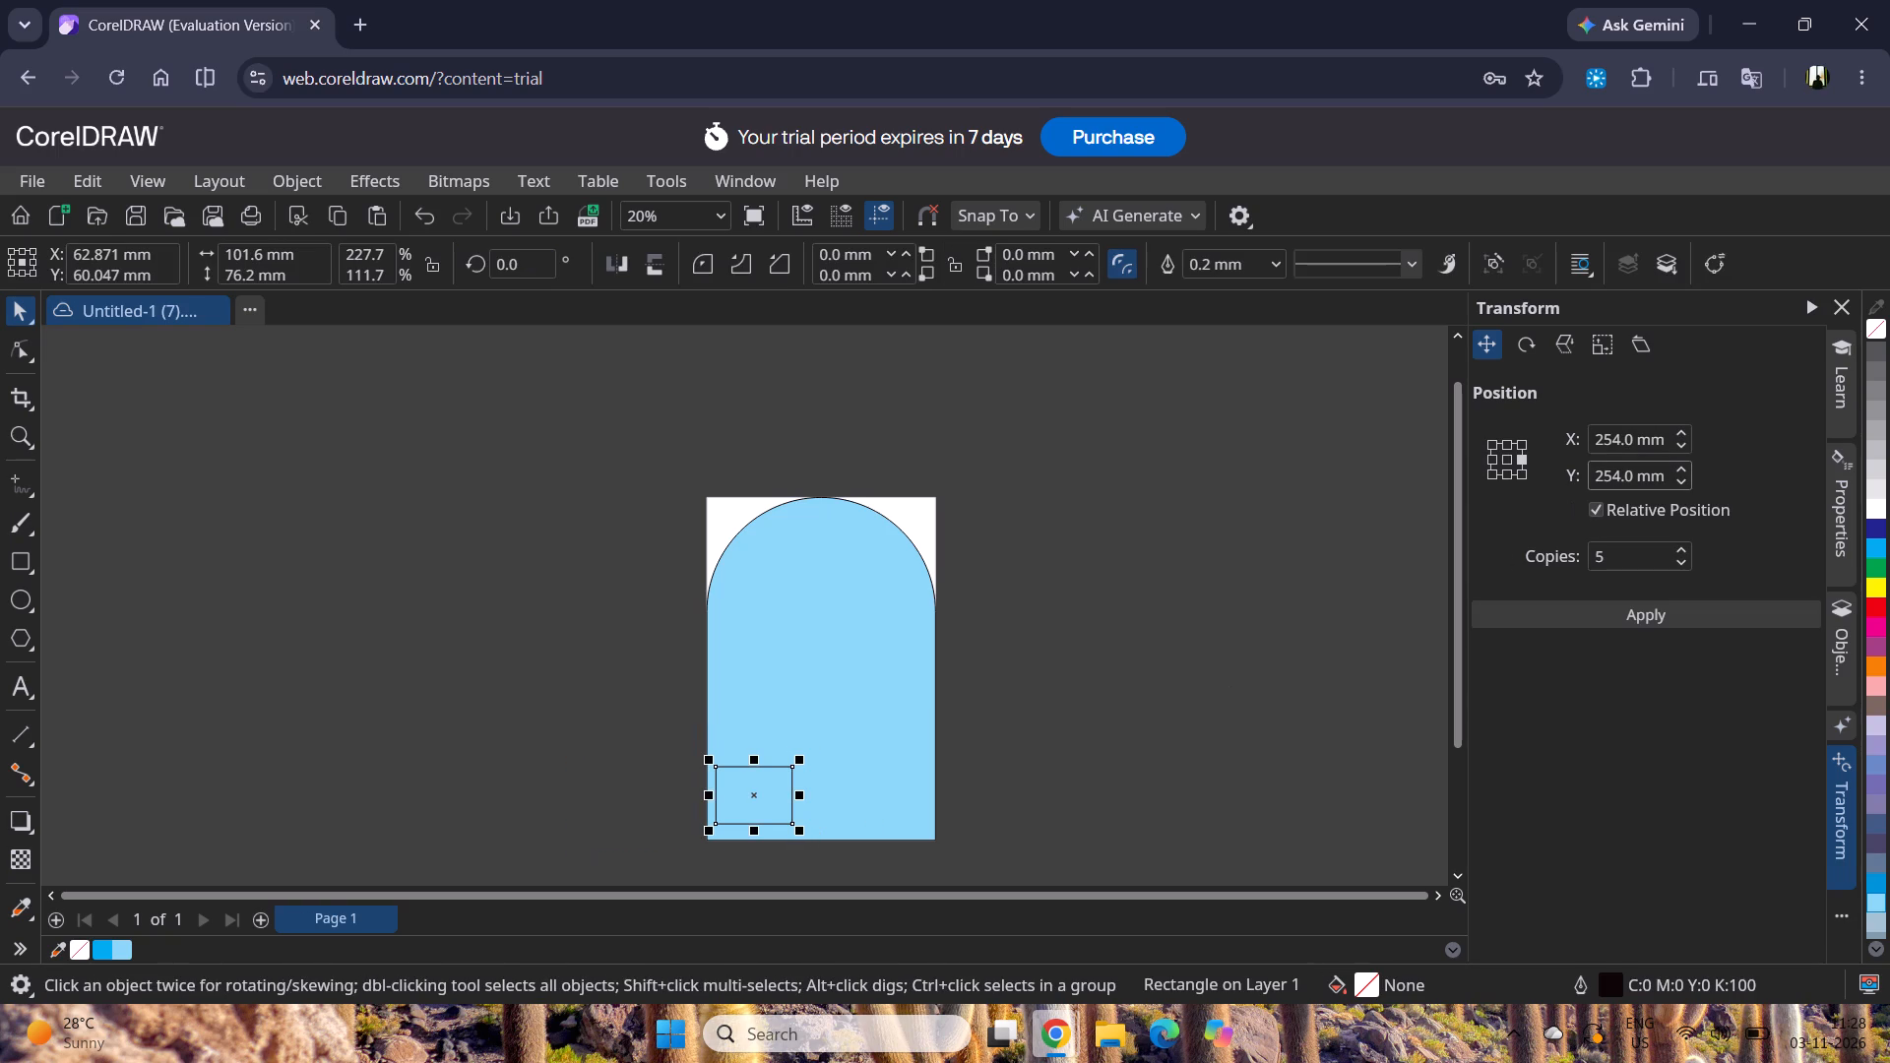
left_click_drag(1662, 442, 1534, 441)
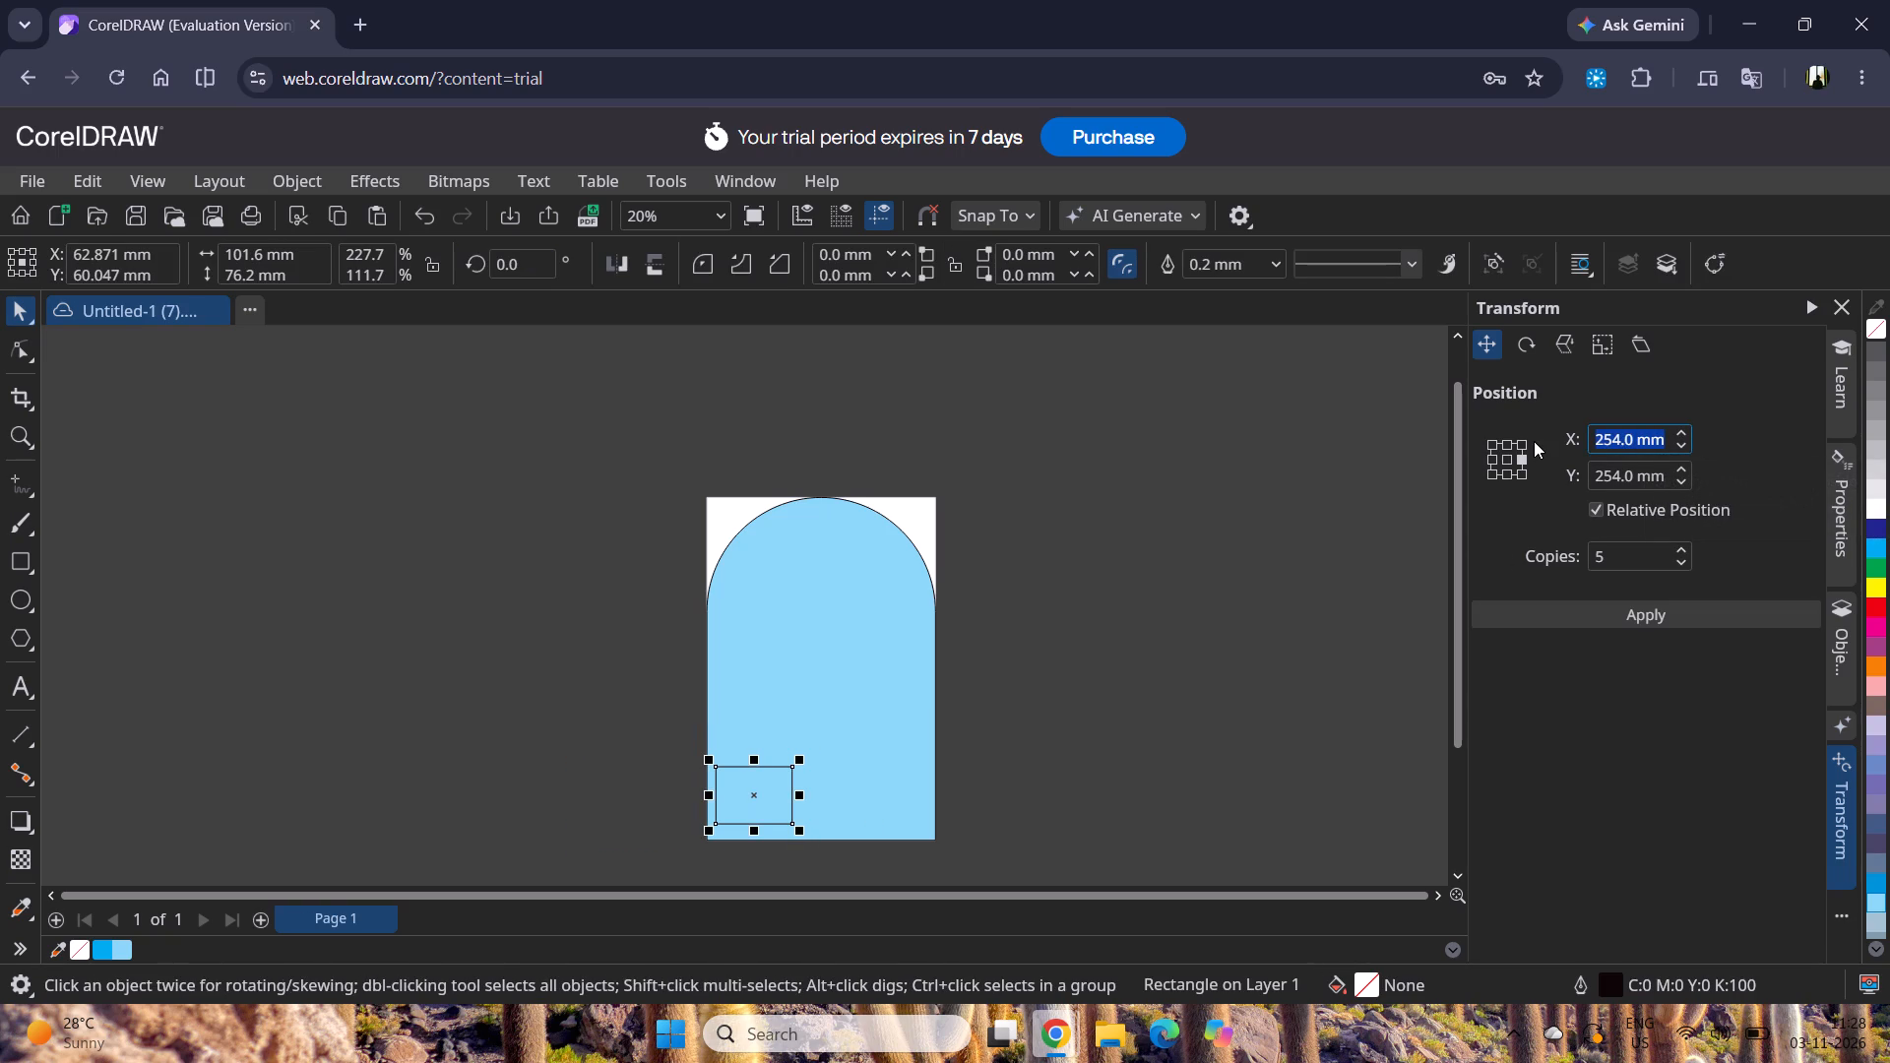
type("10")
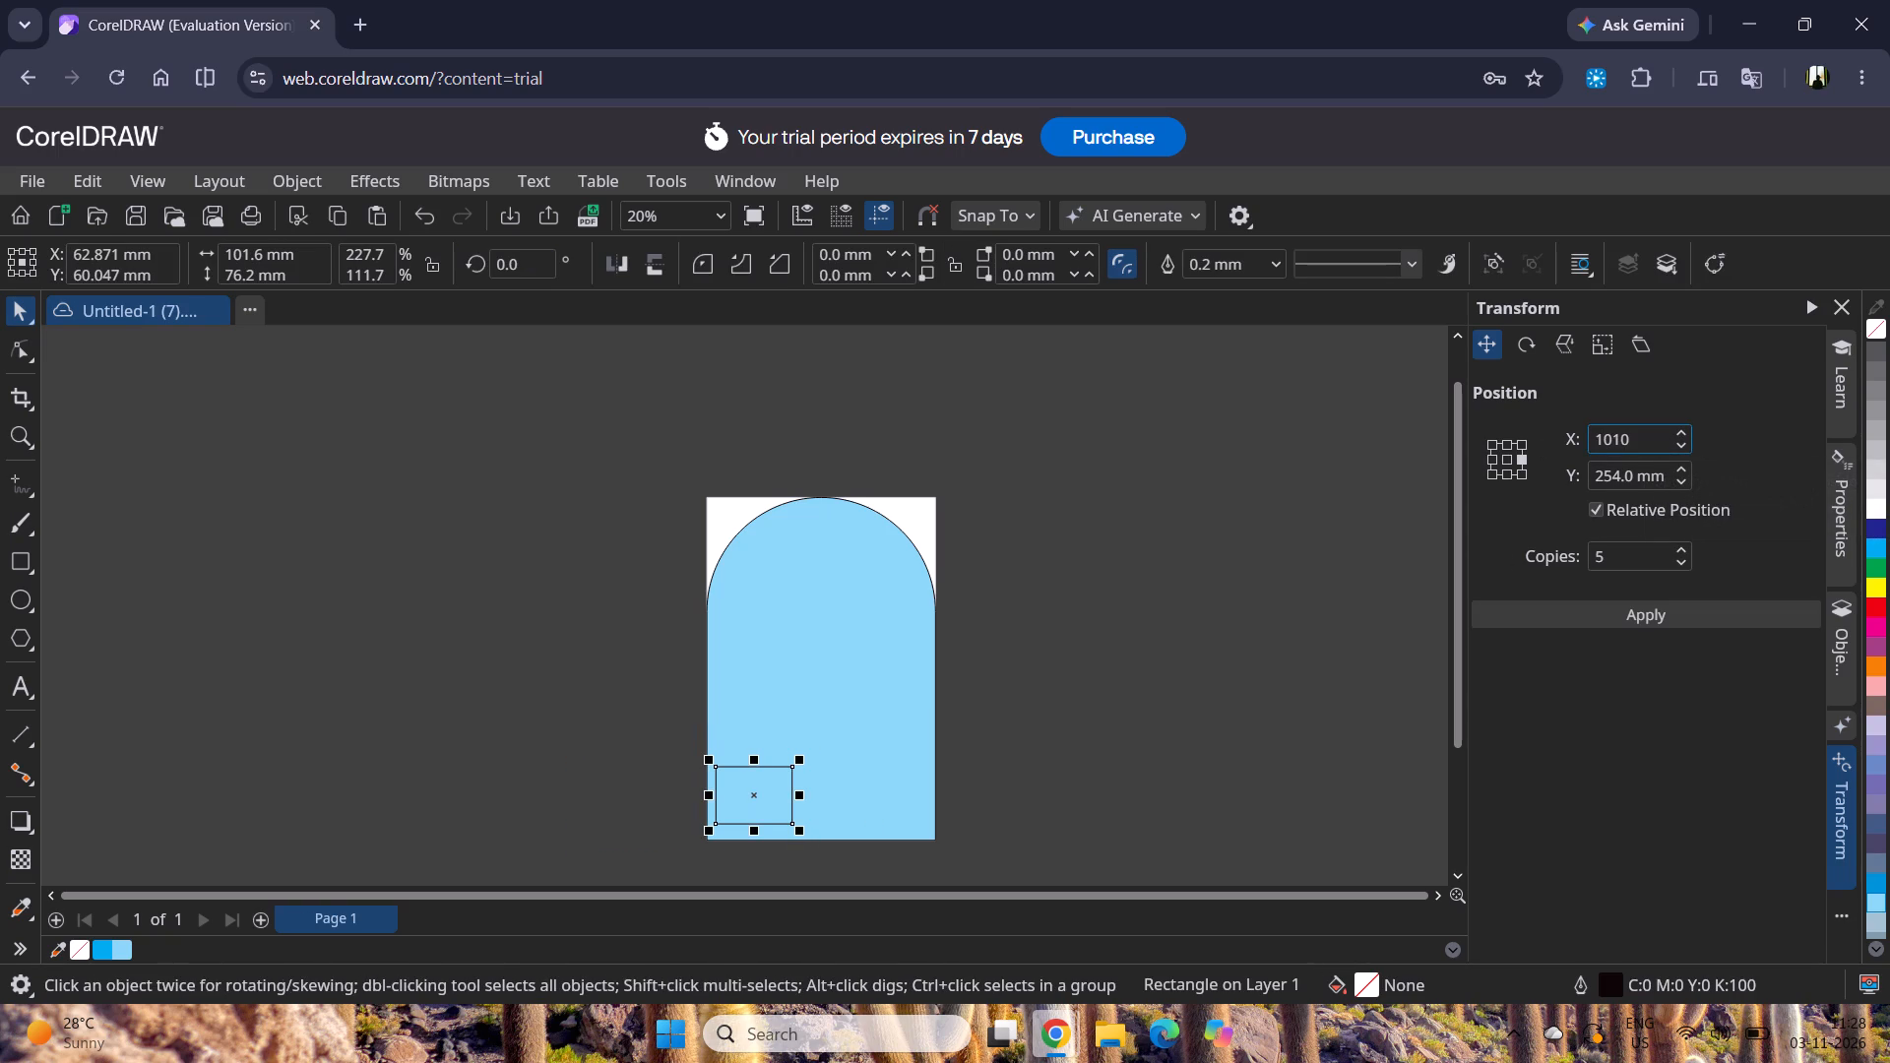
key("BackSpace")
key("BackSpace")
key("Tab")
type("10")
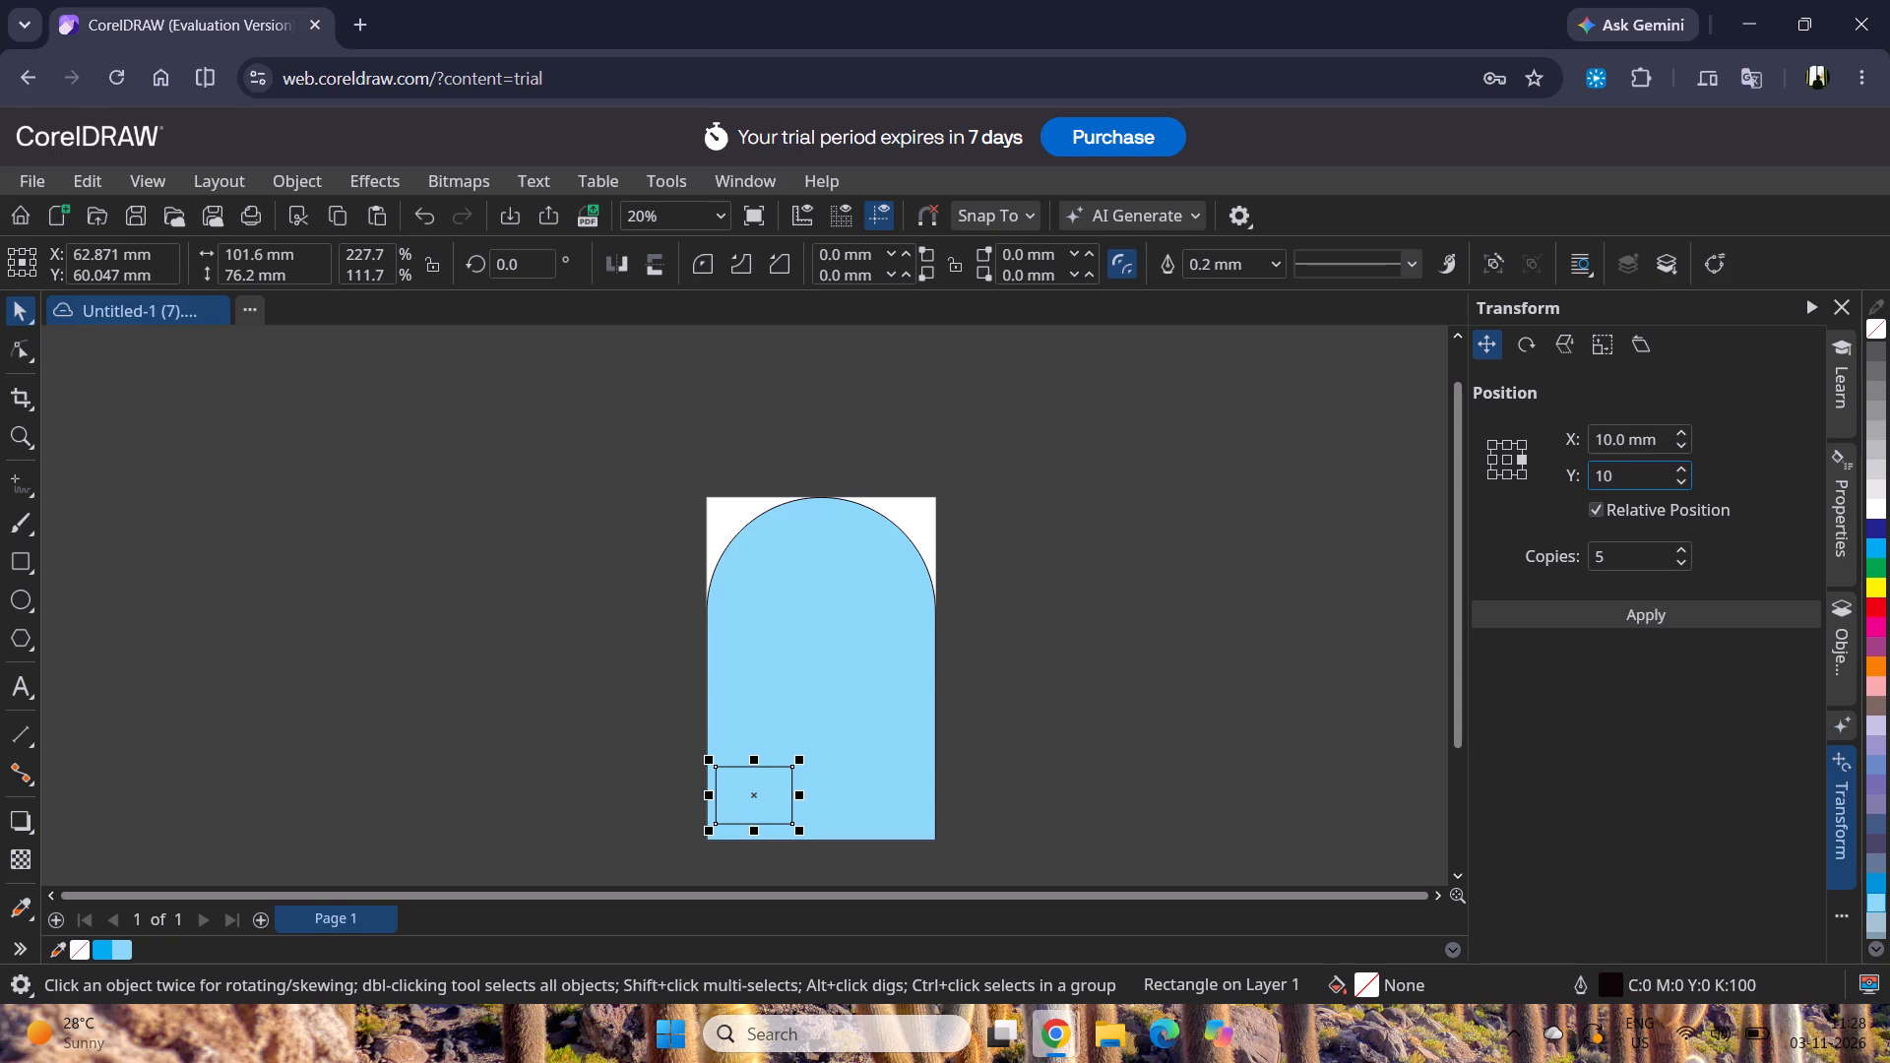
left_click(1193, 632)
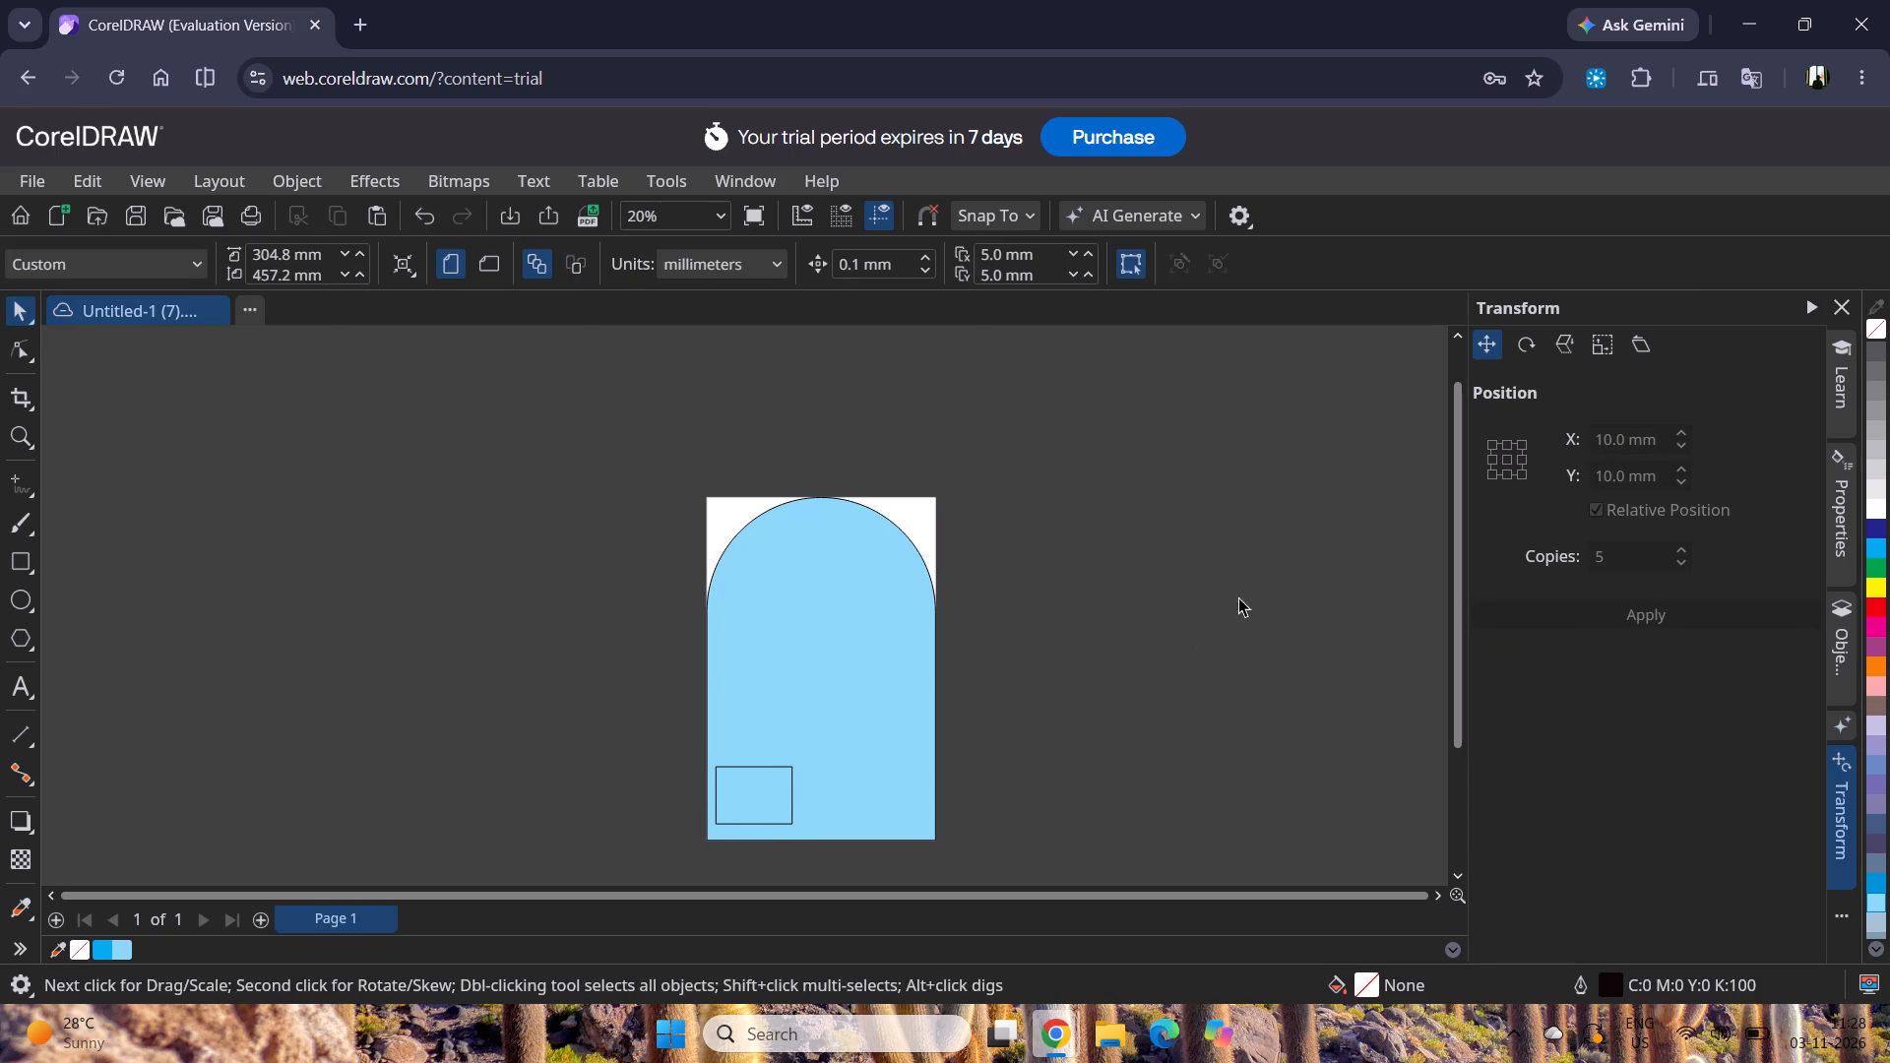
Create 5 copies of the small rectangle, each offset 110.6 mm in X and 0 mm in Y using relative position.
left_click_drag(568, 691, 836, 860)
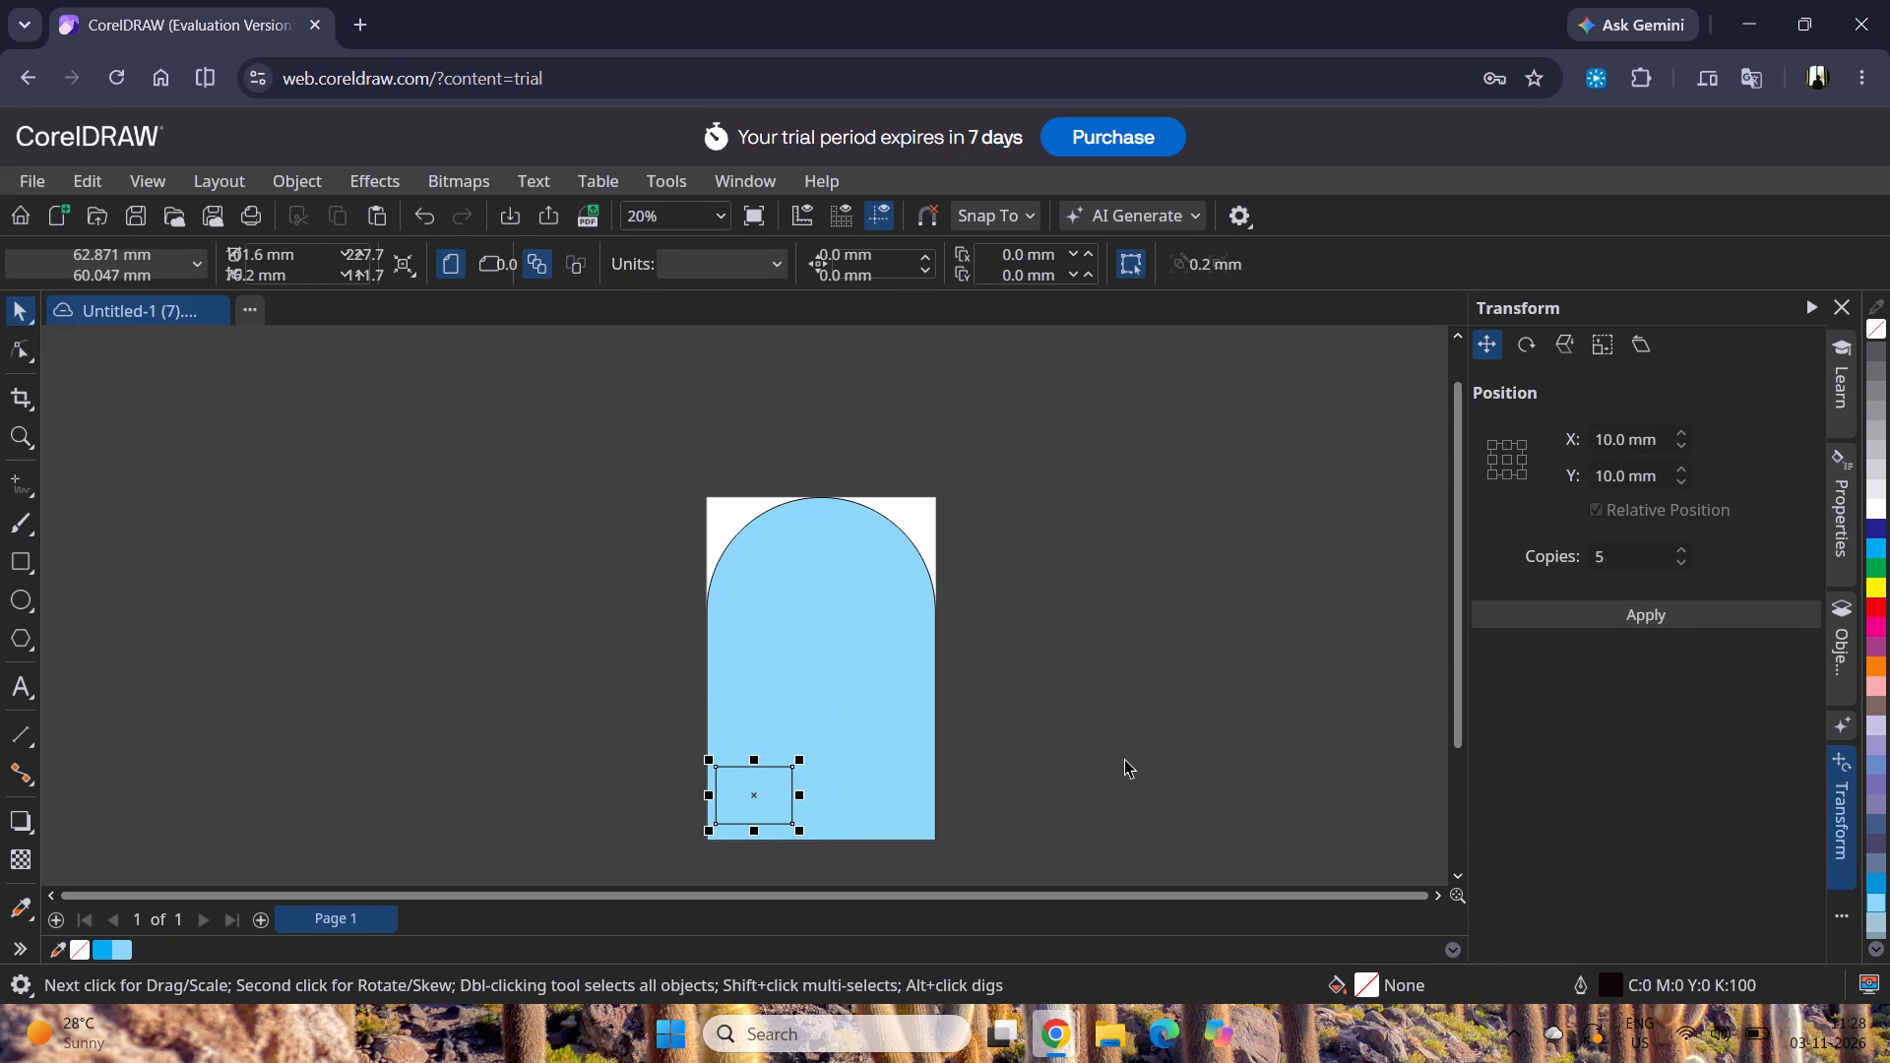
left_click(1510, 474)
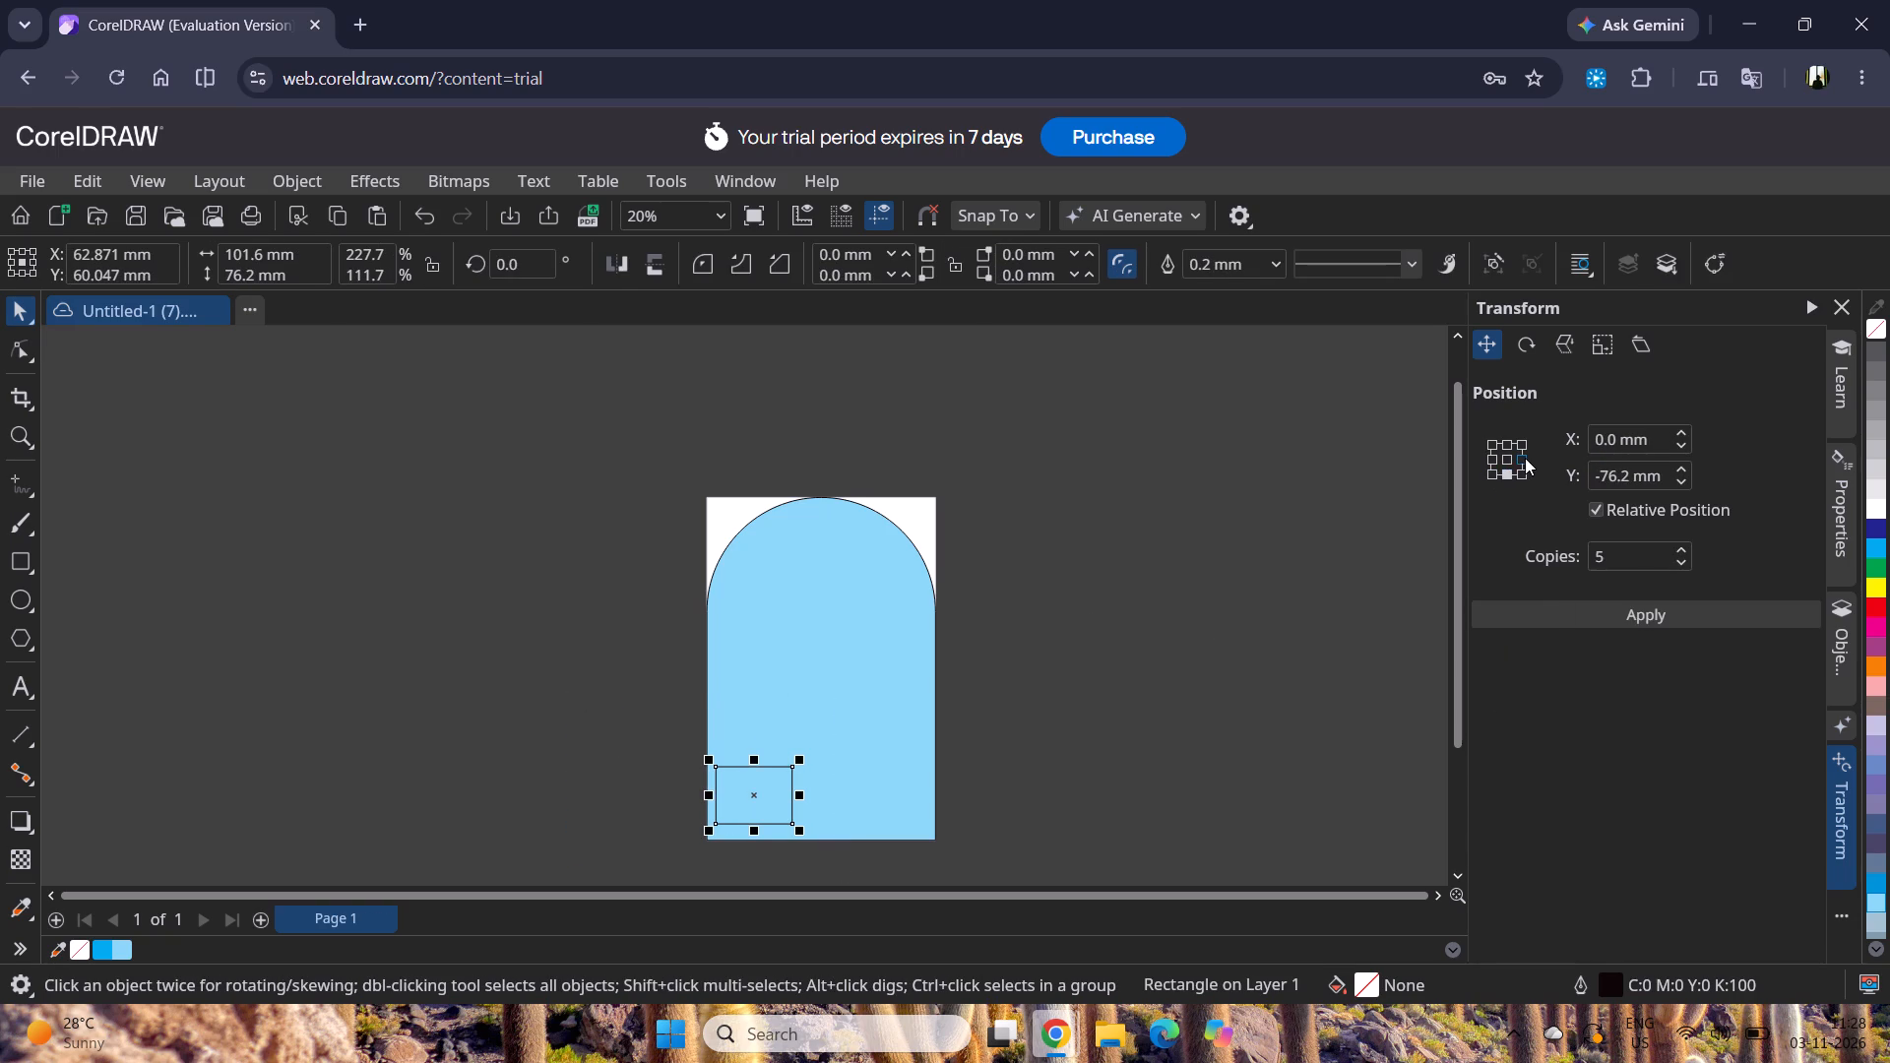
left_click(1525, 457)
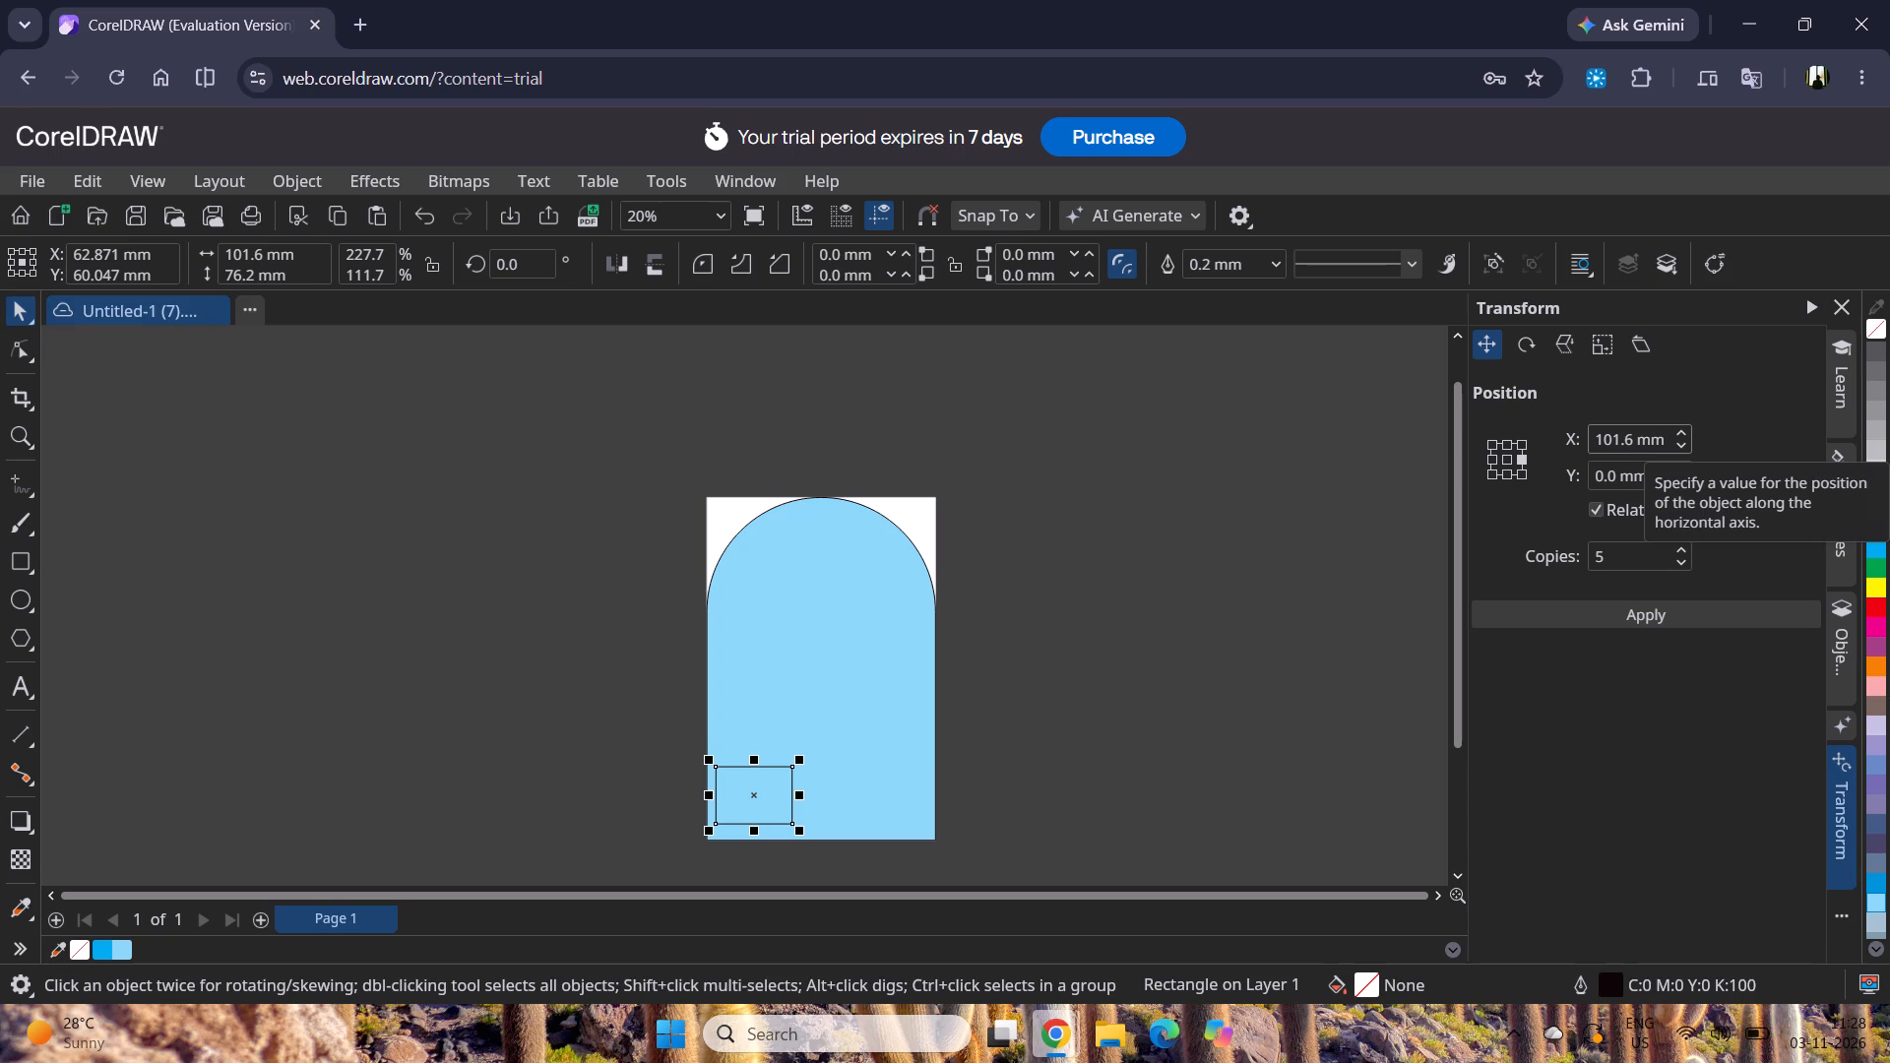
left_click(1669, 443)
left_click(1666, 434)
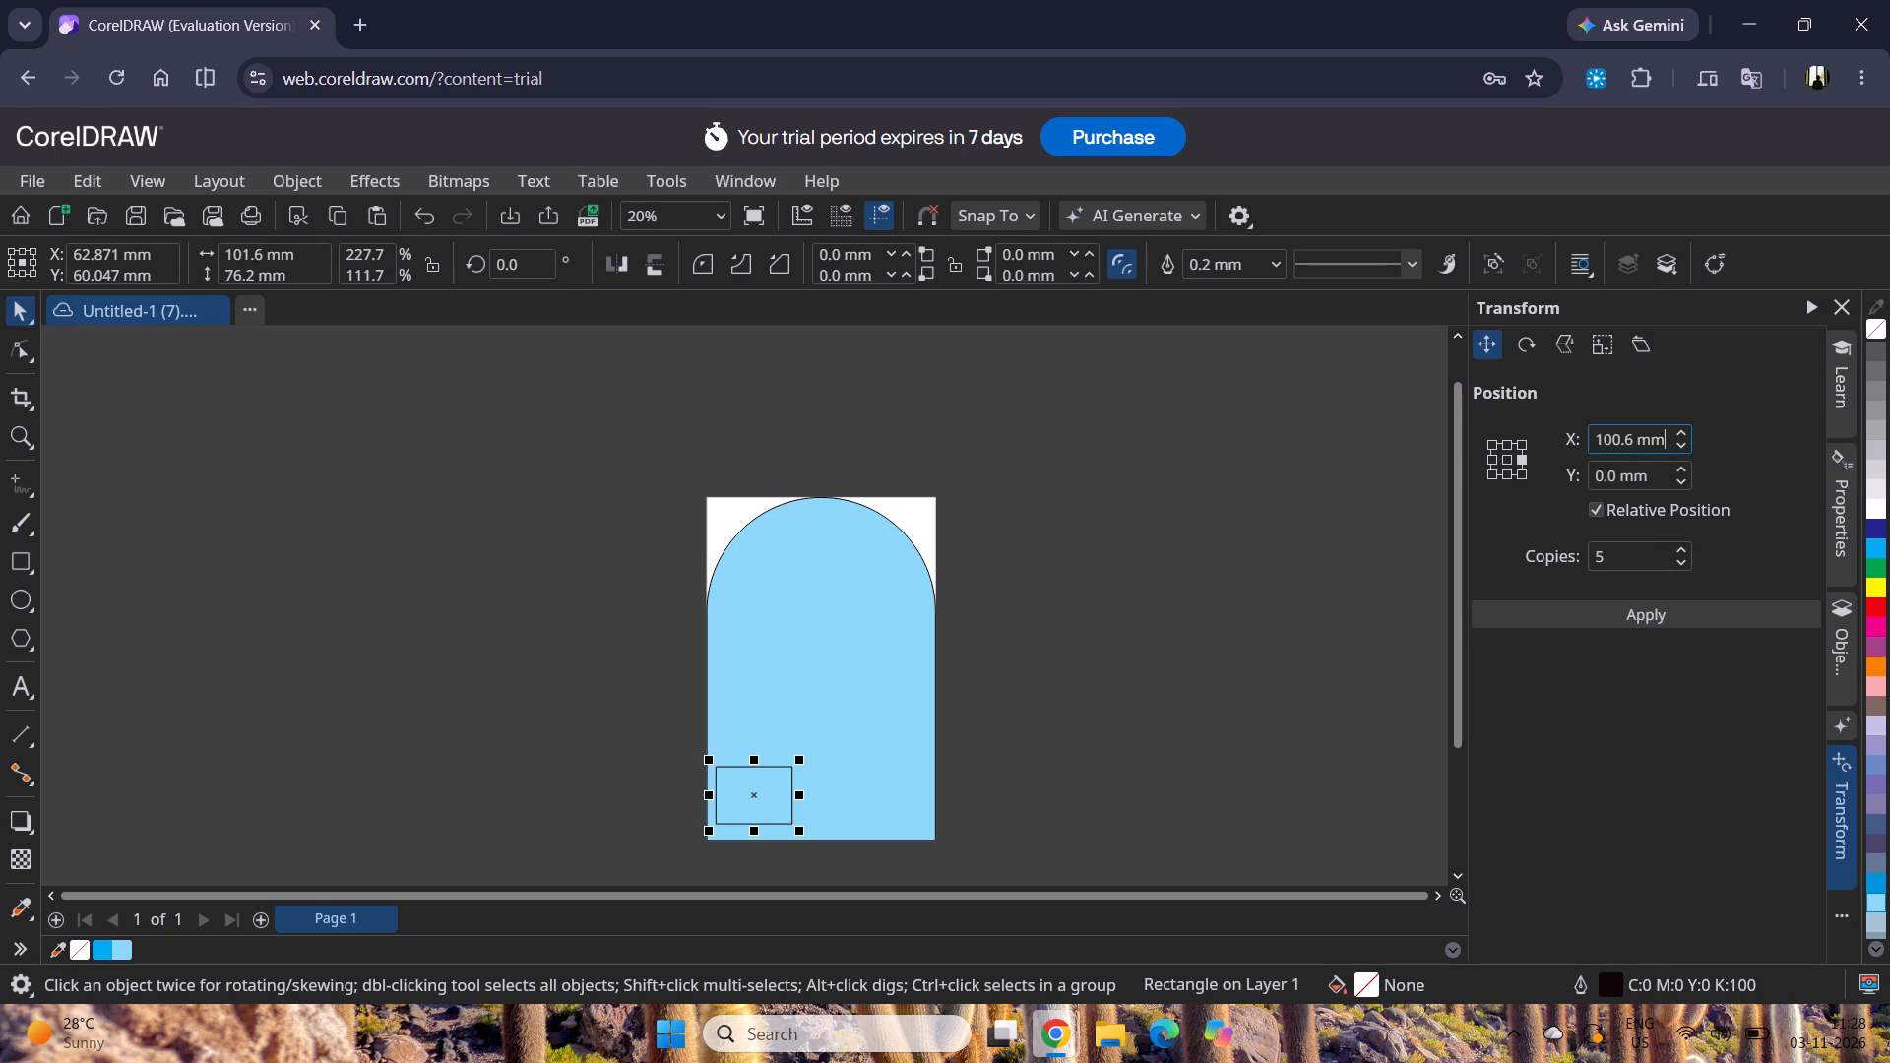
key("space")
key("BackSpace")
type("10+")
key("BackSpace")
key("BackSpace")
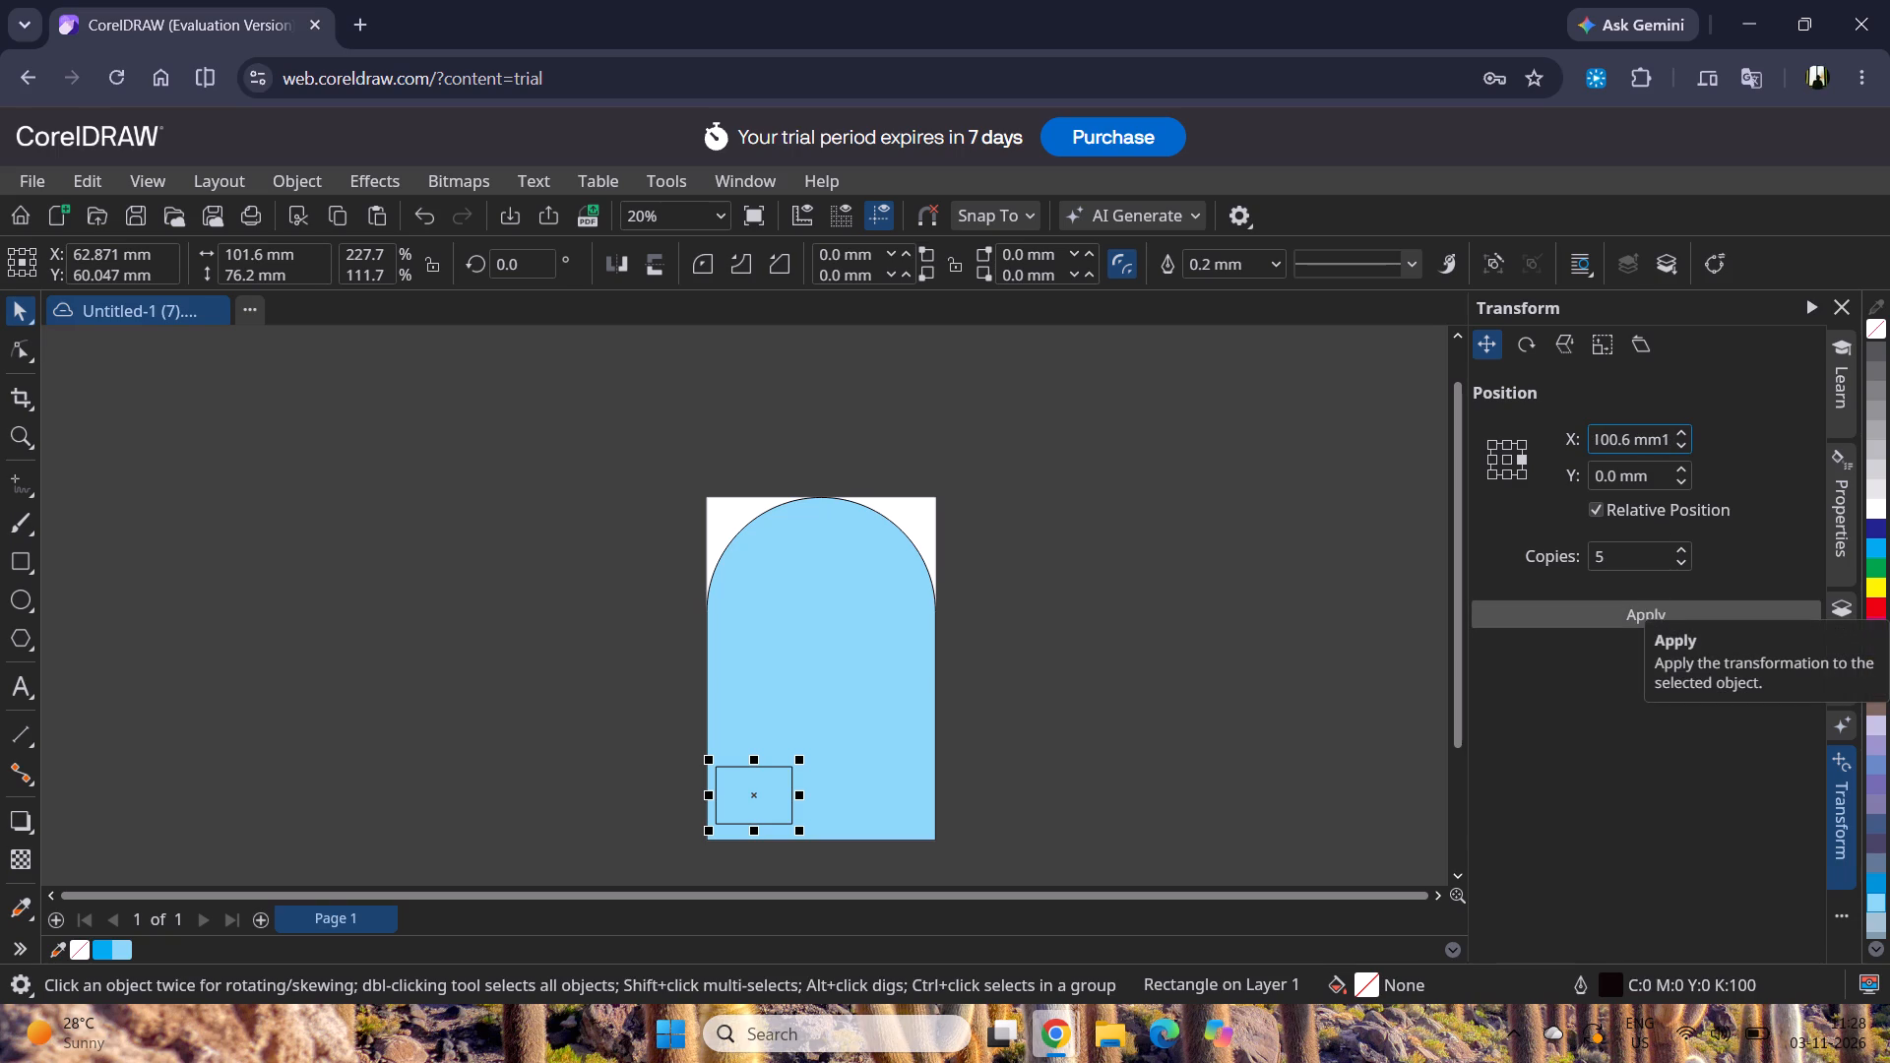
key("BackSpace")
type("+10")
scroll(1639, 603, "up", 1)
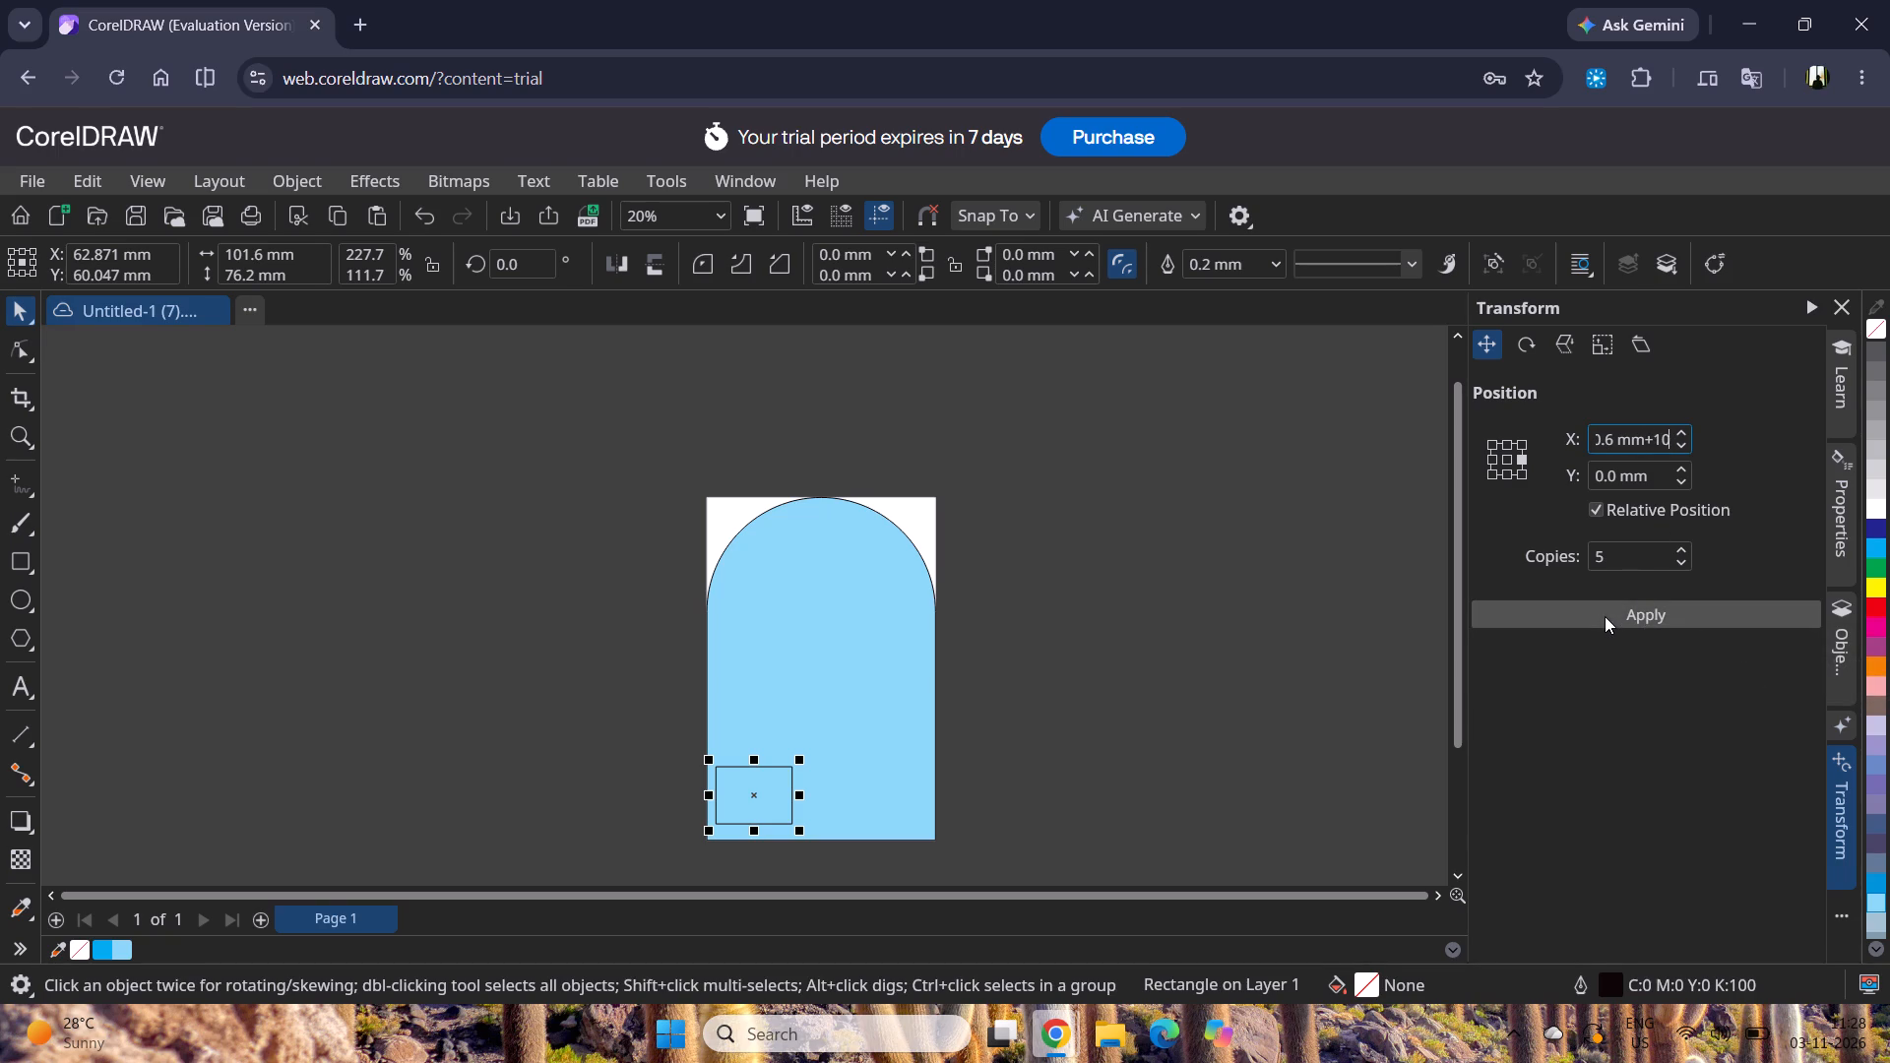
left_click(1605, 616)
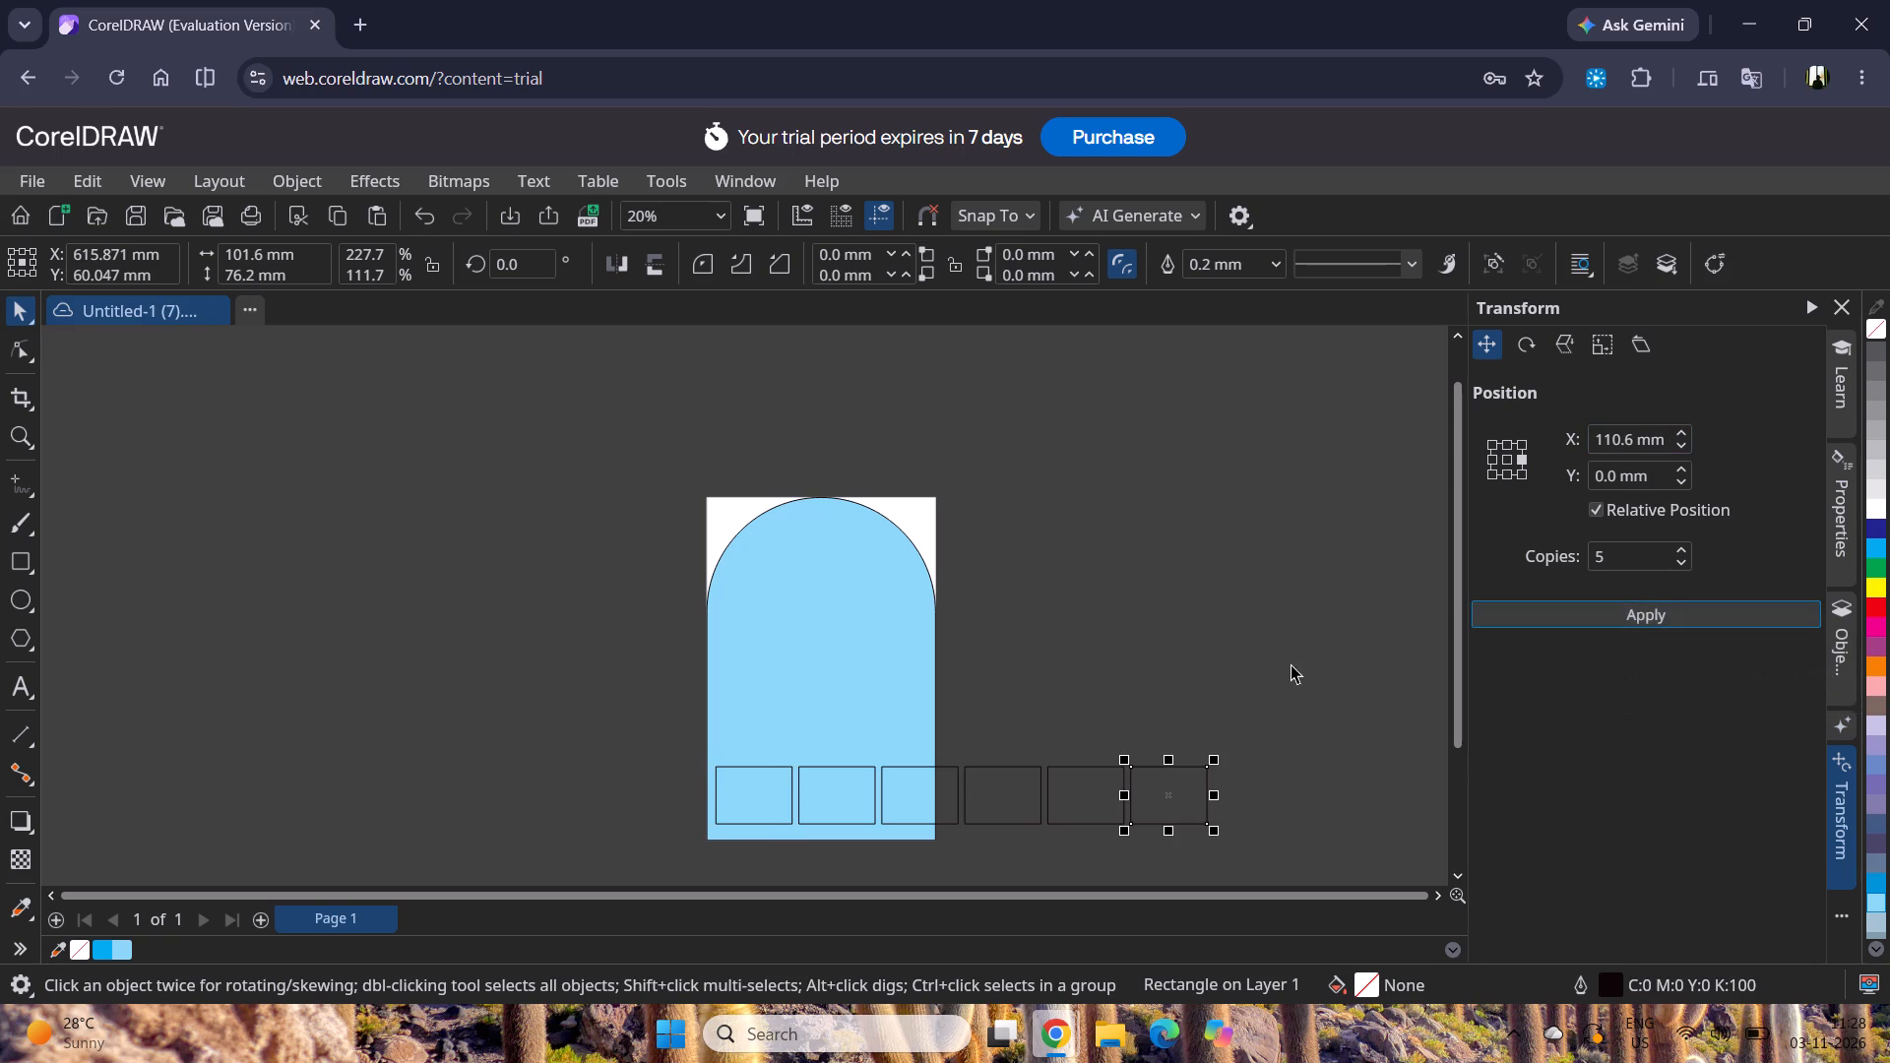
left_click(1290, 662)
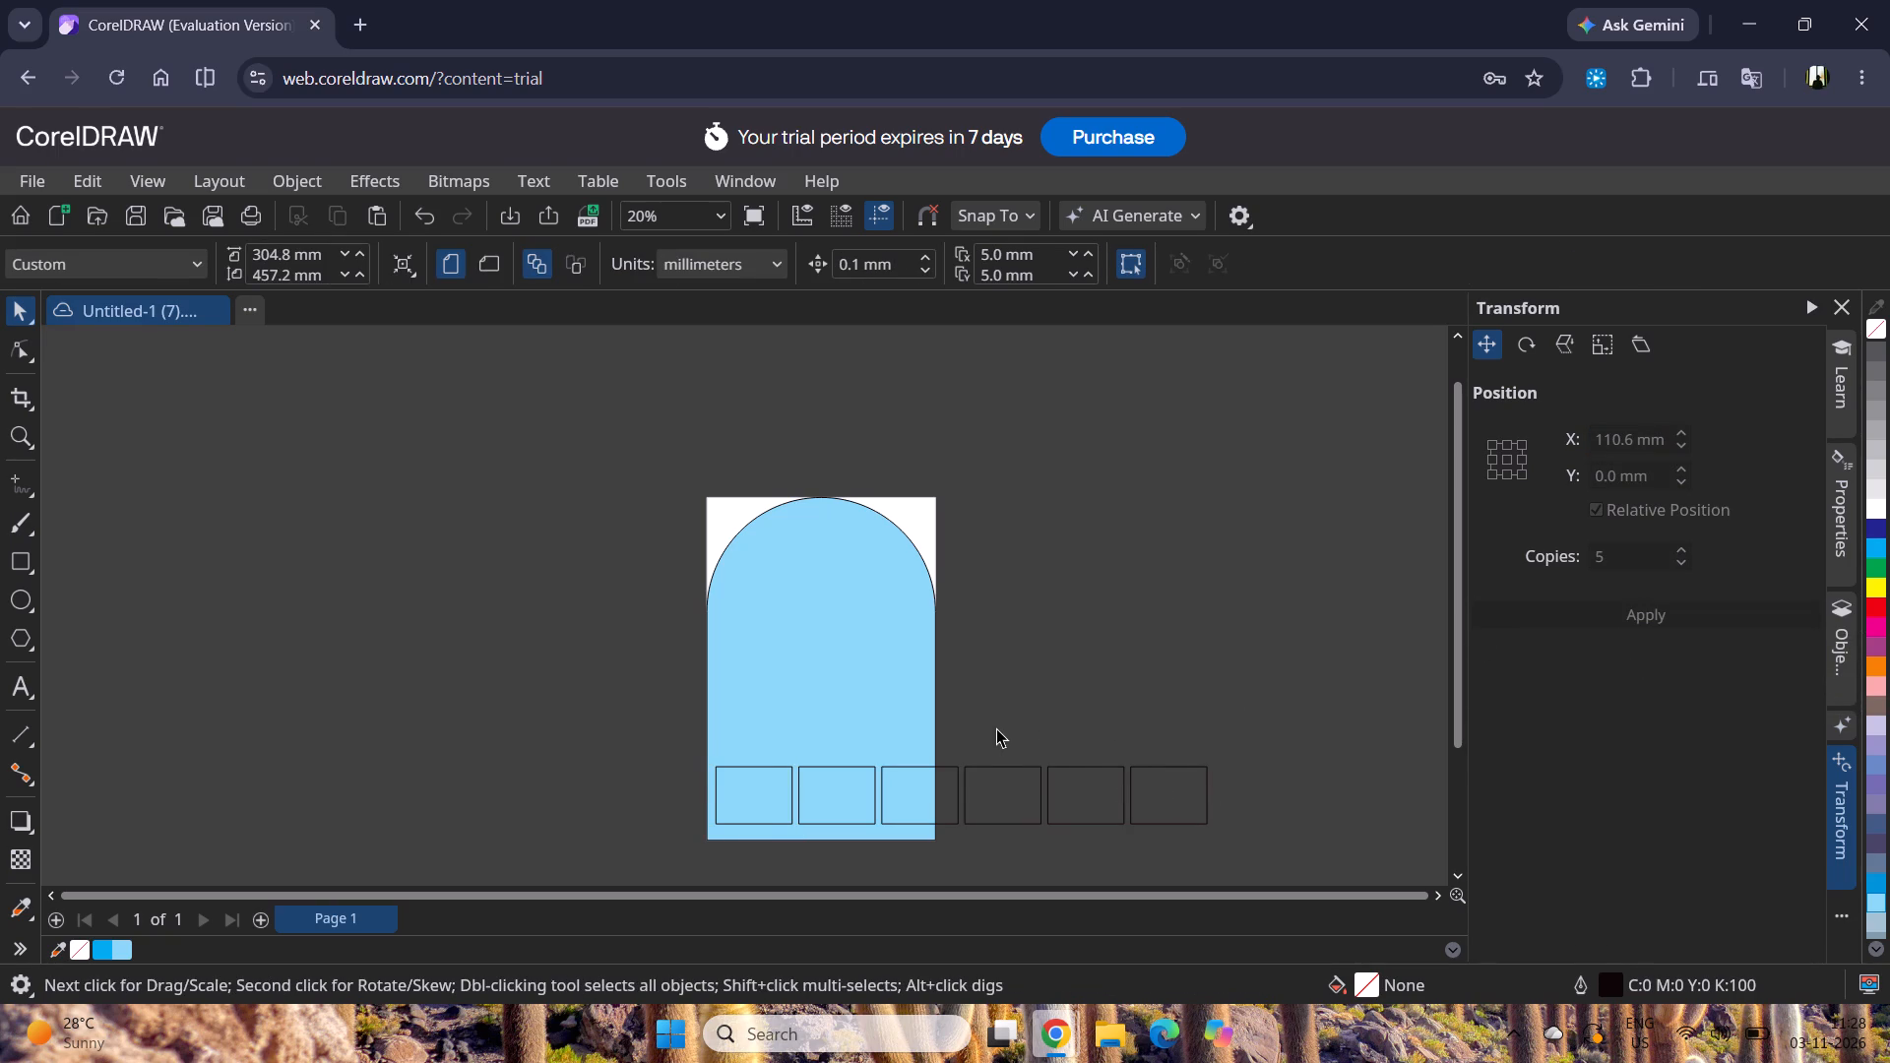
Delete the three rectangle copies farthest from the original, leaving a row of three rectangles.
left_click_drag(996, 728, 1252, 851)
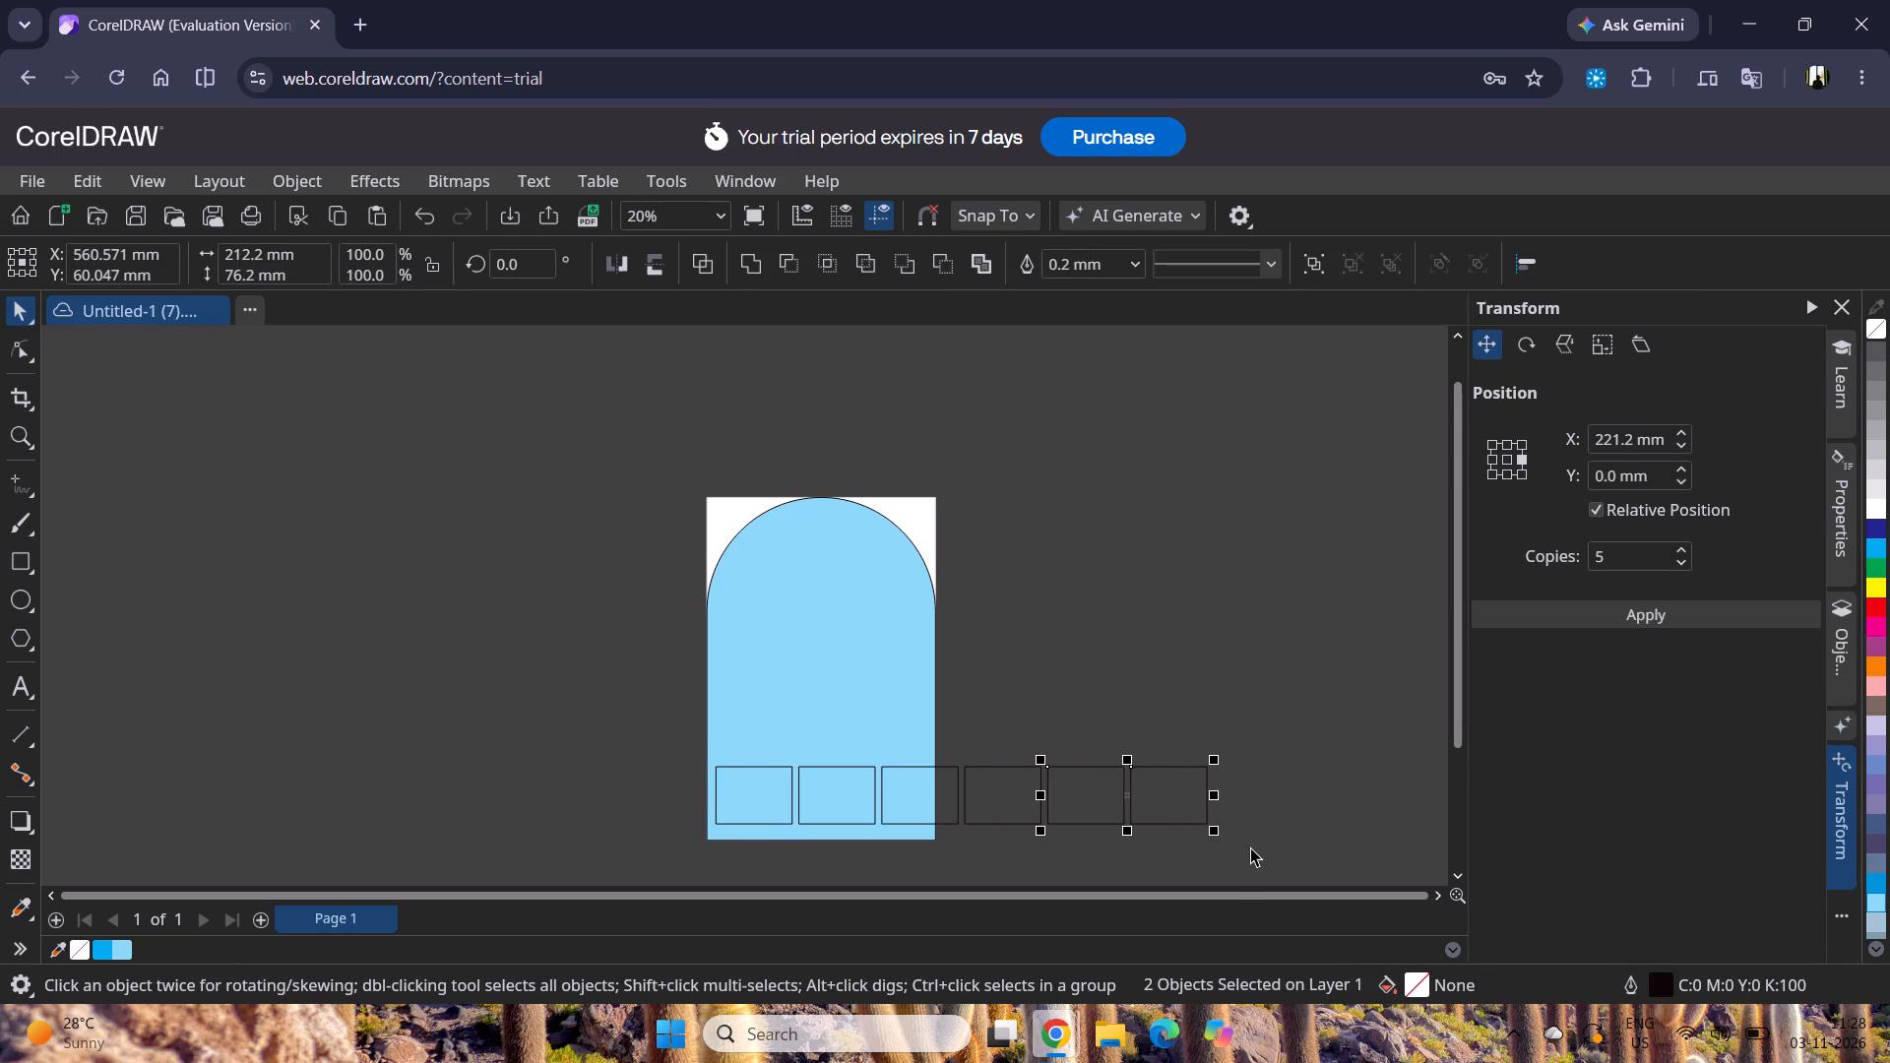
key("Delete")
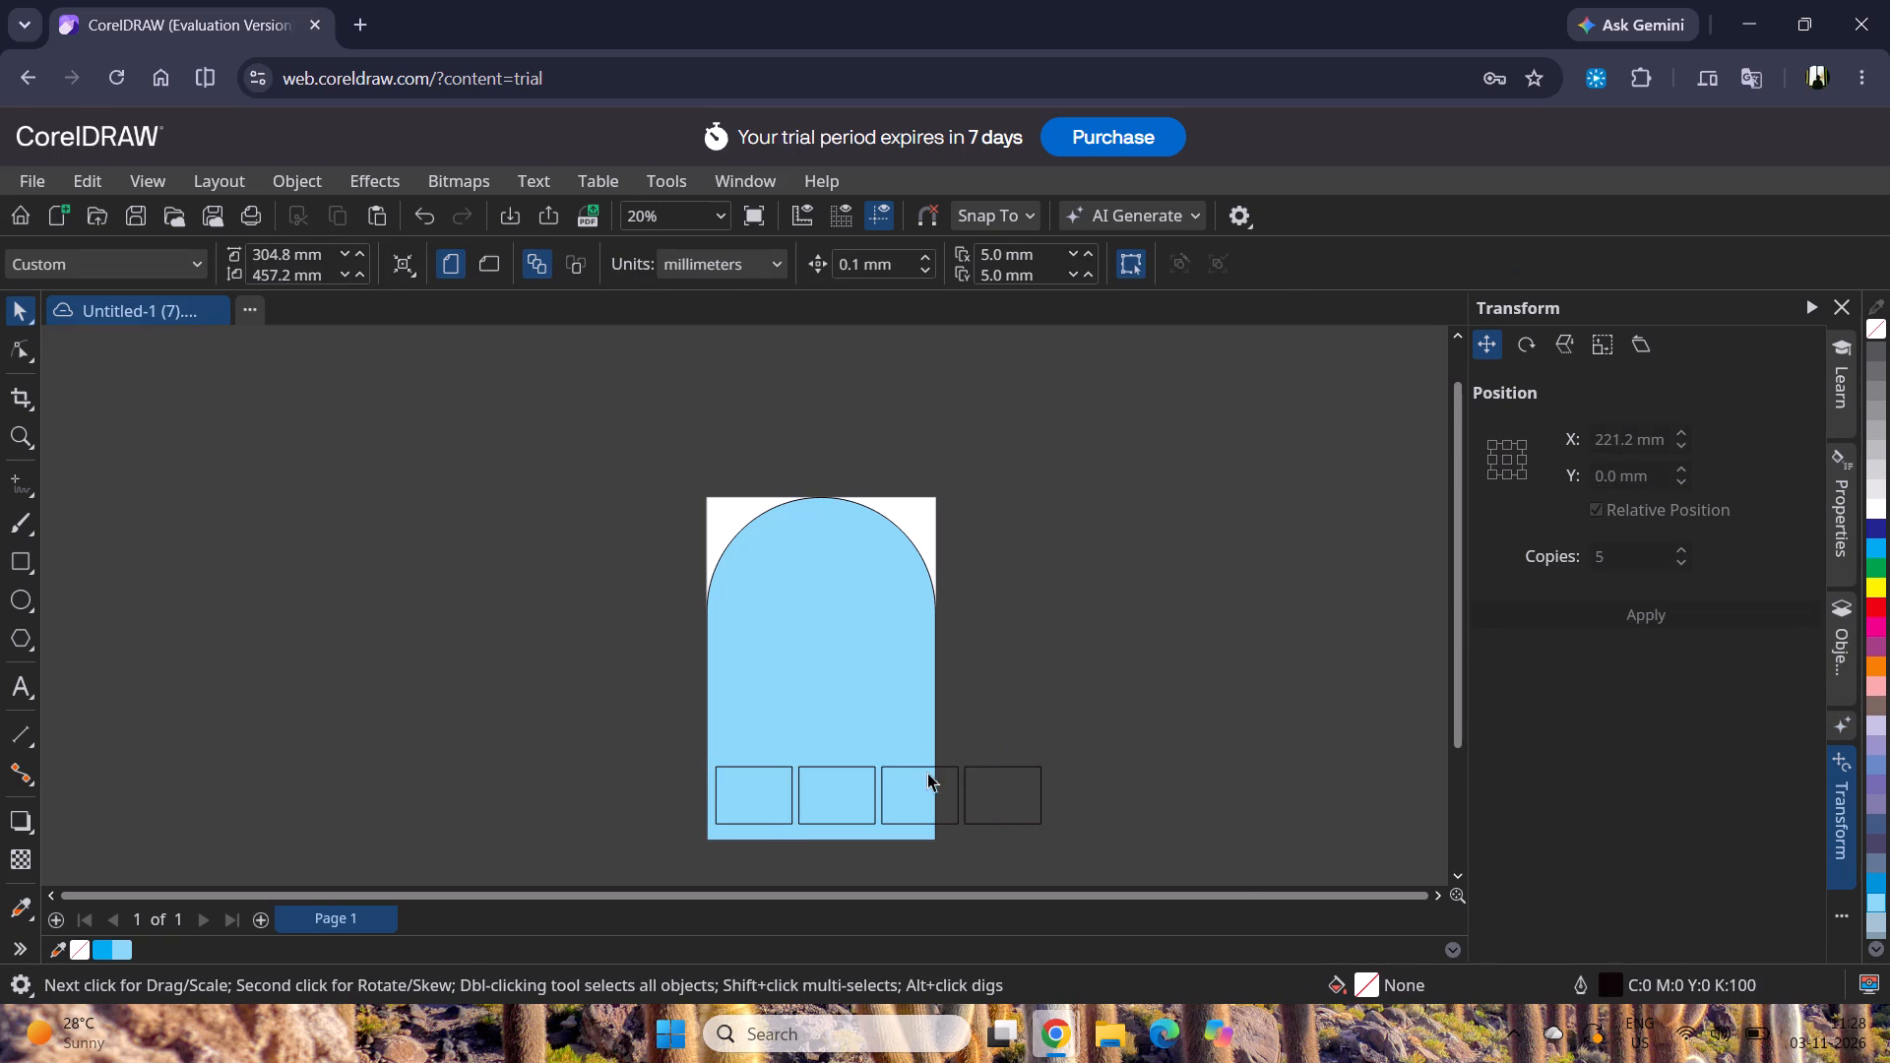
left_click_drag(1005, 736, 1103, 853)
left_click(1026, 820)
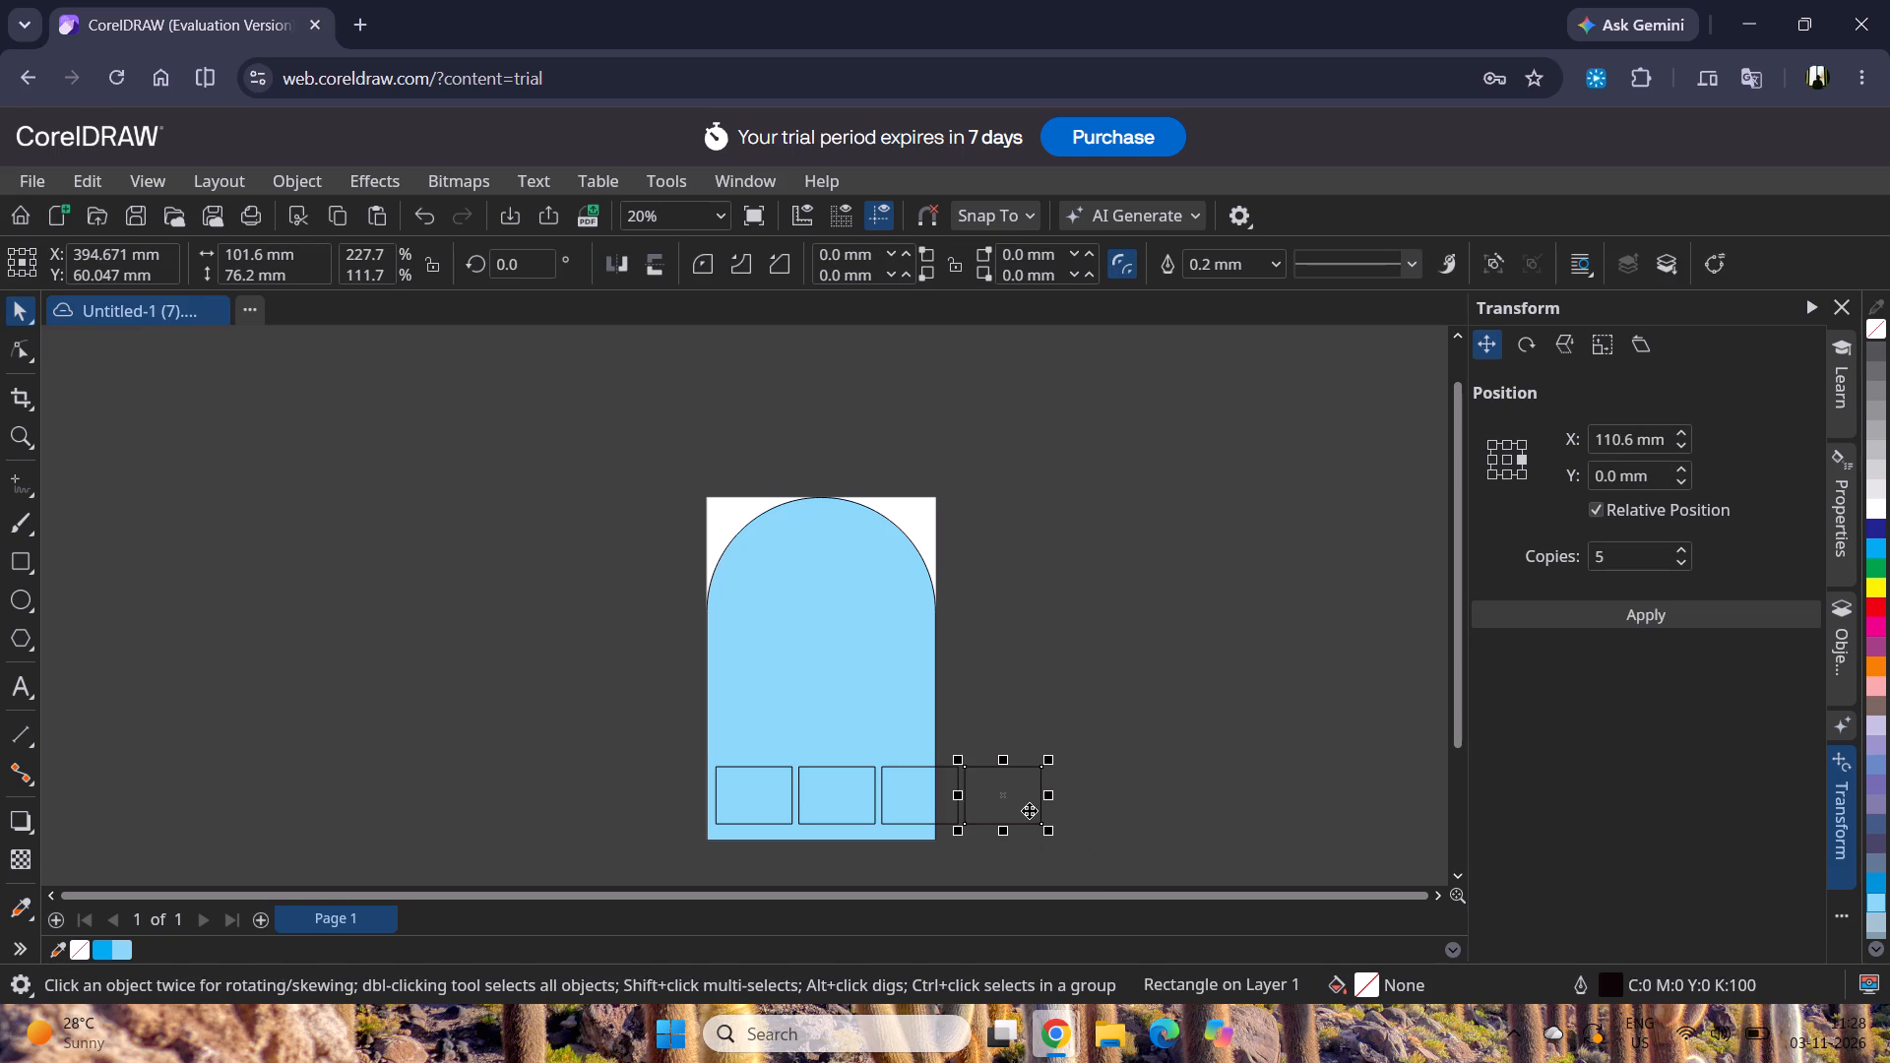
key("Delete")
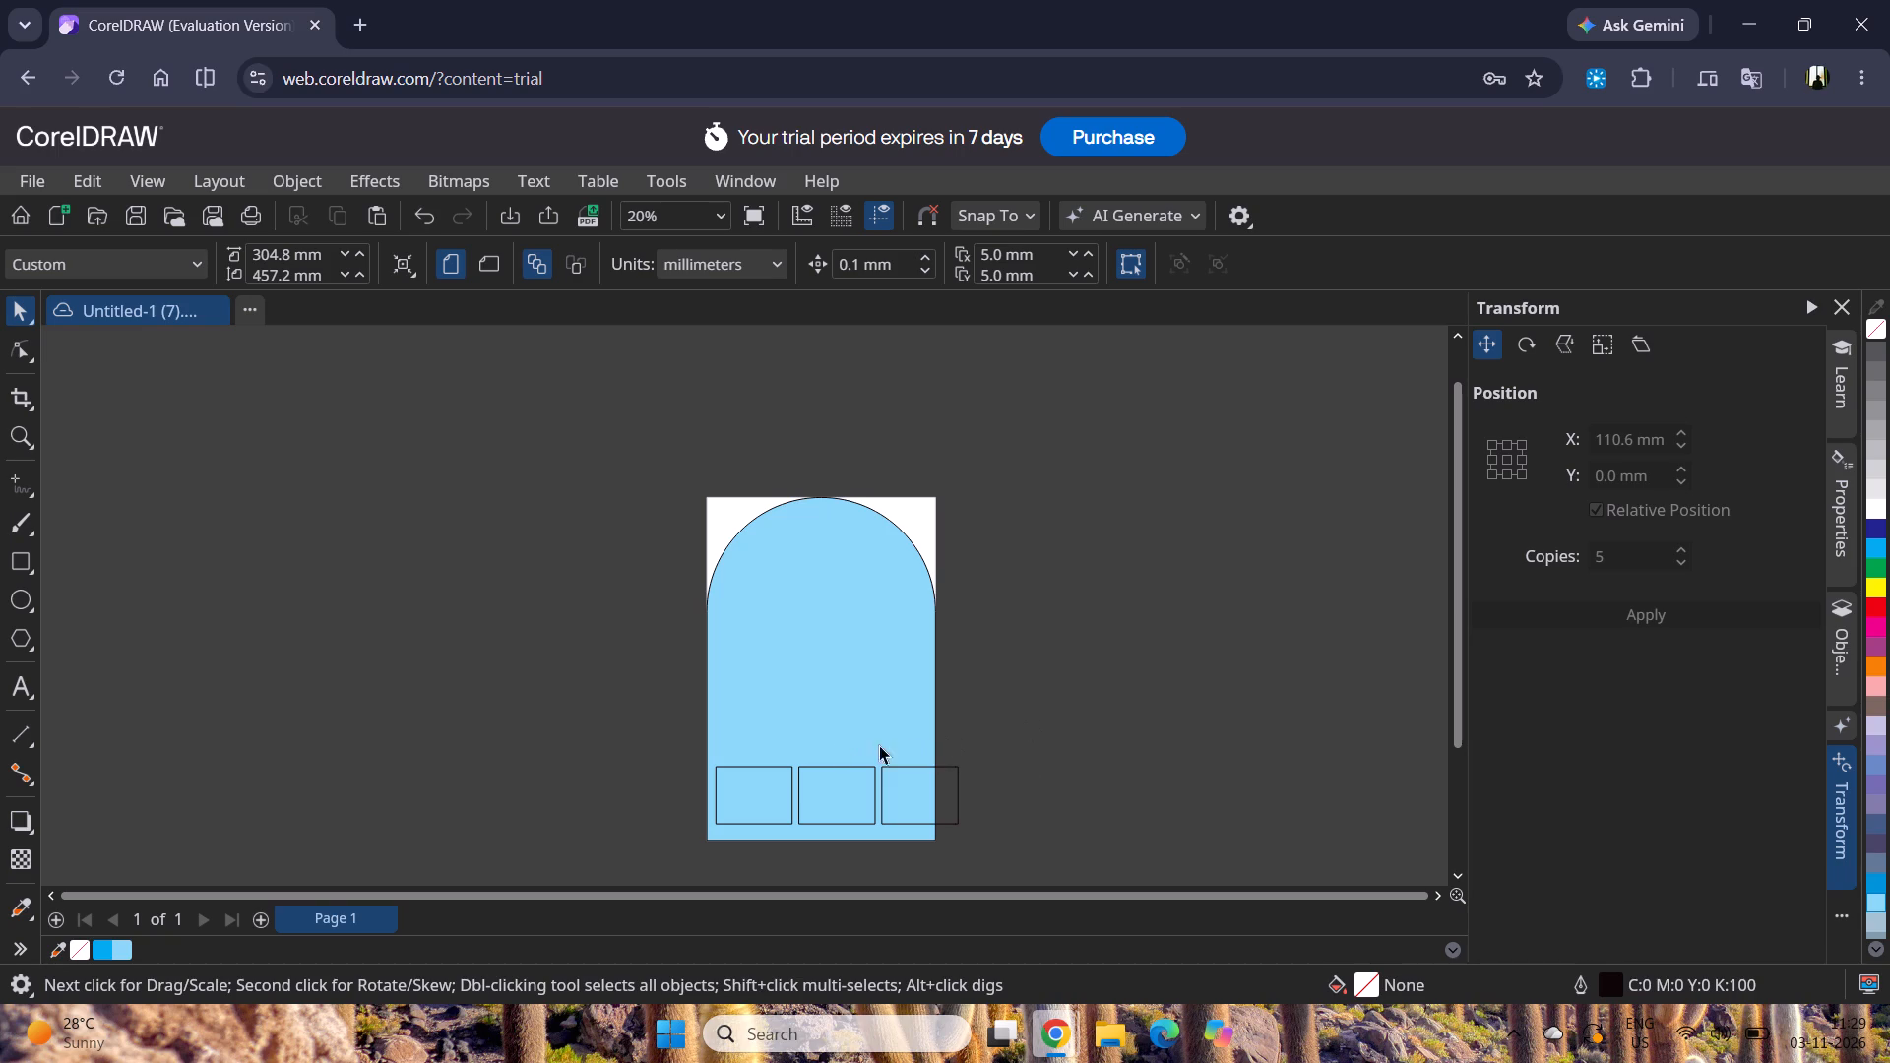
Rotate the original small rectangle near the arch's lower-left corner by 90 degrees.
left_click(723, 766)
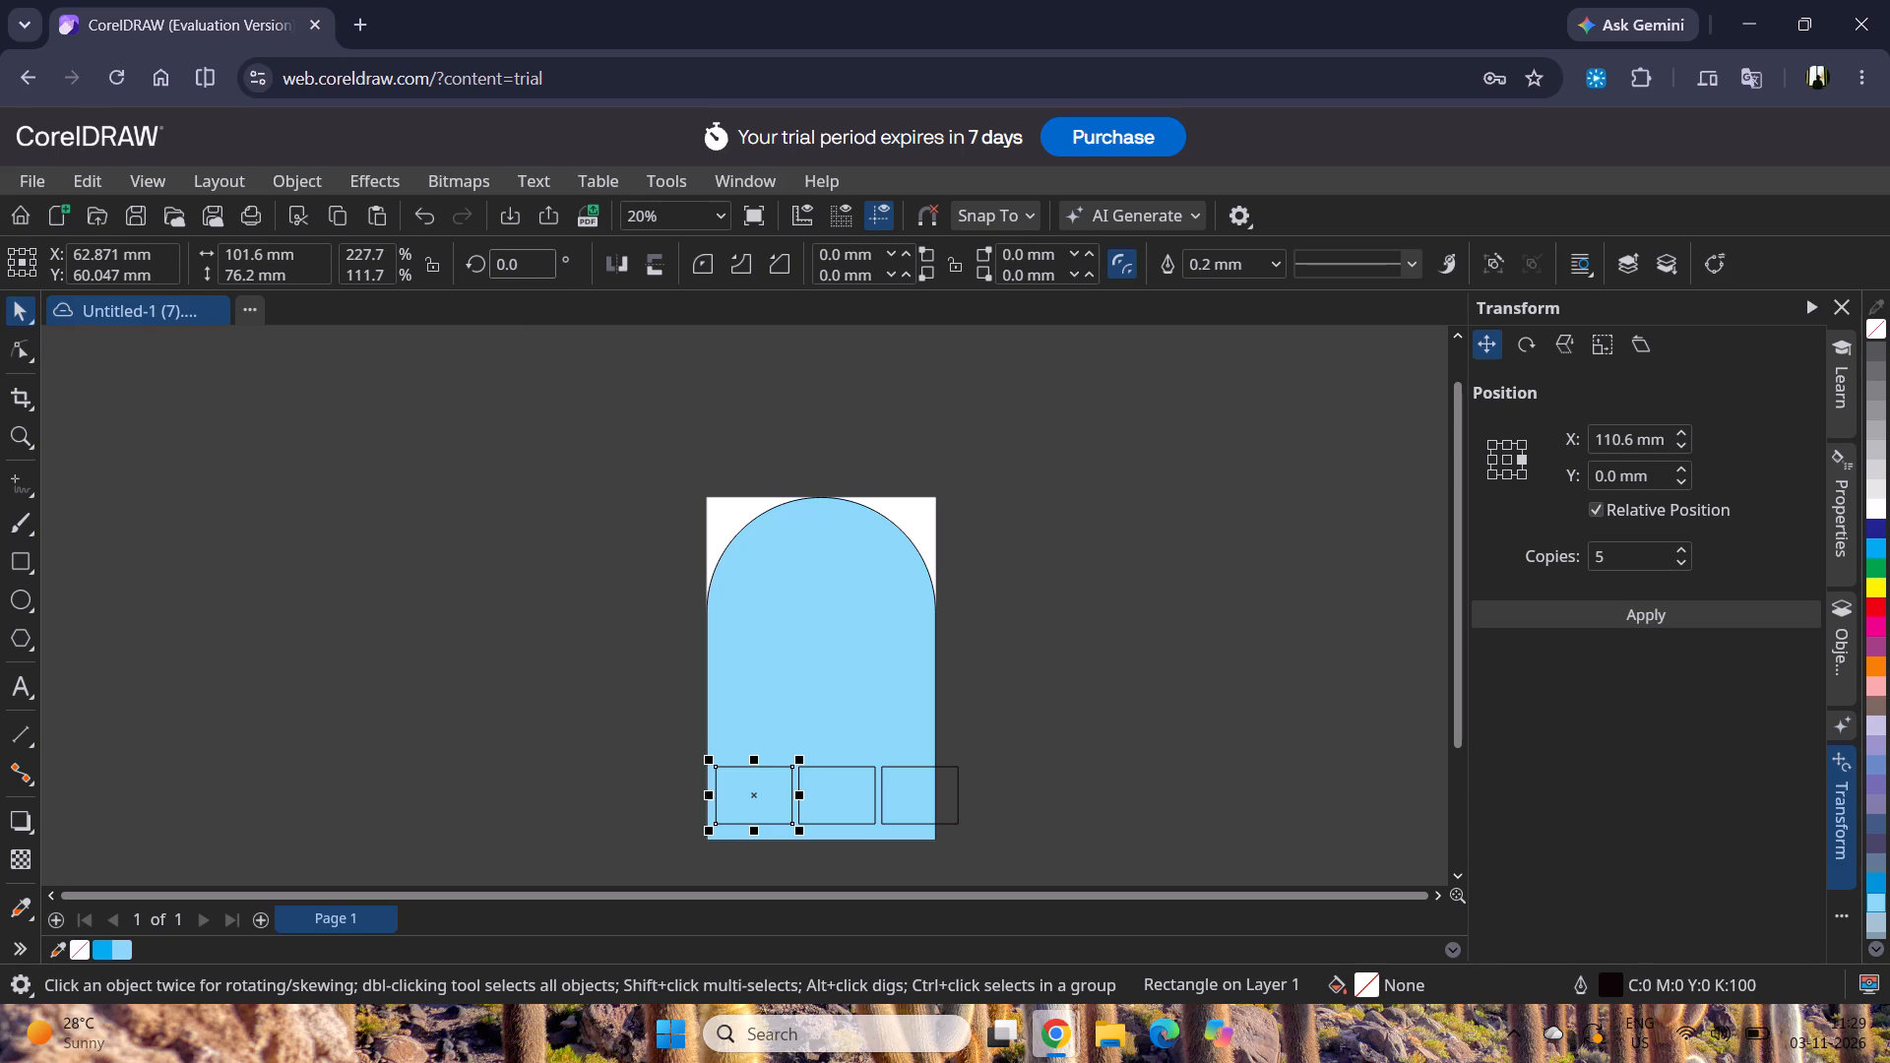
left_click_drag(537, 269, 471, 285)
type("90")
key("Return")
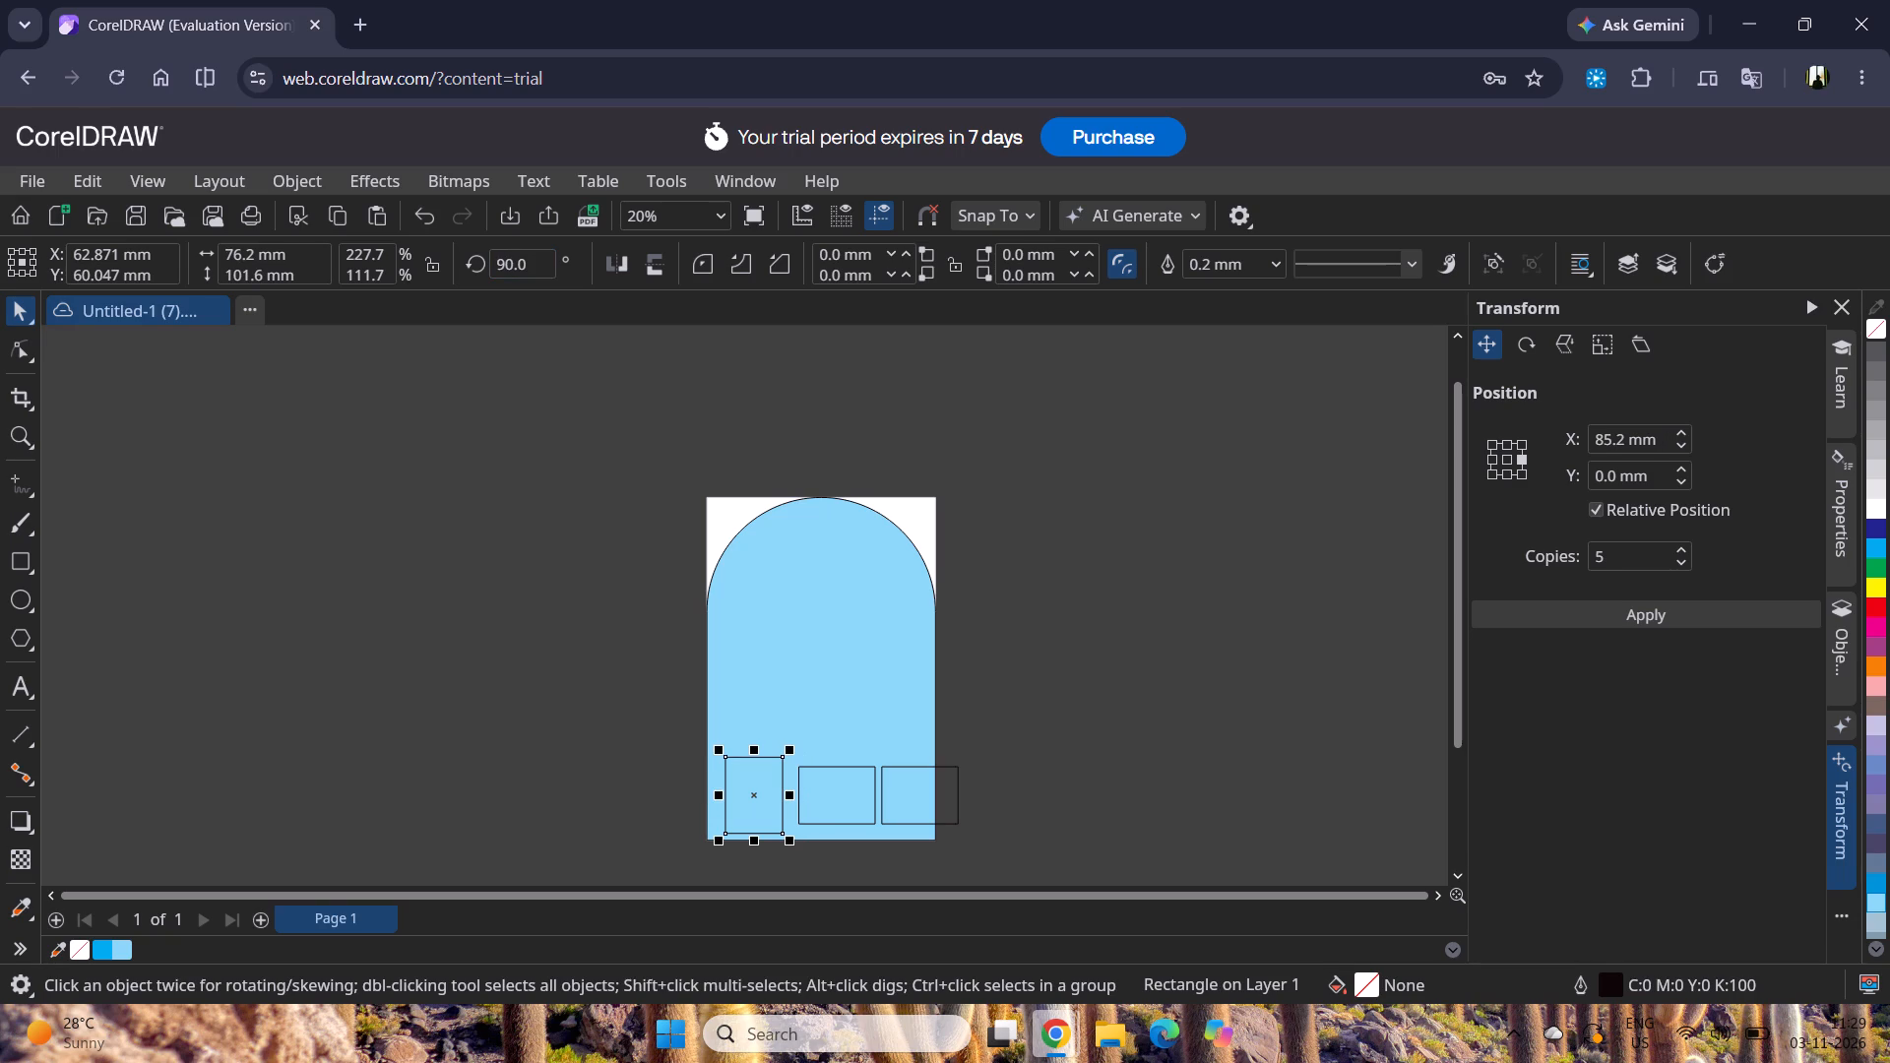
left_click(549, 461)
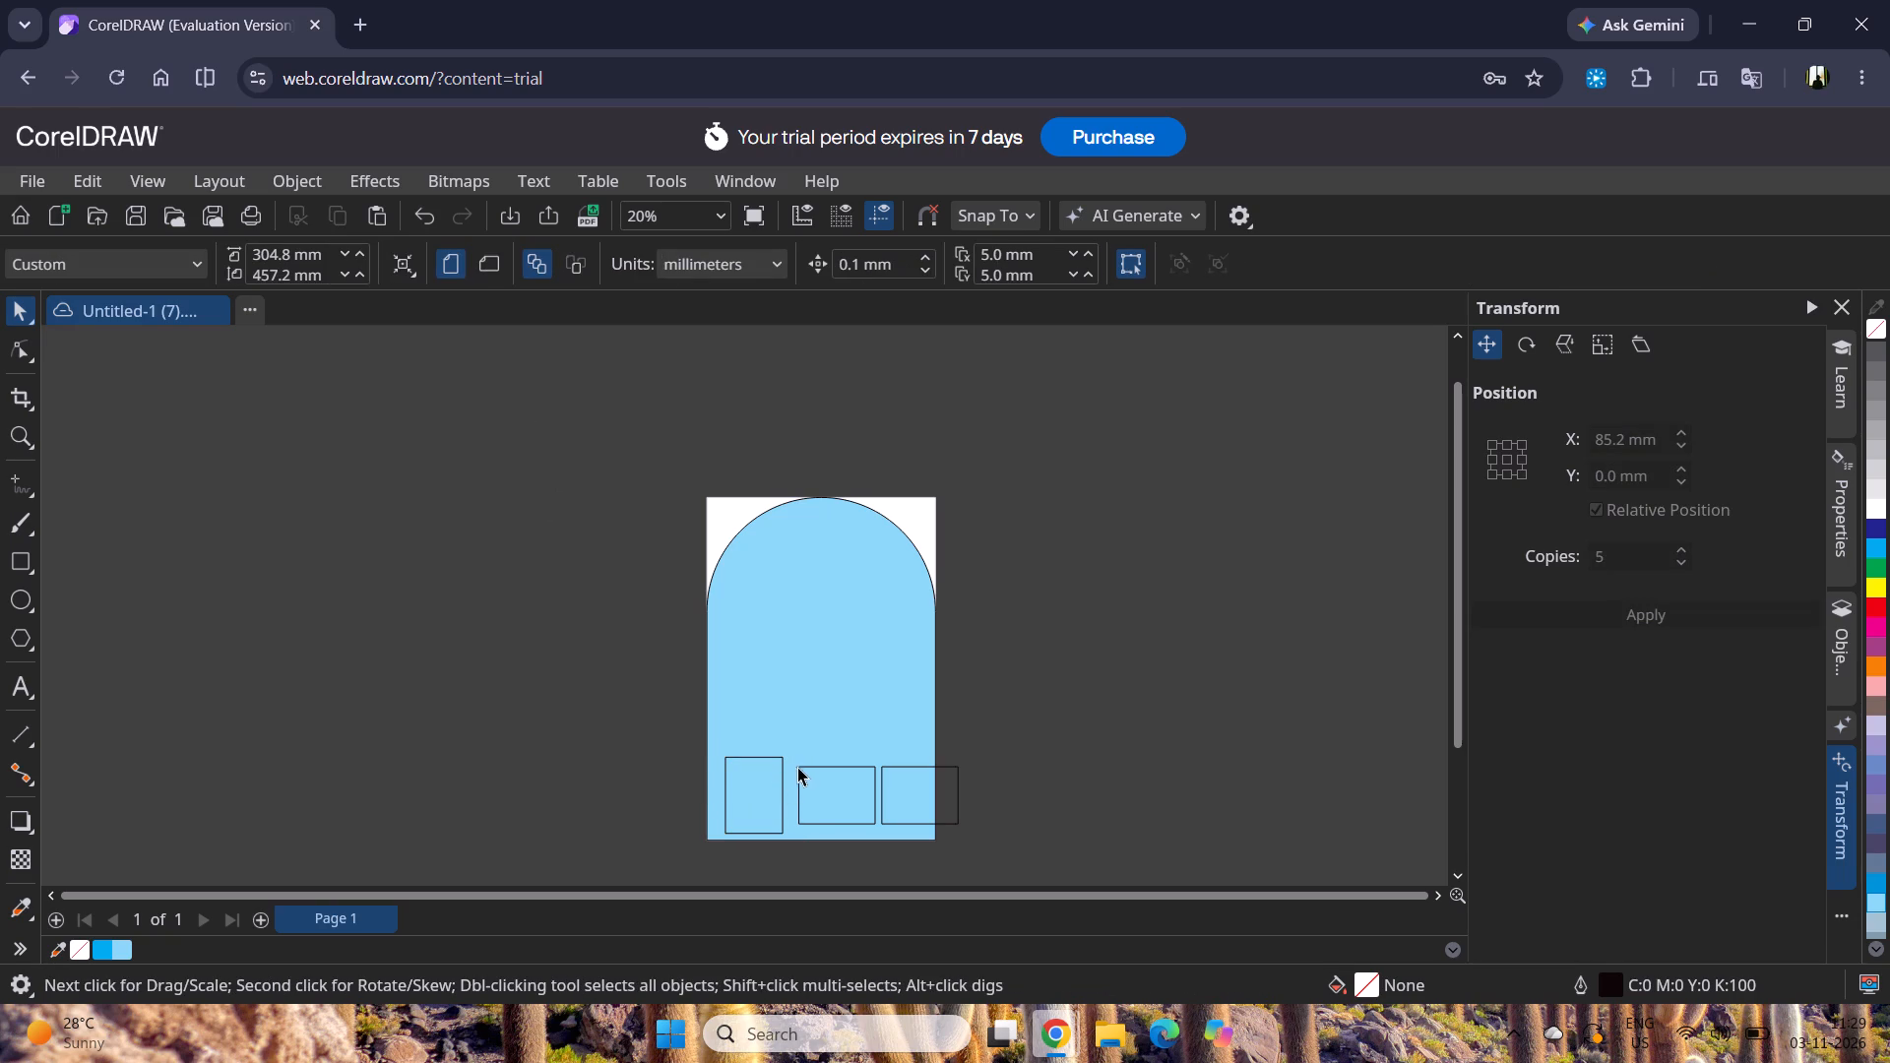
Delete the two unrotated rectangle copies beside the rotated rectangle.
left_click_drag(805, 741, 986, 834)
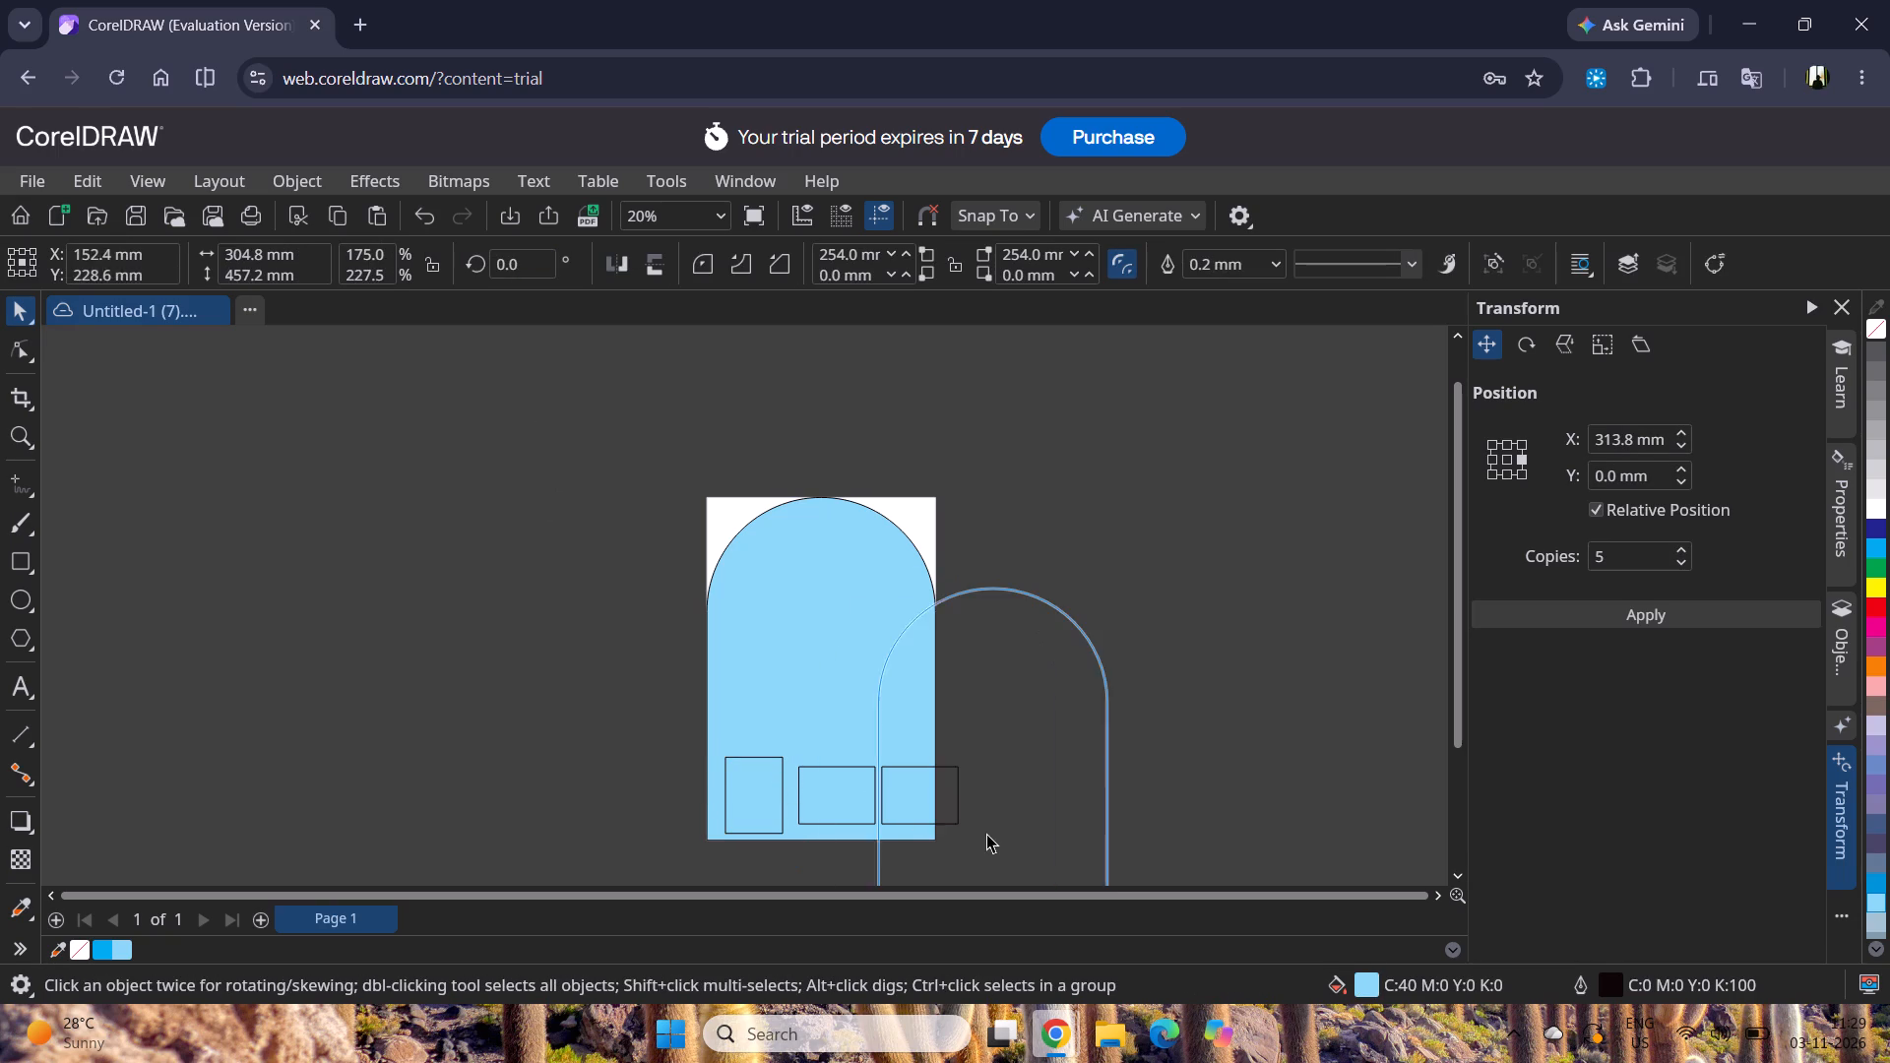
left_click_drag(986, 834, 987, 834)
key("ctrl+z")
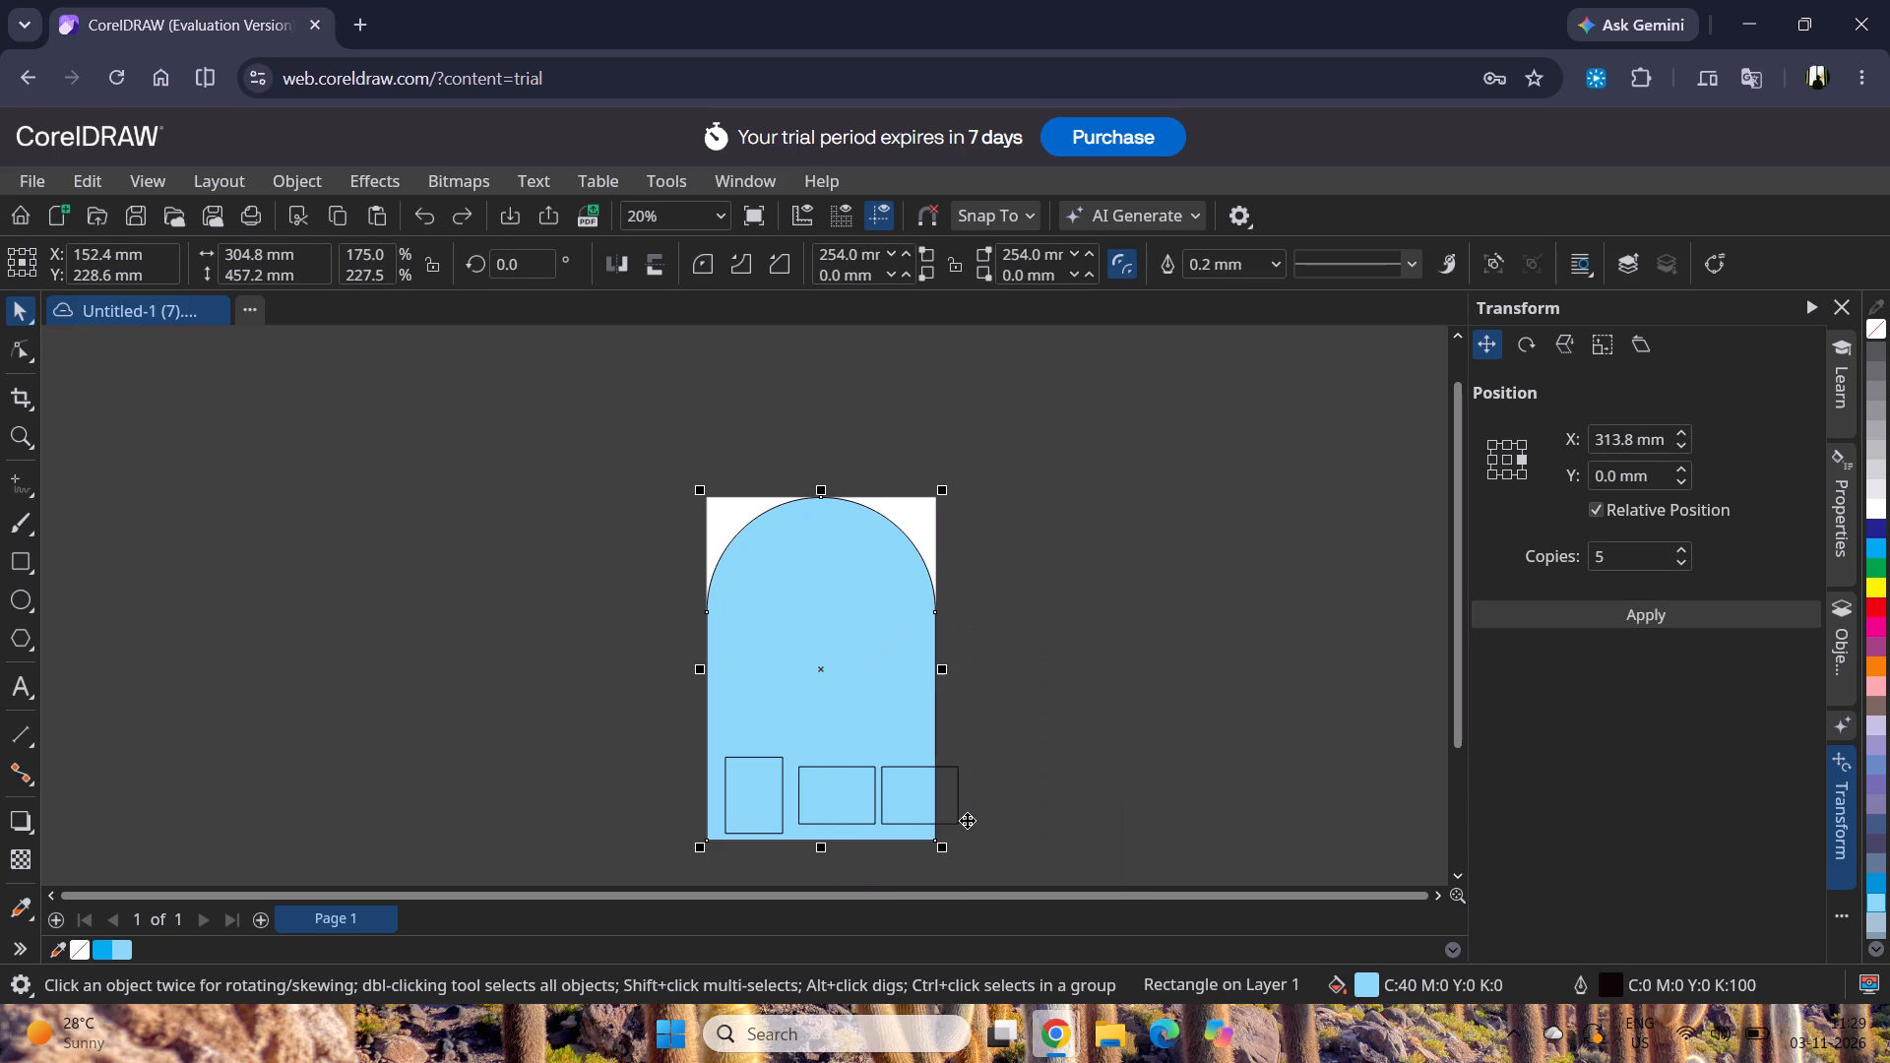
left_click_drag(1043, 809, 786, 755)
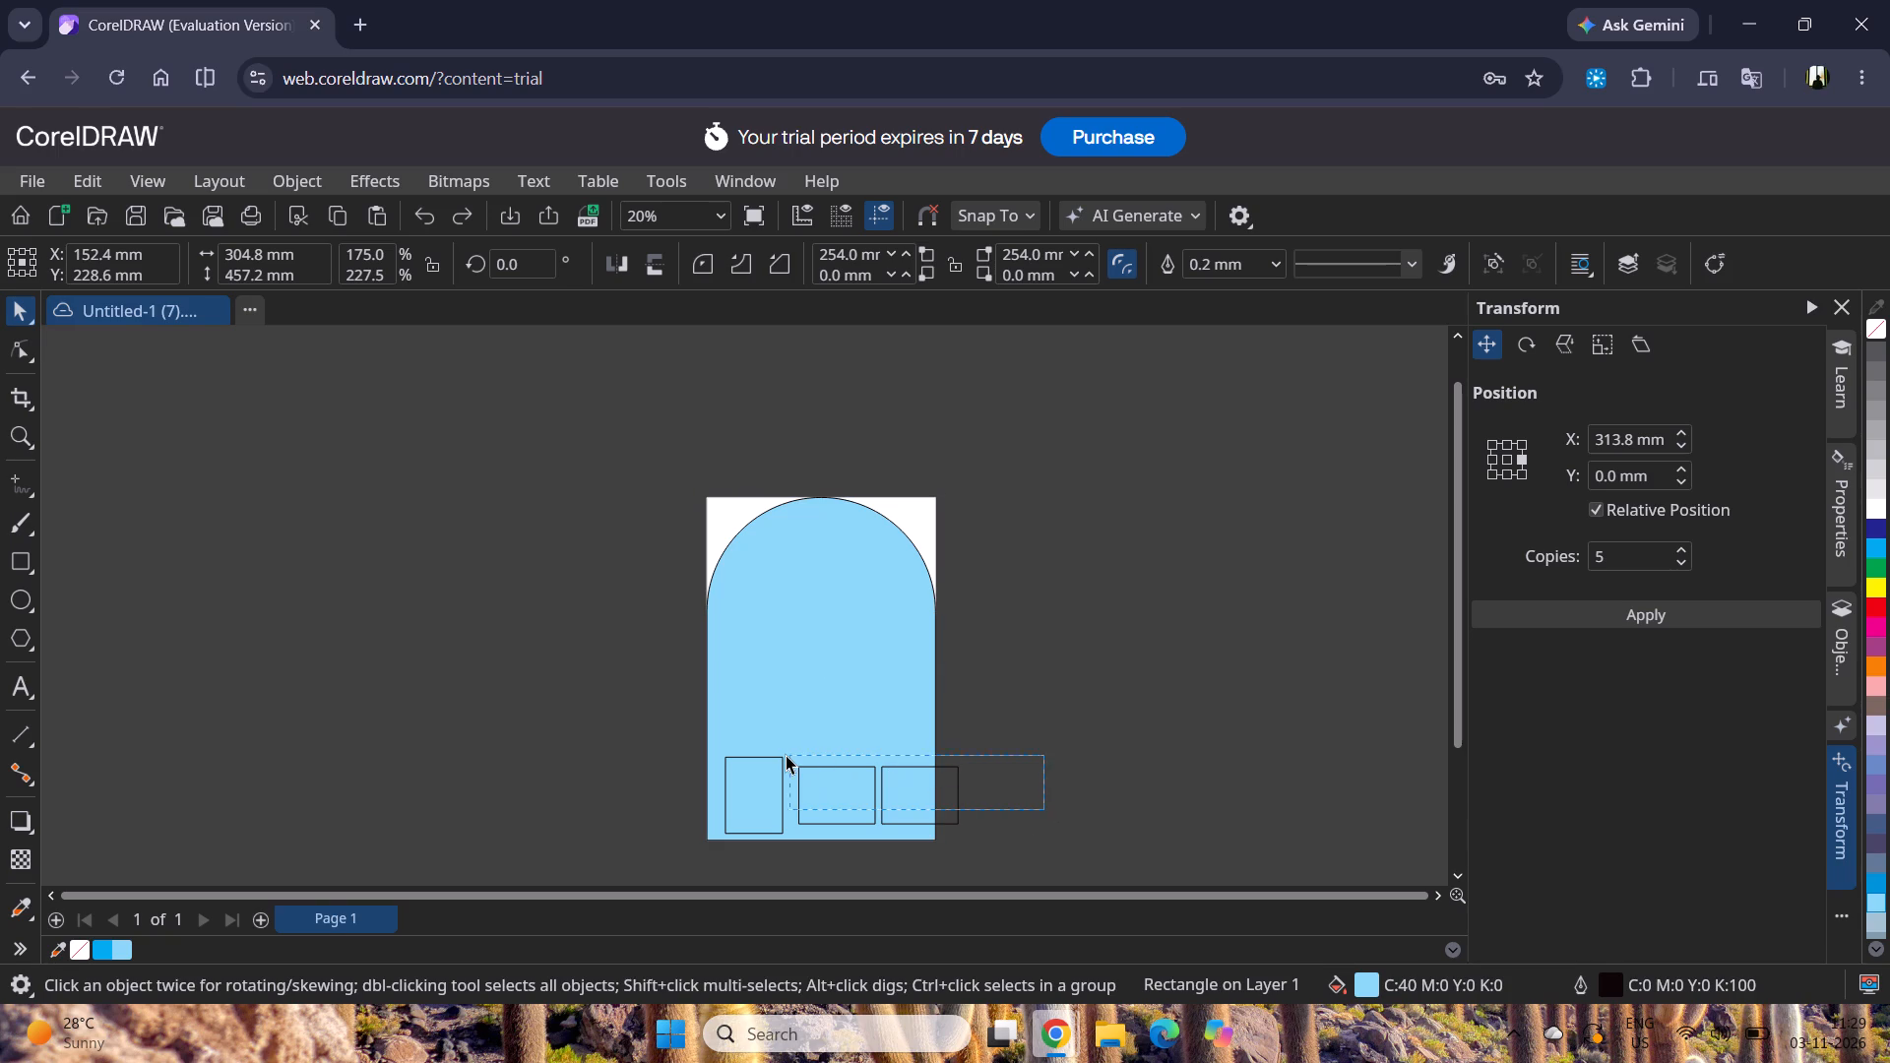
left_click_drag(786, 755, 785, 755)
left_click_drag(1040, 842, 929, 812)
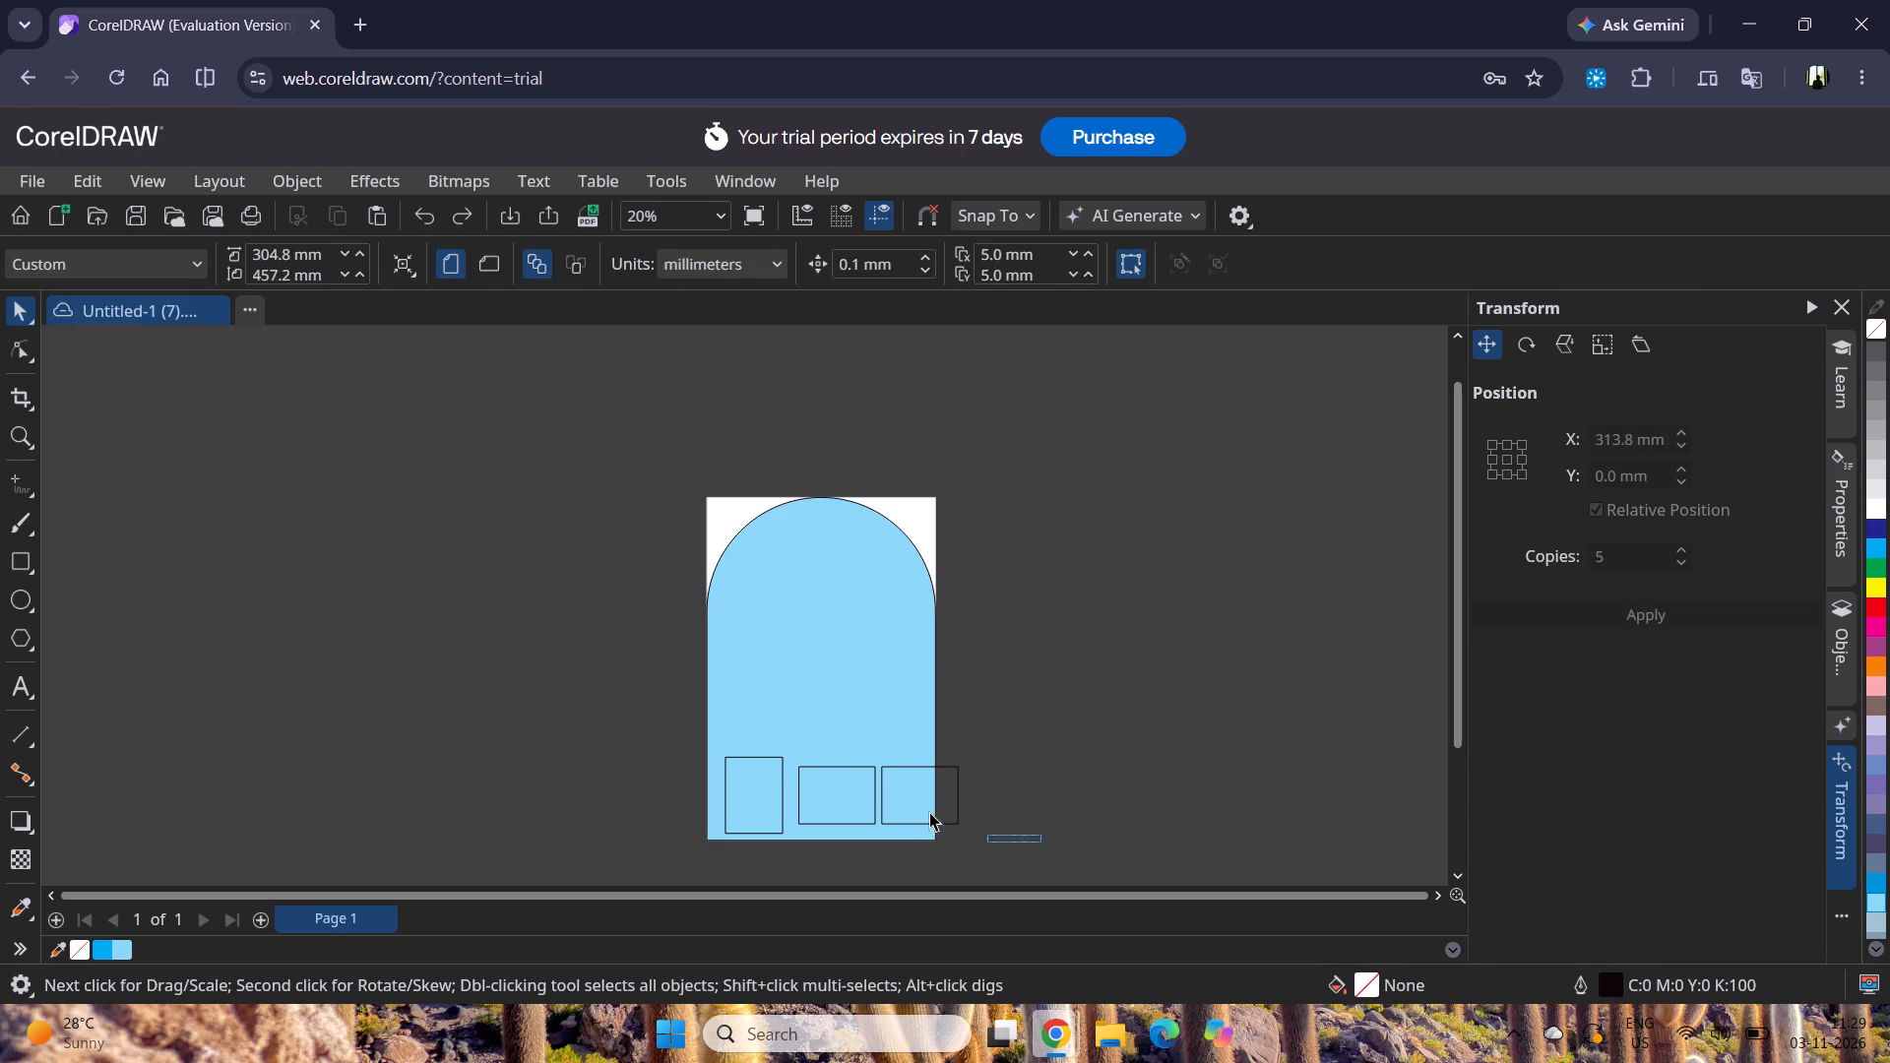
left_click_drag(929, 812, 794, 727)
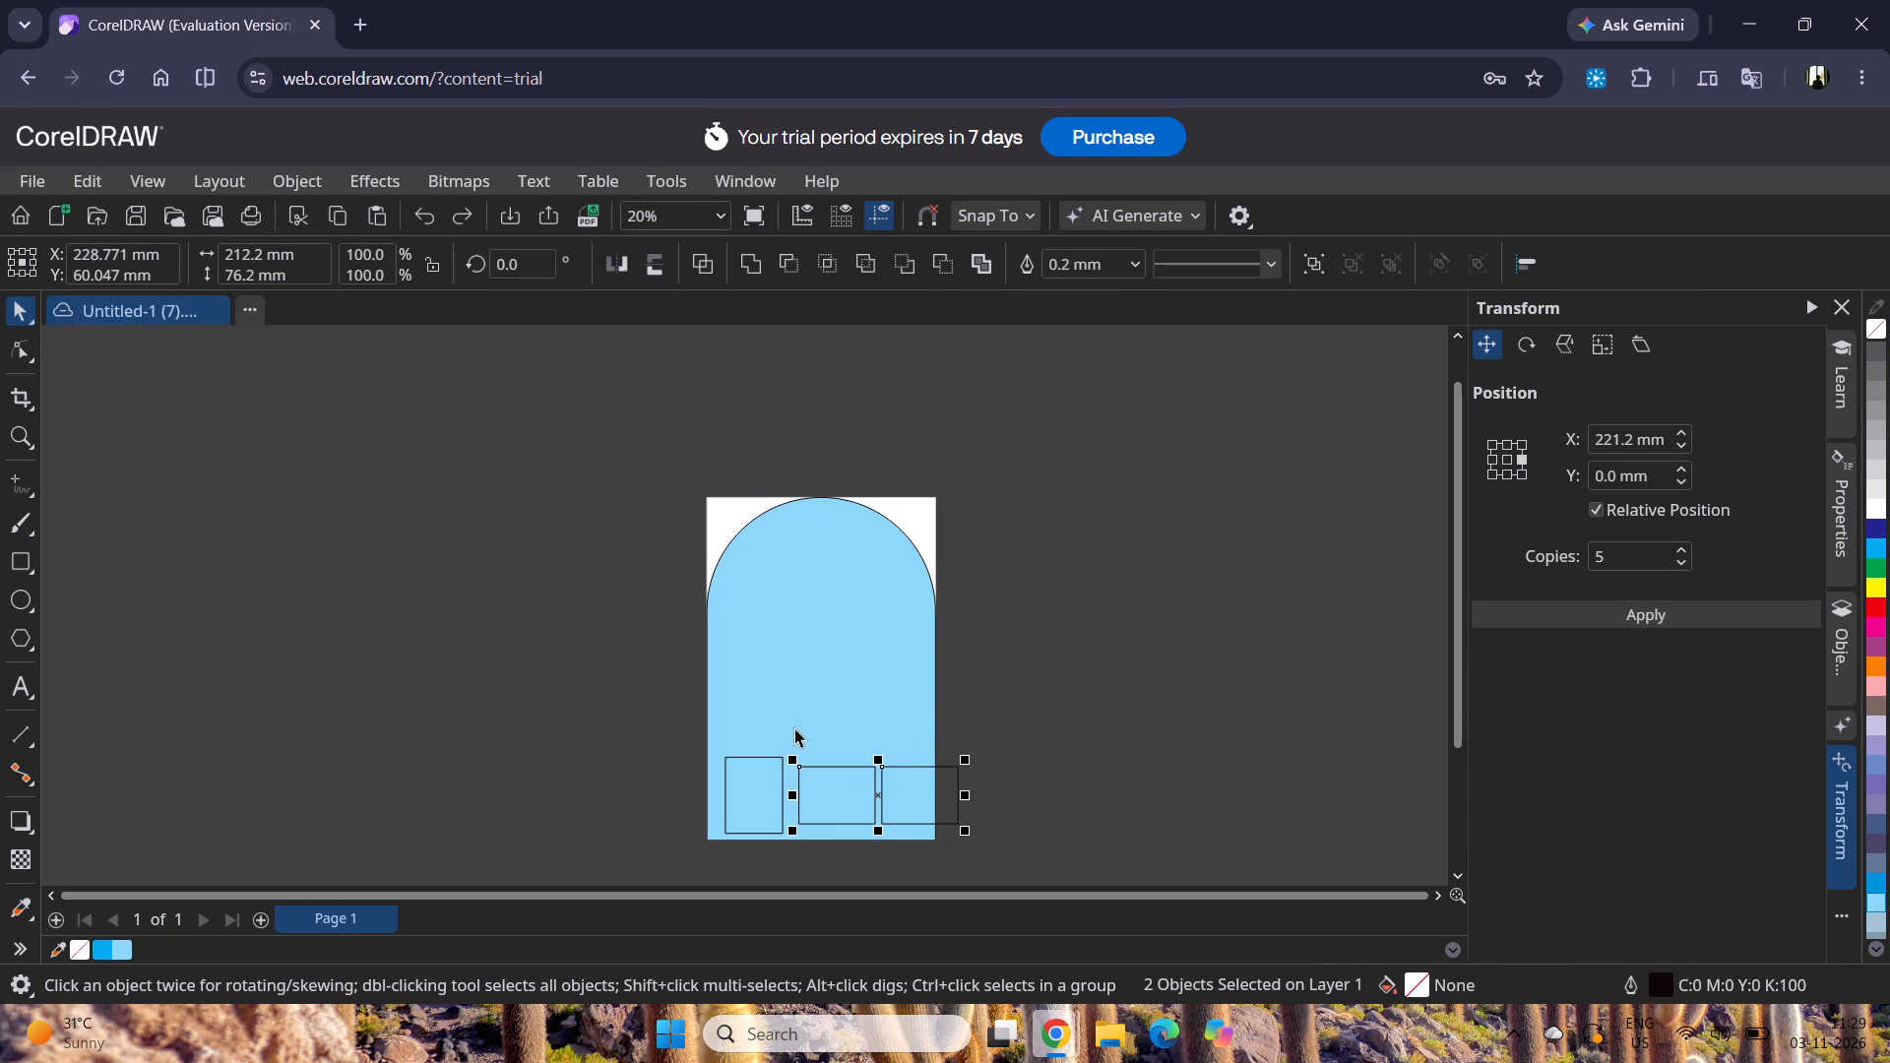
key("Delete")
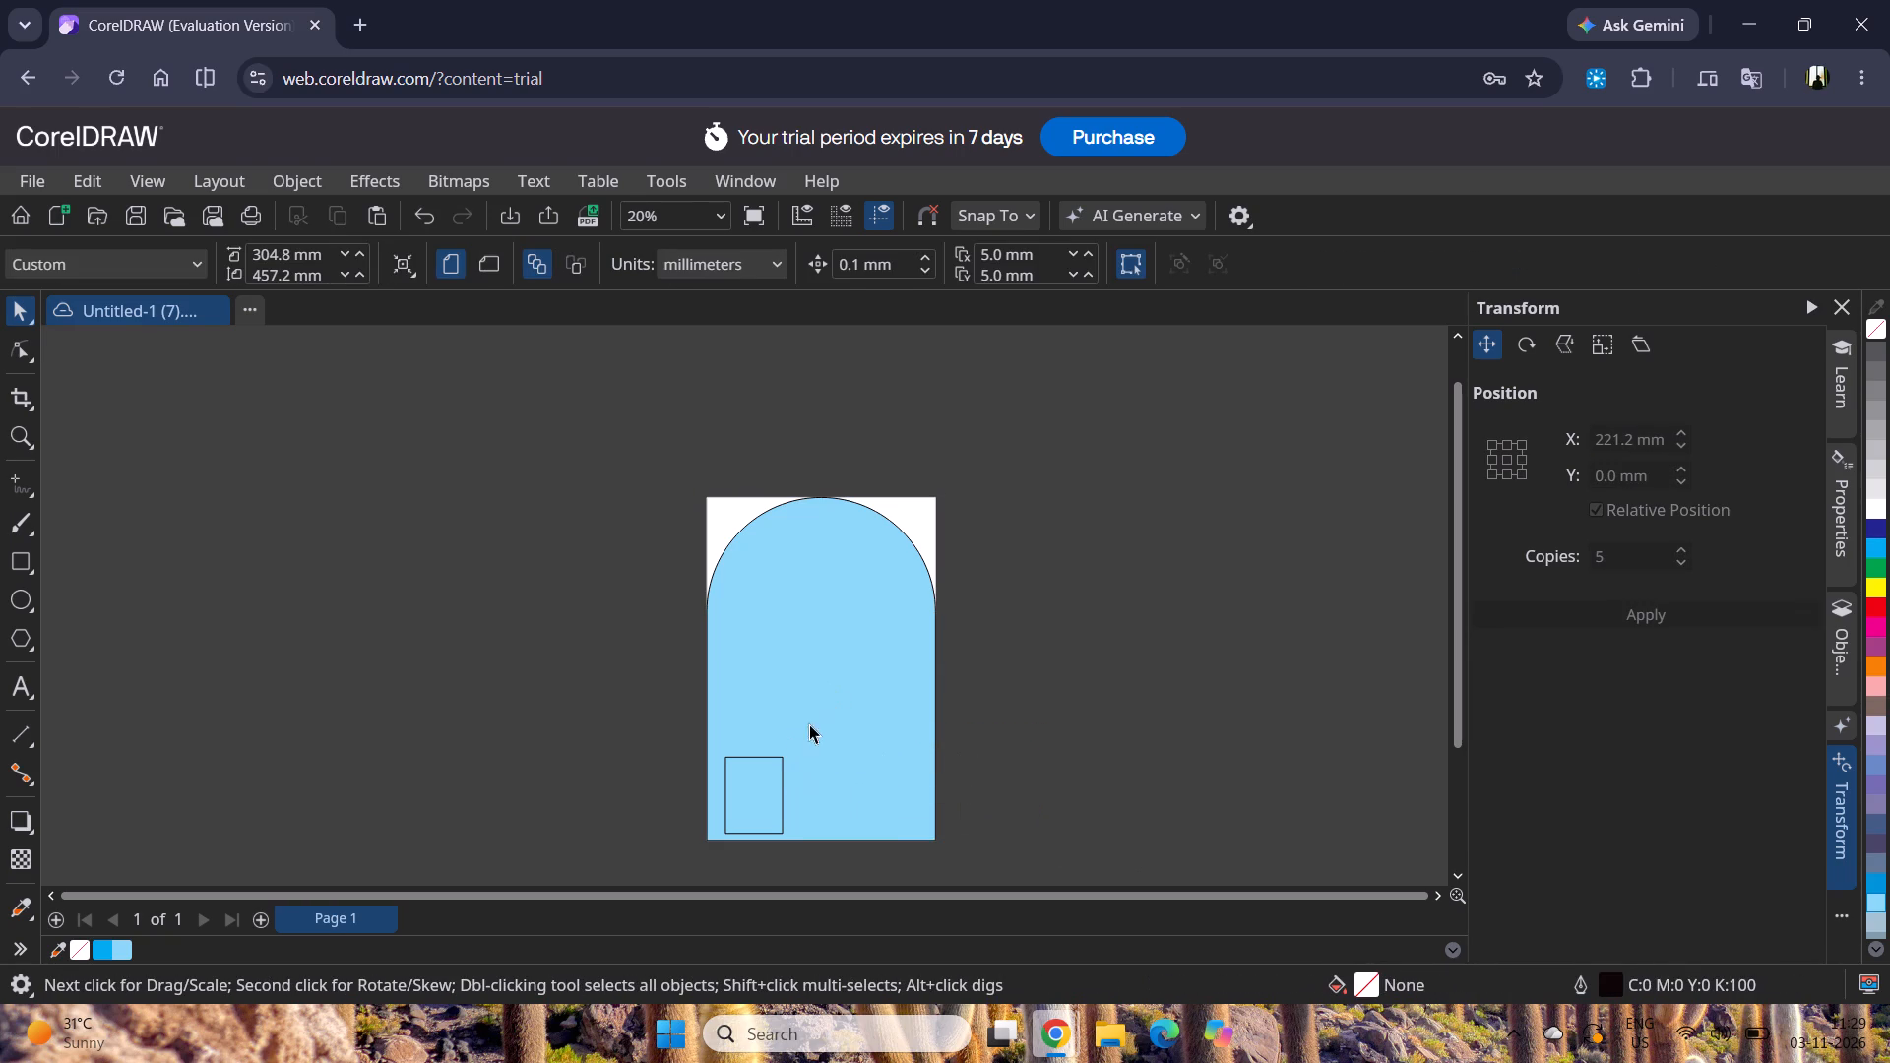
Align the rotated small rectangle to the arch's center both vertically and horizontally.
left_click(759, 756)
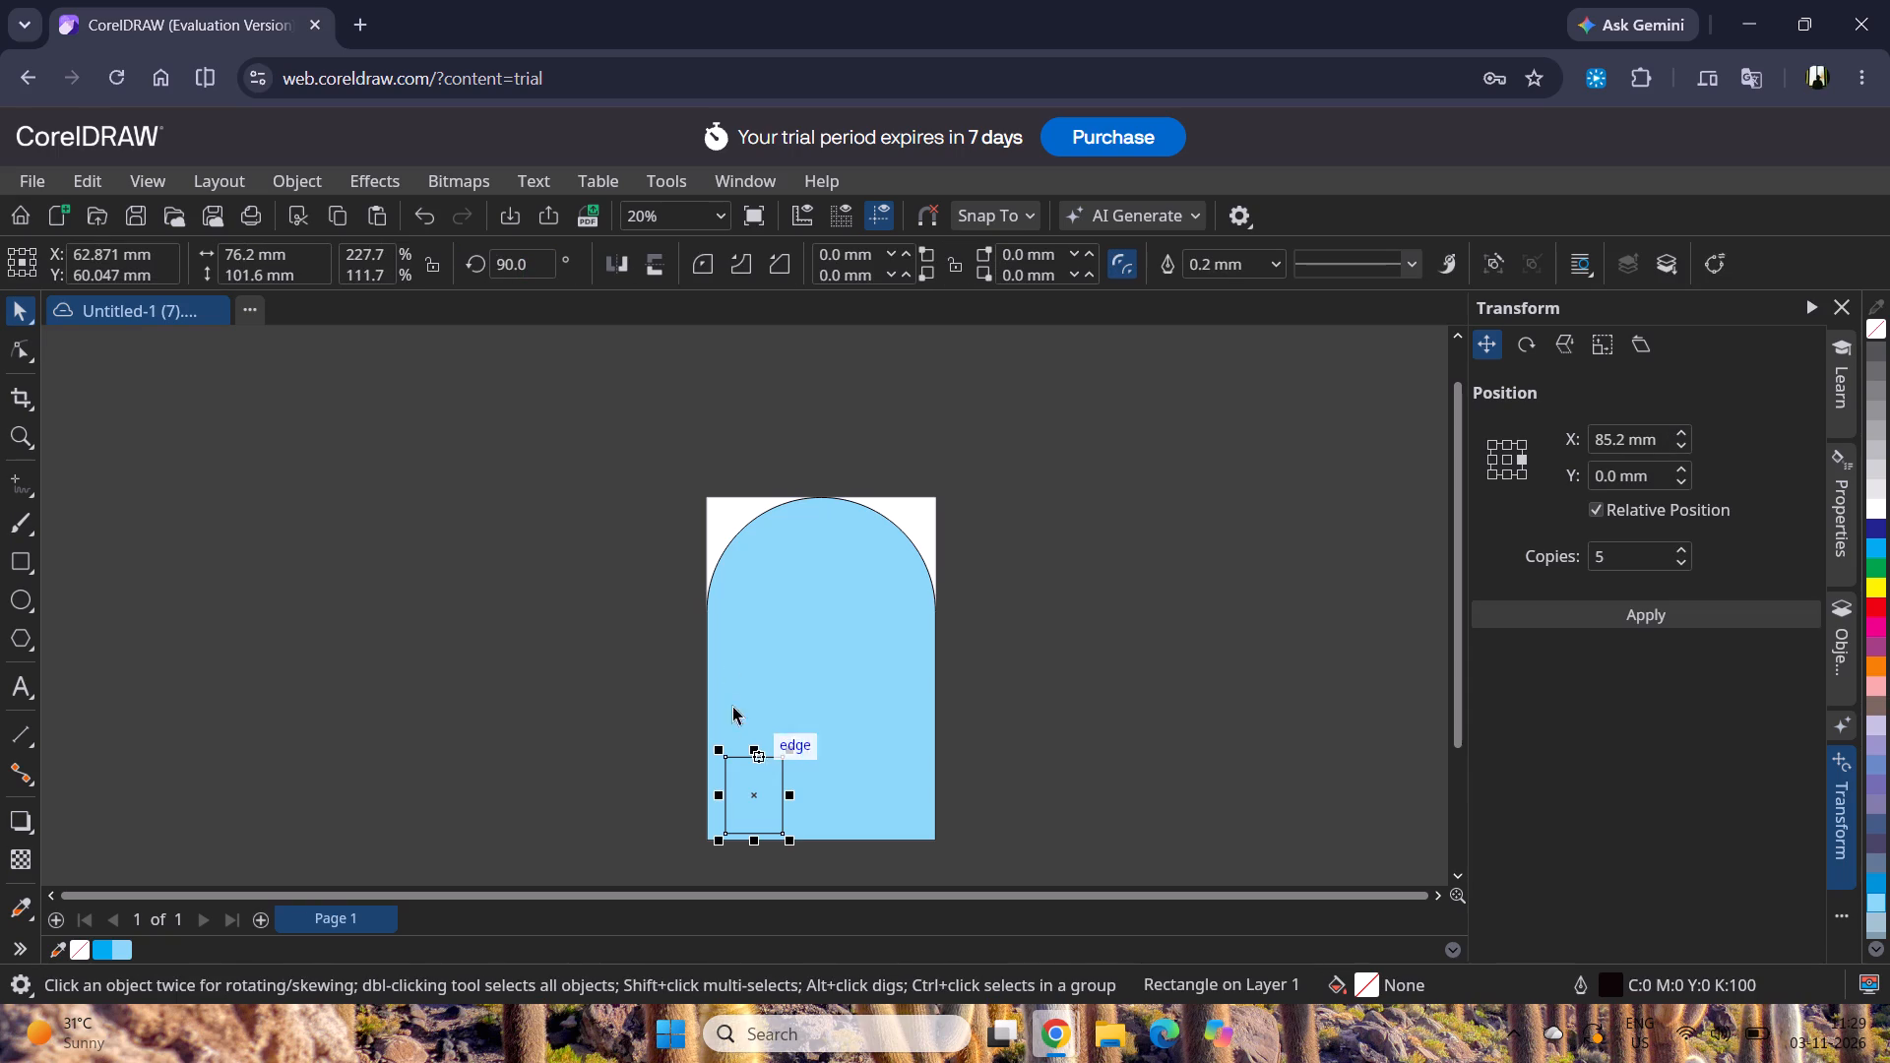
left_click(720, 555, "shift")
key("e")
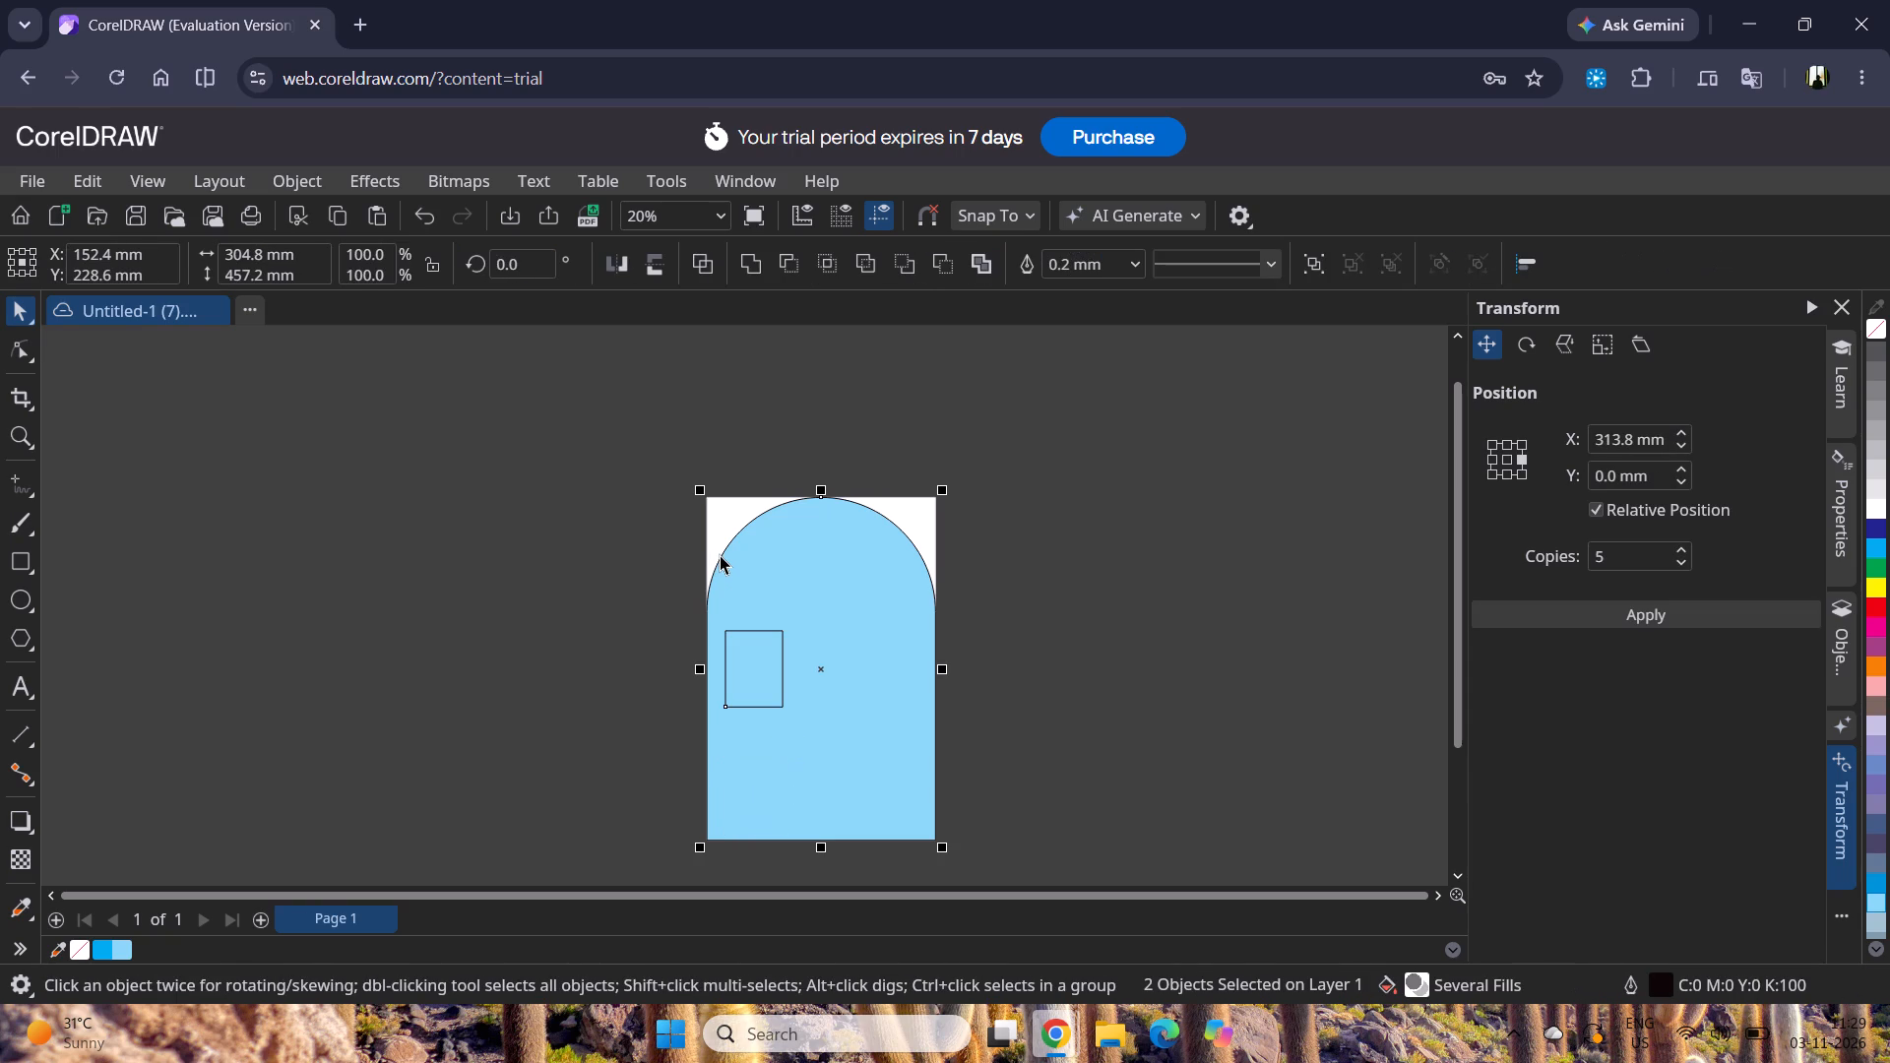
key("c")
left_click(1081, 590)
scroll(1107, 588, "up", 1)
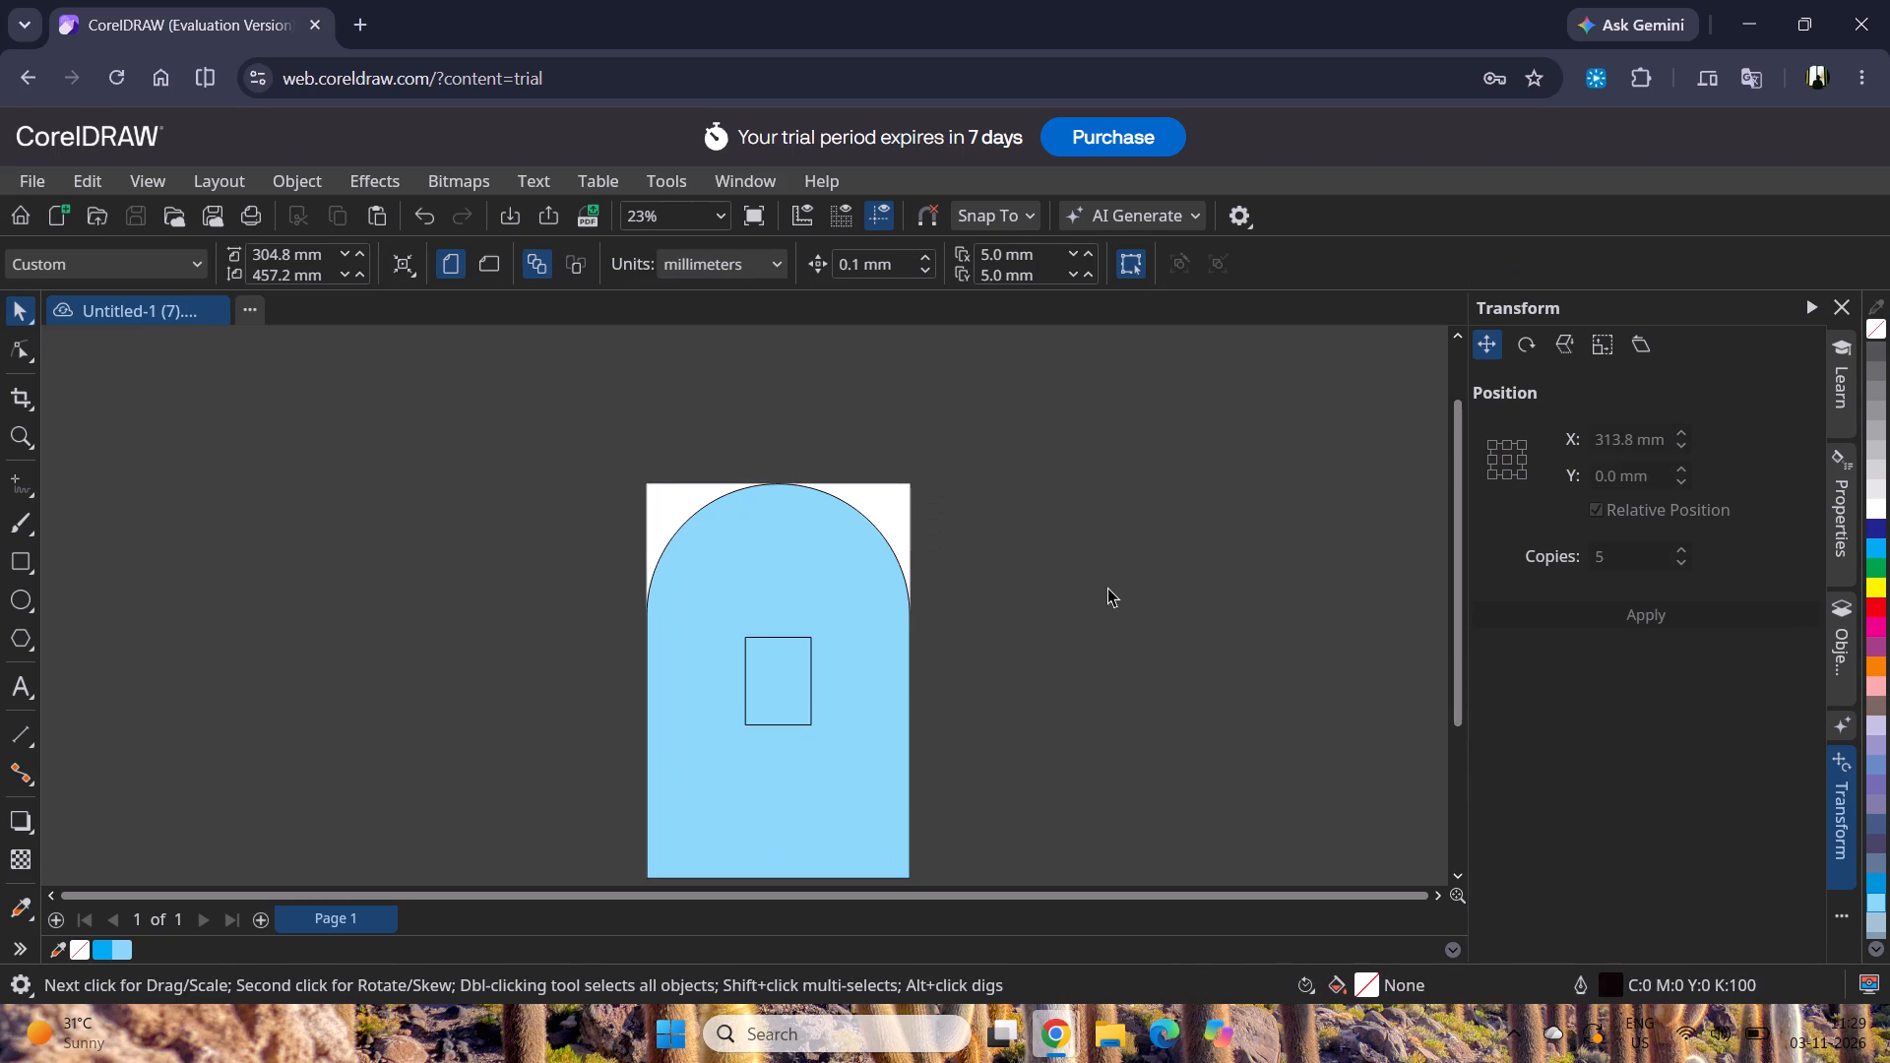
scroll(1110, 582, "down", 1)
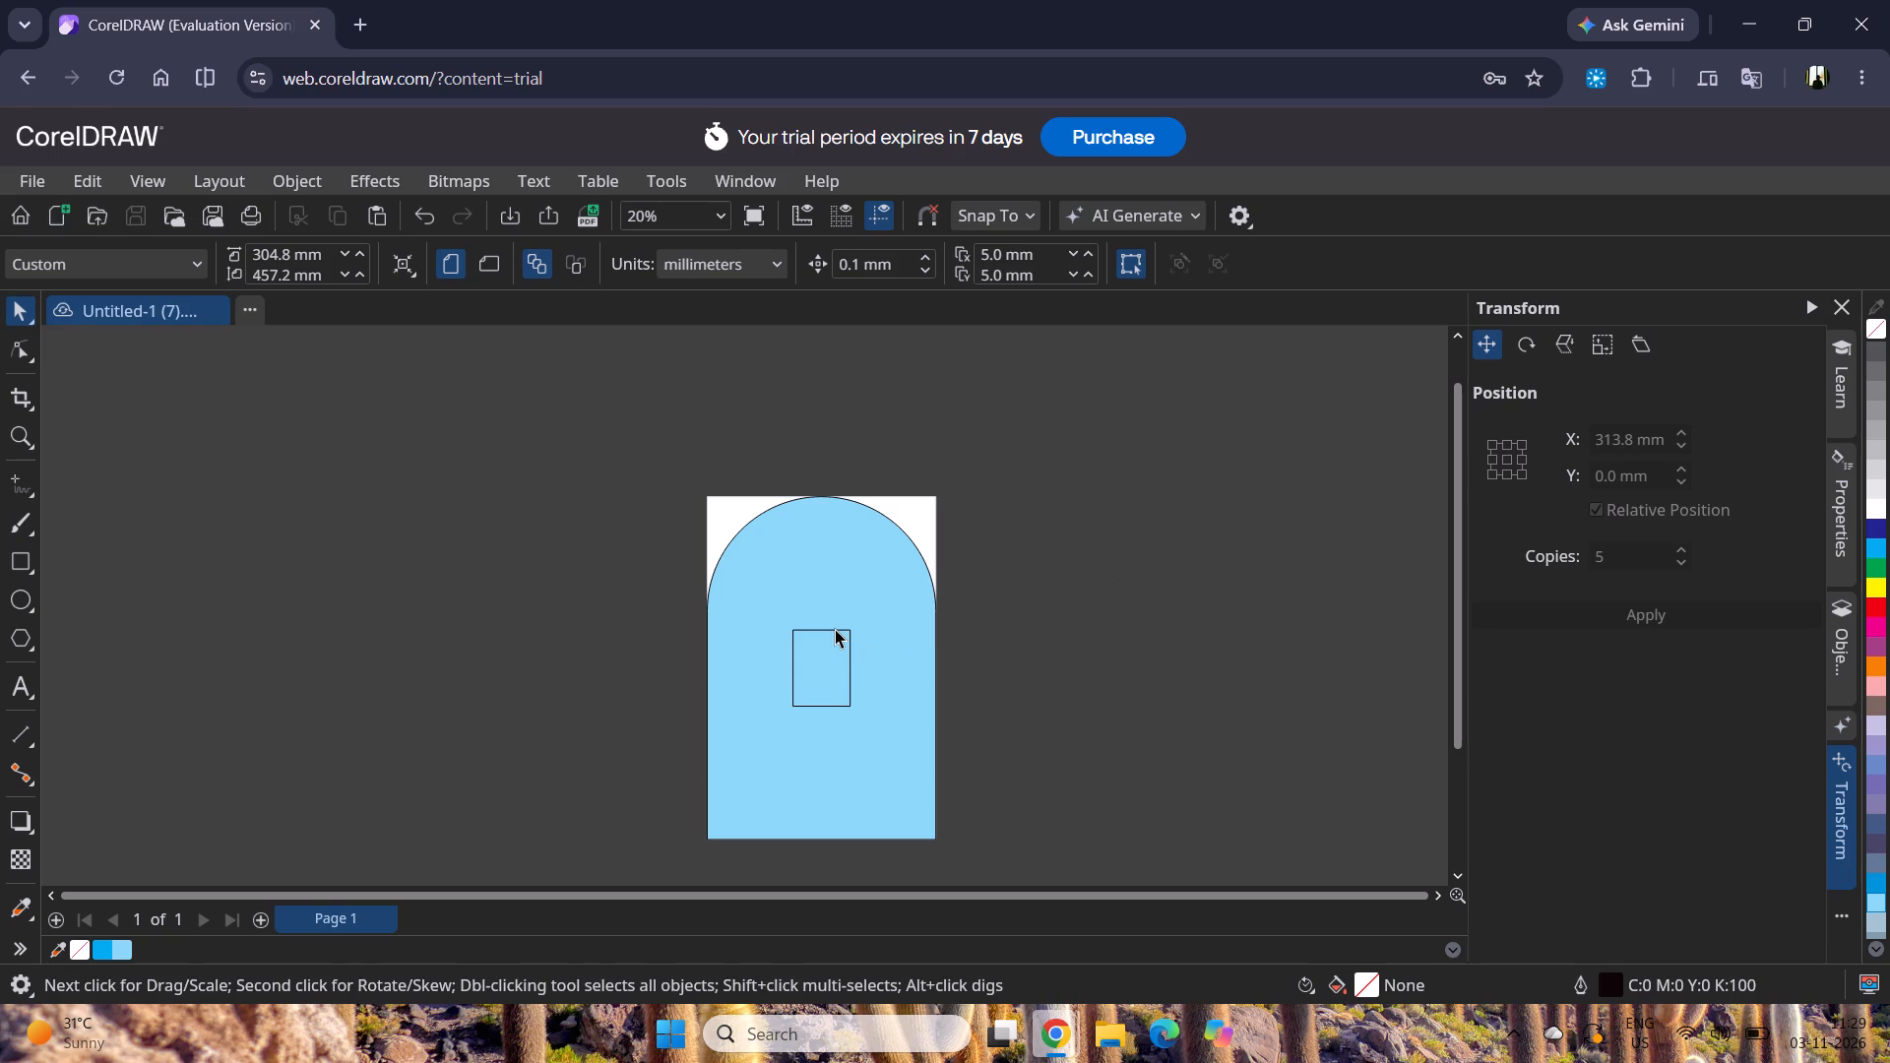
Undo all edits back through the creation of the small rectangle, and restore the arch's light-blue fill.
key("ctrl+z")
key("ctrl+z")
key("ctrl+z")
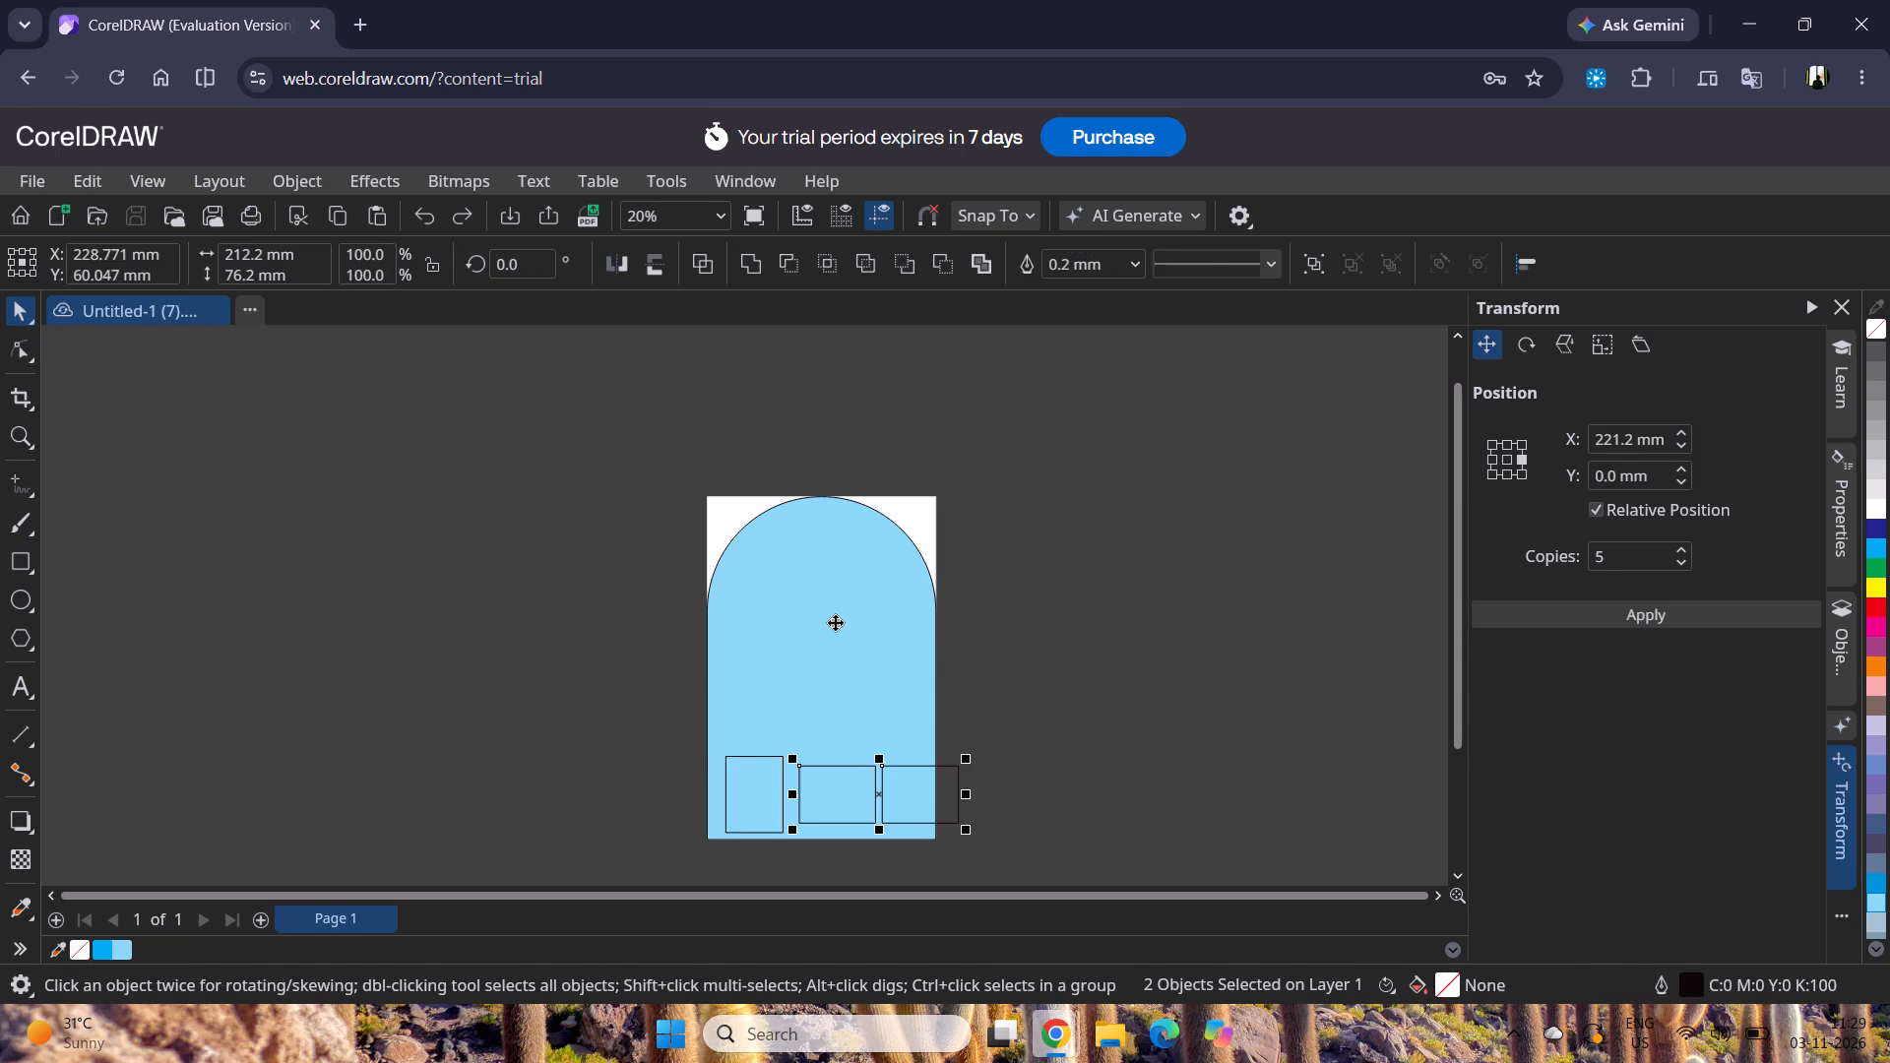
key("ctrl+z")
key("ctrl+z")
key("ctrl+z")
key("ctrl+z")
key("ctrl+z")
key("ctrl+z")
key("ctrl+z")
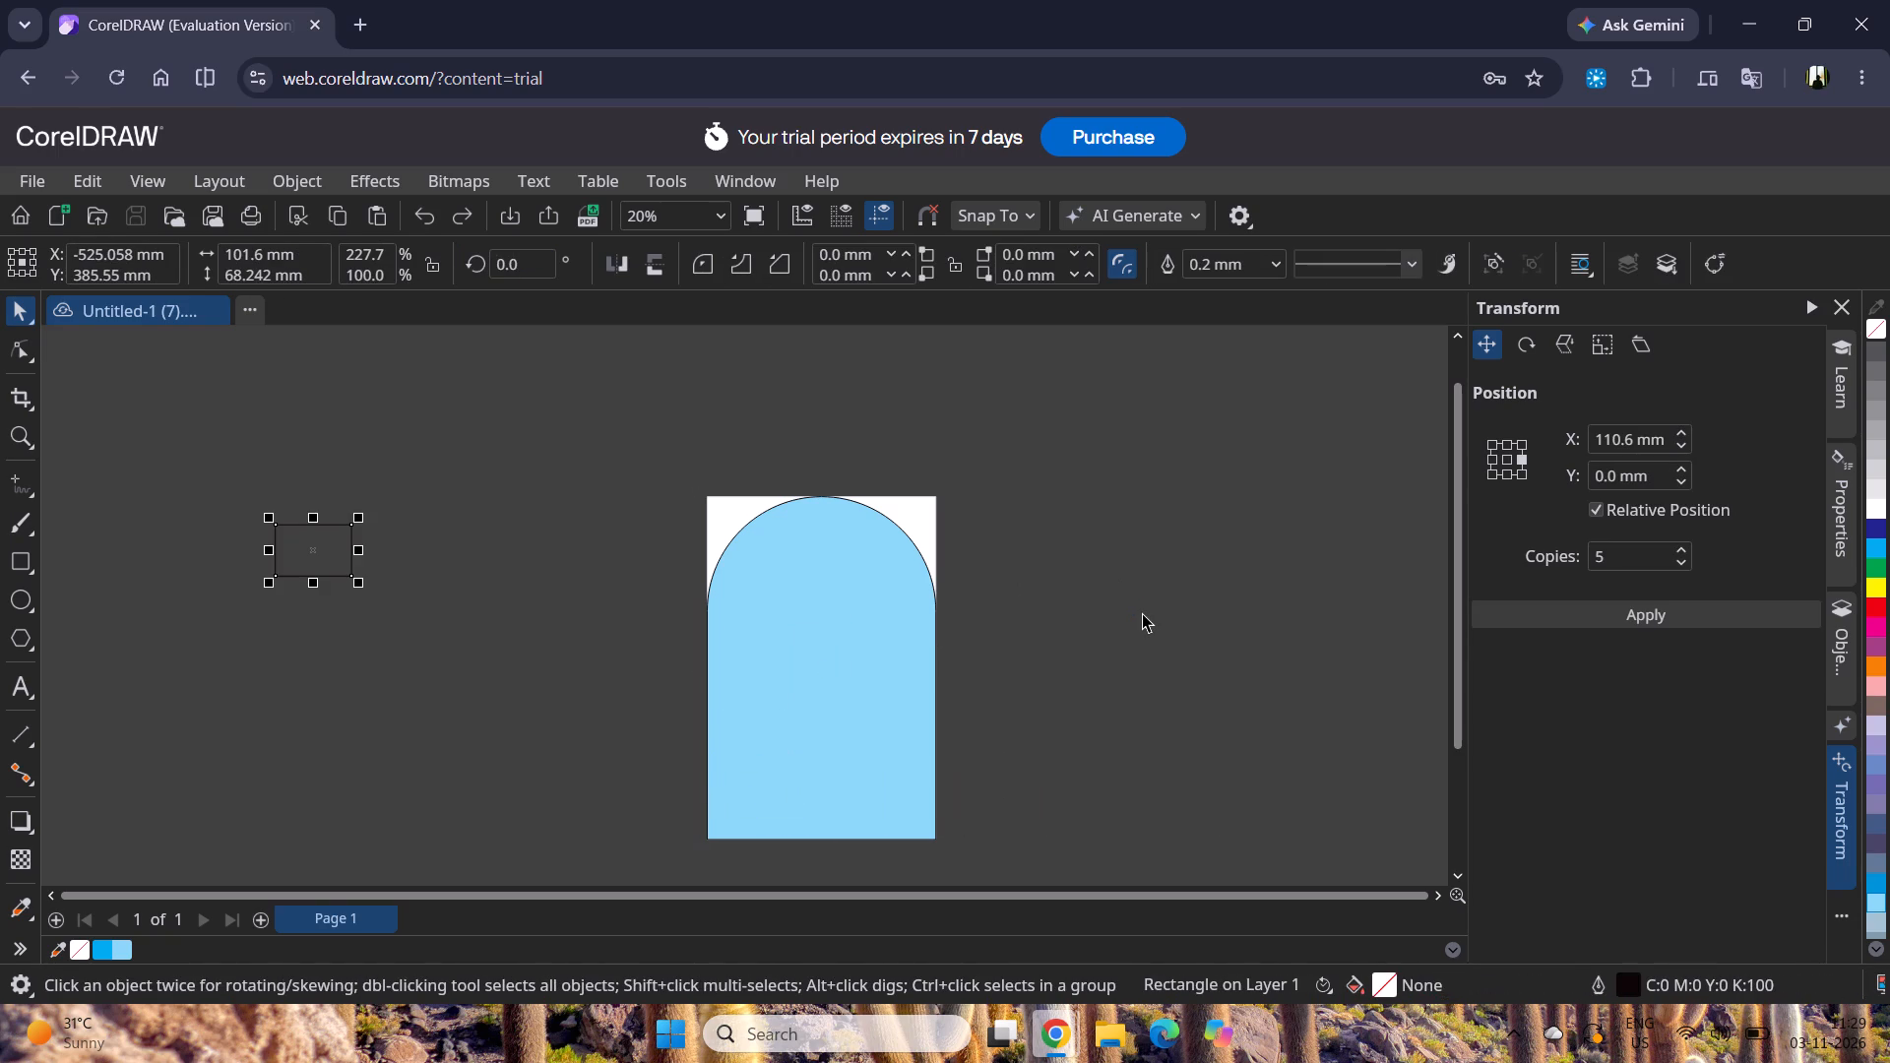
key("ctrl+z")
key("ctrl+z")
key("ctrl+z")
key("ctrl+z")
key("ctrl+z")
key("ctrl+z")
key("ctrl+z")
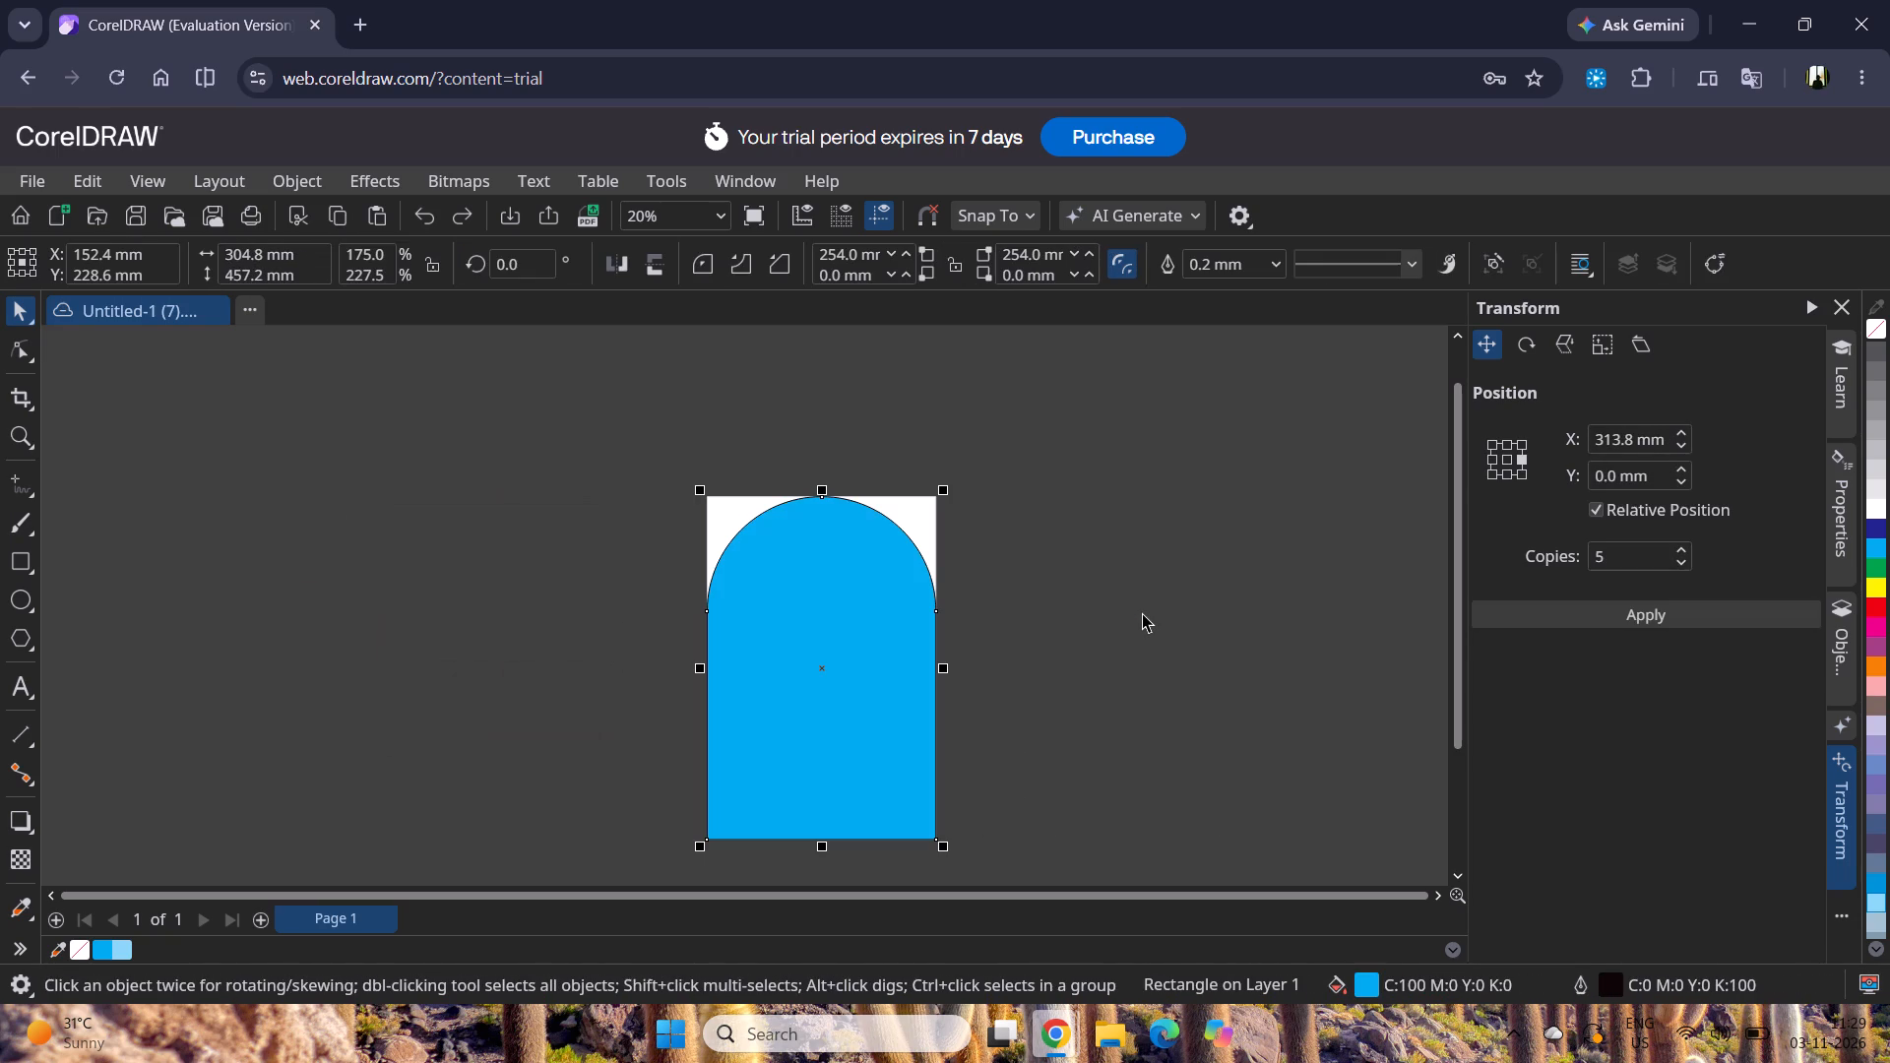
key("ctrl+shift+z")
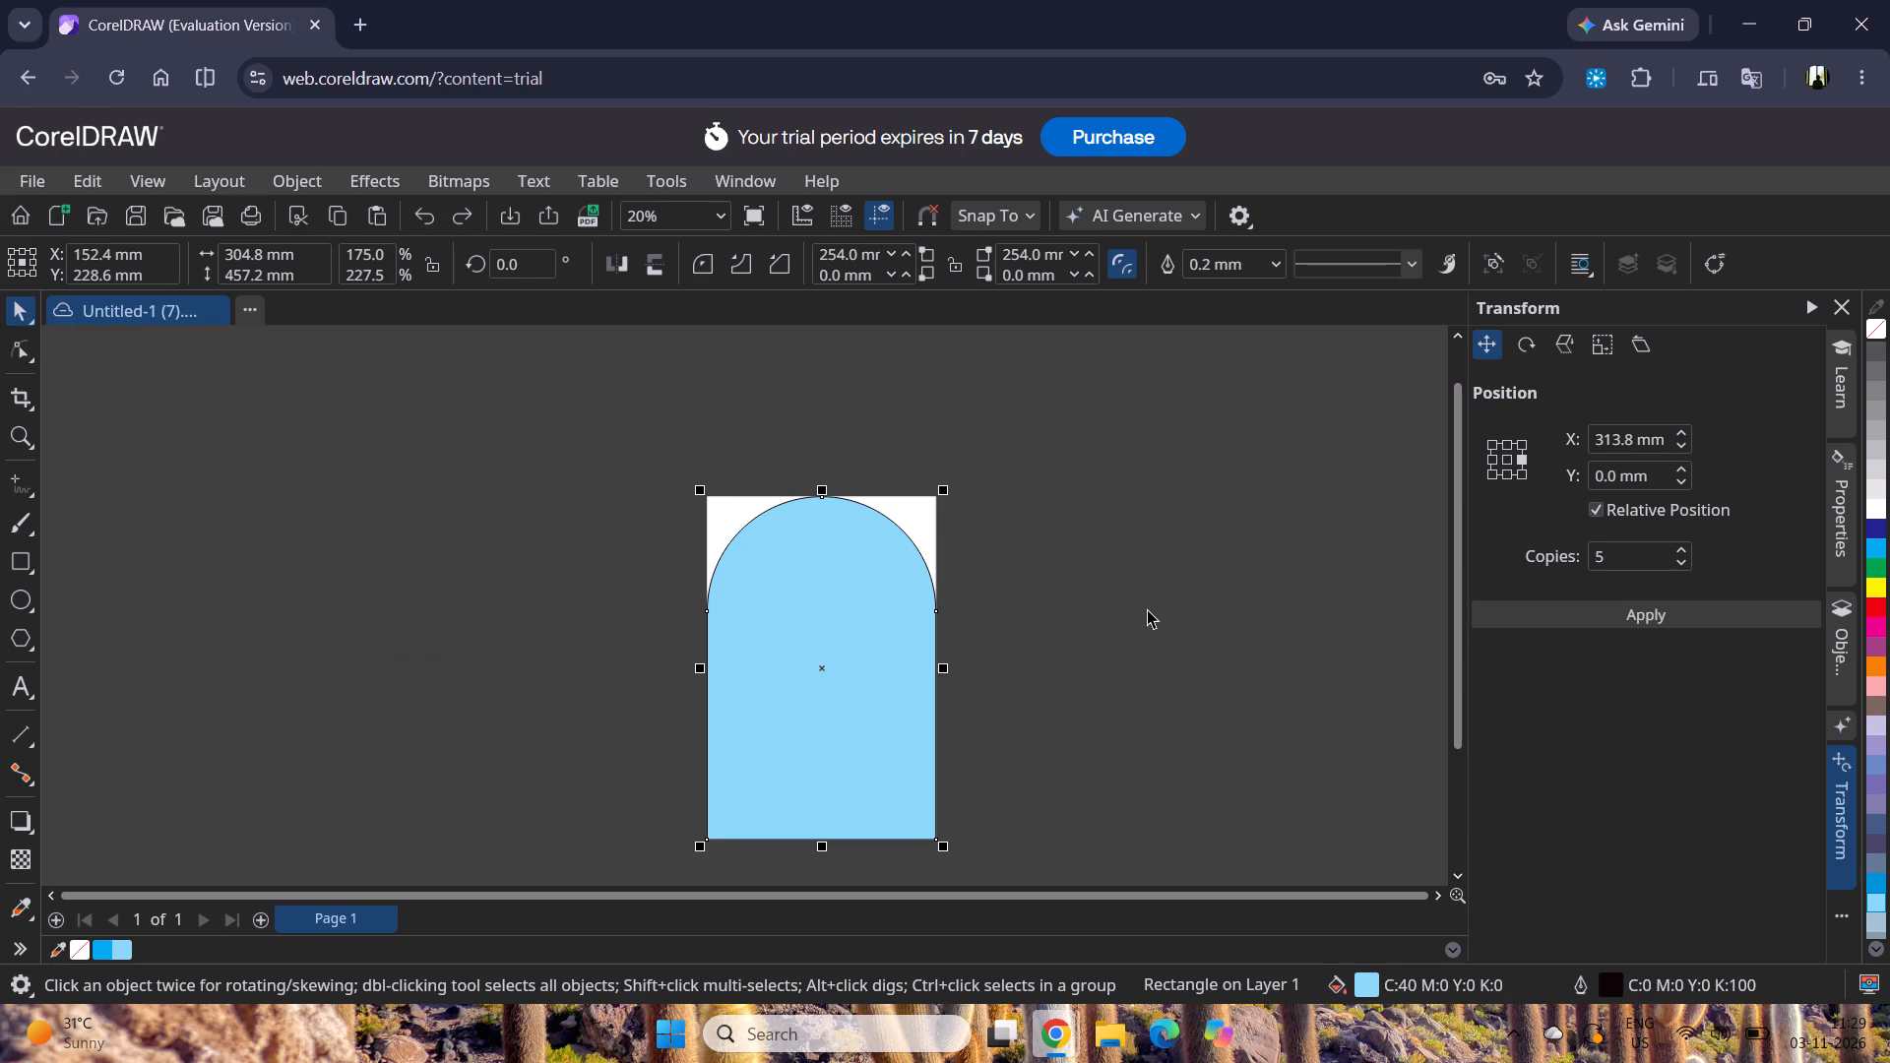
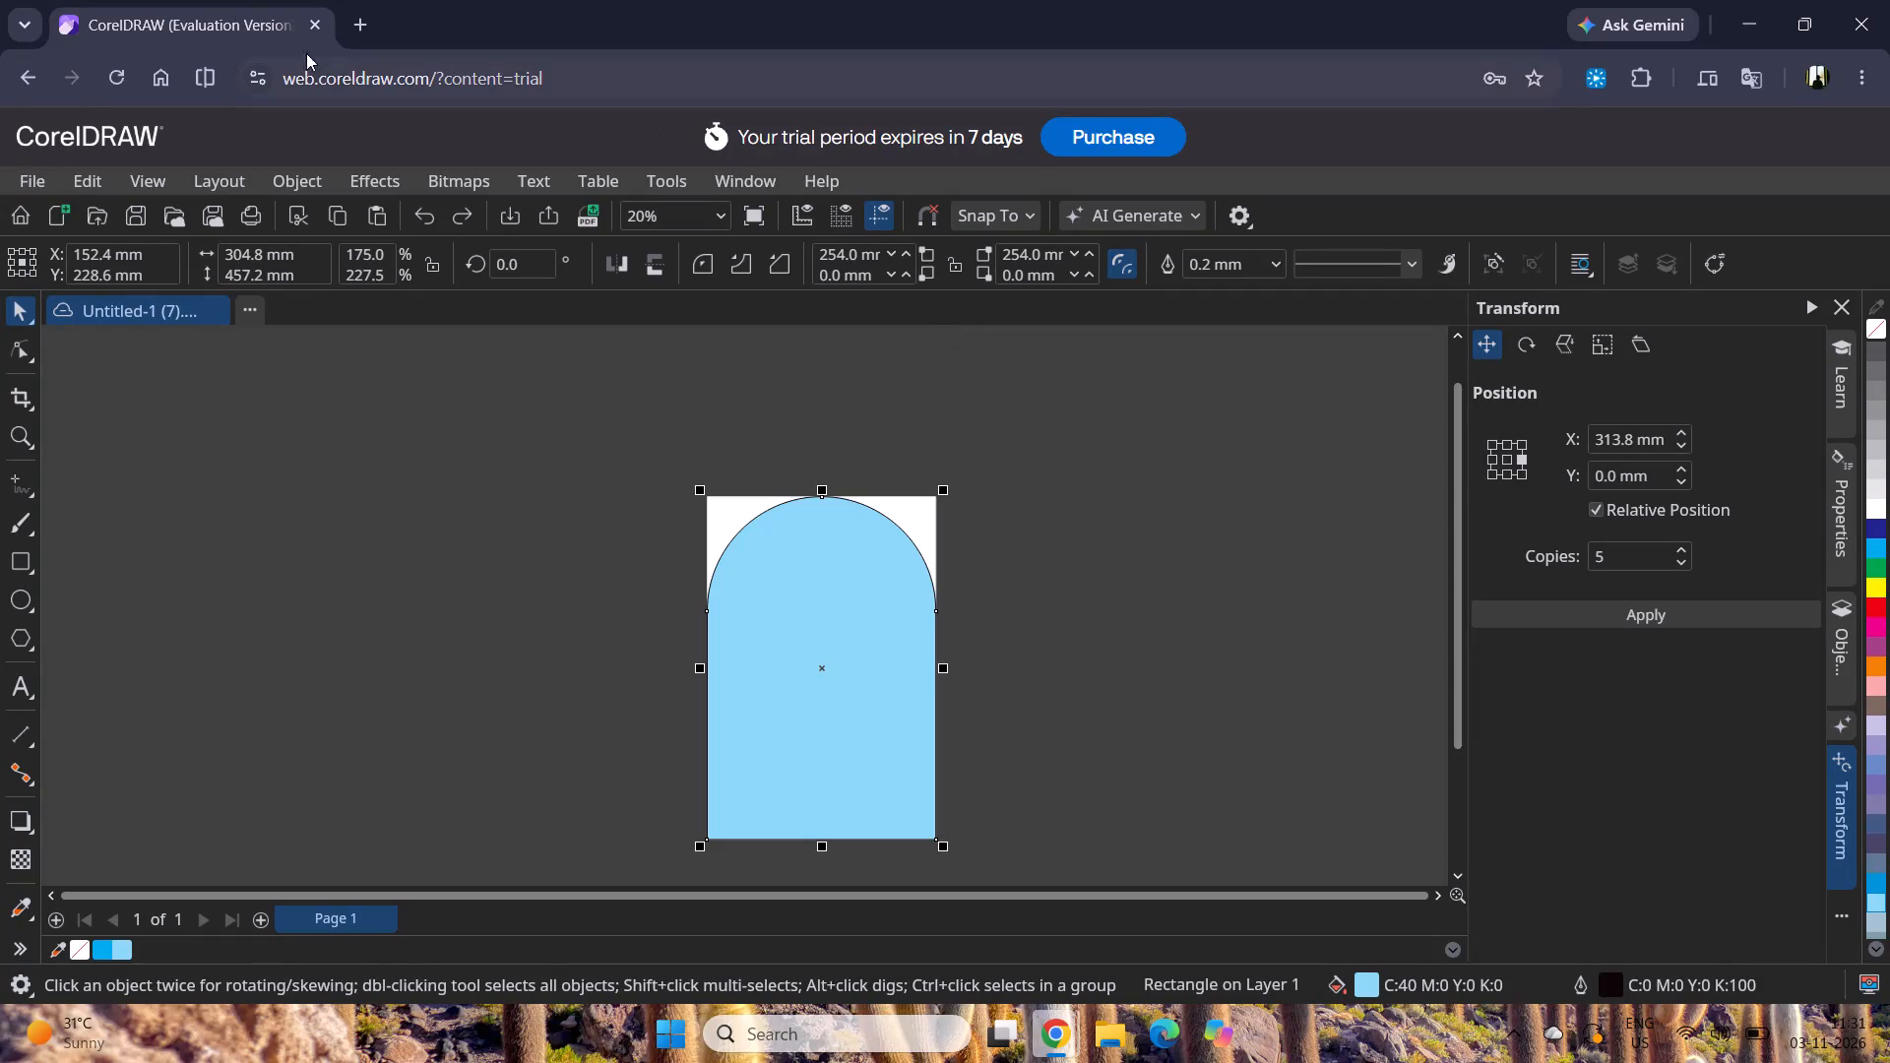
Open YouTube from the start page shortcuts in a new browser tab, keeping the CorelDRAW tab open.
left_click(363, 15)
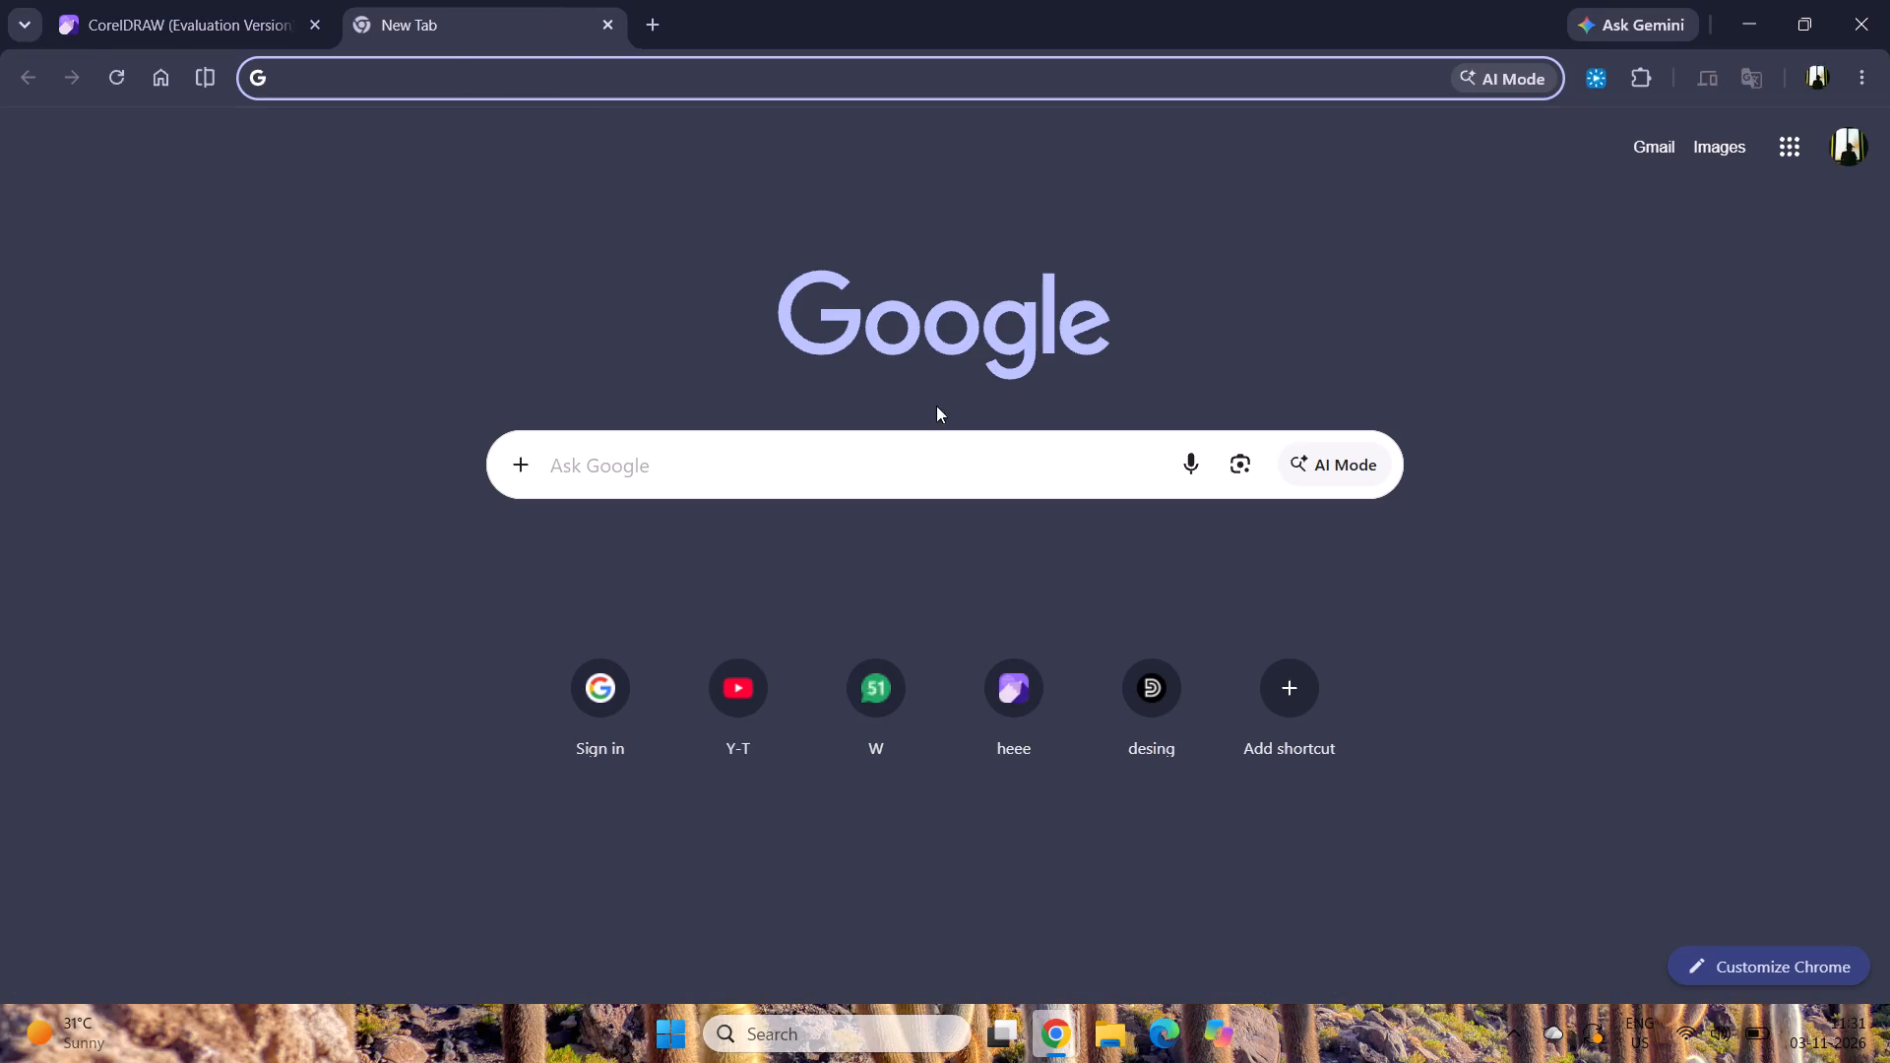
left_click(758, 688)
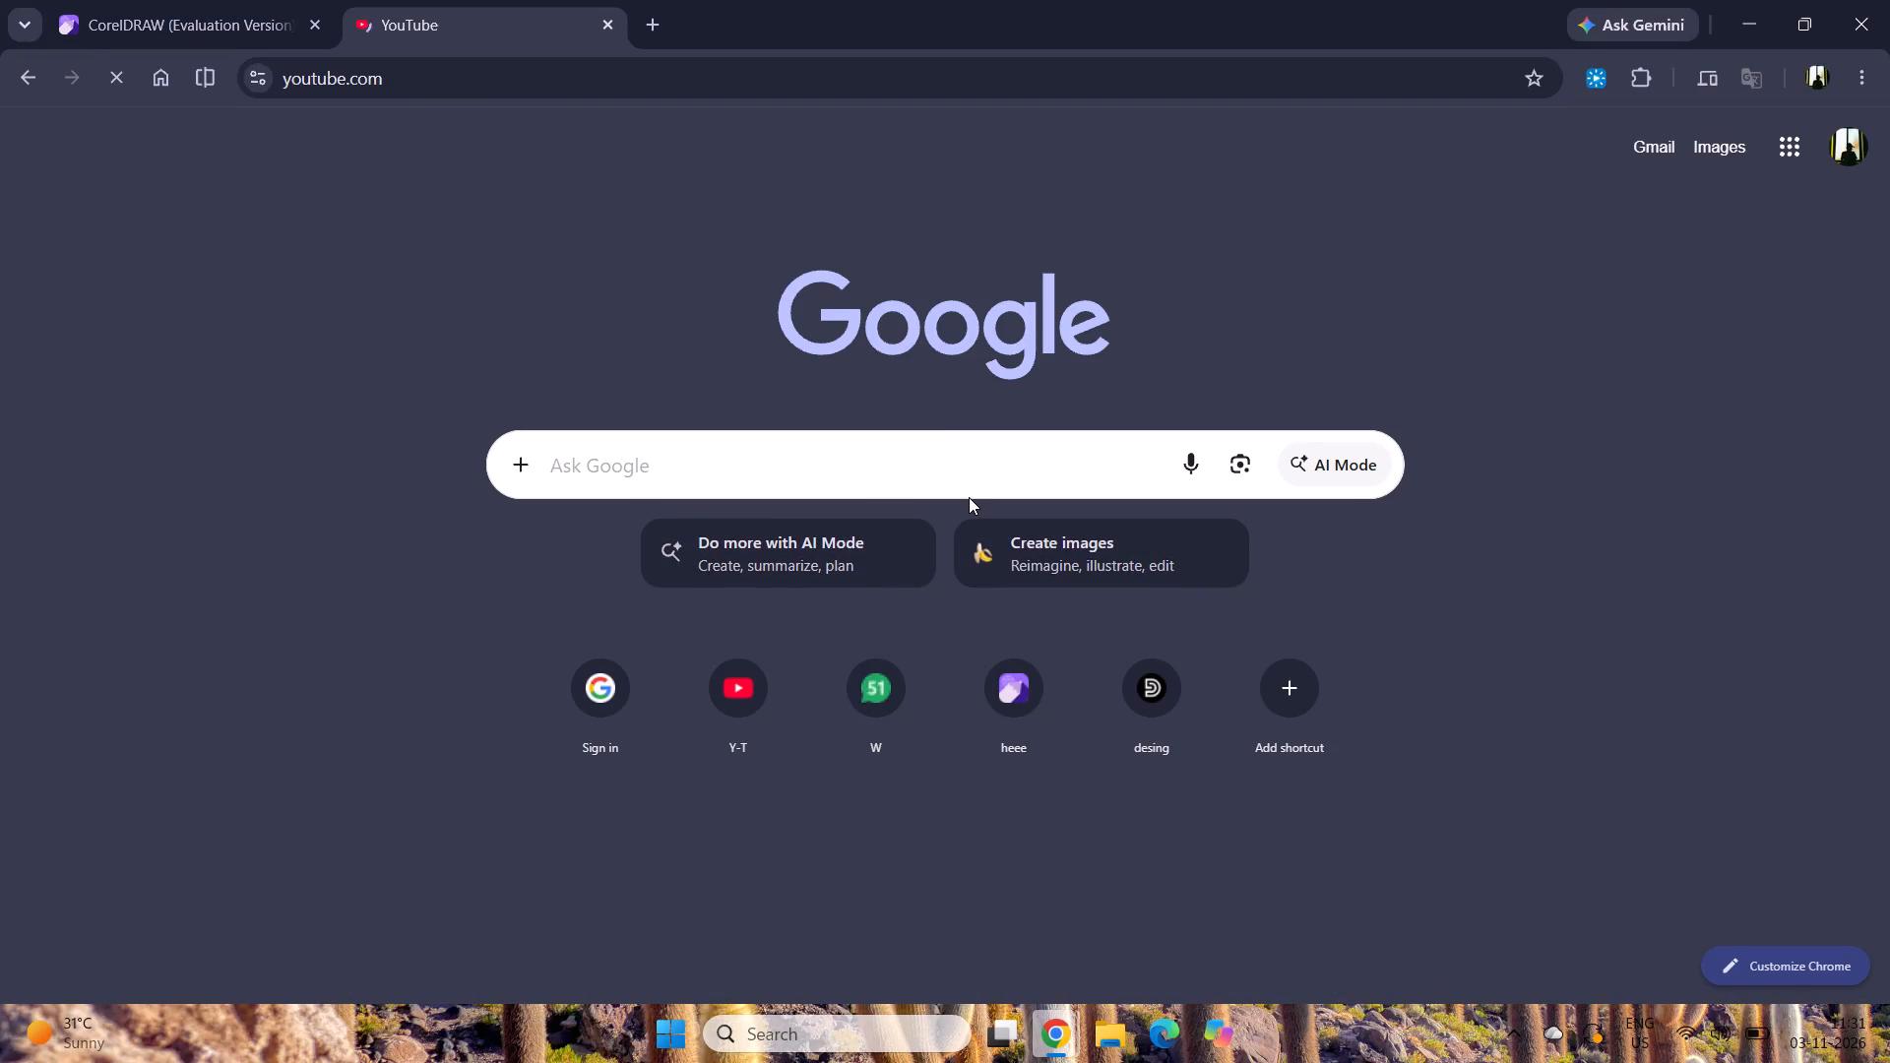
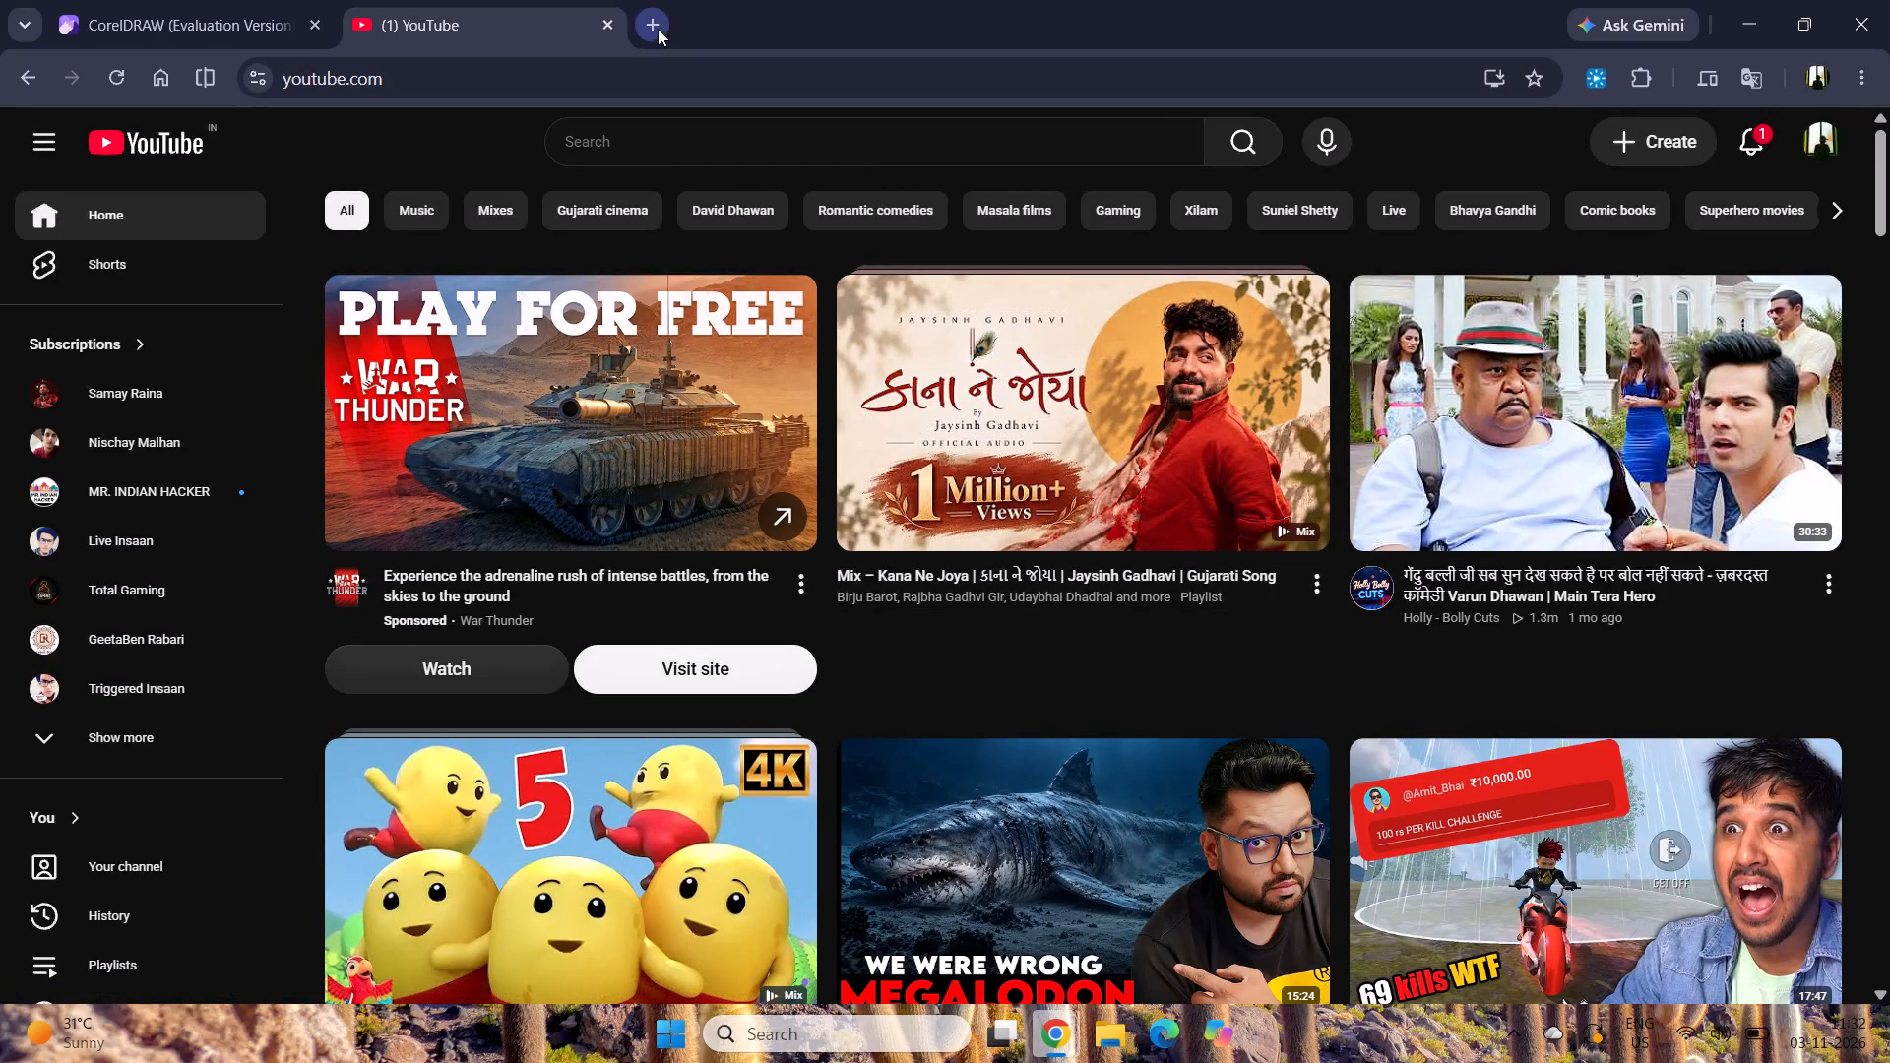
Search Google in a new browser tab for "first birthday photo frame for baby boy" and skim the results.
left_click(654, 22)
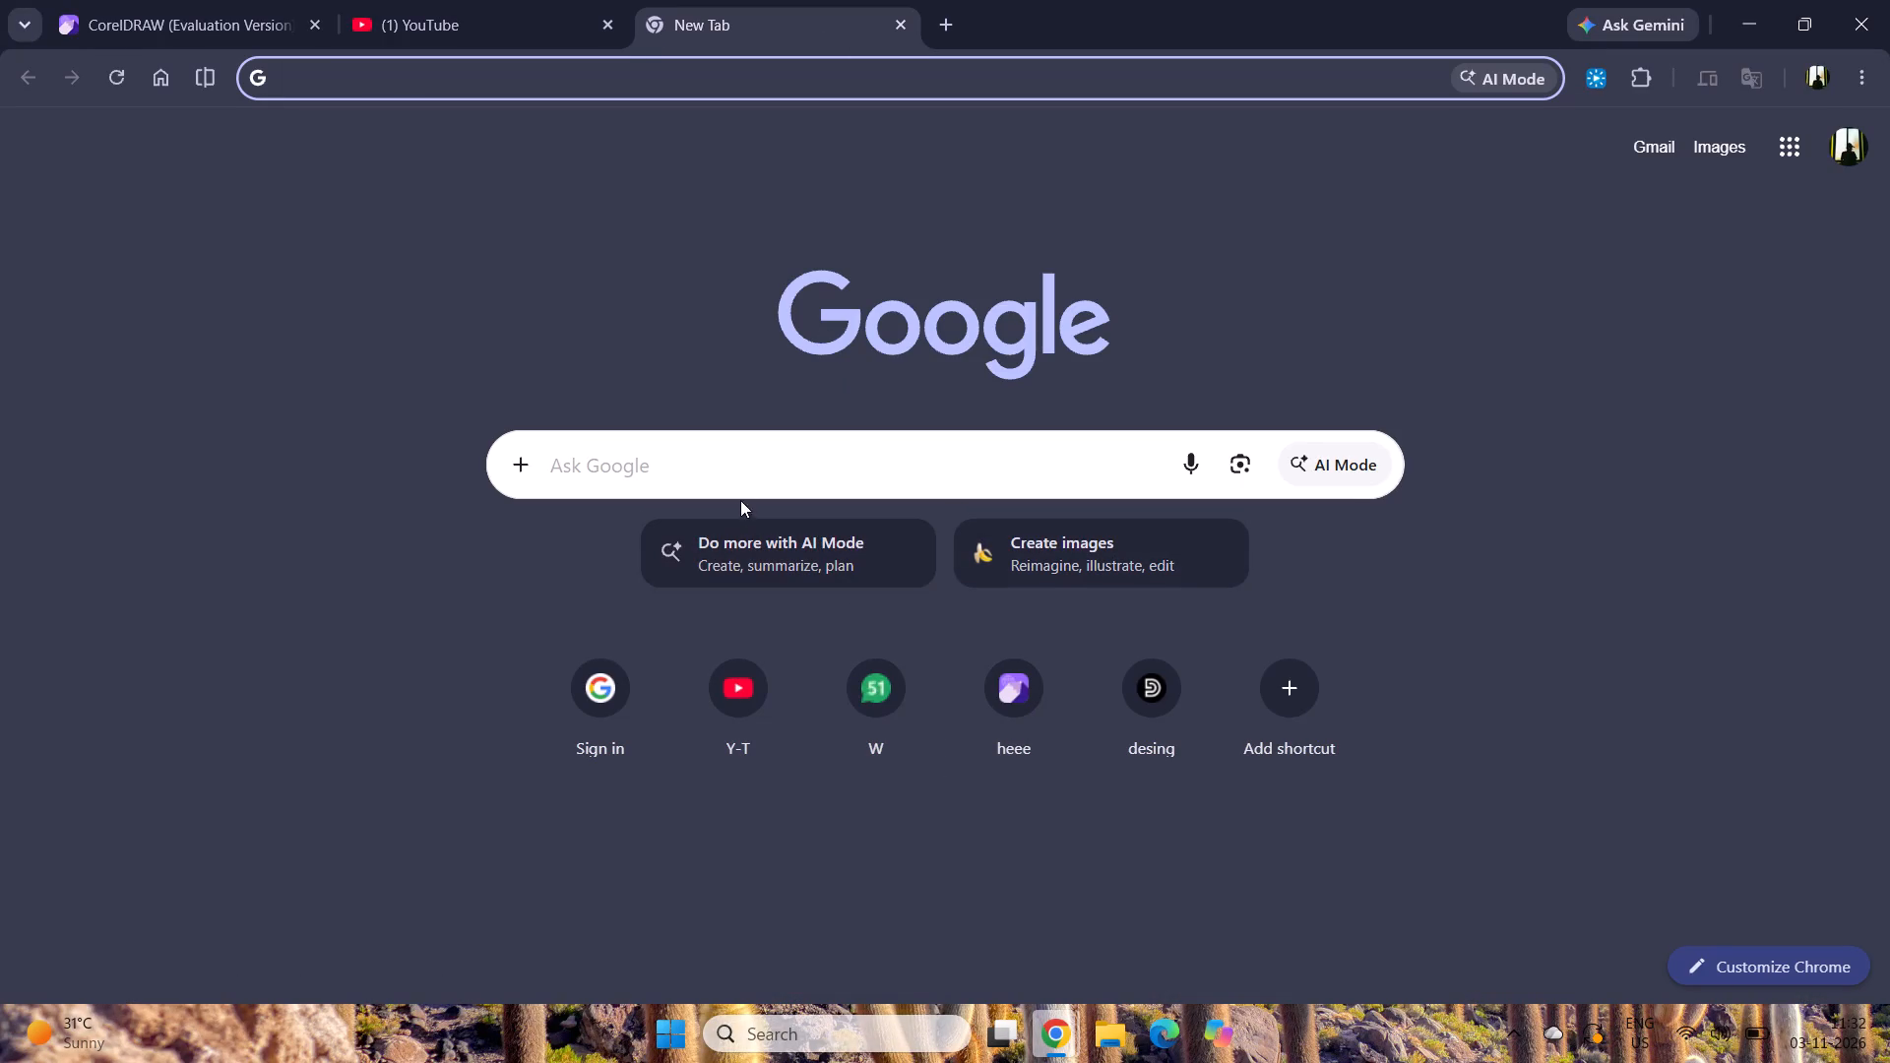
left_click(752, 455)
left_click(721, 534)
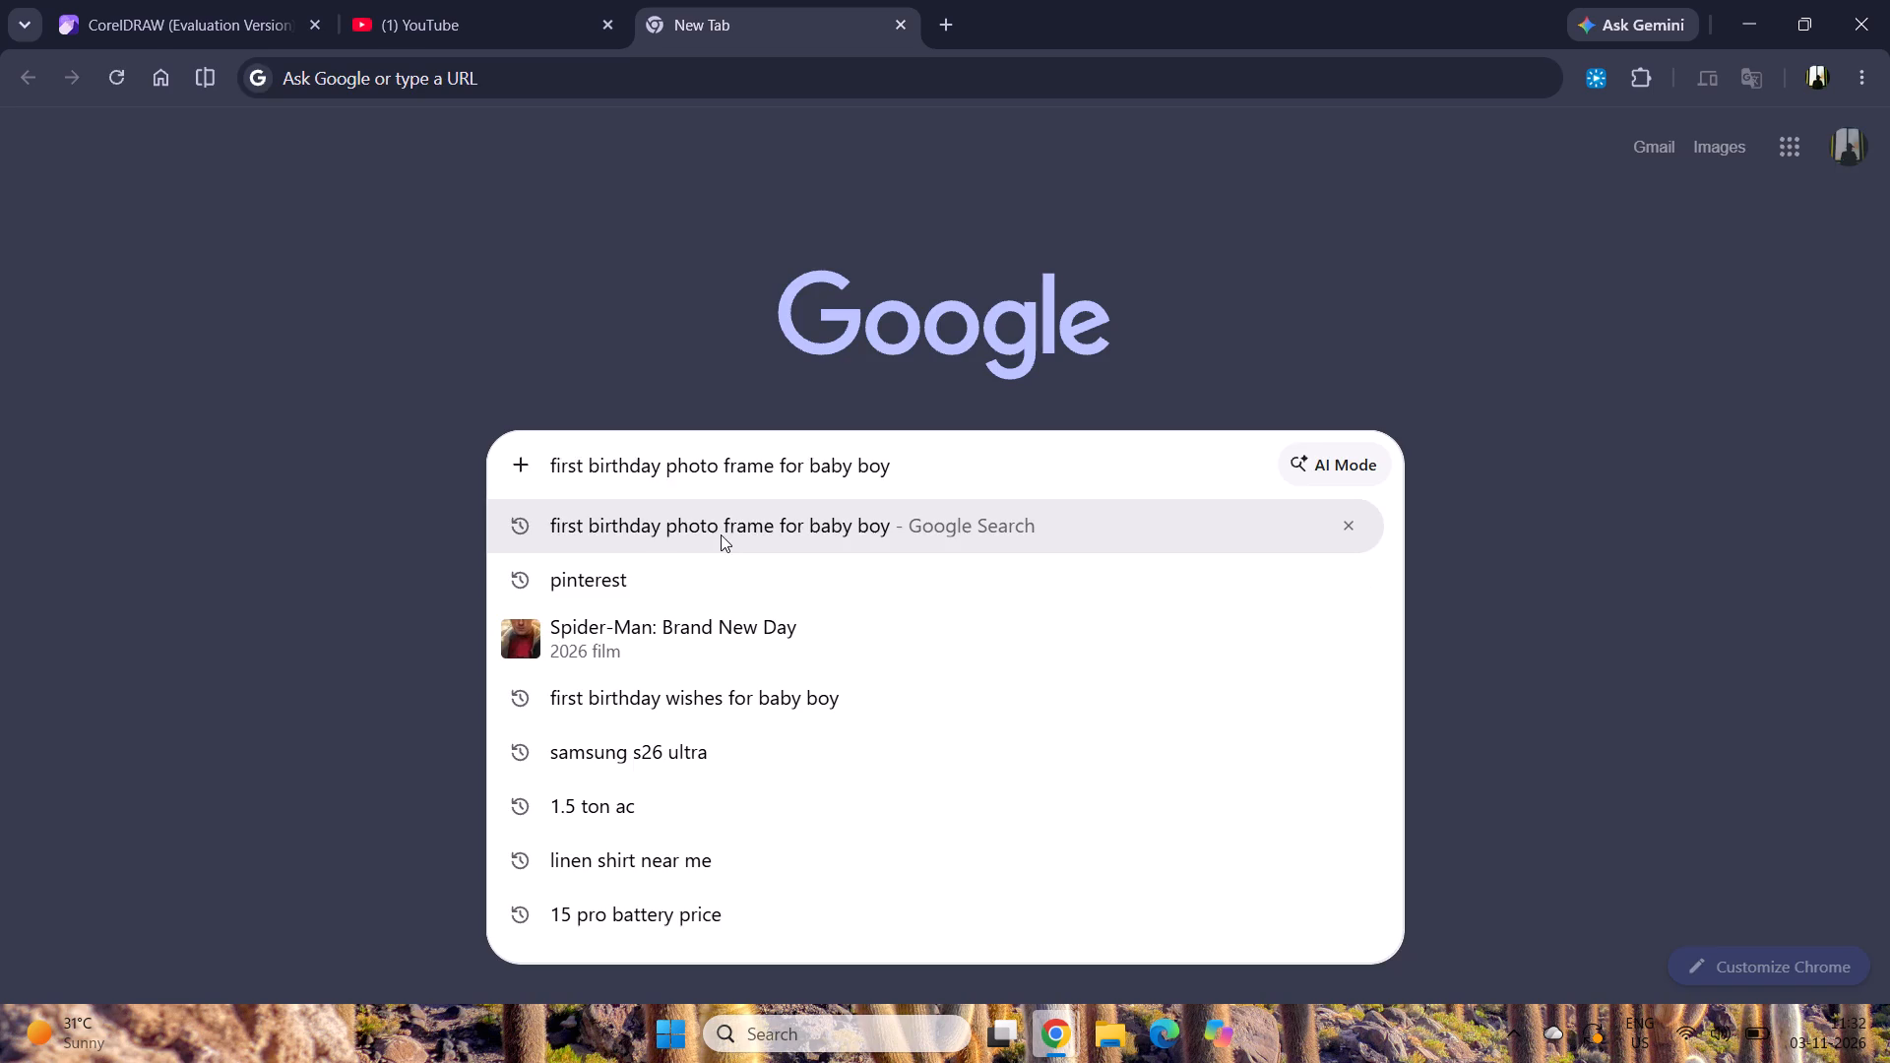
scroll(721, 534, "down", 3)
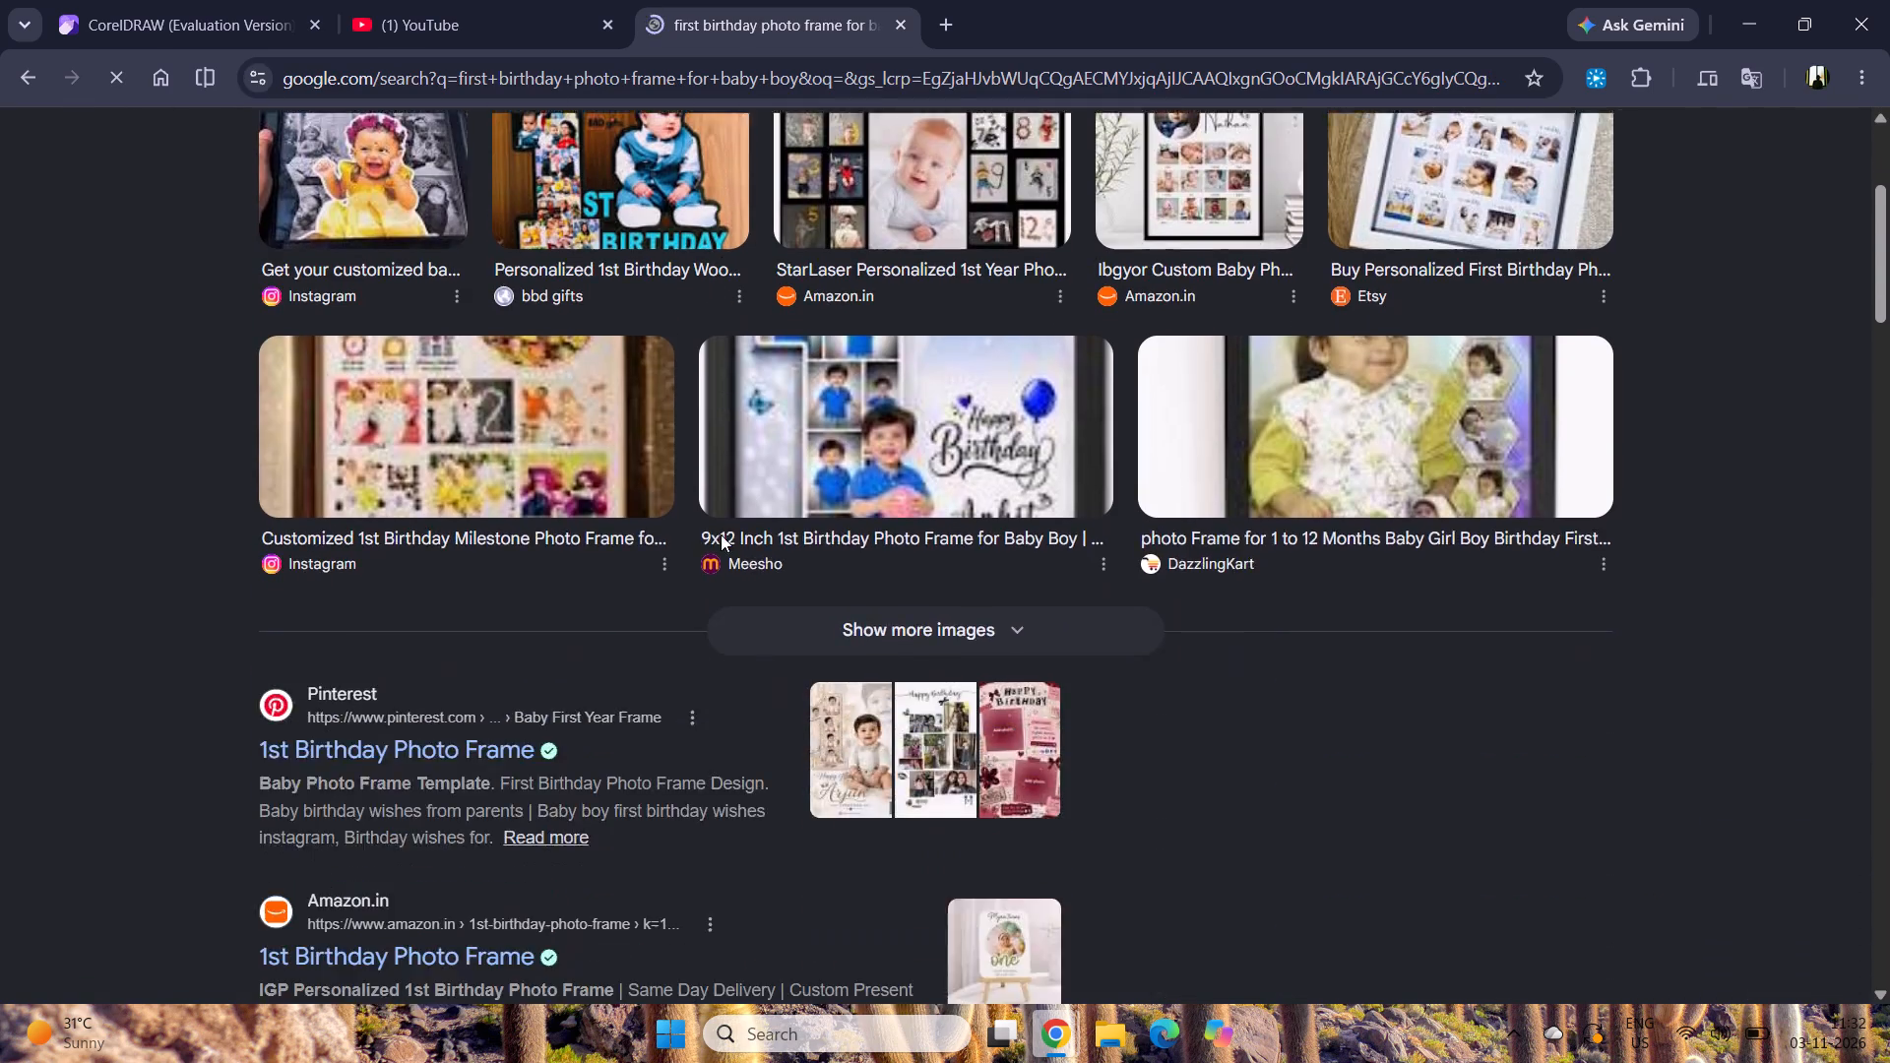
scroll(721, 534, "up", 6)
Refine the Google search to "first birthday photo frame for baby boy file".
left_click(861, 181)
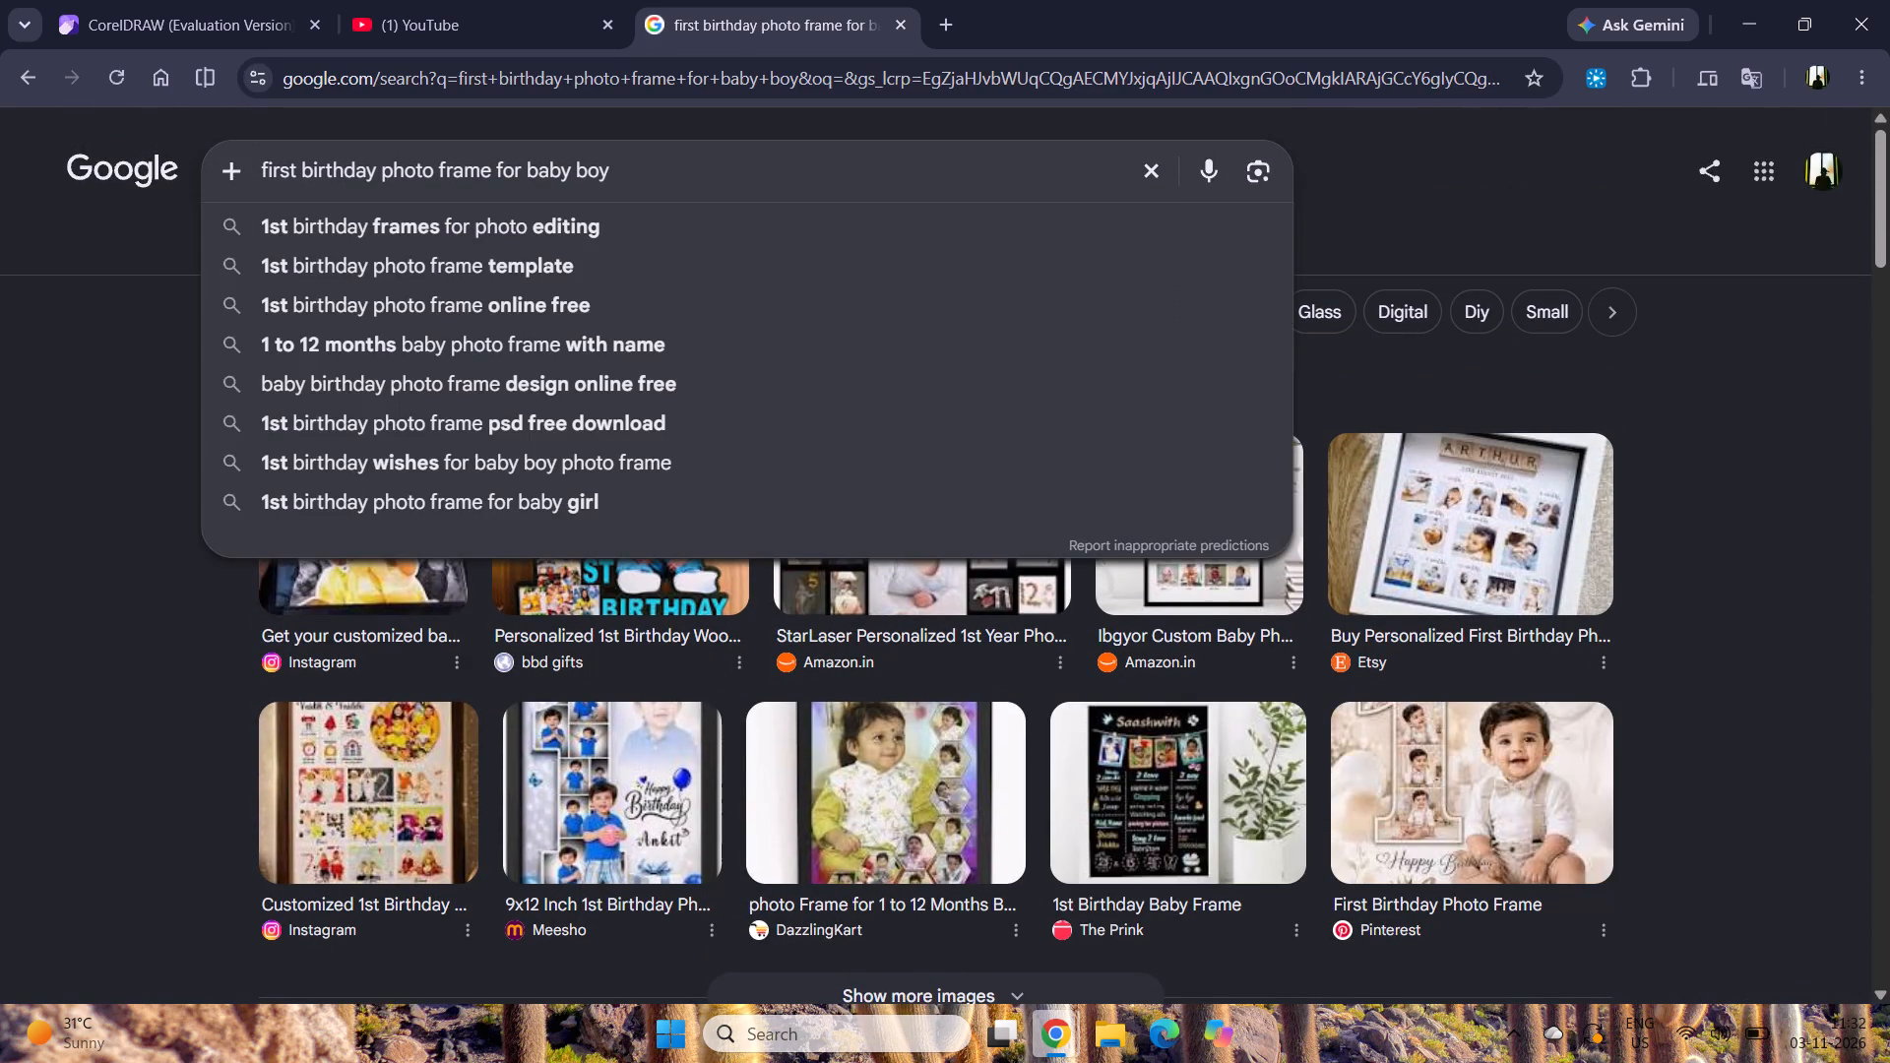
key("space")
type("f")
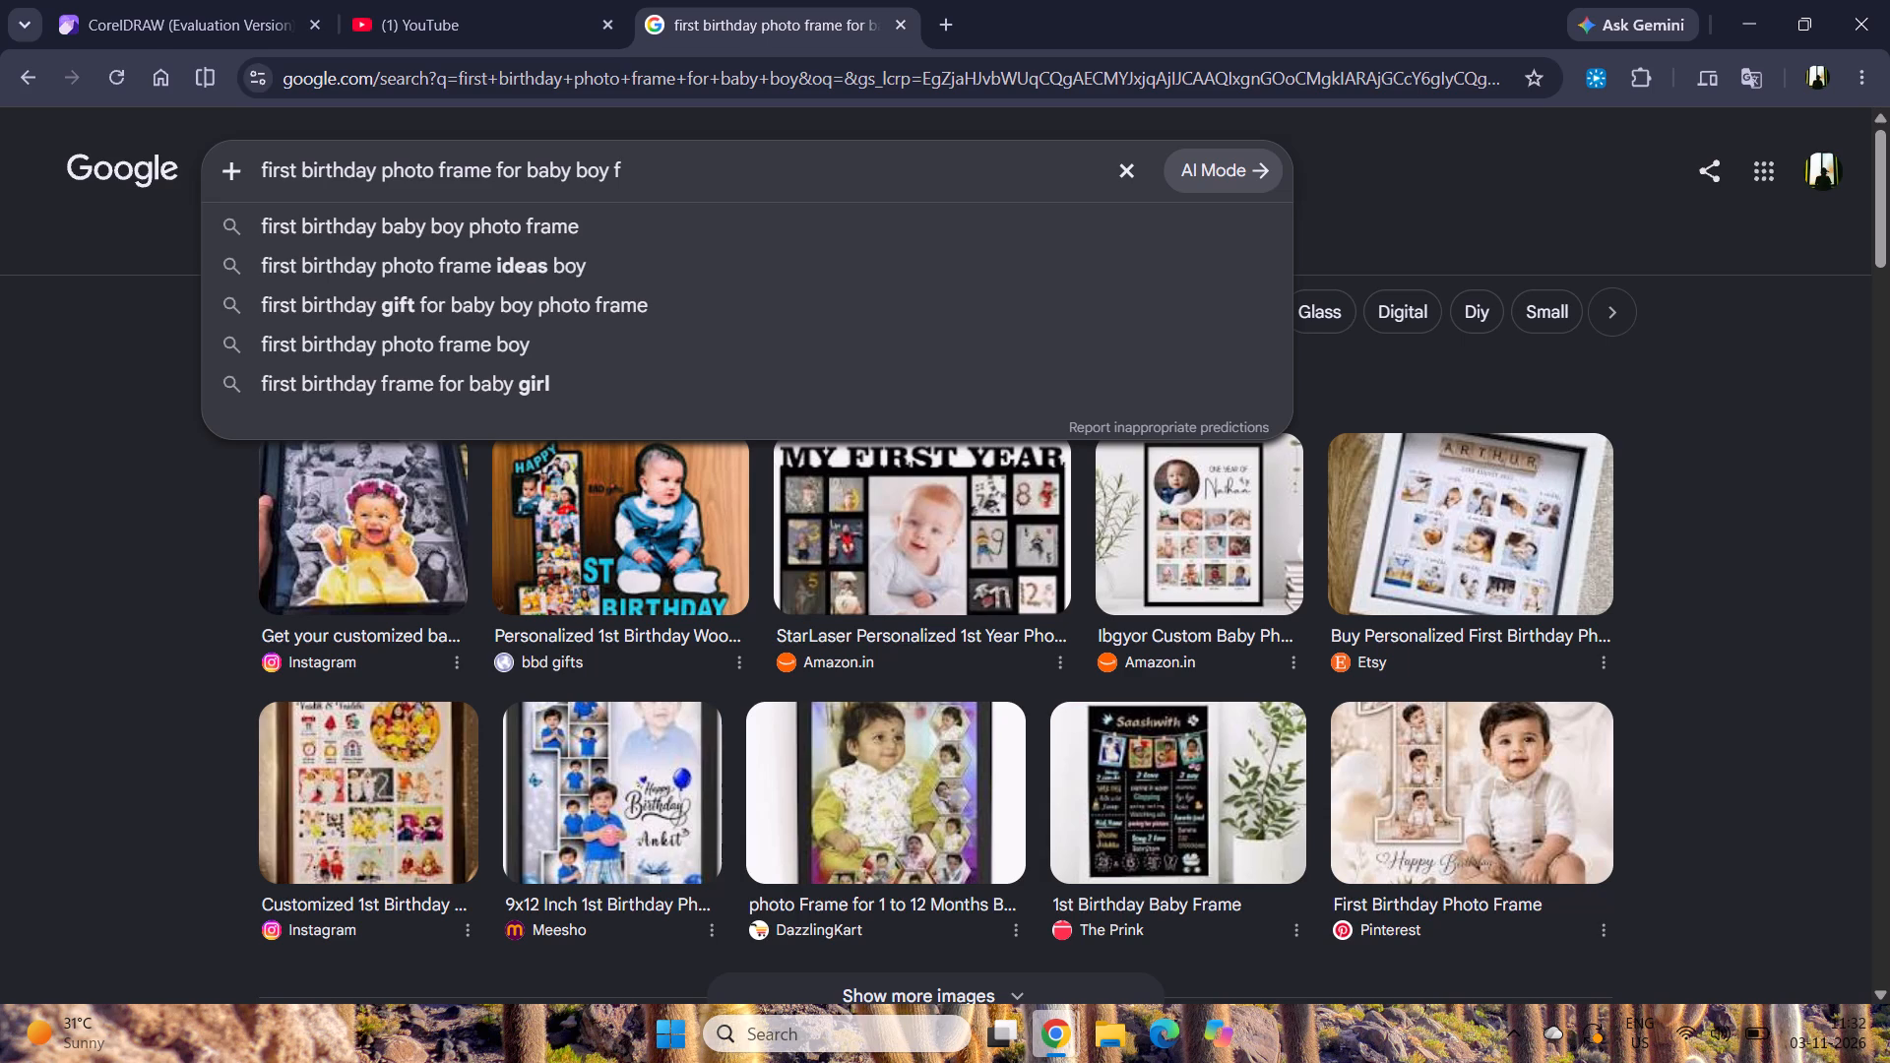
key("i")
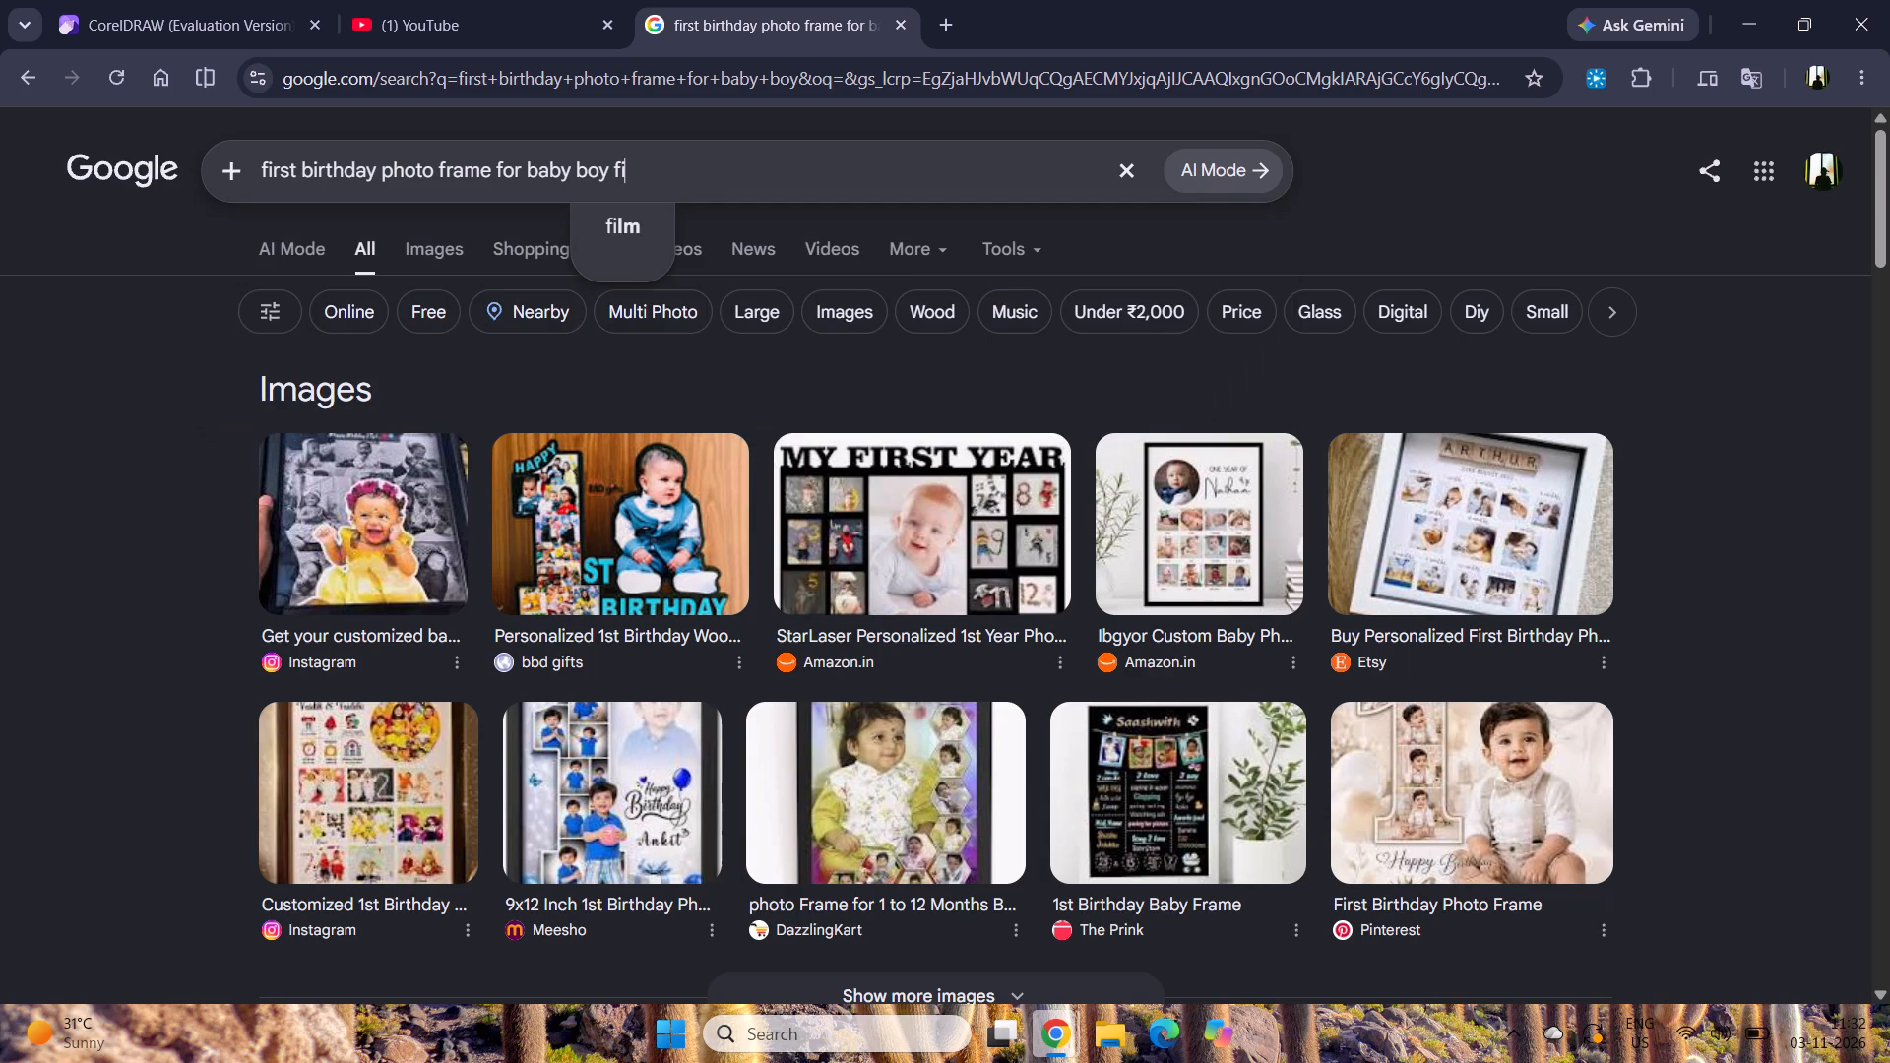
type("le")
key("Return")
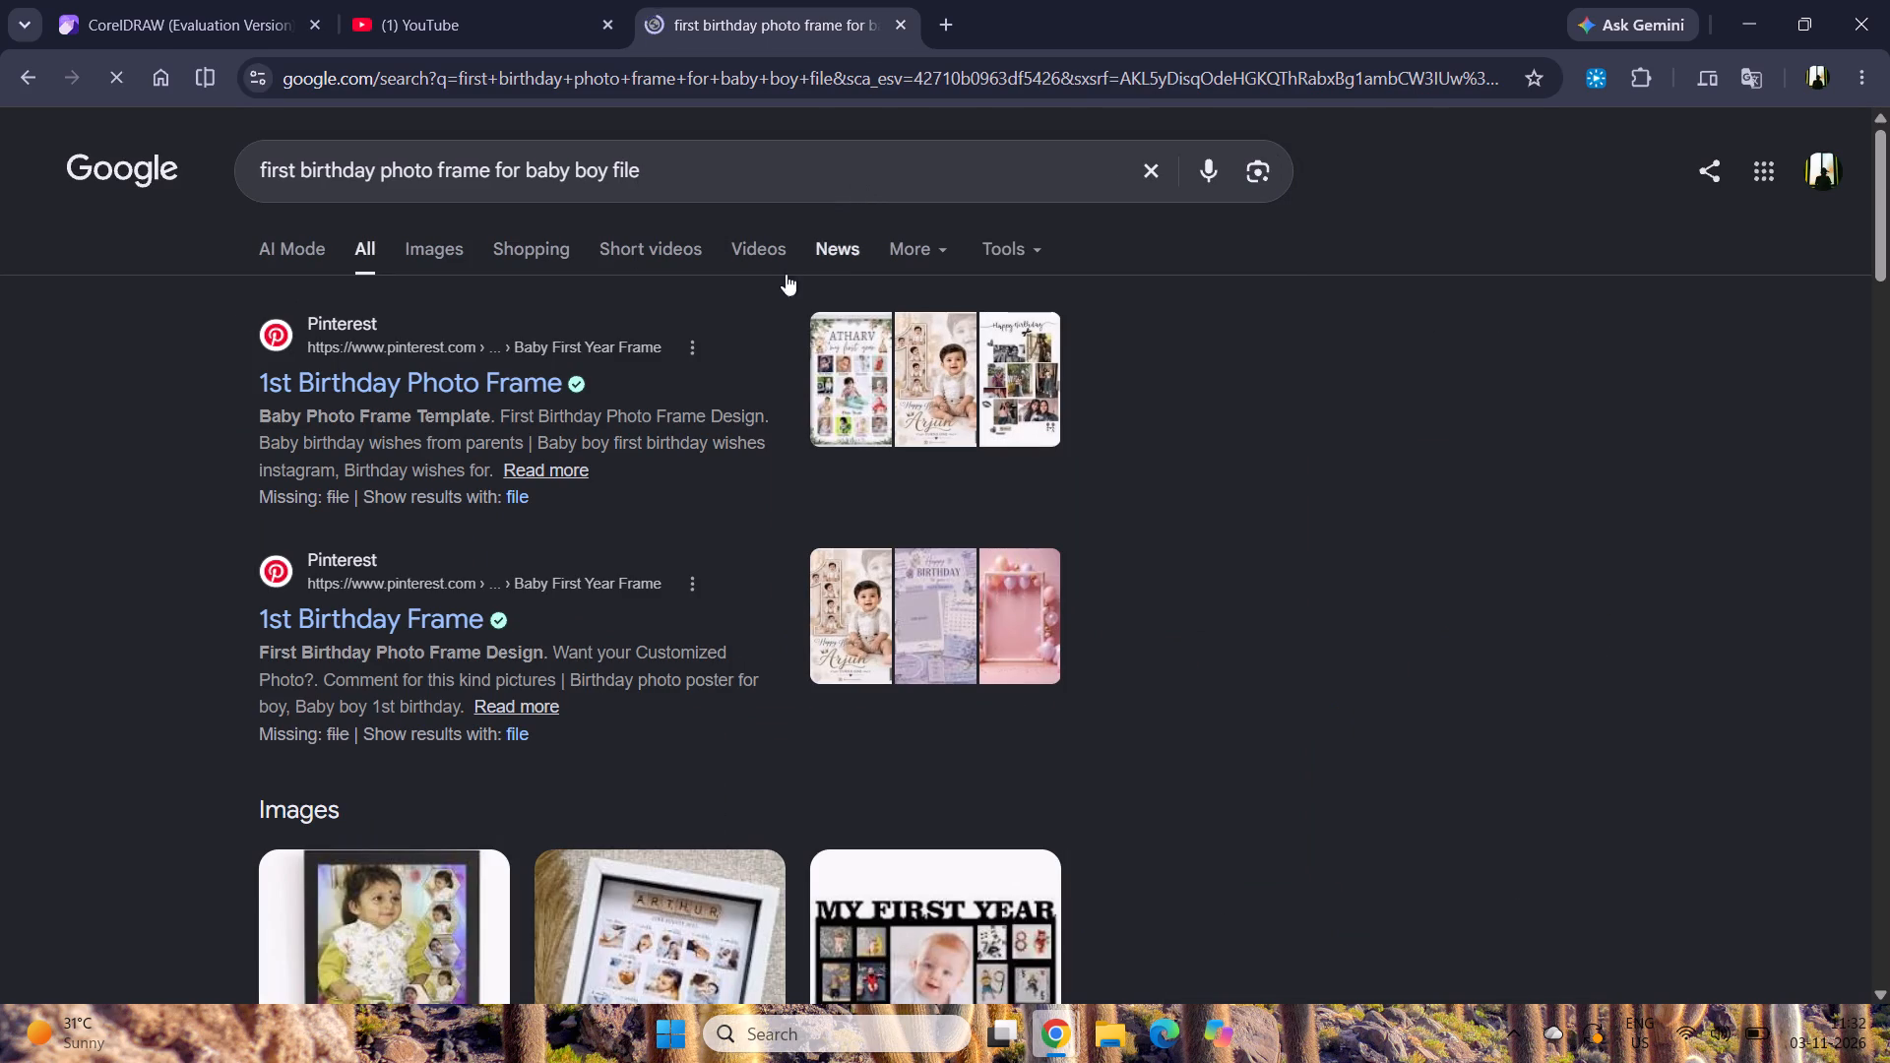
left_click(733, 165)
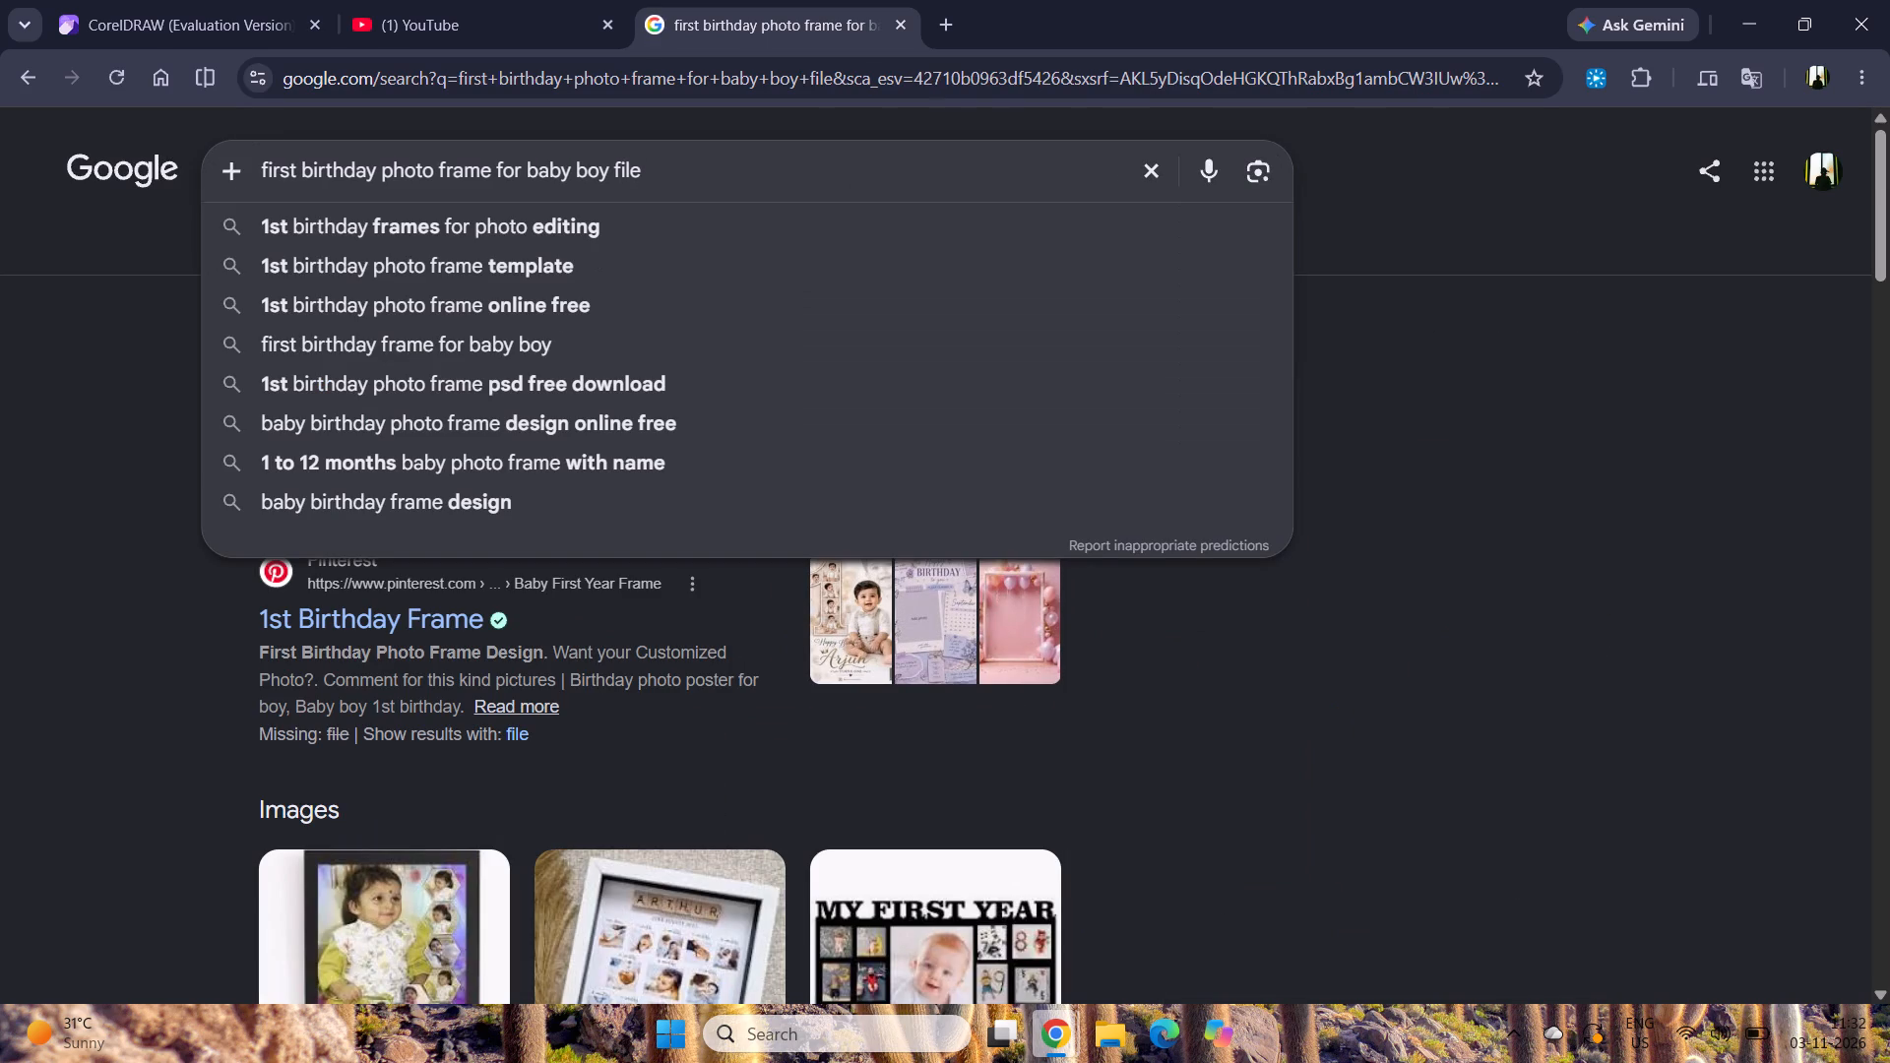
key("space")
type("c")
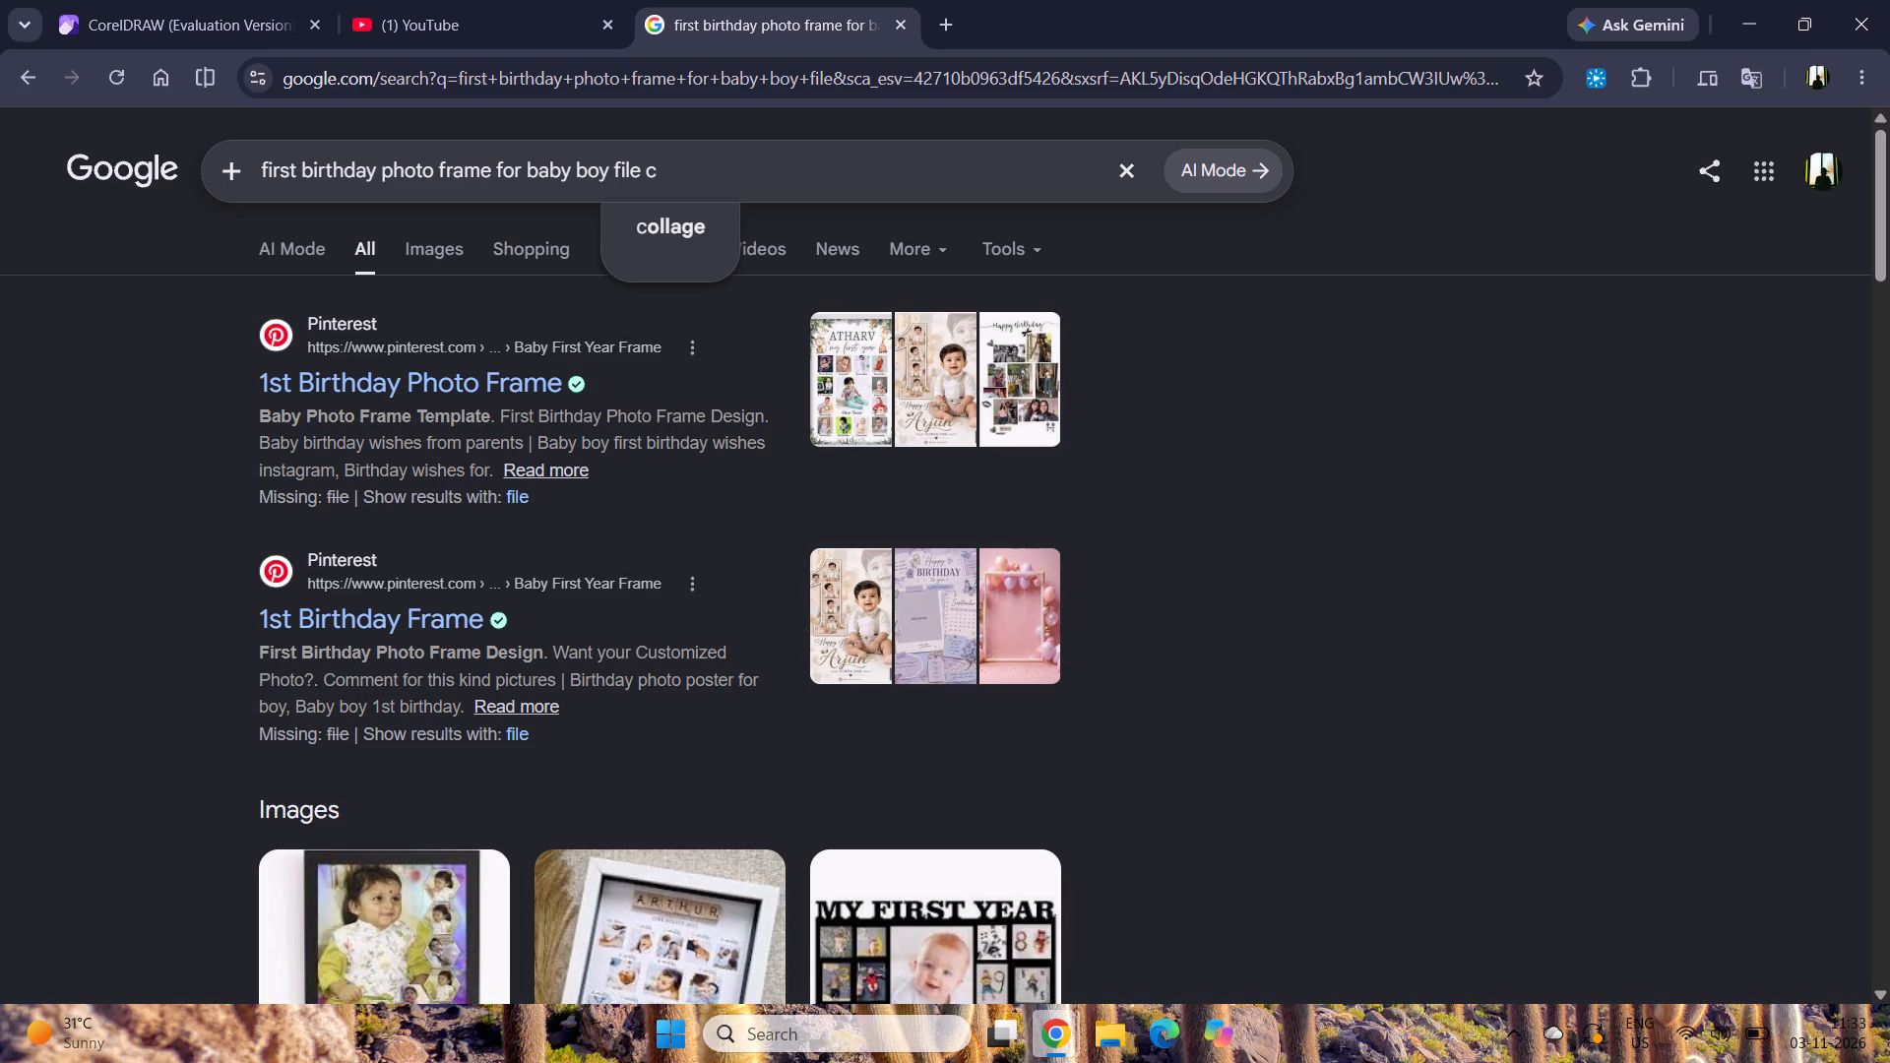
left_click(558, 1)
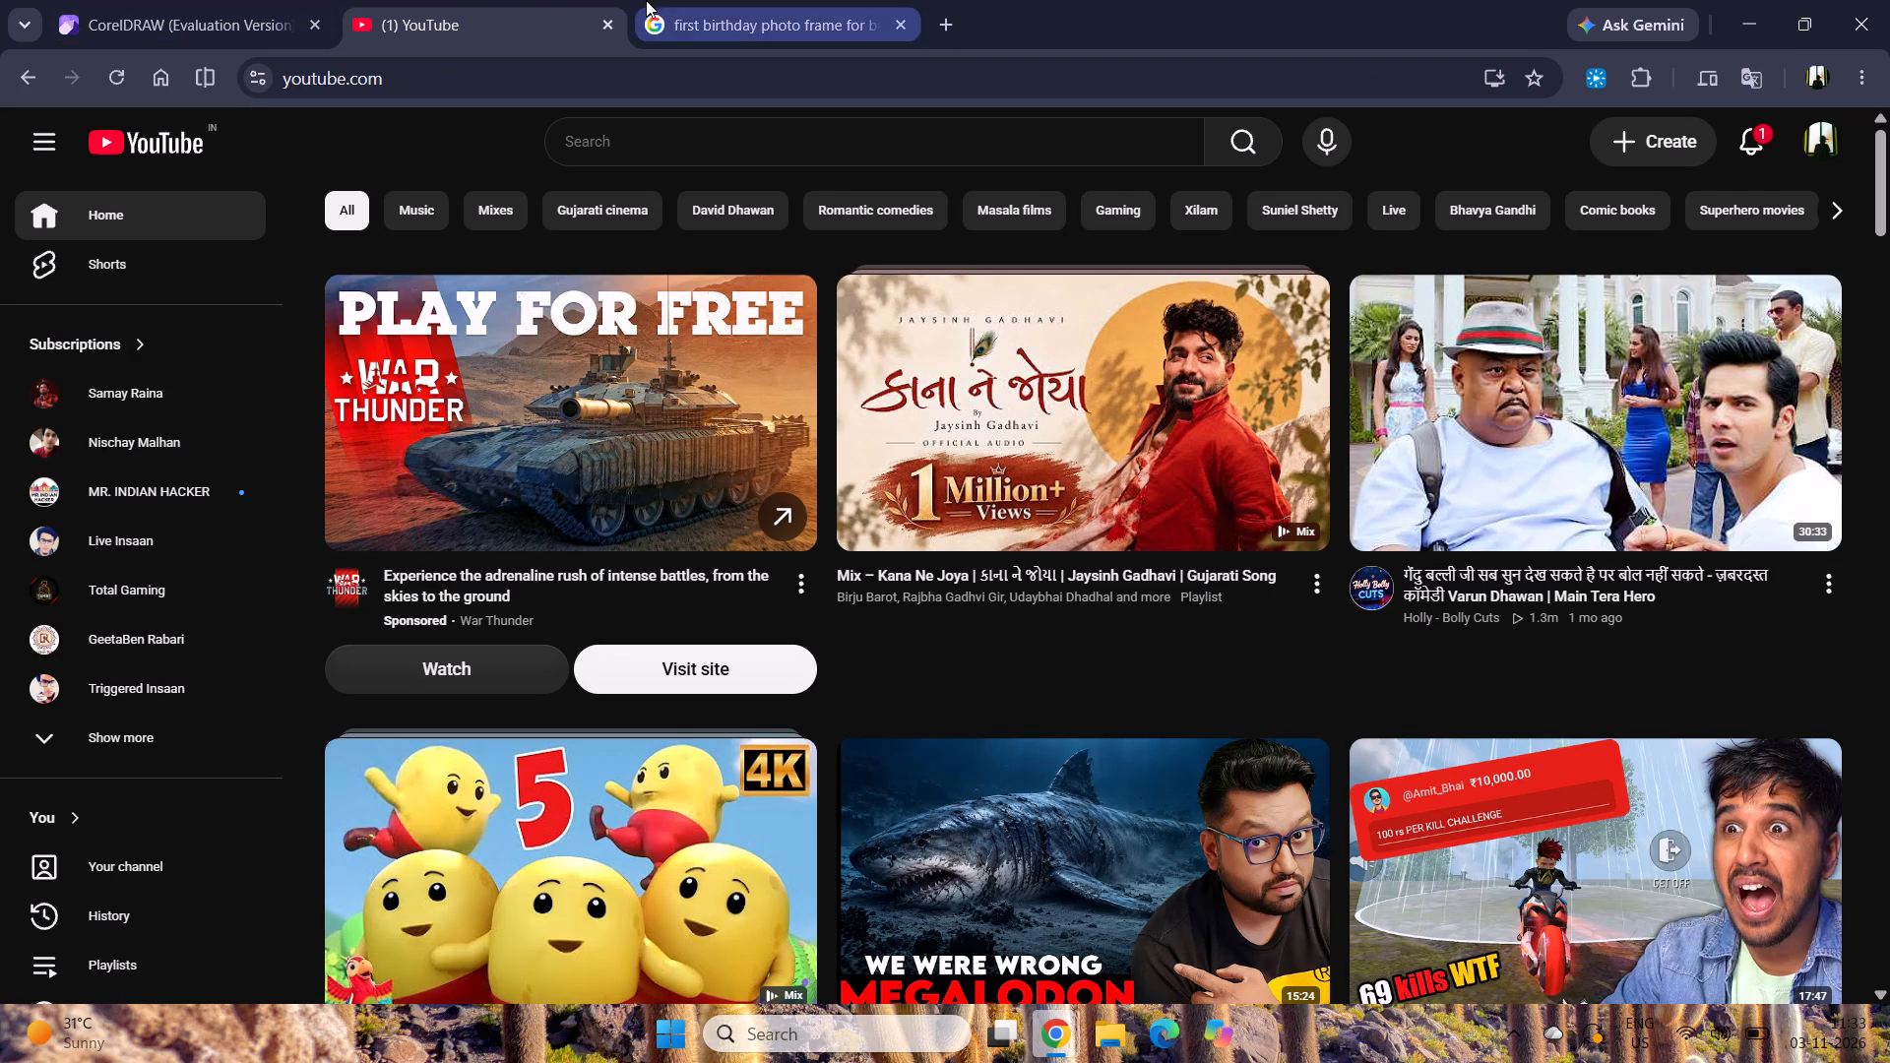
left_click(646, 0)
Open the first Pinterest result, "1st Birthday Photo Frame", and browse its designs for an arch-shaped frame reference.
left_click(383, 378)
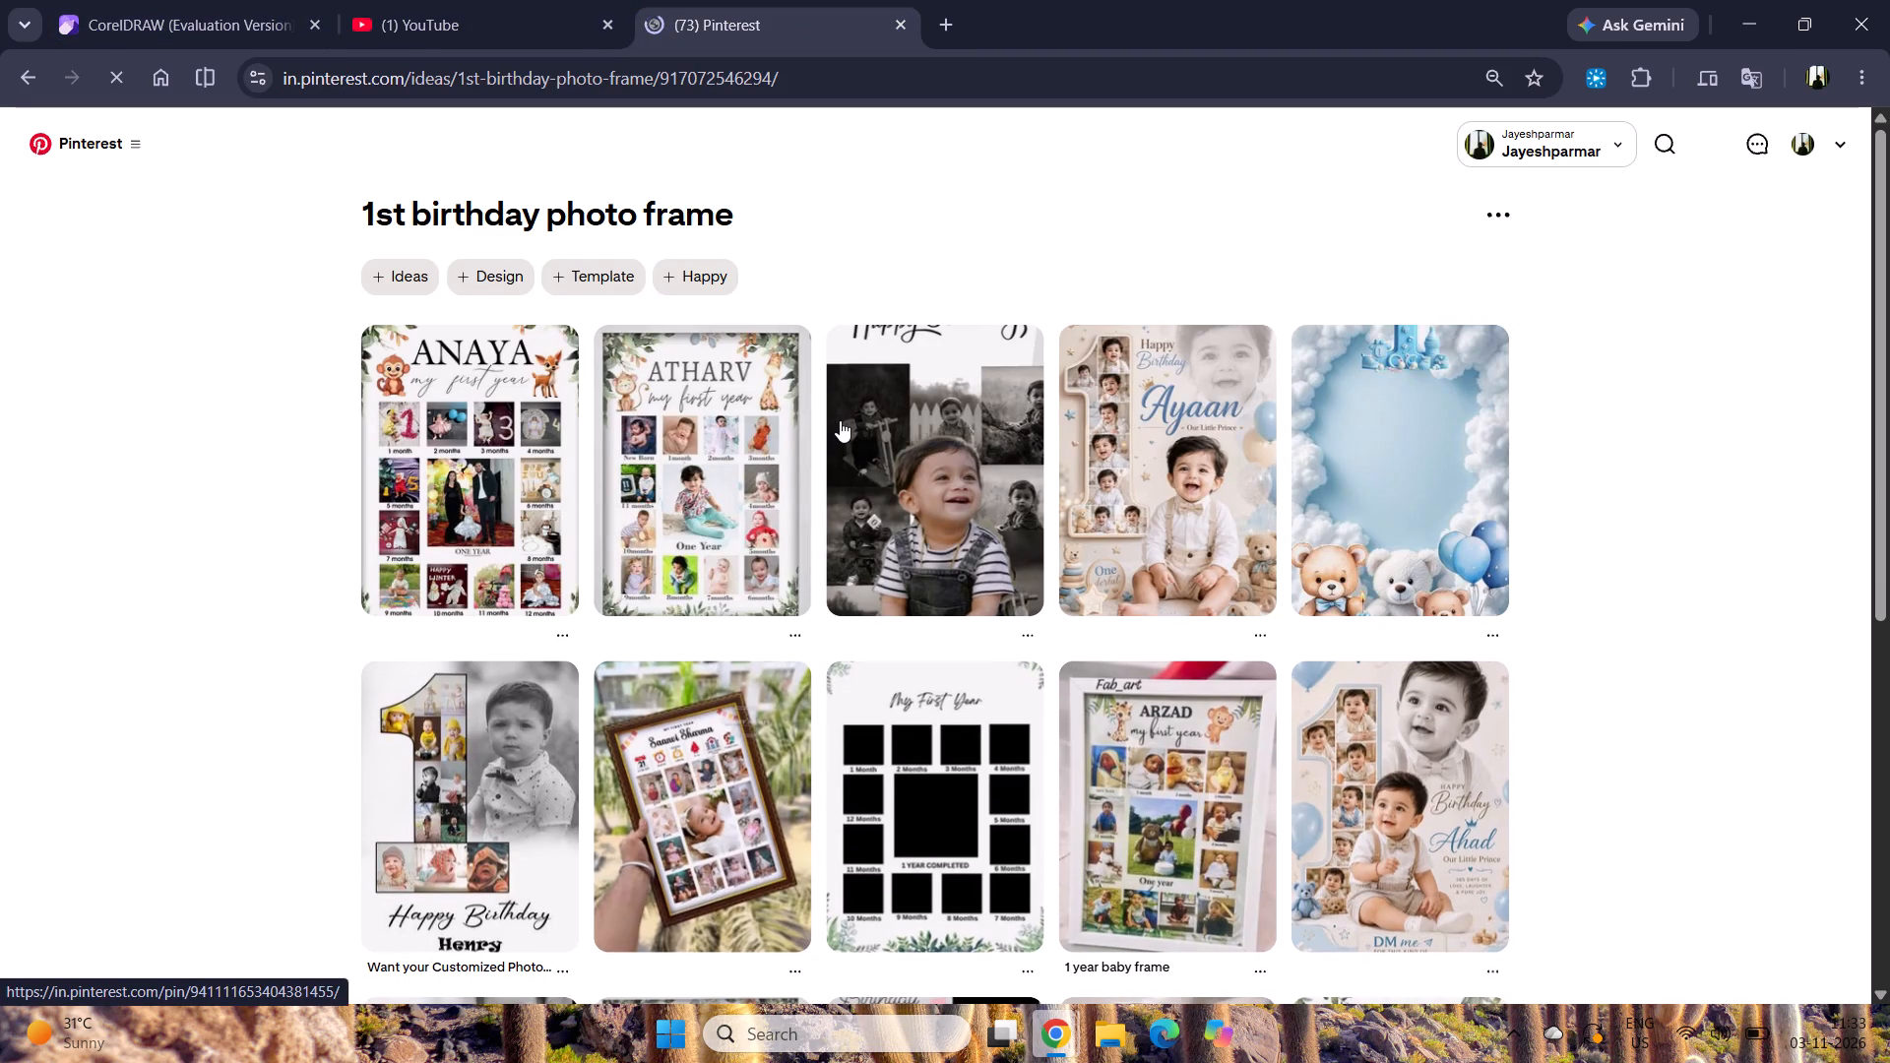
scroll(840, 419, "down", 1)
scroll(1268, 529, "down", 2)
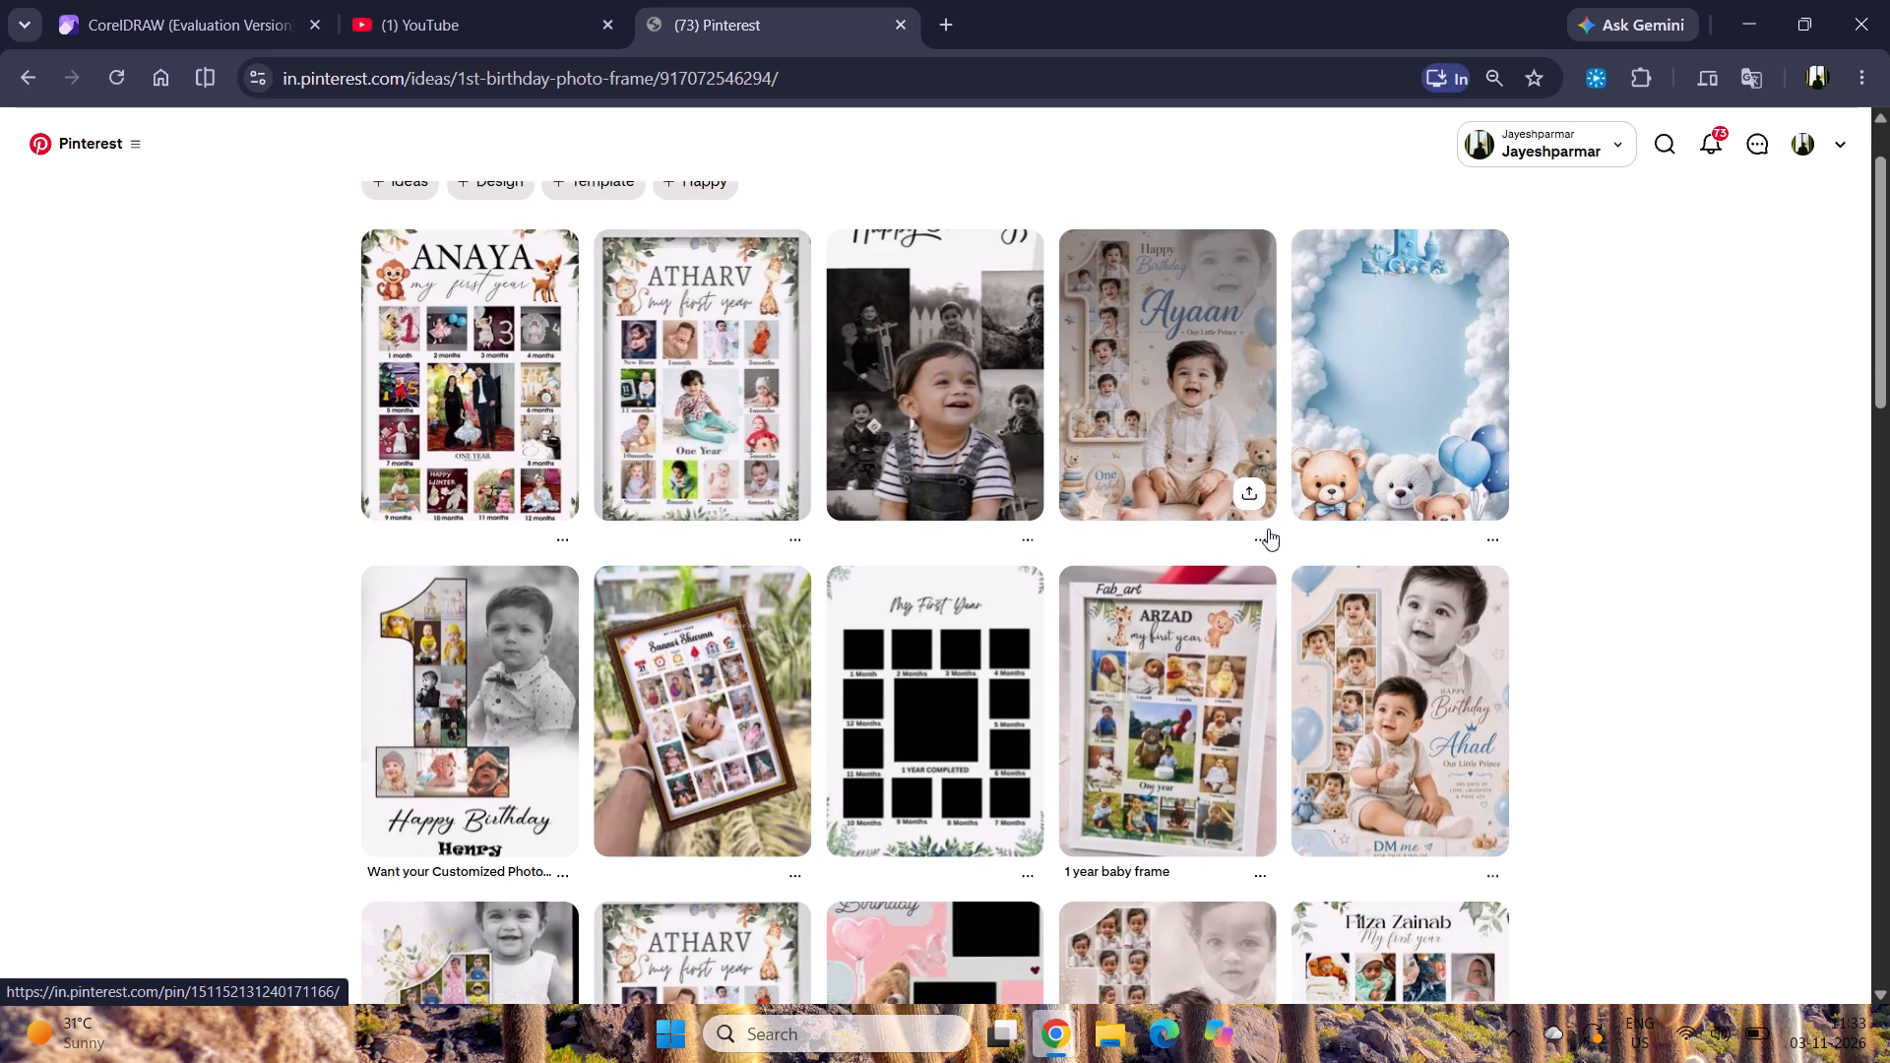
scroll(1268, 529, "down", 2)
scroll(1128, 508, "down", 2)
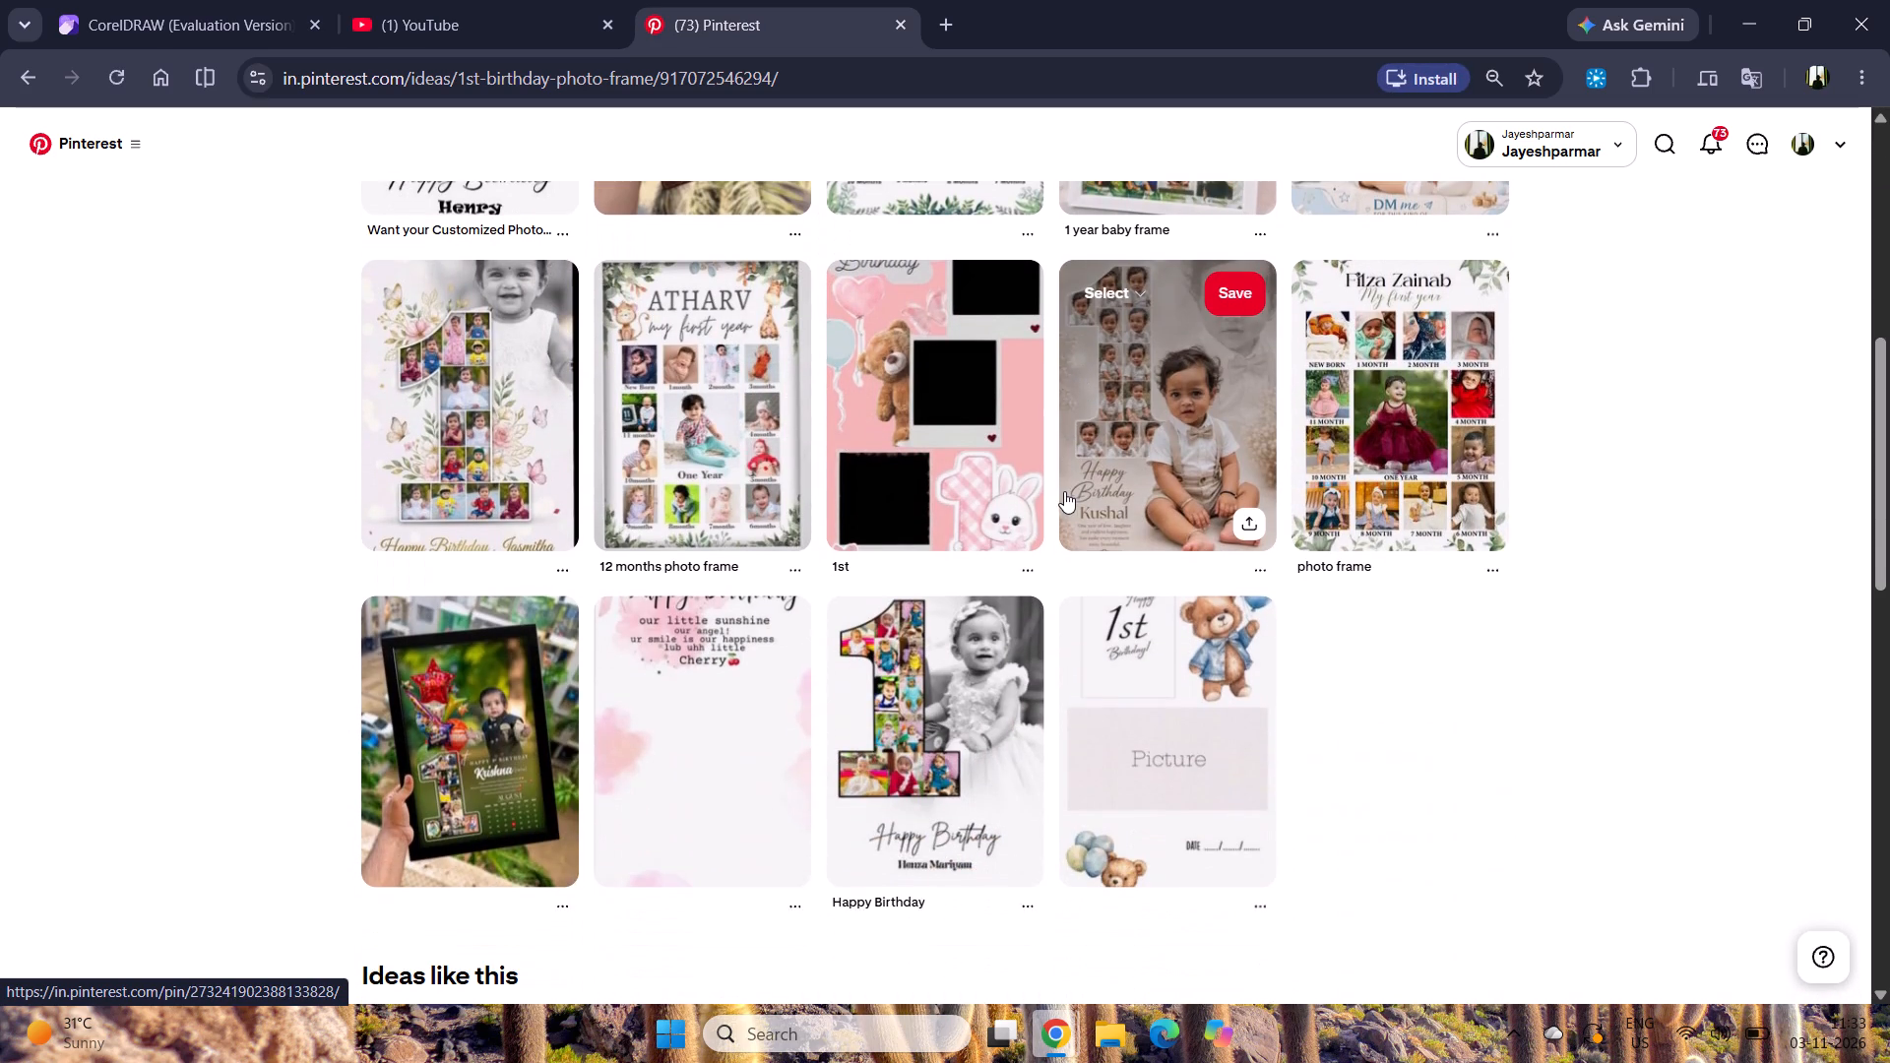
scroll(1061, 486, "down", 6)
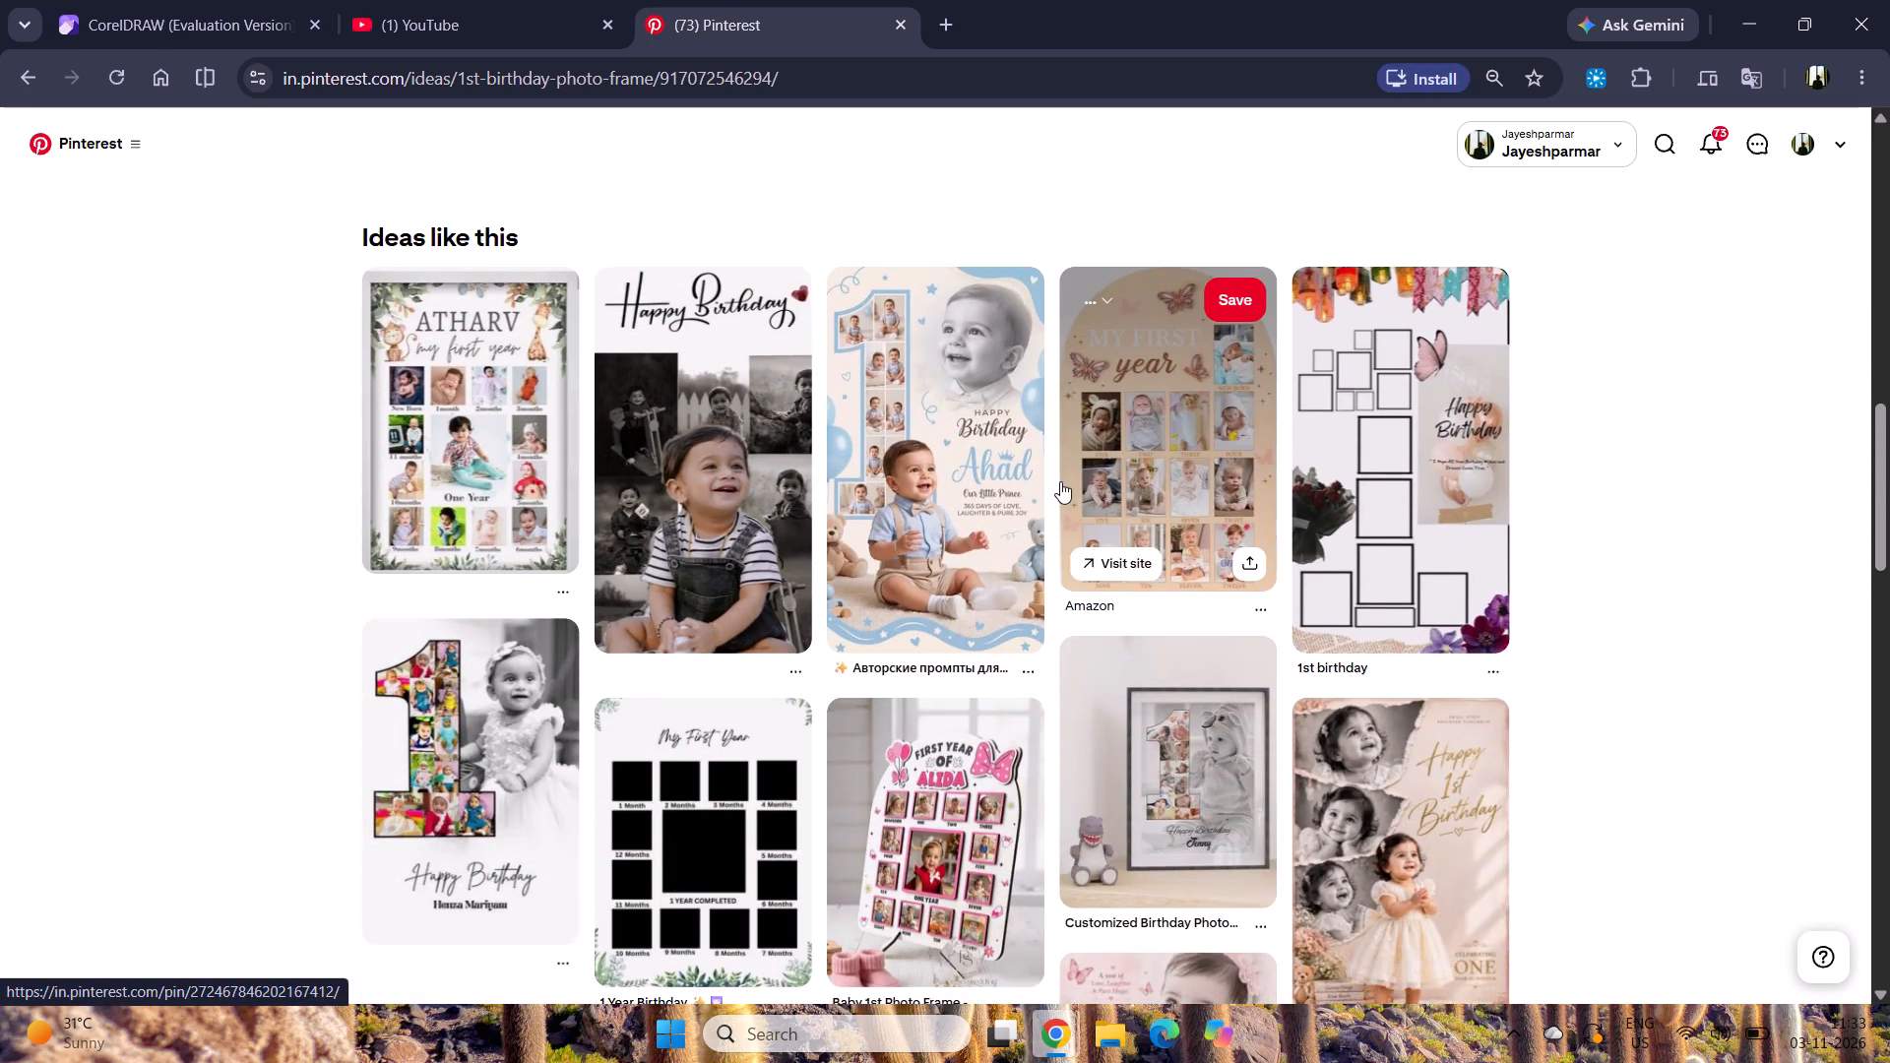
scroll(1060, 481, "down", 7)
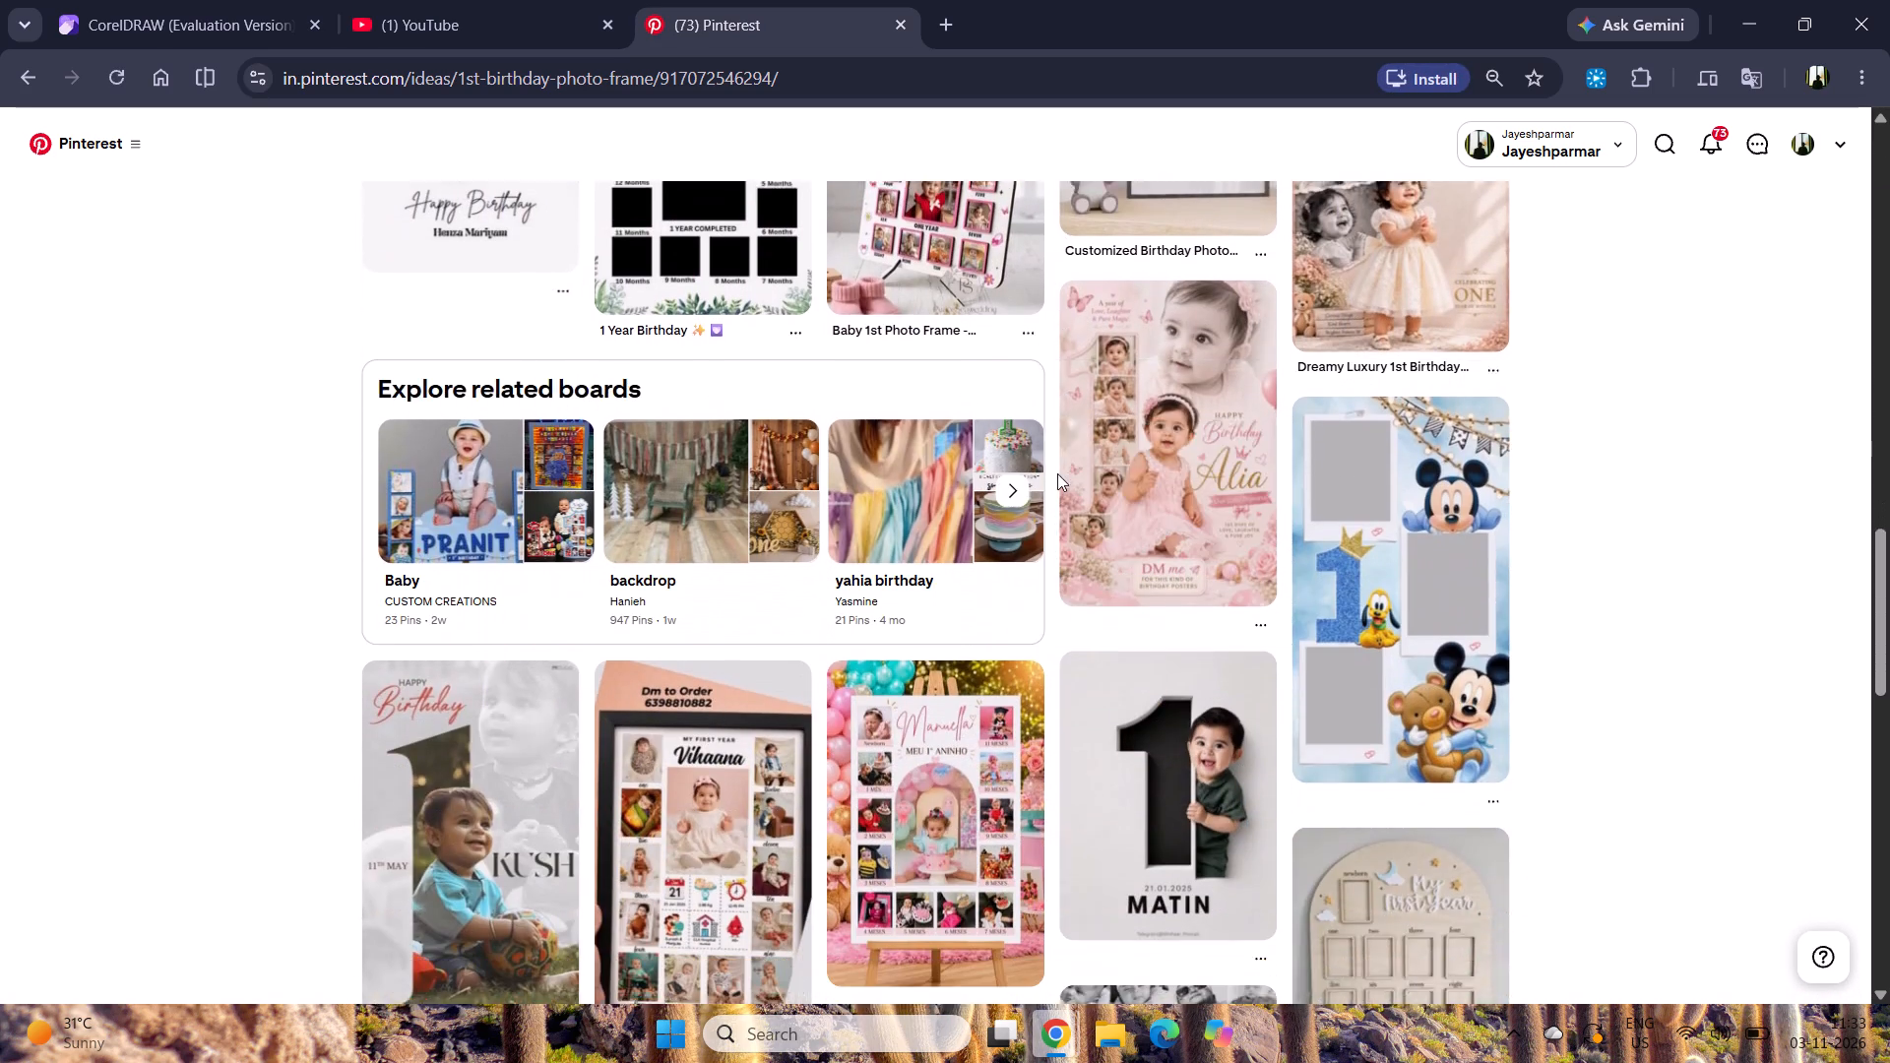
scroll(1057, 473, "down", 2)
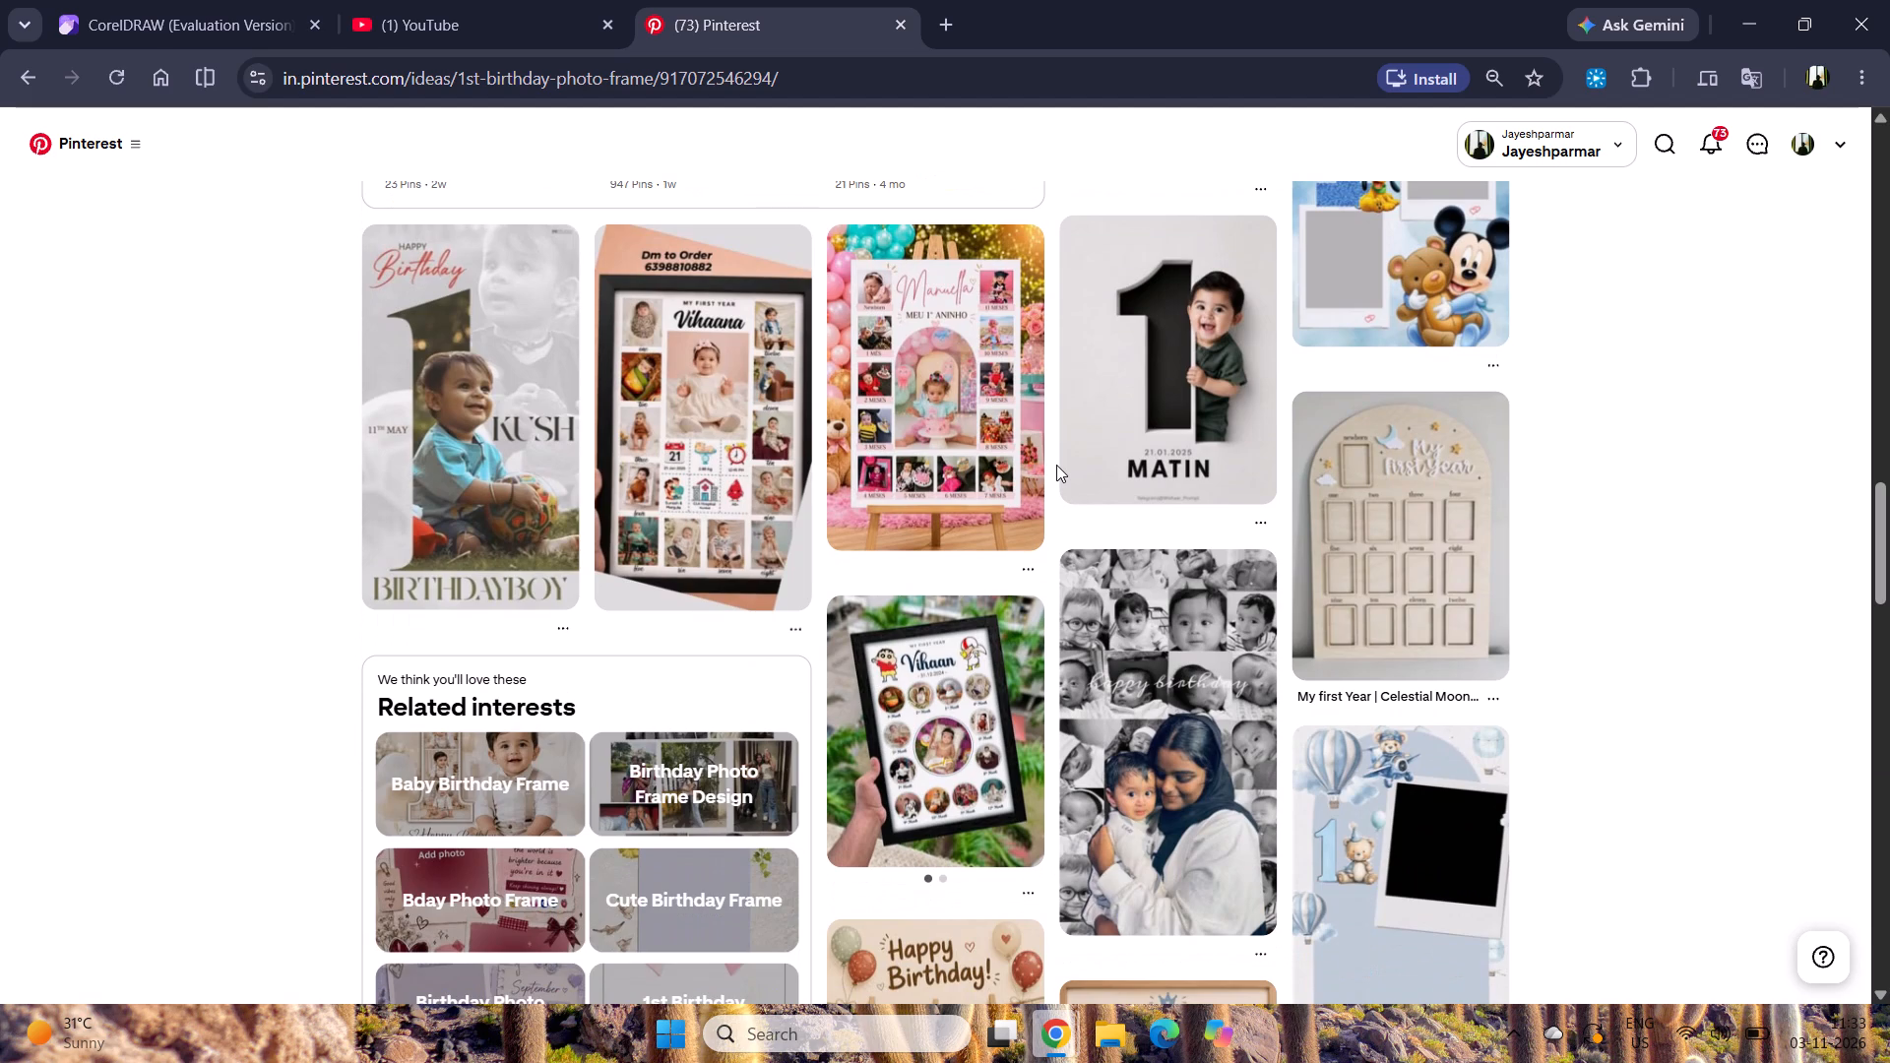
scroll(1056, 465, "down", 8)
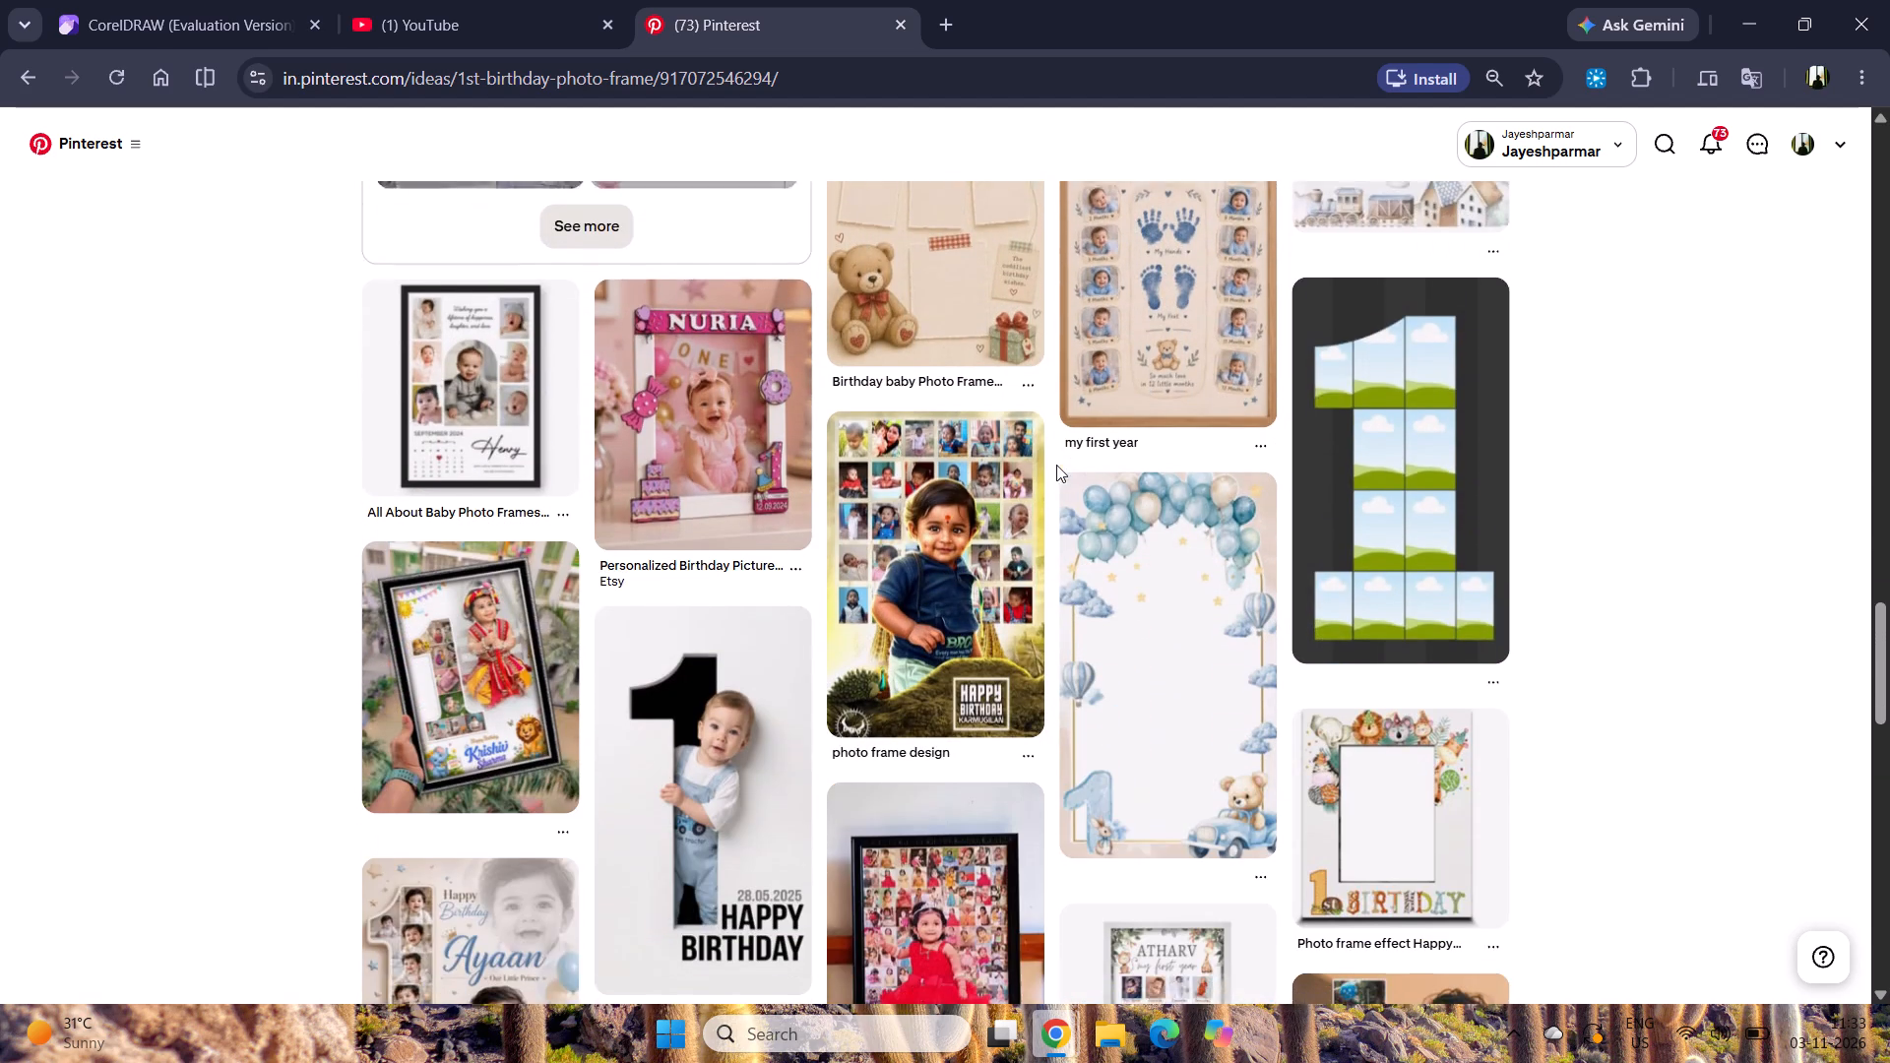
scroll(1056, 465, "down", 7)
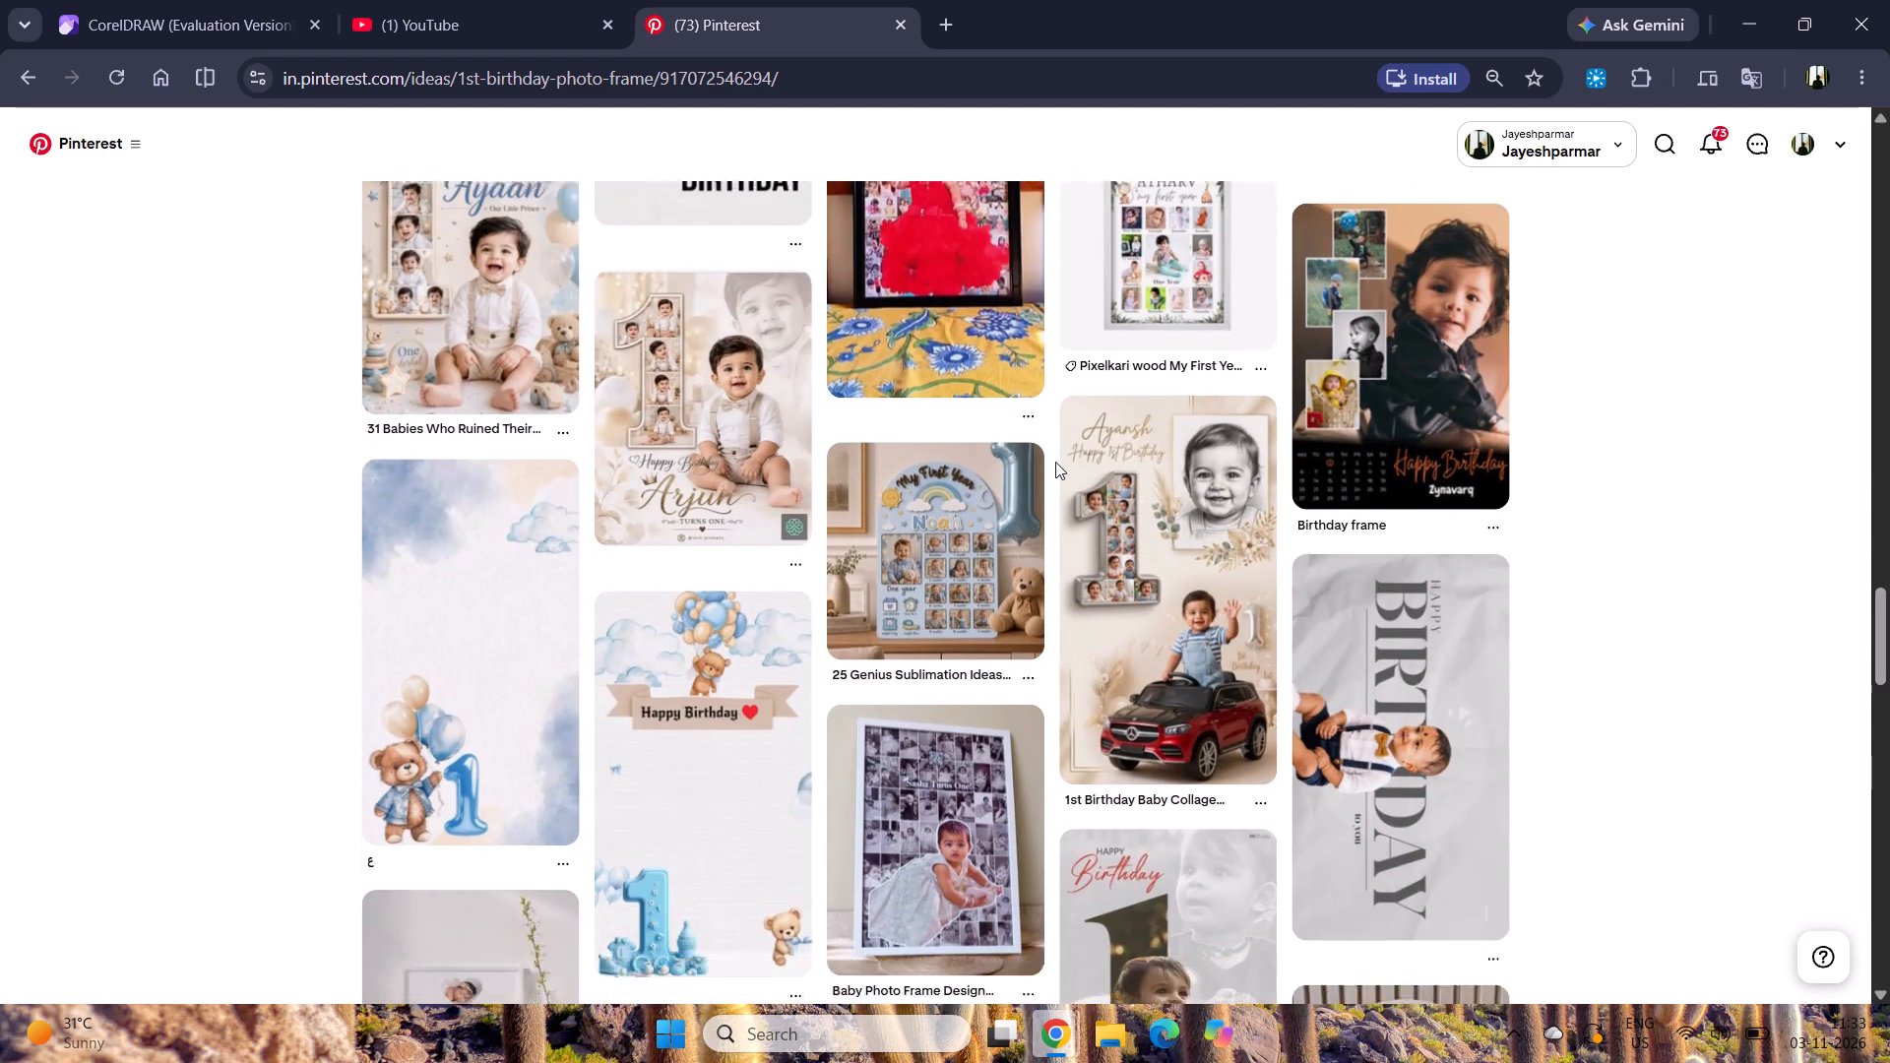
scroll(1055, 462, "down", 8)
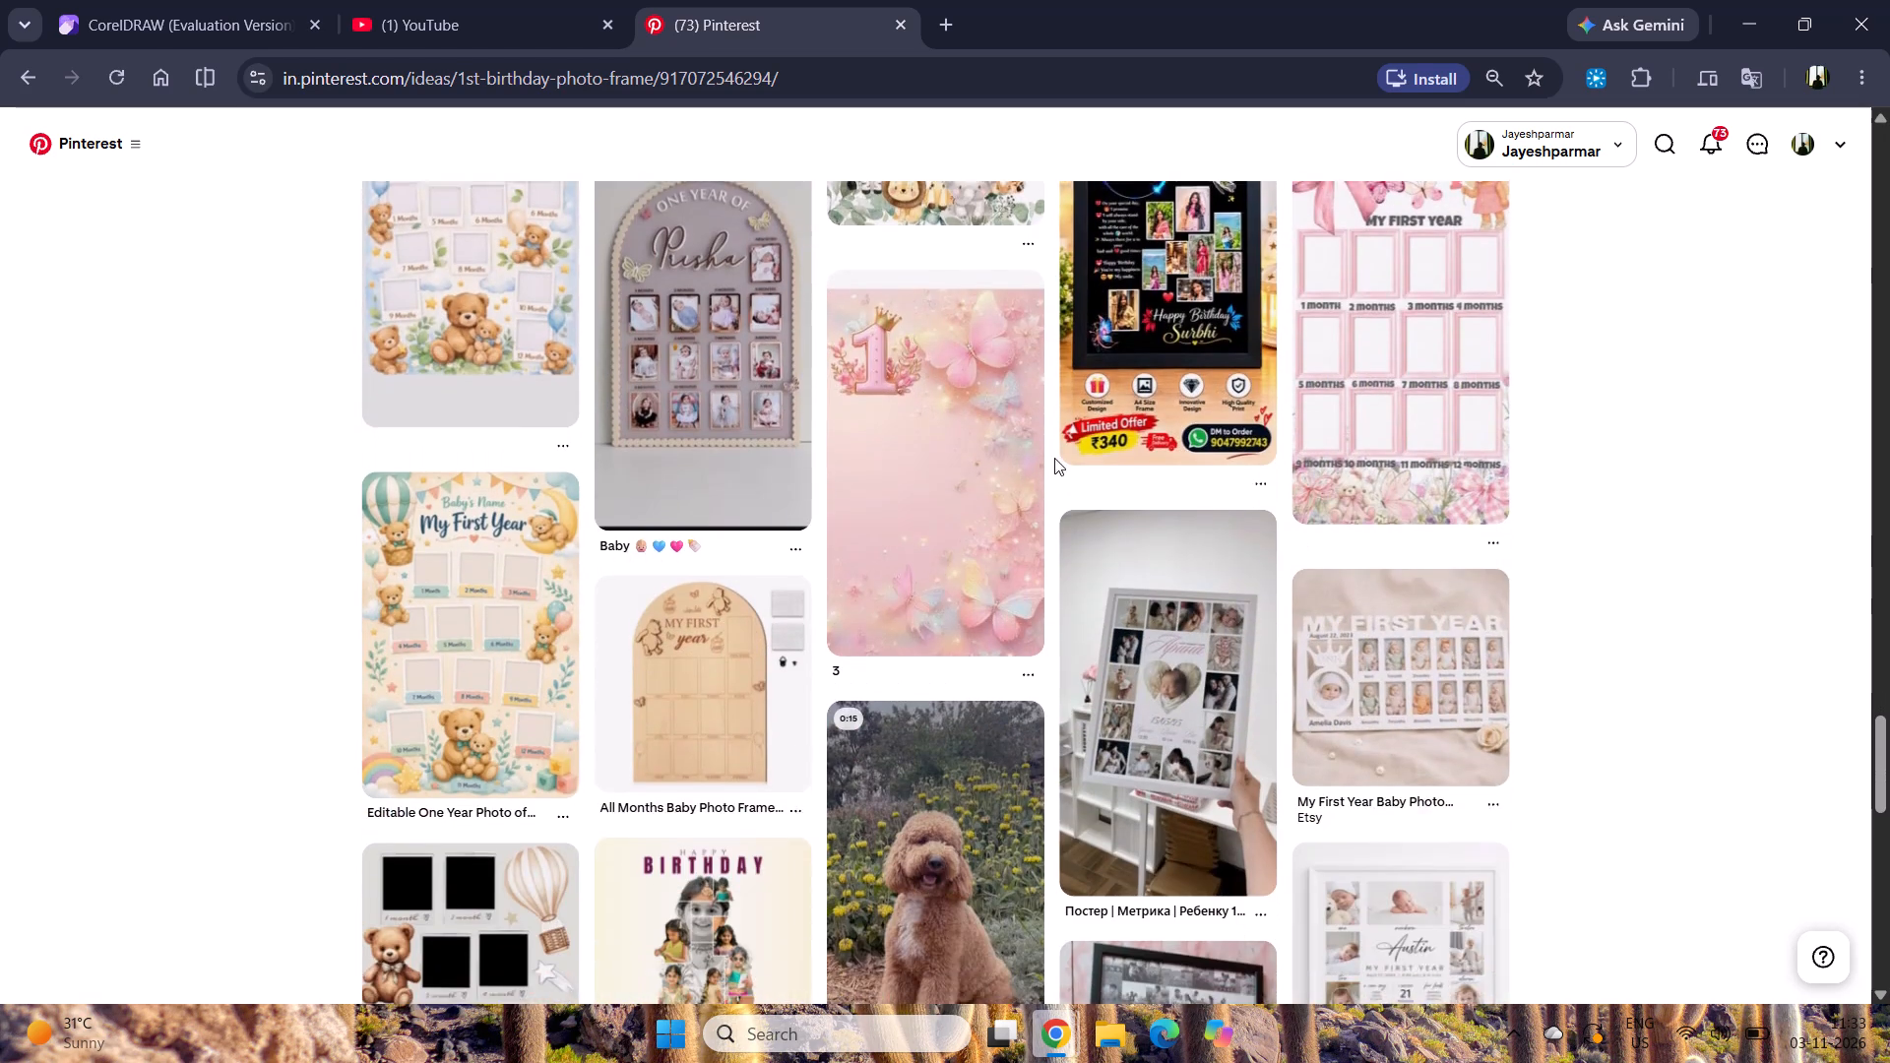
scroll(1054, 458, "down", 8)
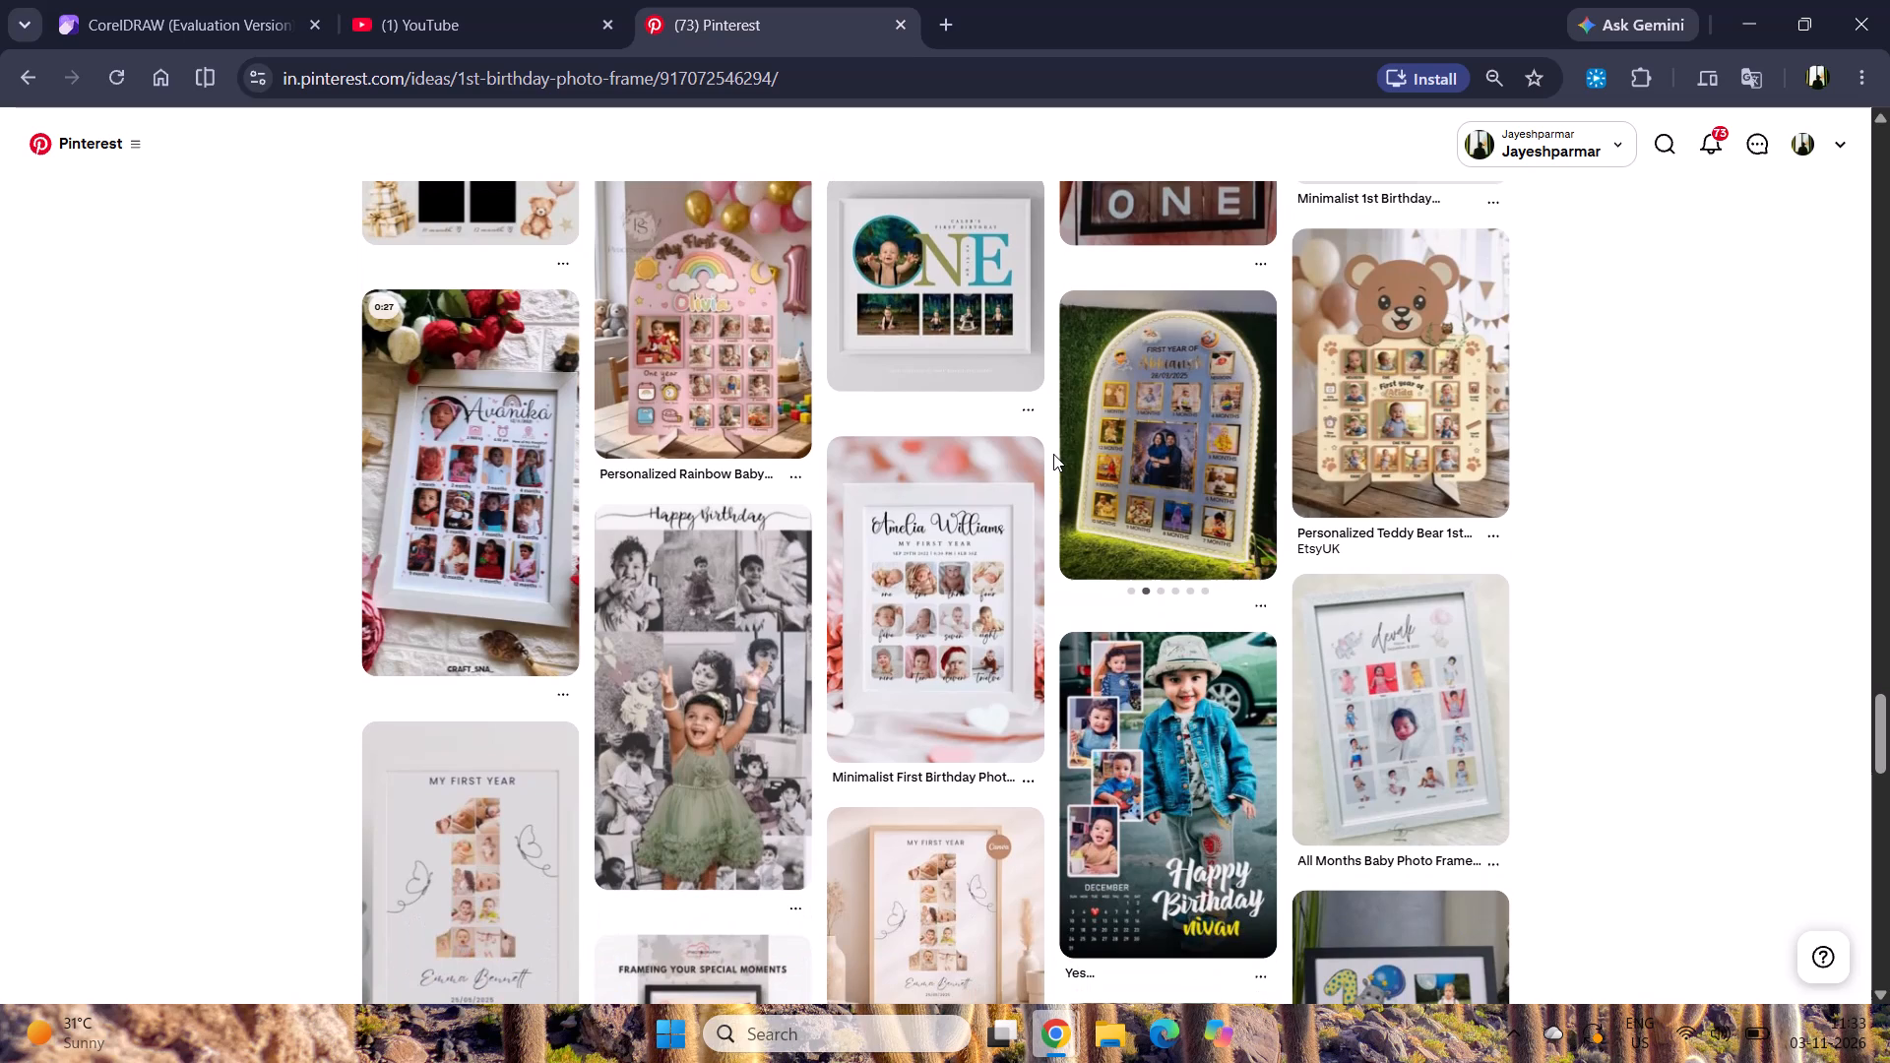
scroll(1053, 454, "down", 1)
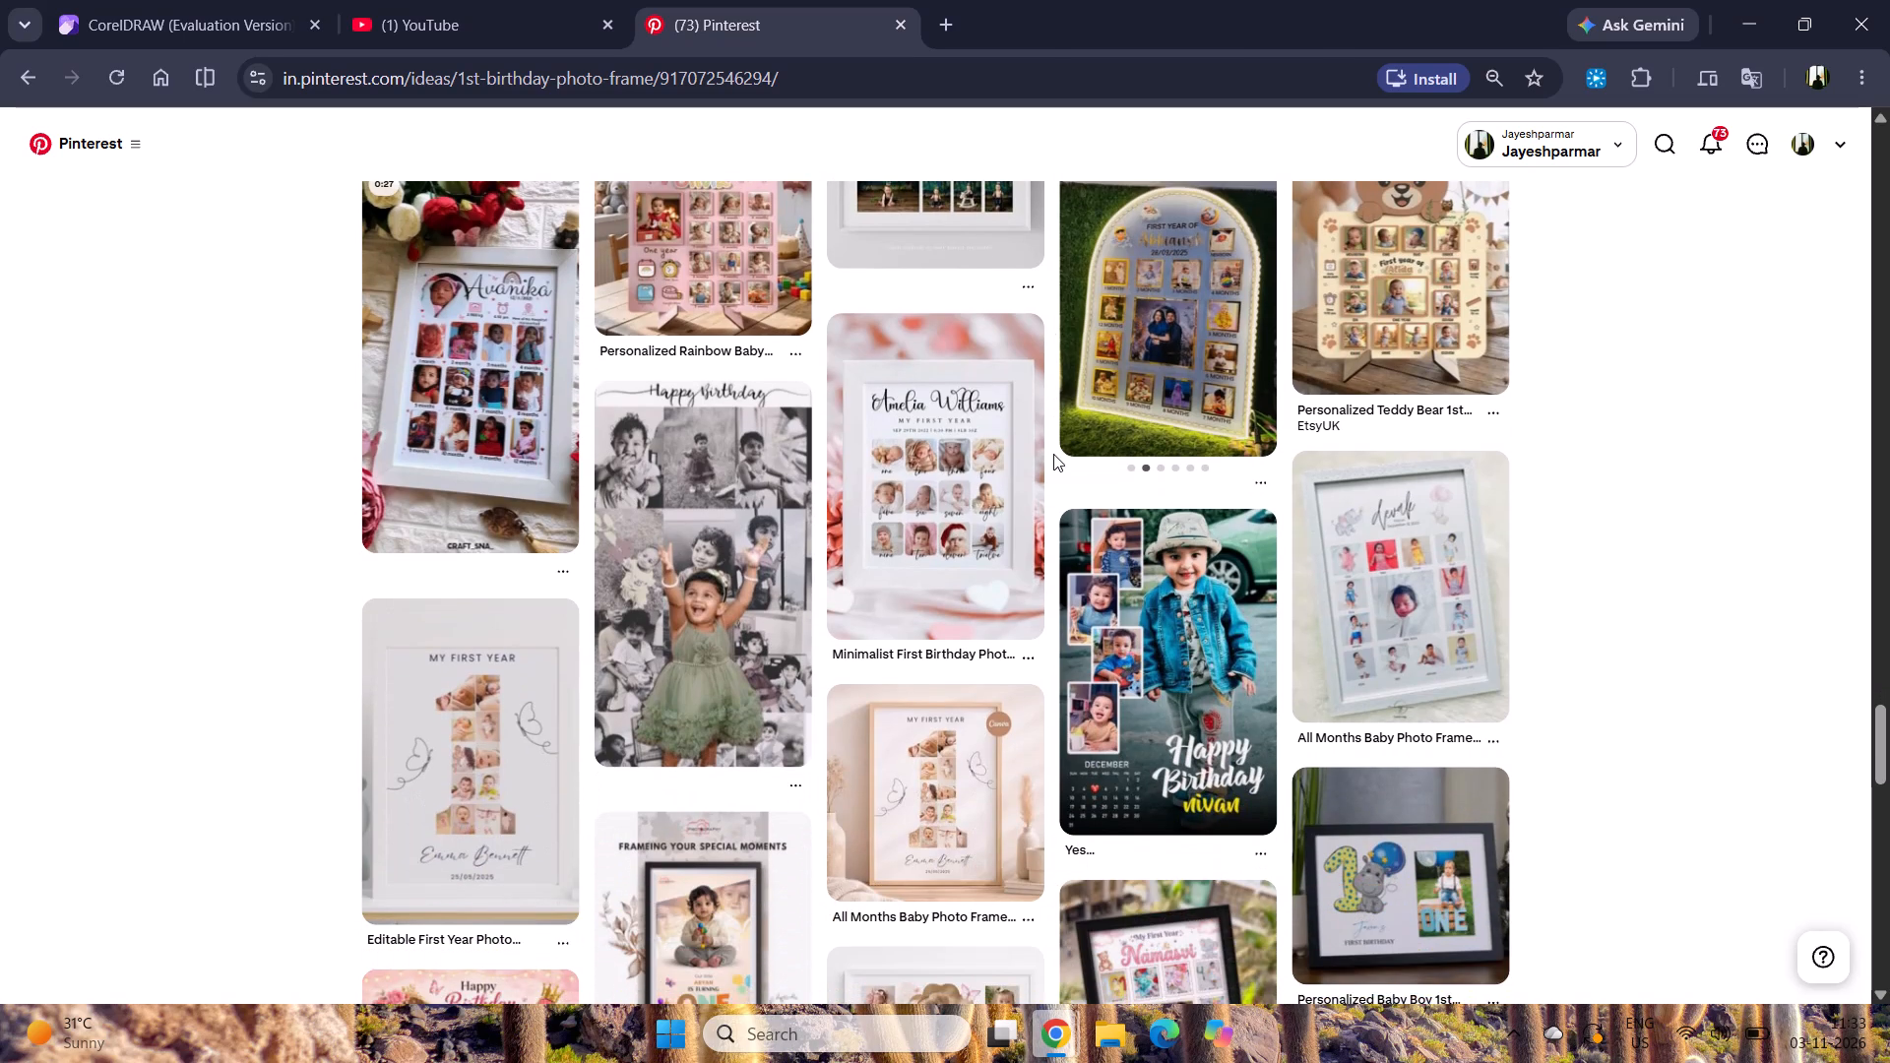
scroll(1053, 454, "down", 8)
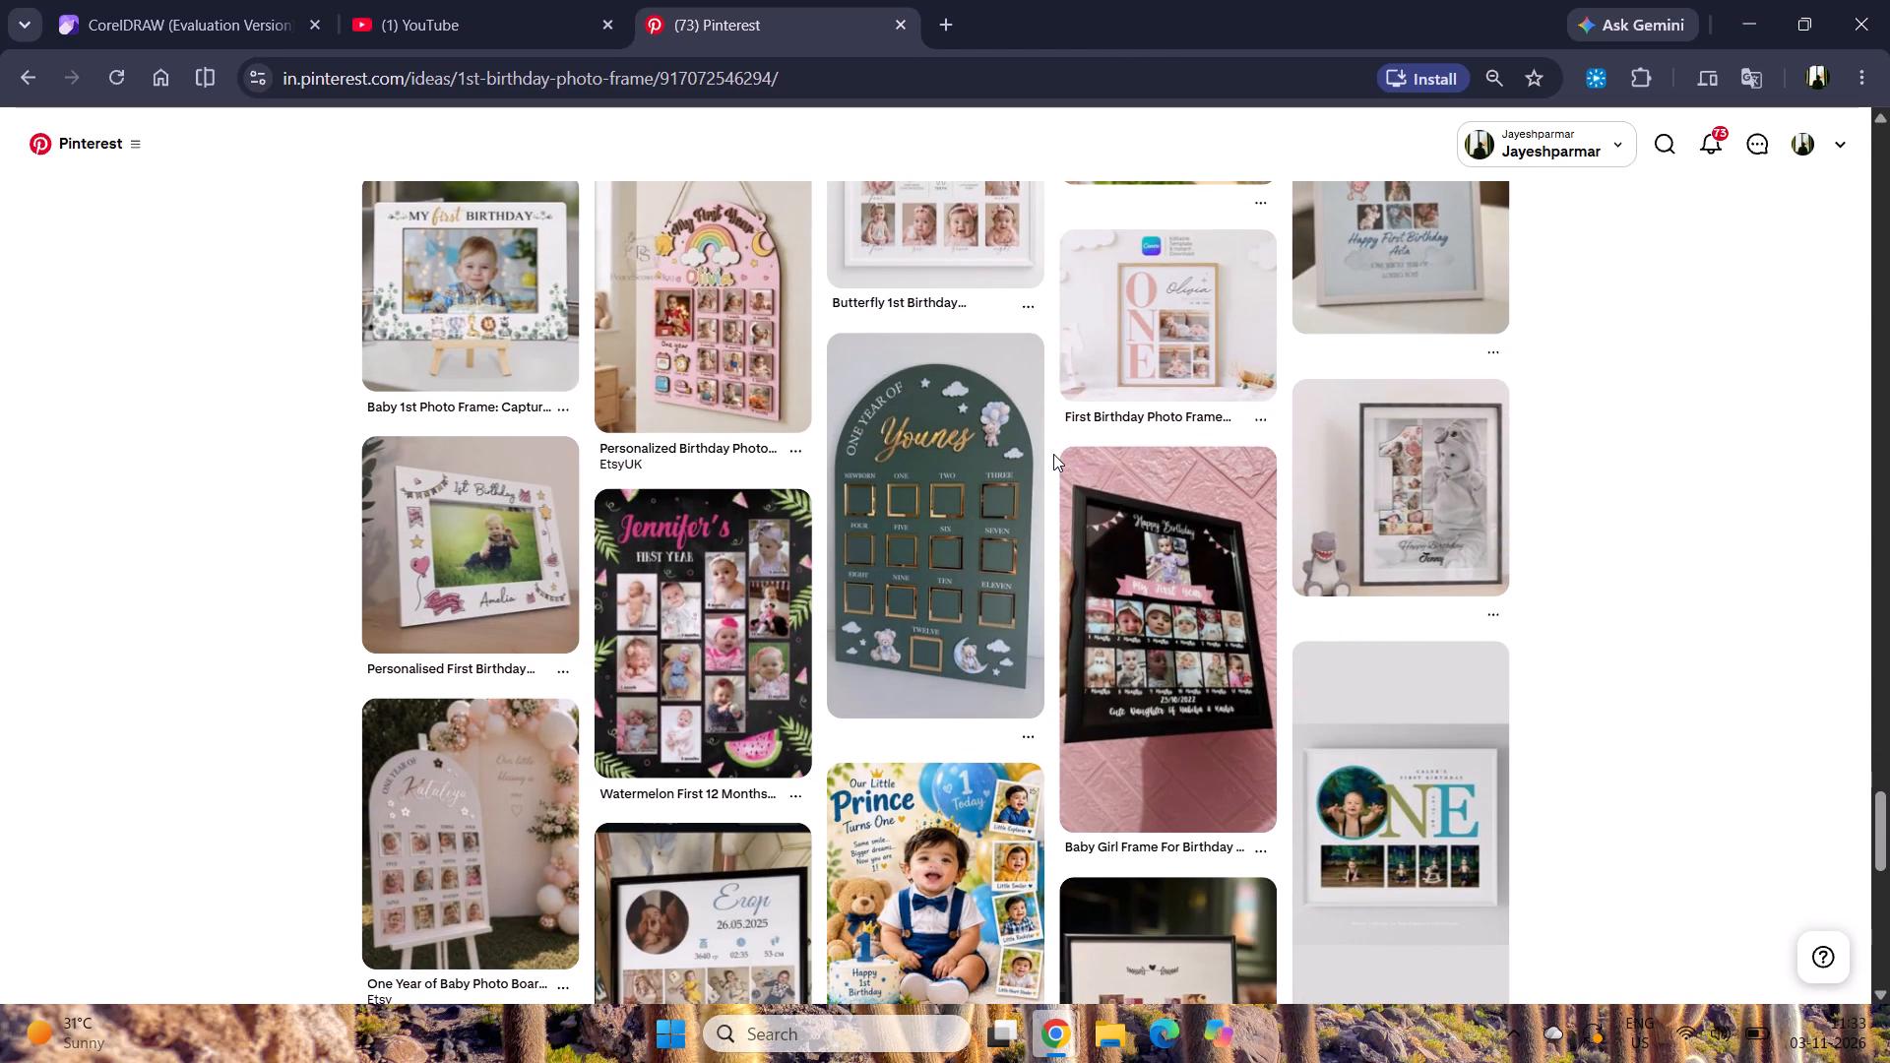
Open the dark-green arch-shaped "One Year of" pin with gold square frames and examine its layout.
left_click(935, 470)
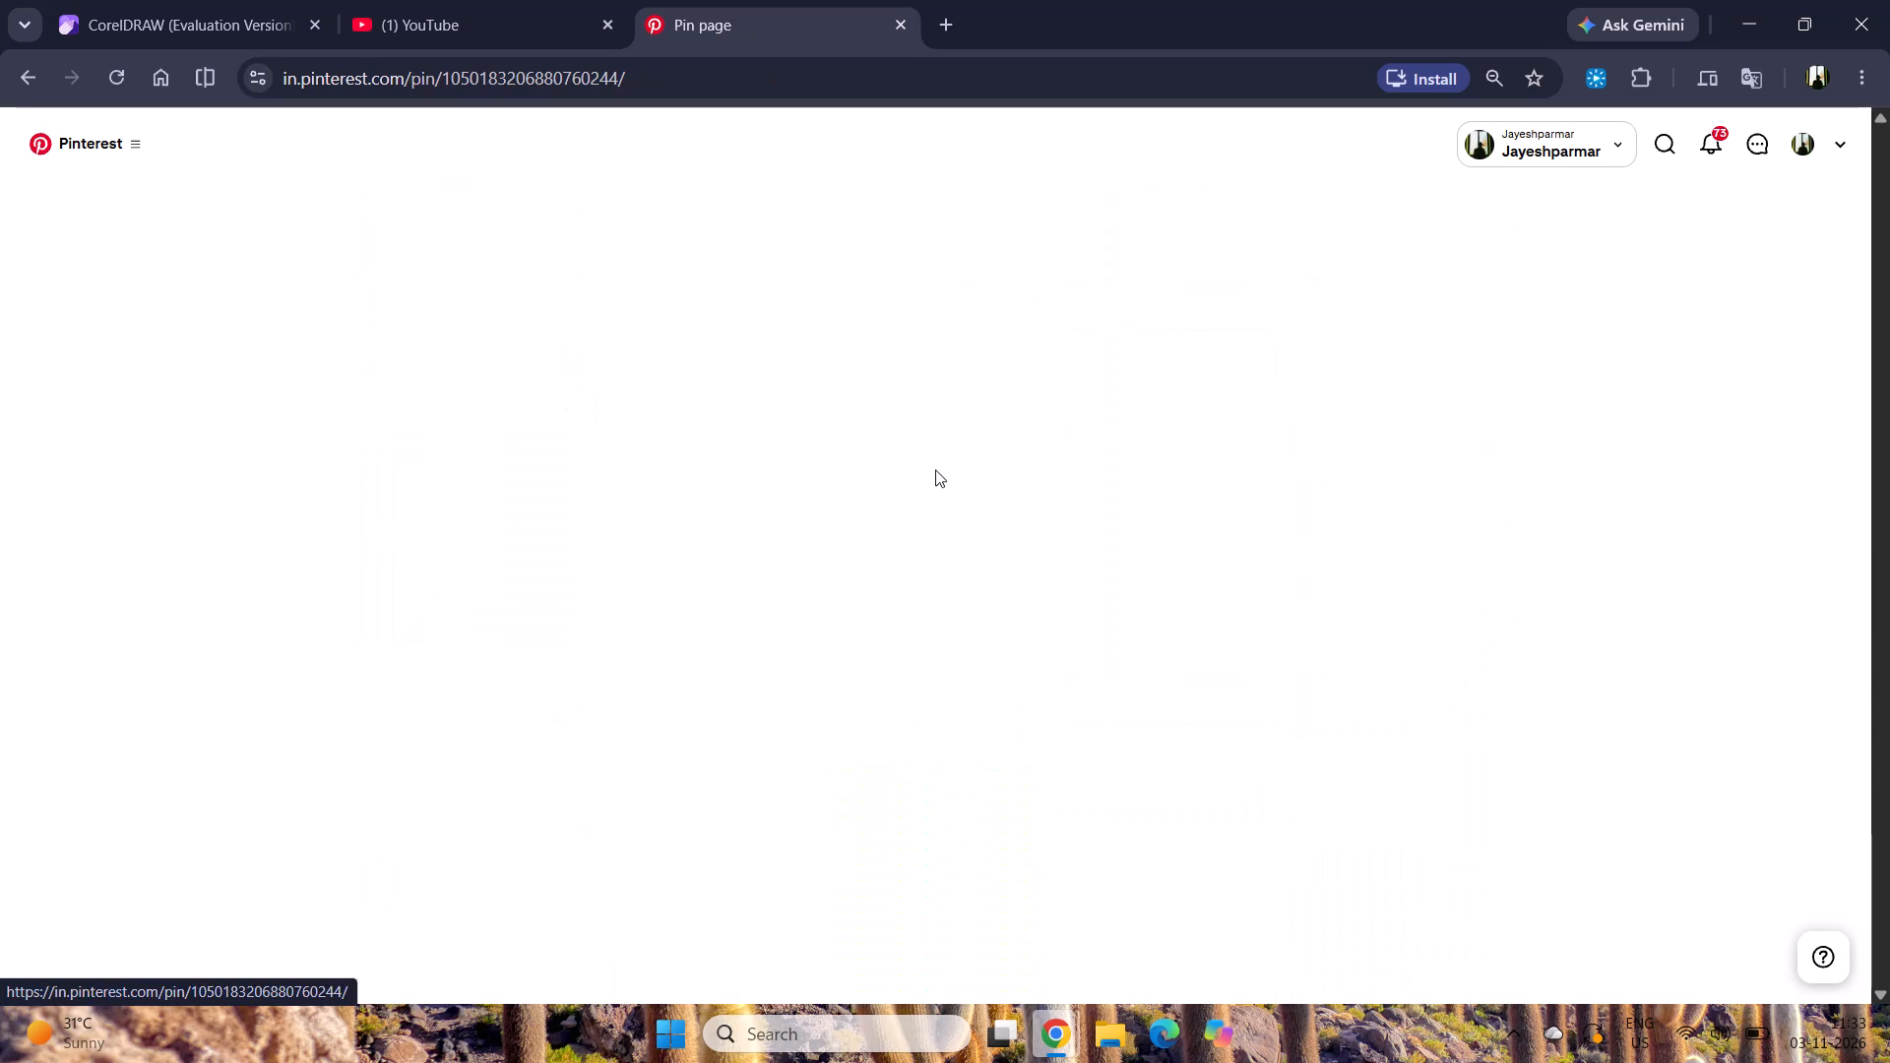
scroll(1105, 497, "down", 1)
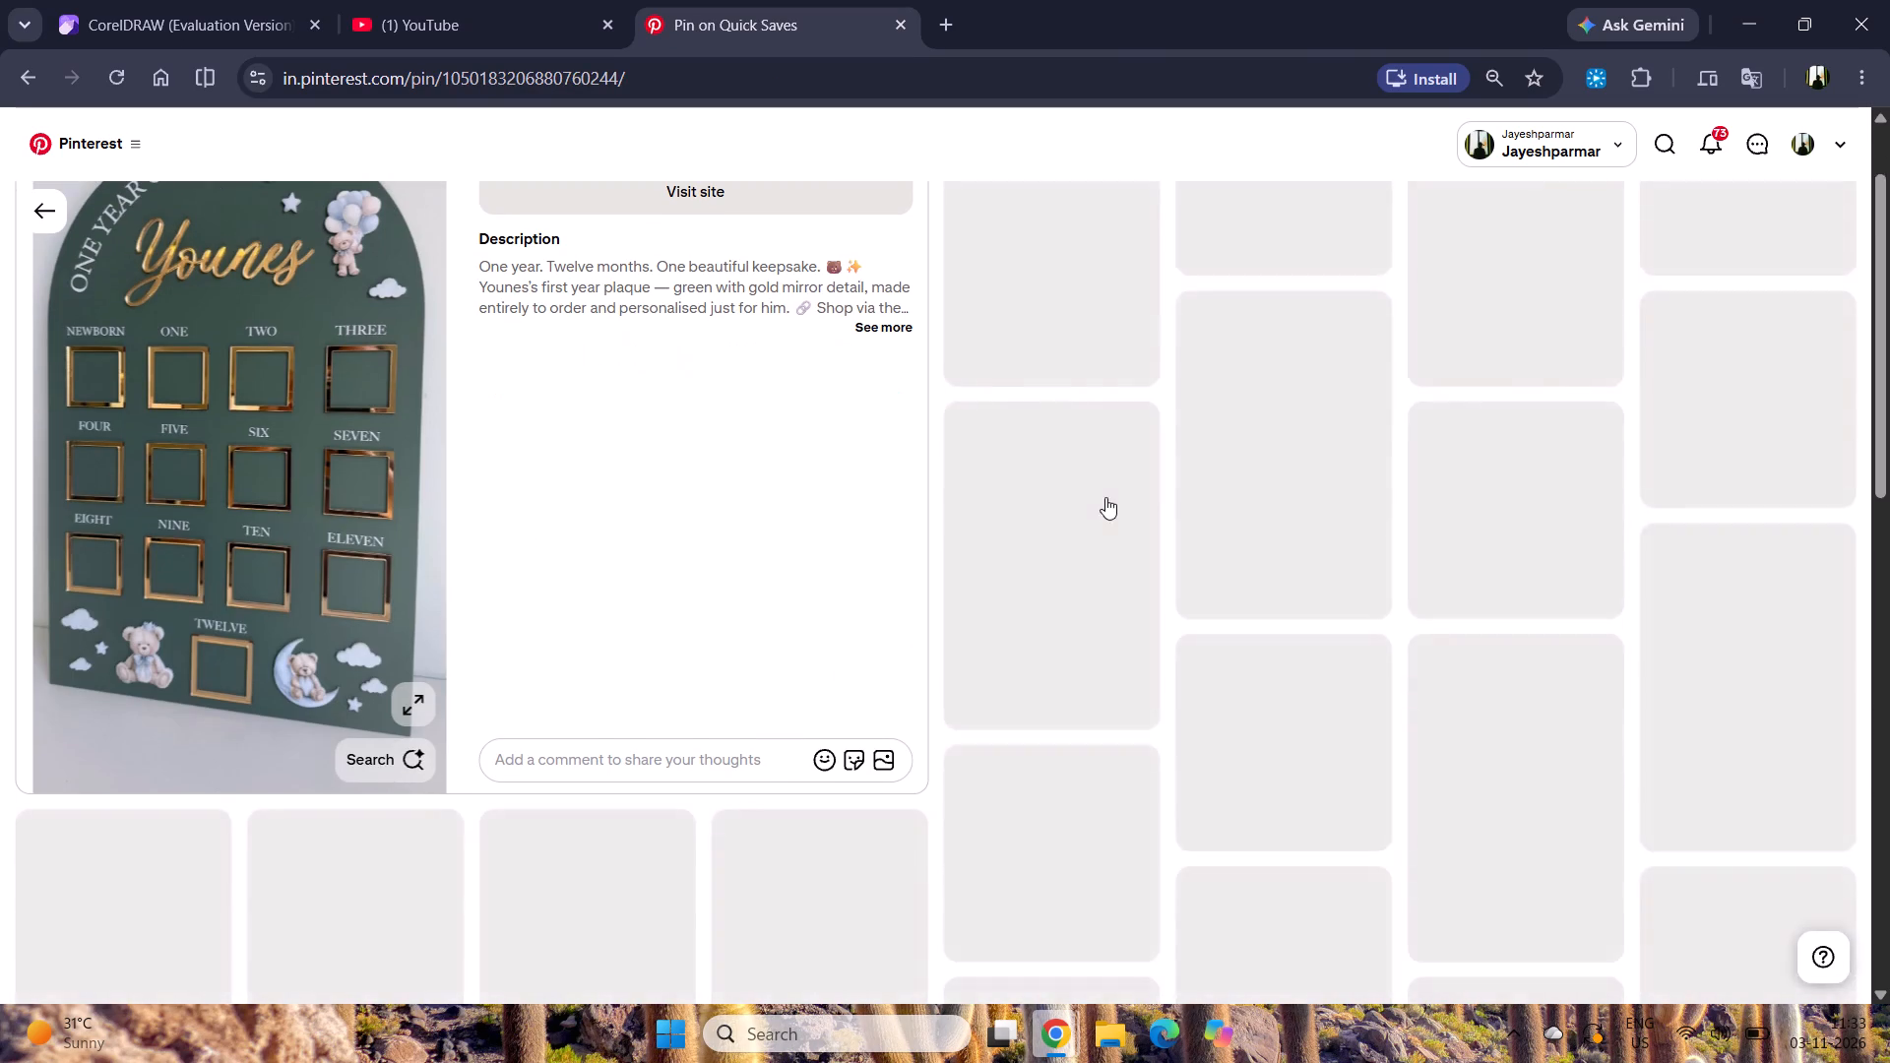
scroll(1105, 497, "up", 2)
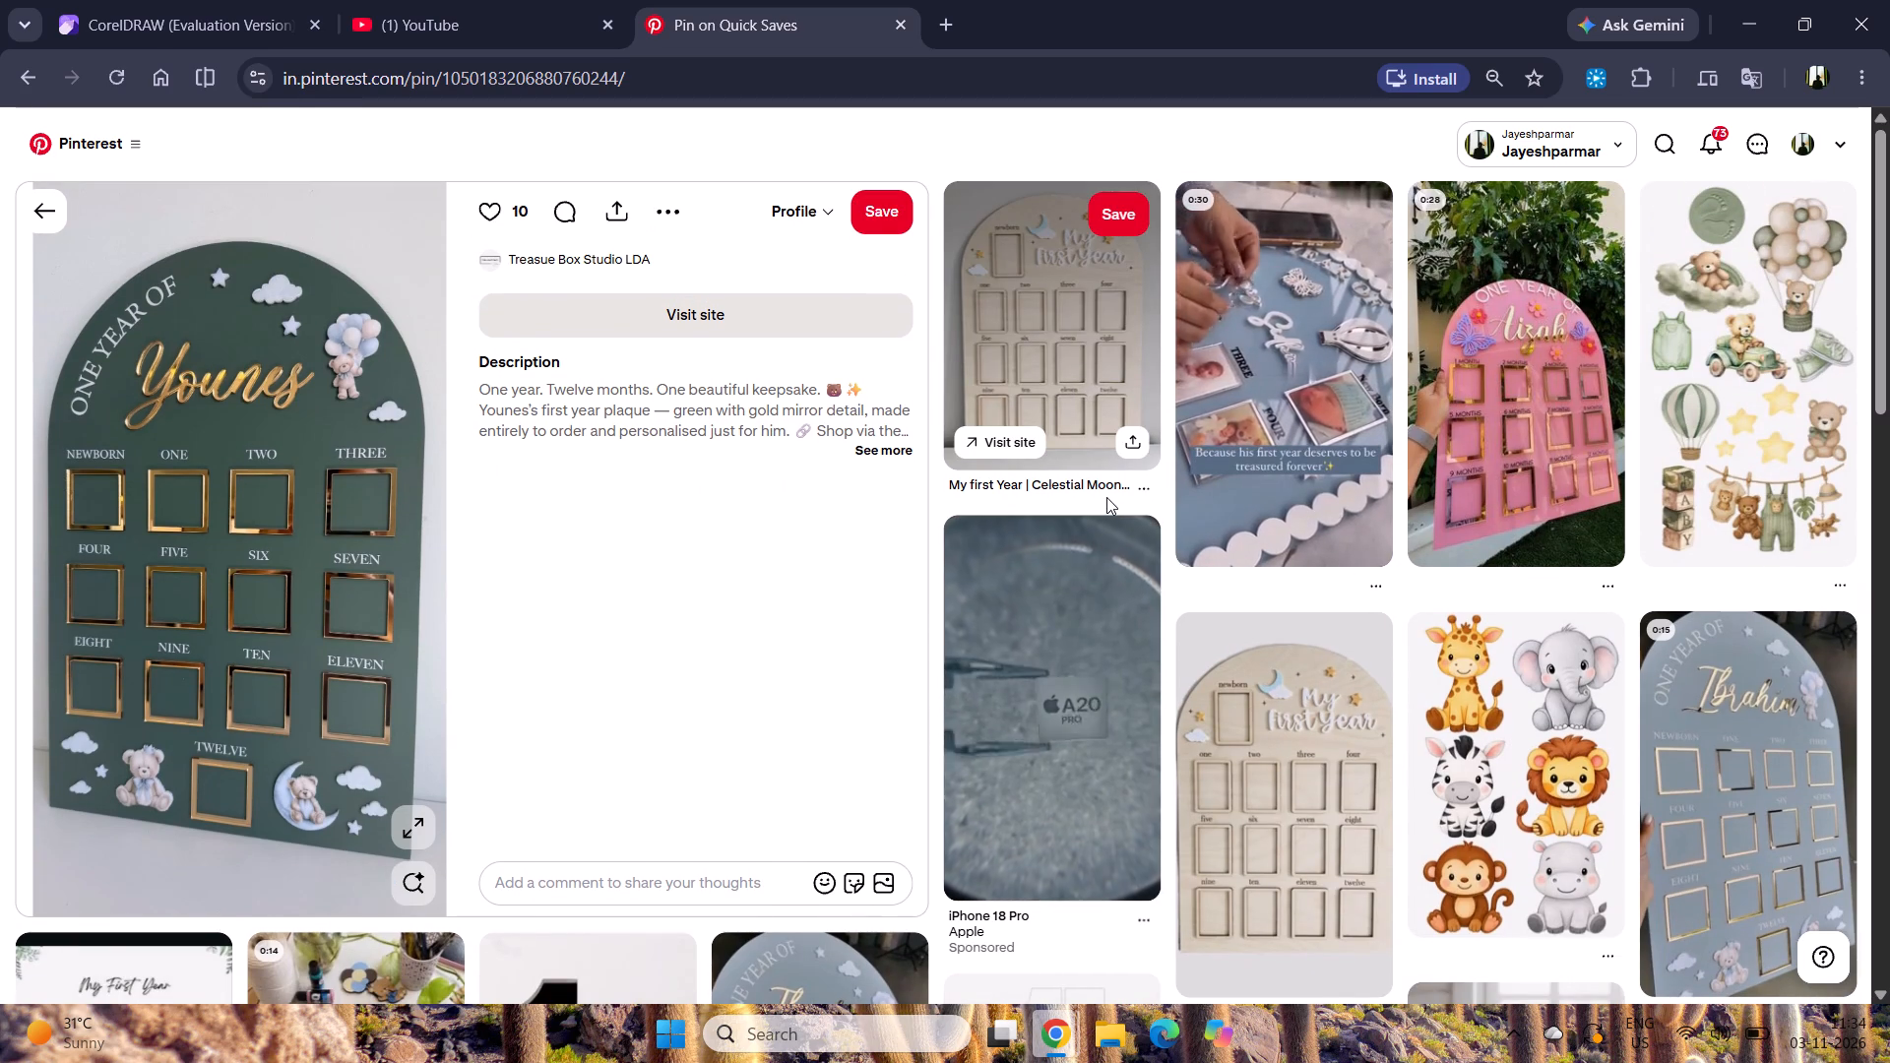
Browse the pins related to the green arch frame, comparing arch shapes, photo-grid layouts and decorations, and return to the opened pin.
scroll(1106, 497, "down", 1)
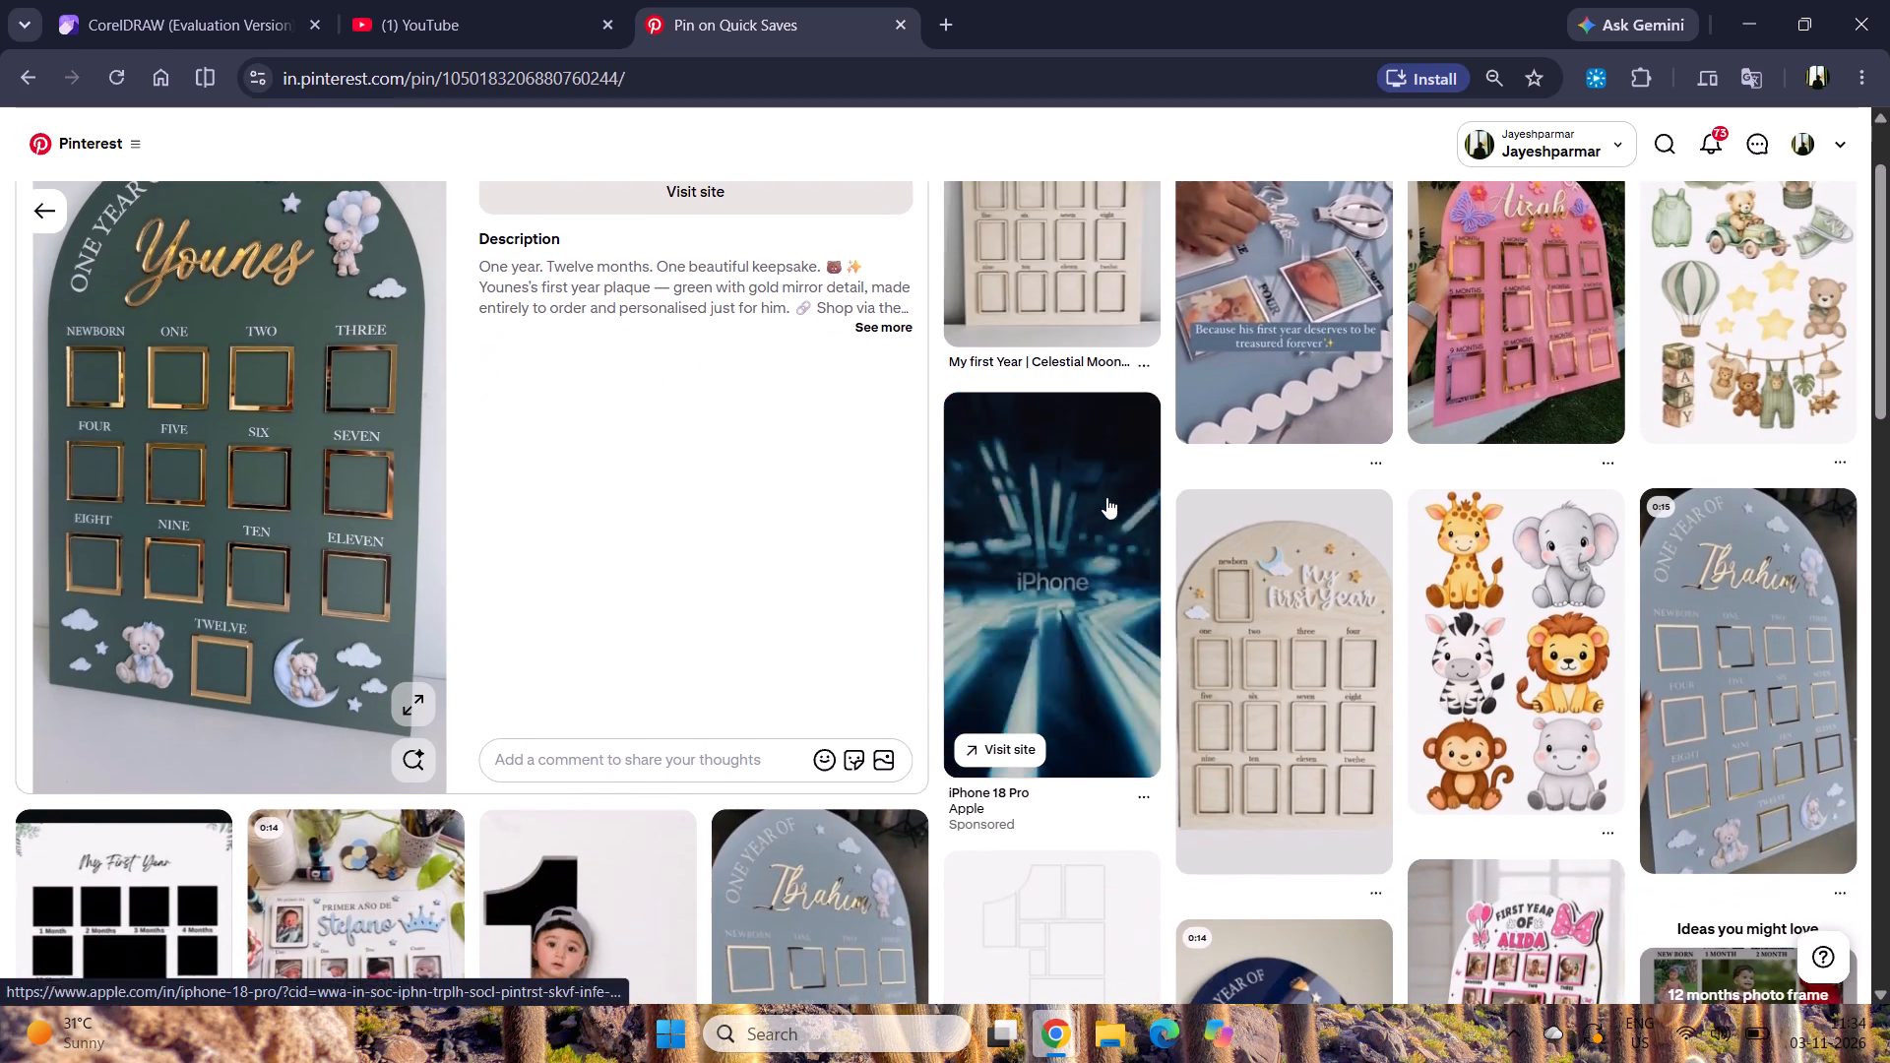
scroll(1106, 497, "down", 3)
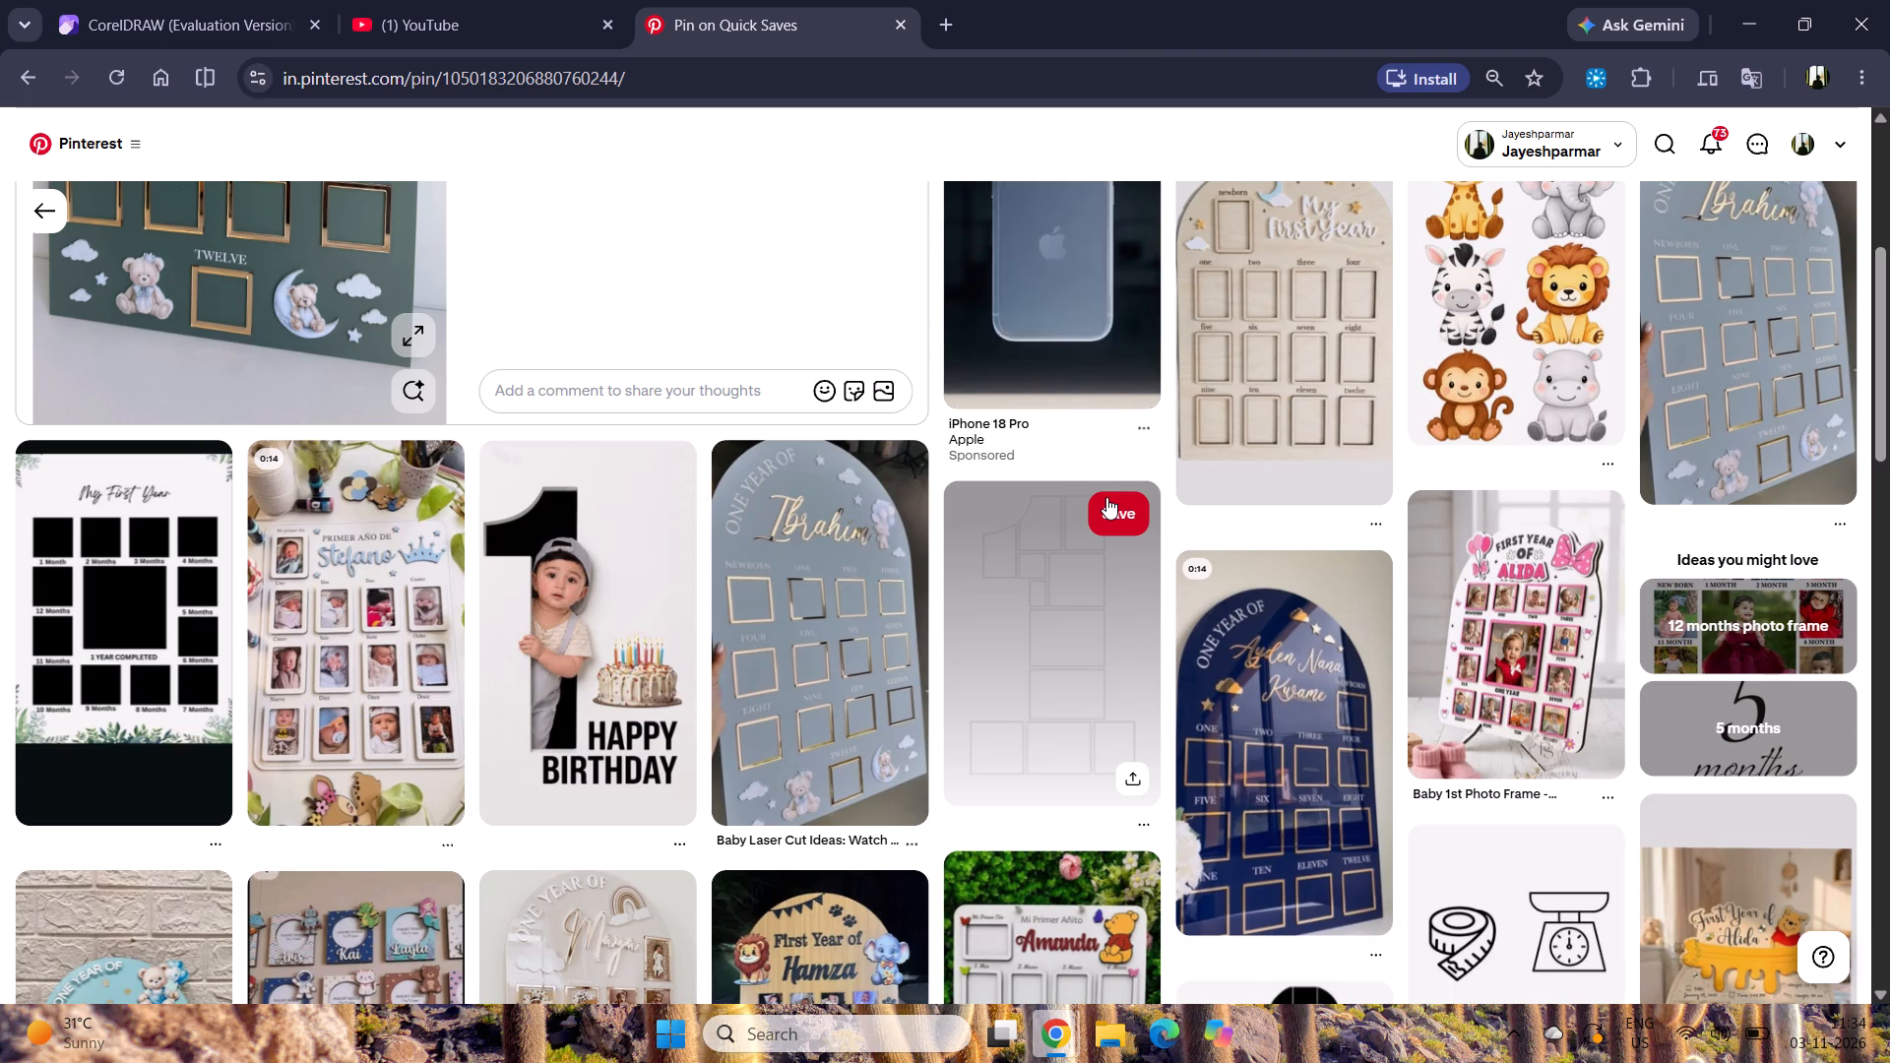
scroll(1015, 483, "down", 4)
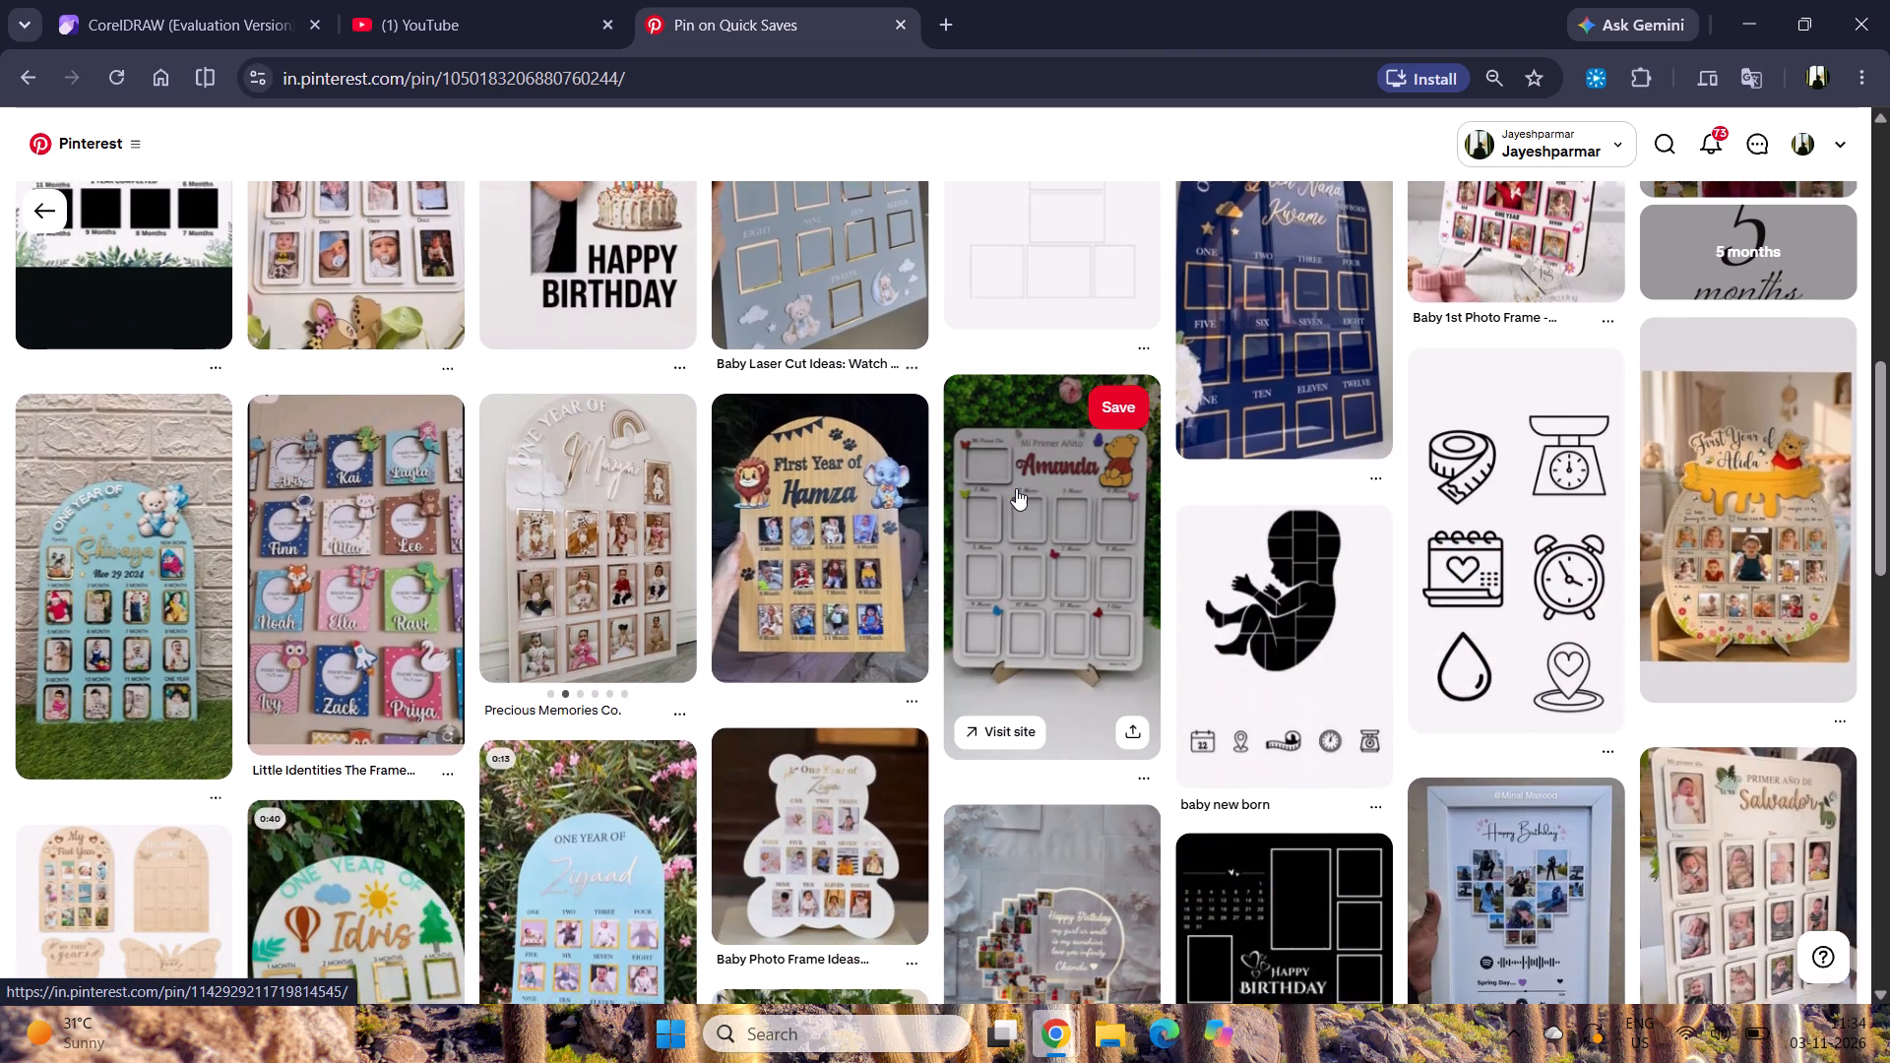
scroll(1016, 488, "down", 1)
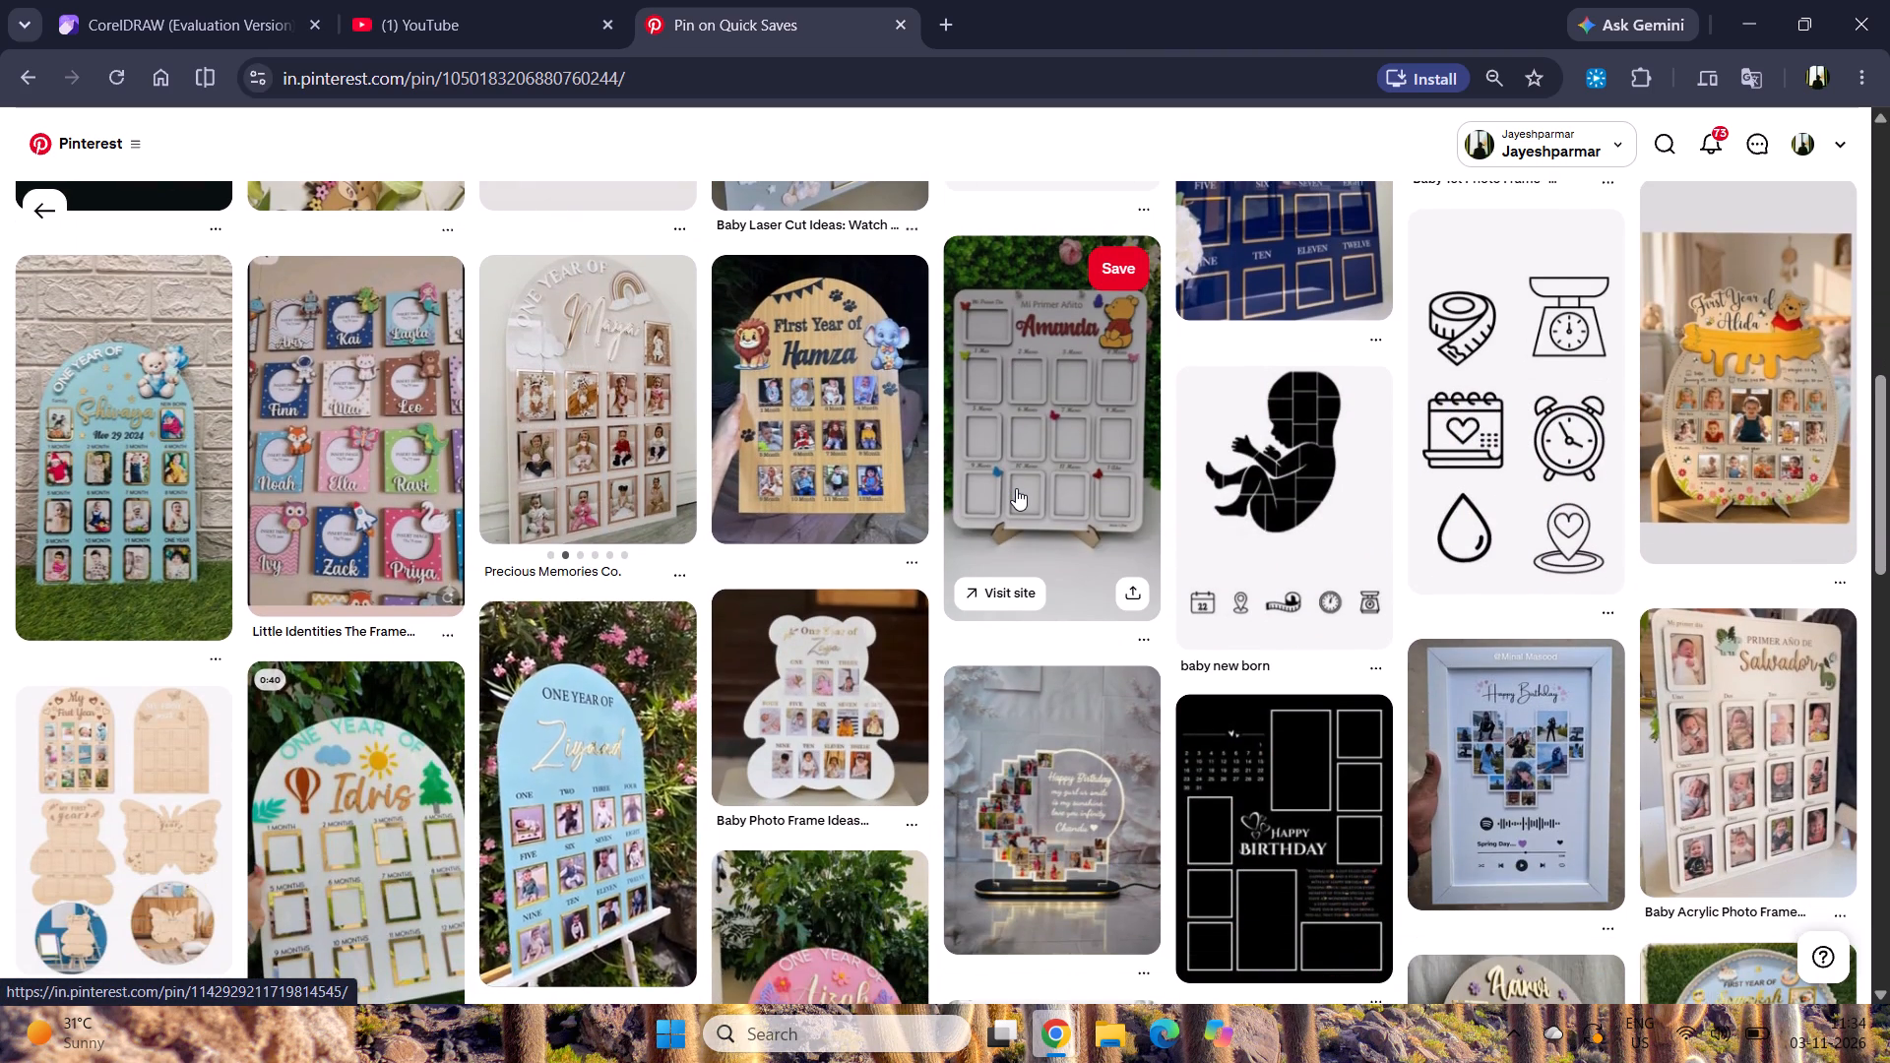
scroll(1016, 488, "down", 1)
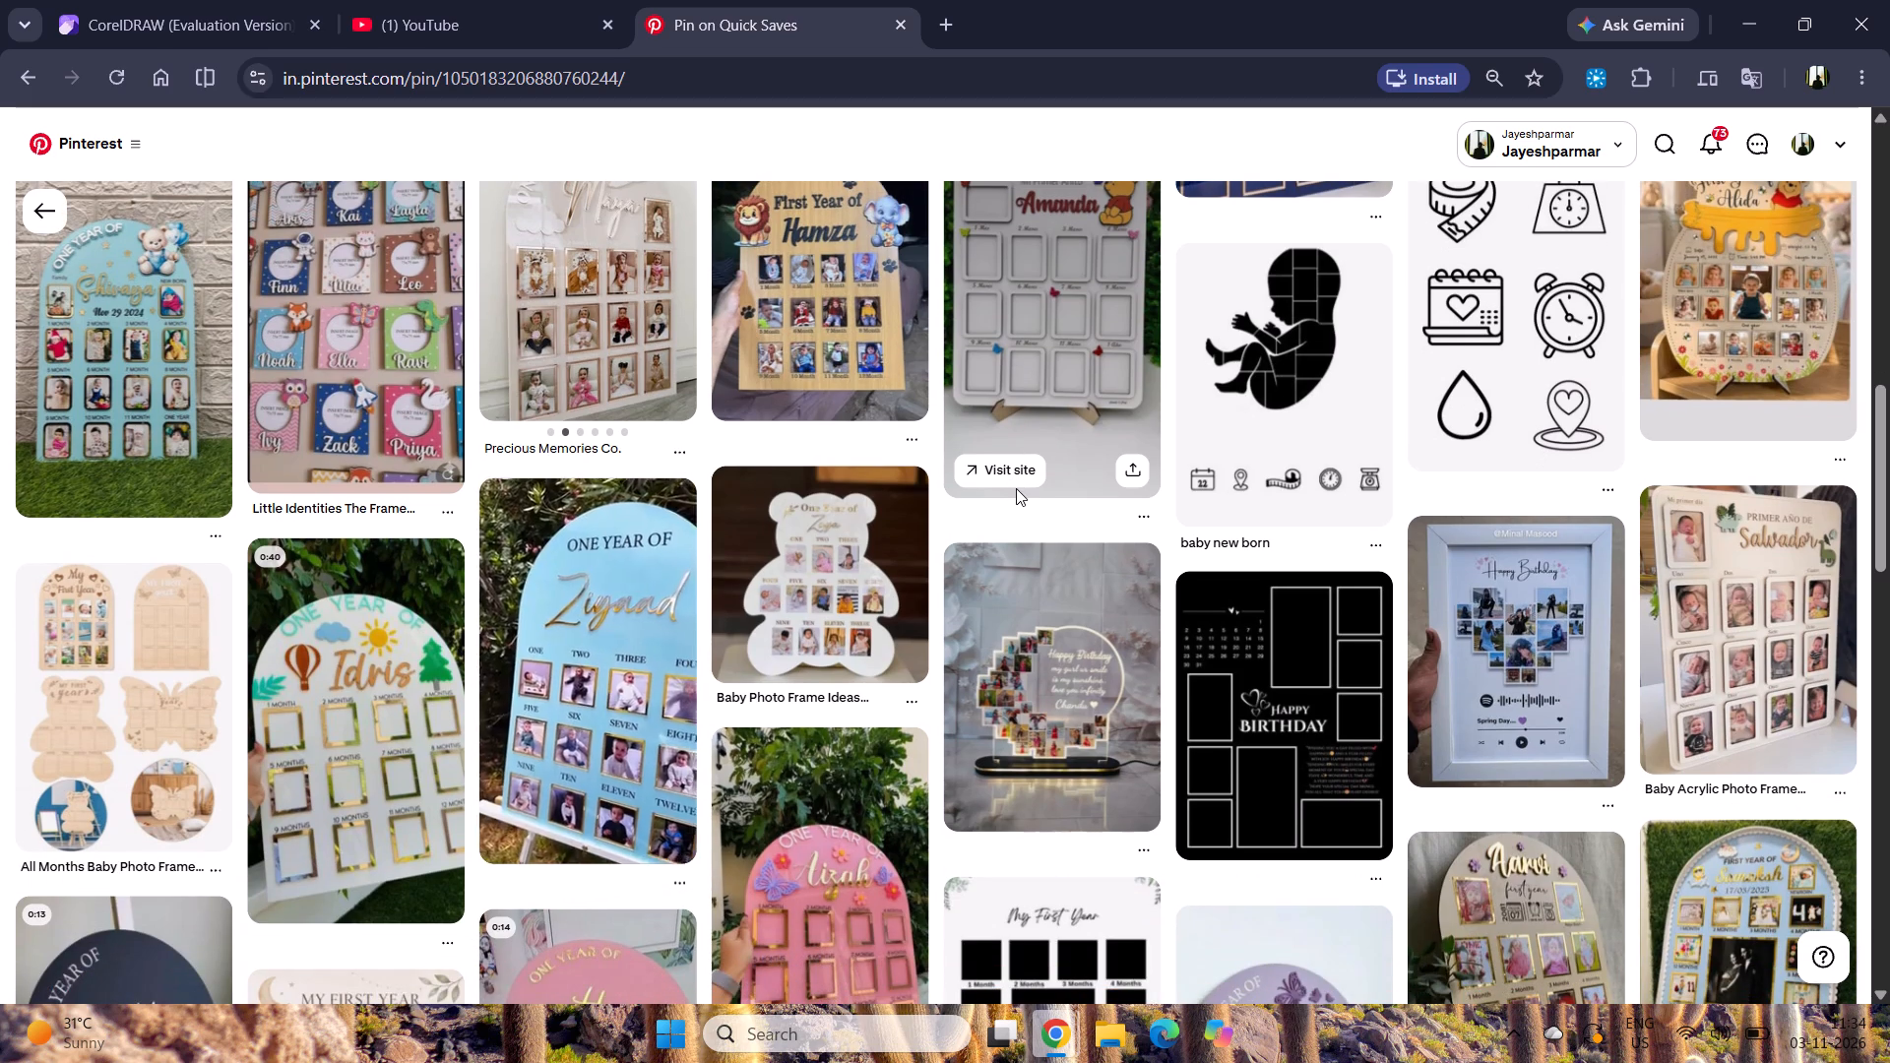
scroll(1016, 488, "down", 1)
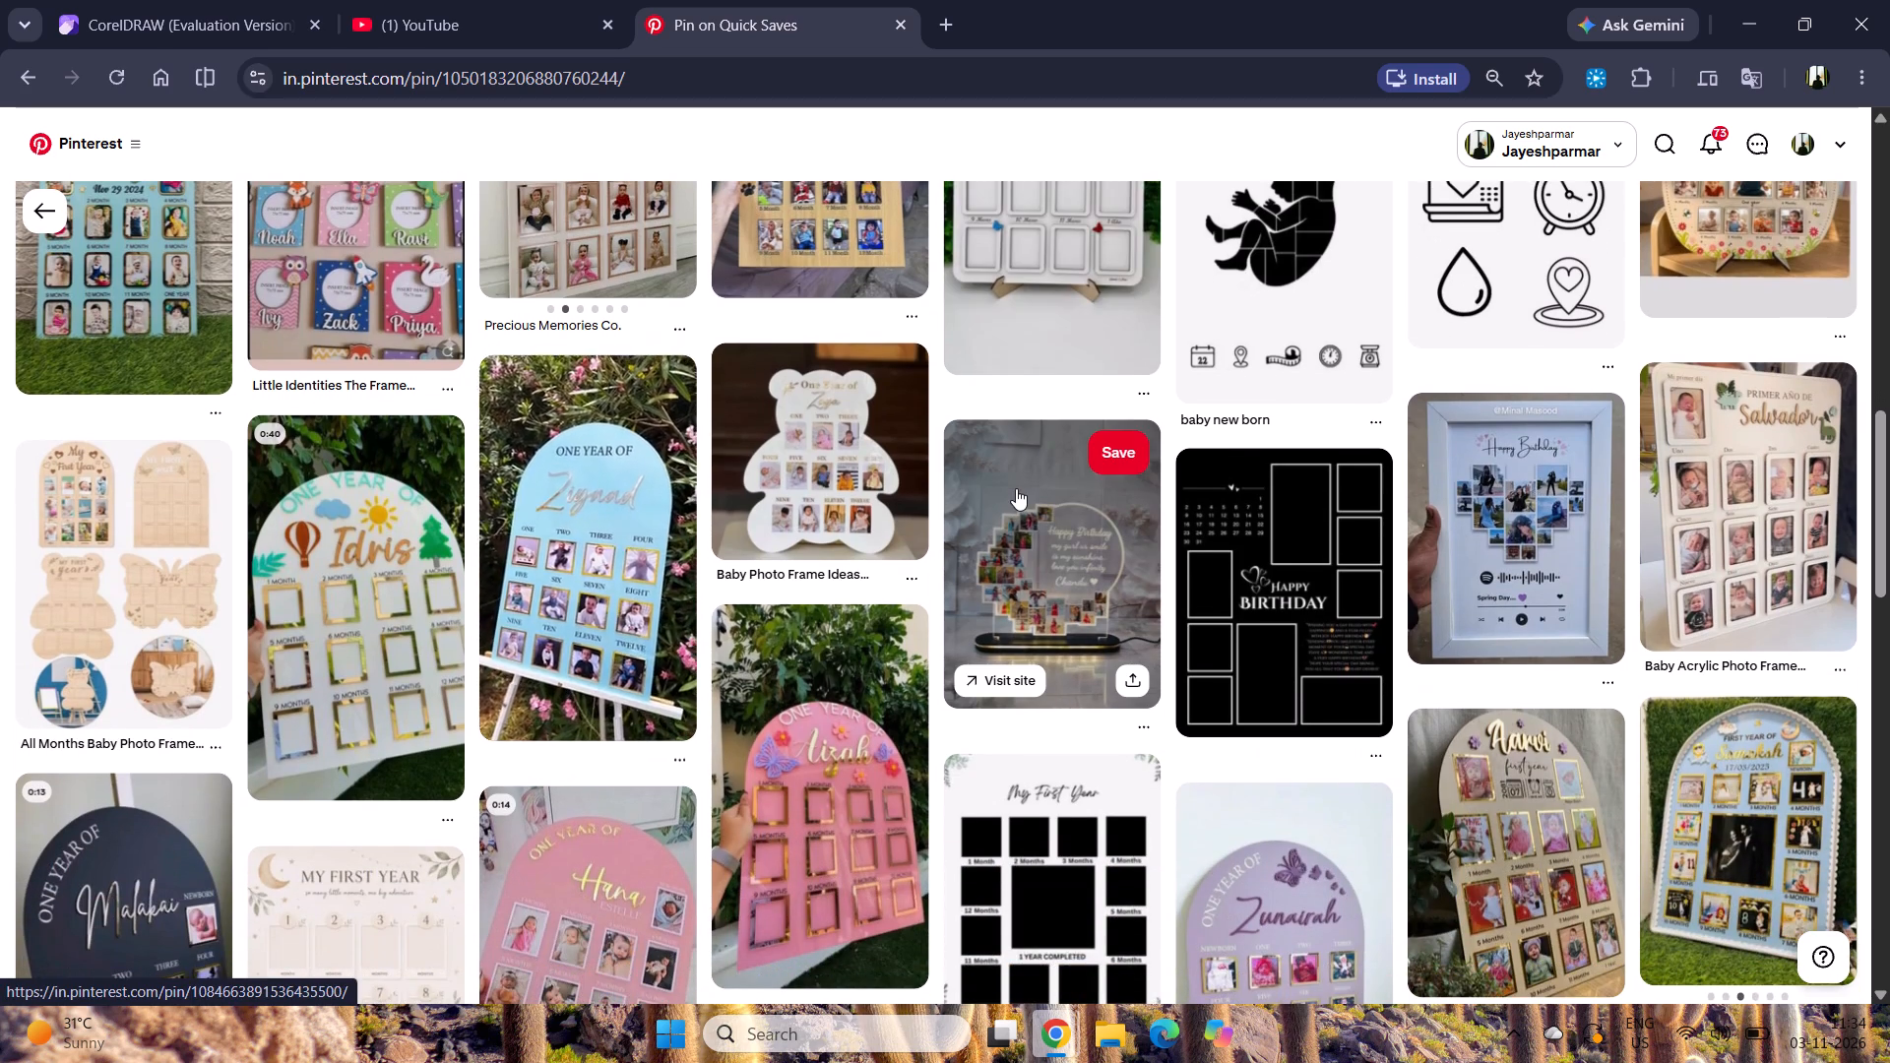
scroll(1016, 488, "down", 2)
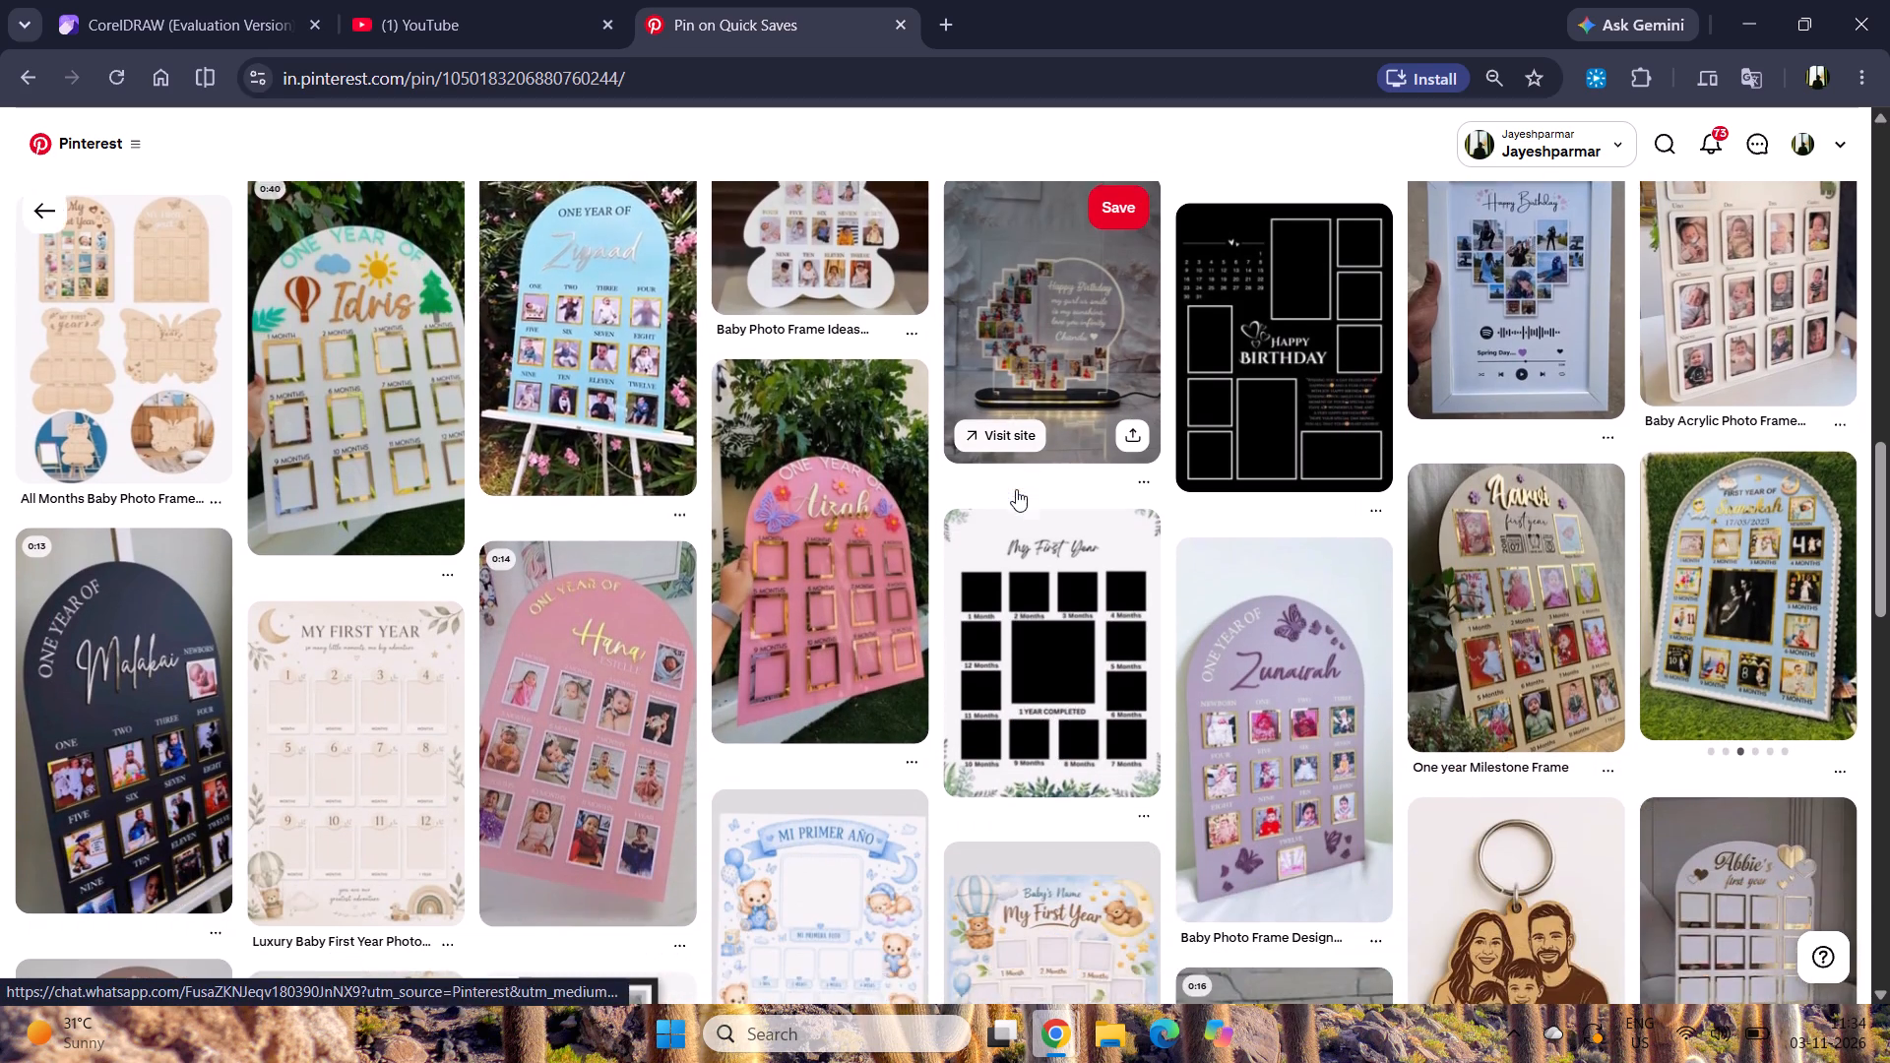
scroll(1016, 489, "down", 2)
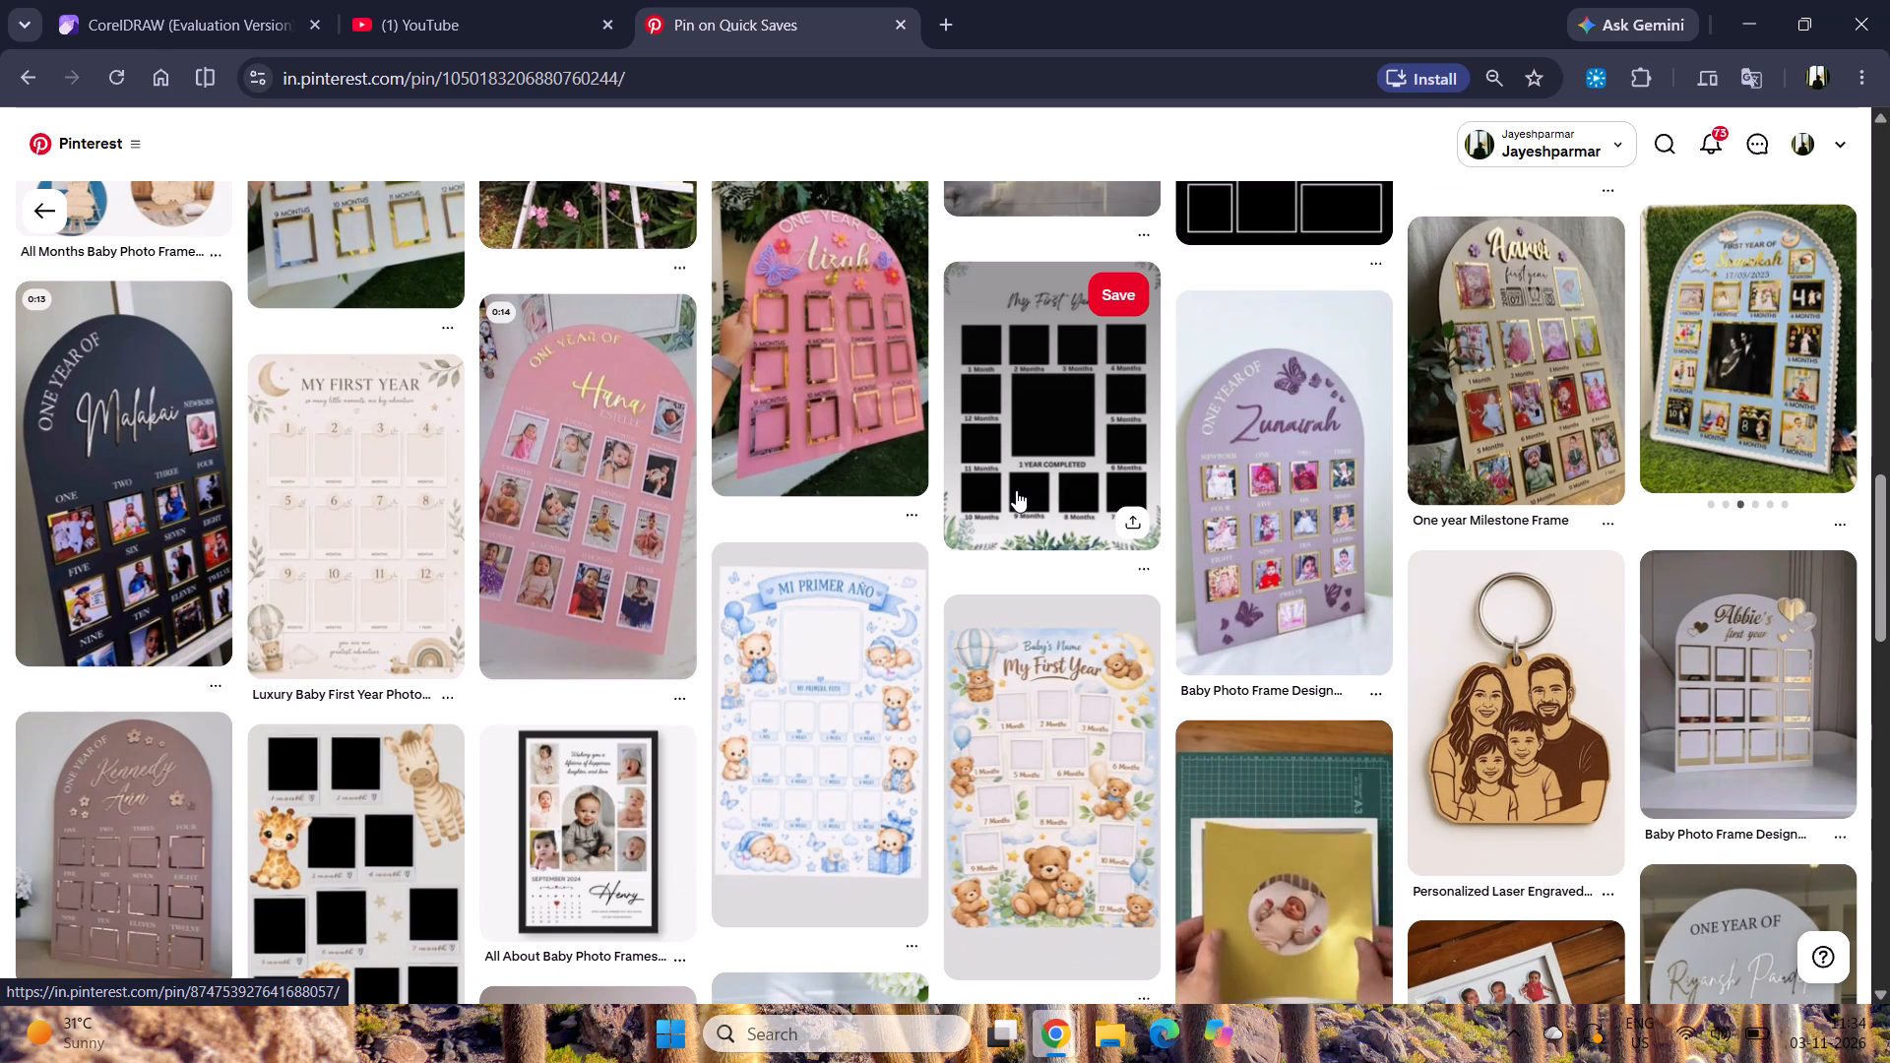
scroll(1016, 490, "down", 1)
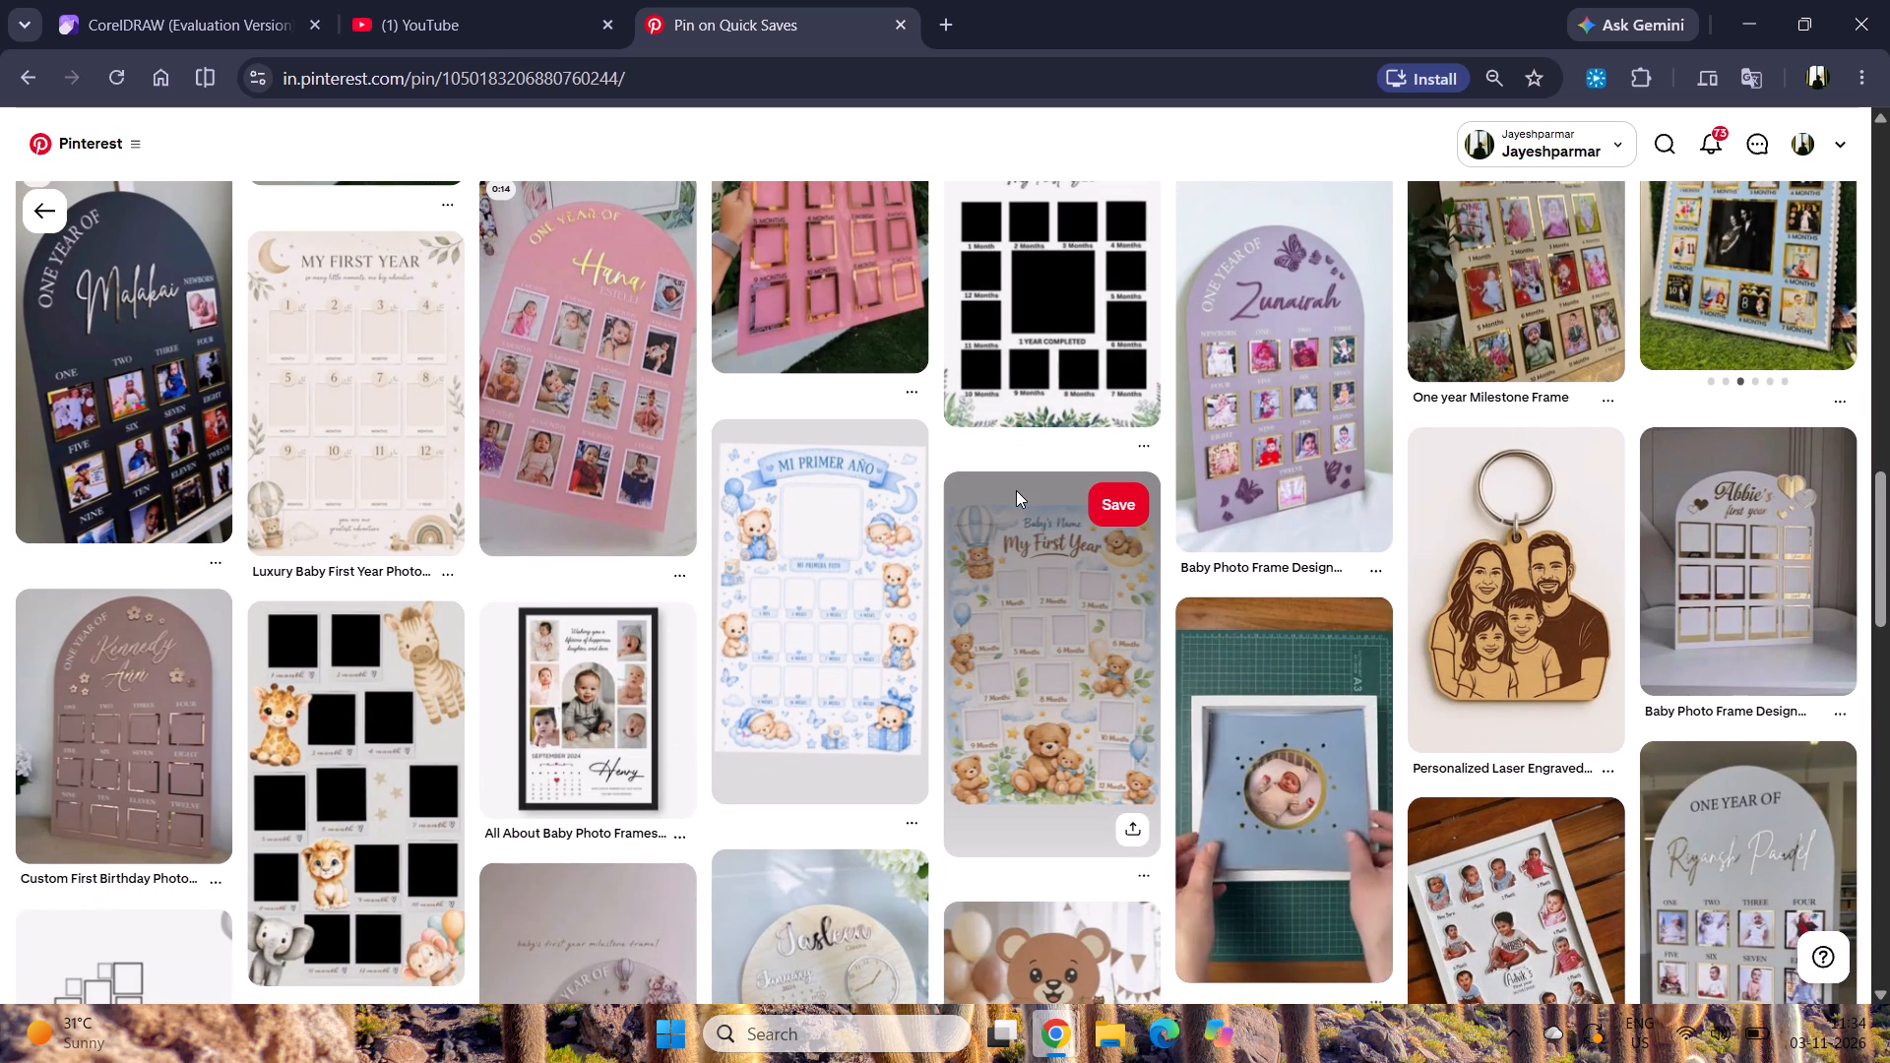
scroll(1016, 490, "down", 1)
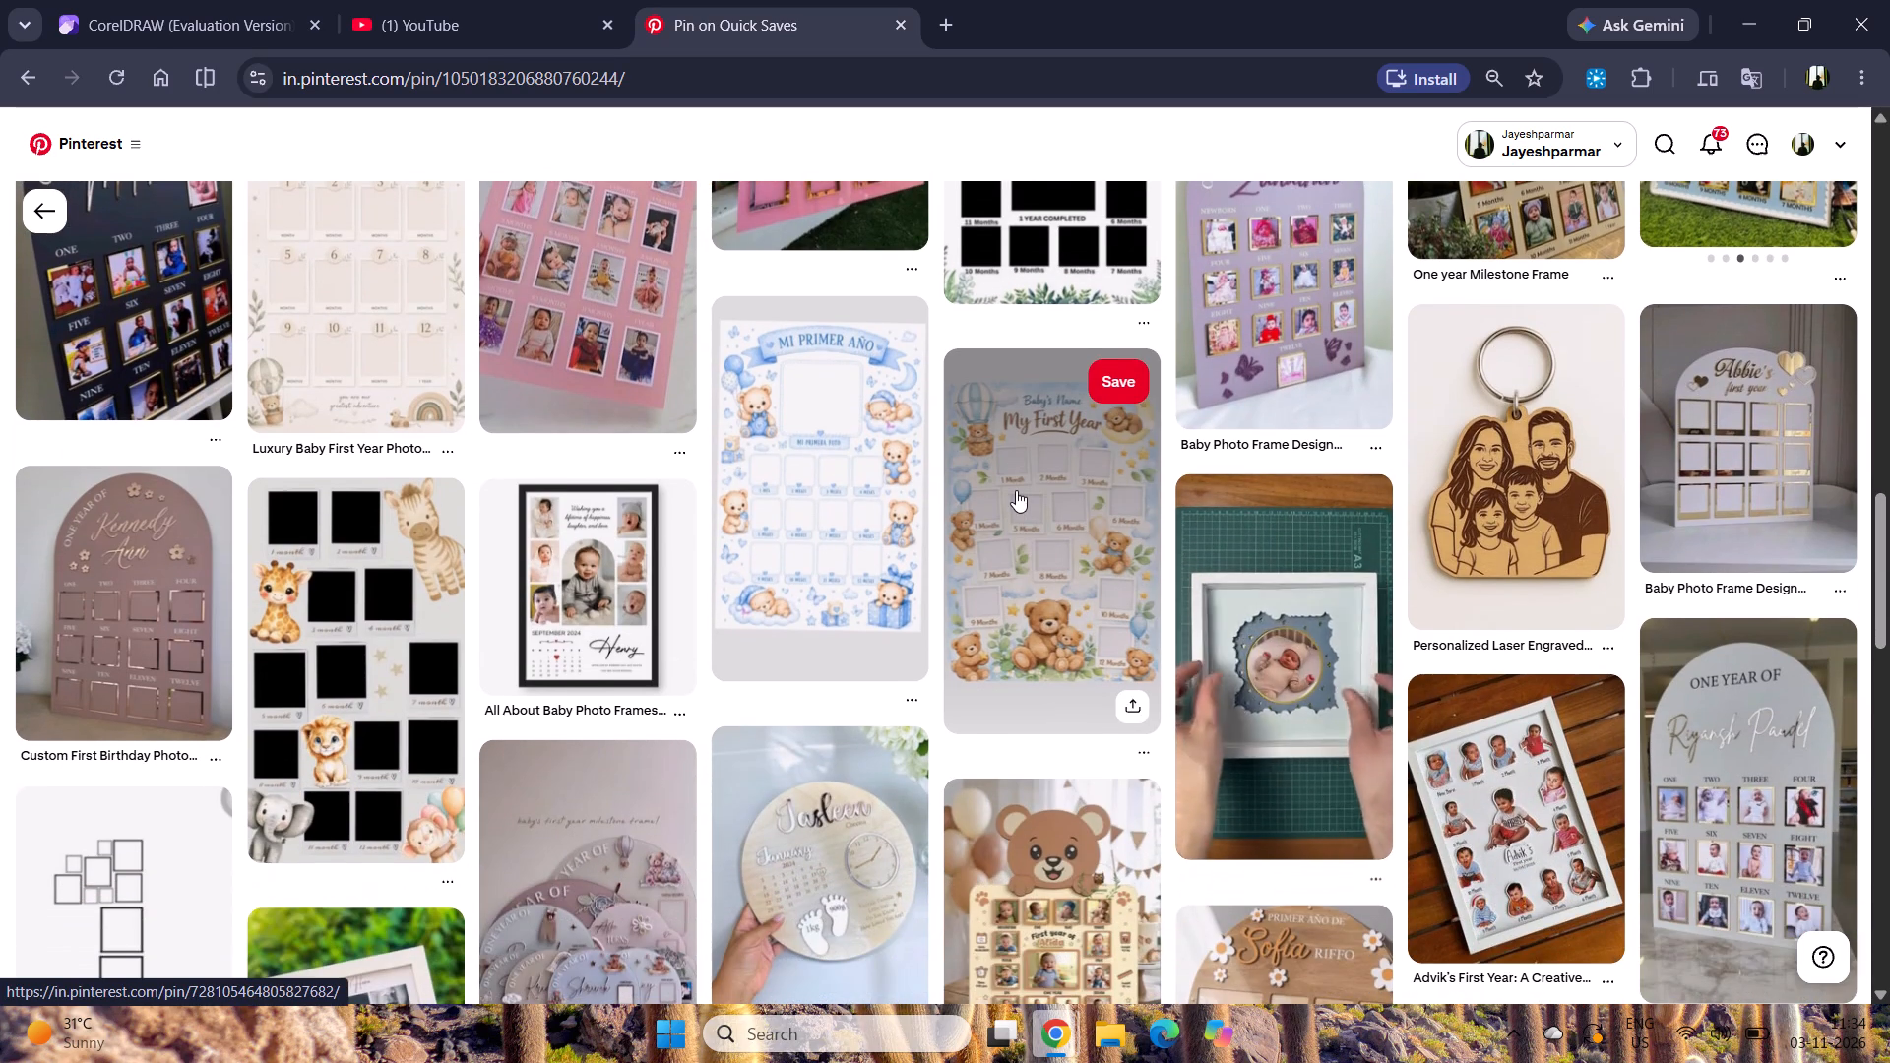
scroll(1016, 490, "down", 5)
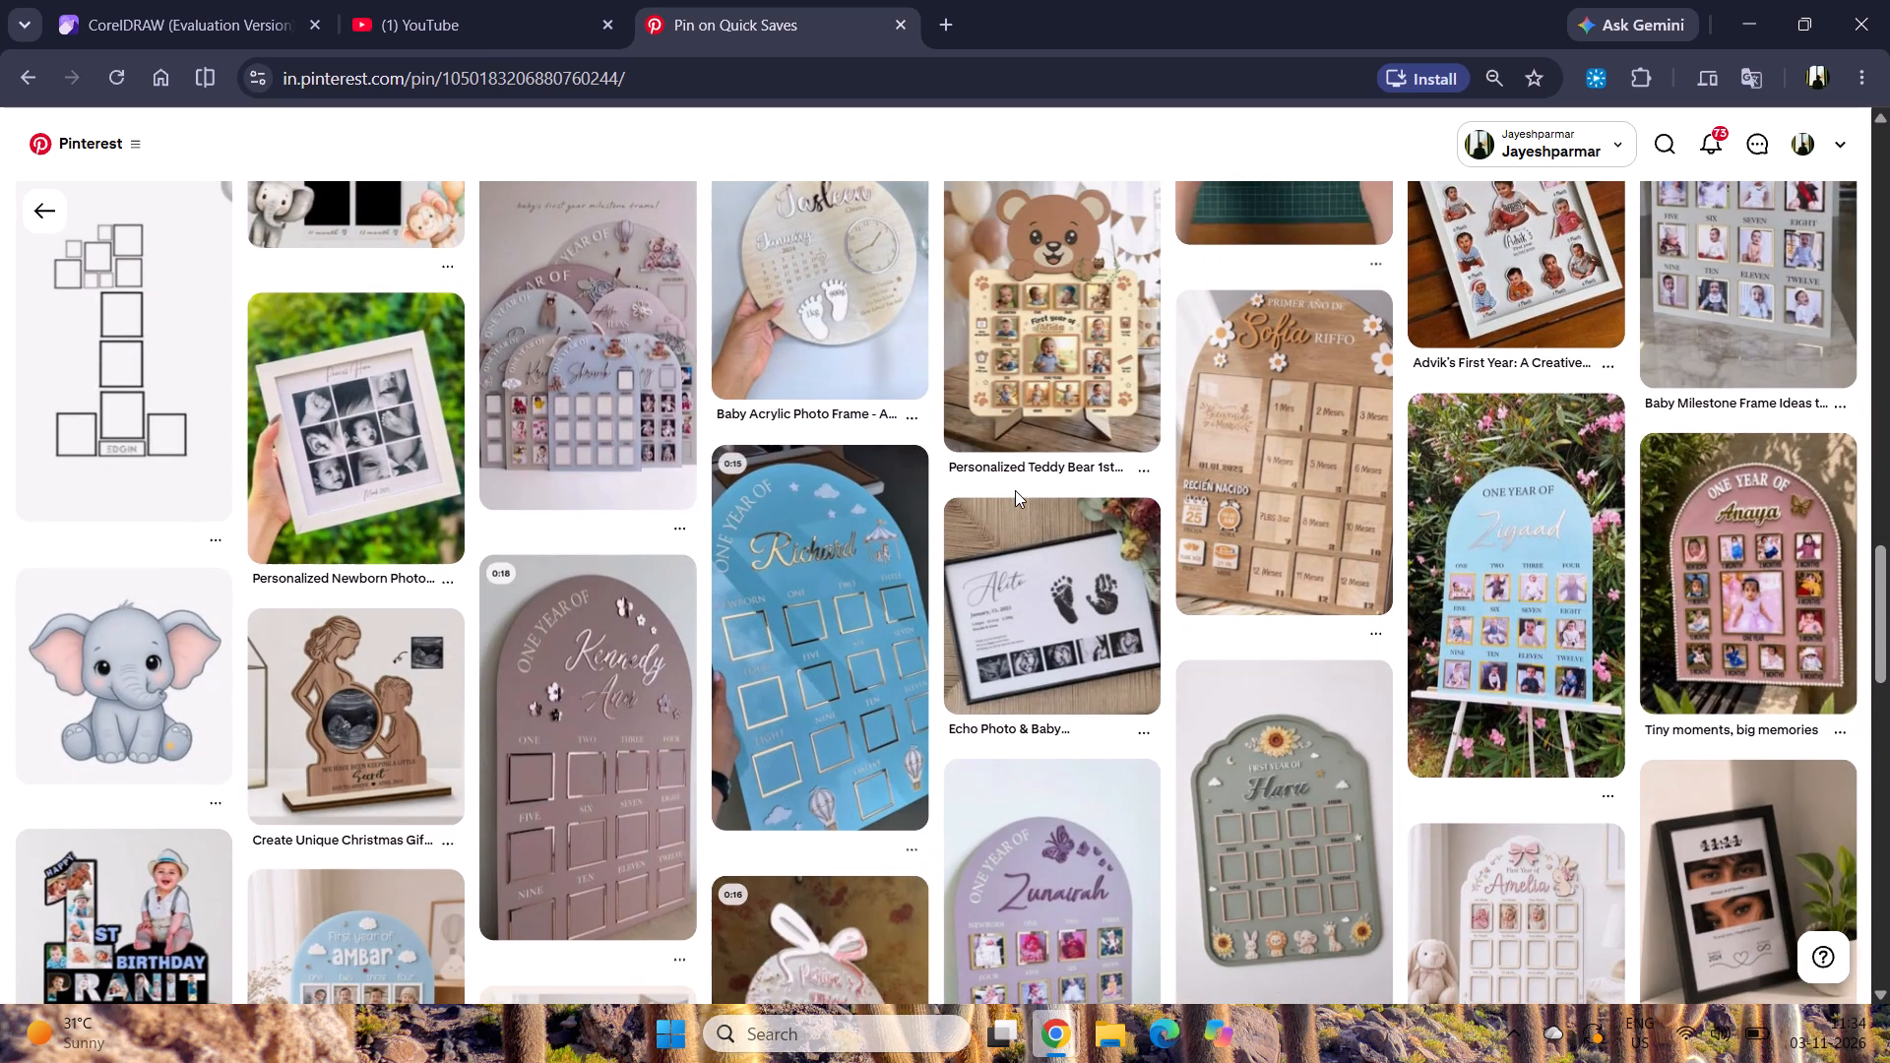
scroll(1015, 490, "up", 10)
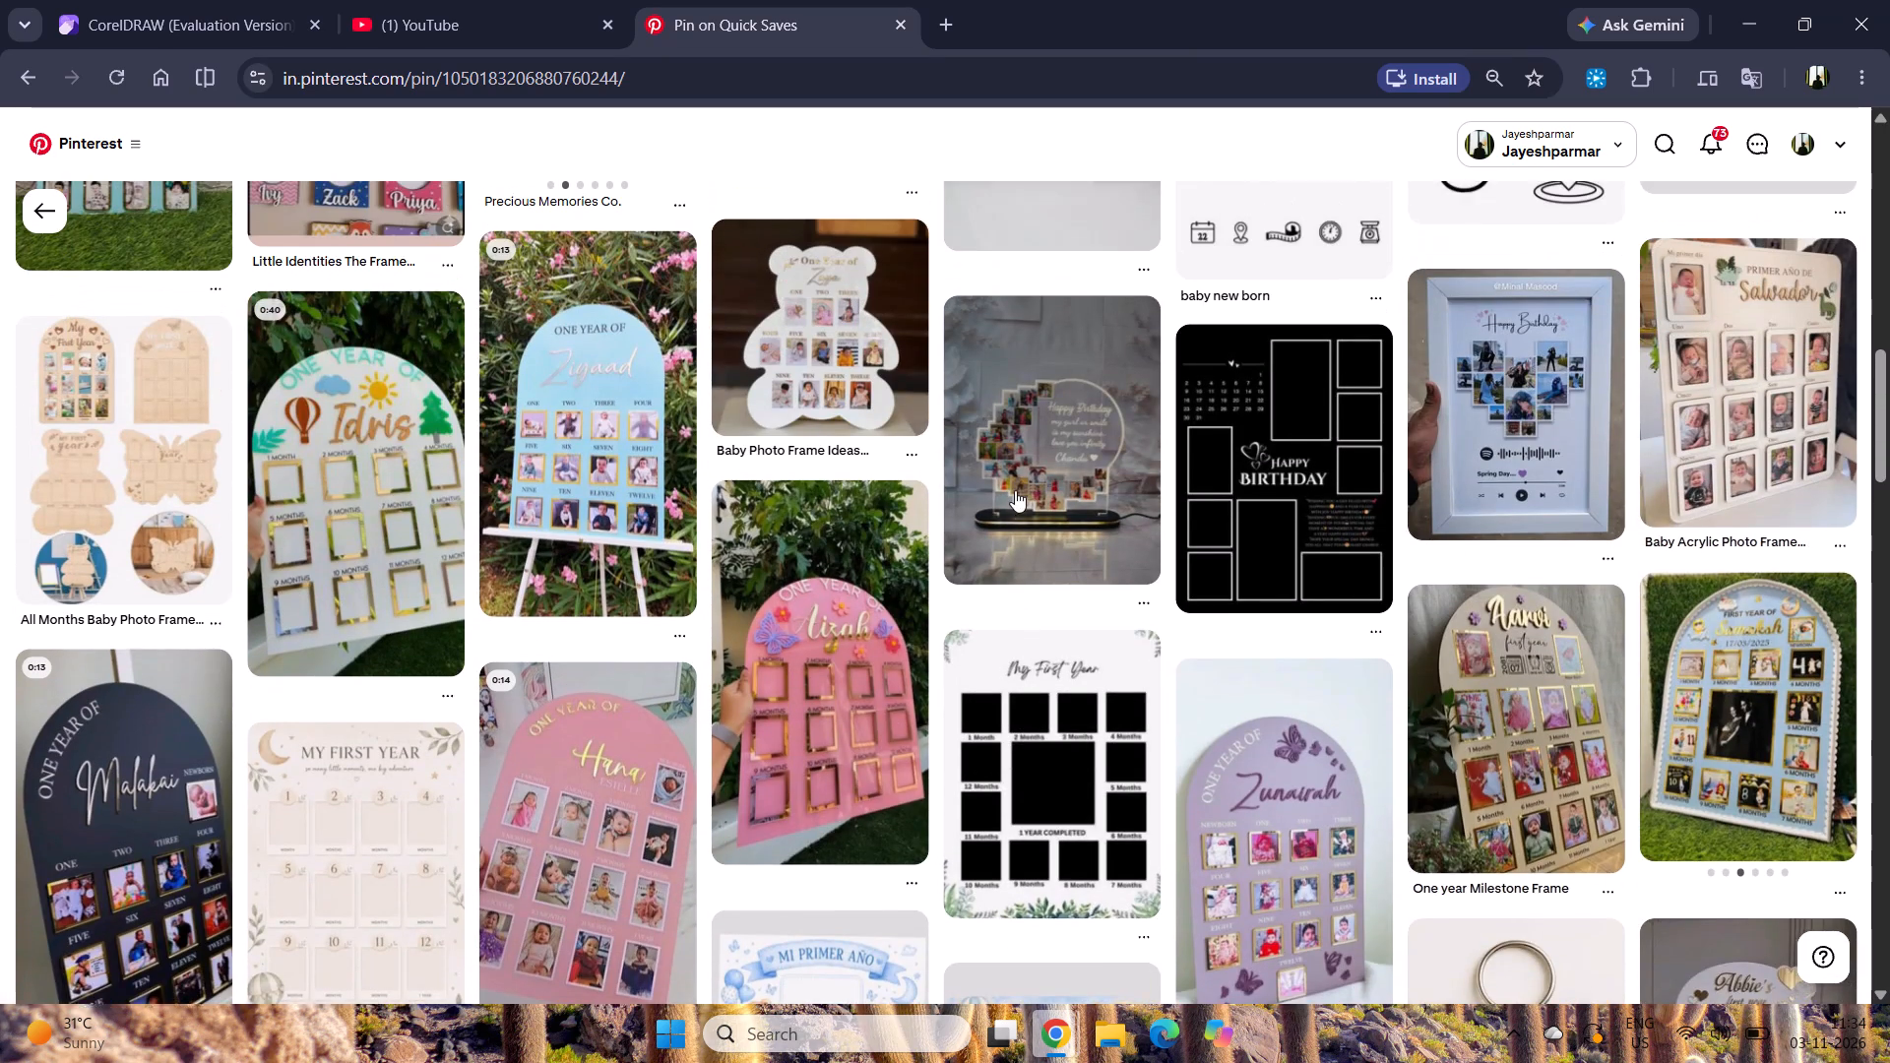
scroll(1015, 490, "up", 8)
scroll(1013, 491, "down", 2)
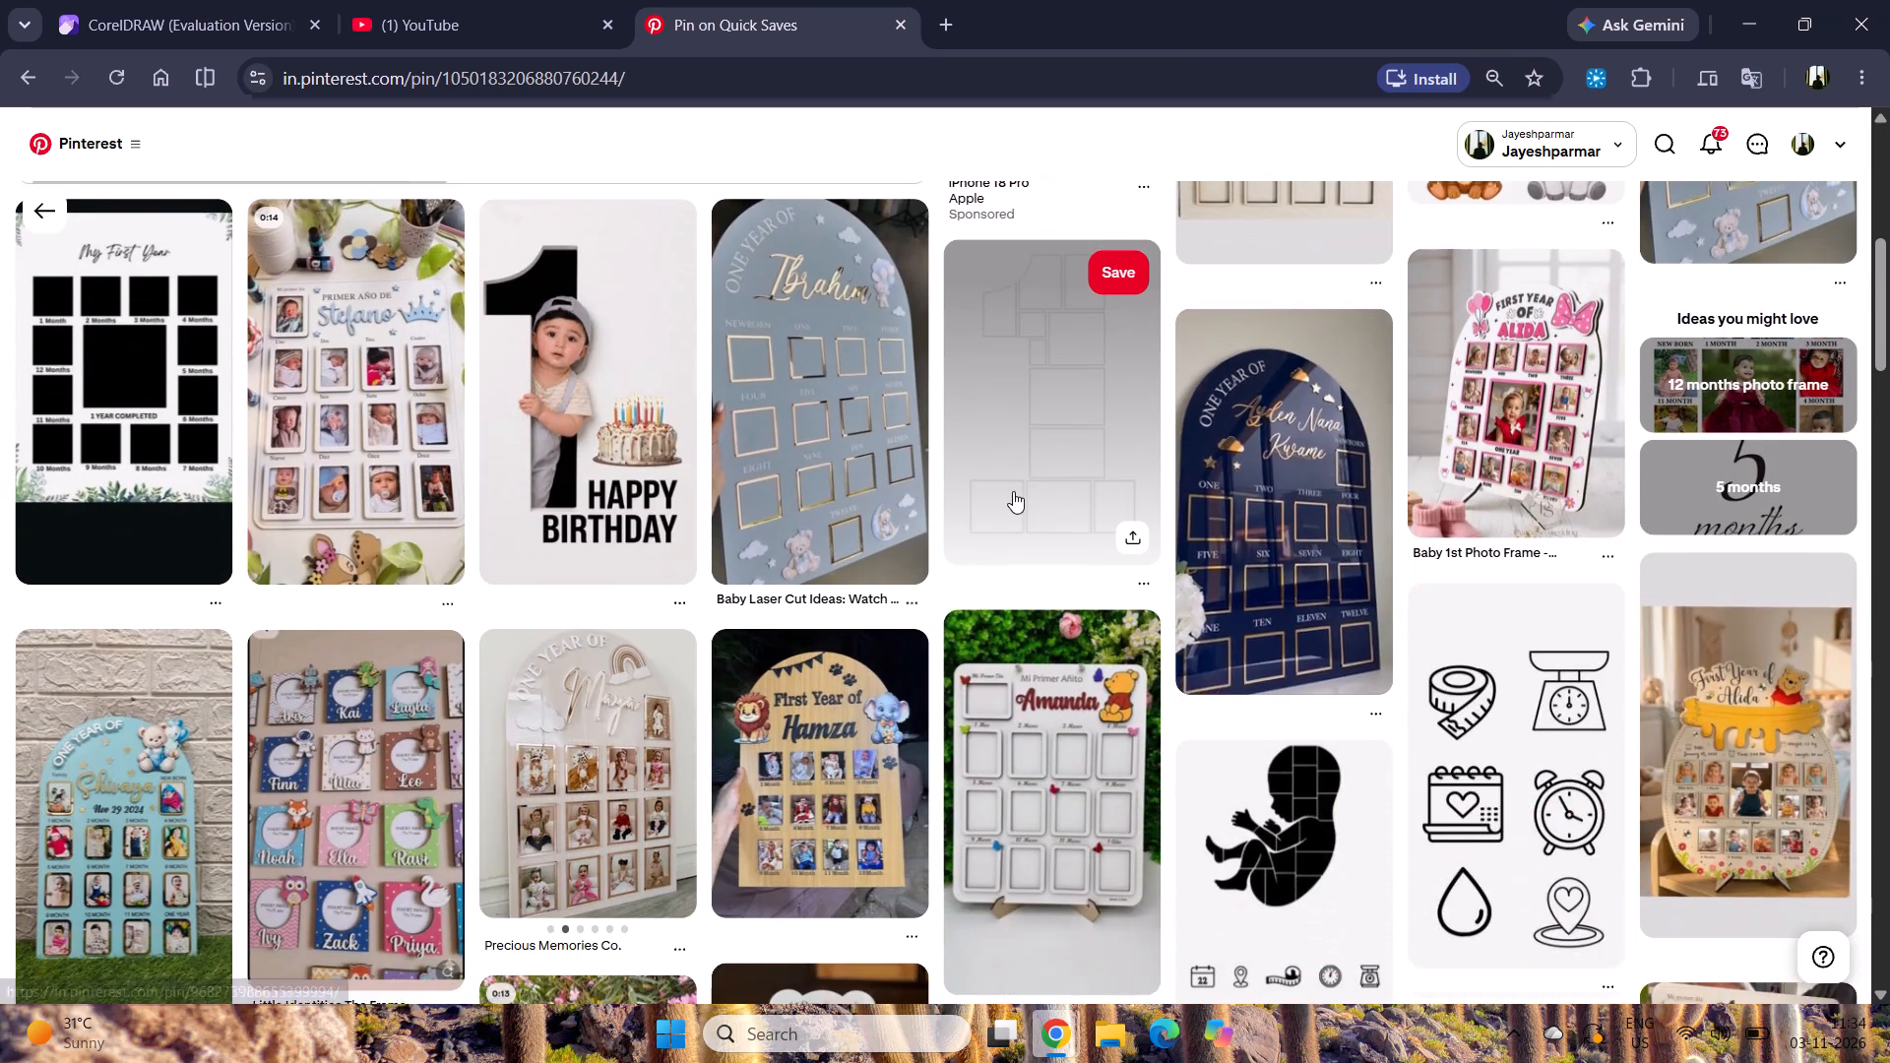
scroll(1013, 491, "down", 3)
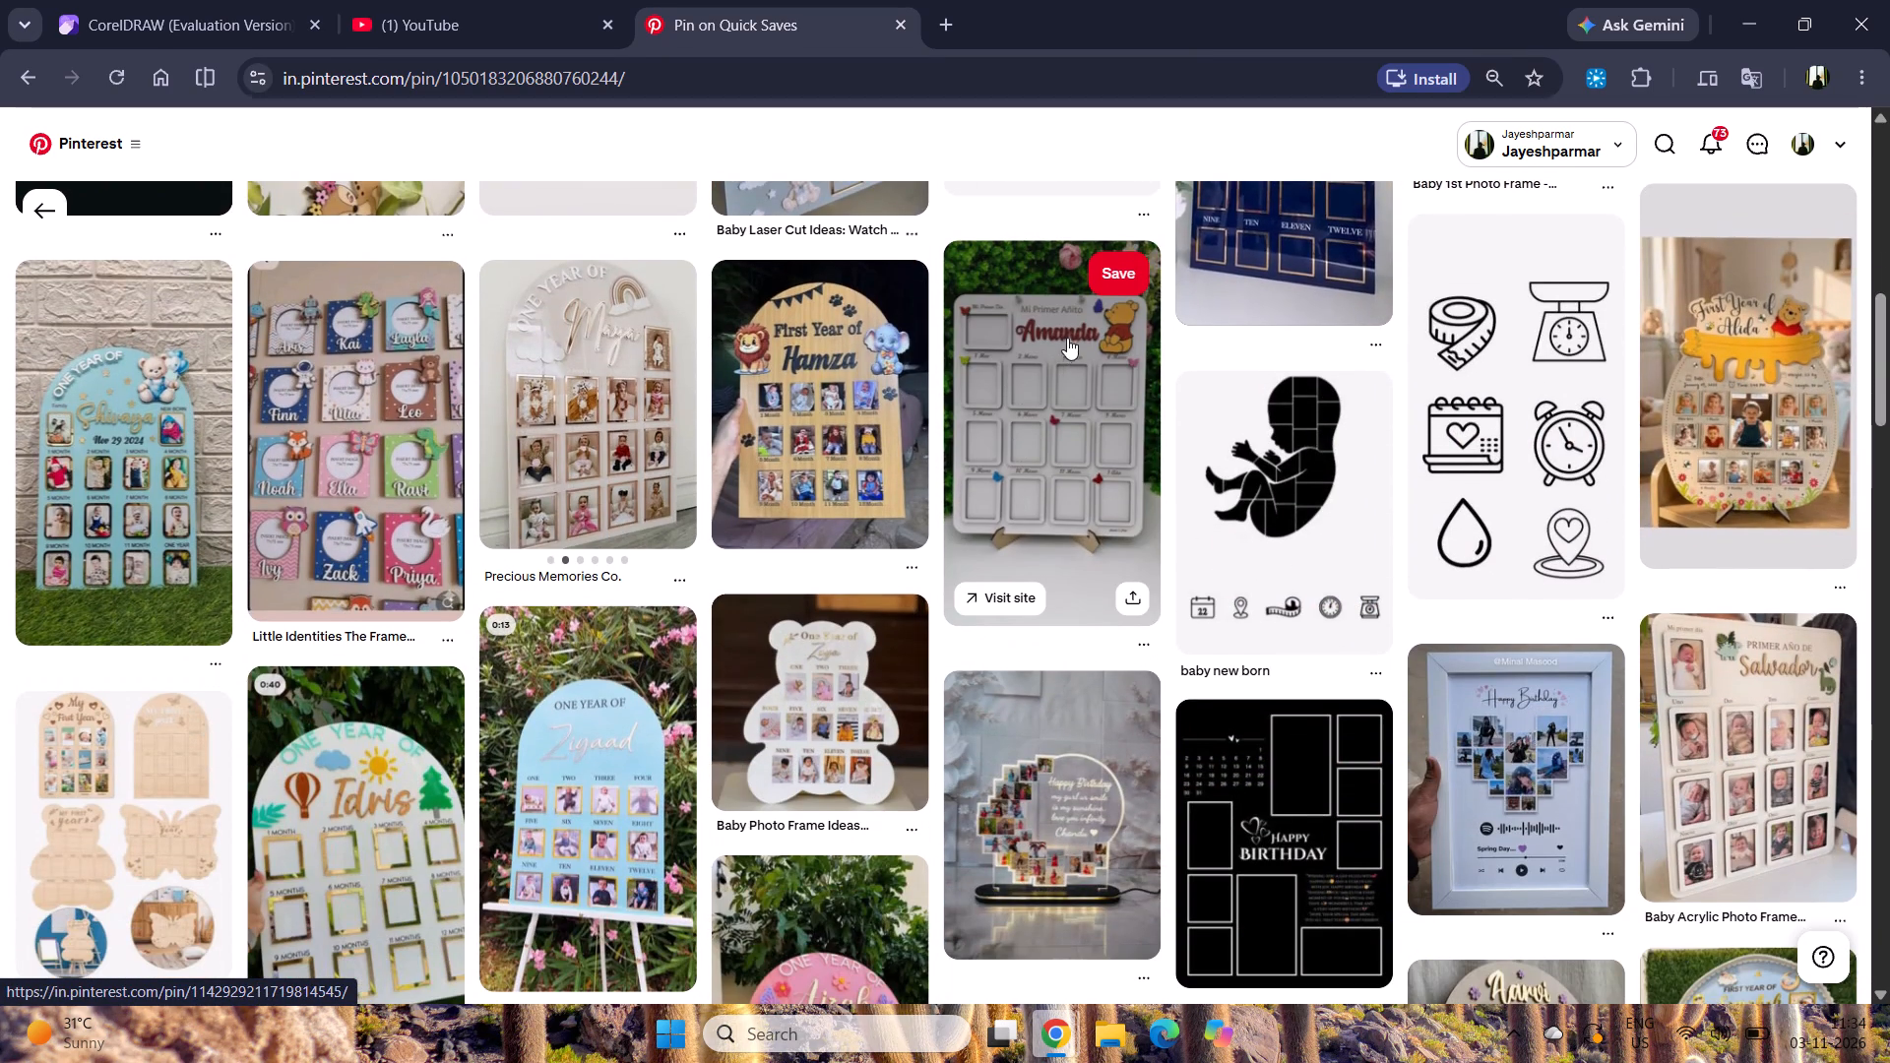
scroll(1067, 337, "down", 9)
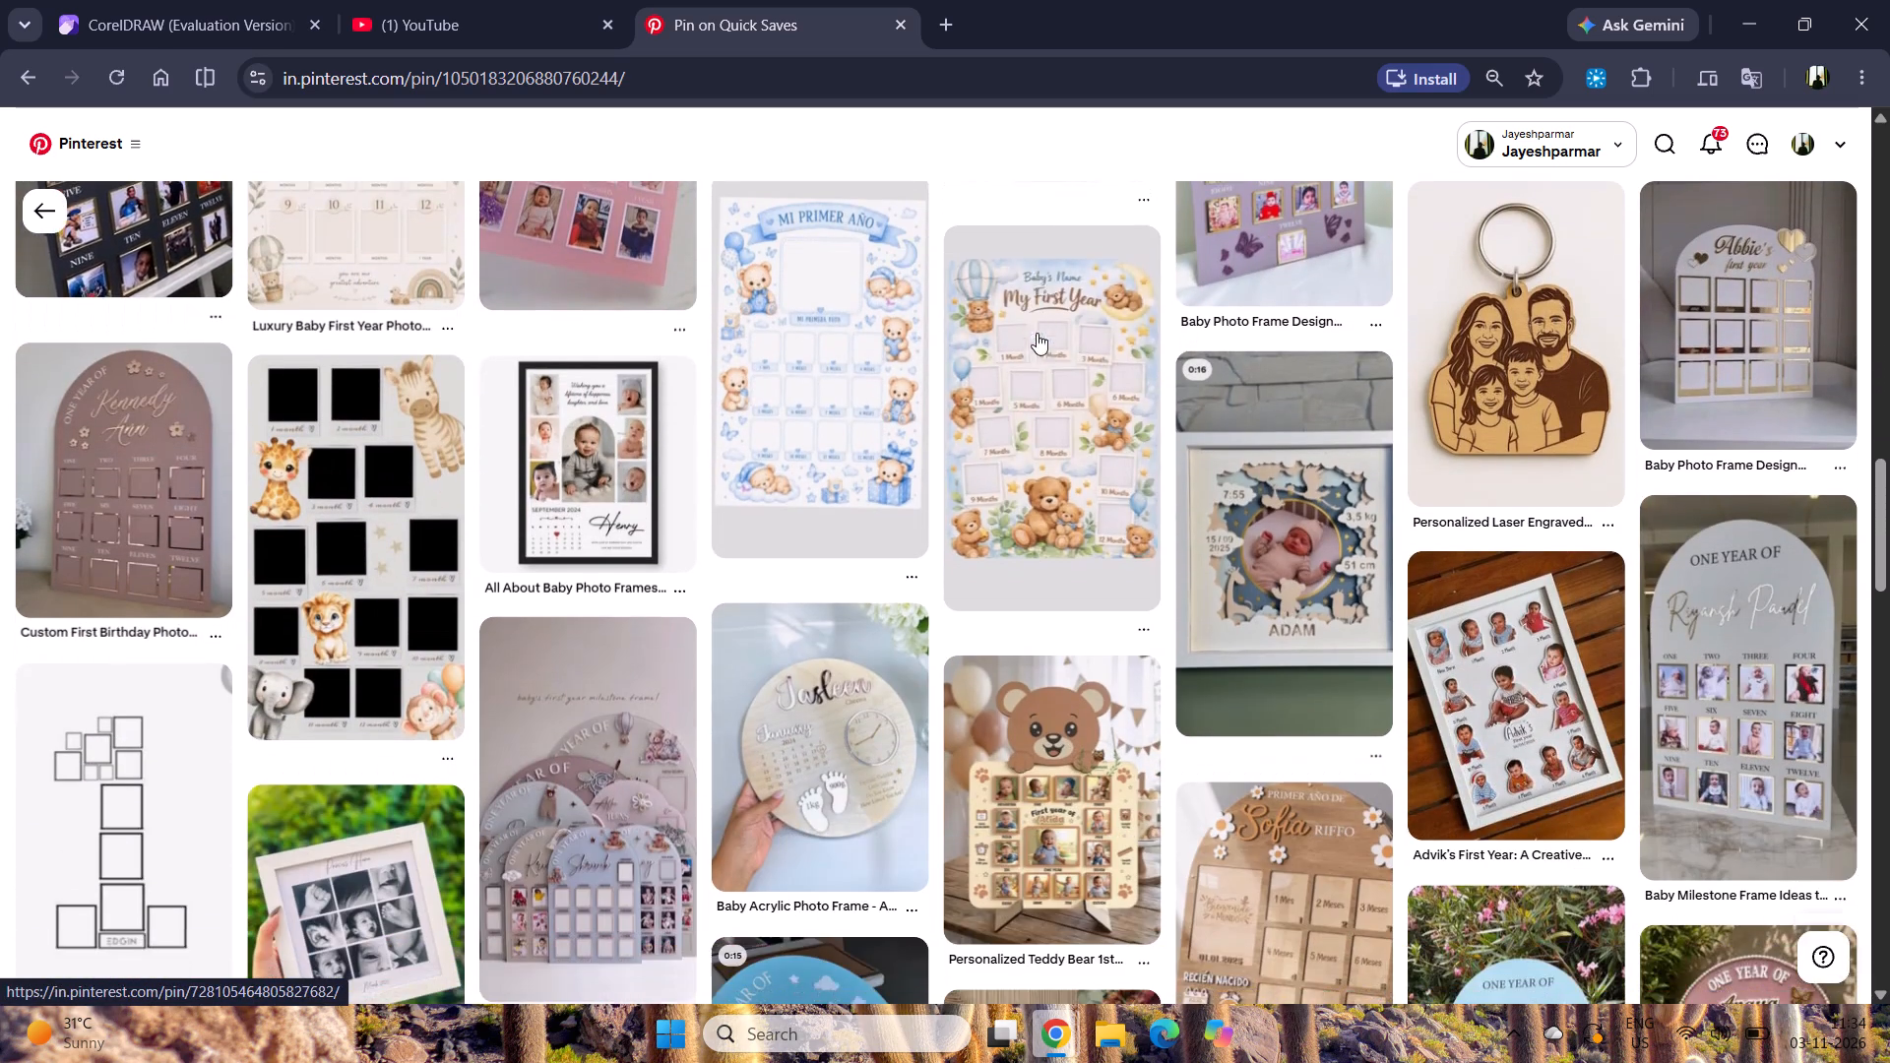
scroll(1037, 333, "down", 2)
scroll(798, 498, "down", 2)
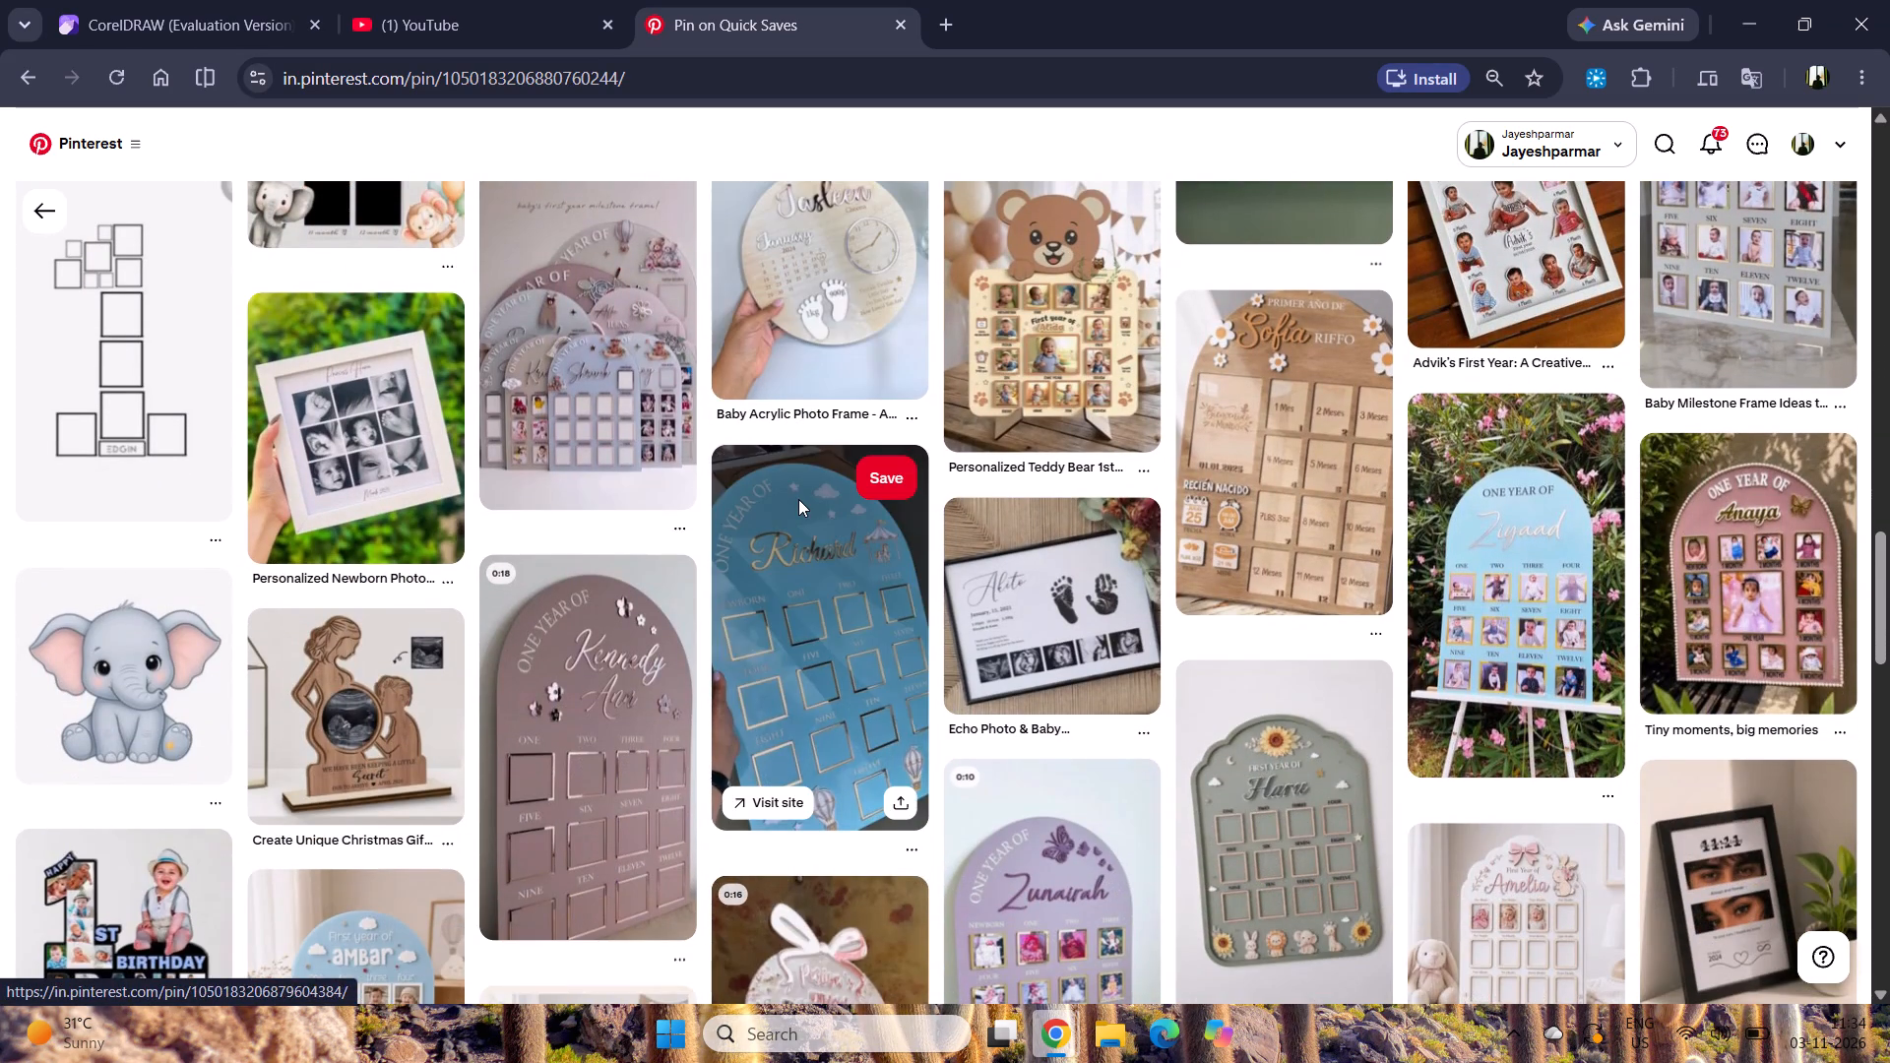
scroll(798, 499, "up", 9)
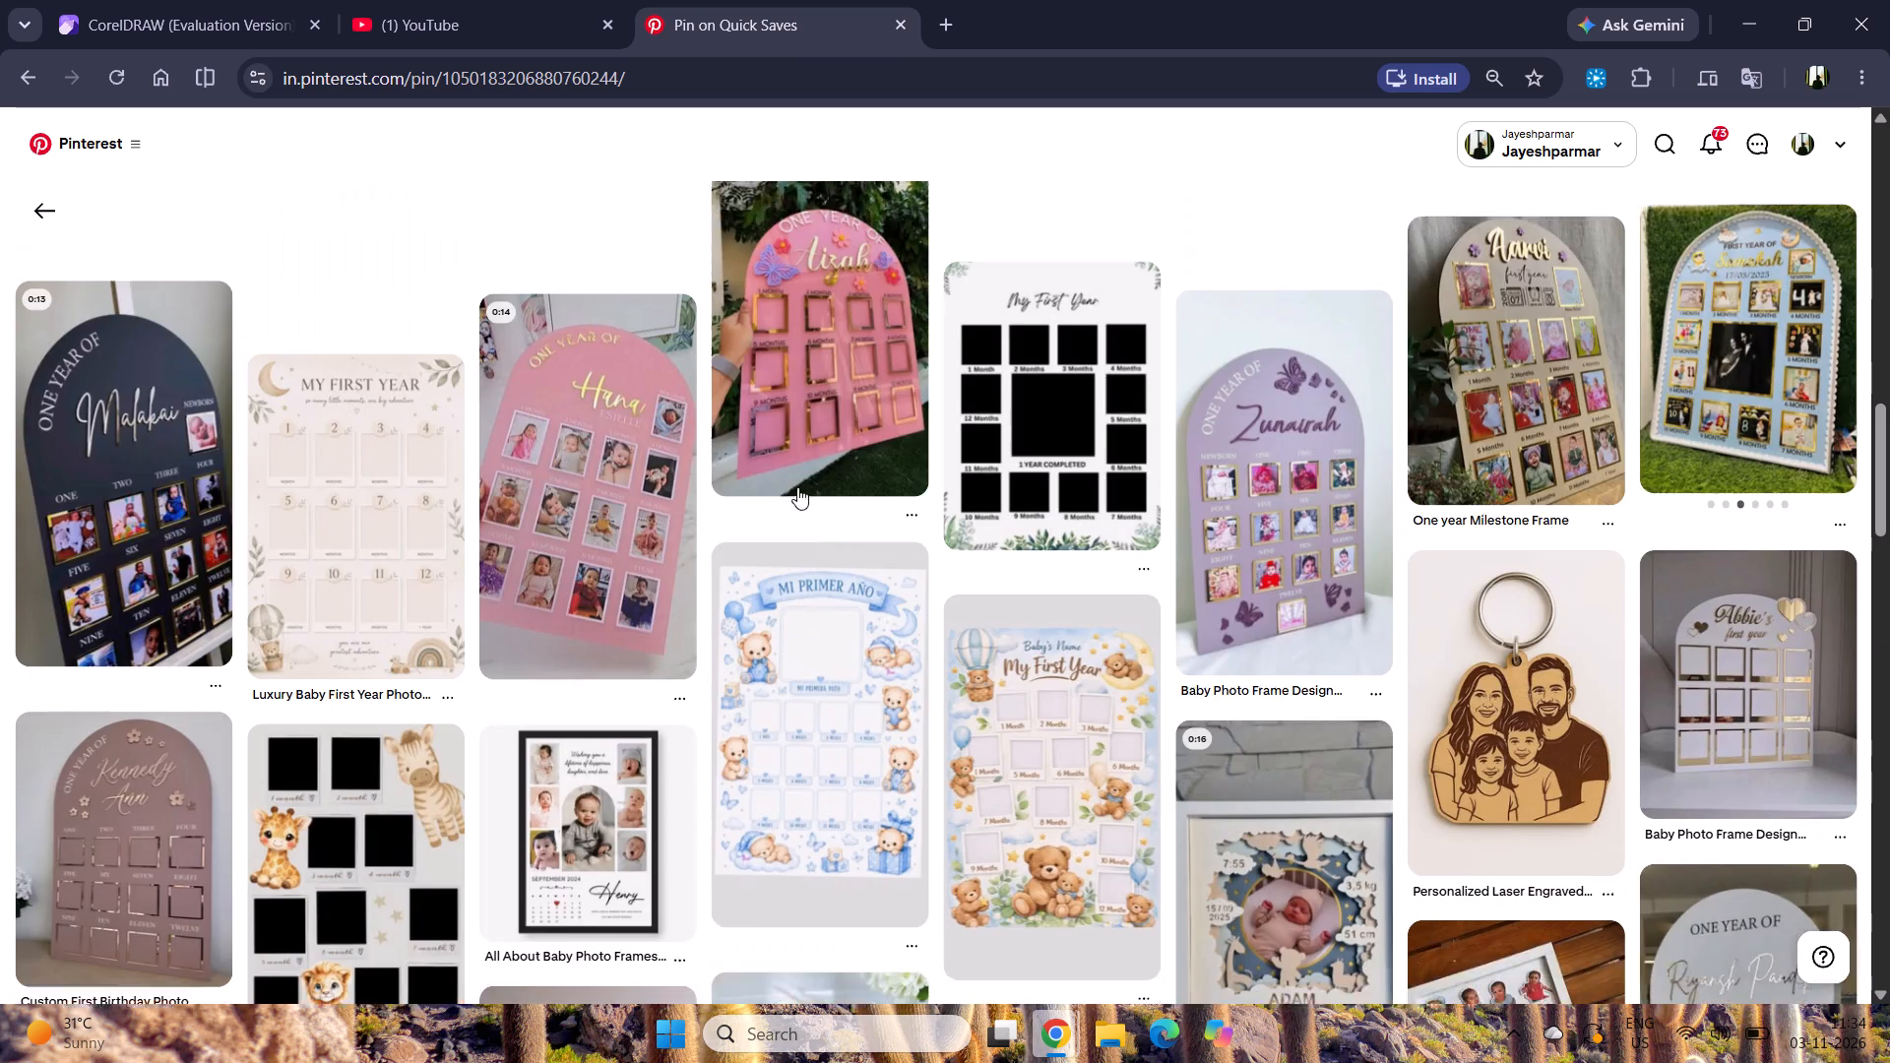
scroll(797, 487, "up", 20)
scroll(797, 487, "up", 4)
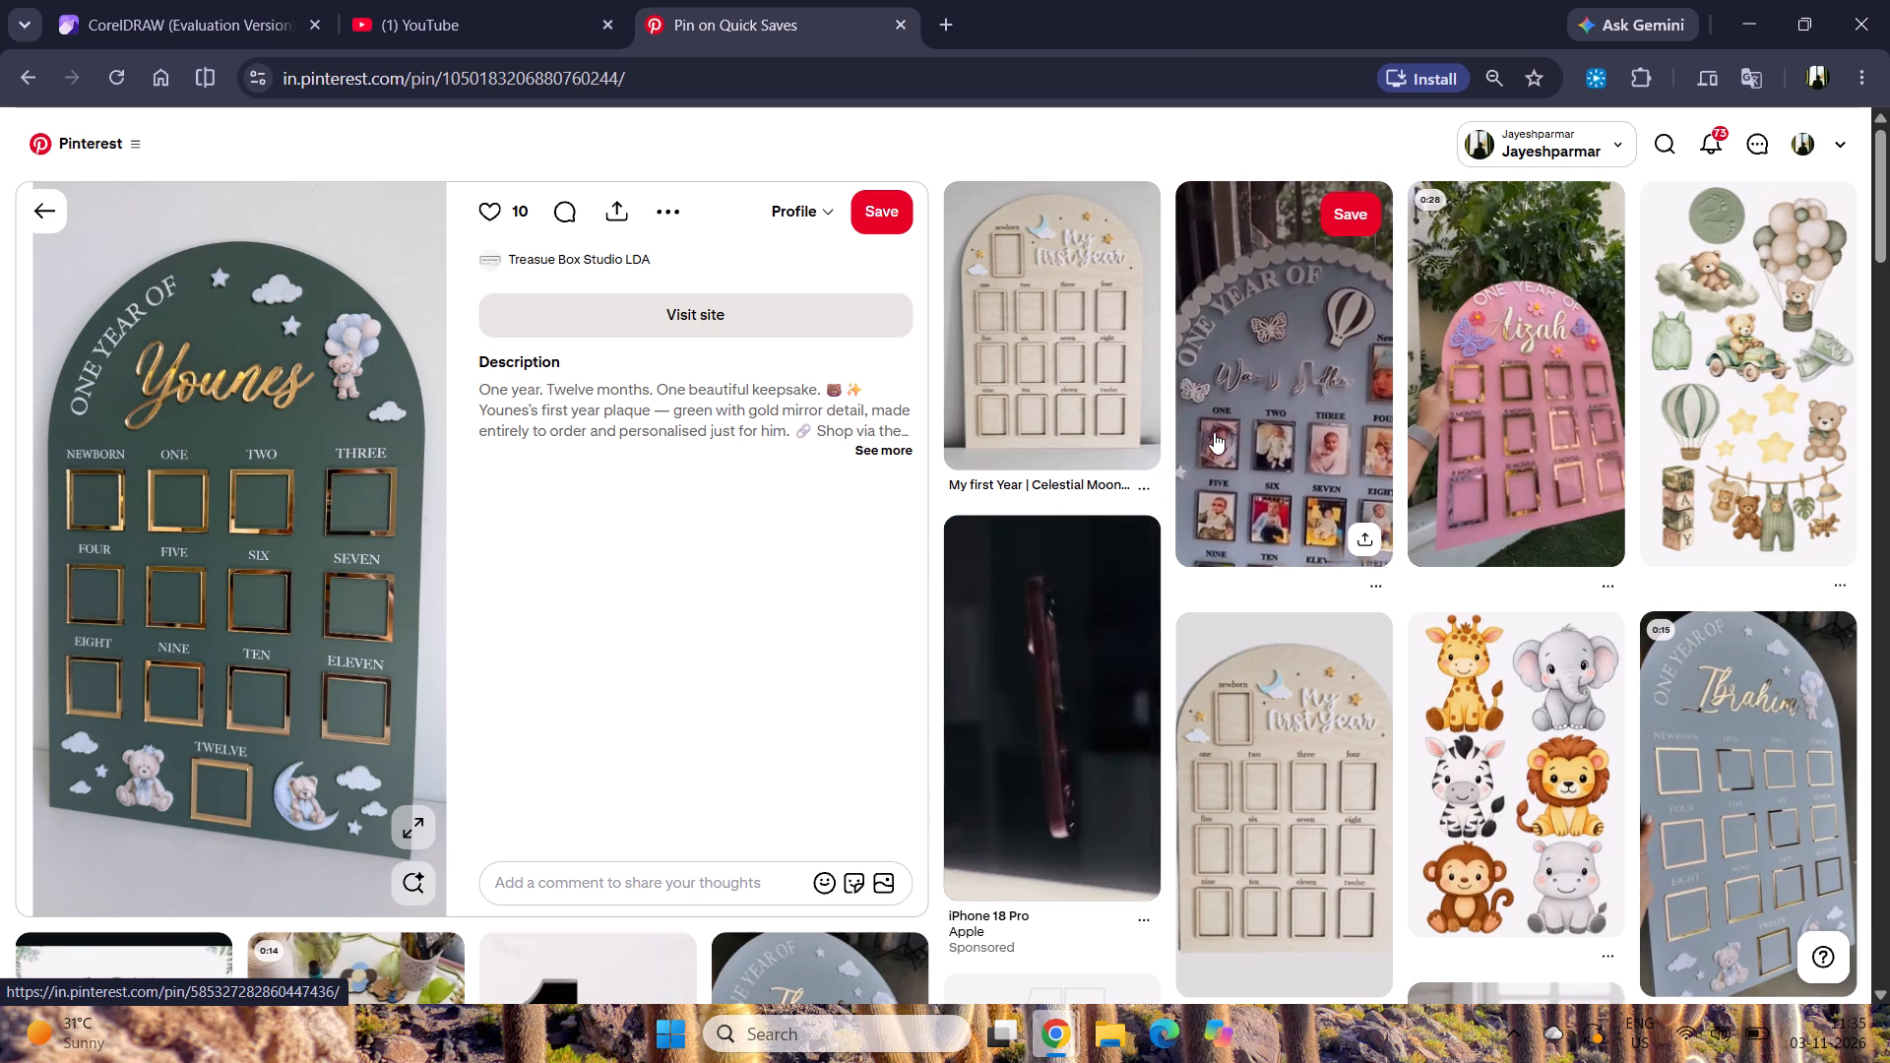
Browse further through the related pins of the green arch frame, comparing arch-shaped first-year boards, photo-grid layouts and decorations.
scroll(1226, 435, "down", 4)
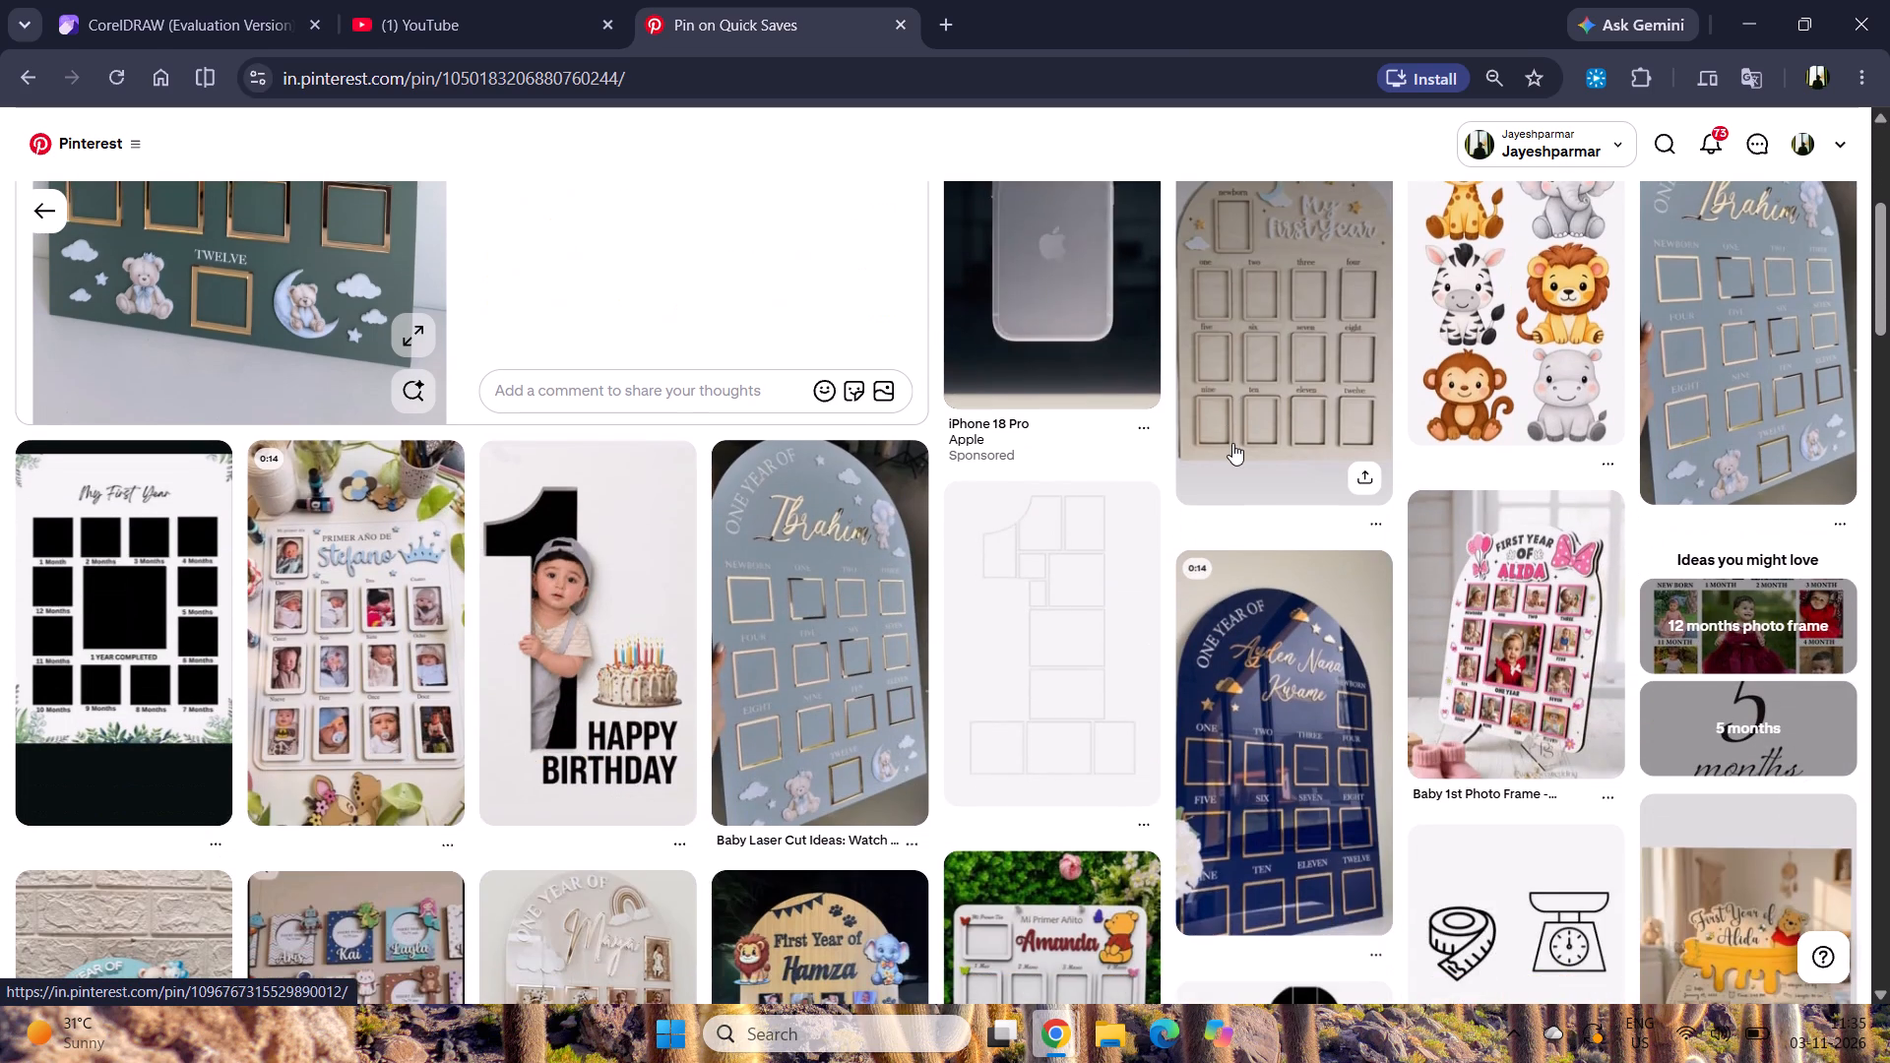
scroll(1232, 443, "down", 19)
scroll(1232, 445, "down", 3)
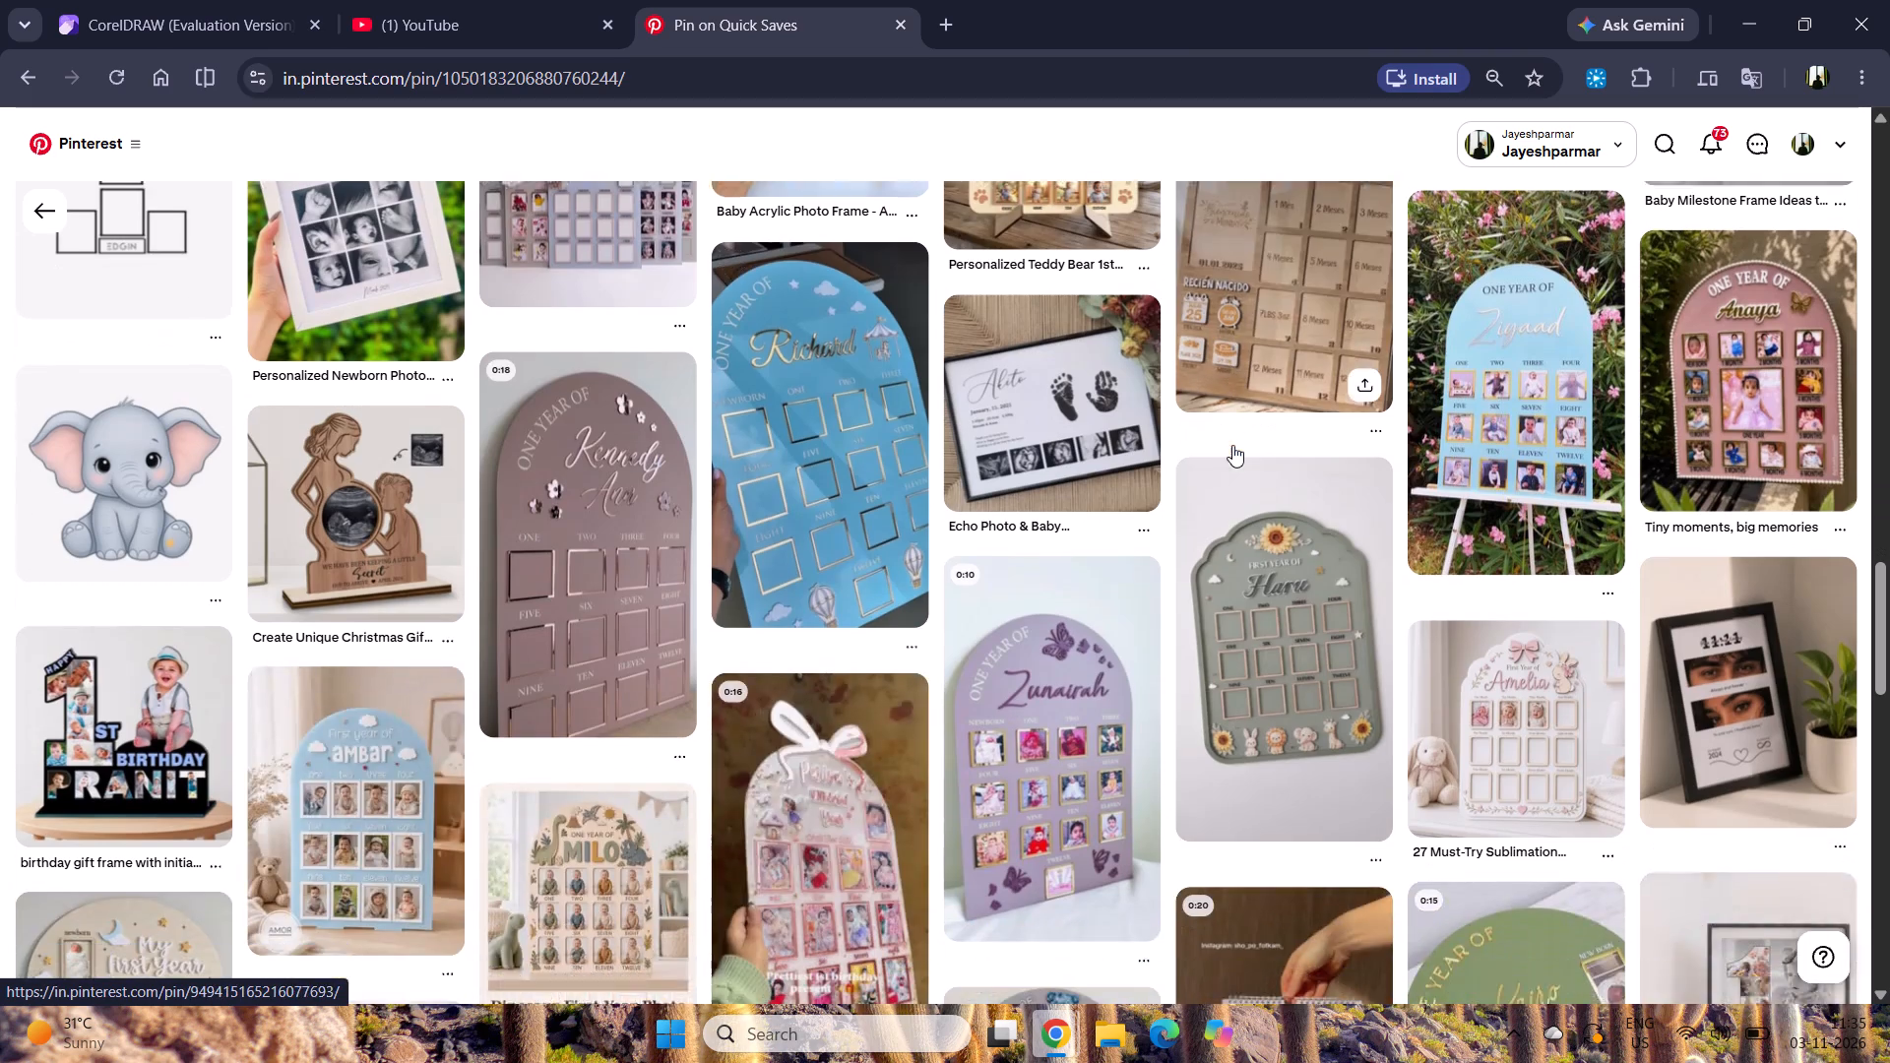
scroll(1232, 445, "down", 8)
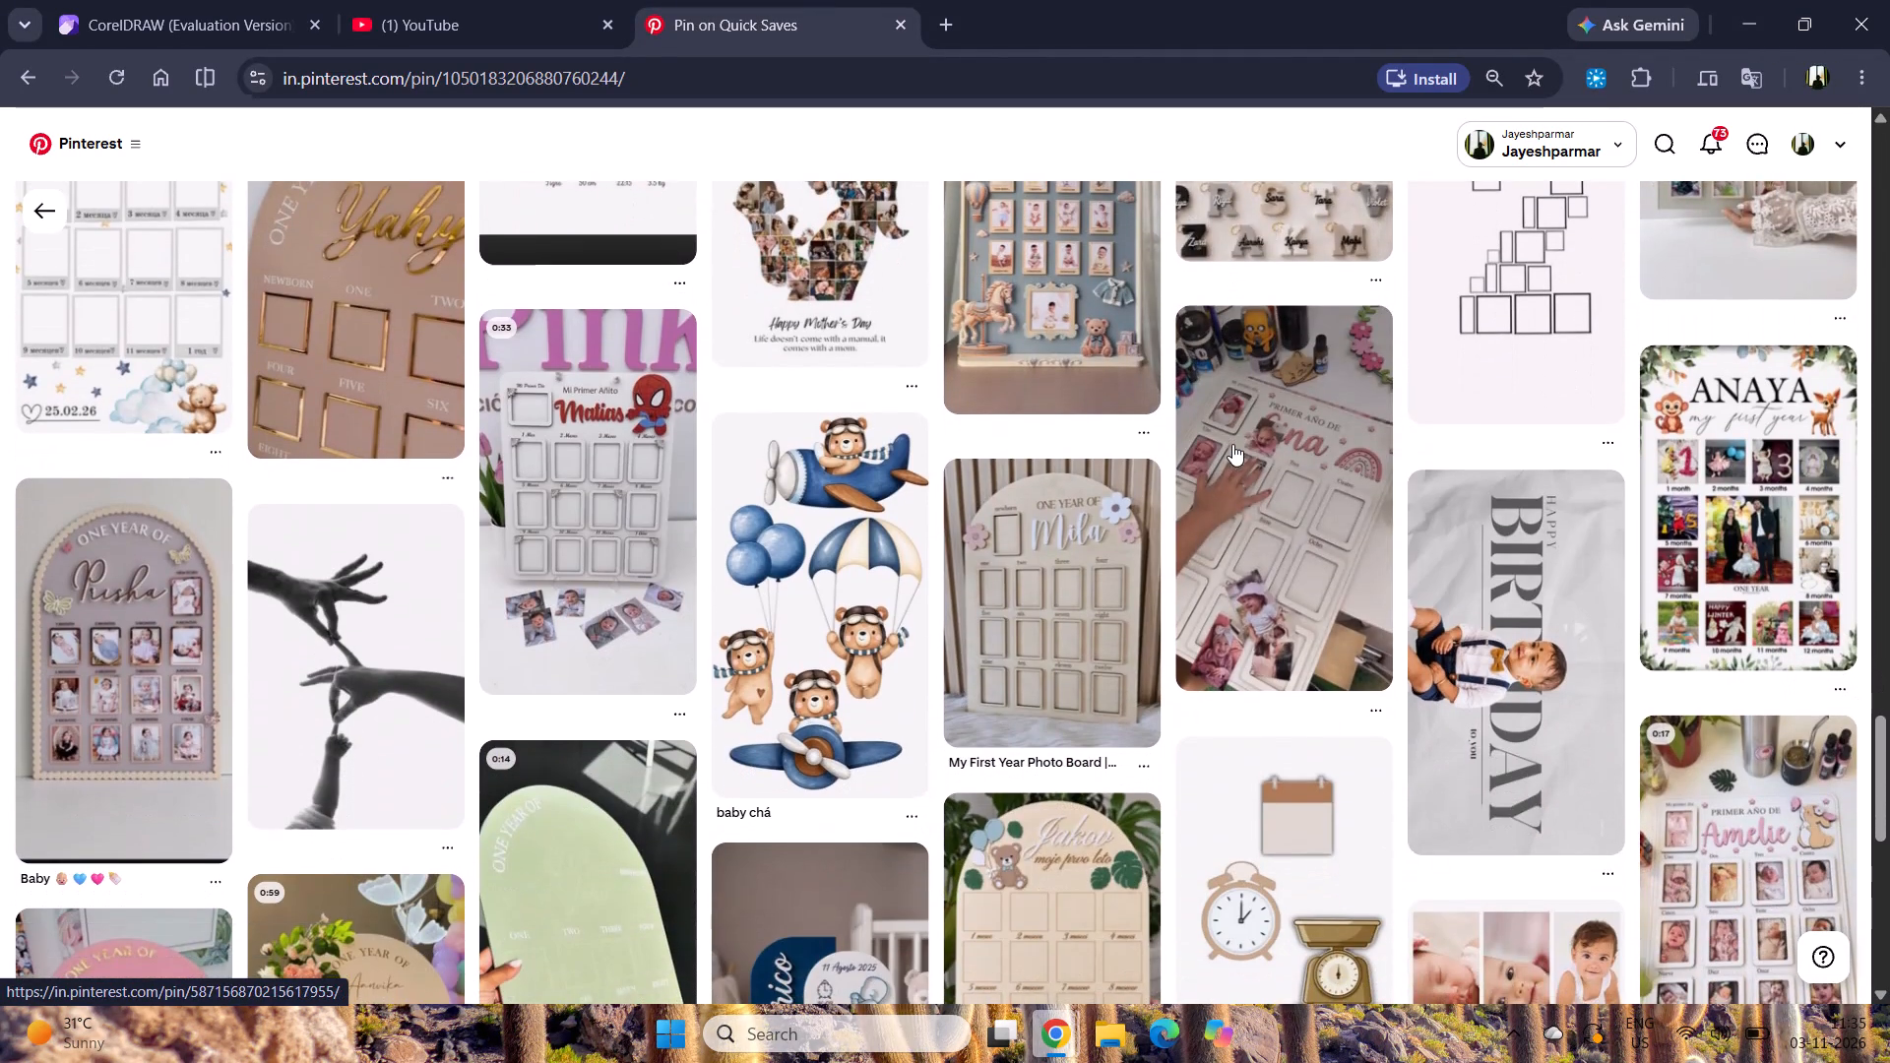
scroll(1232, 444, "down", 7)
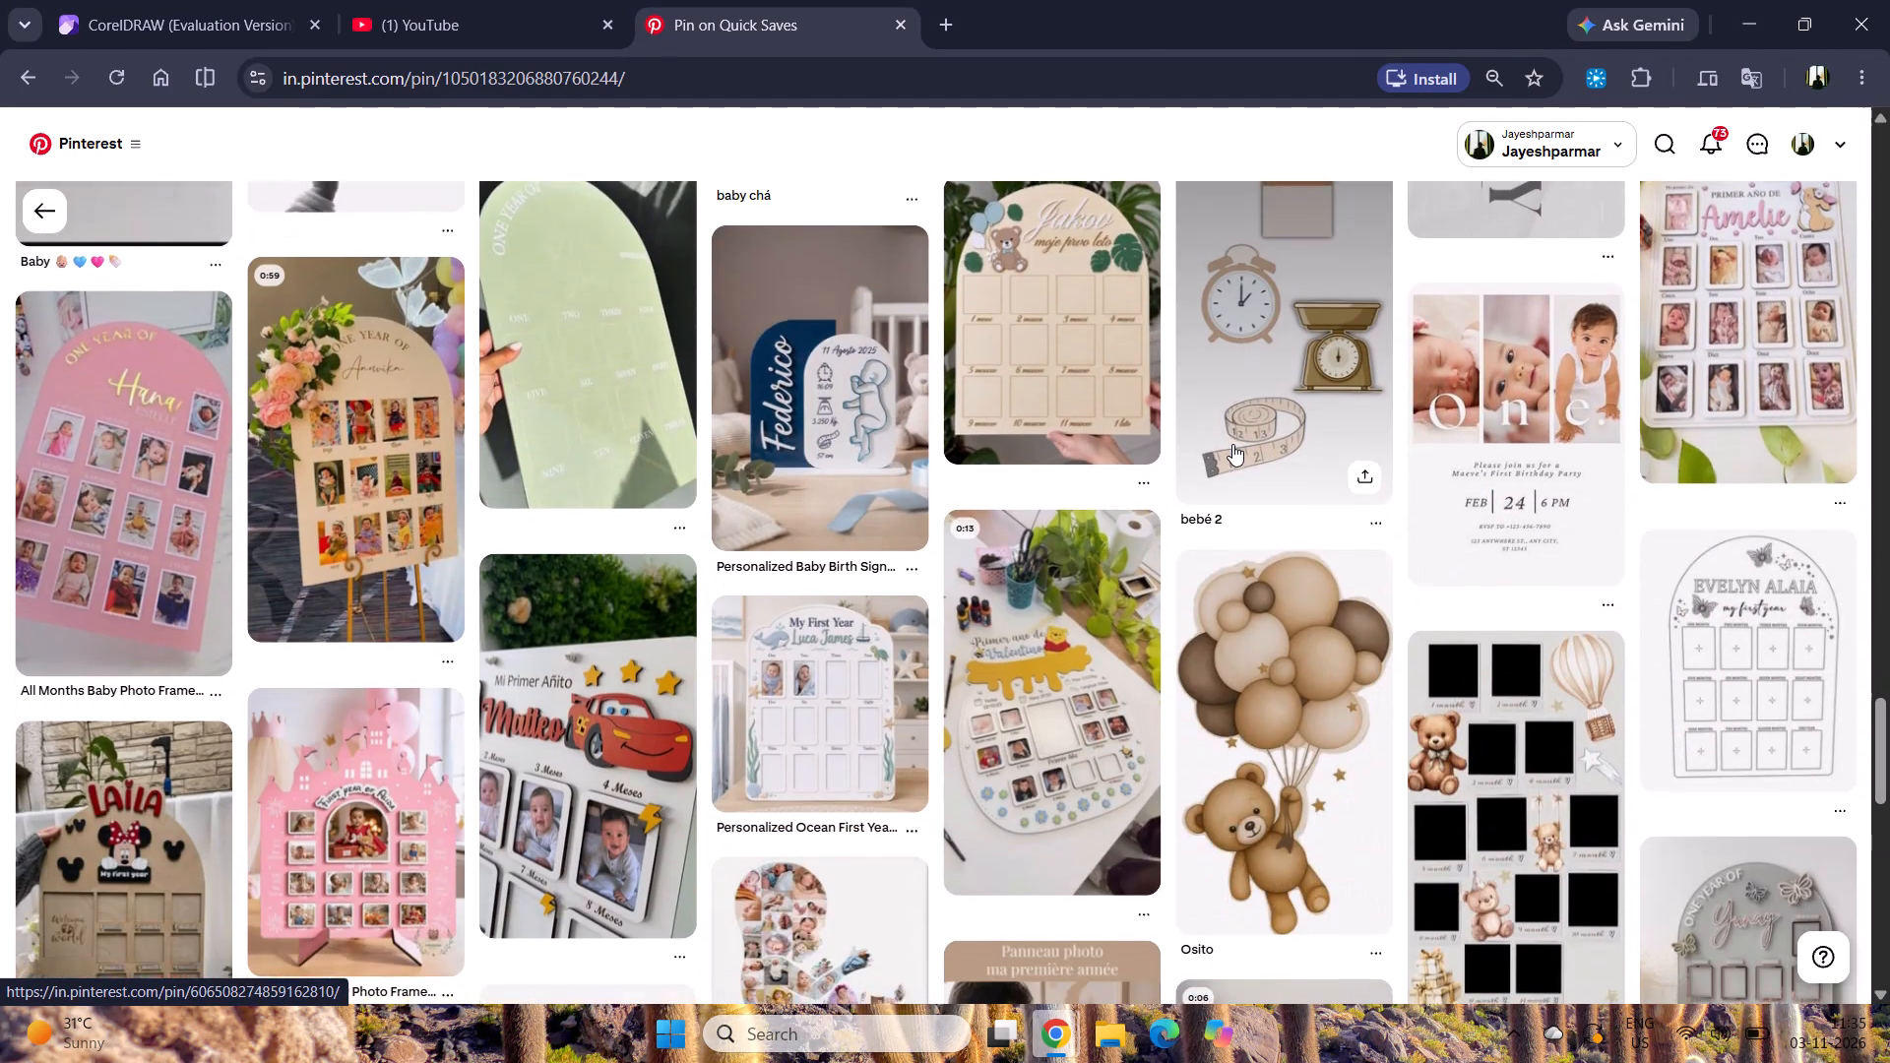
scroll(1232, 444, "down", 8)
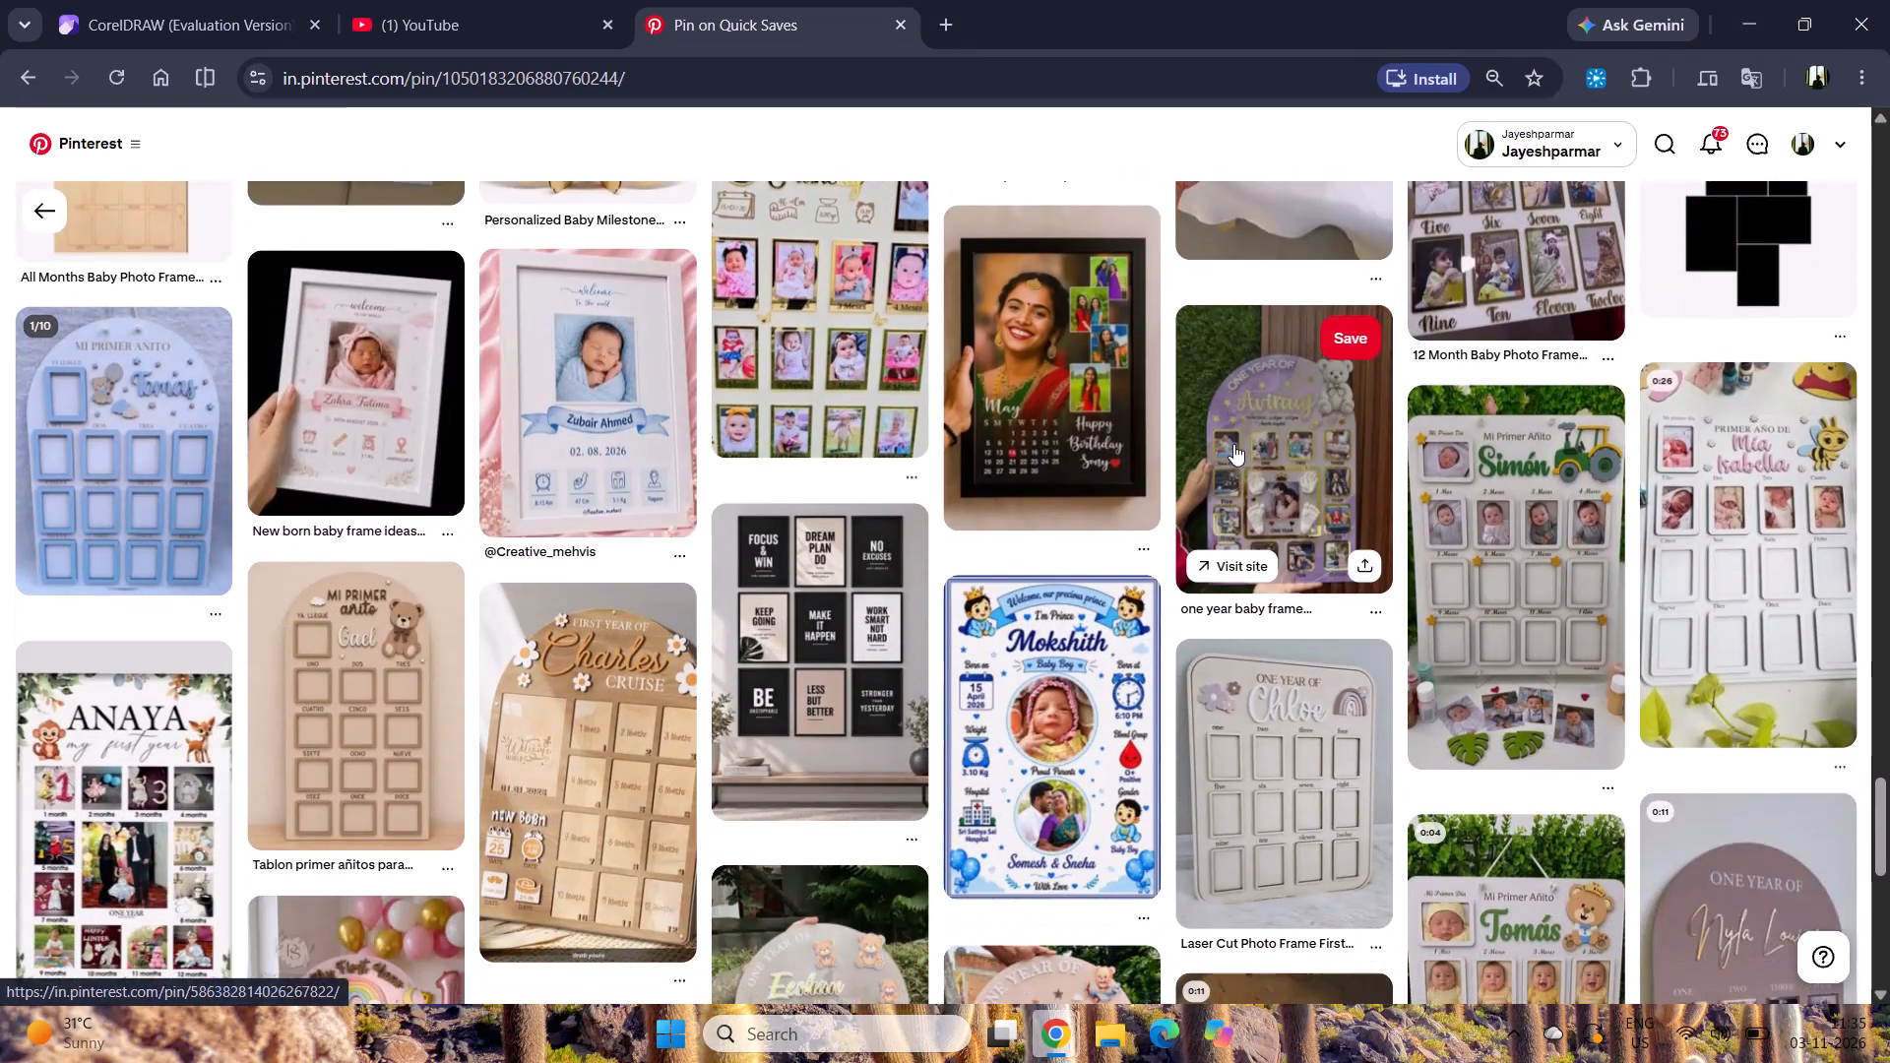
scroll(1233, 444, "down", 5)
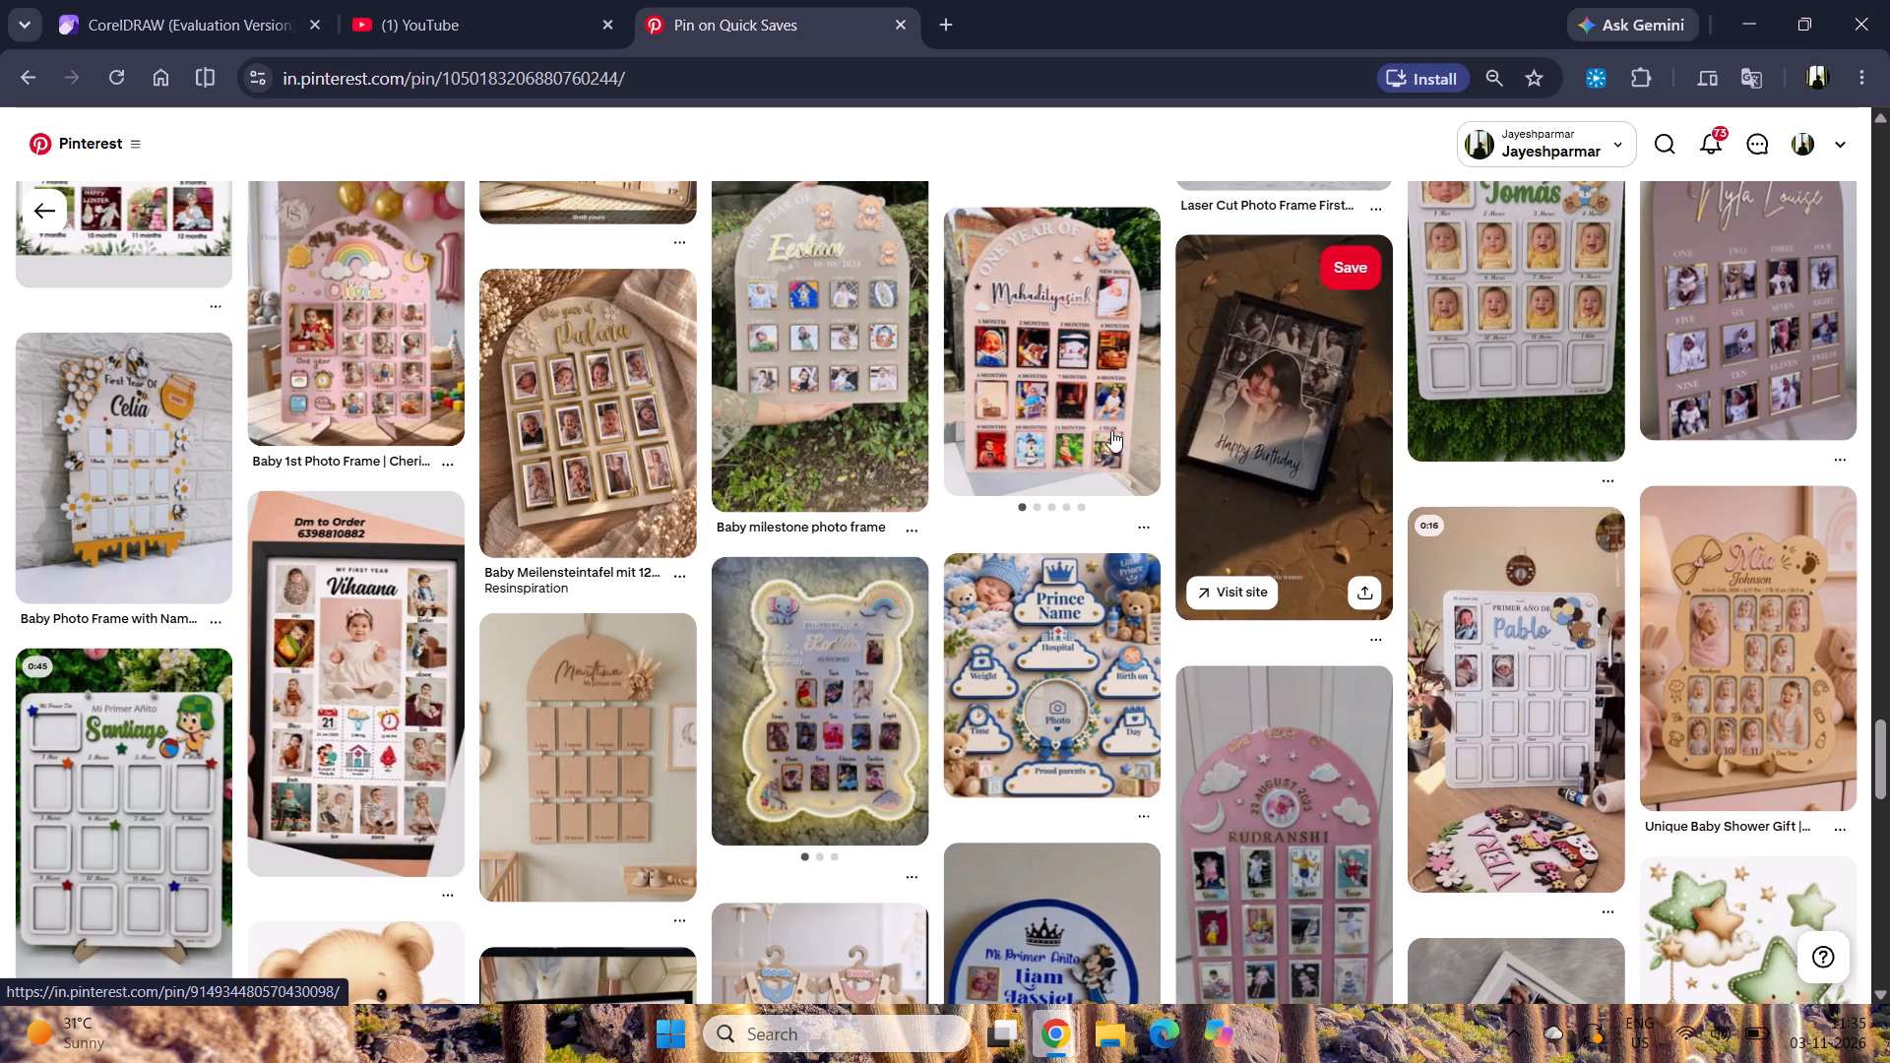
scroll(1065, 397, "down", 3)
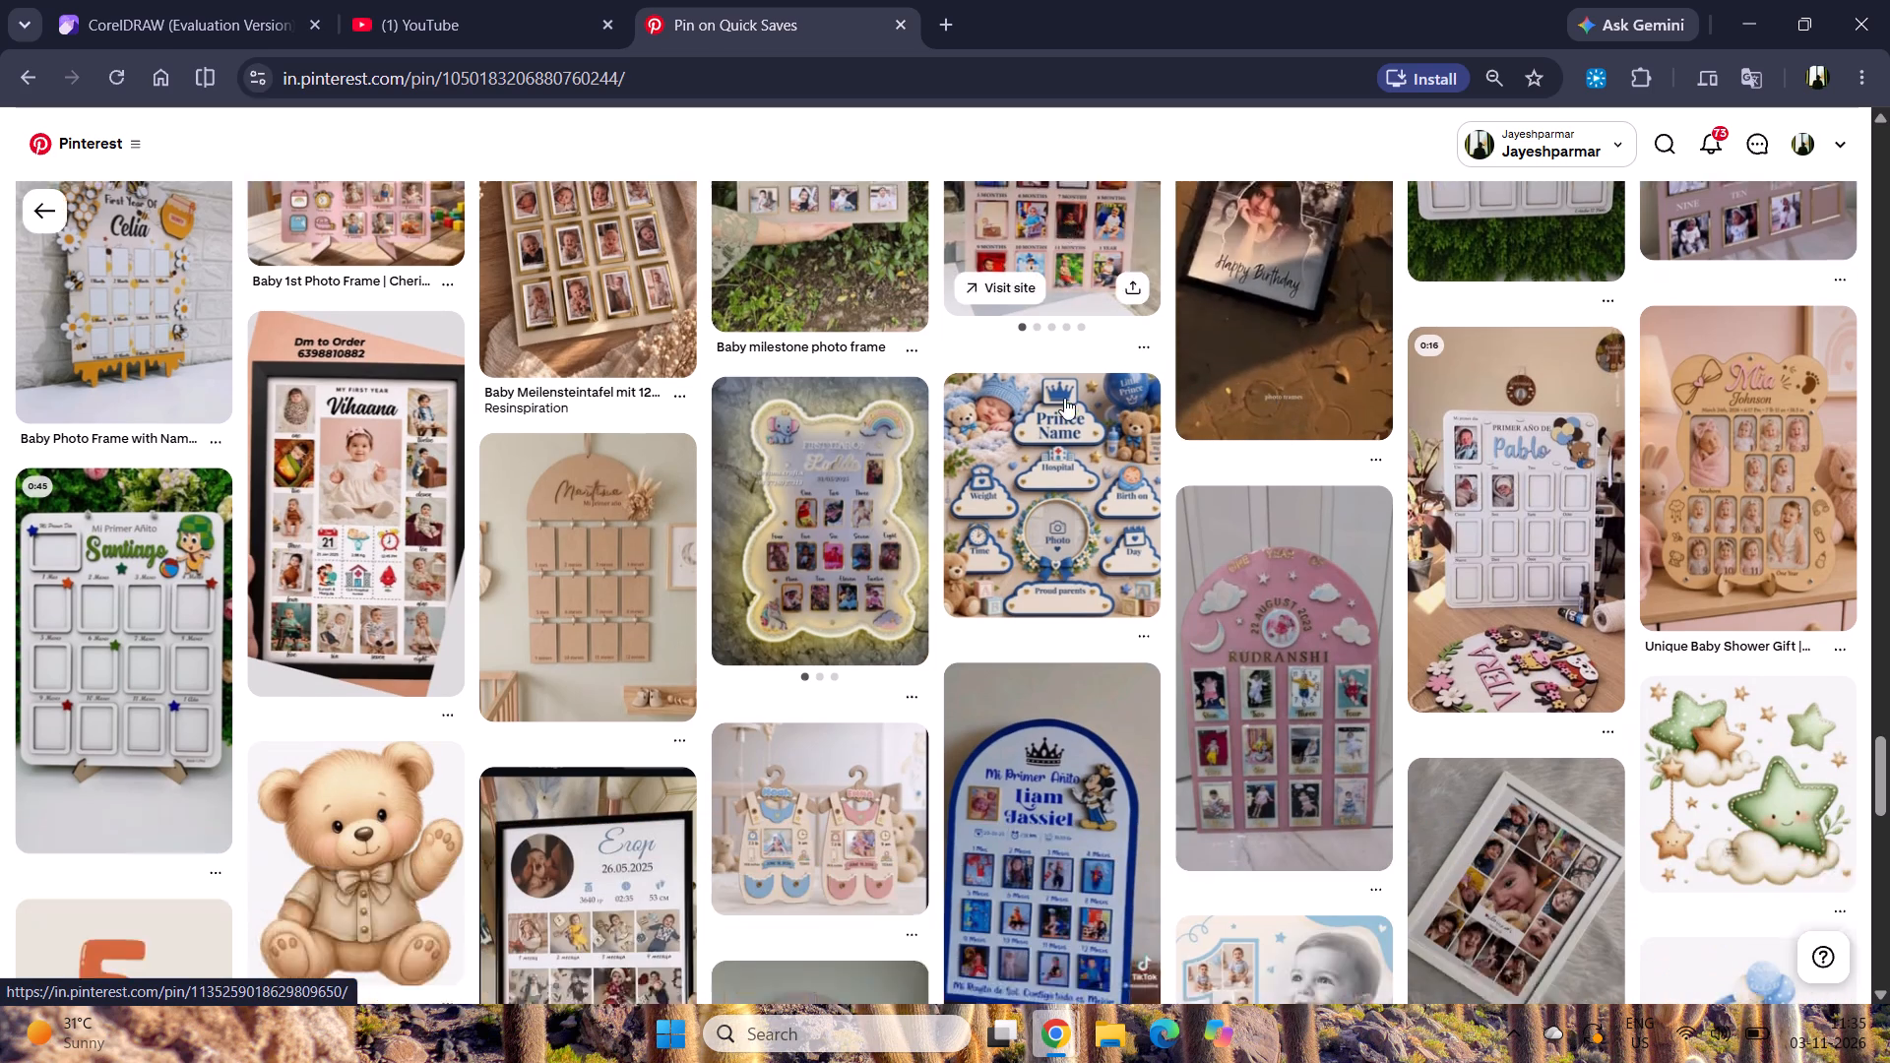
scroll(1063, 398, "down", 2)
scroll(847, 682, "down", 1)
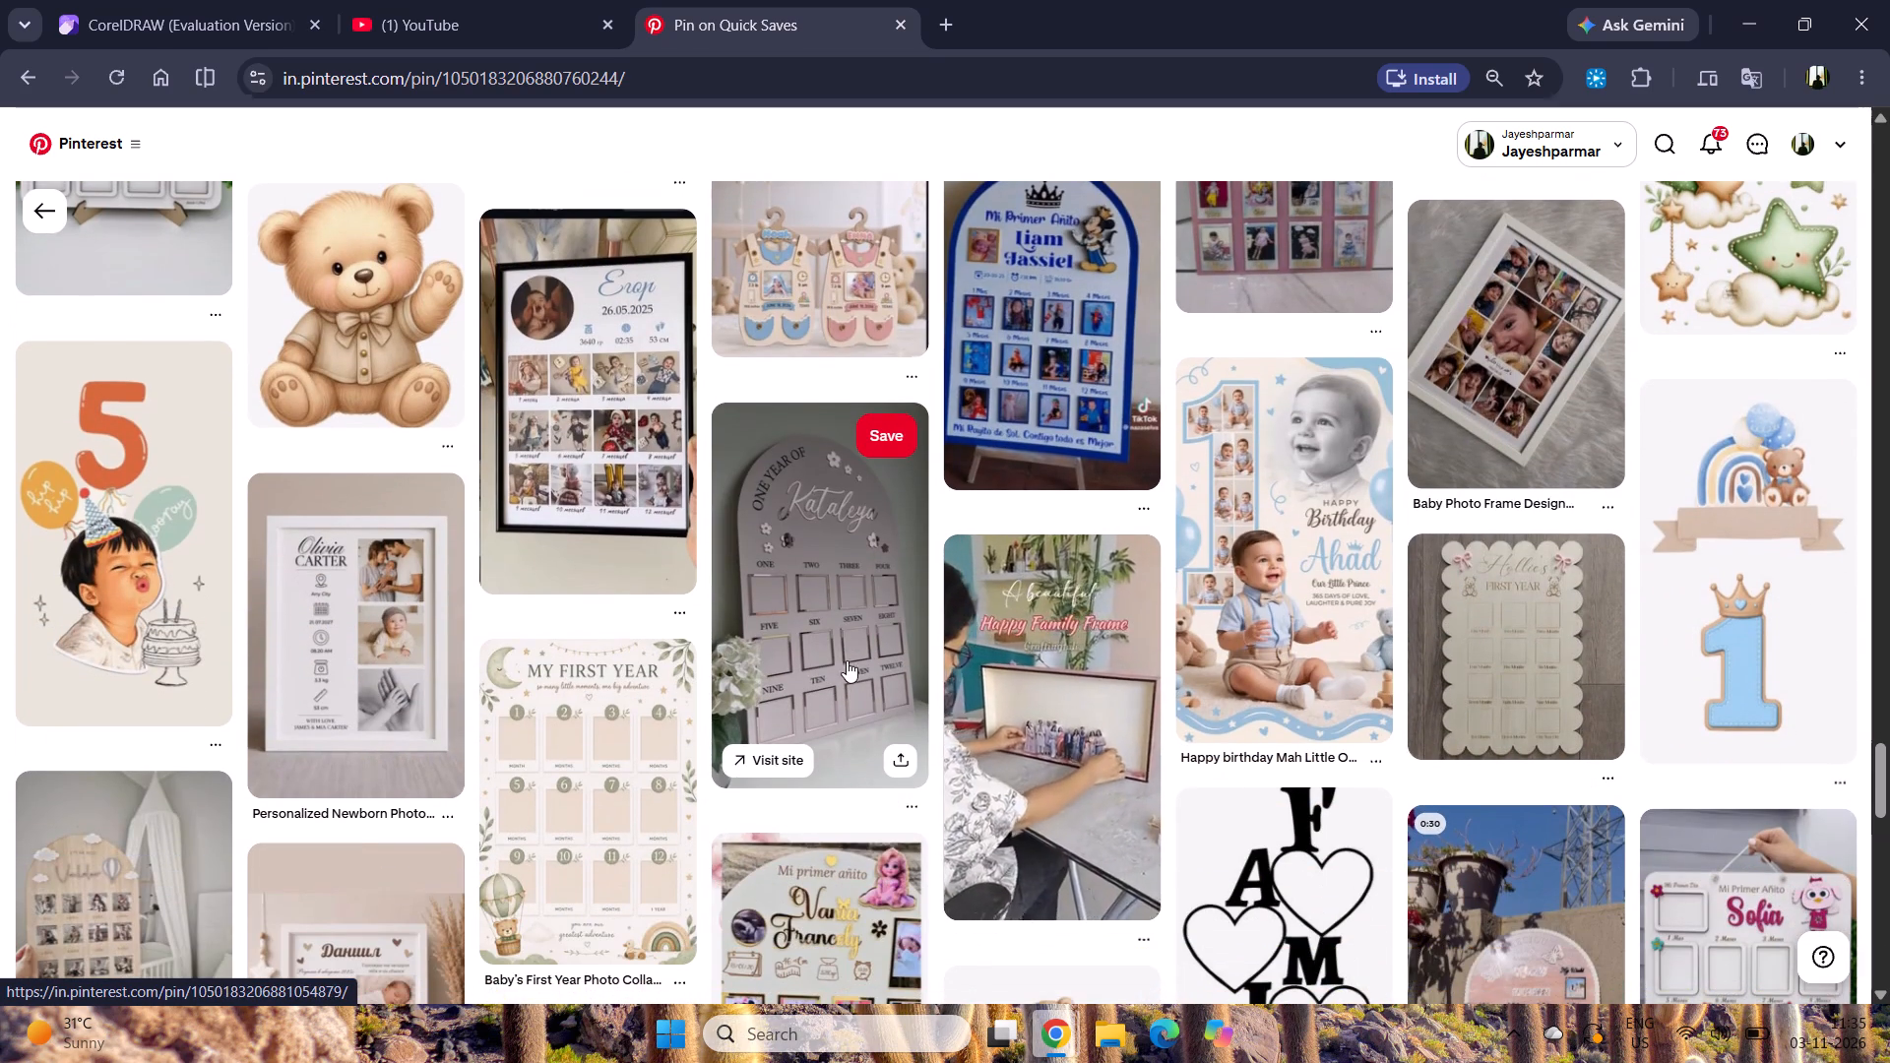
scroll(897, 600, "down", 1)
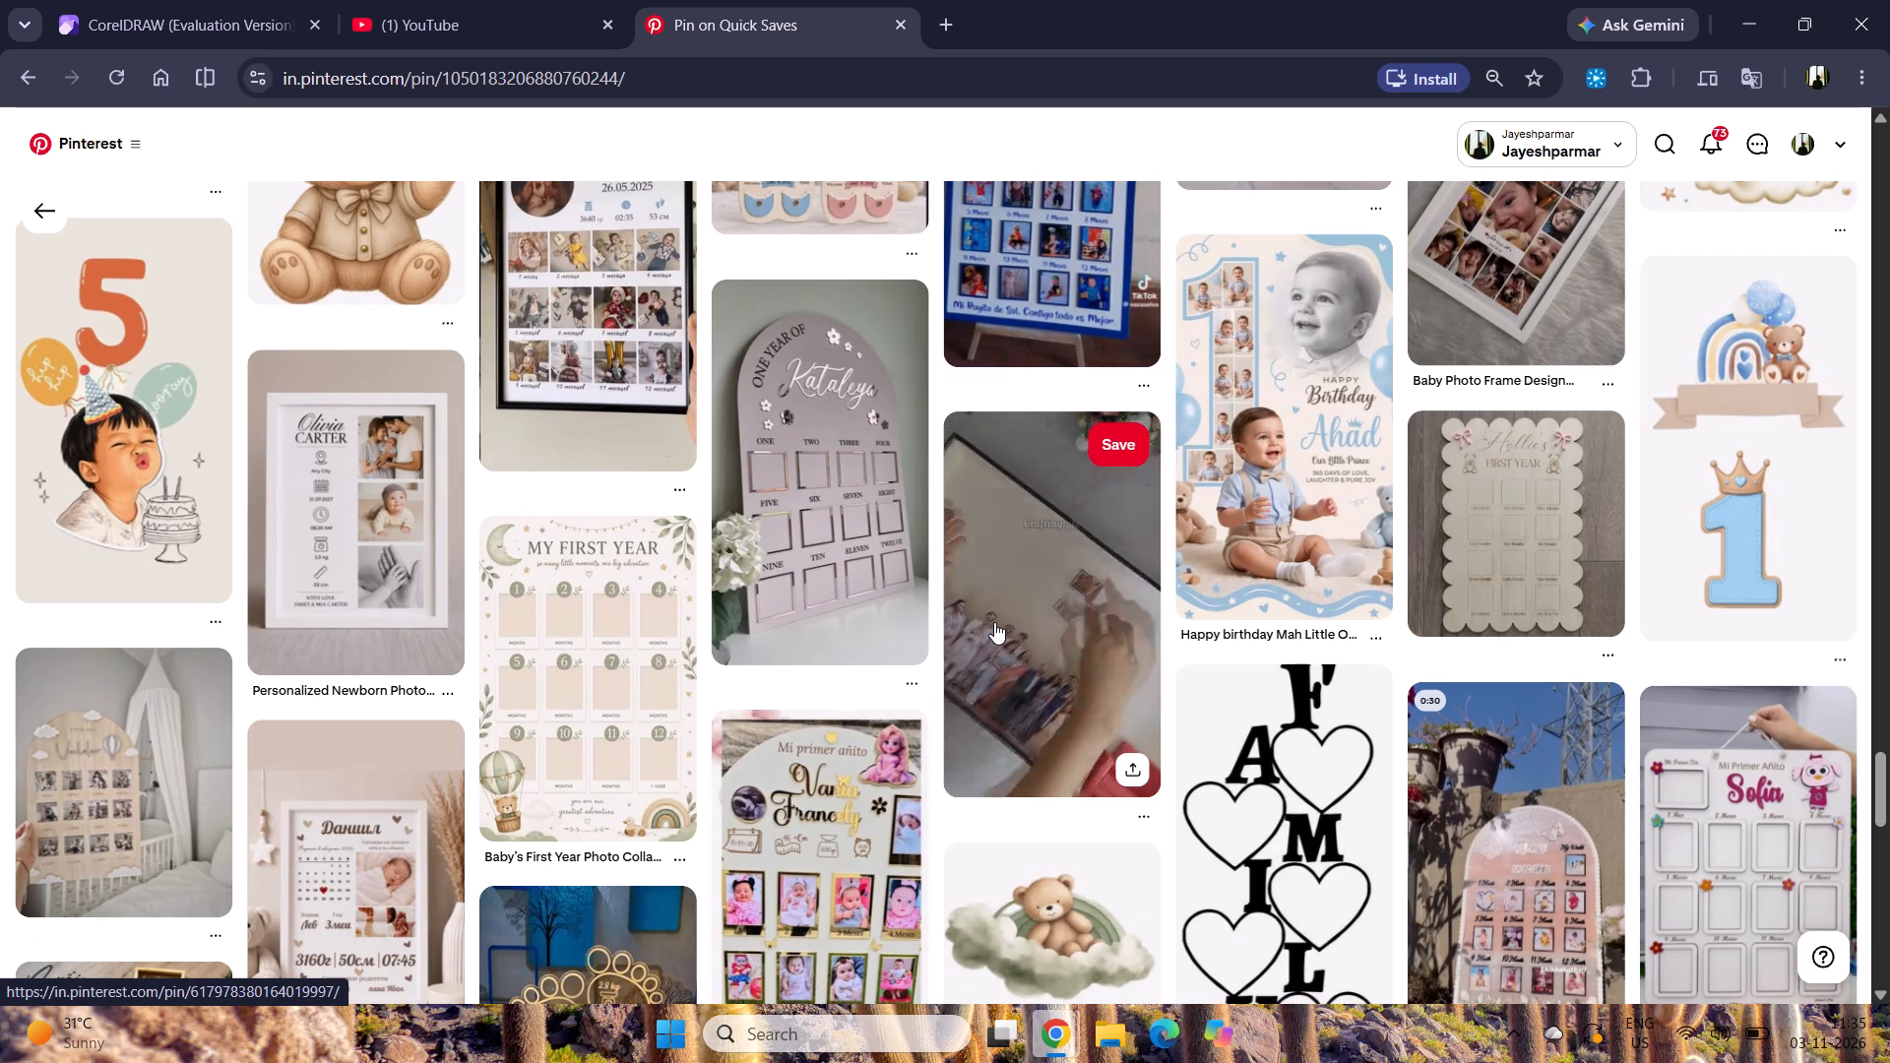
scroll(987, 621, "down", 2)
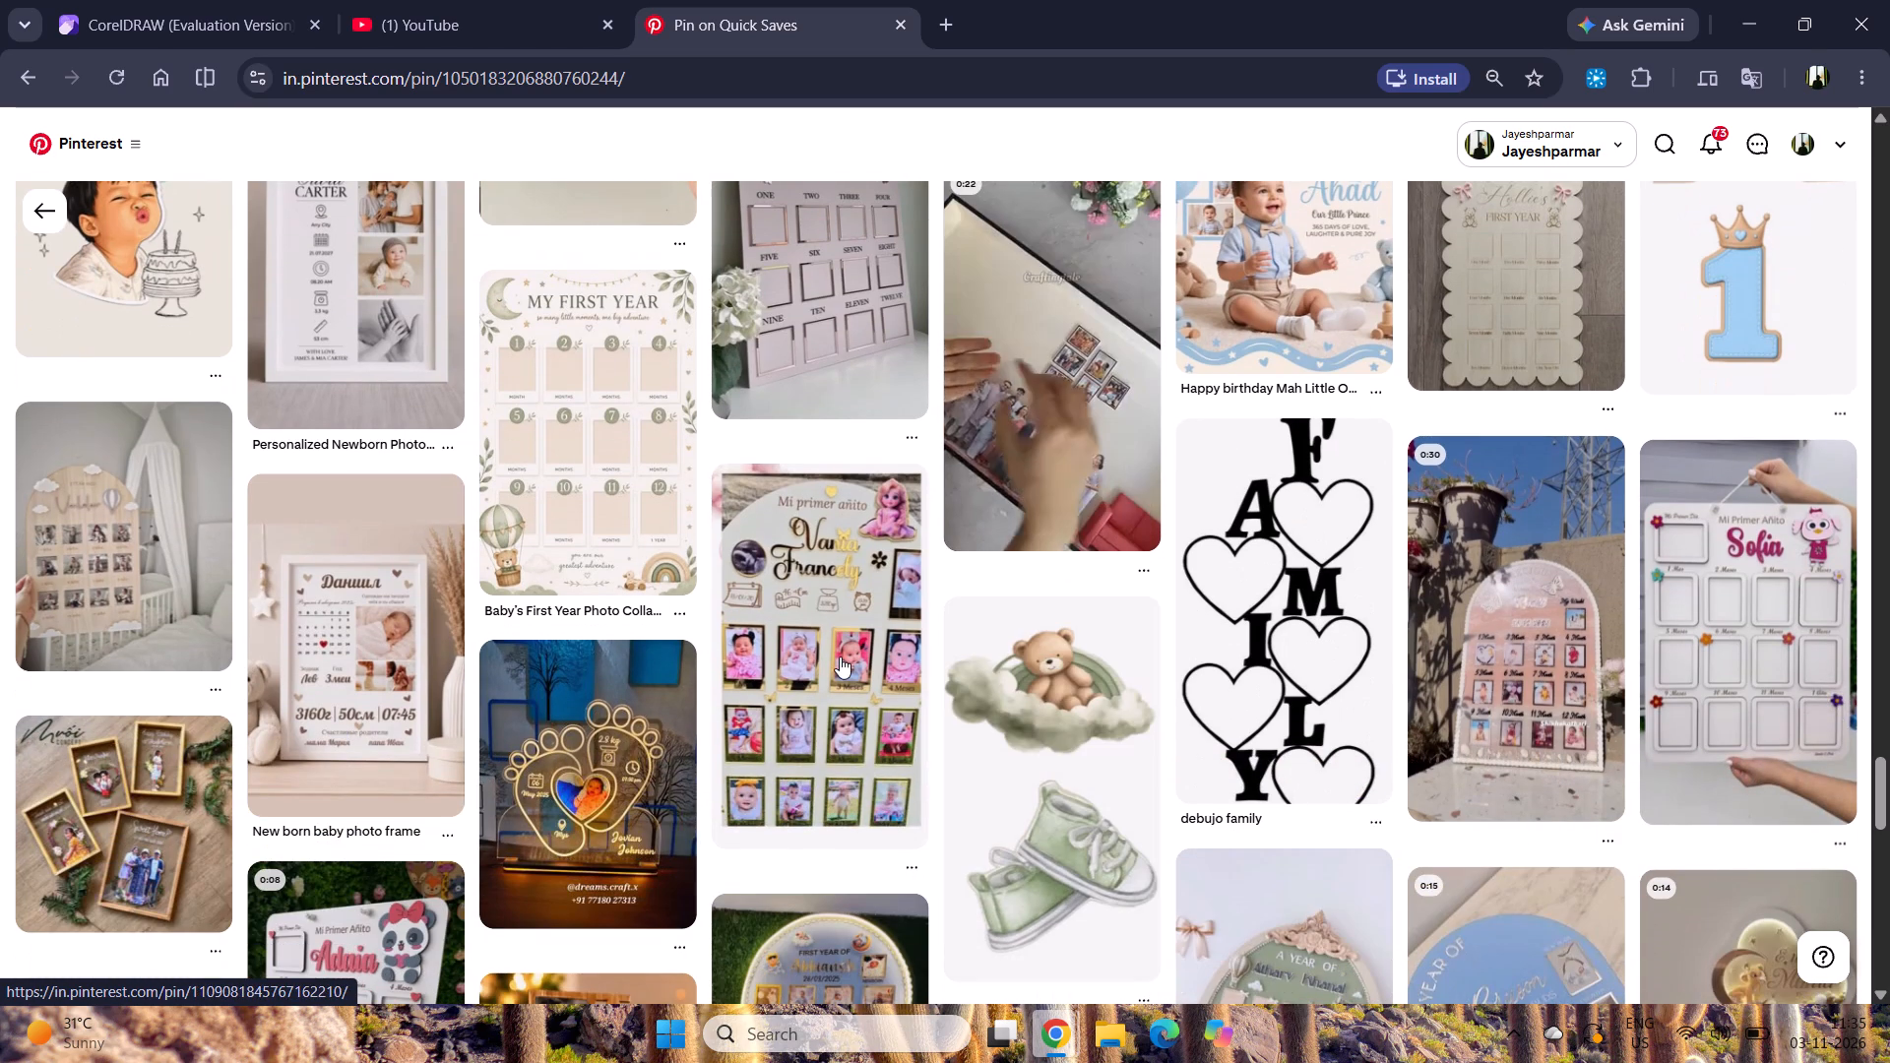
scroll(840, 657, "down", 1)
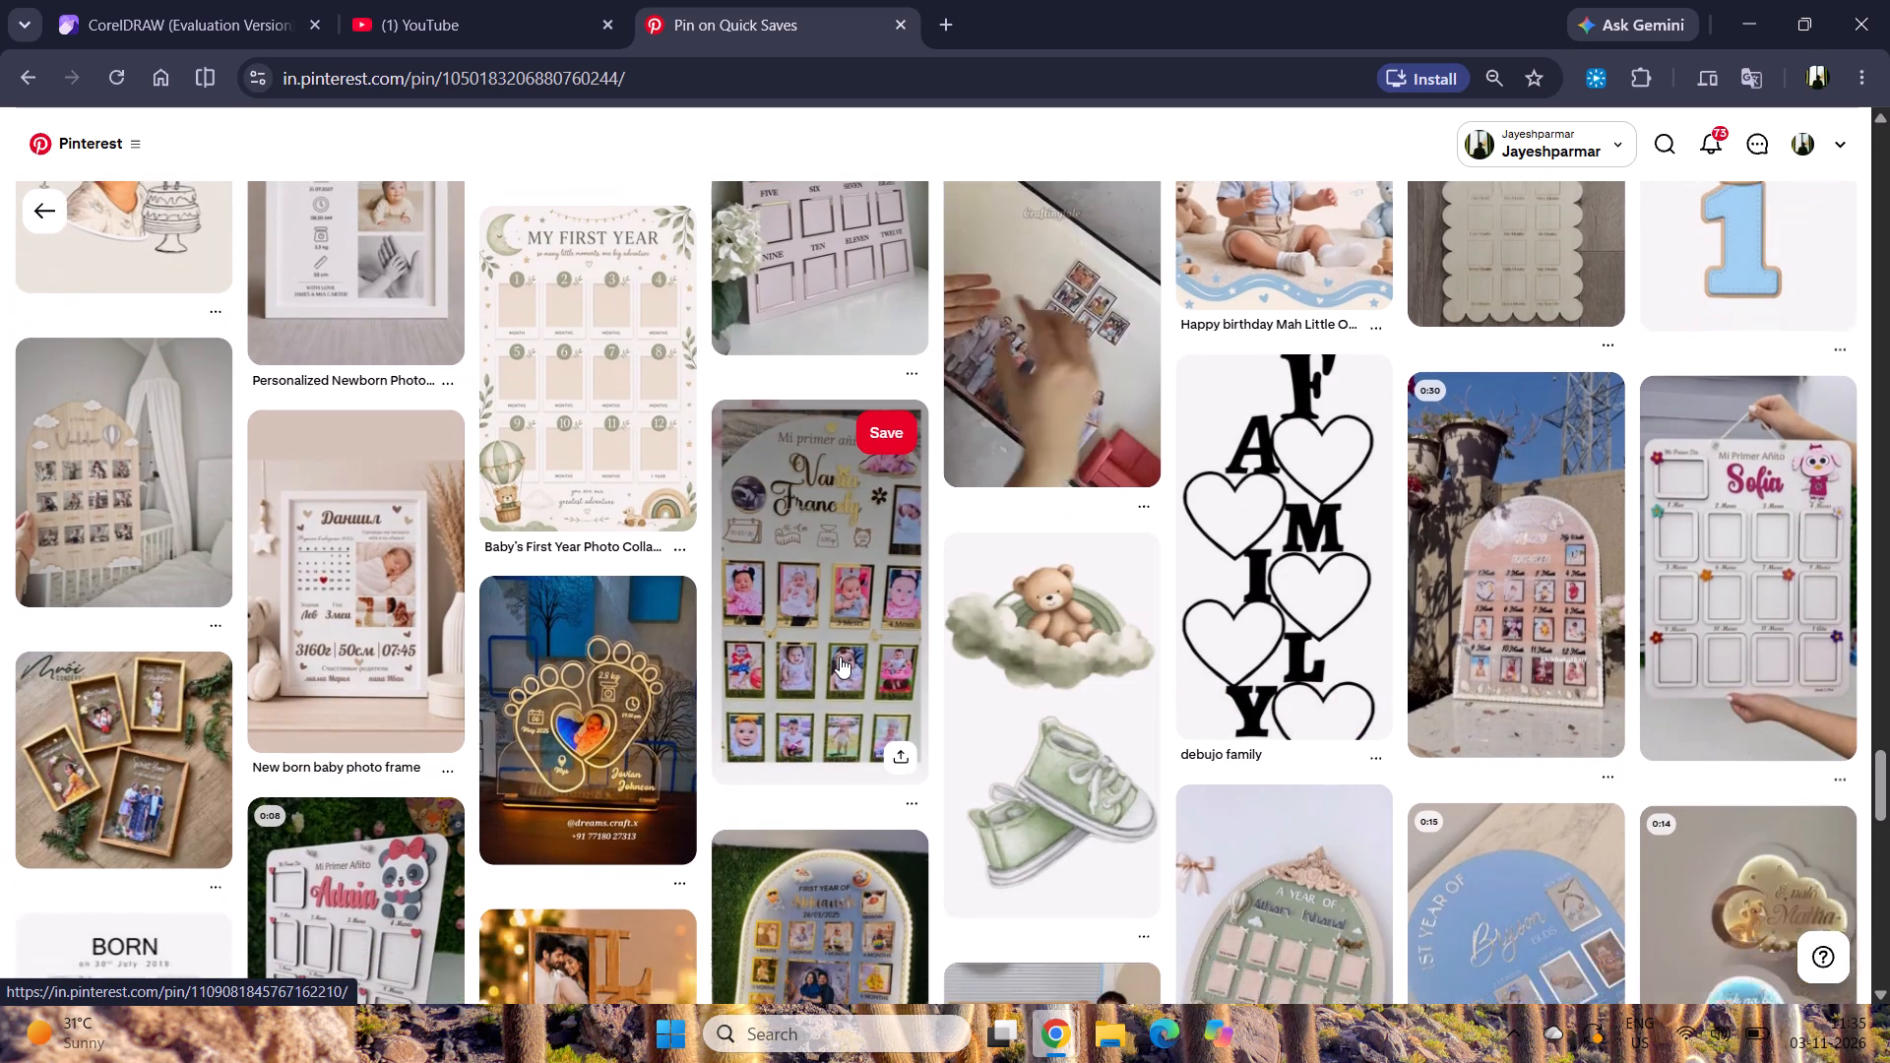
scroll(840, 657, "down", 2)
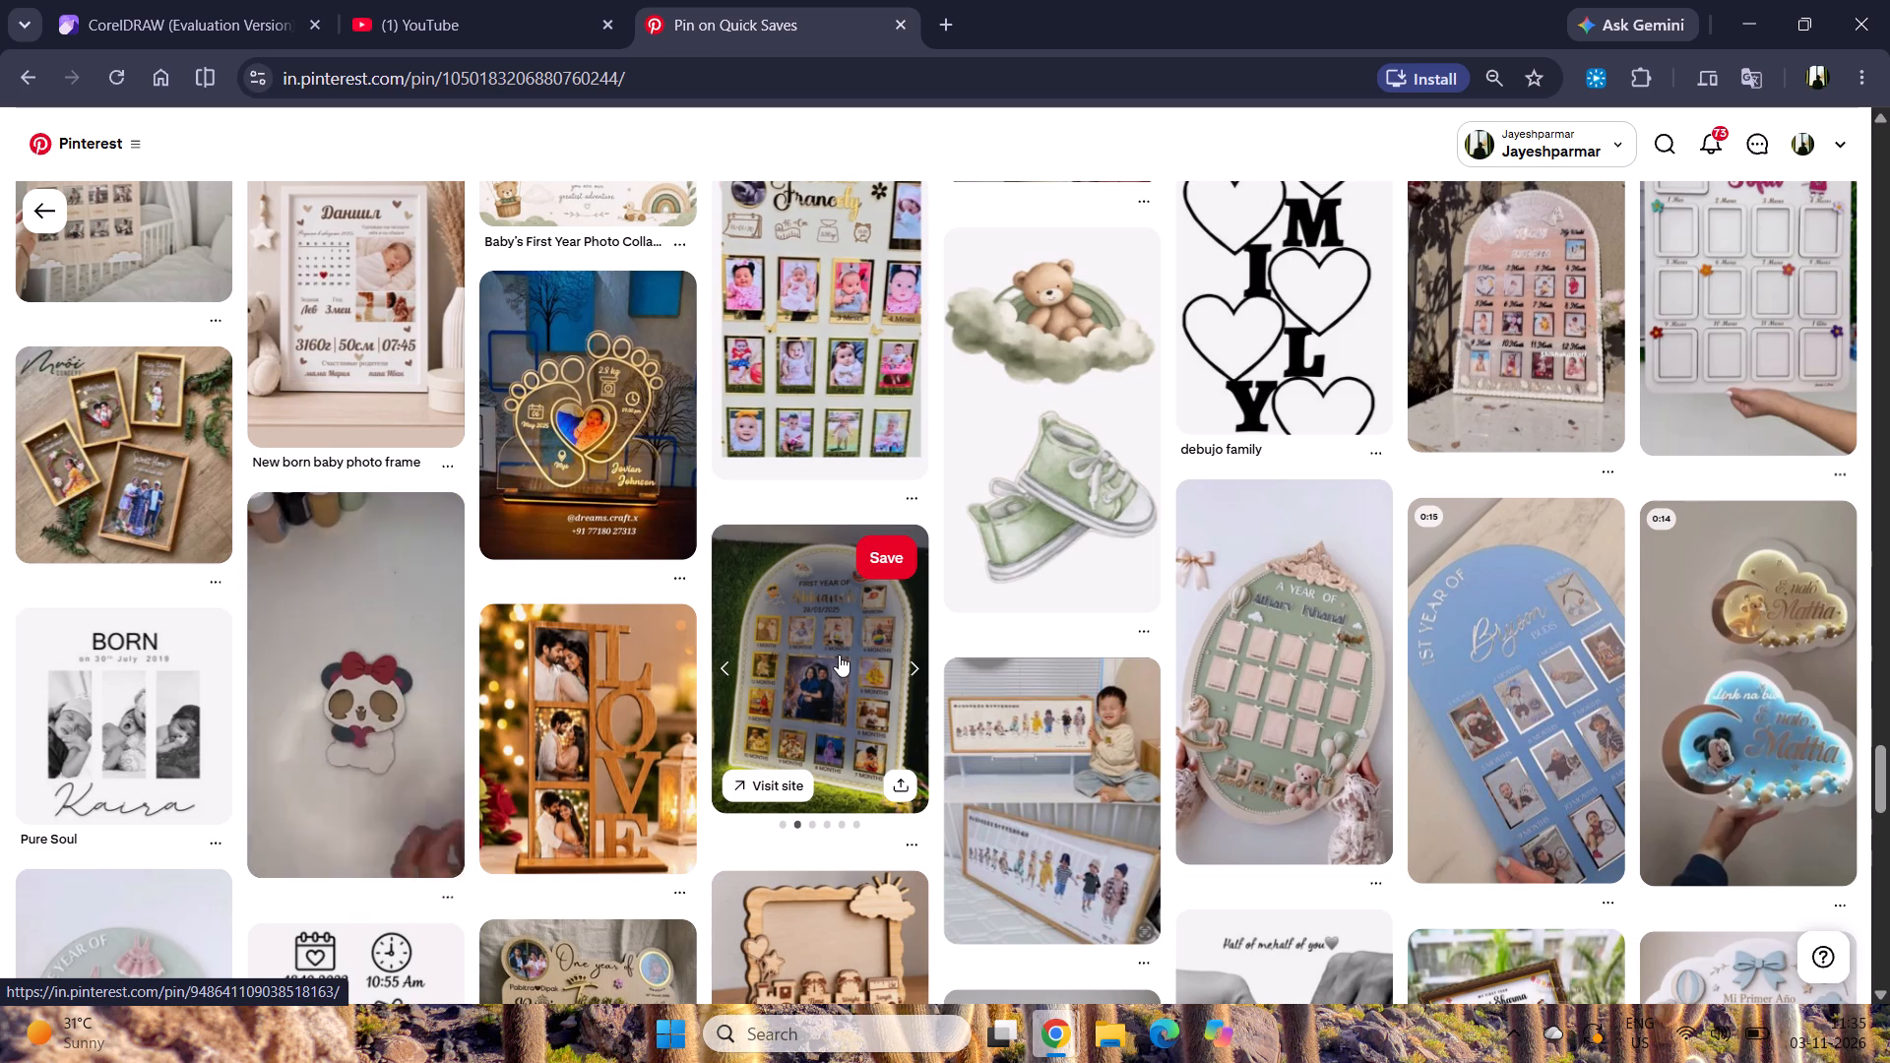
scroll(839, 655, "down", 5)
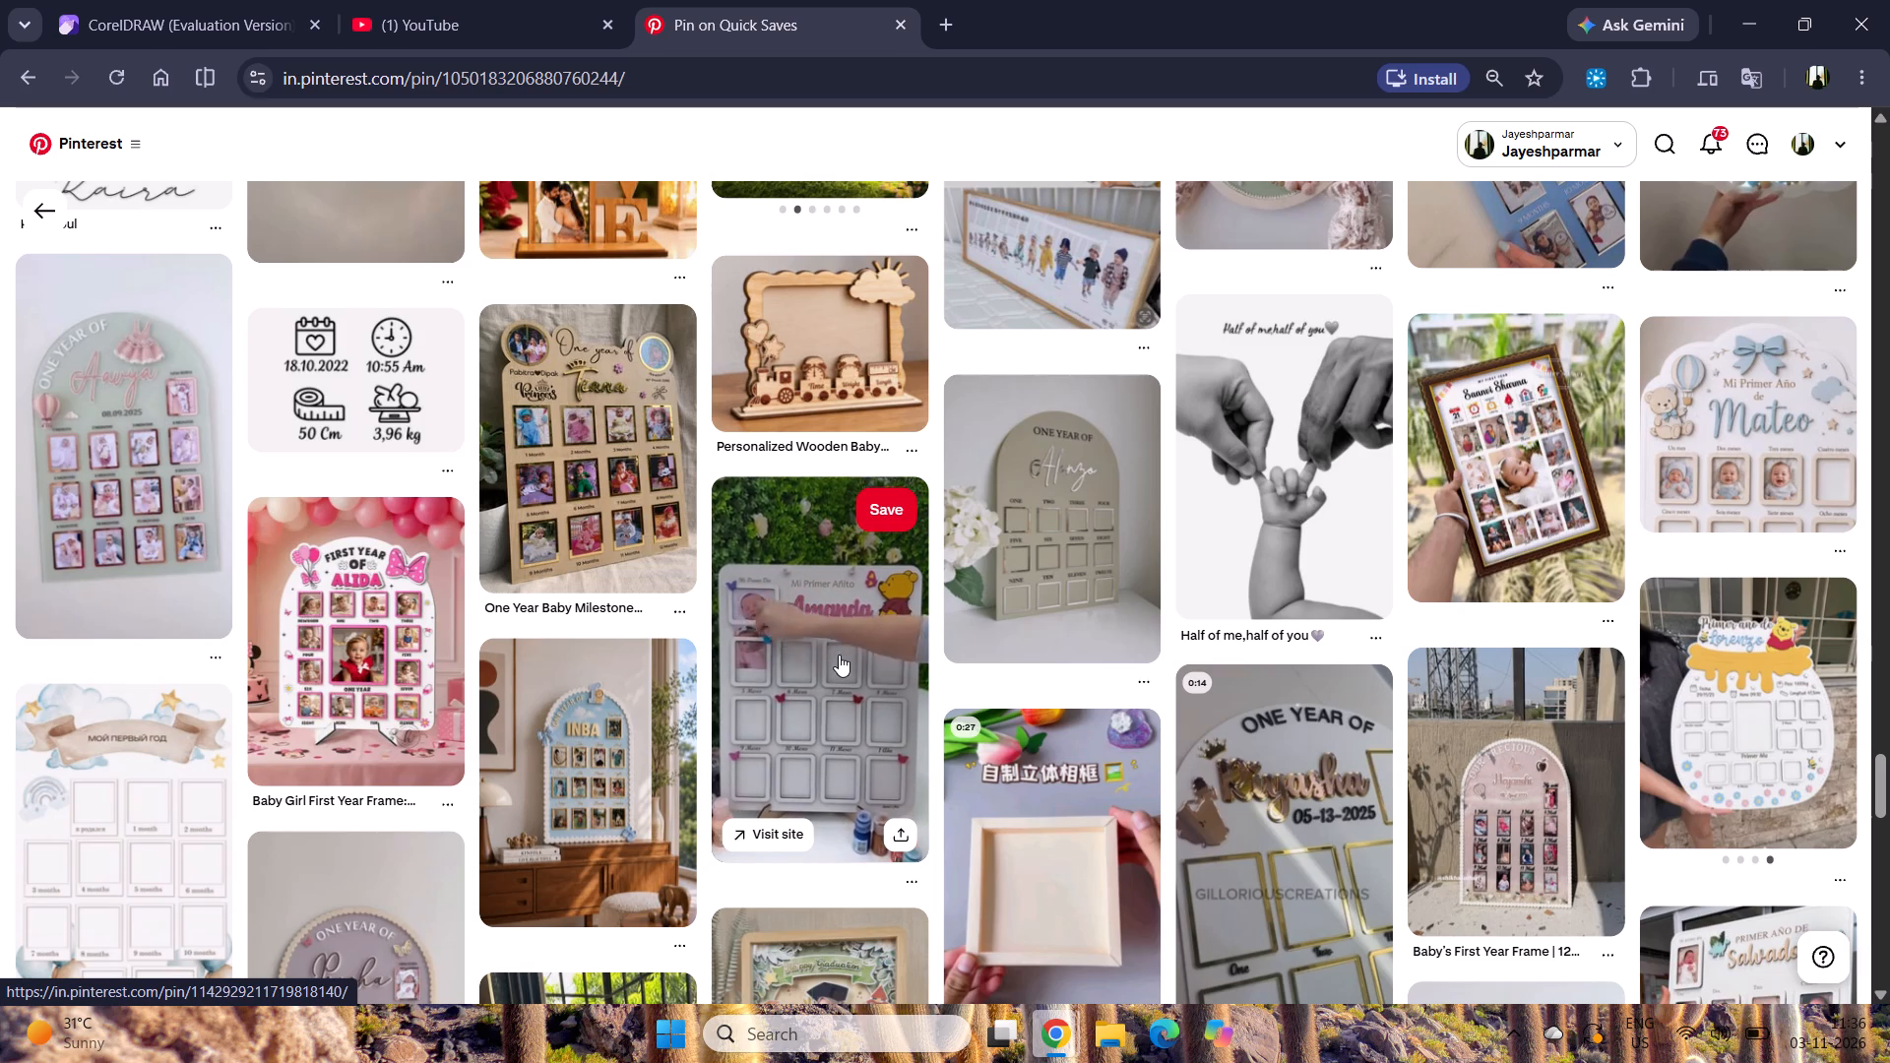
scroll(839, 655, "down", 4)
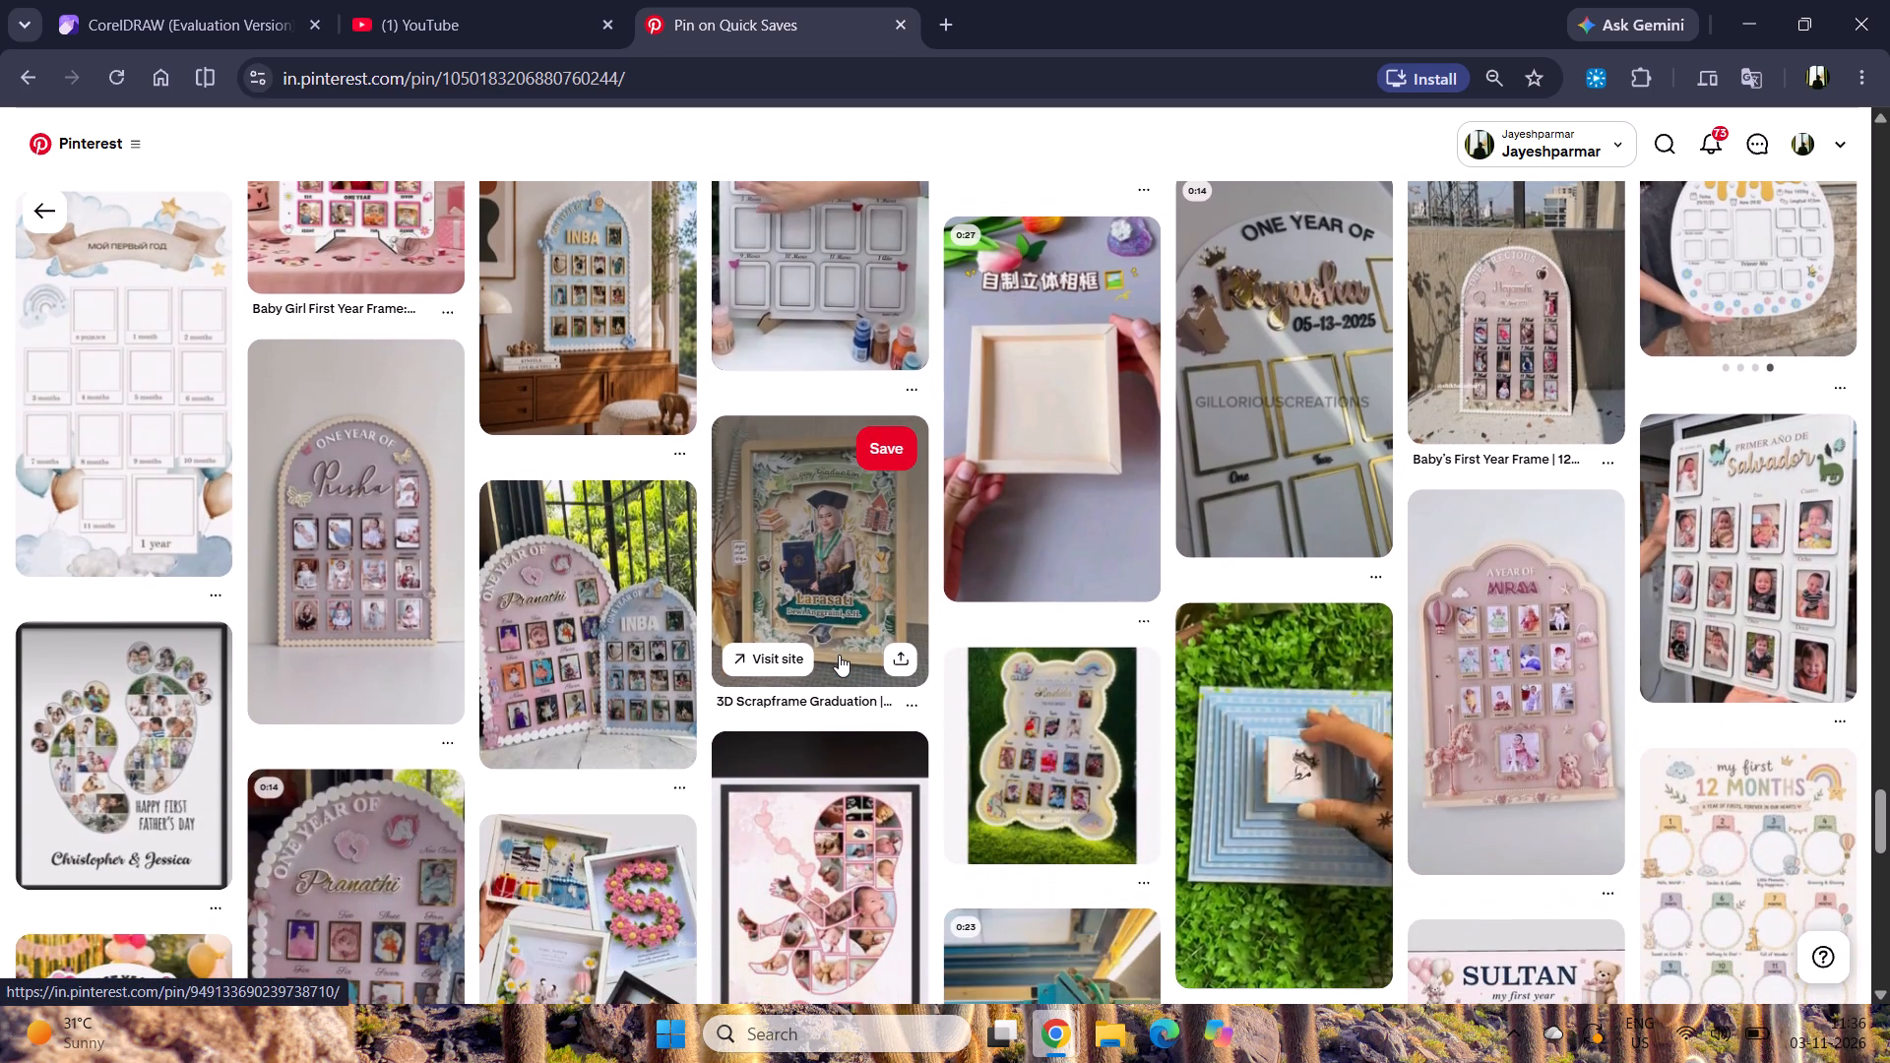
scroll(839, 655, "down", 6)
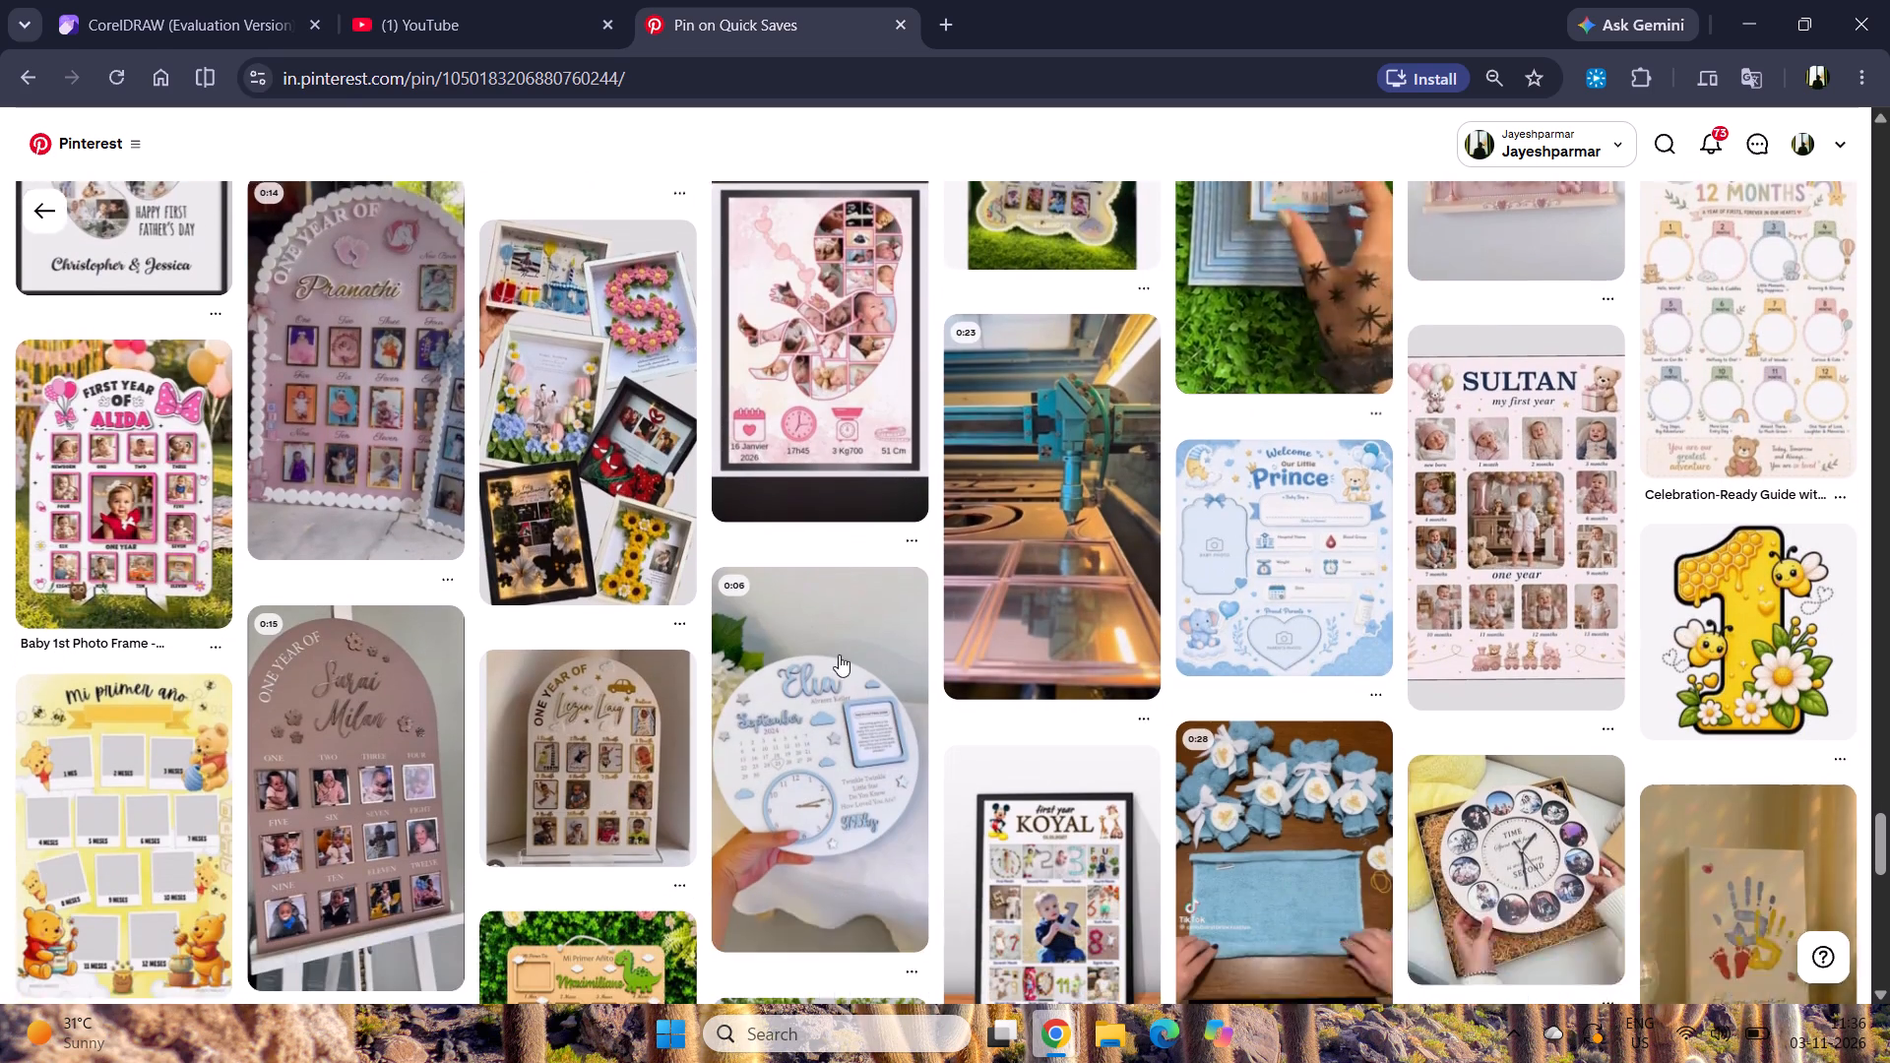
scroll(839, 655, "down", 2)
scroll(839, 655, "up", 1)
scroll(839, 655, "down", 5)
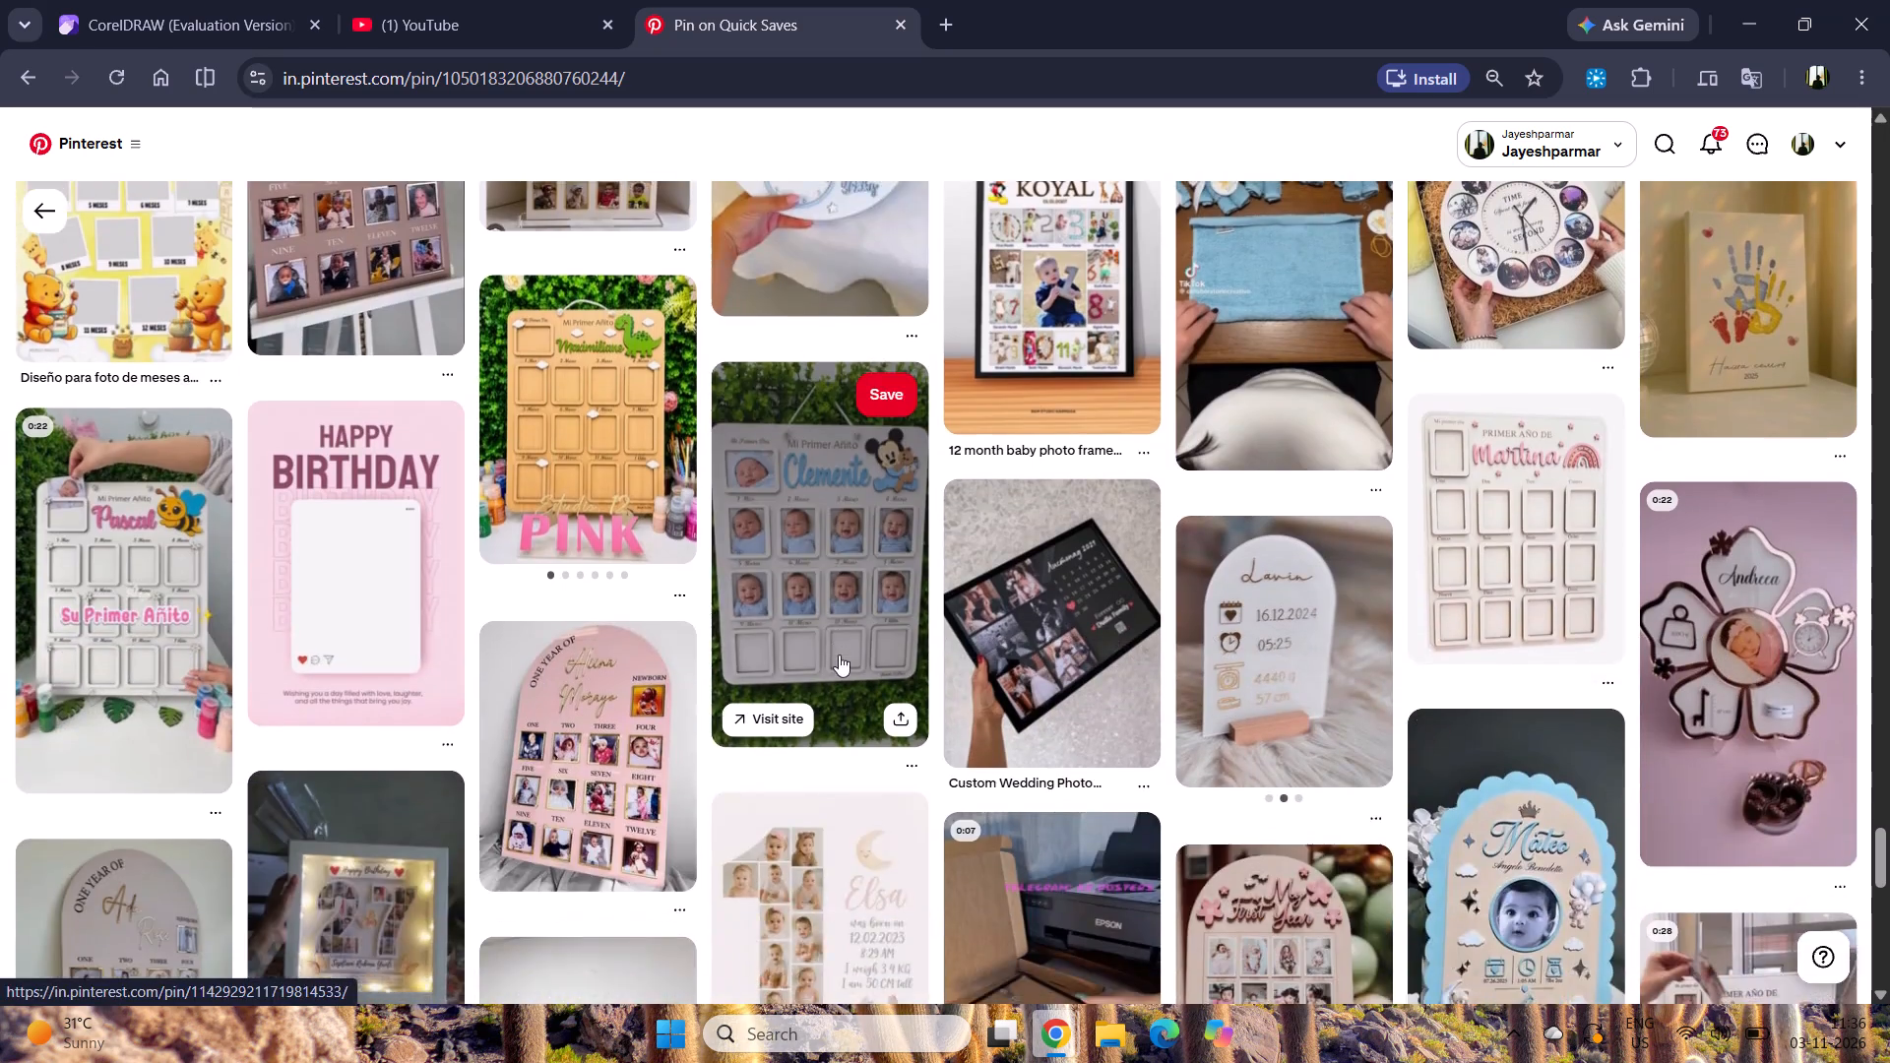
scroll(839, 655, "down", 4)
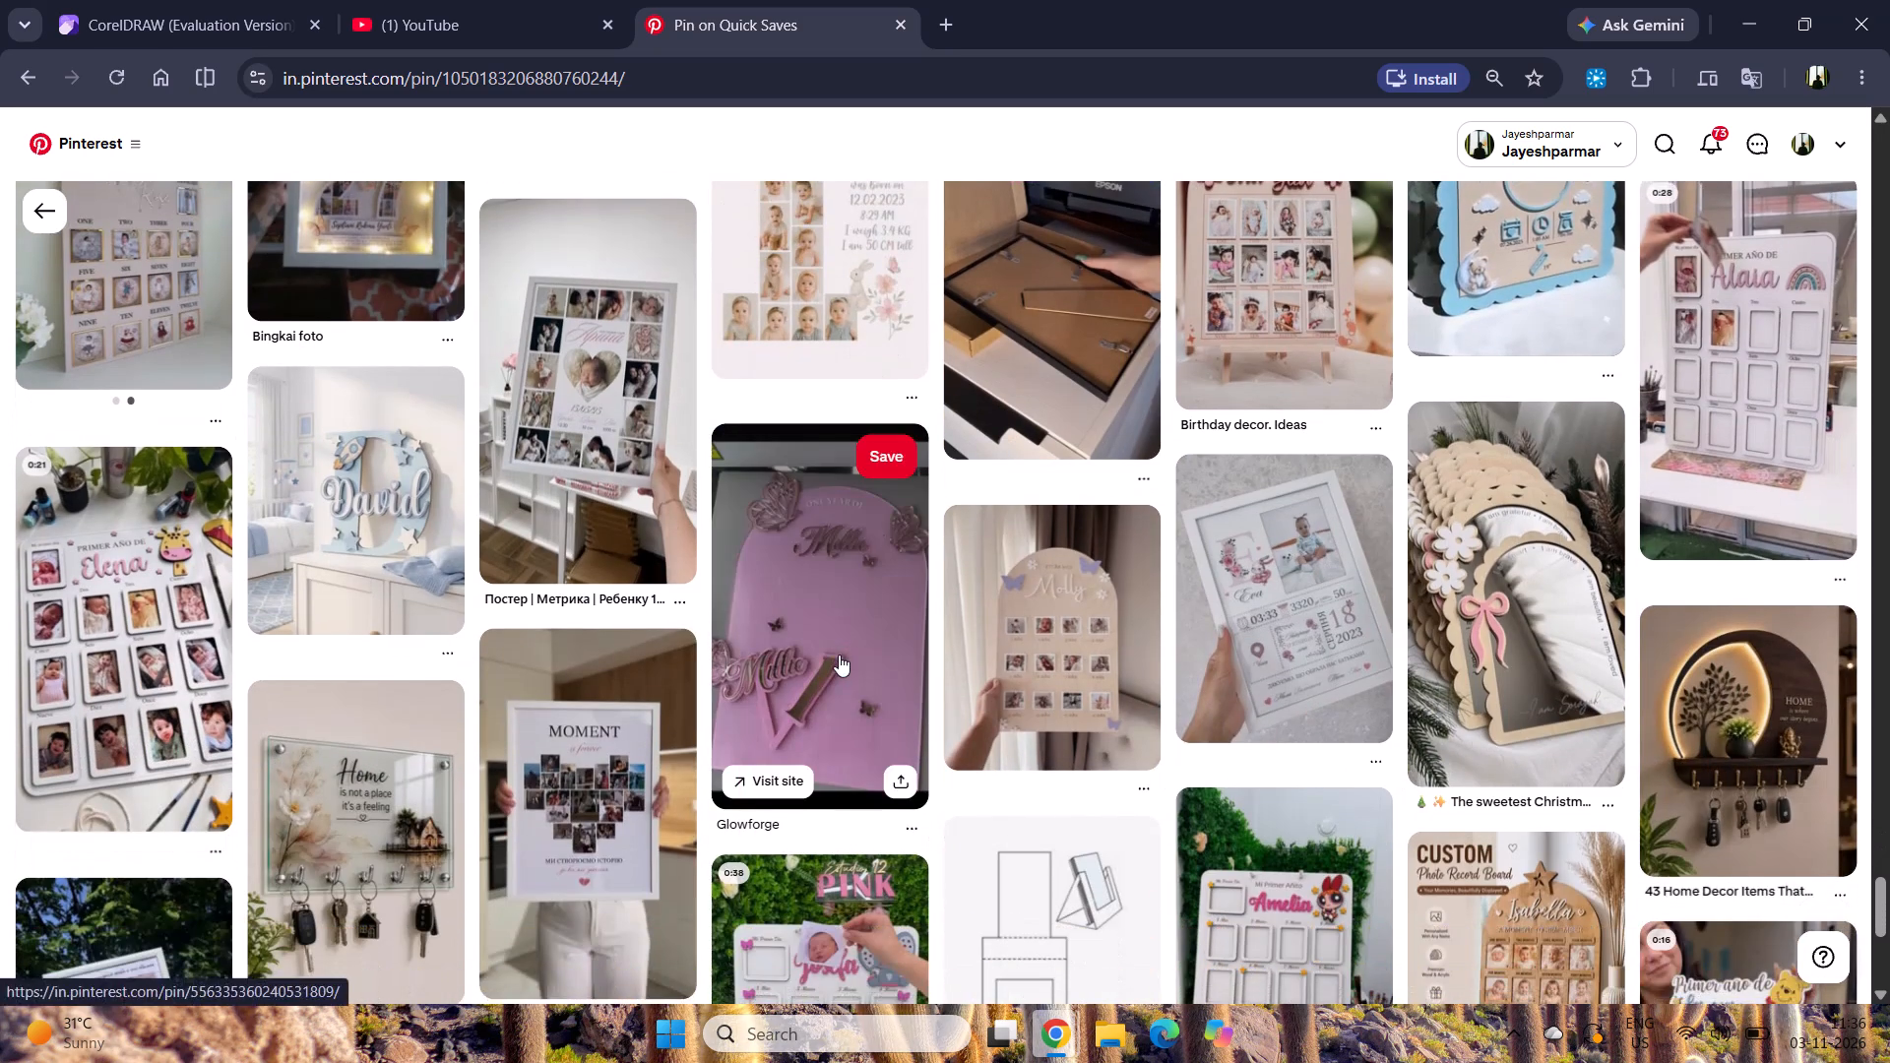
scroll(839, 655, "down", 2)
scroll(839, 655, "up", 6)
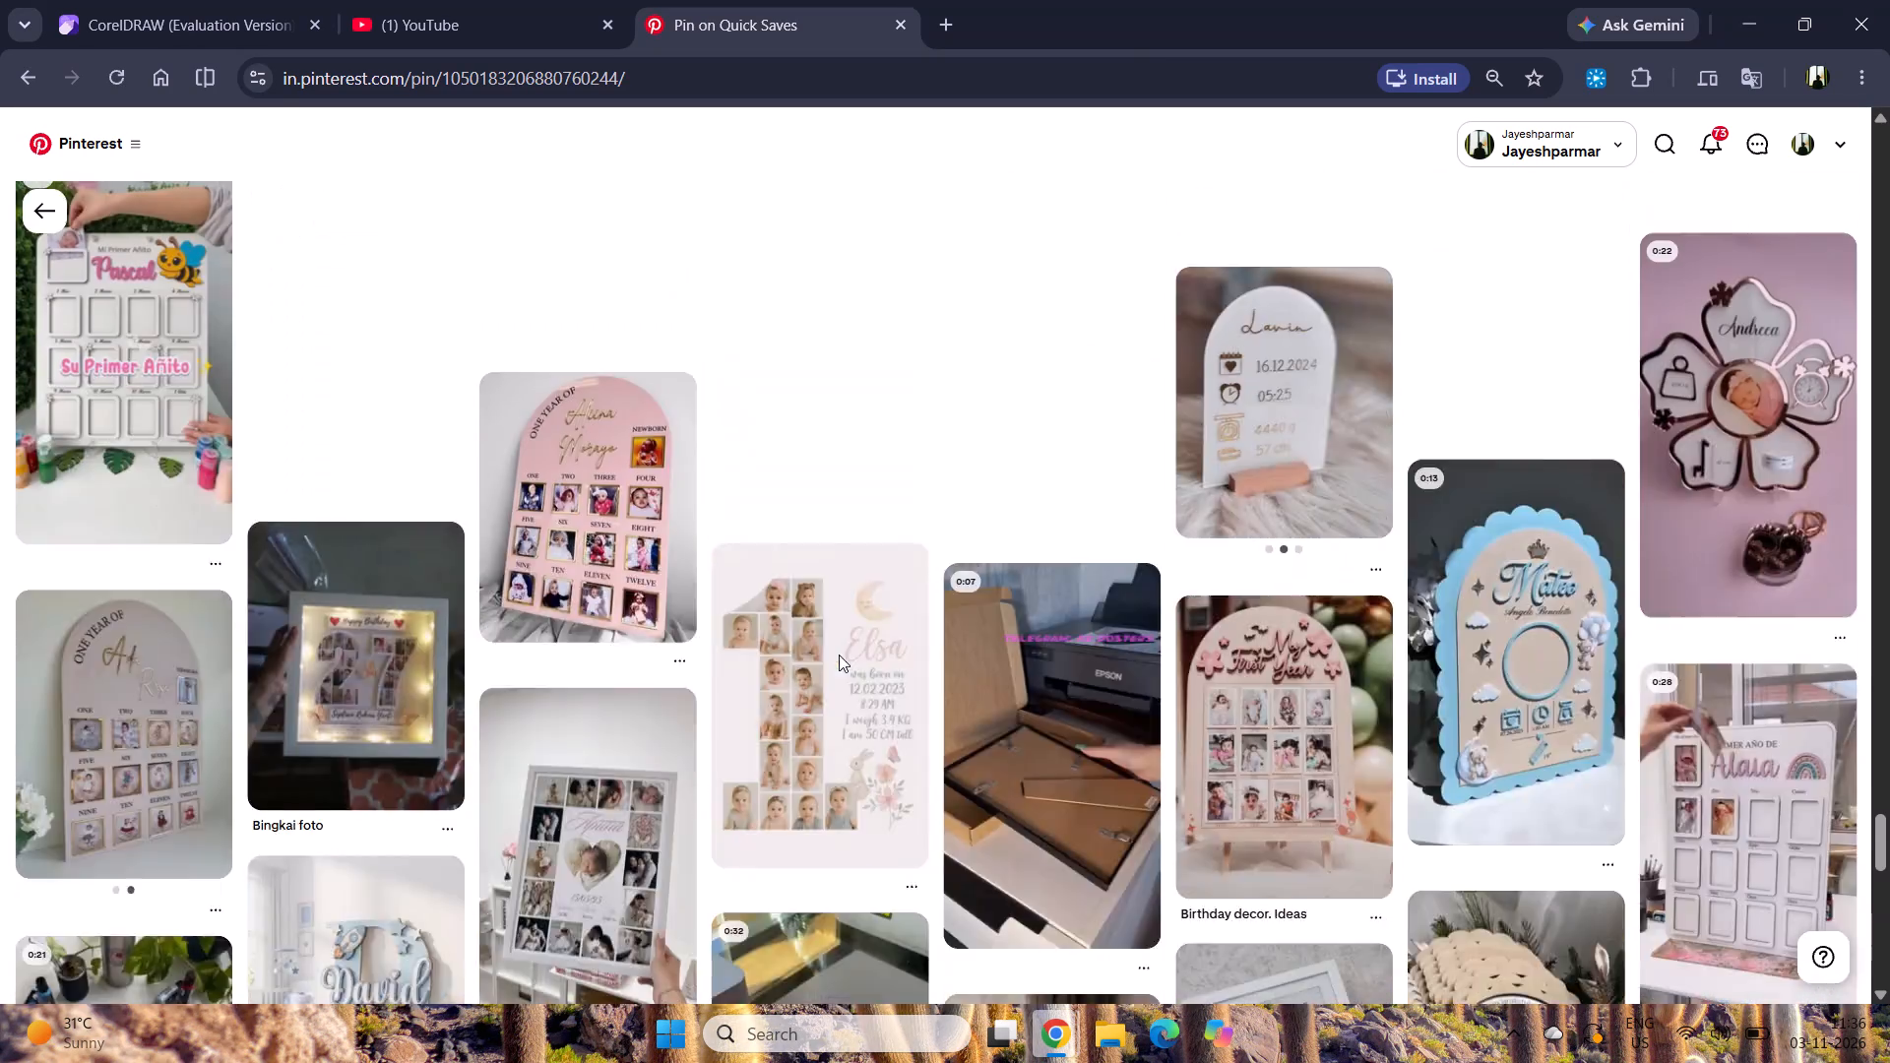
scroll(839, 655, "up", 20)
scroll(839, 655, "up", 5)
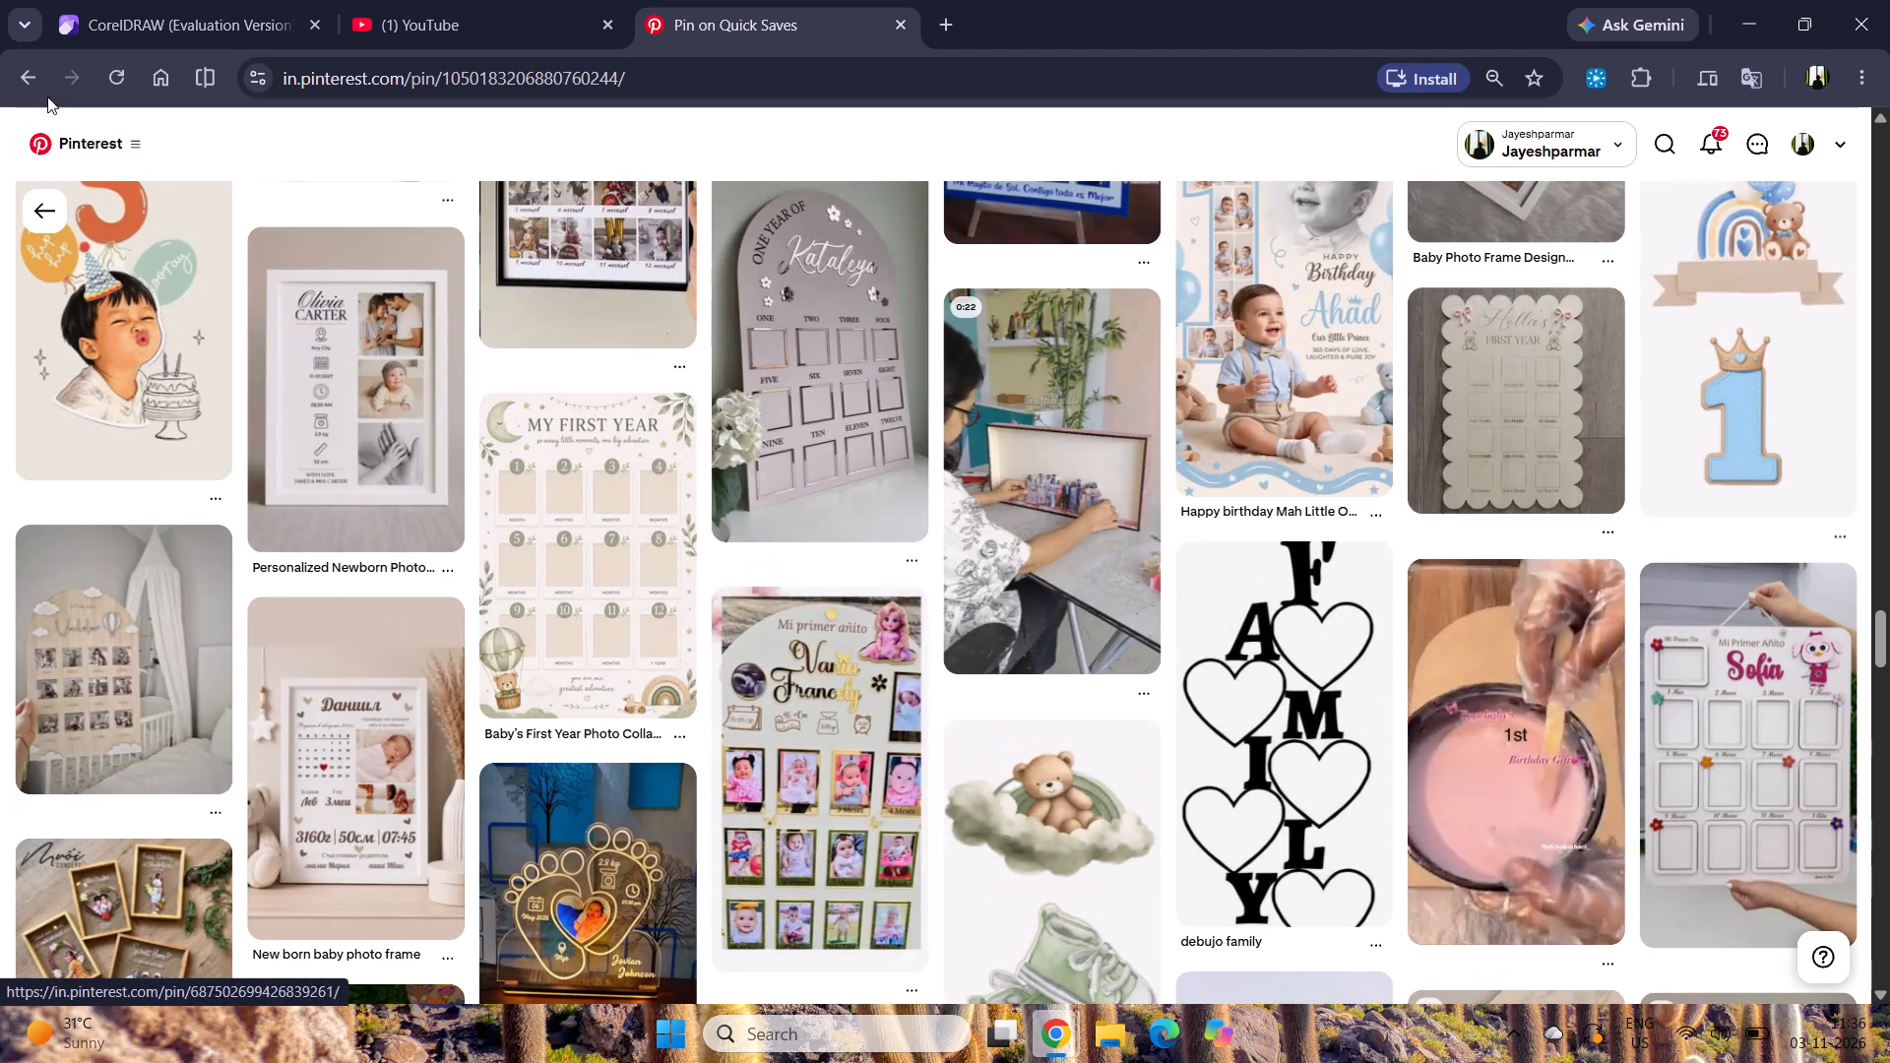
Return to the Google results and extend the search to "first birthday photo frame for baby boy file coreldraw design".
left_click(35, 83)
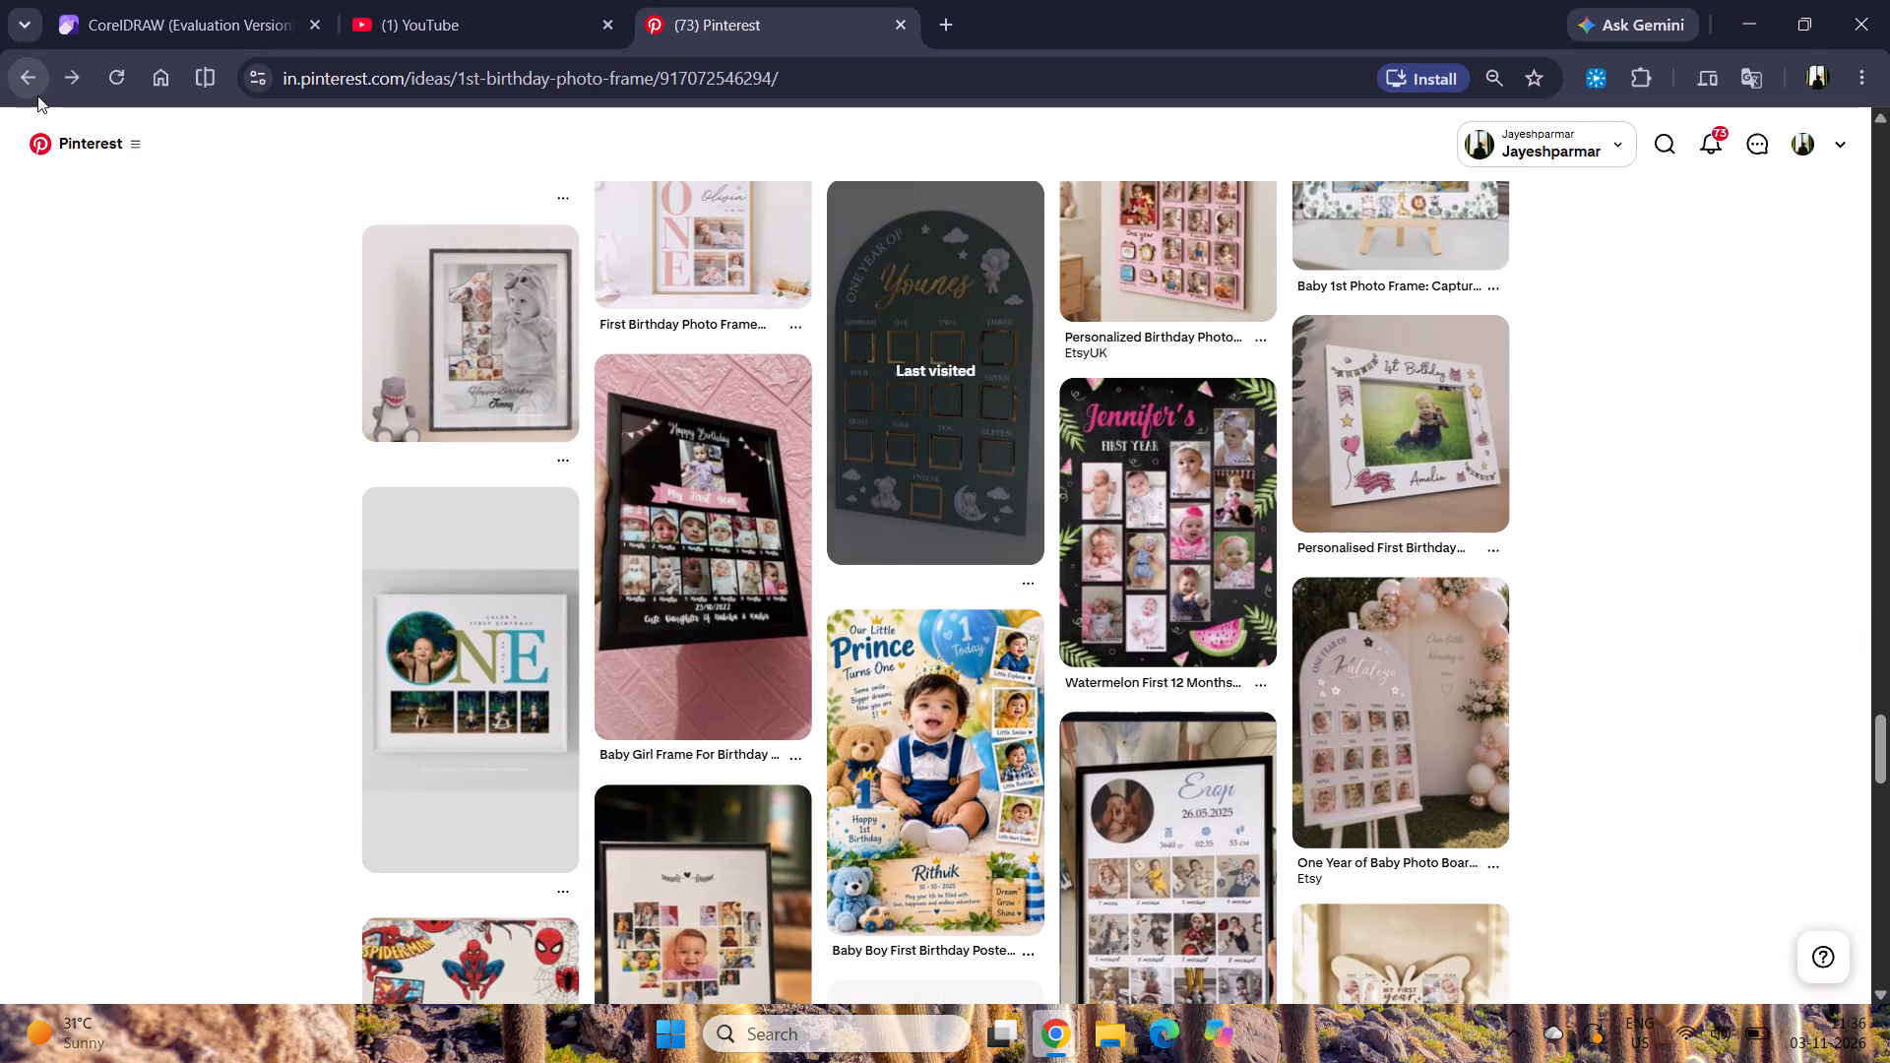
left_click(36, 94)
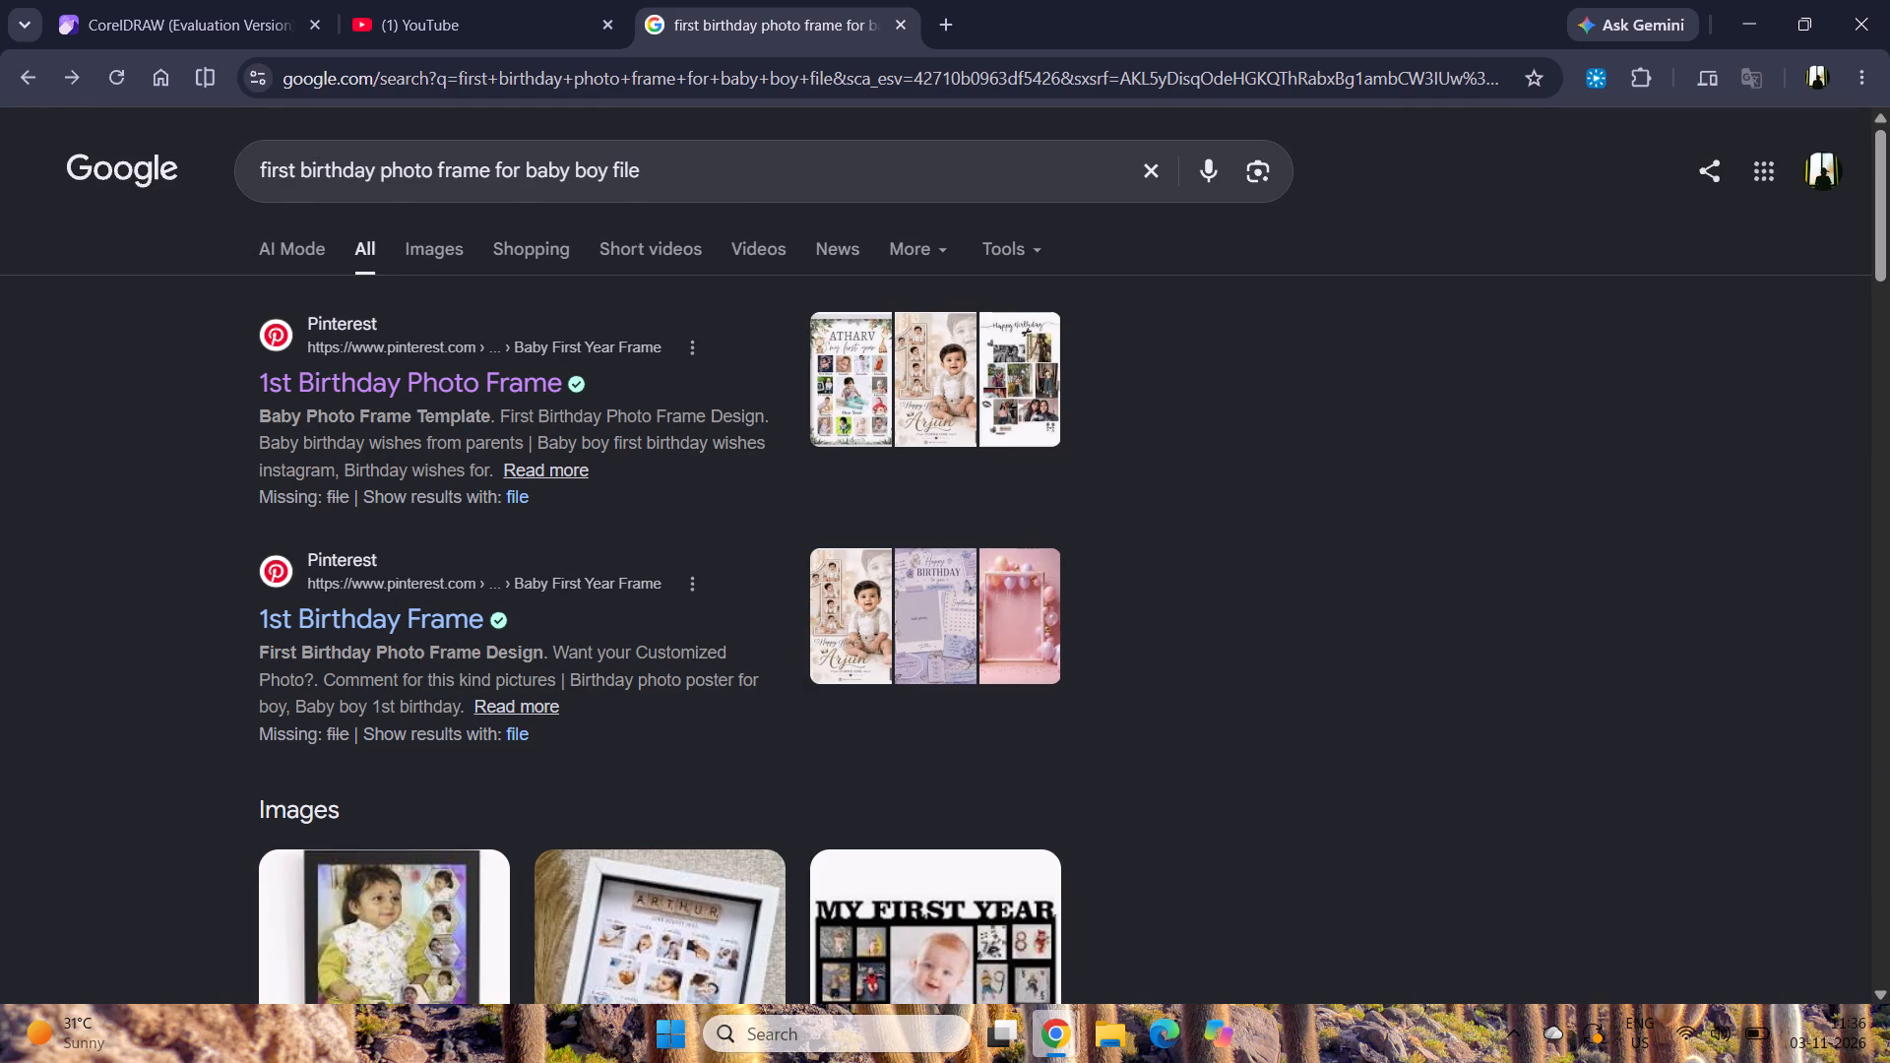
left_click(743, 186)
key("space")
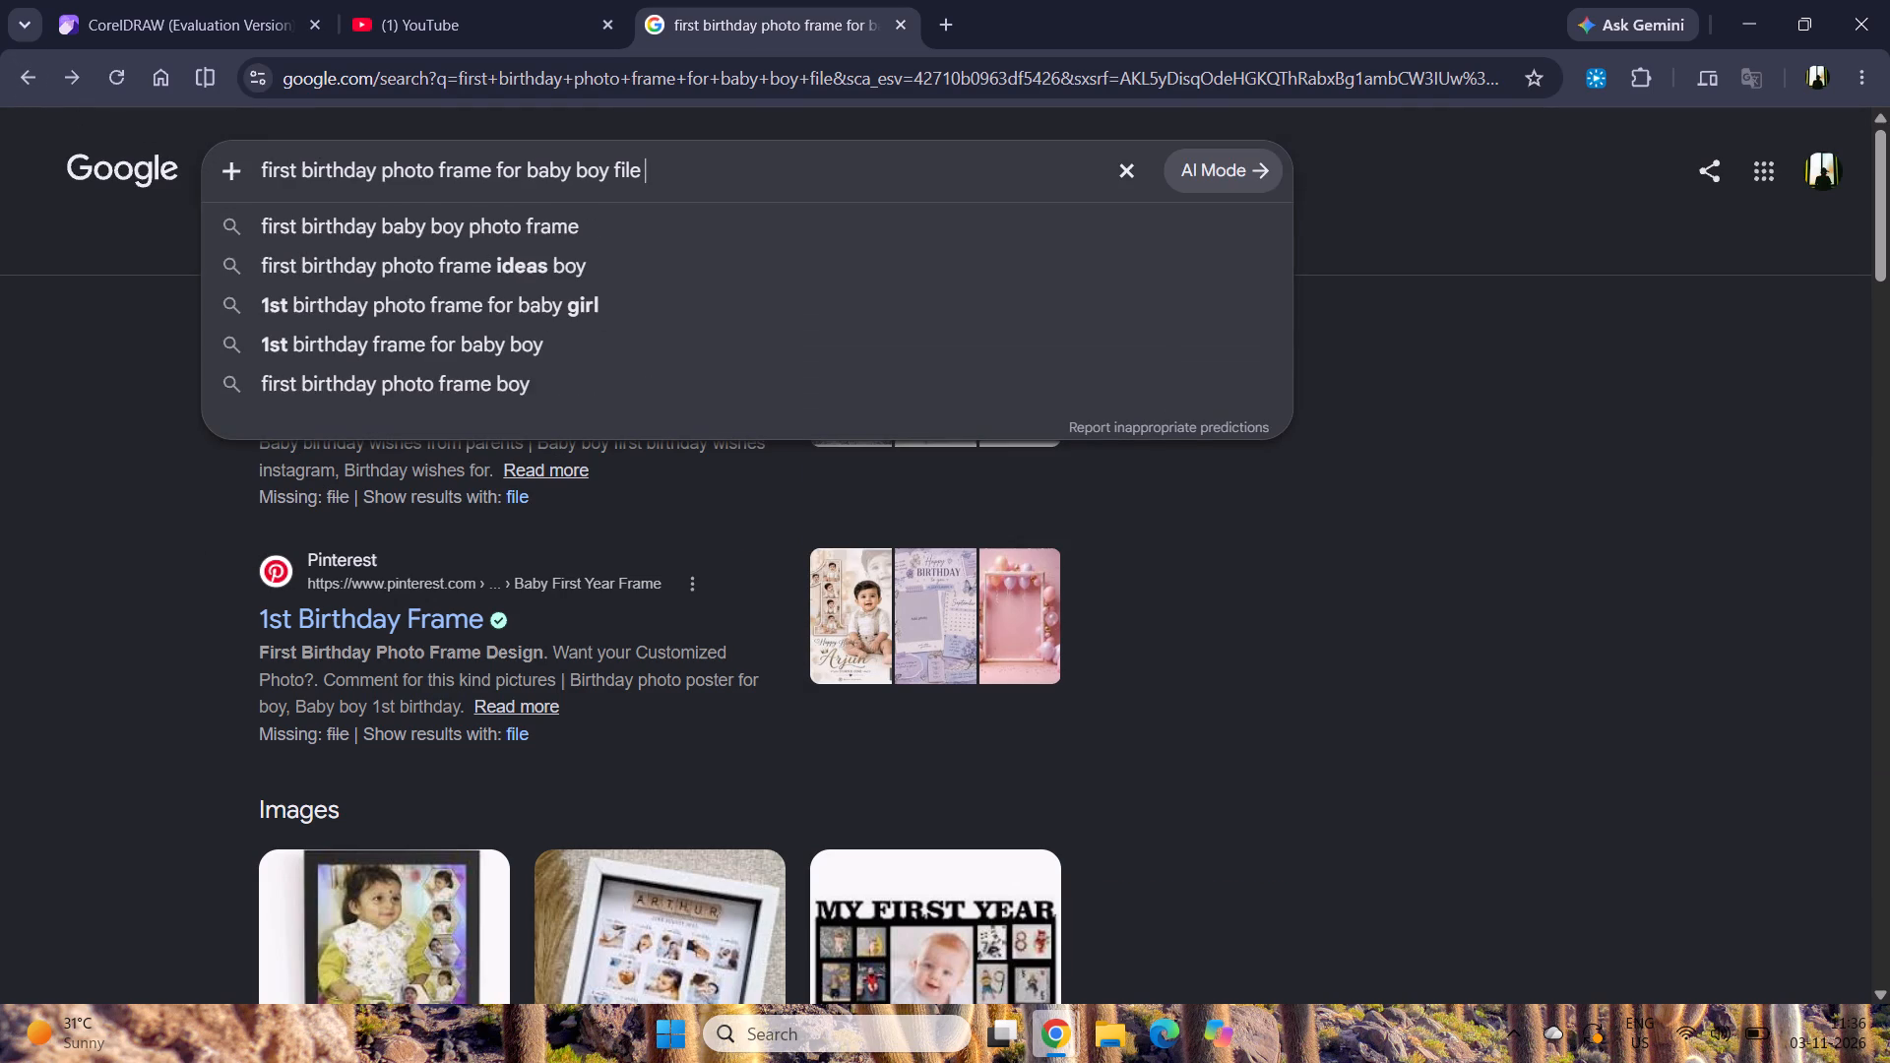
type("co")
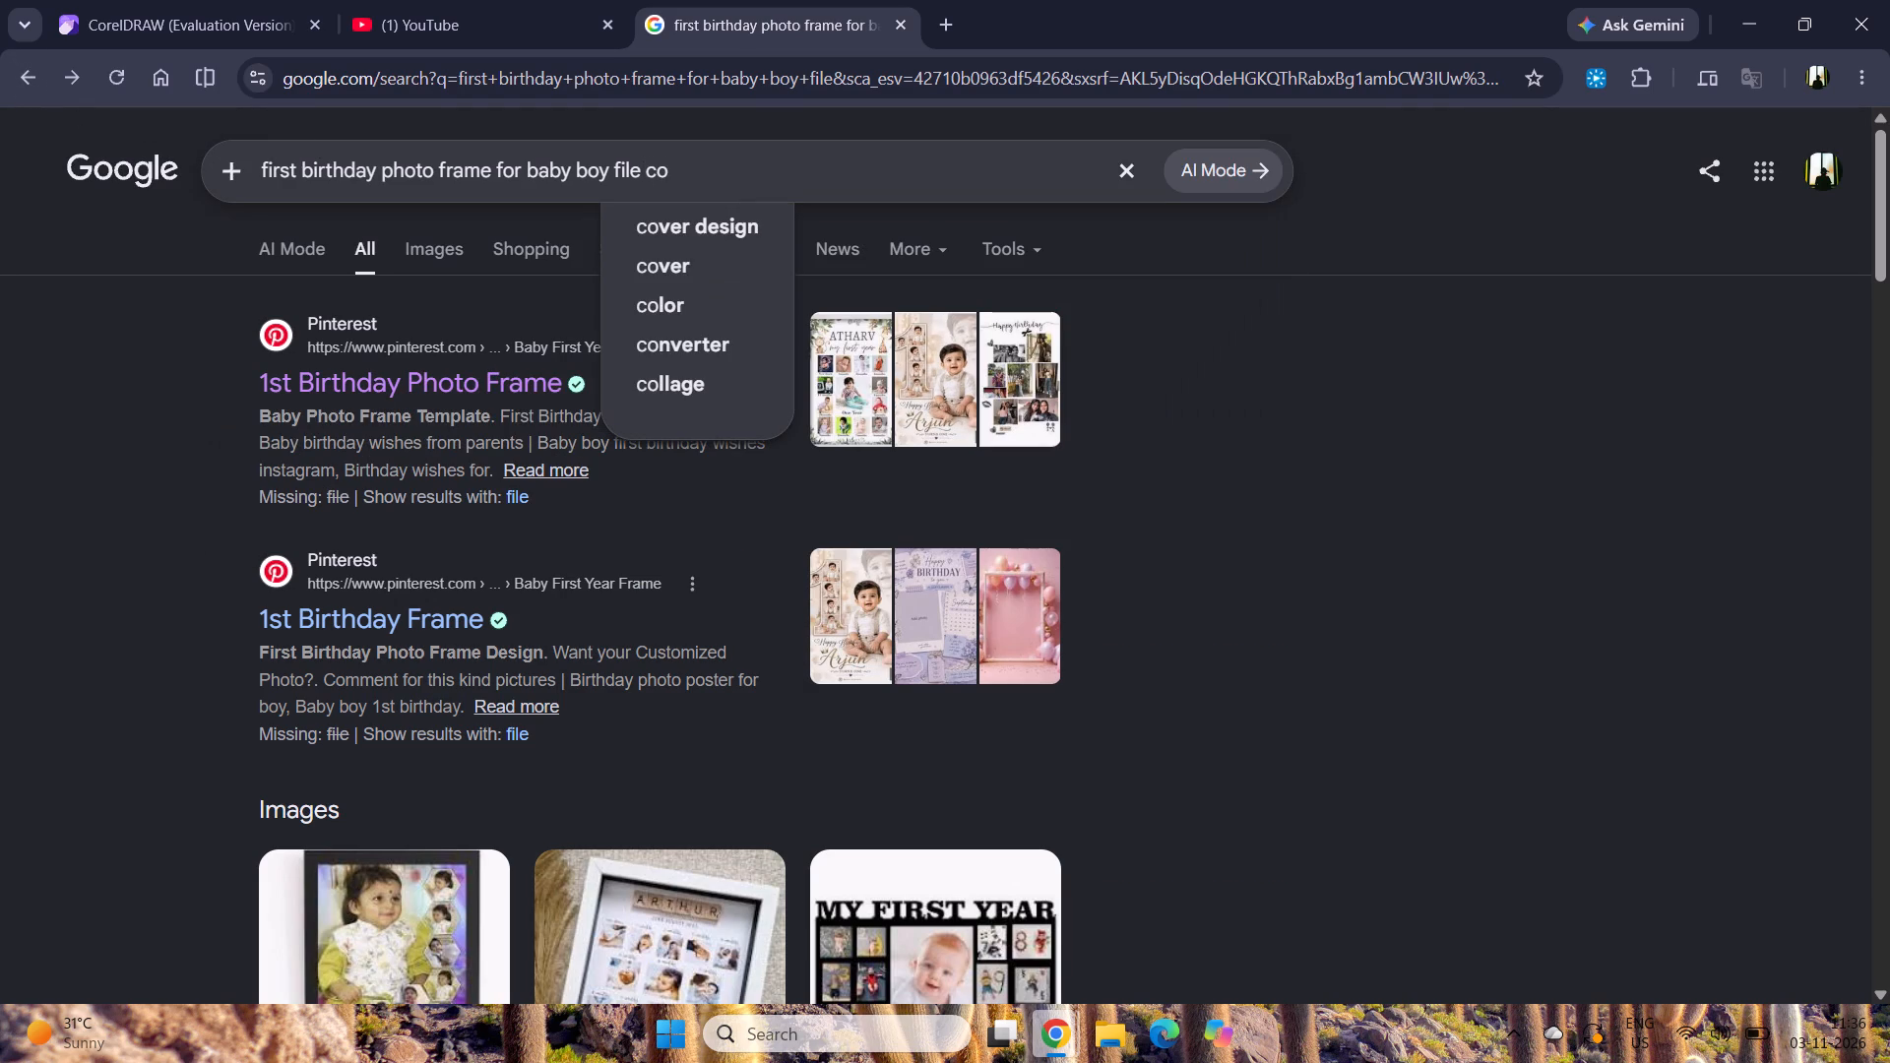
type("re")
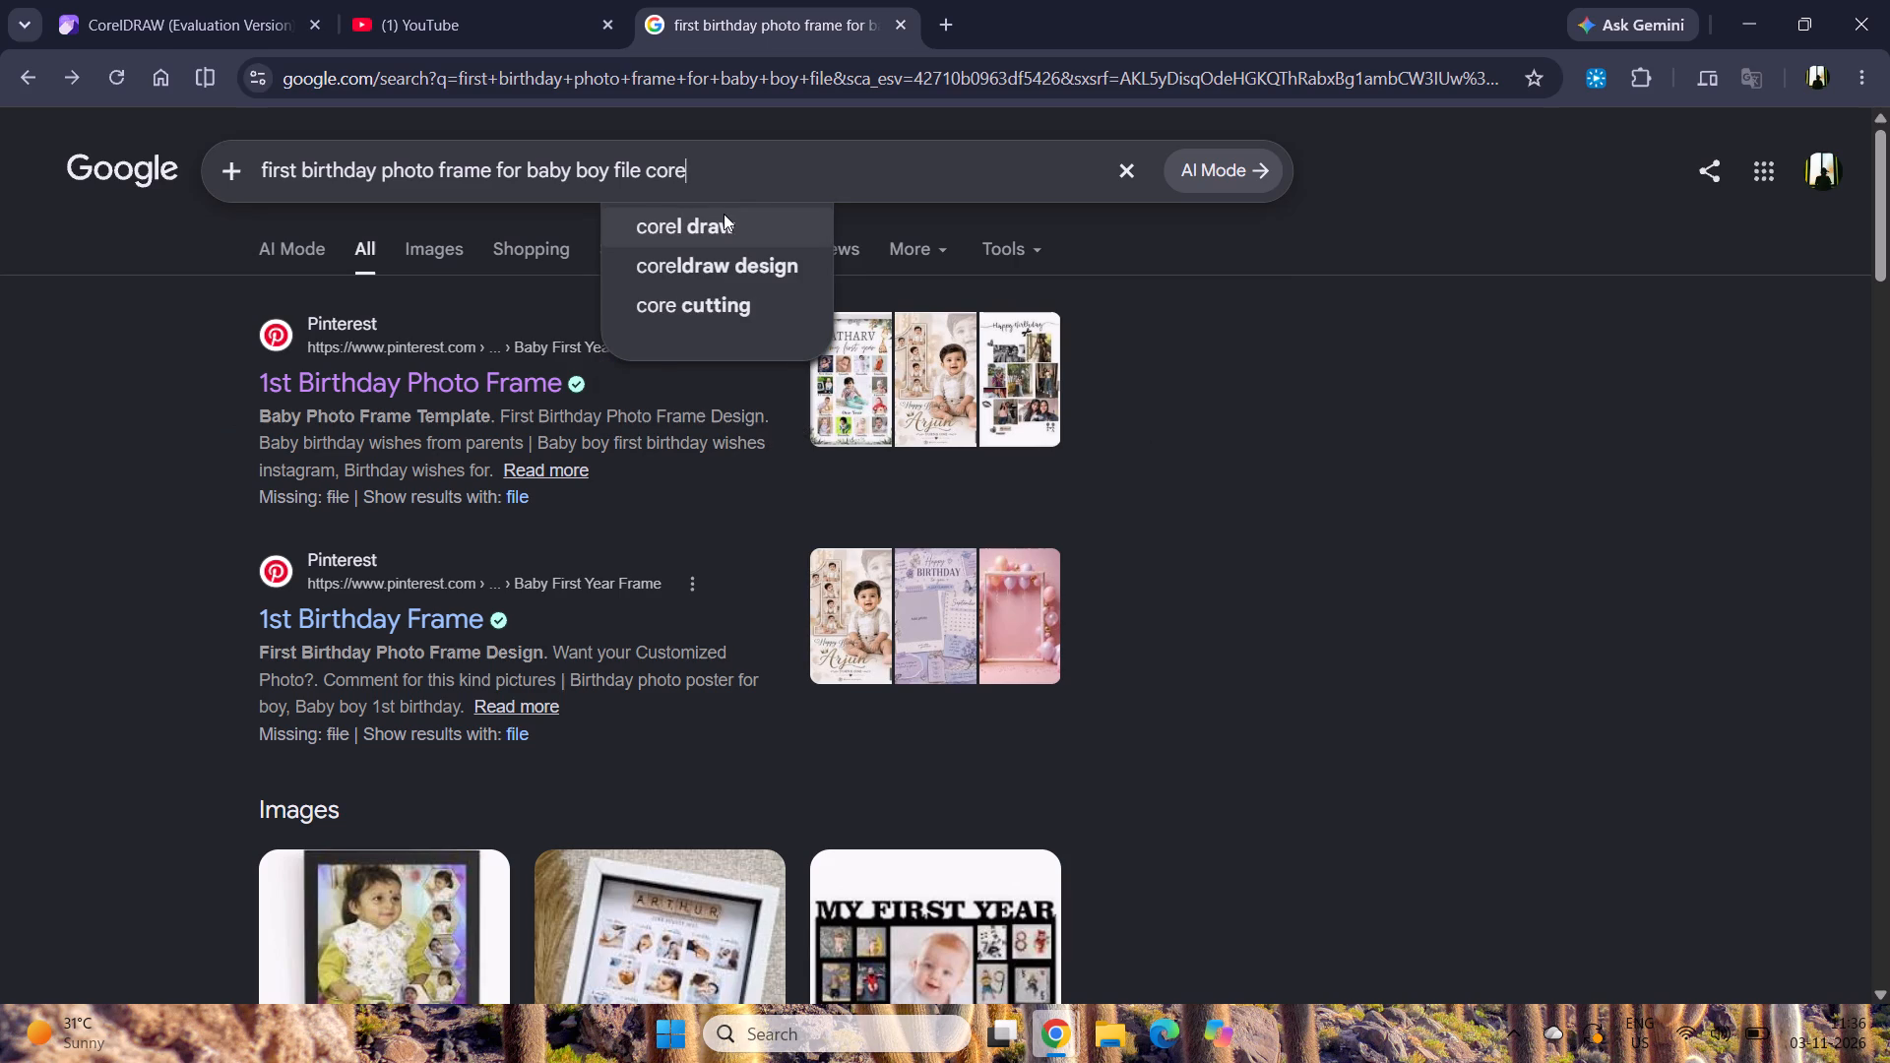
left_click(719, 262)
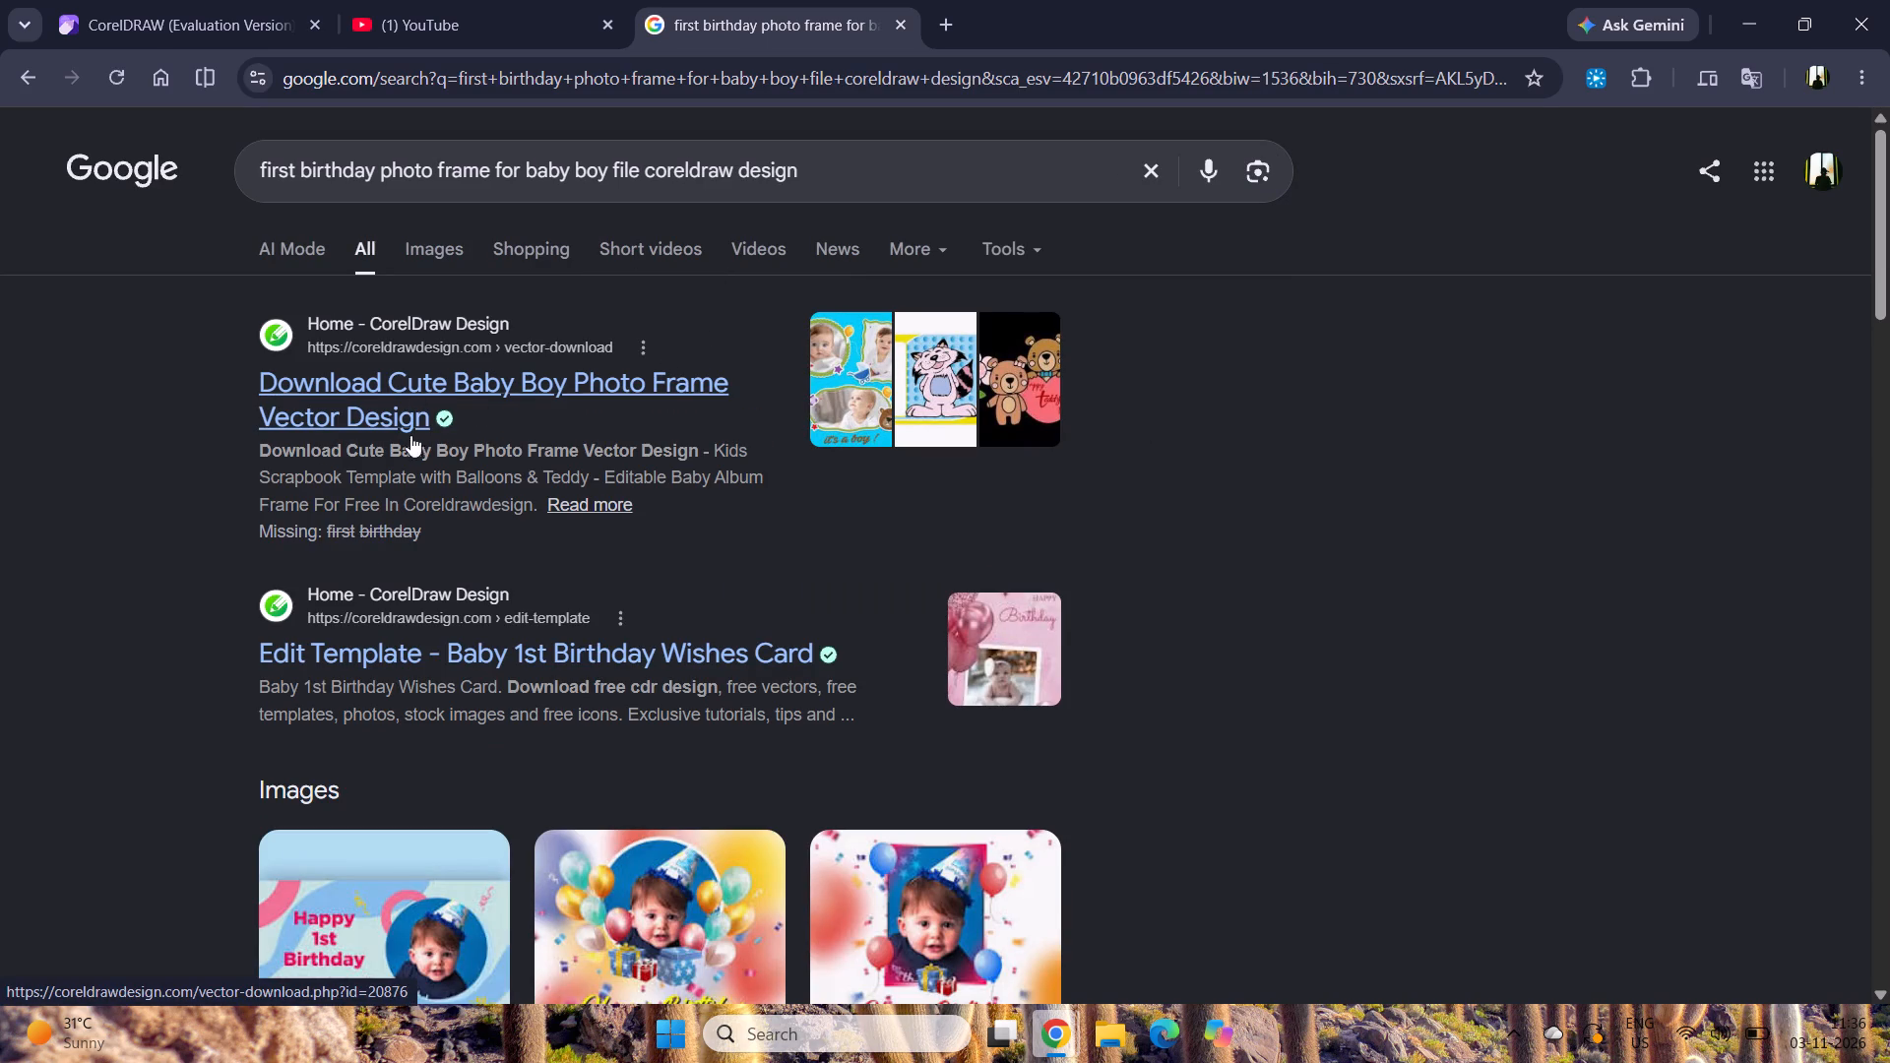
Examine the search results for a CorelDRAW template file suitable for the first-birthday photo frame.
scroll(410, 443, "down", 4)
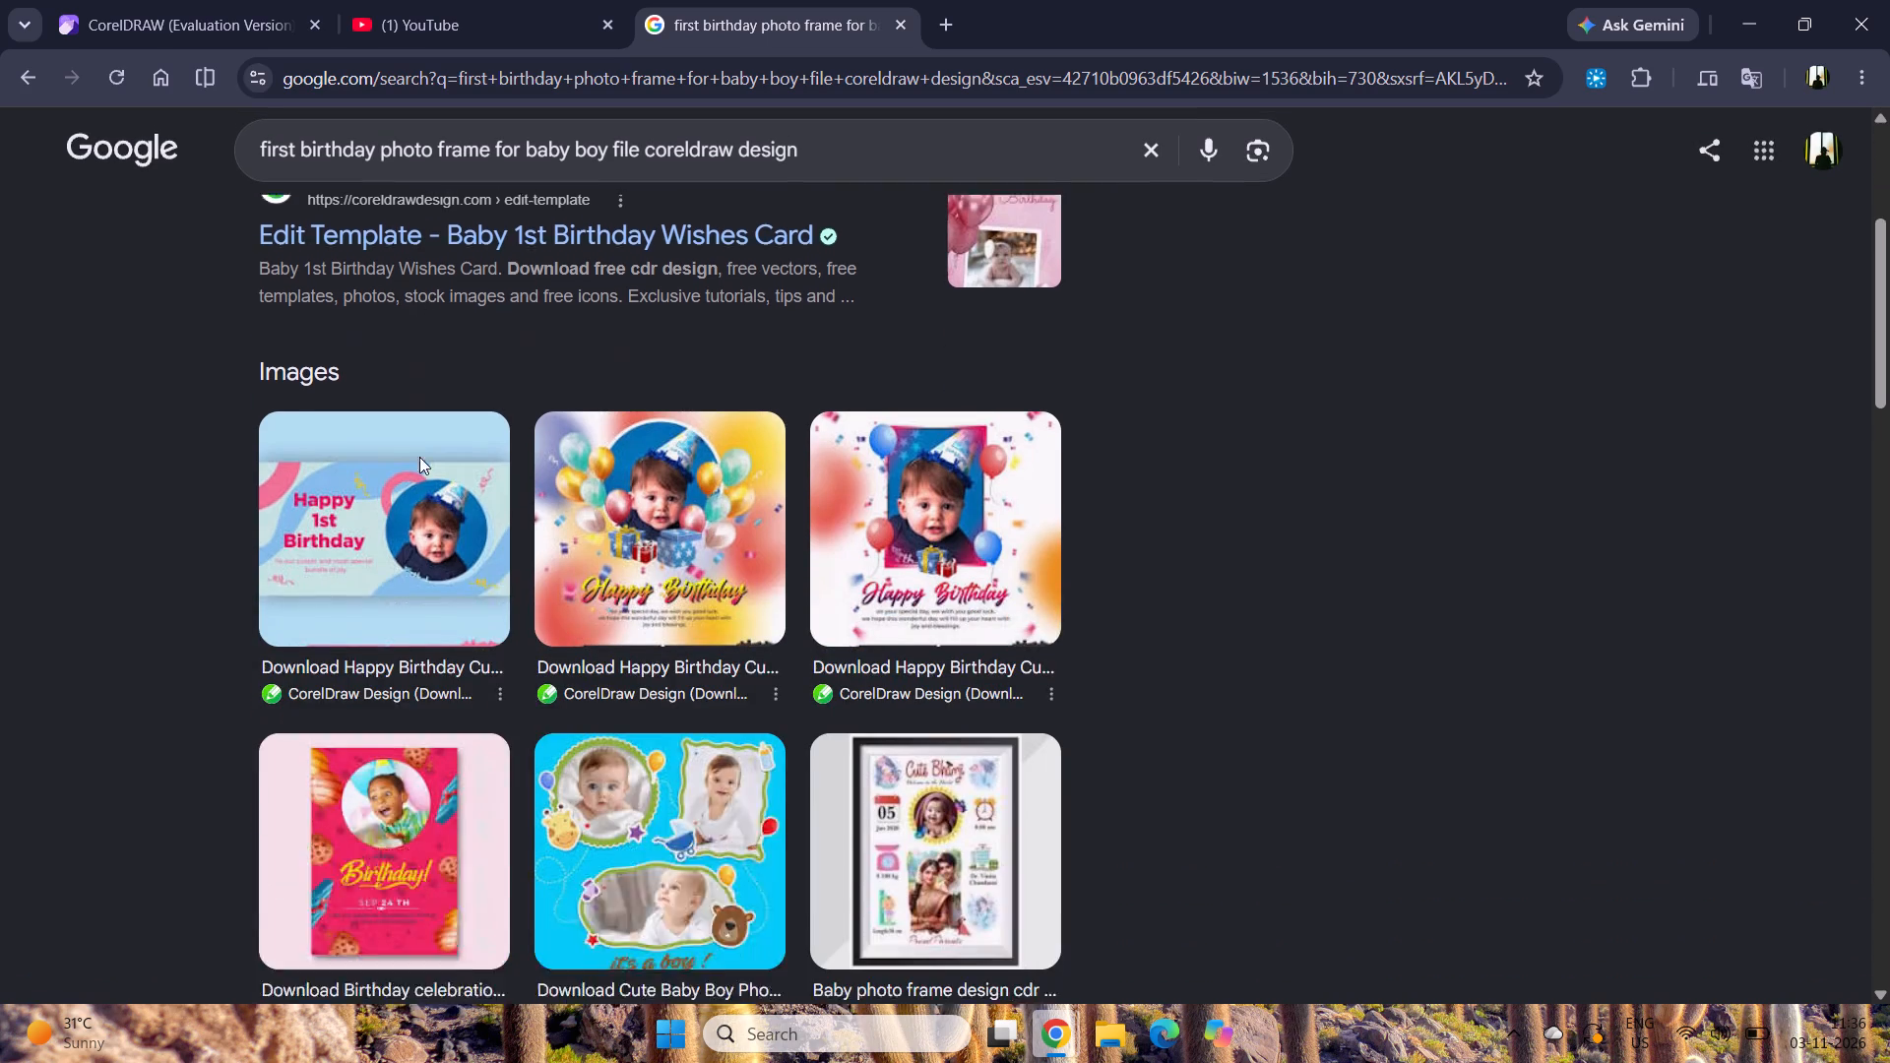
scroll(425, 460, "down", 8)
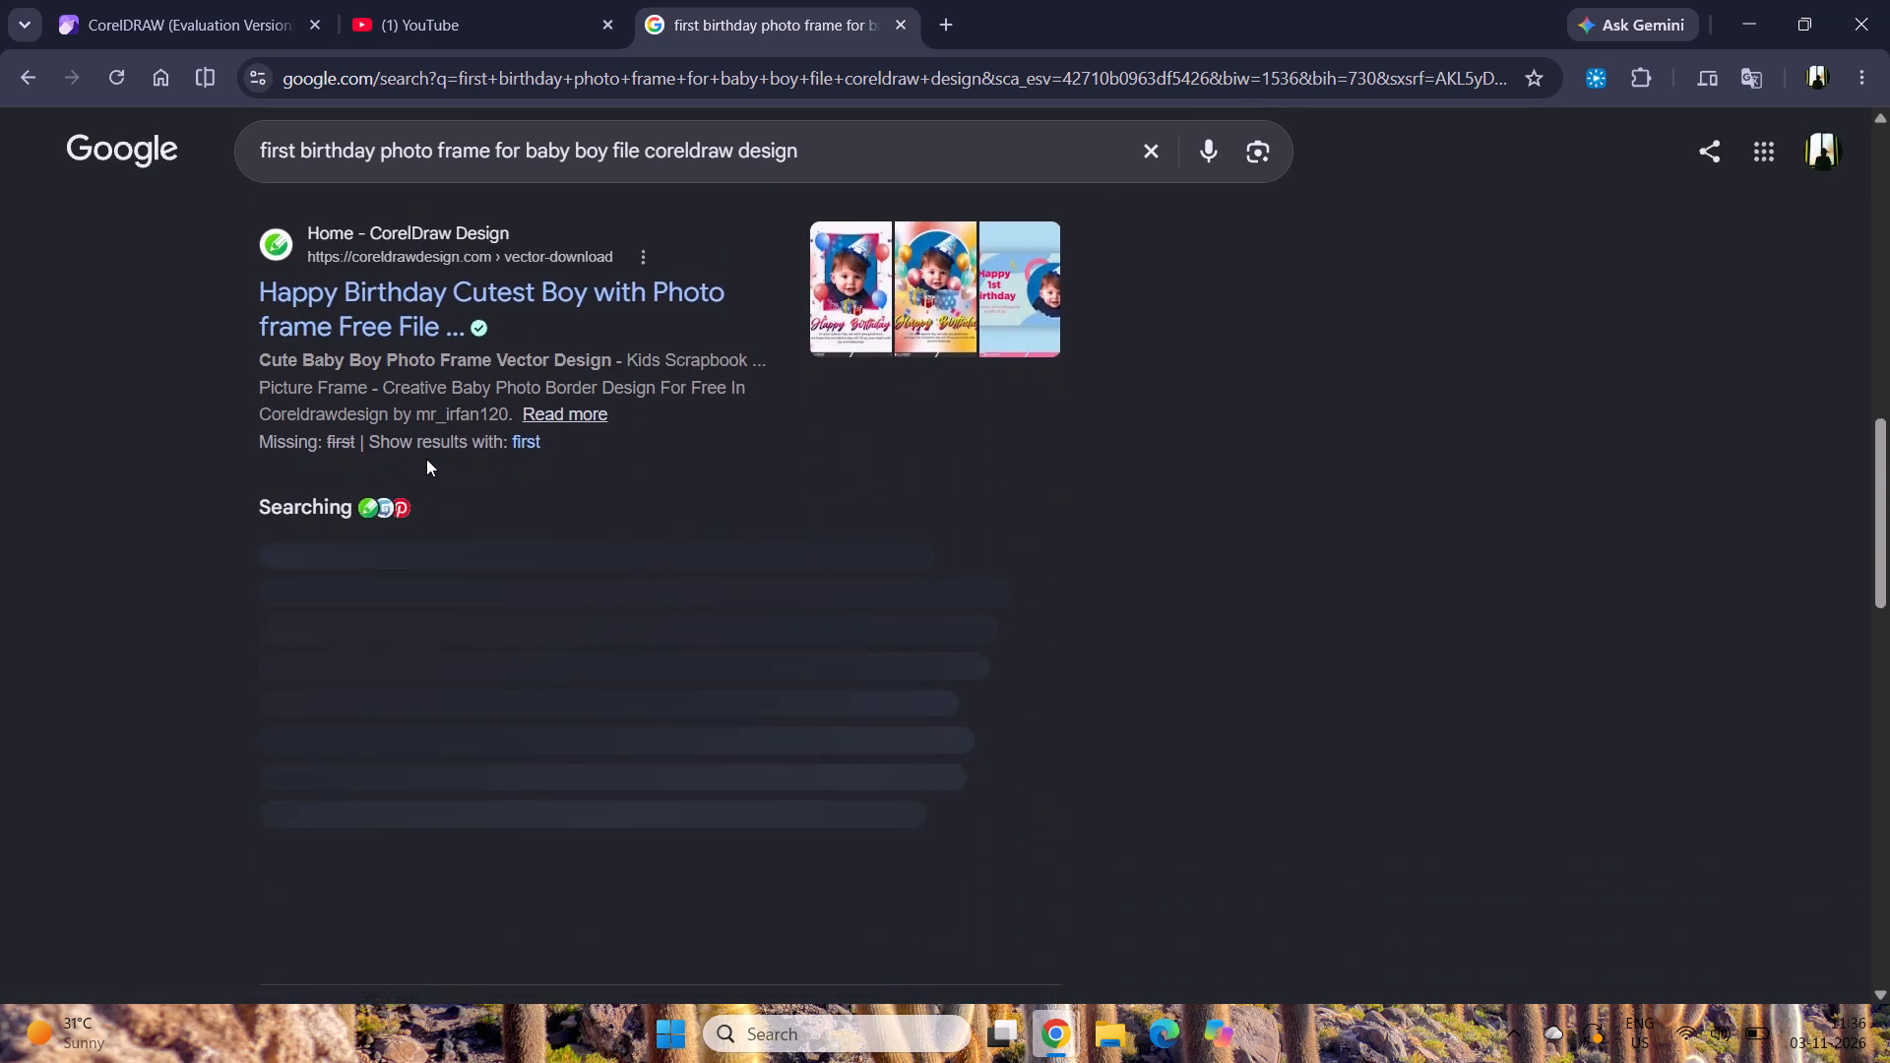
scroll(426, 459, "down", 5)
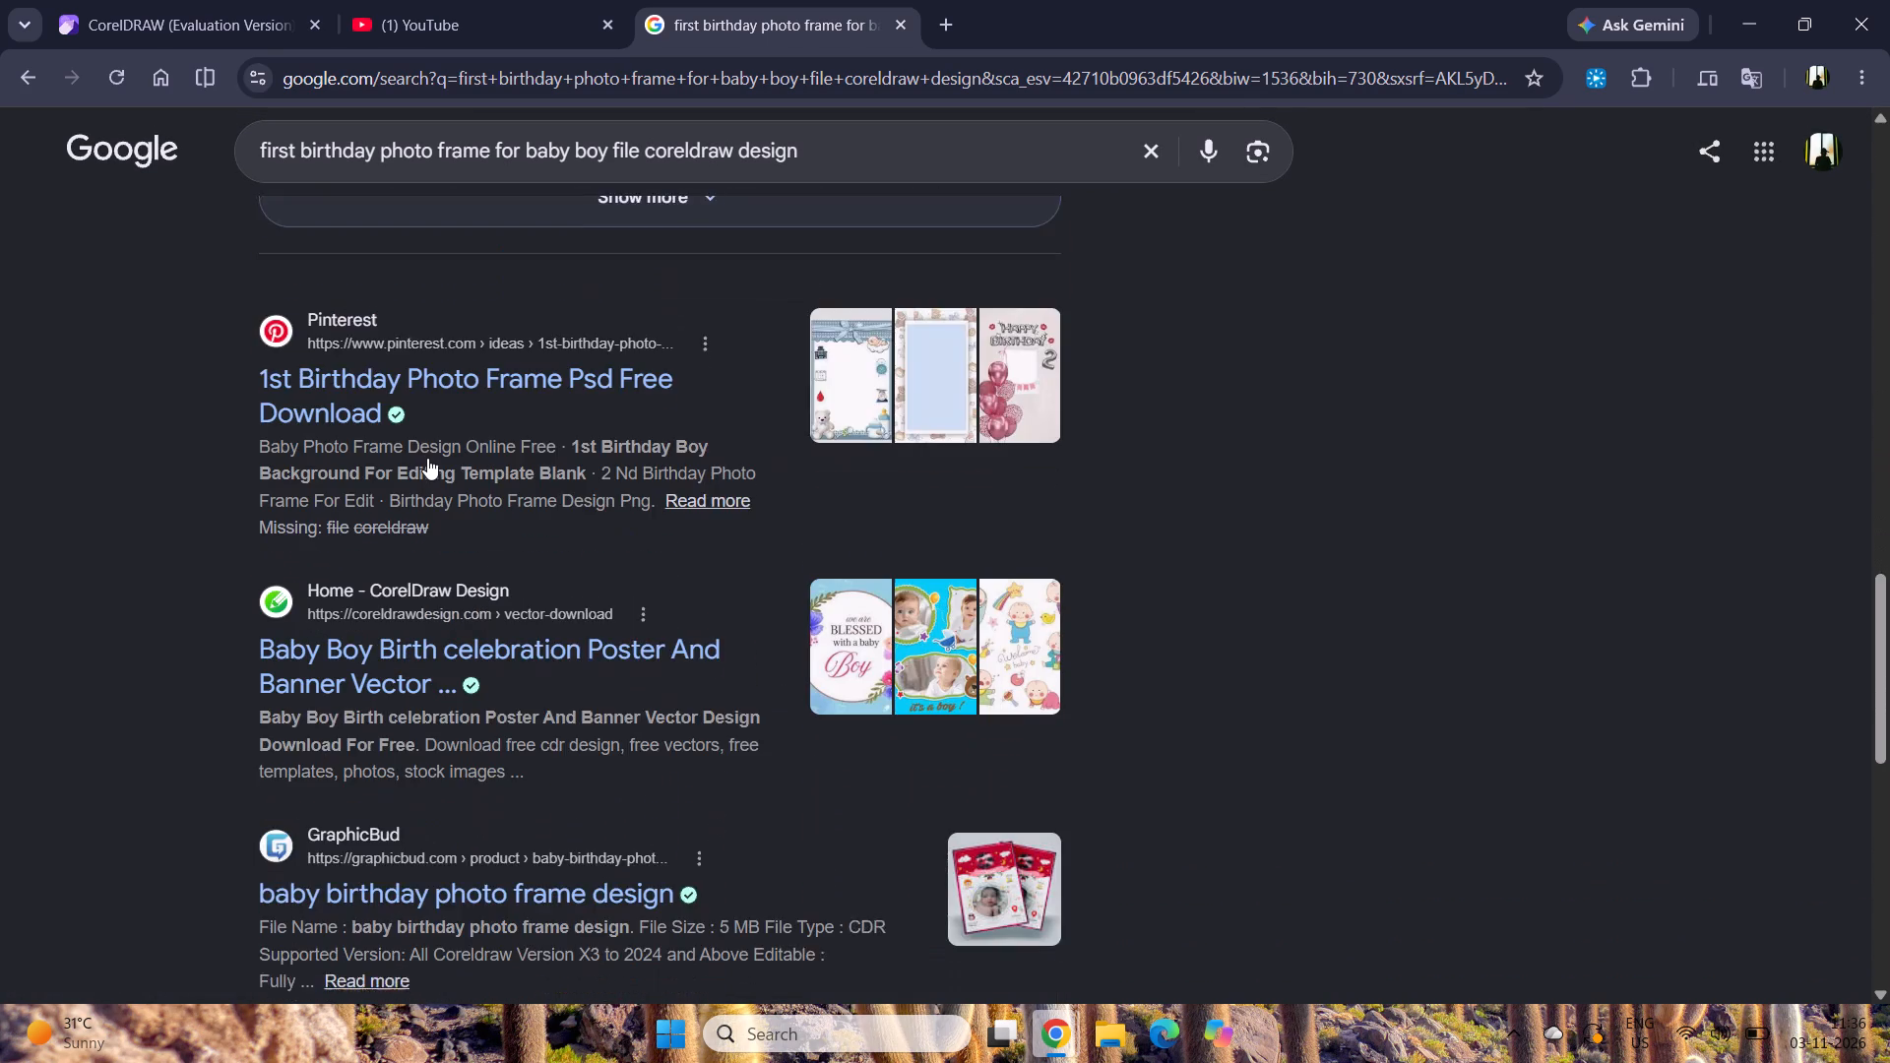
scroll(427, 458, "down", 5)
scroll(597, 447, "down", 4)
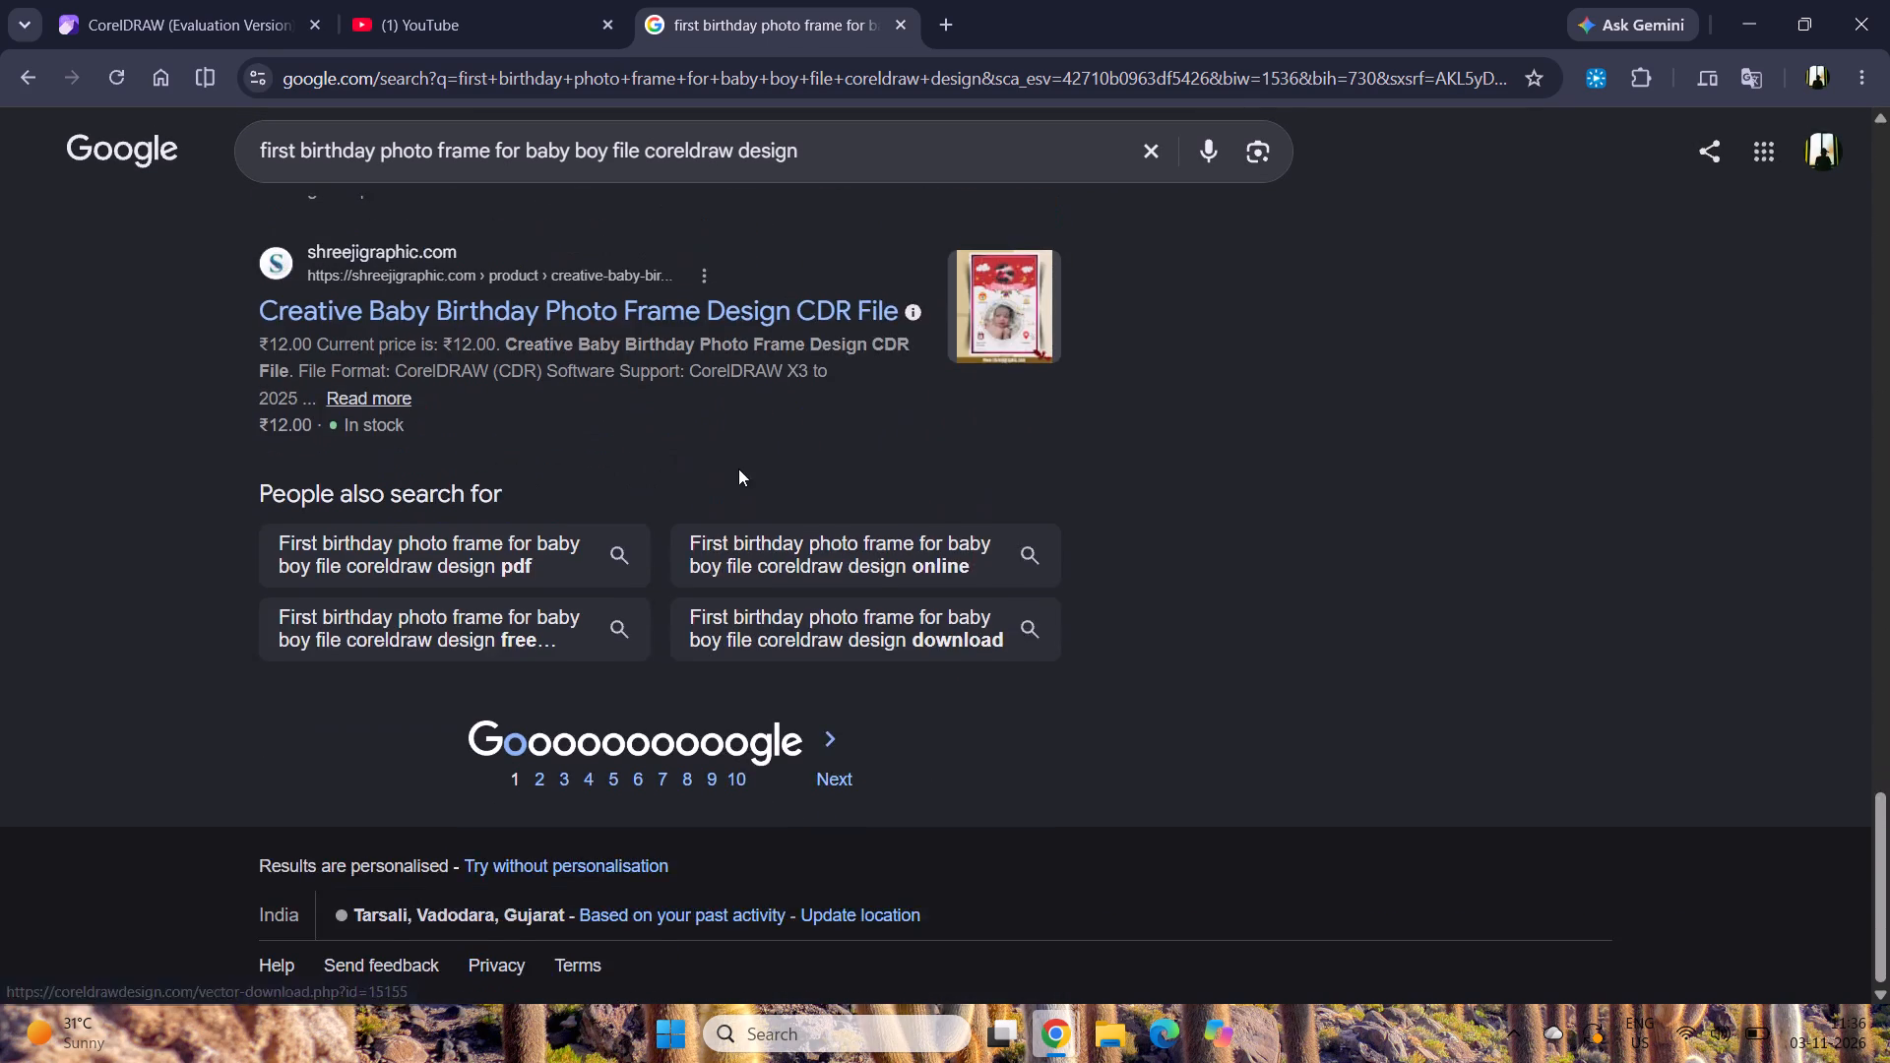
scroll(739, 467, "up", 20)
scroll(739, 467, "up", 11)
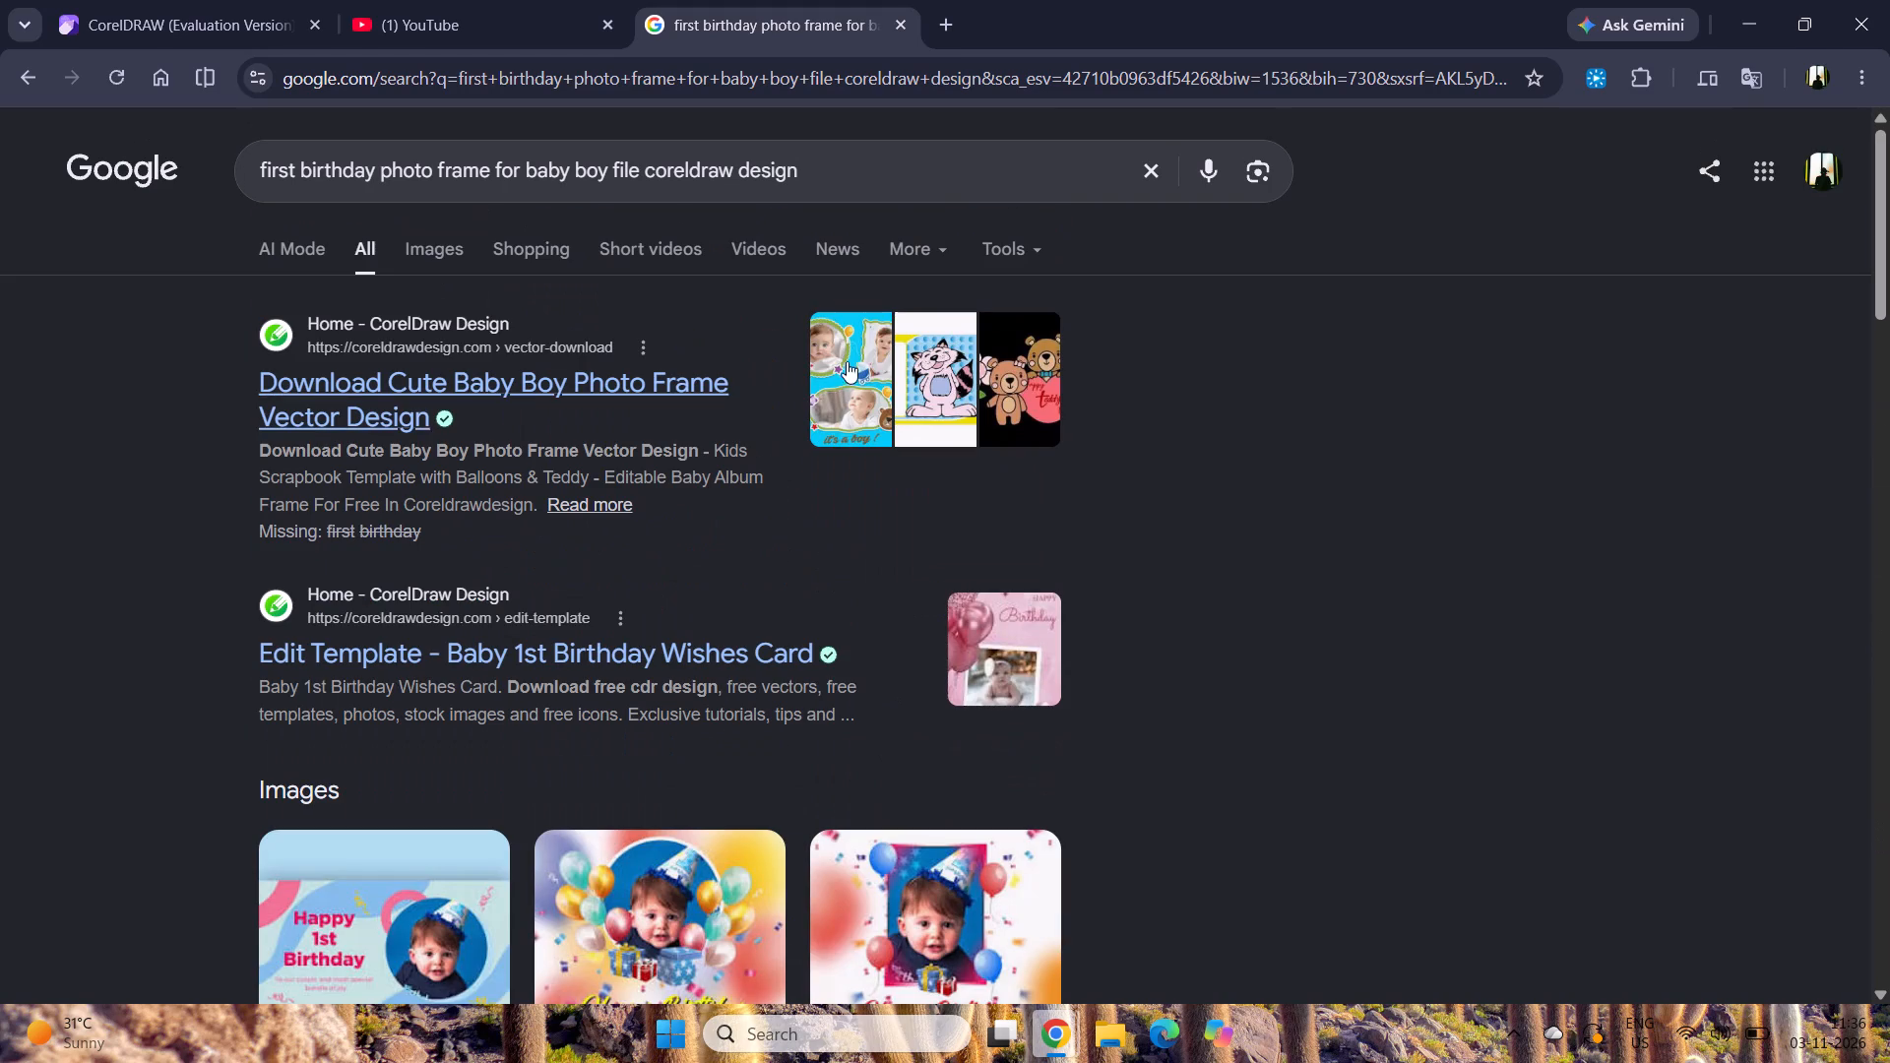
triple_click(843, 180)
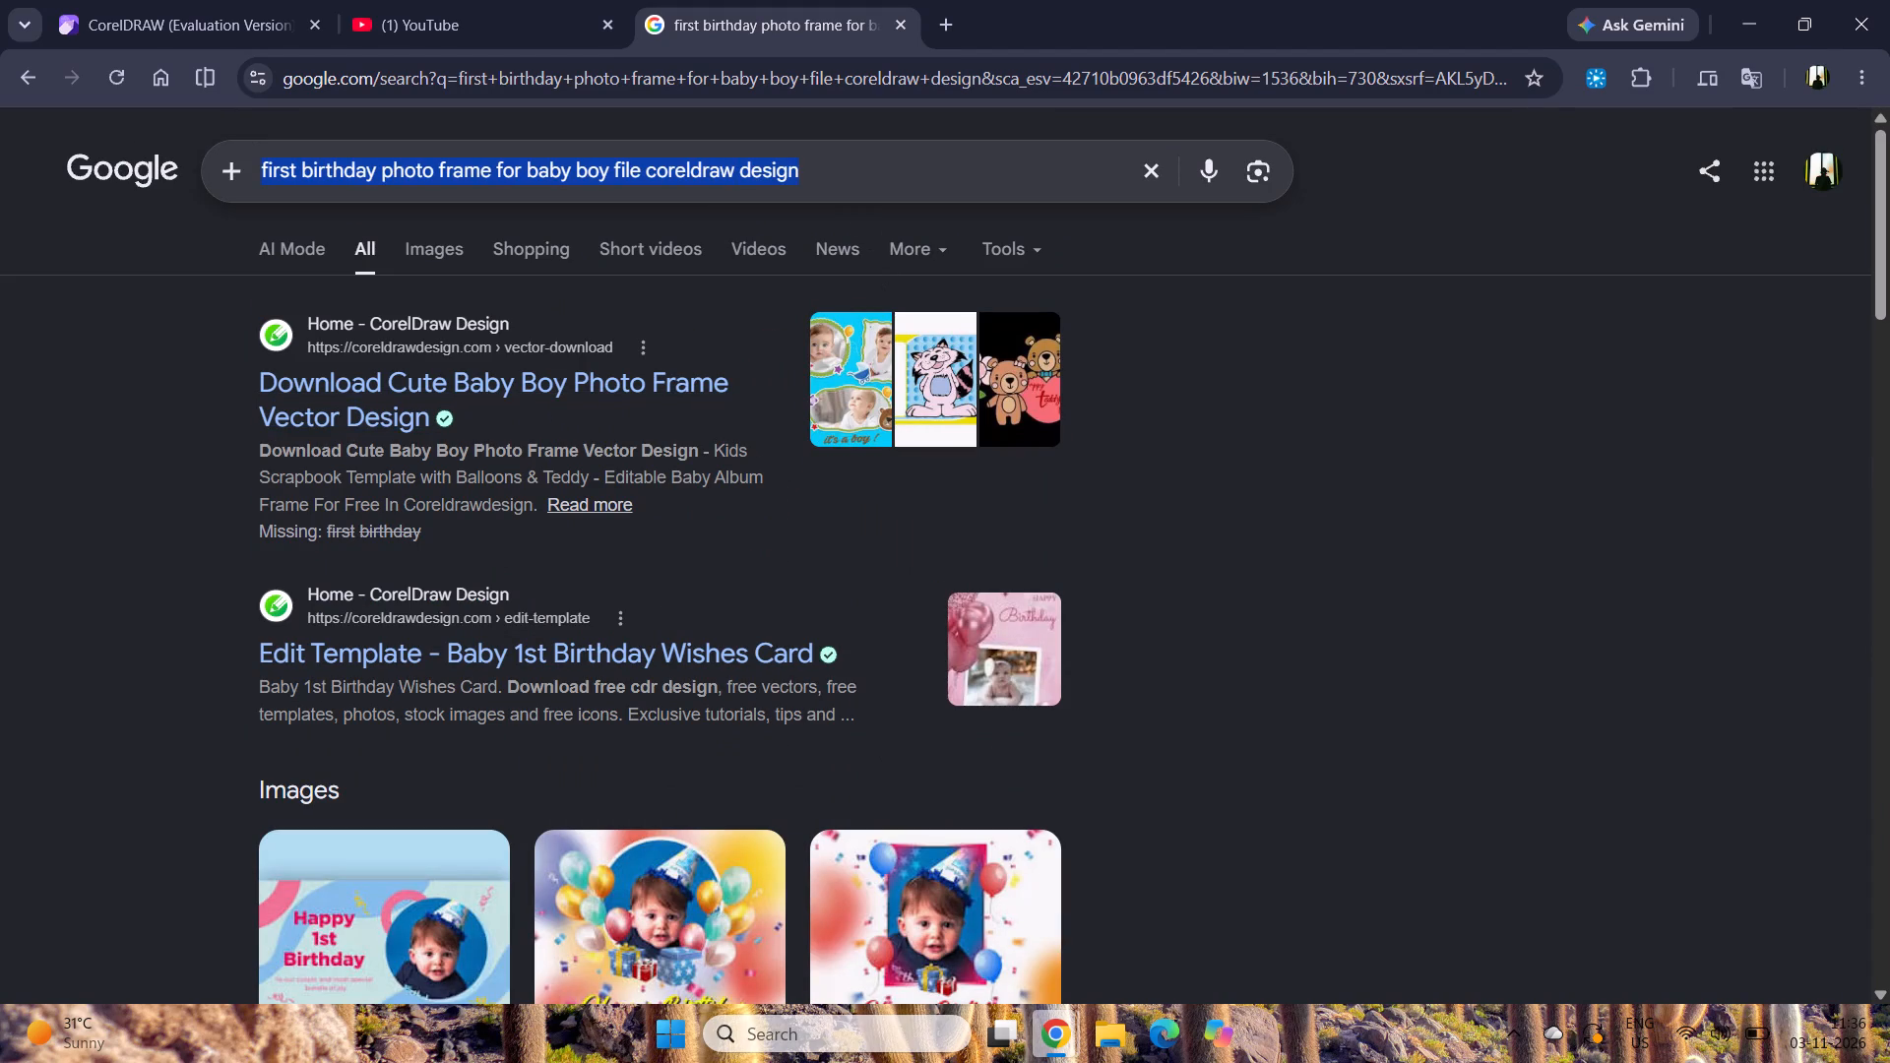
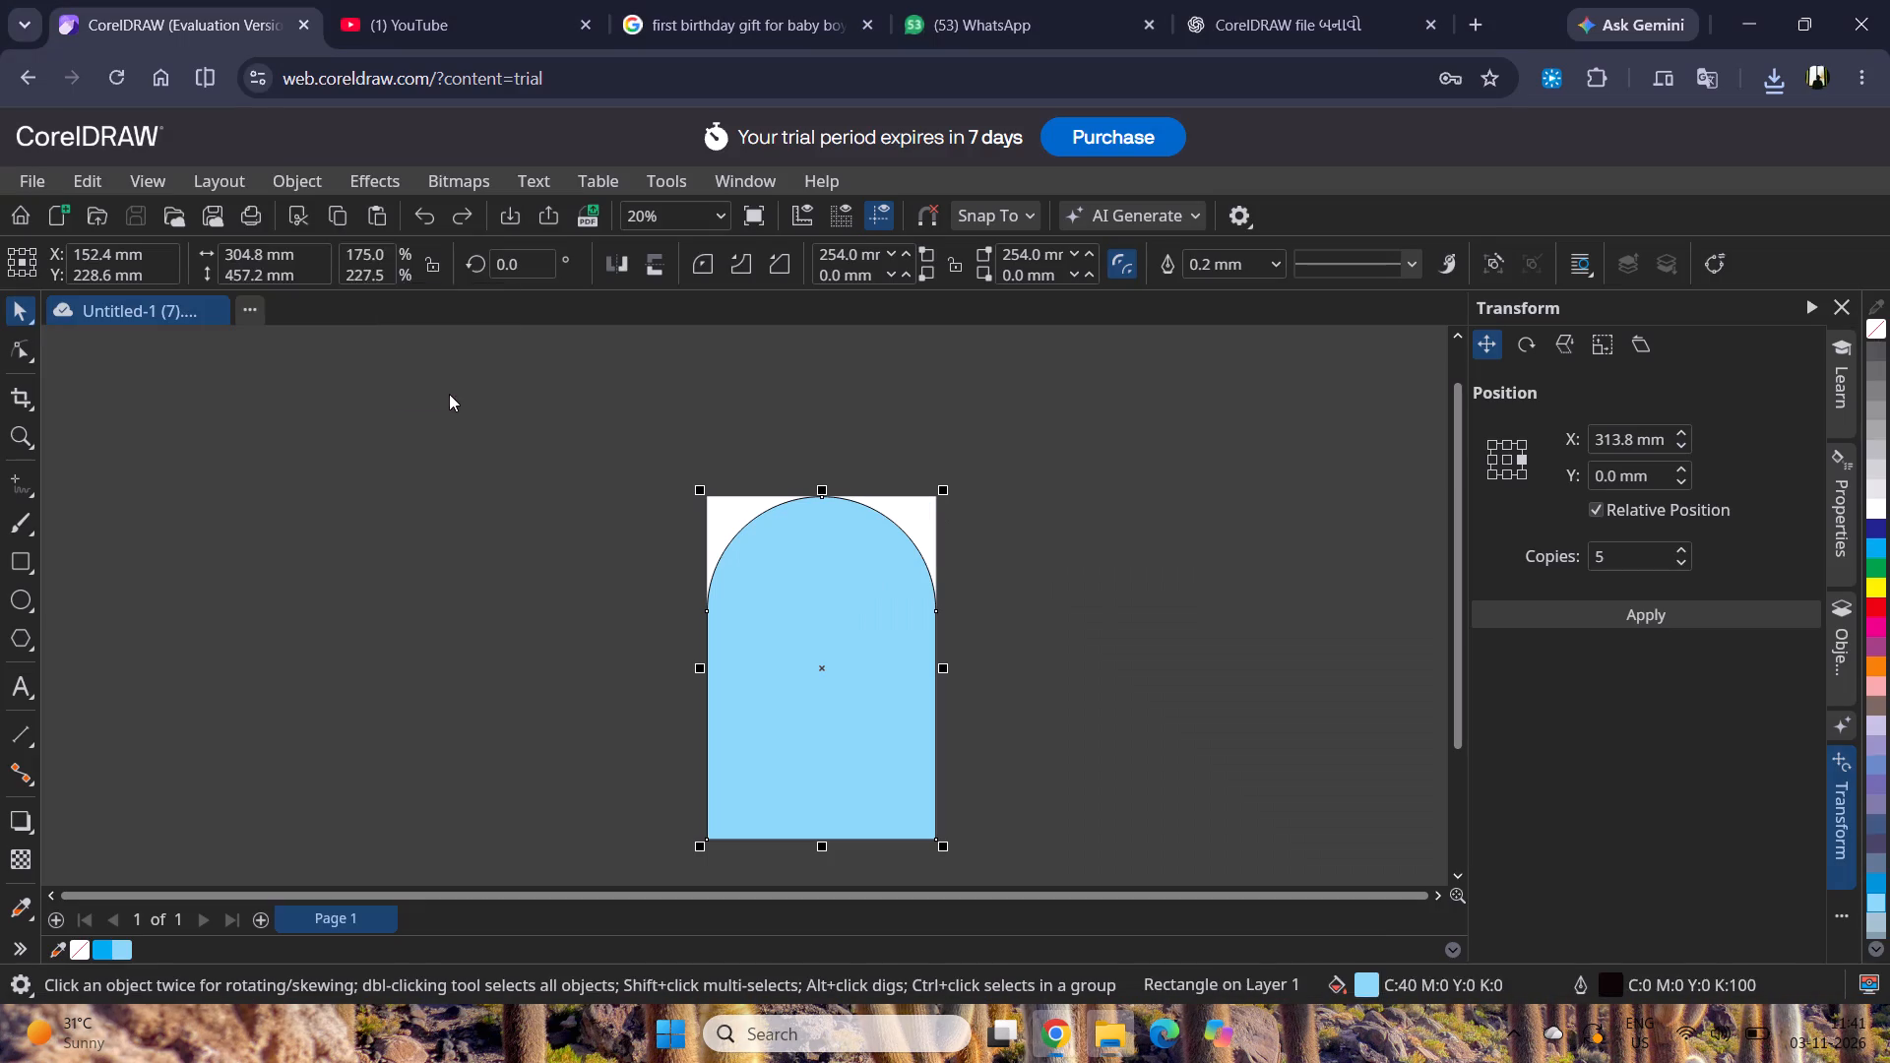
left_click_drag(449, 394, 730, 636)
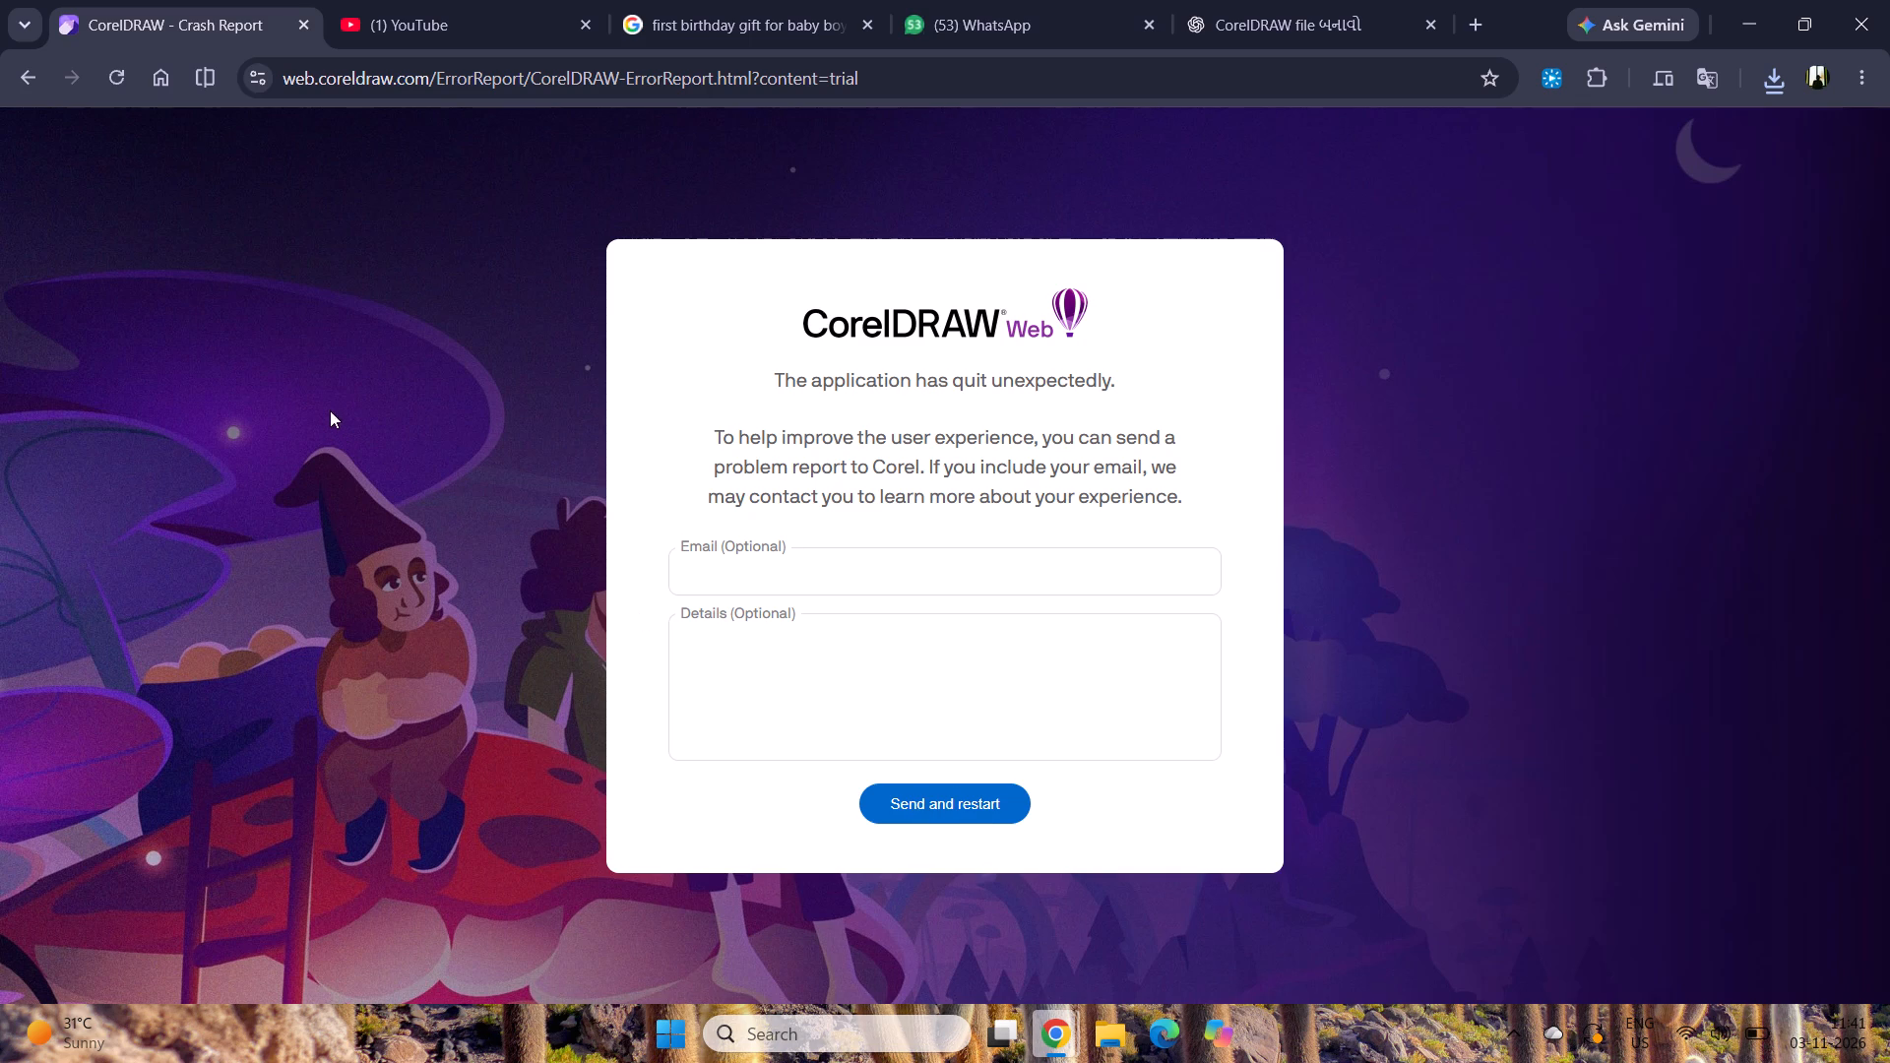
Go back to CorelDRAW, reload it and reopen the recent document Untitled-1 (7).cdr.
left_click(31, 79)
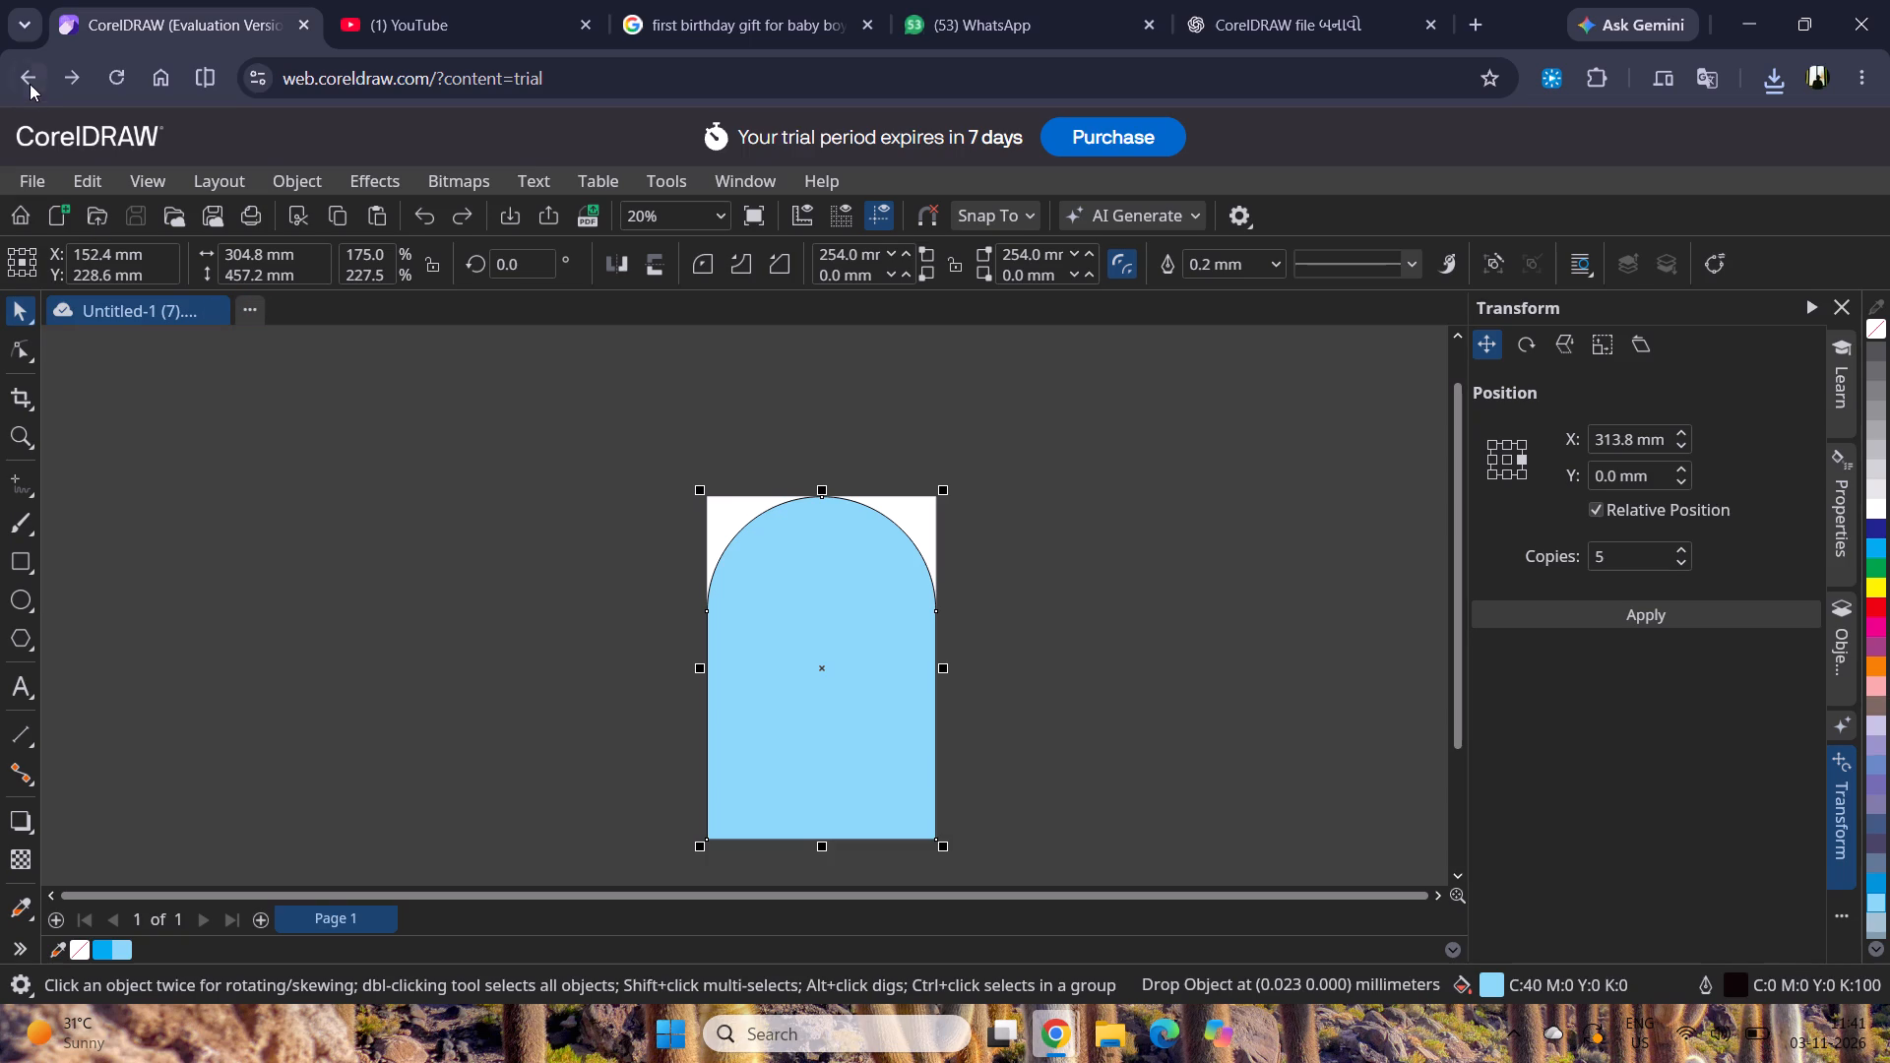
left_click(121, 87)
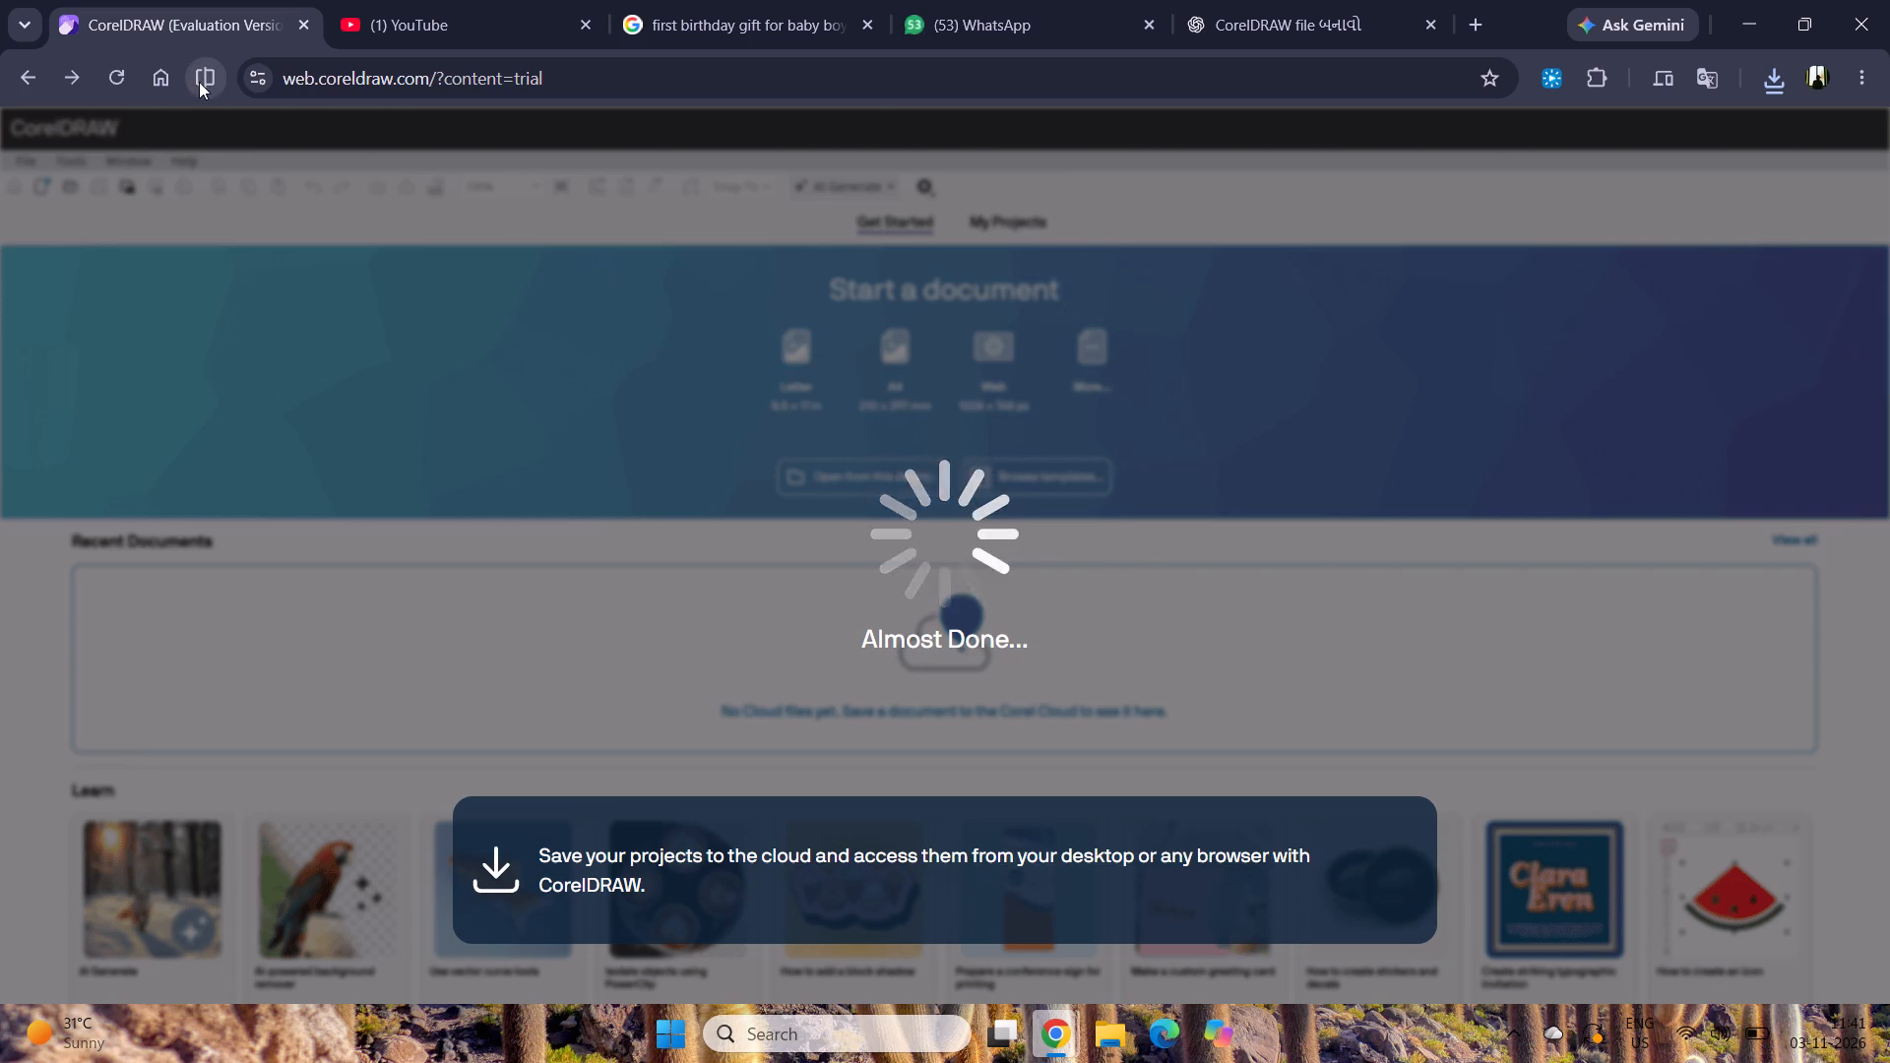
left_click(1275, 213)
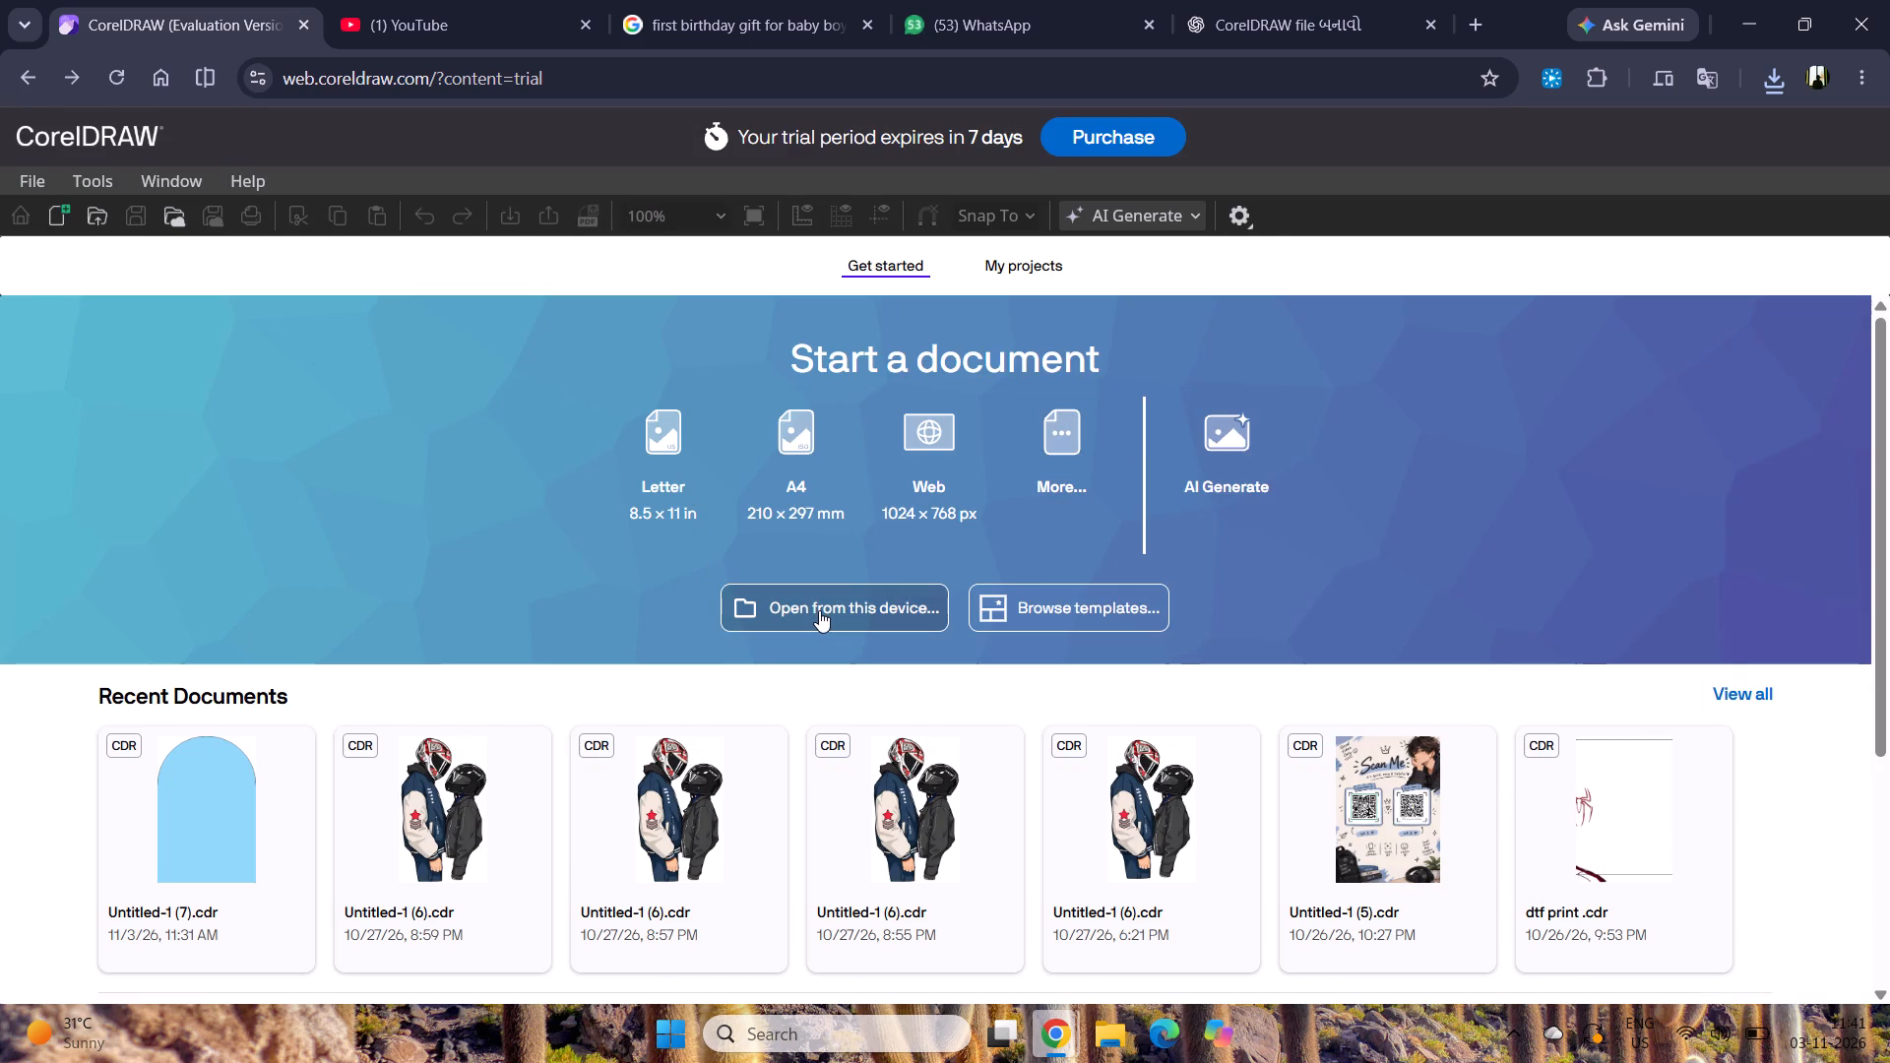
left_click(264, 811)
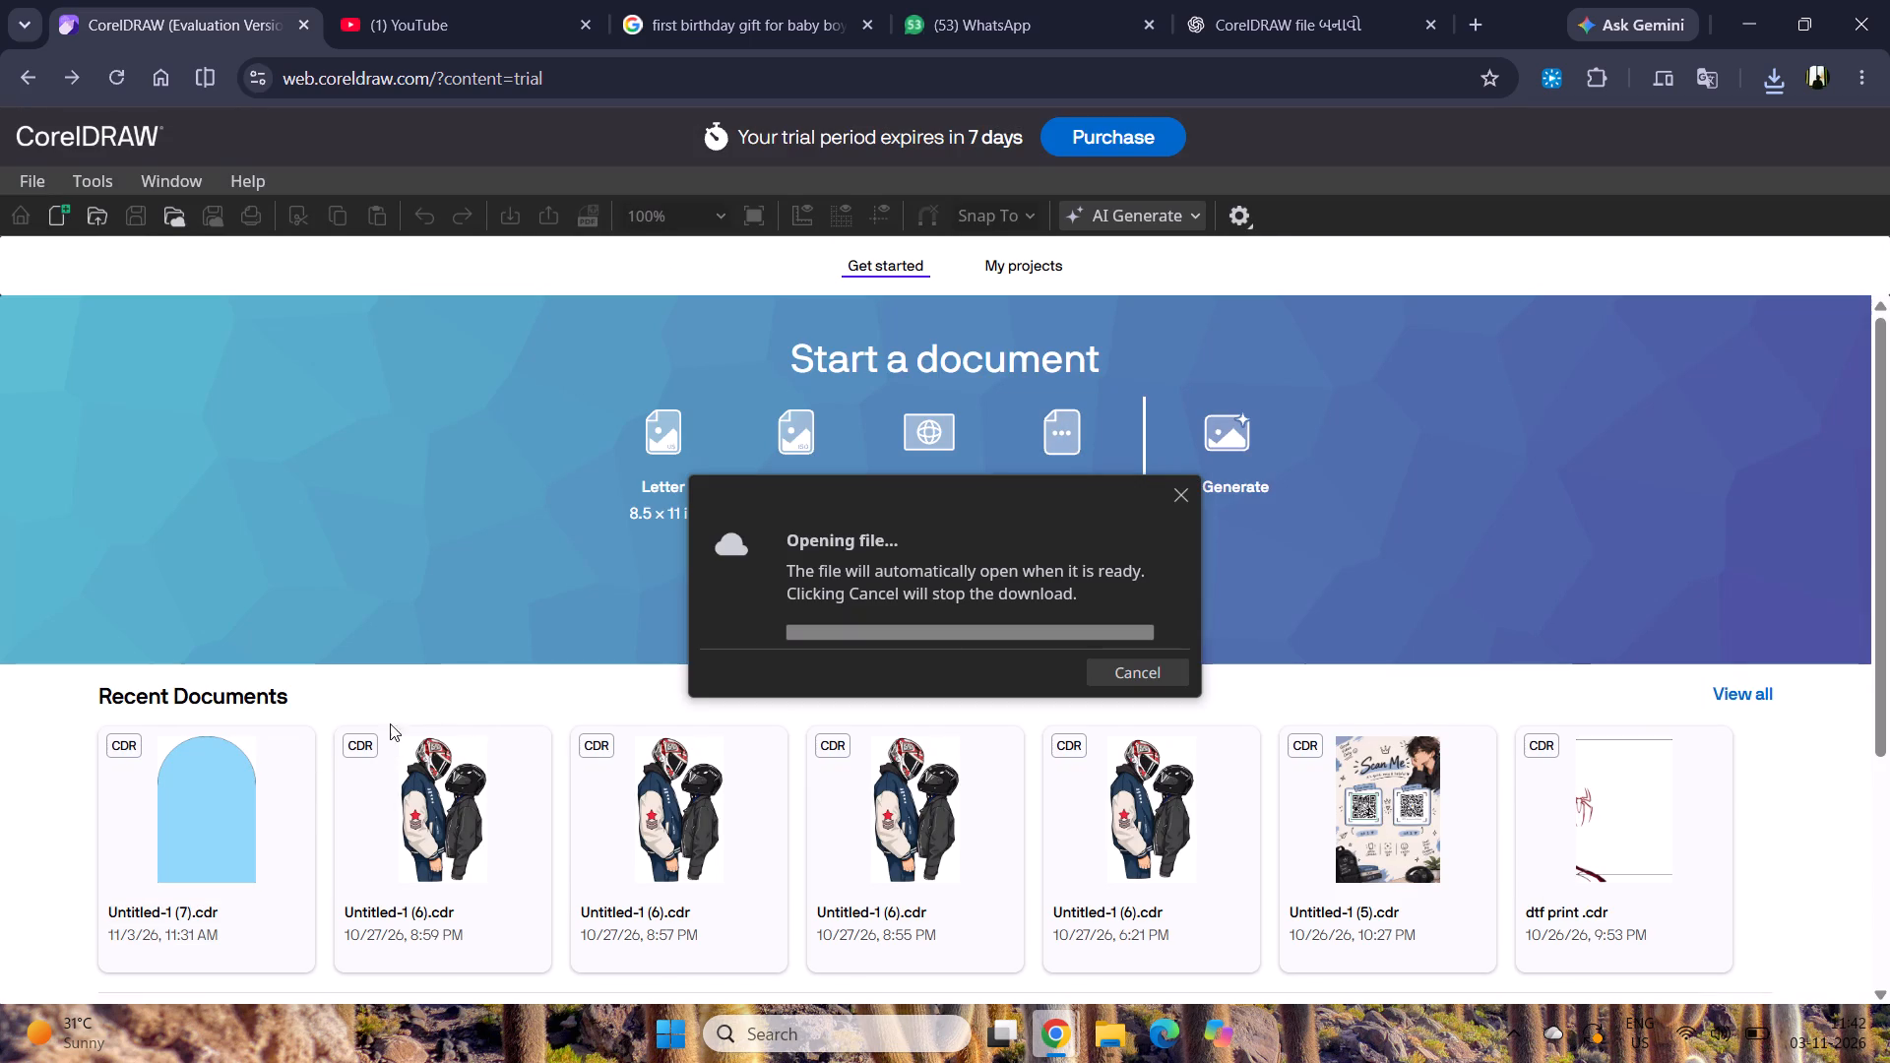
Switch to the Downloads folder, open the baby_monthly_photo_frame_preview PDF to check its layout, and close it.
key("alt+Tab")
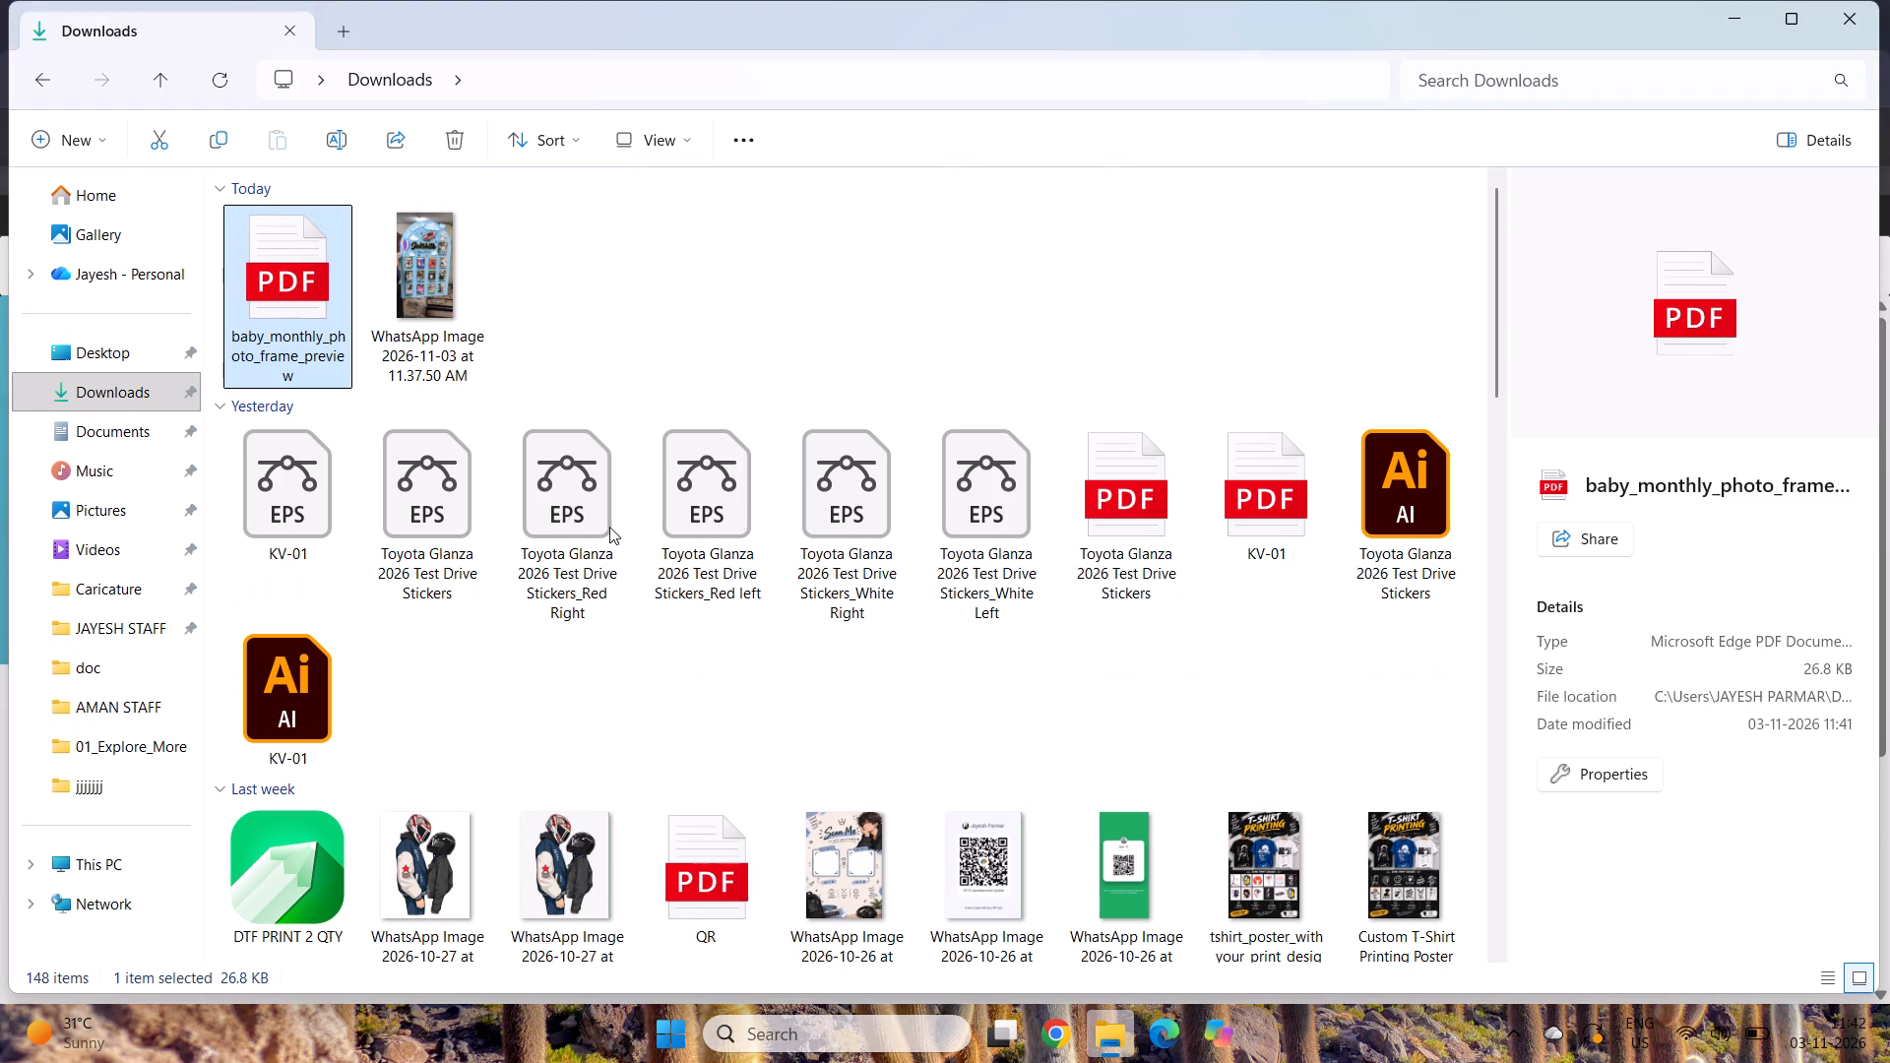
double_click(246, 256)
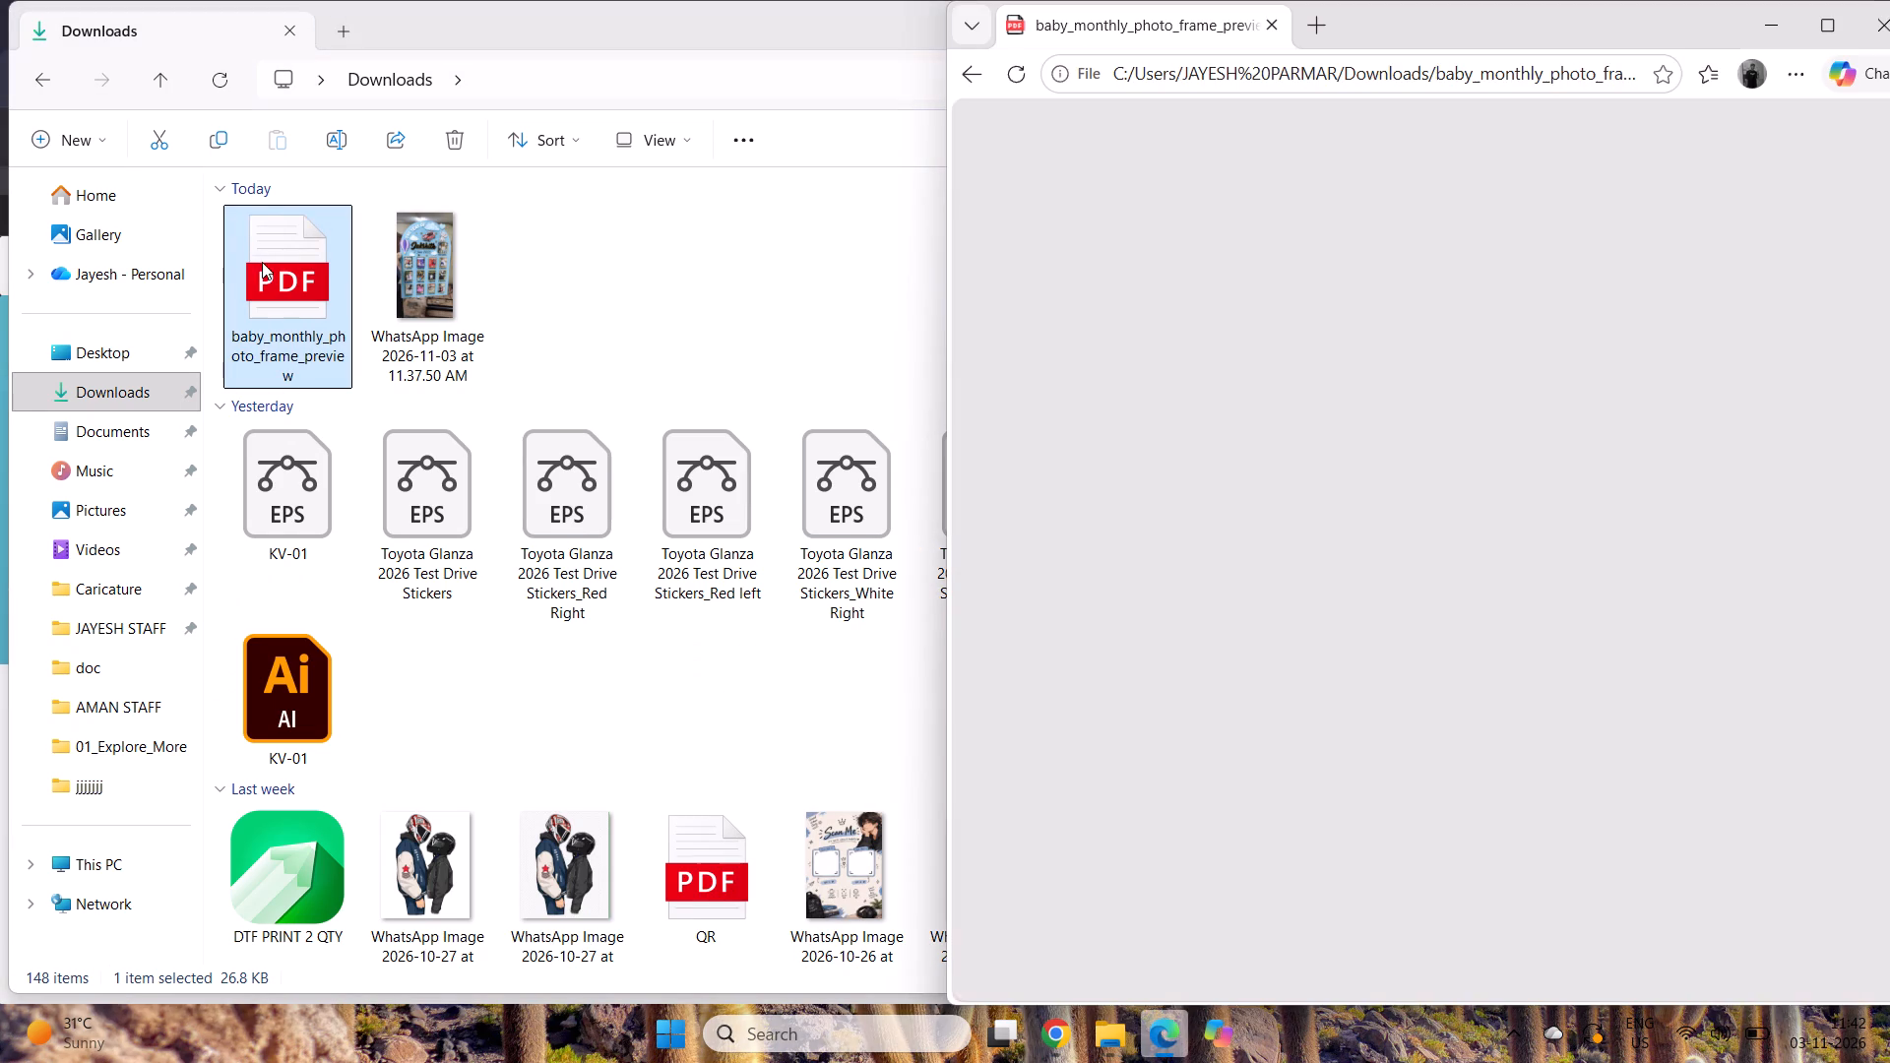
scroll(1515, 356, "down", 10)
scroll(1515, 356, "up", 6)
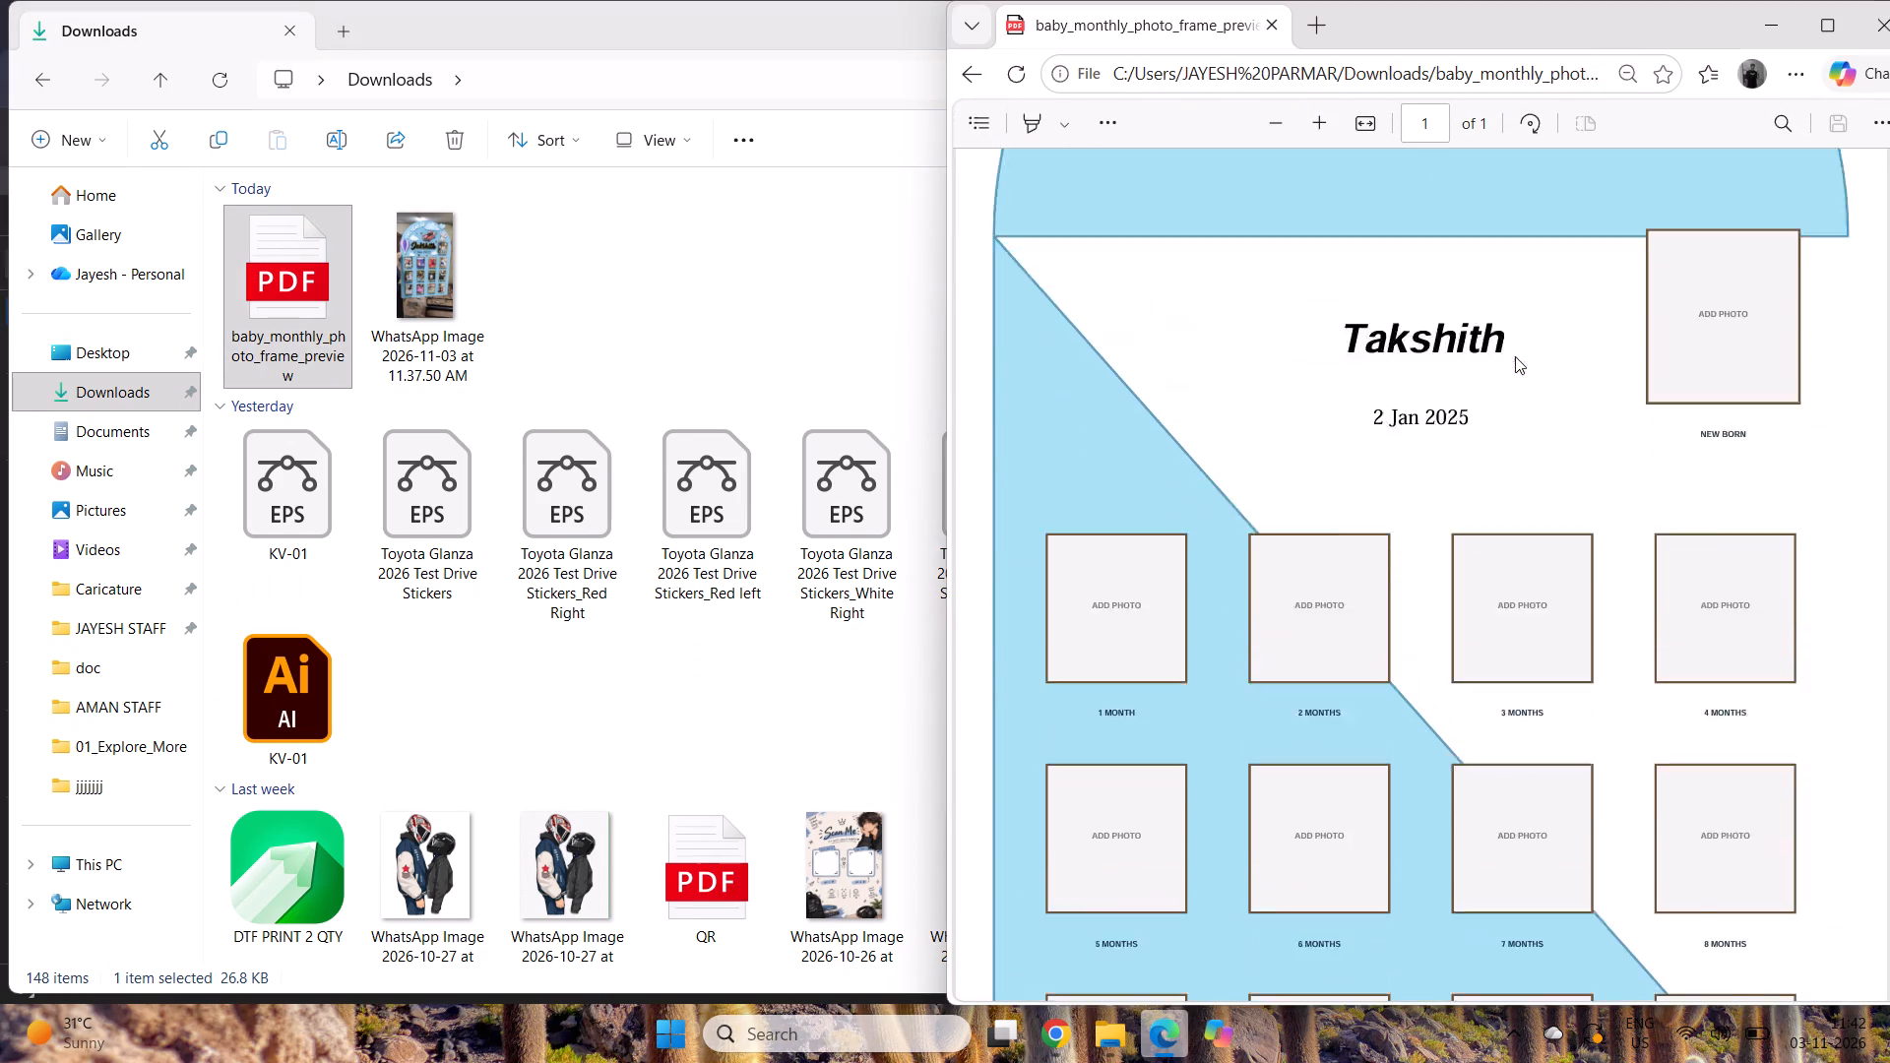
left_click(1889, 33)
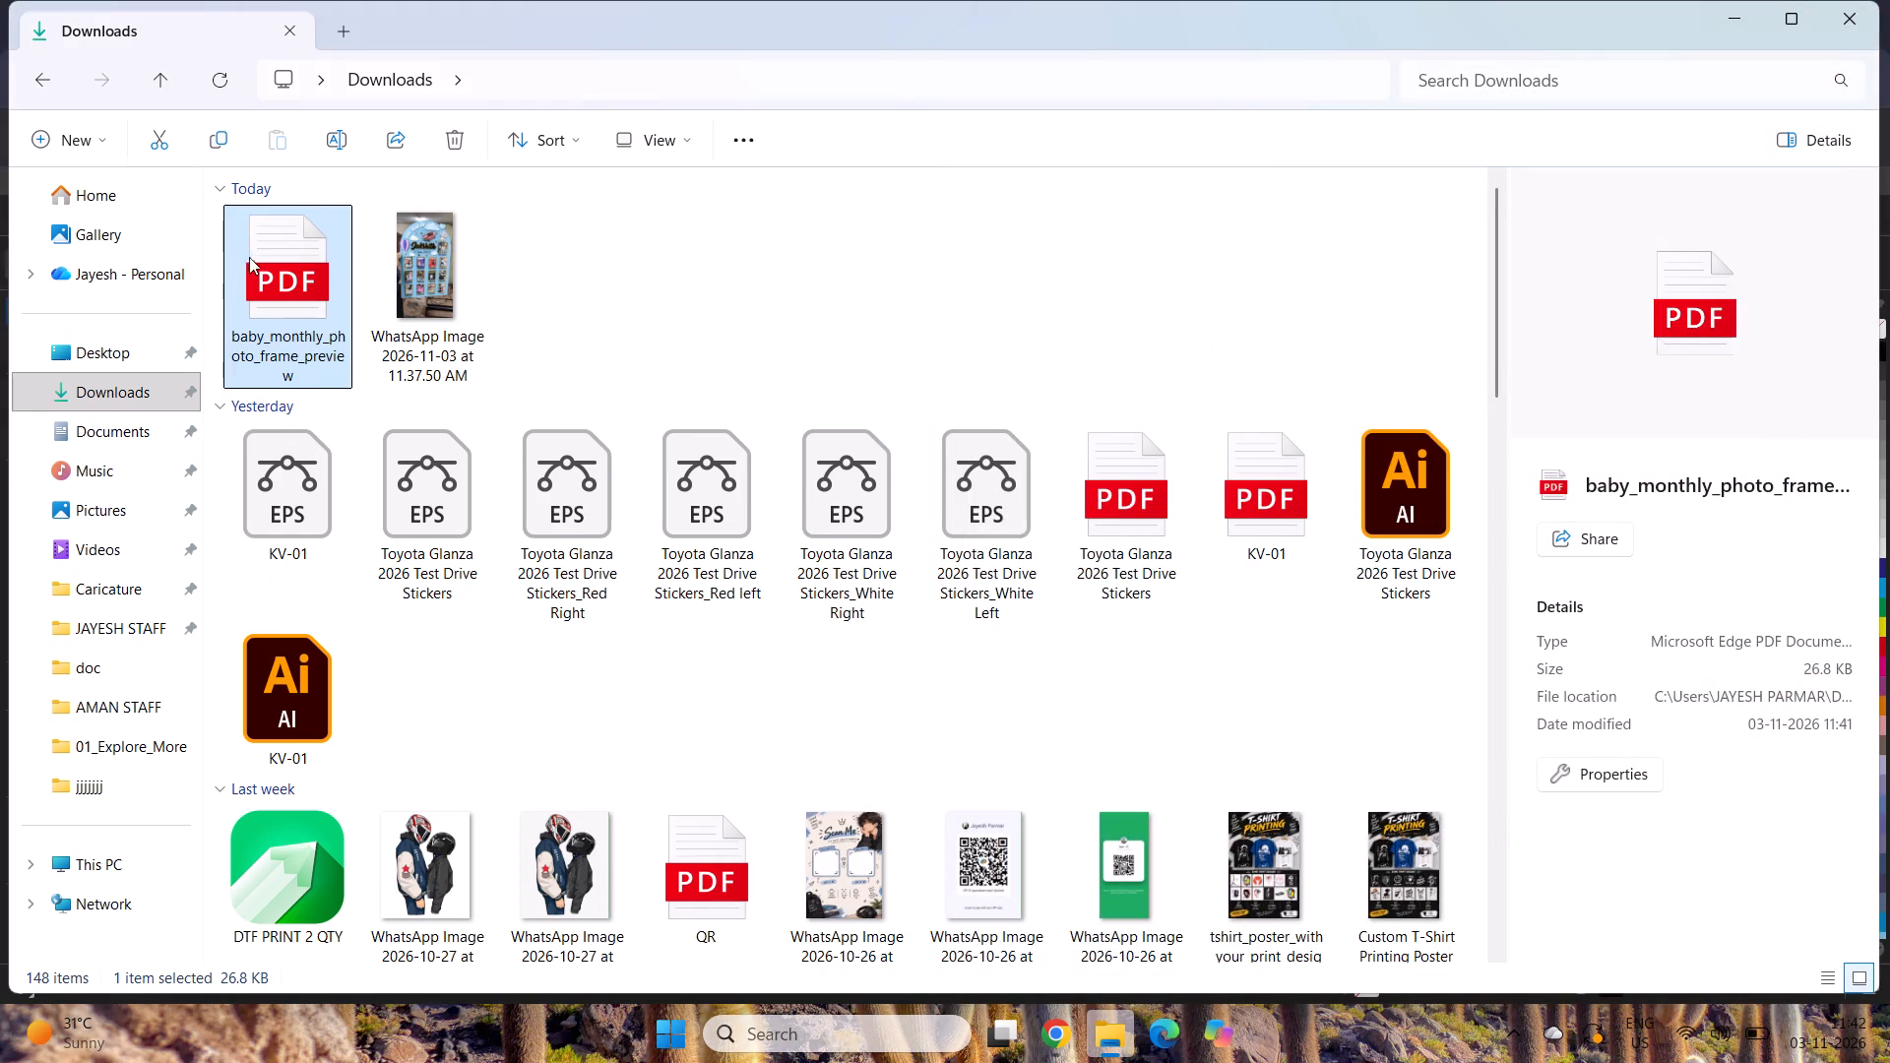
Import the baby_monthly_photo_frame_preview PDF from Downloads into the CorelDRAW document with its text as Text, accepting the font substitution.
left_click_drag(252, 253, 432, 640)
key("alt+Tab")
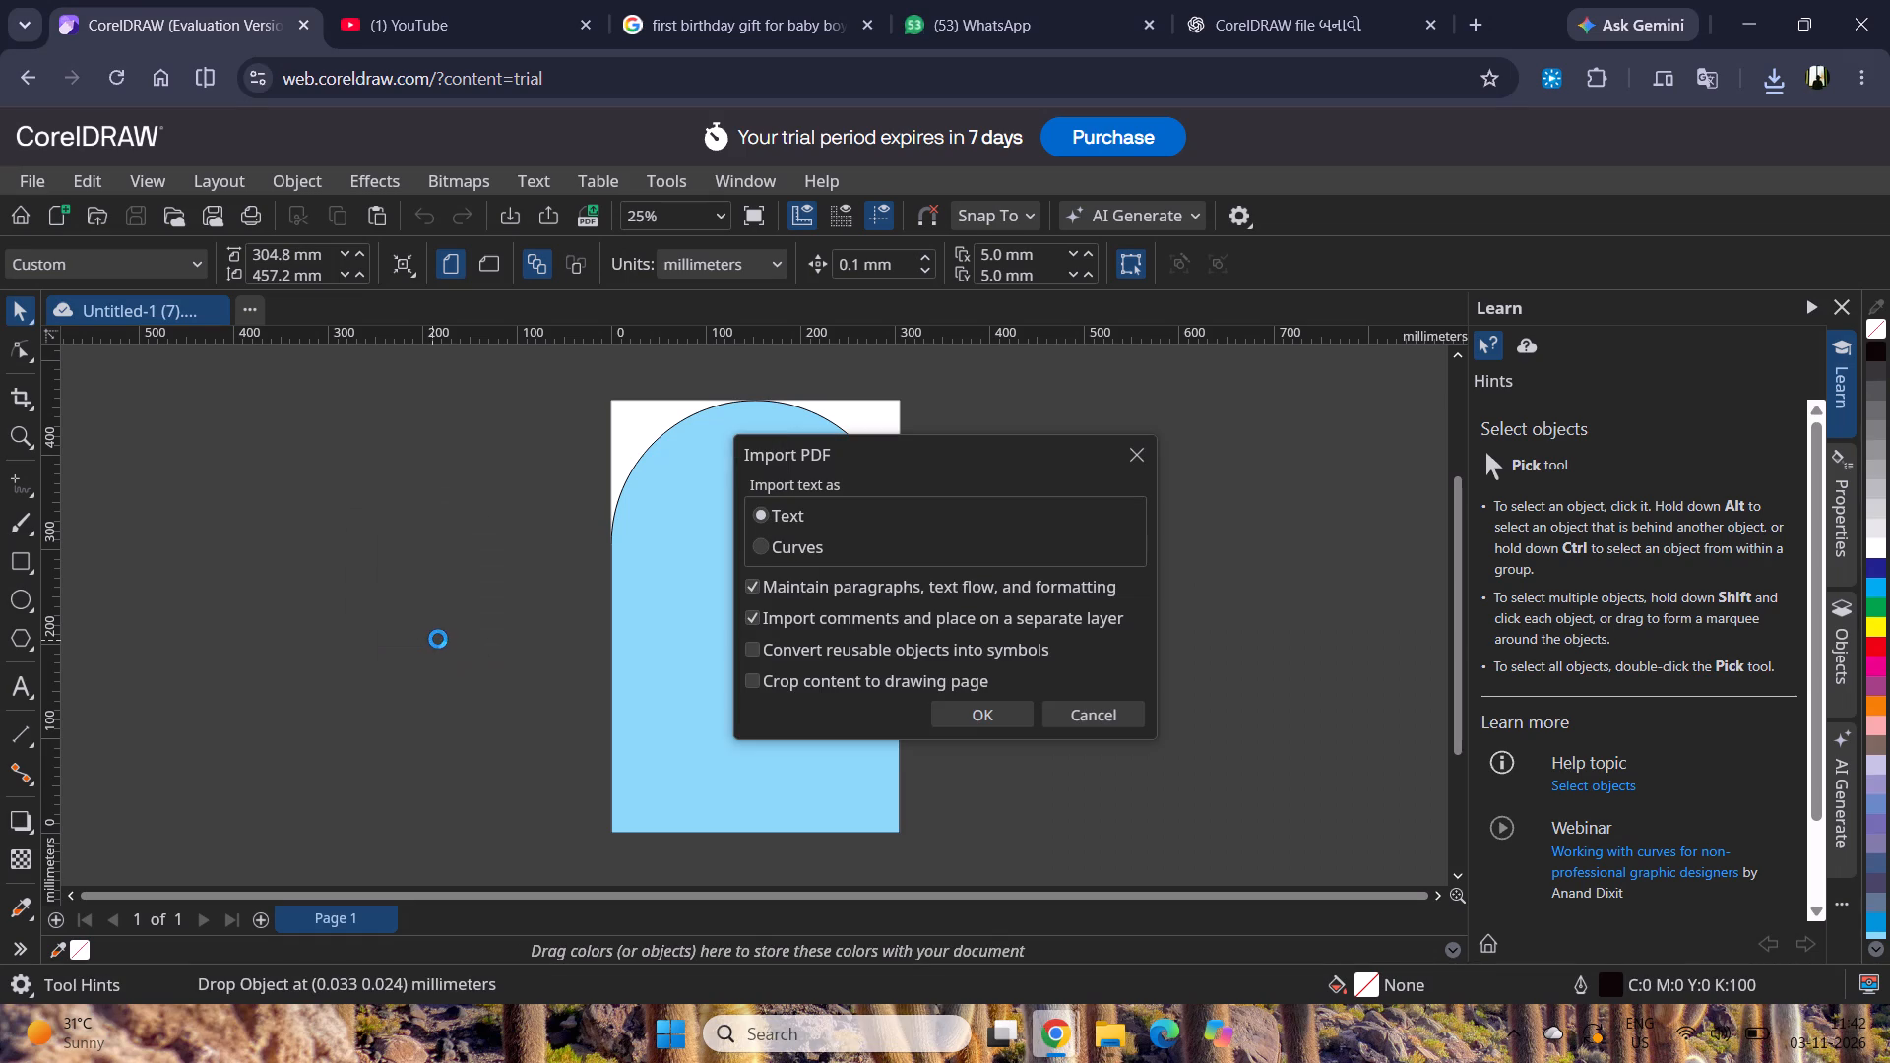
left_click(974, 717)
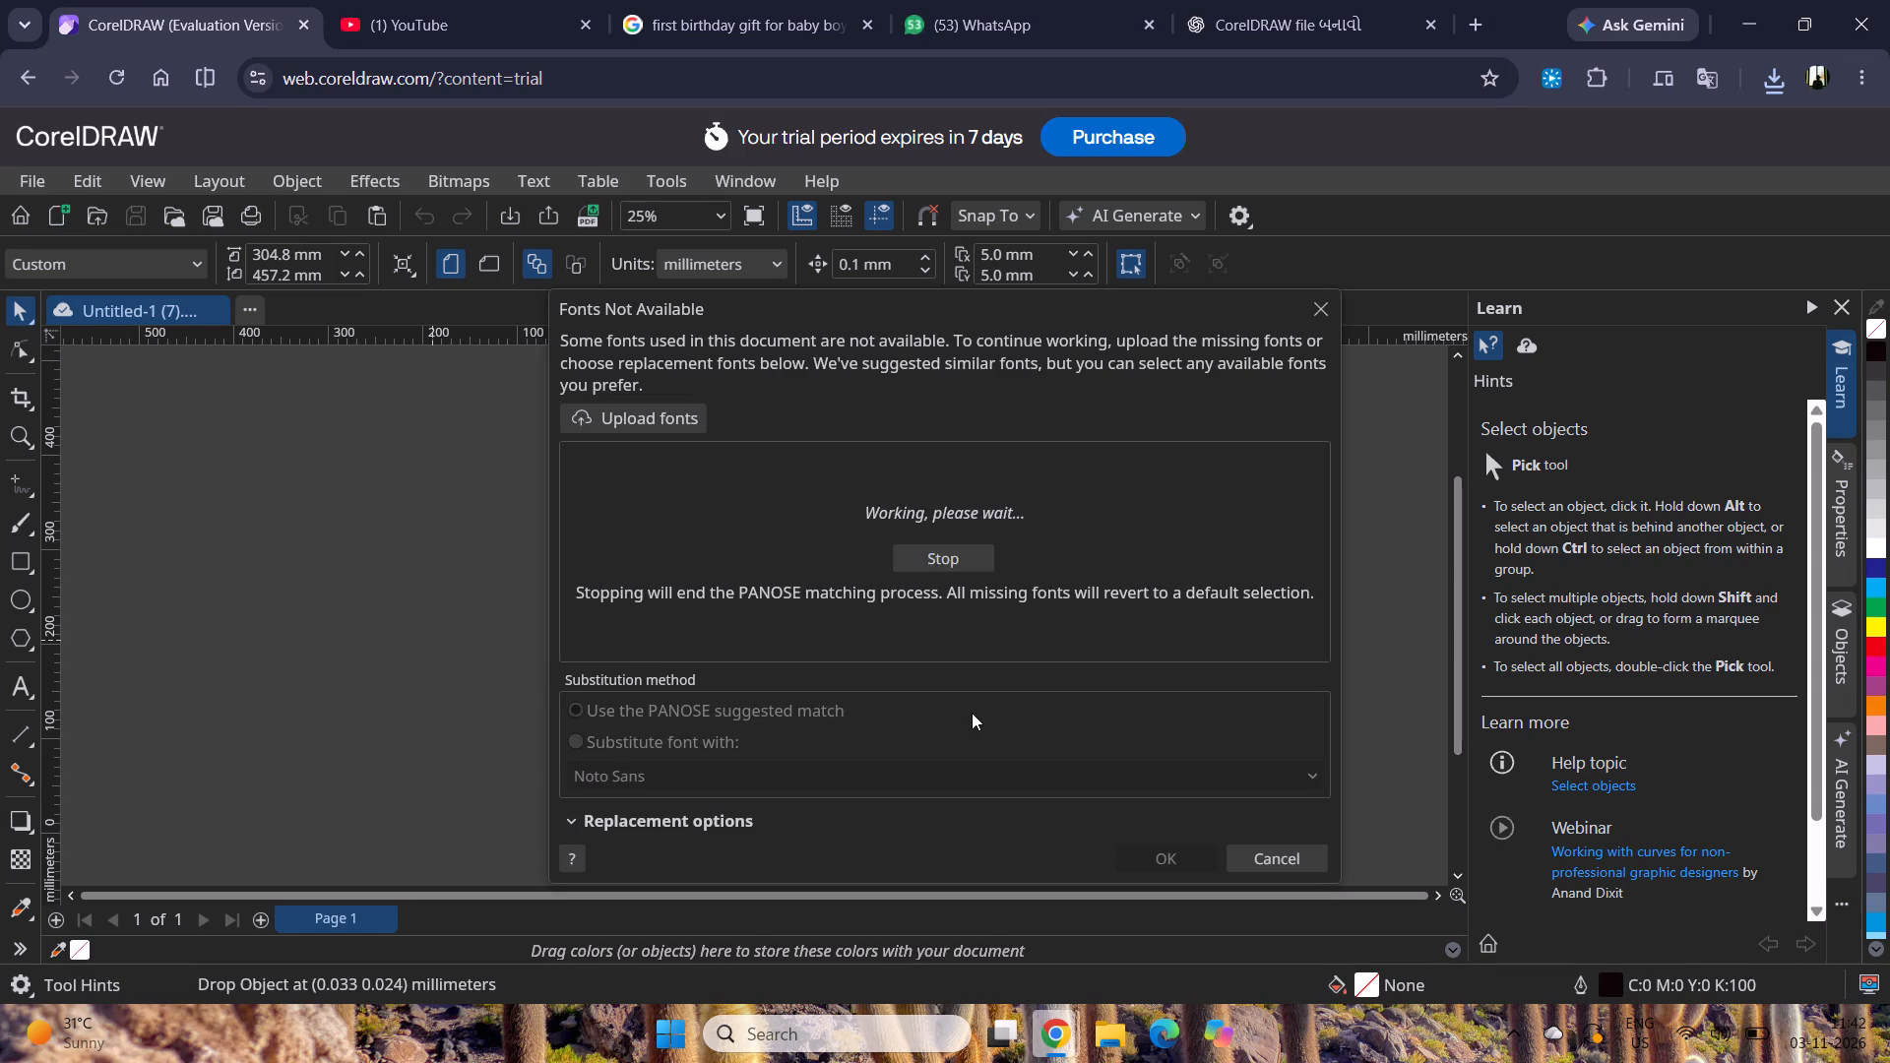
left_click(1171, 848)
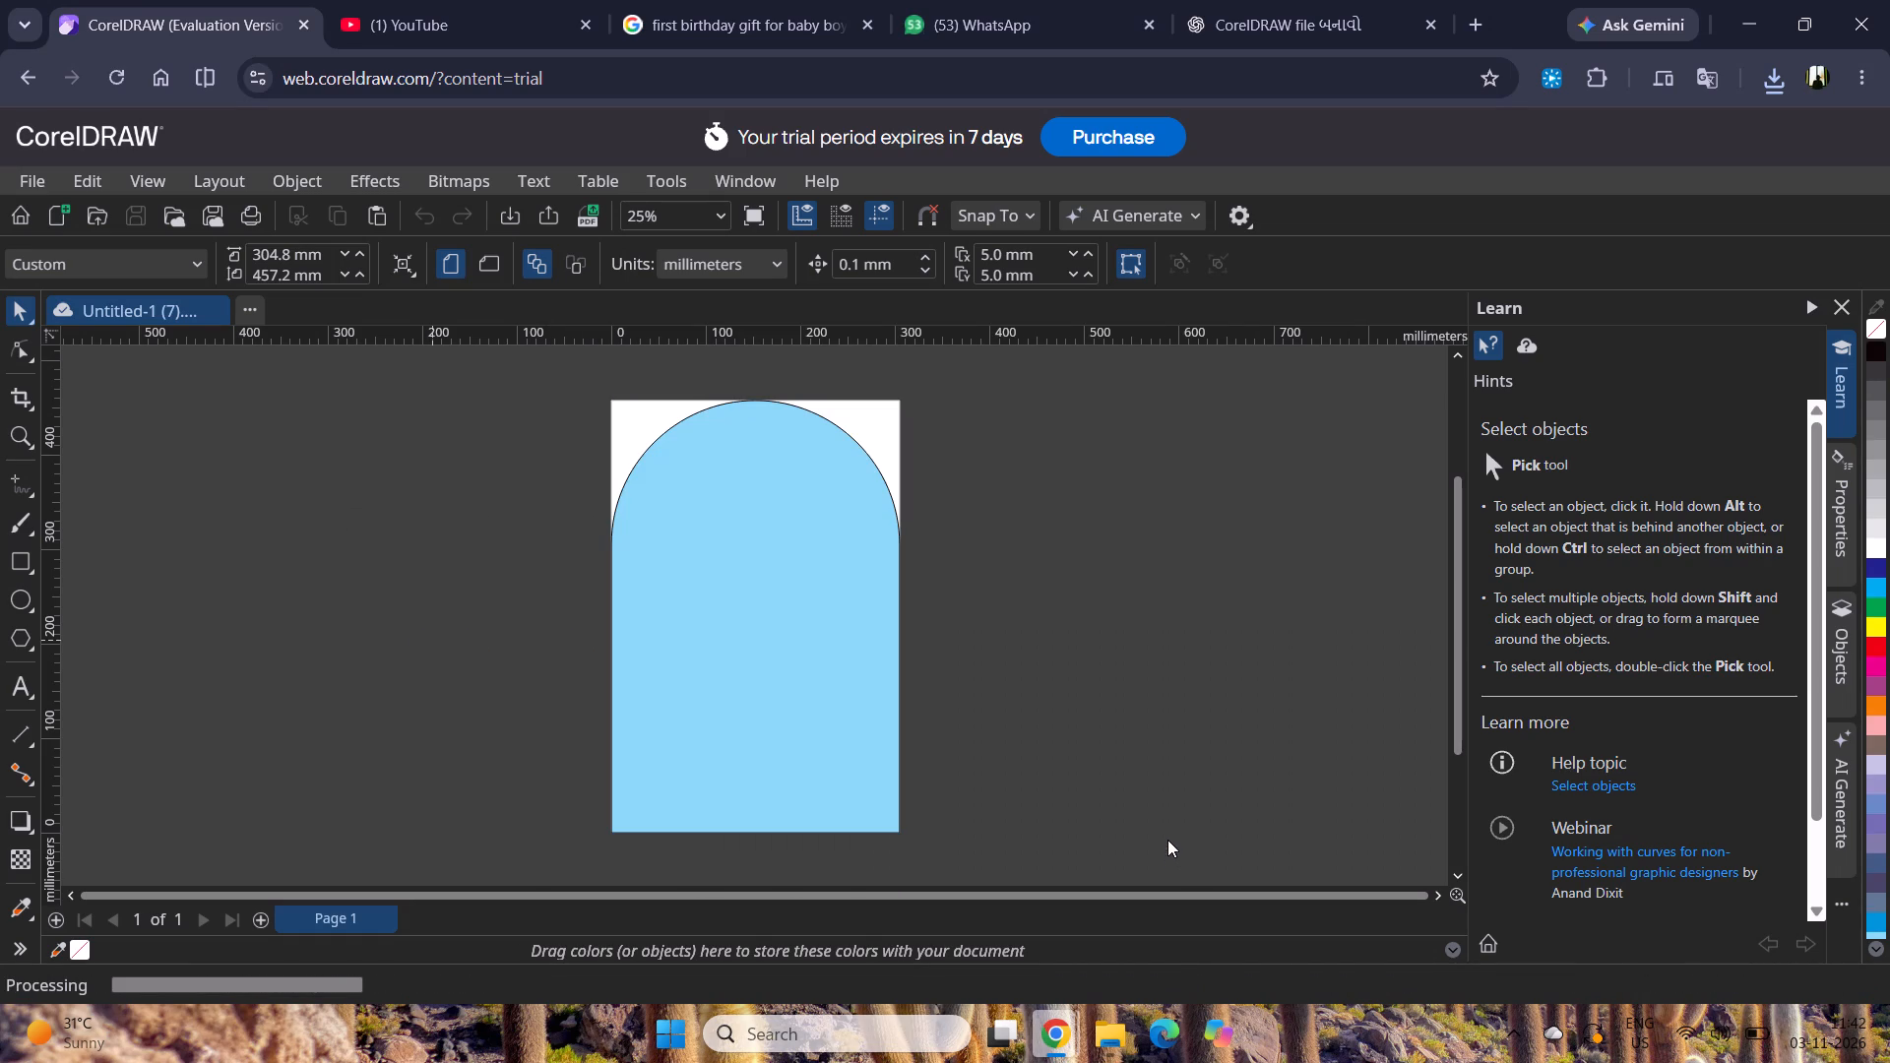
scroll(1017, 721, "down", 2)
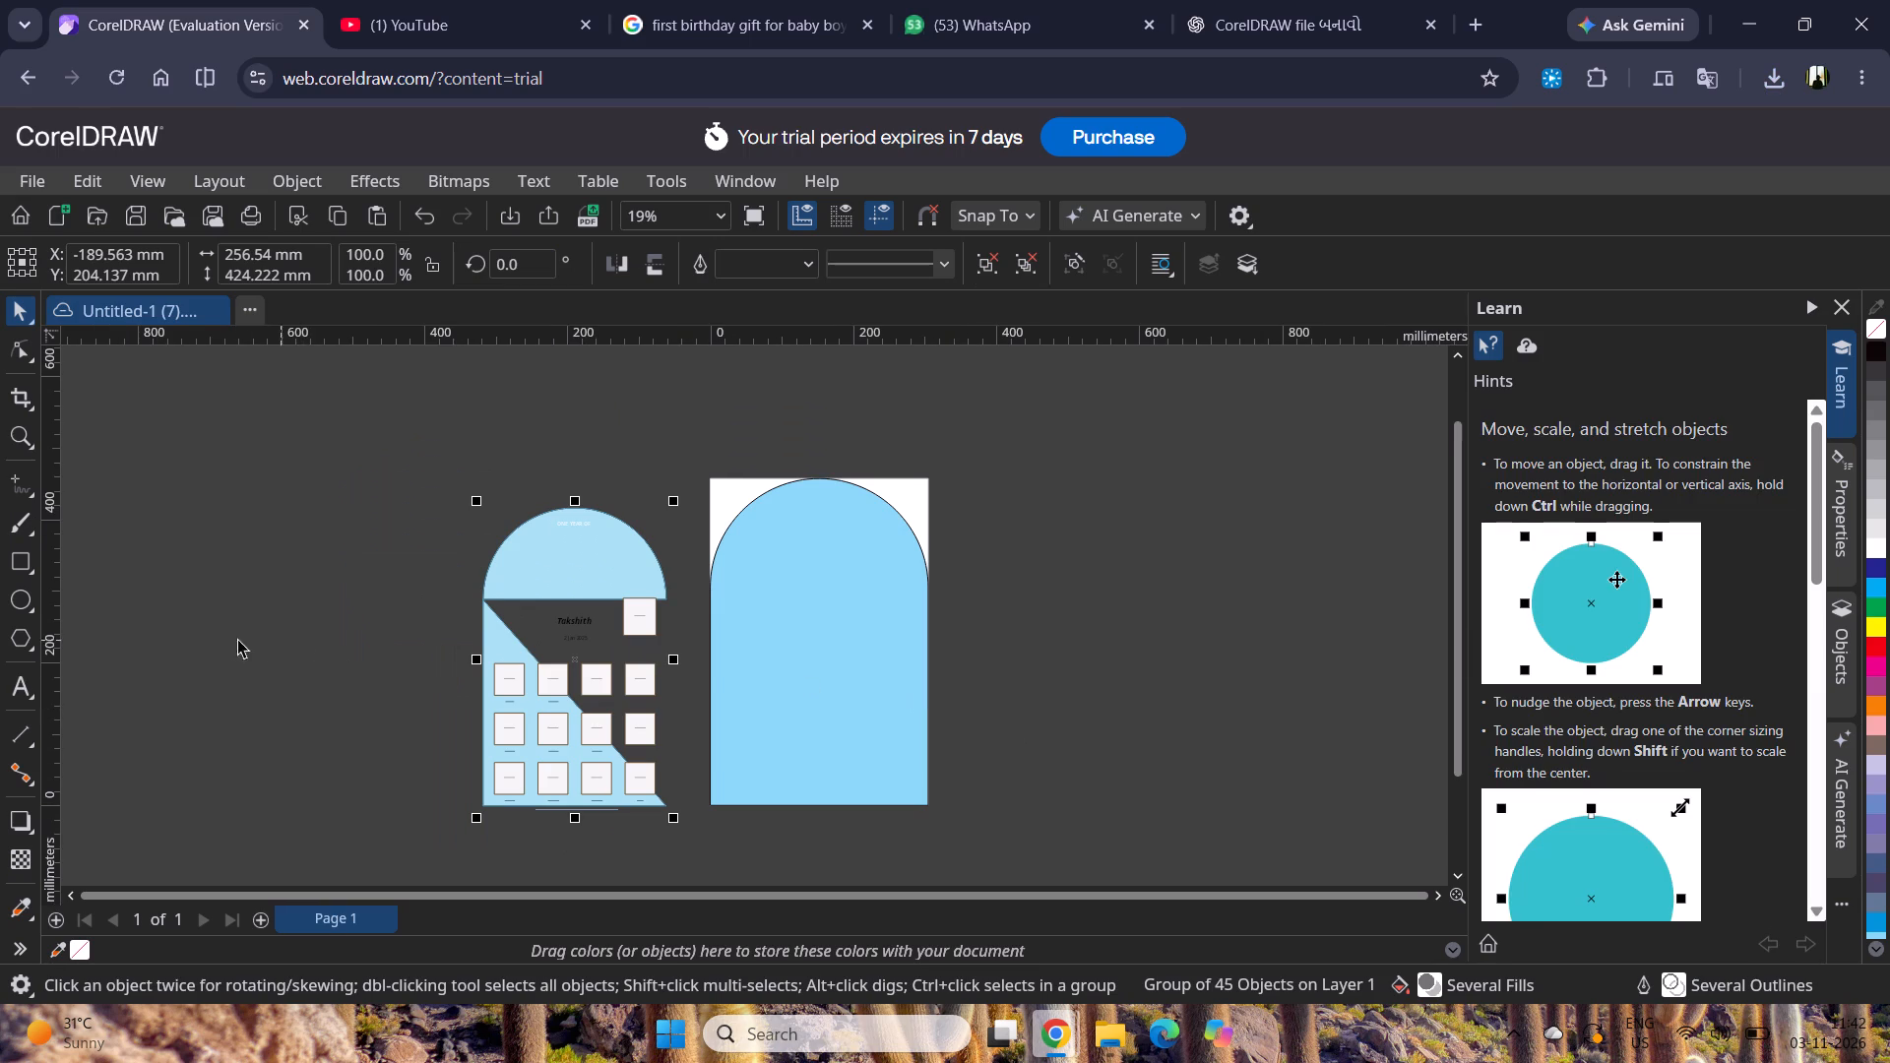
Center the imported frame layout group horizontally and vertically on the light-blue arch.
left_click(216, 640)
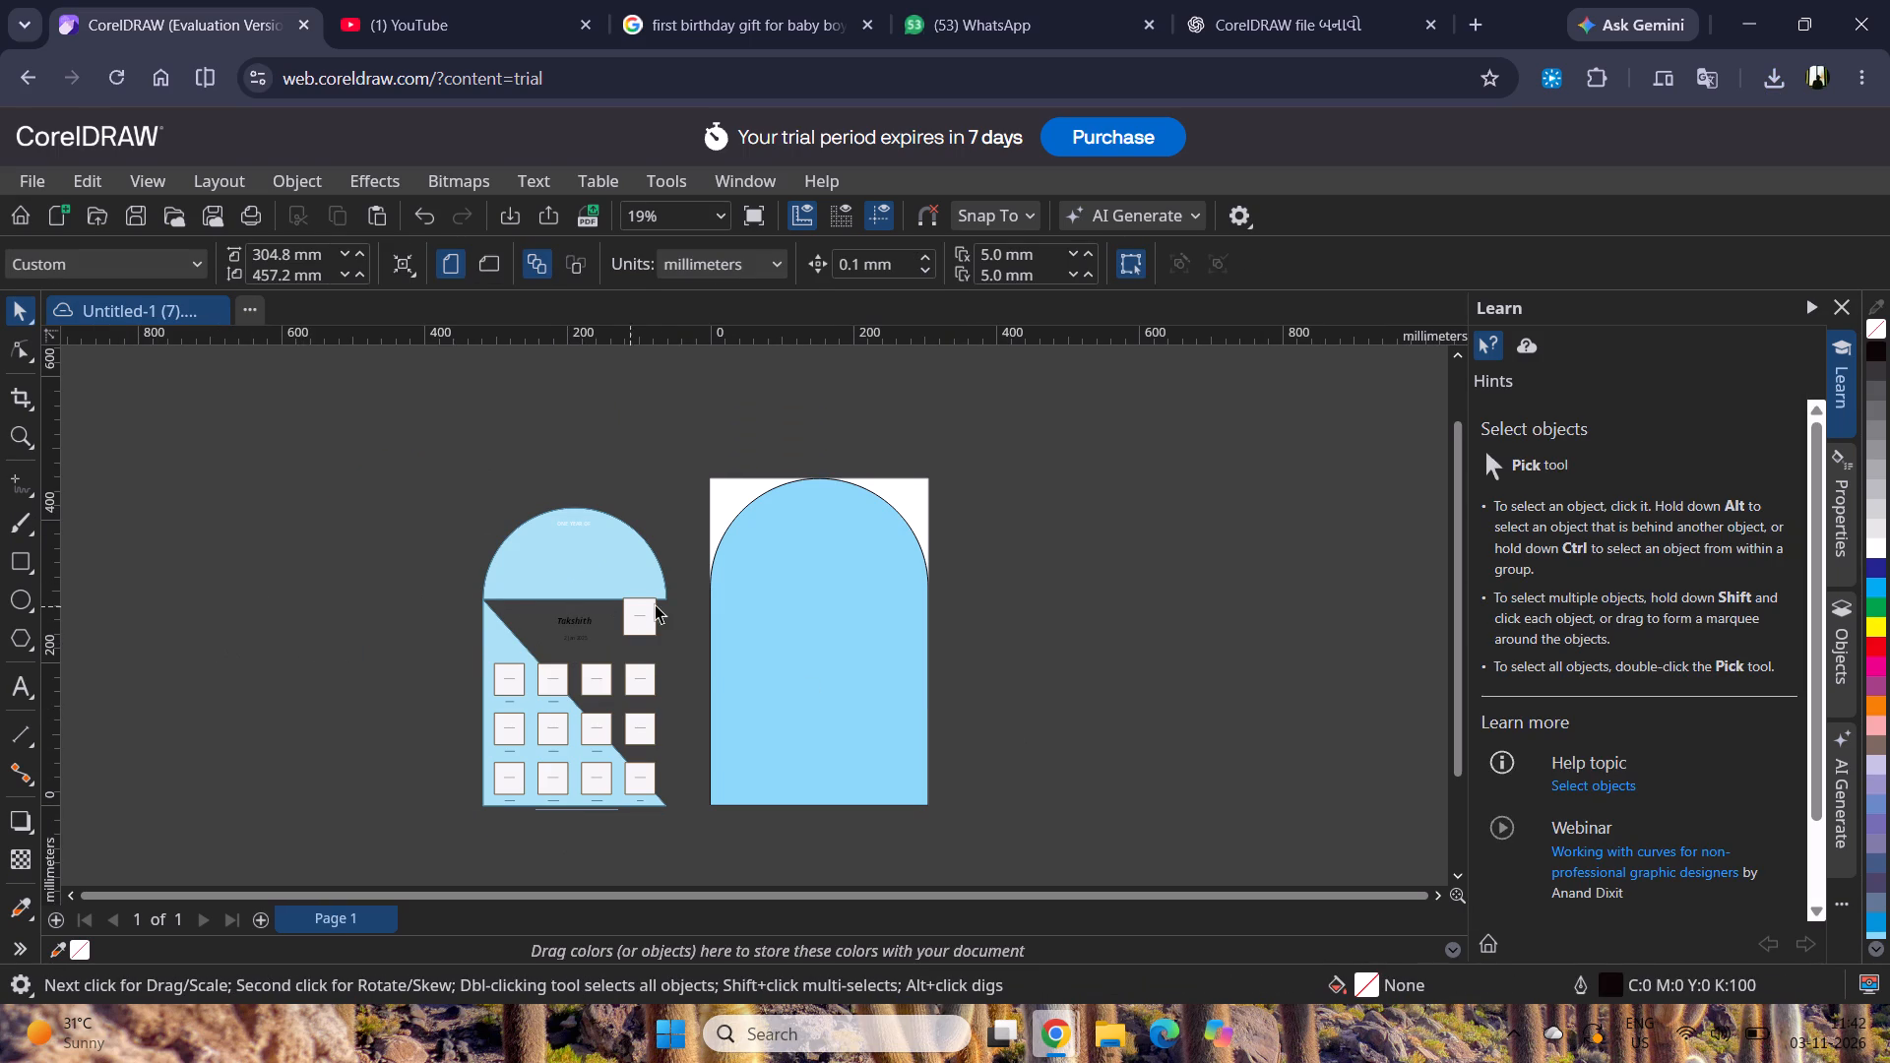
left_click(618, 525)
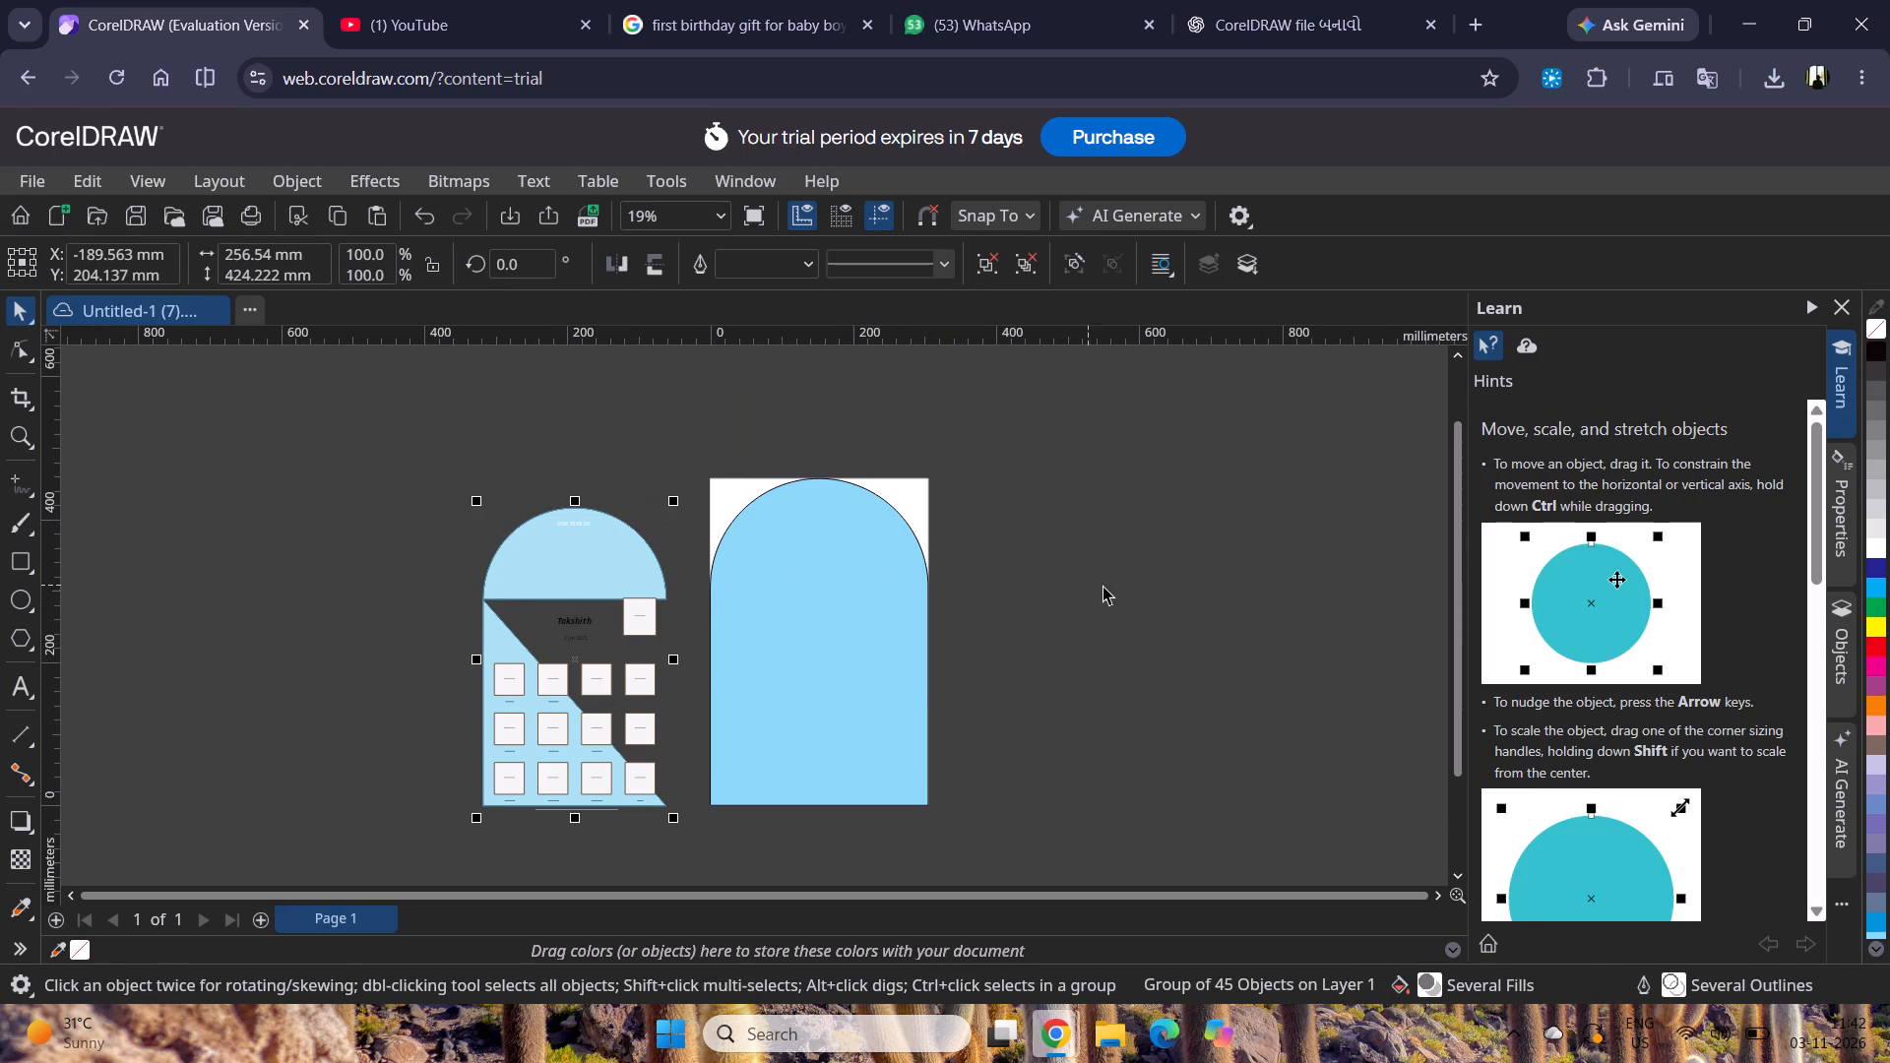
left_click(1104, 586)
scroll(641, 616, "up", 7)
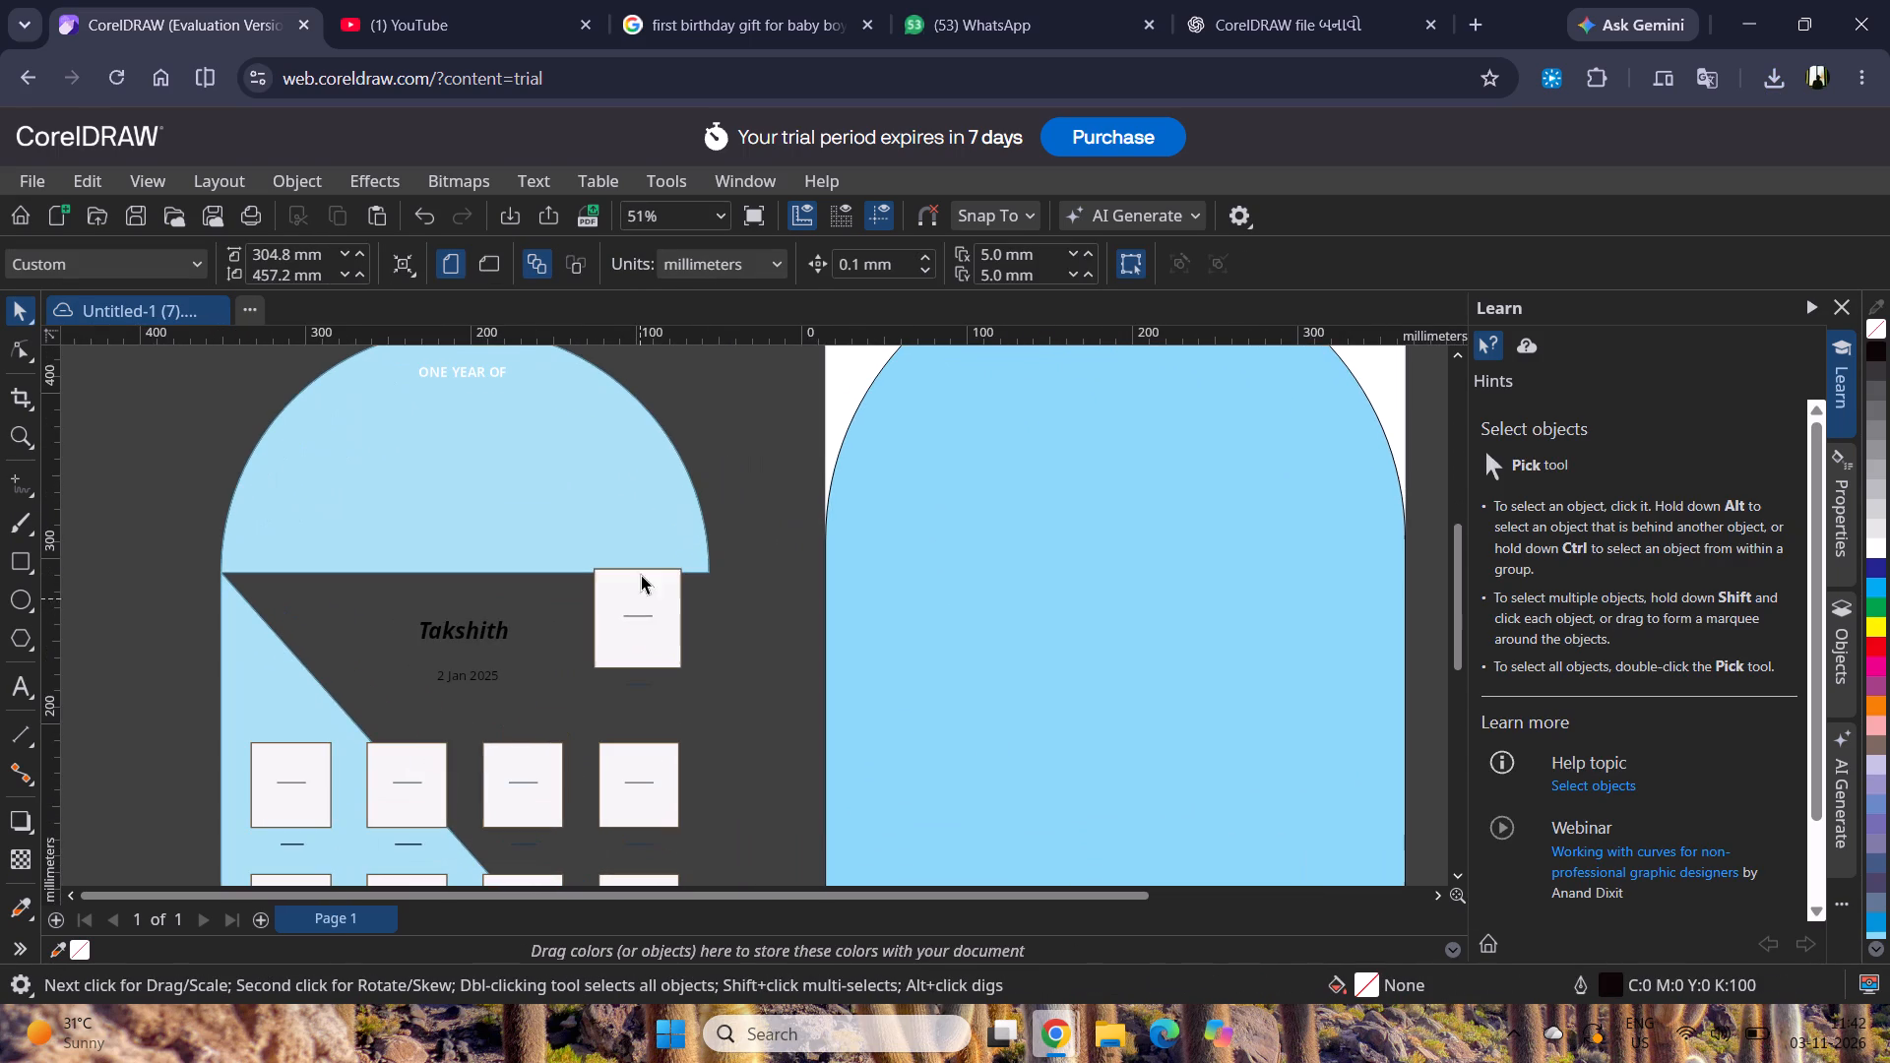
scroll(1048, 630, "down", 4)
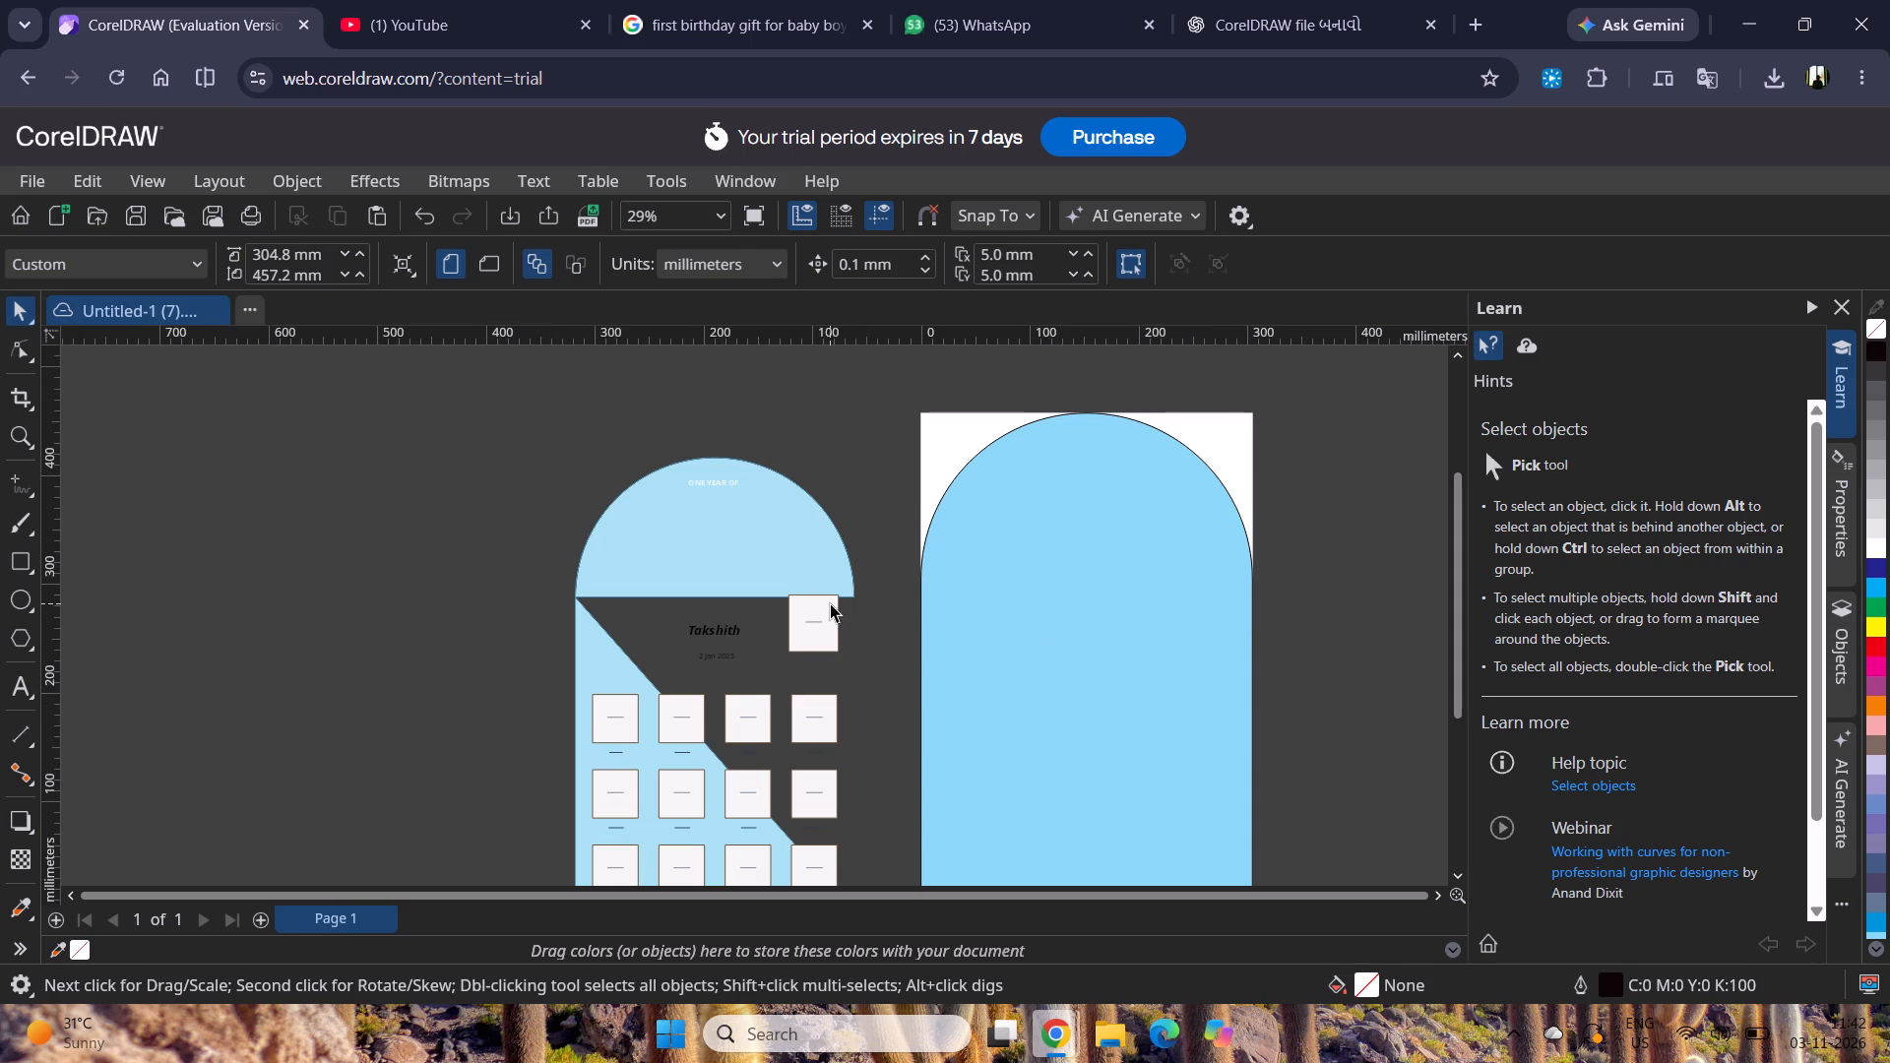
left_click(726, 531)
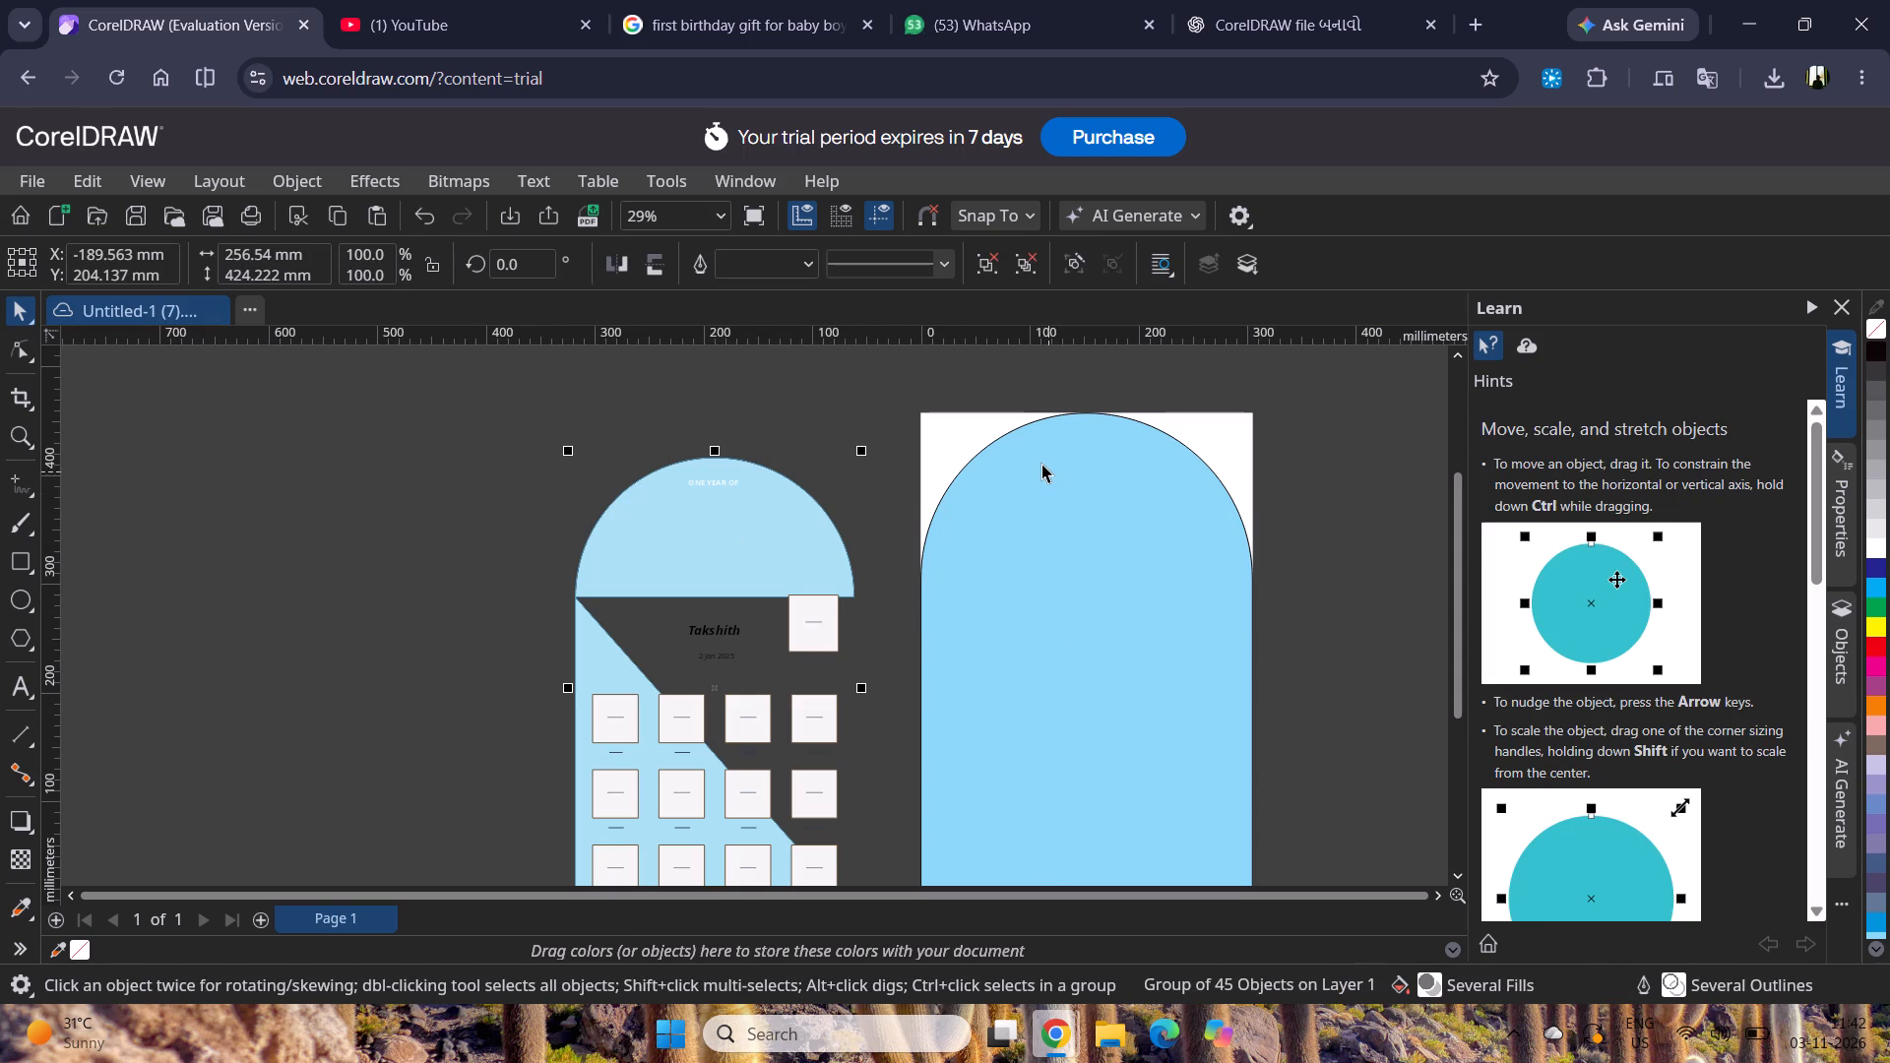
left_click(1001, 436)
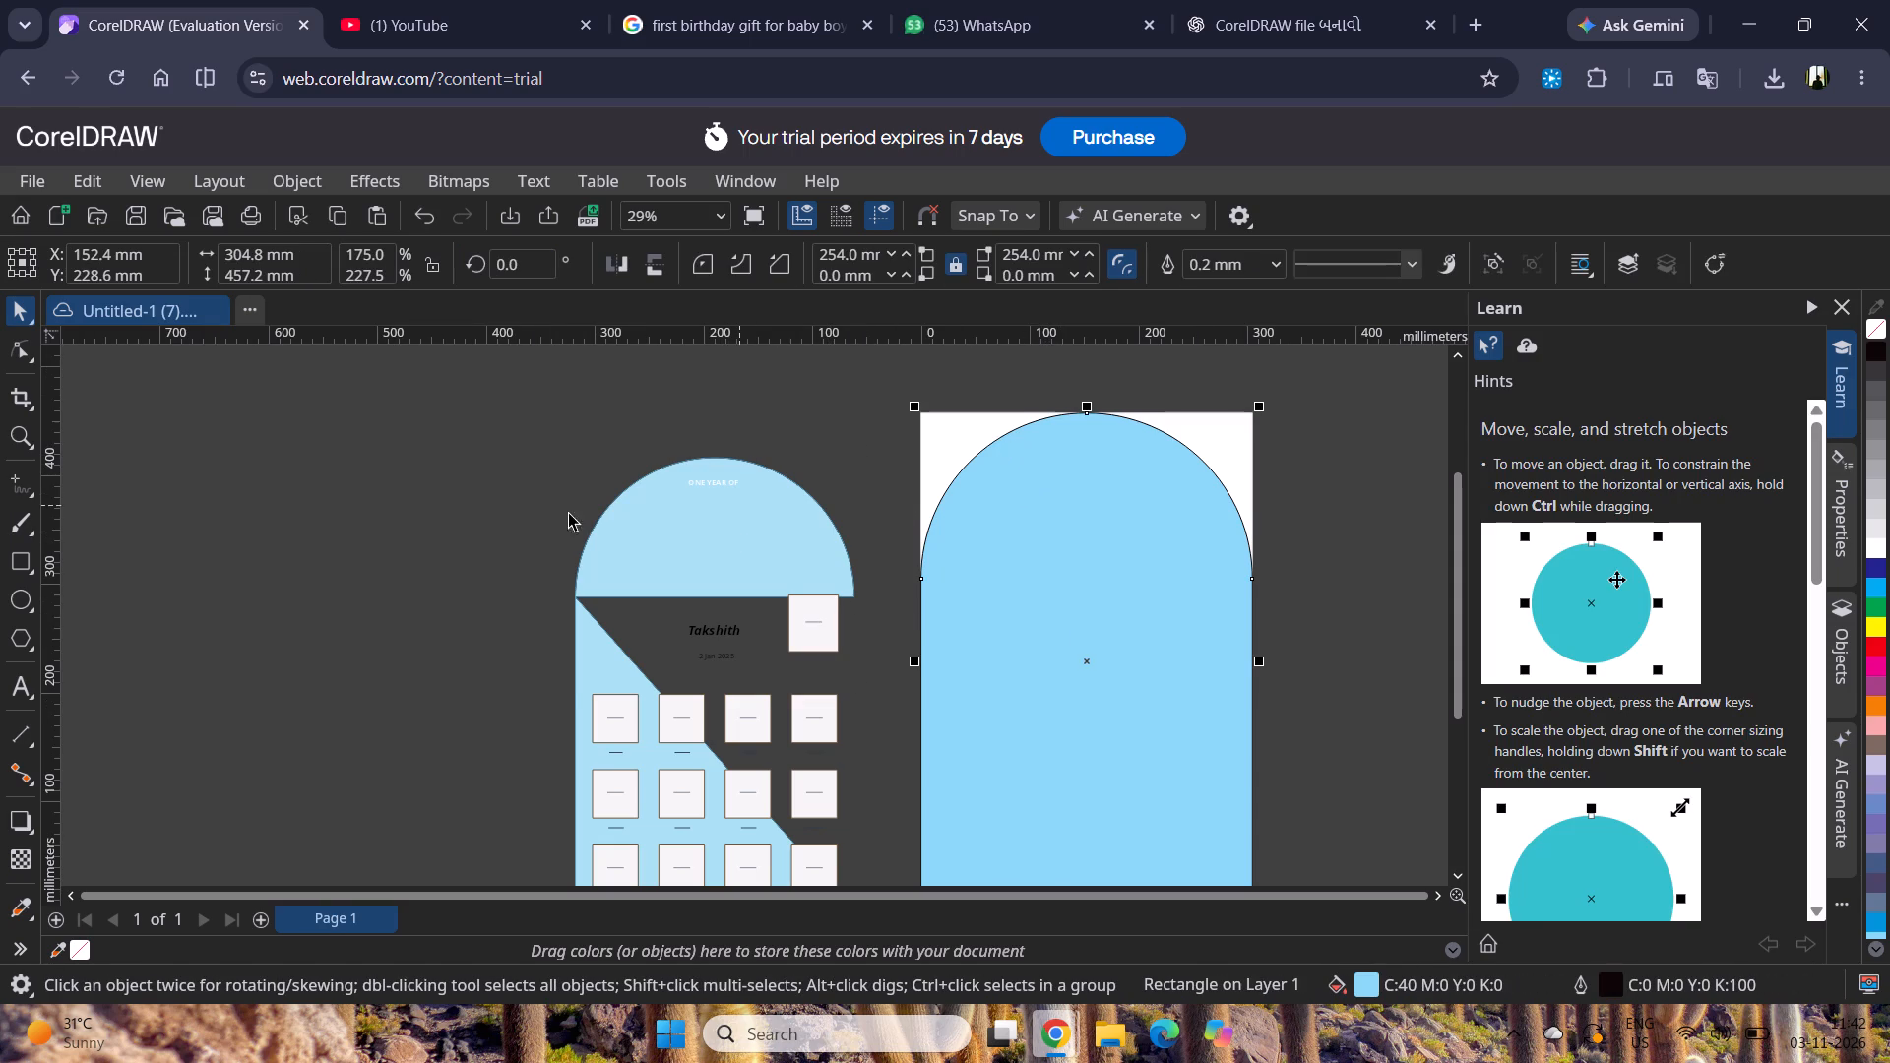
left_click(416, 478)
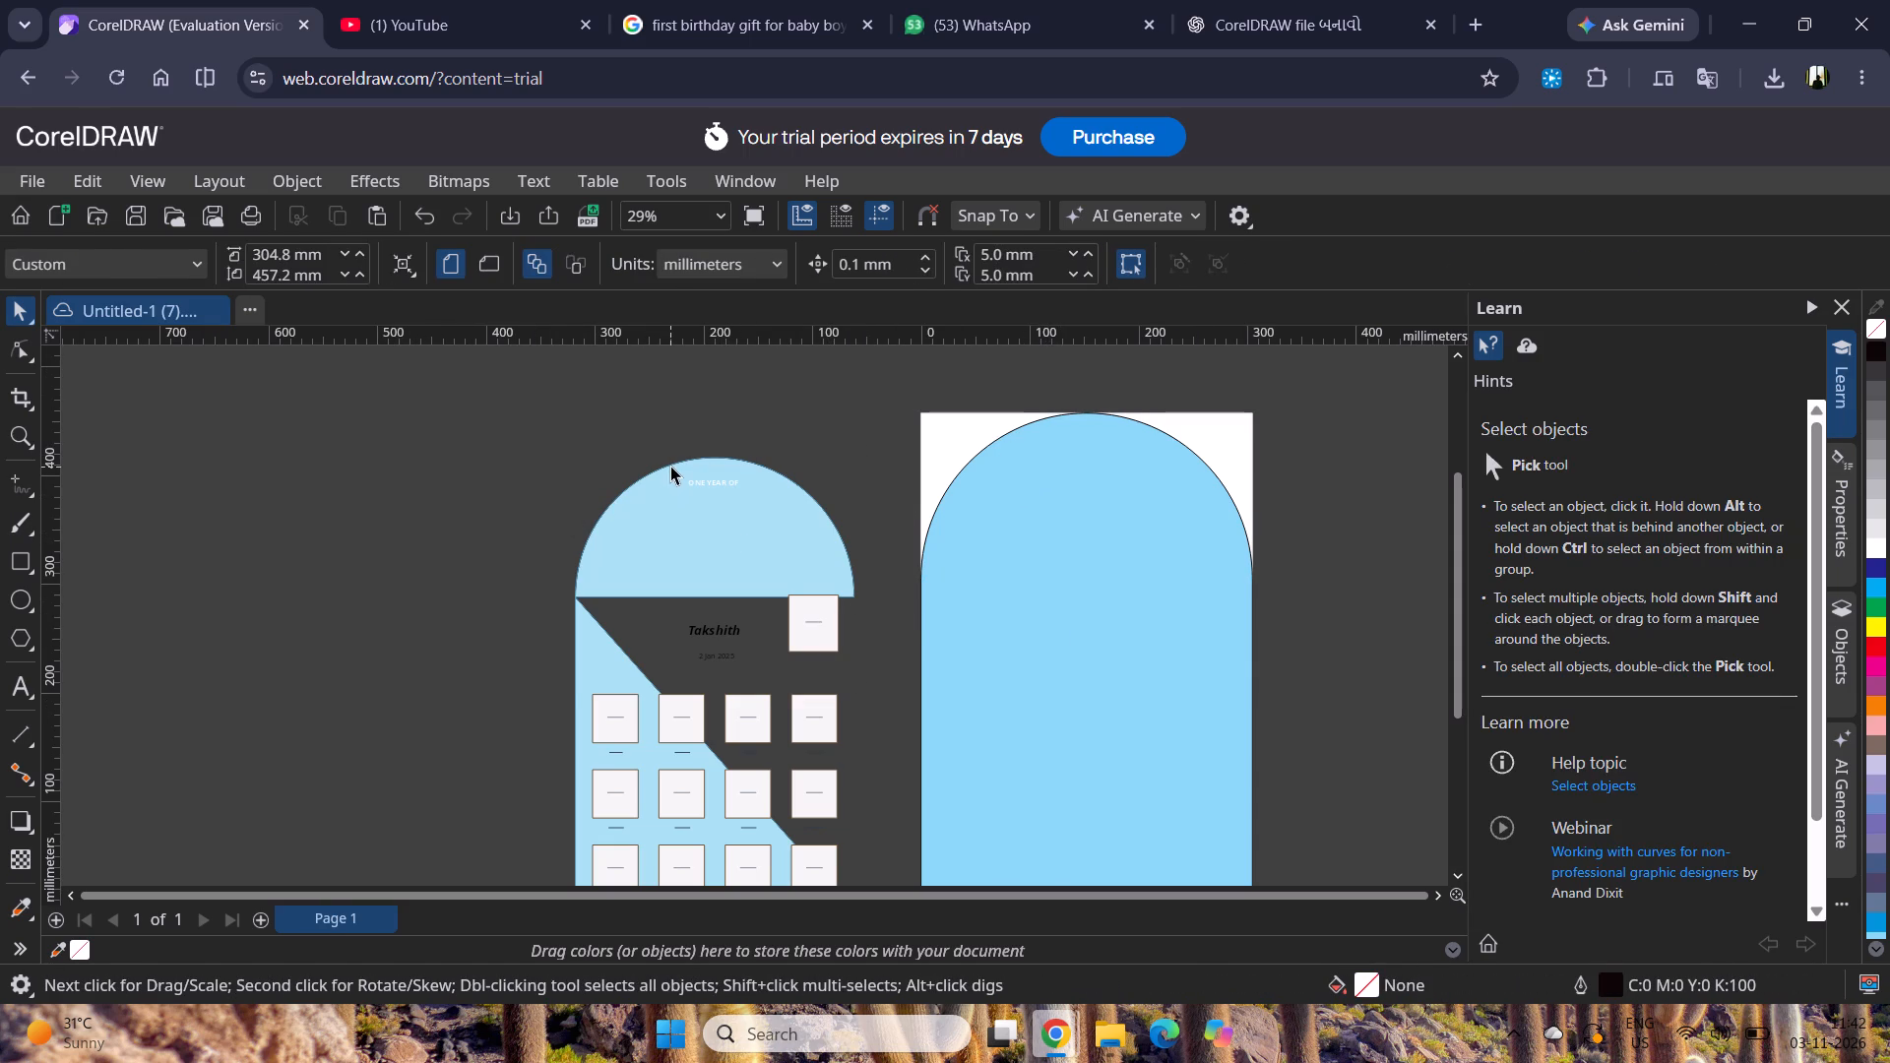
left_click(670, 465, "shift")
left_click(1023, 447, "shift")
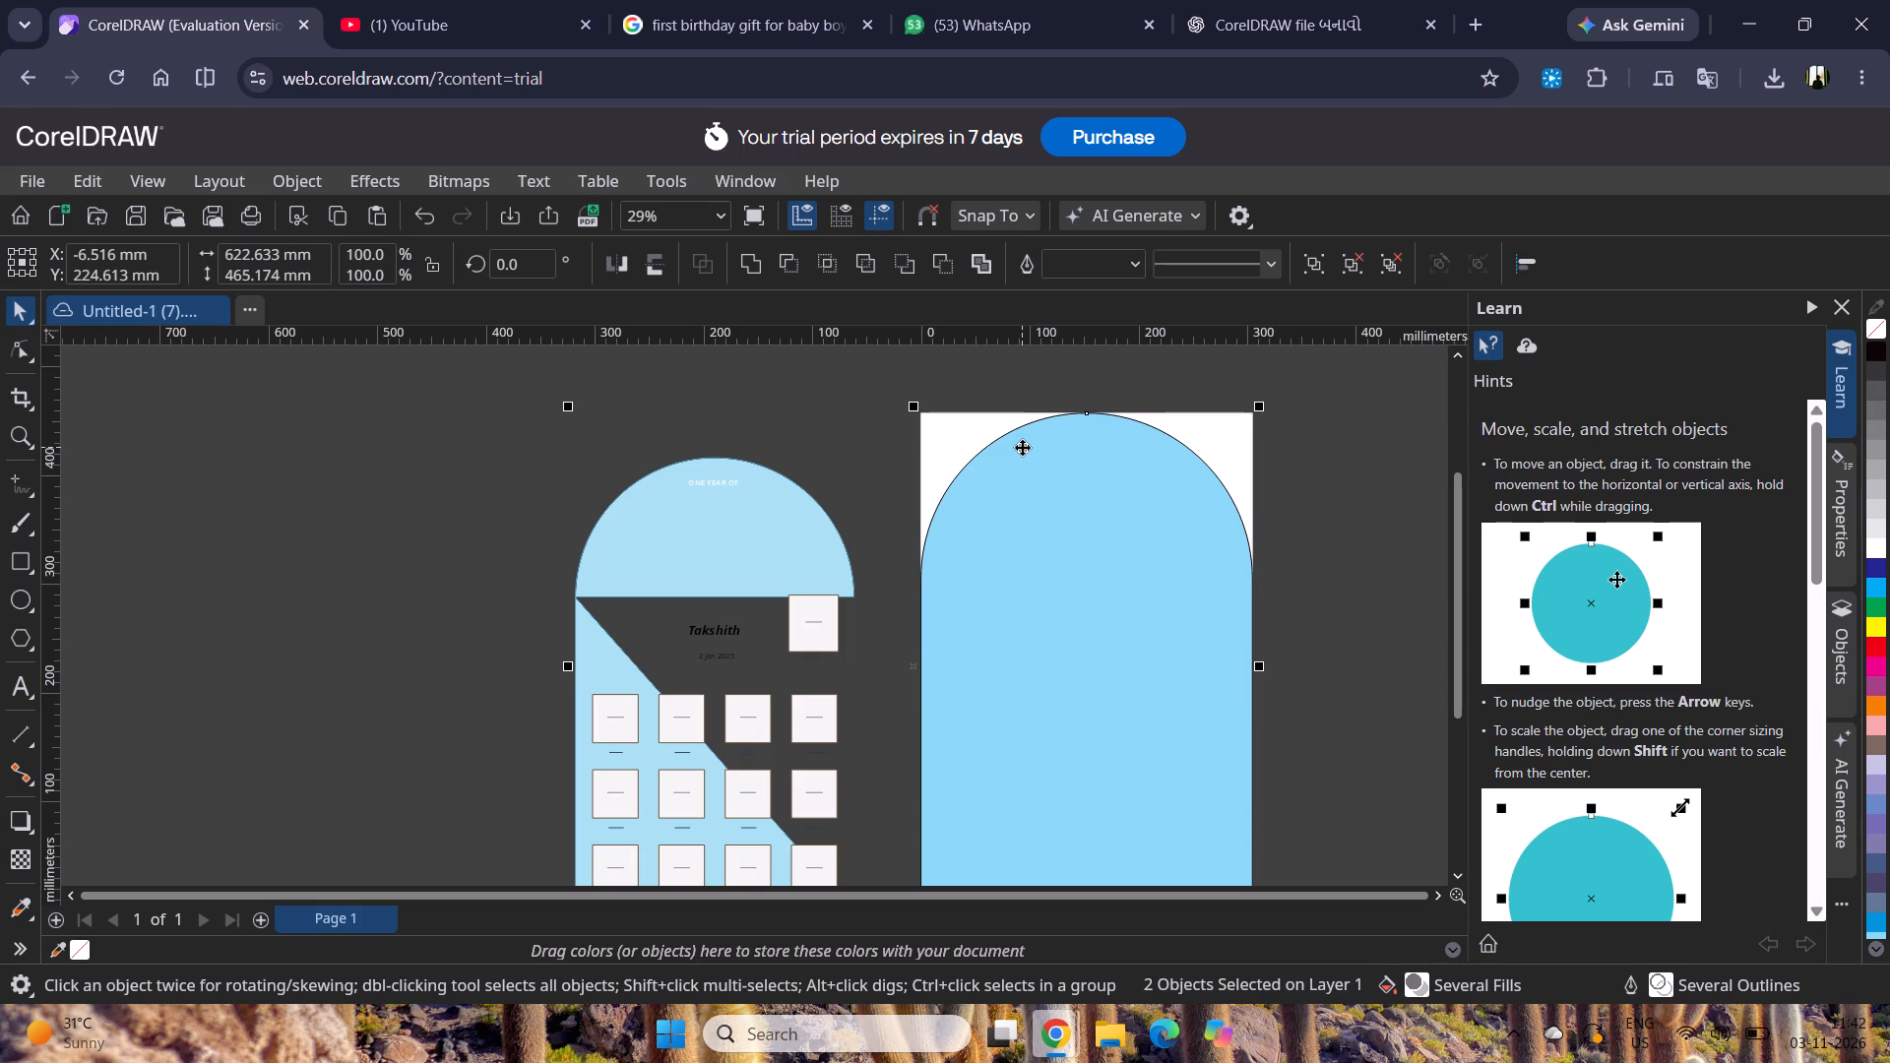
key("e")
key("c")
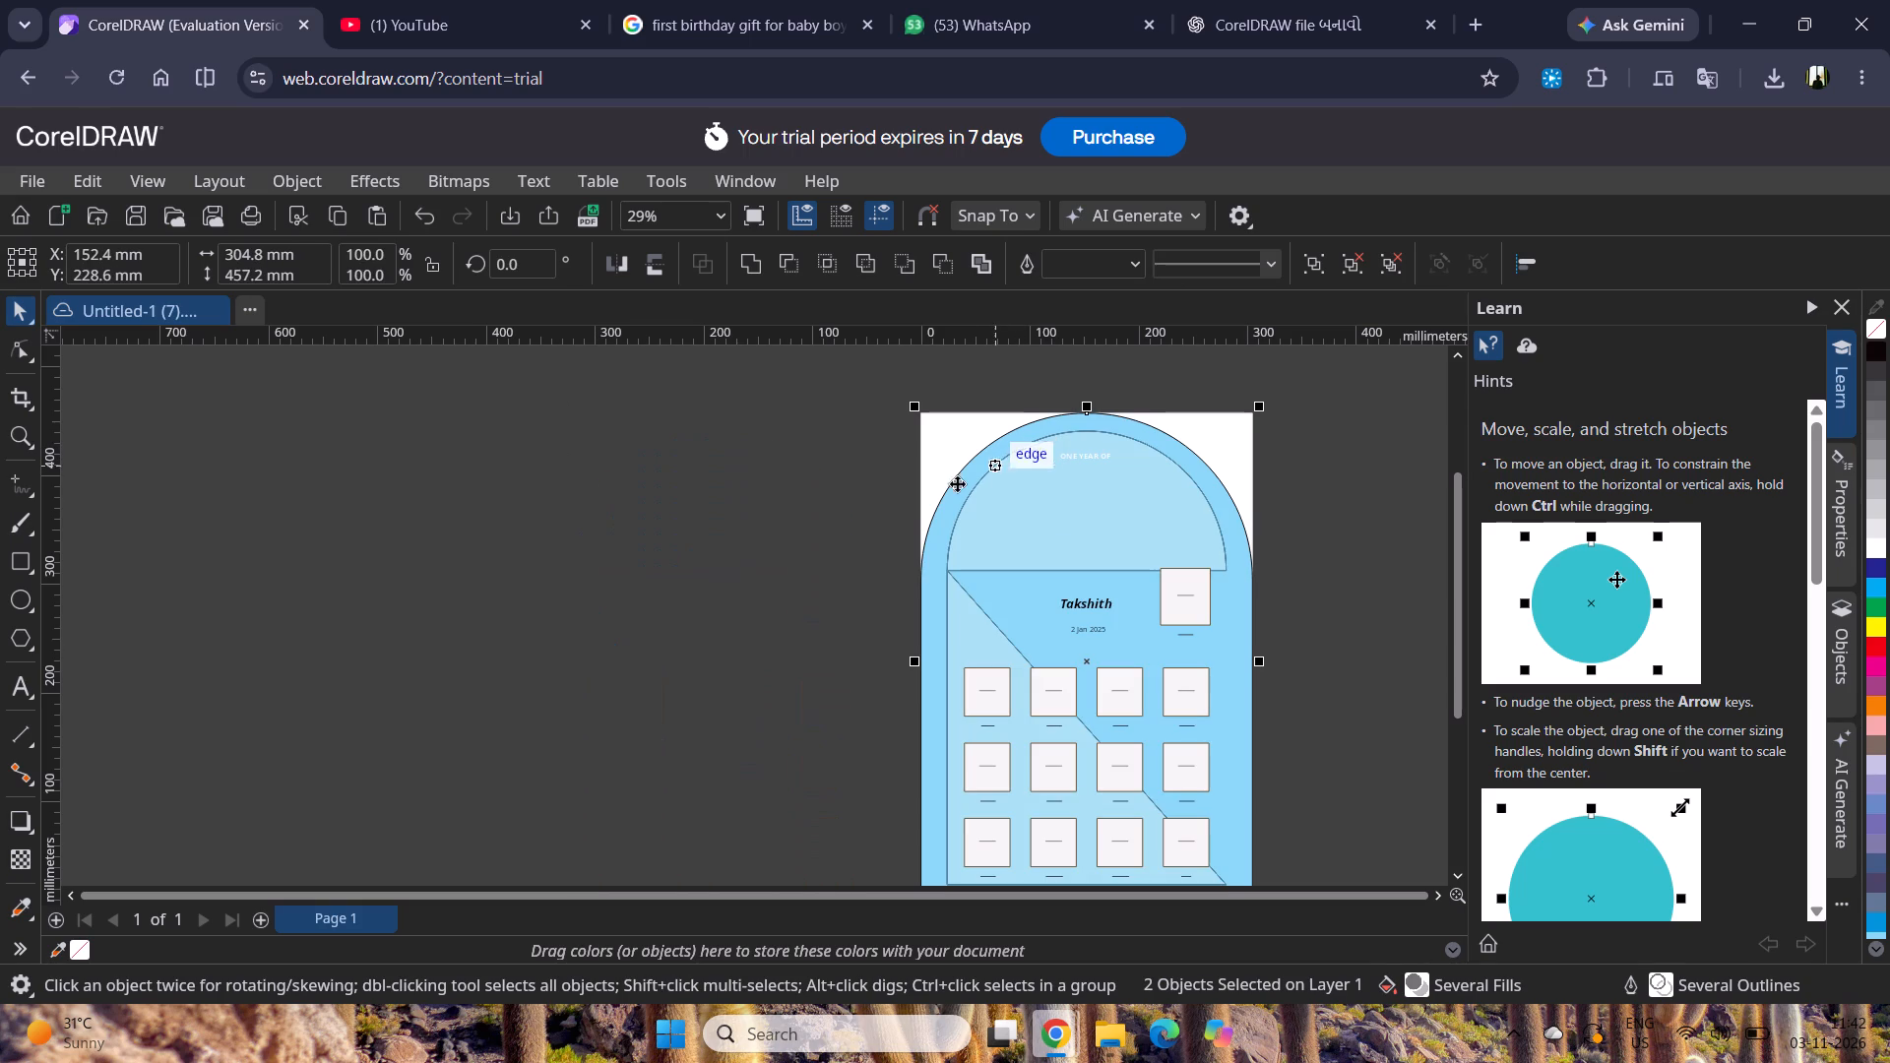
left_click(620, 572)
Examine how the imported photo boxes, name and month labels fit within the blue arch.
scroll(1249, 645, "down", 2)
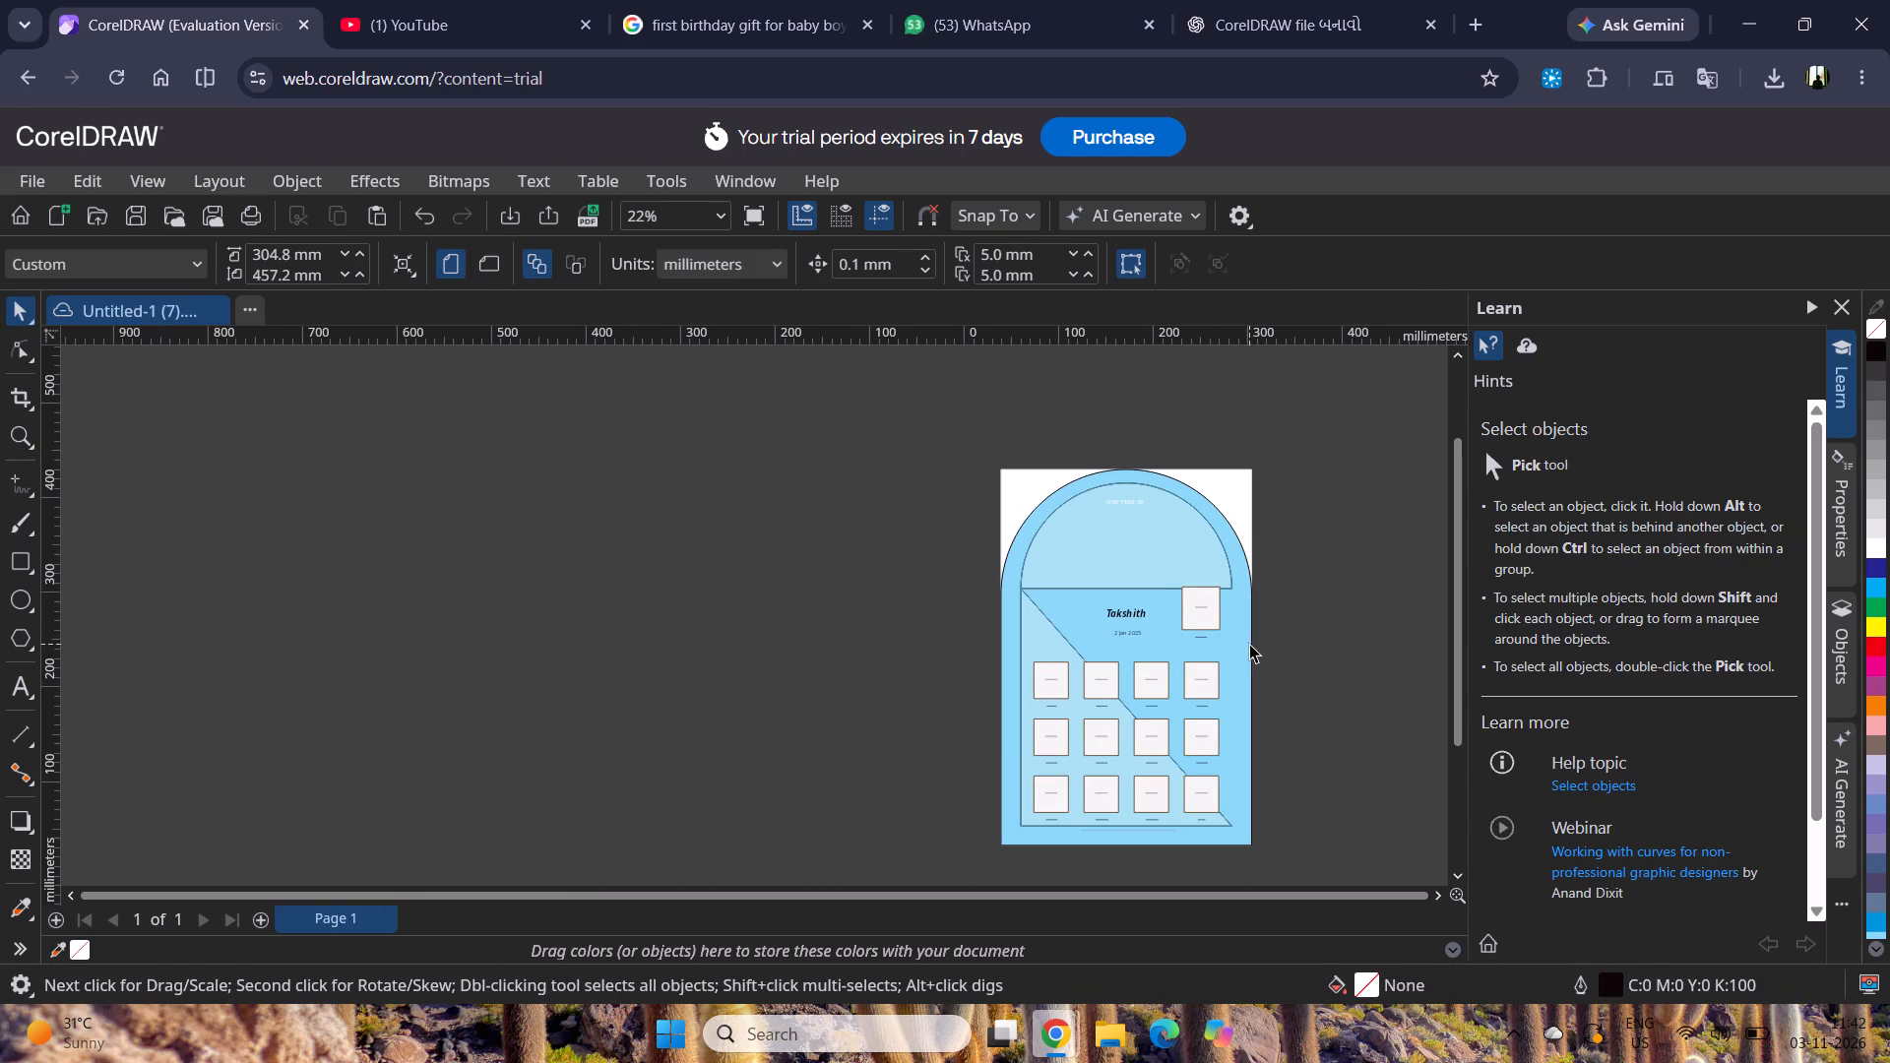
scroll(1331, 714, "up", 3)
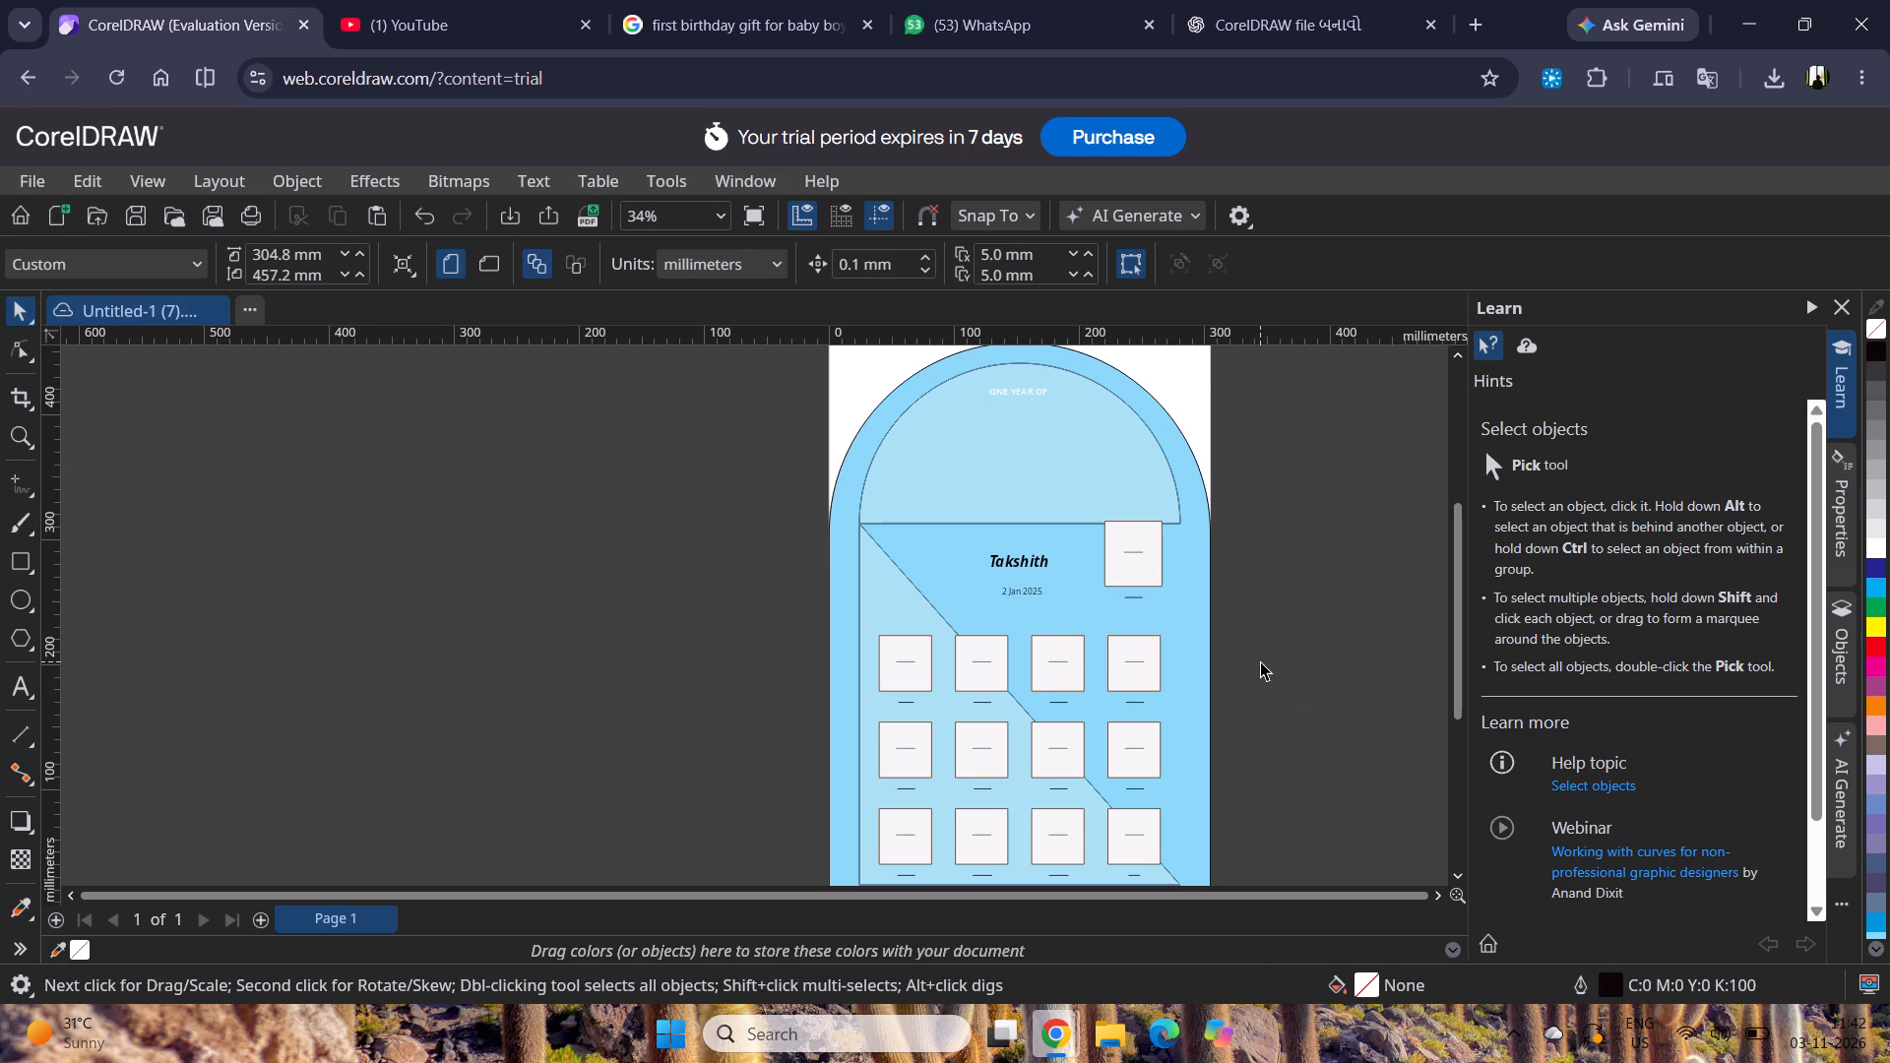
scroll(1260, 661, "down", 2)
scroll(1284, 721, "up", 7)
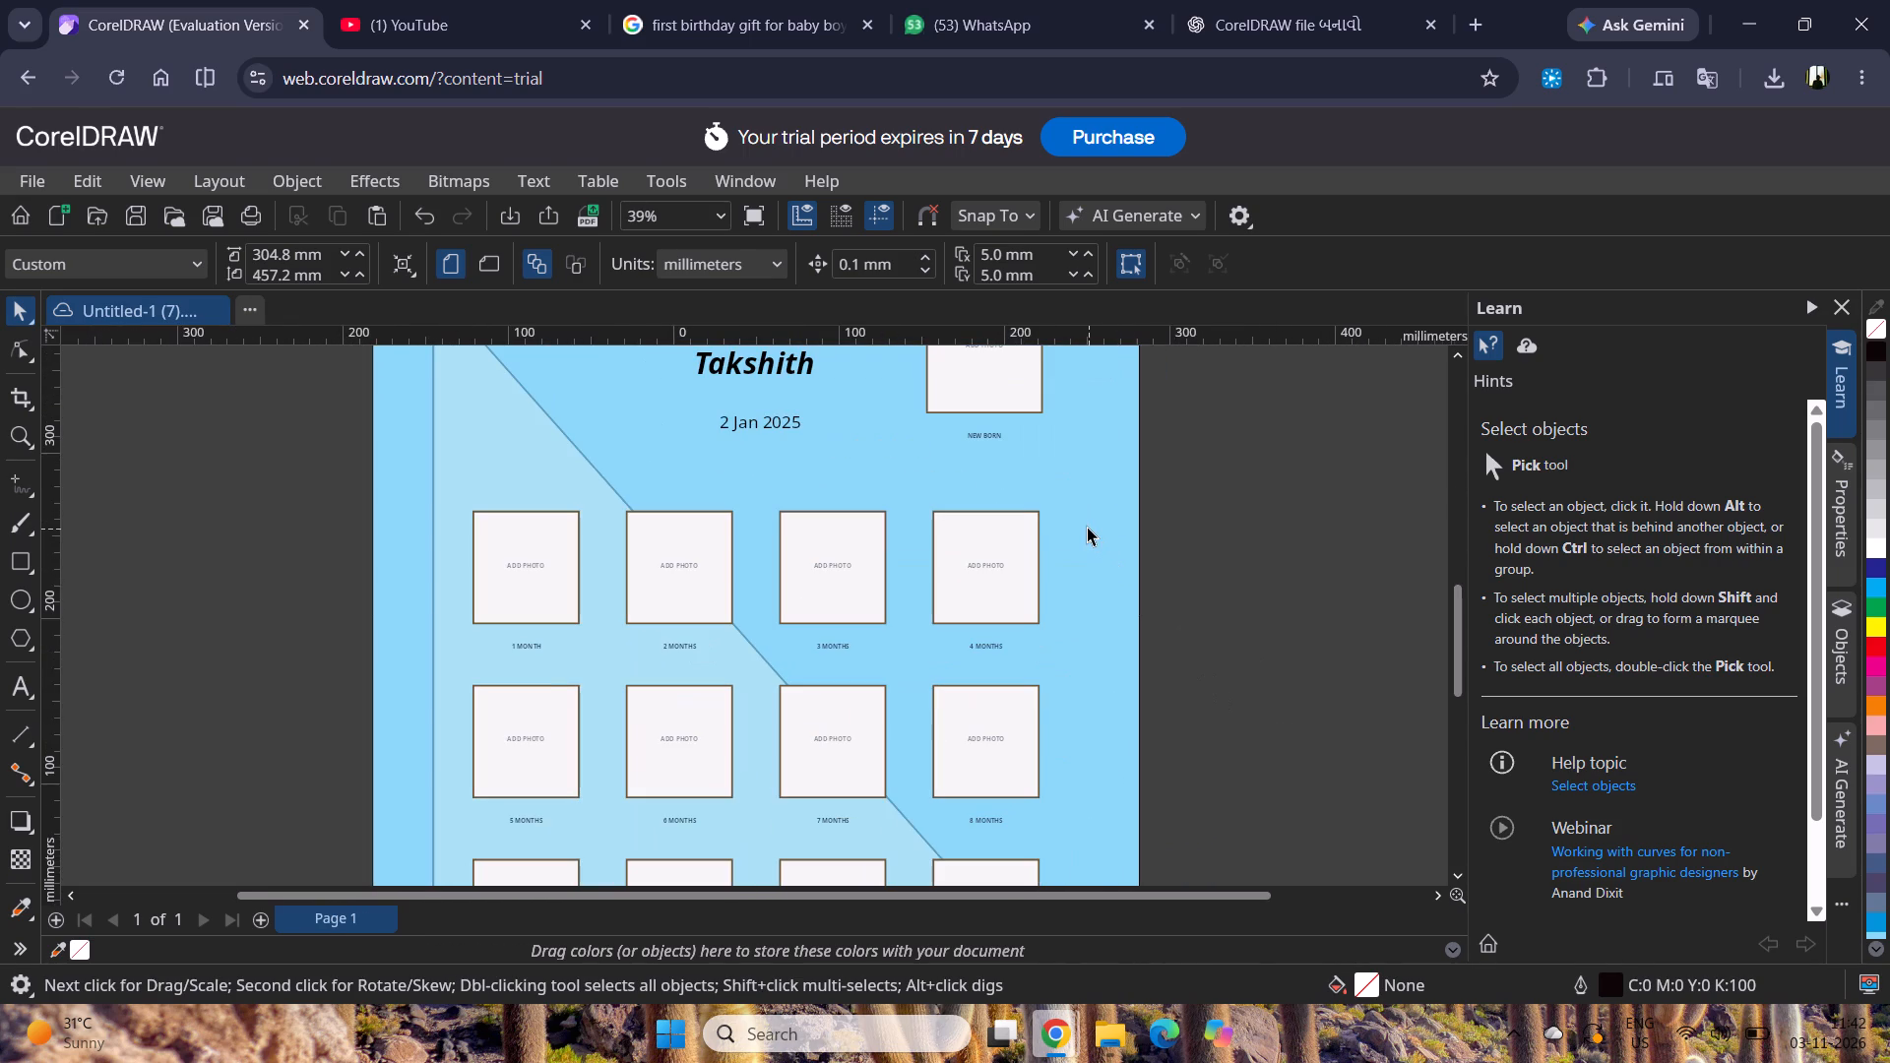
scroll(1085, 523, "down", 6)
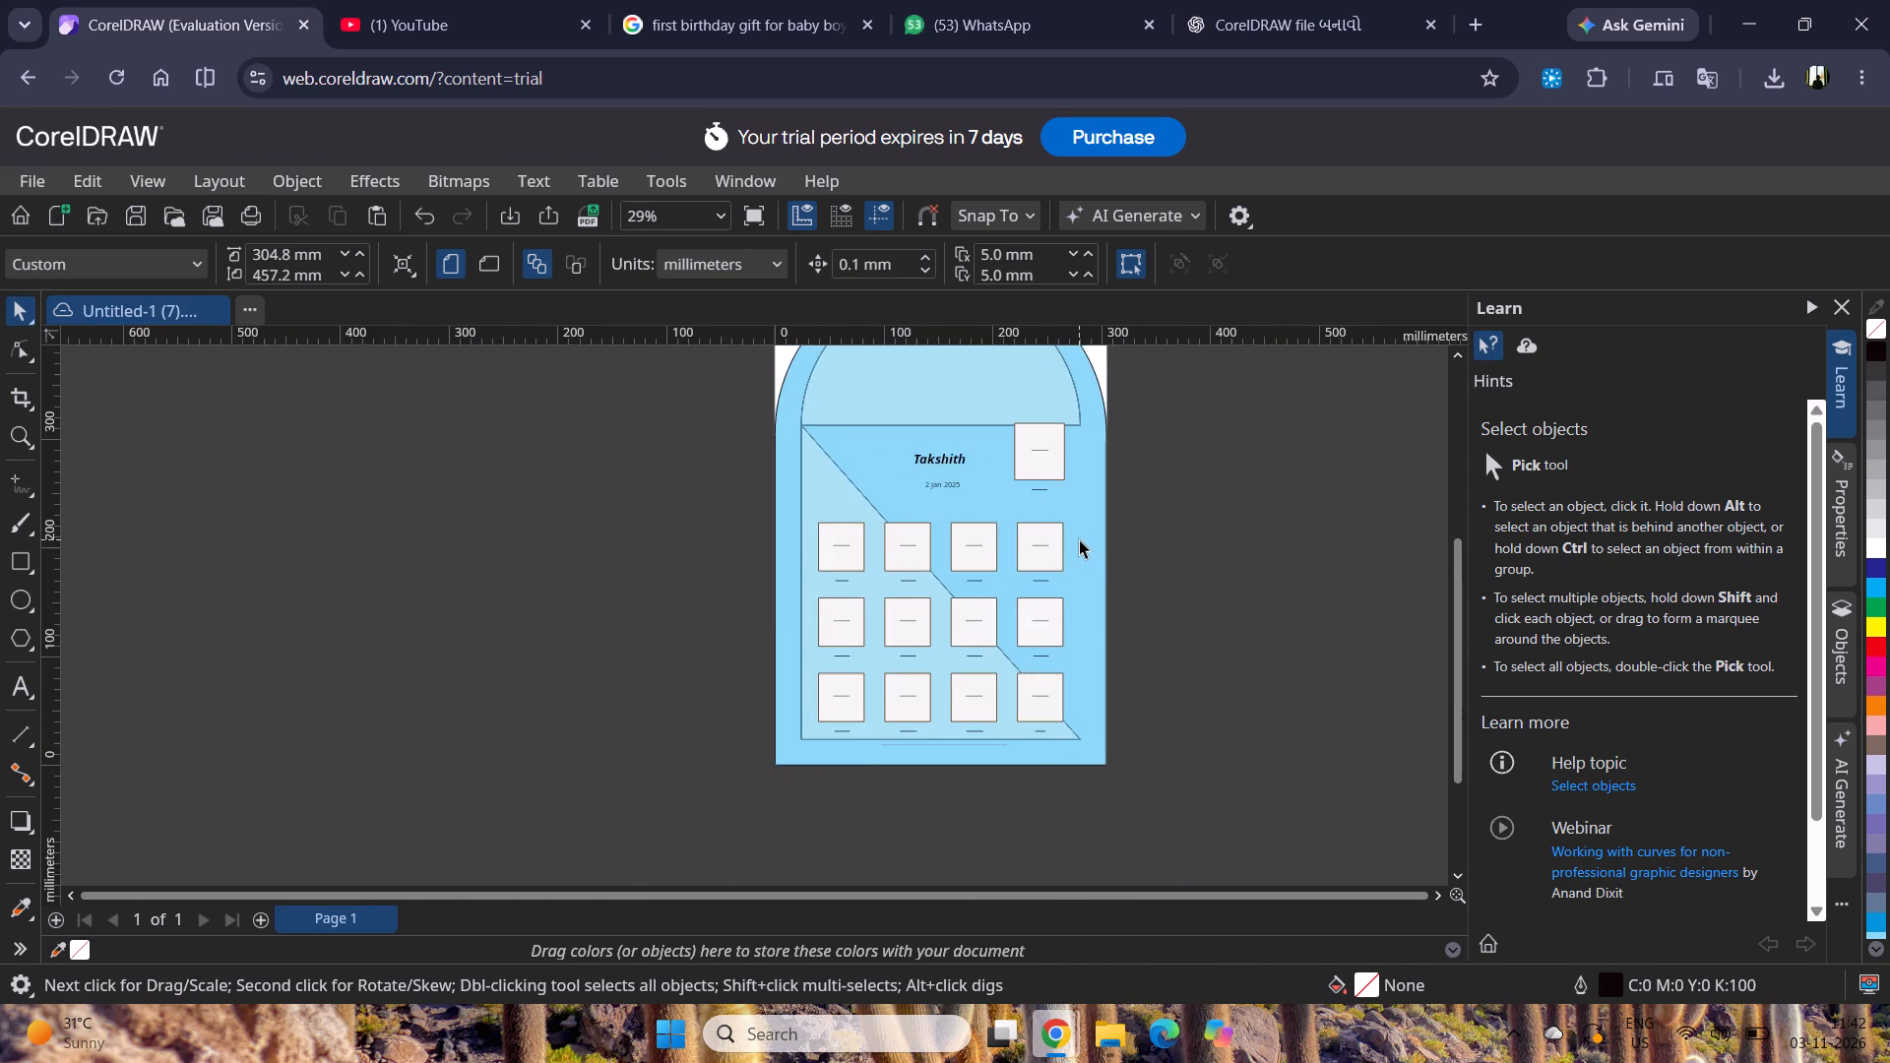
scroll(1079, 539, "down", 2)
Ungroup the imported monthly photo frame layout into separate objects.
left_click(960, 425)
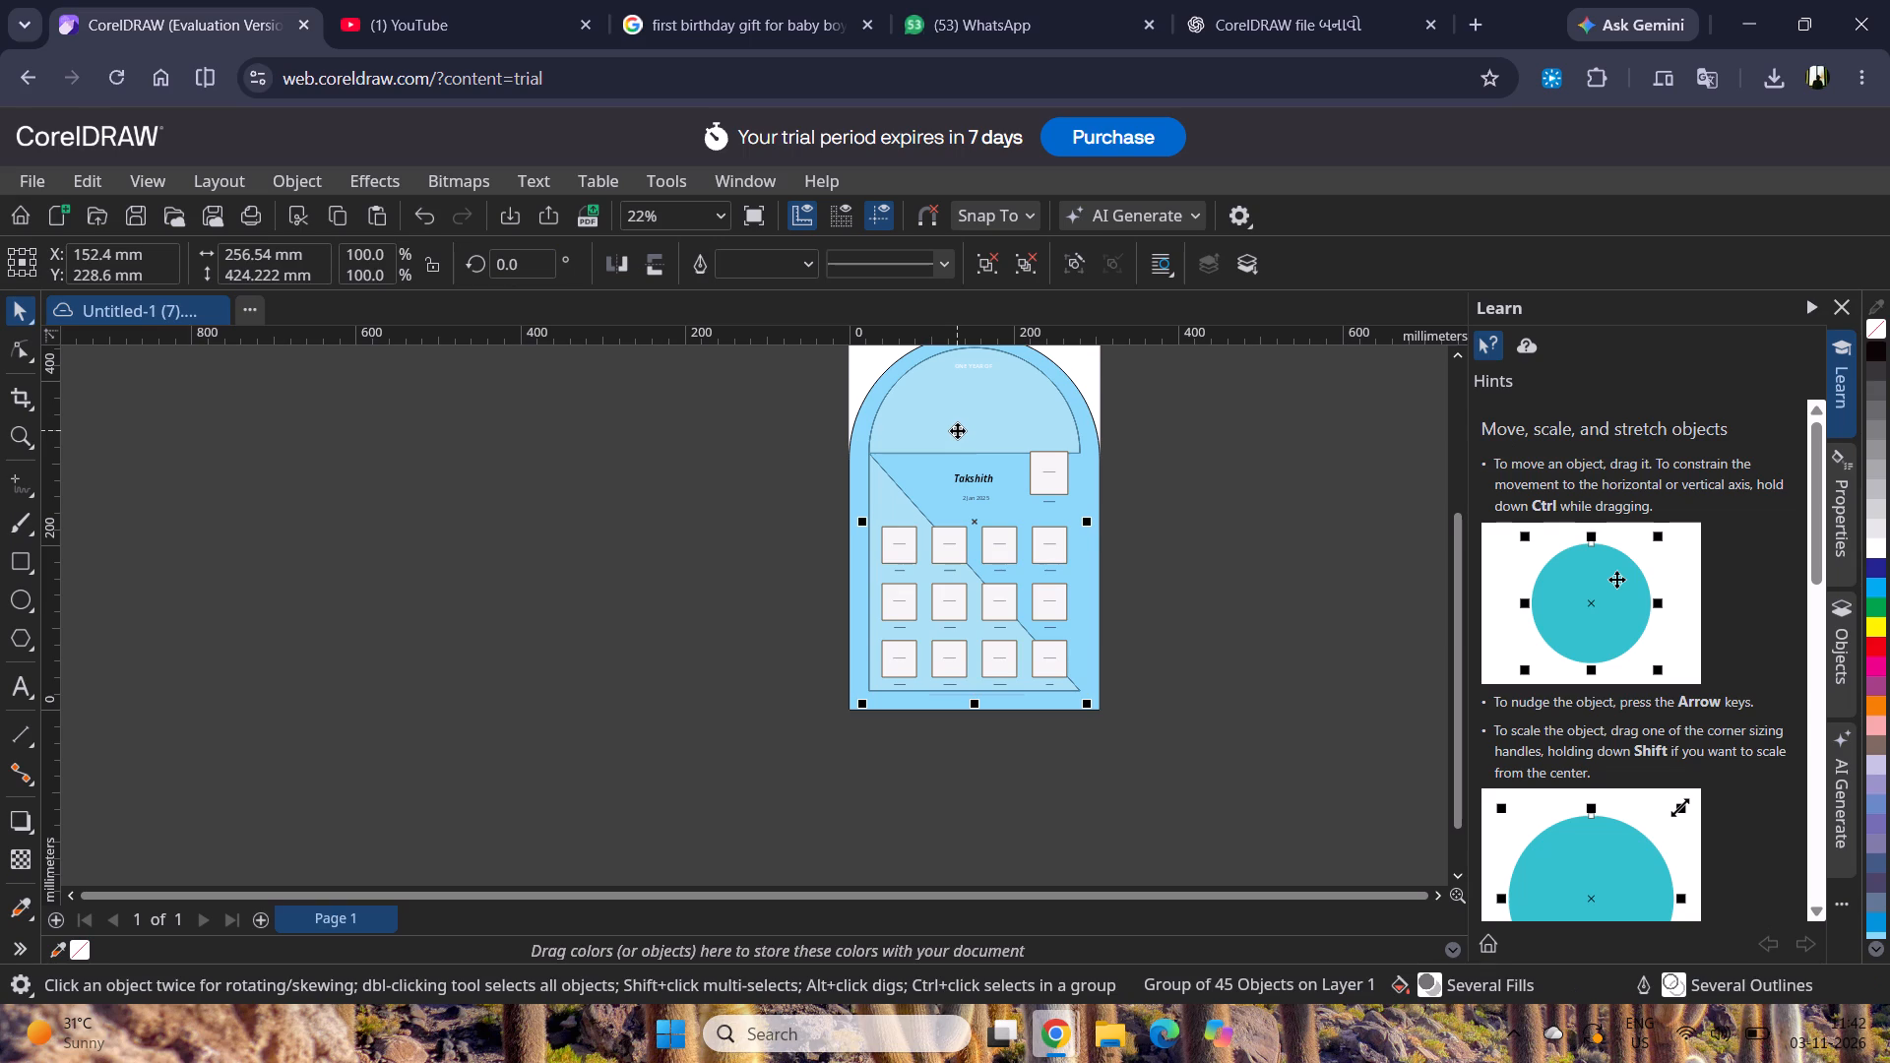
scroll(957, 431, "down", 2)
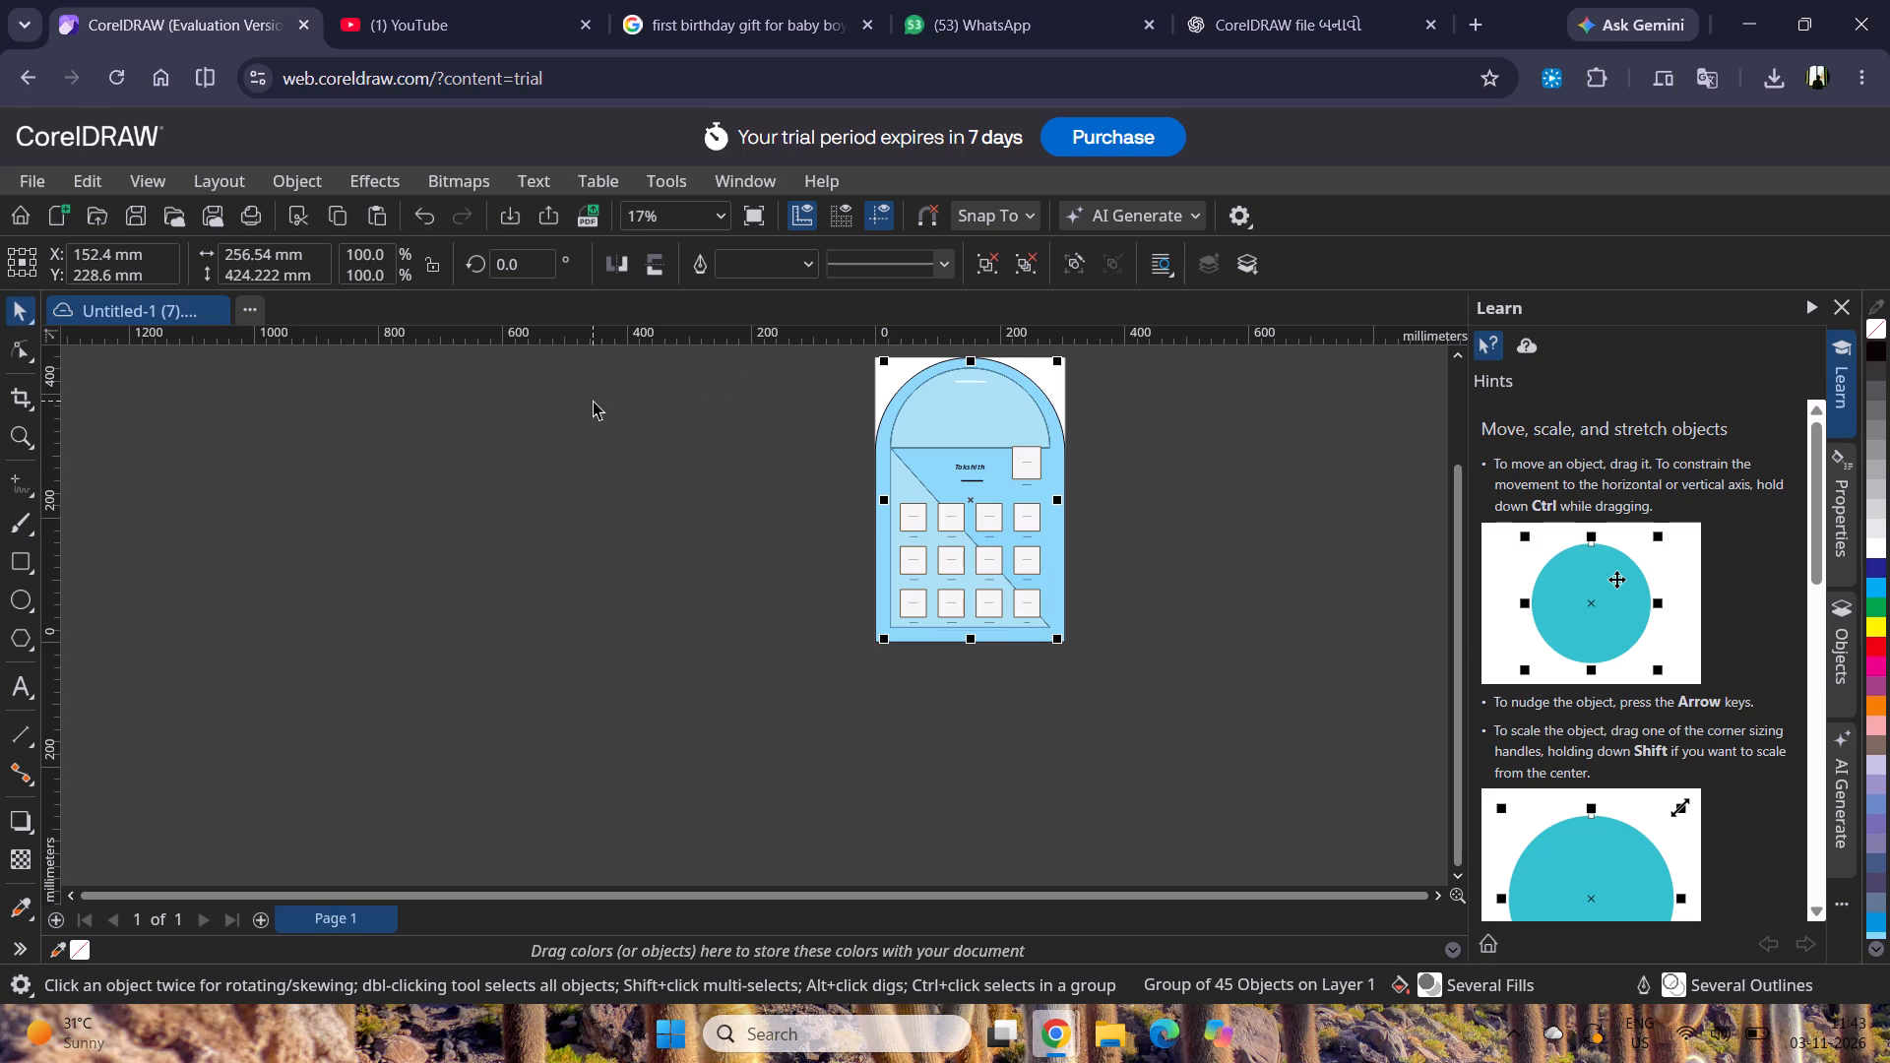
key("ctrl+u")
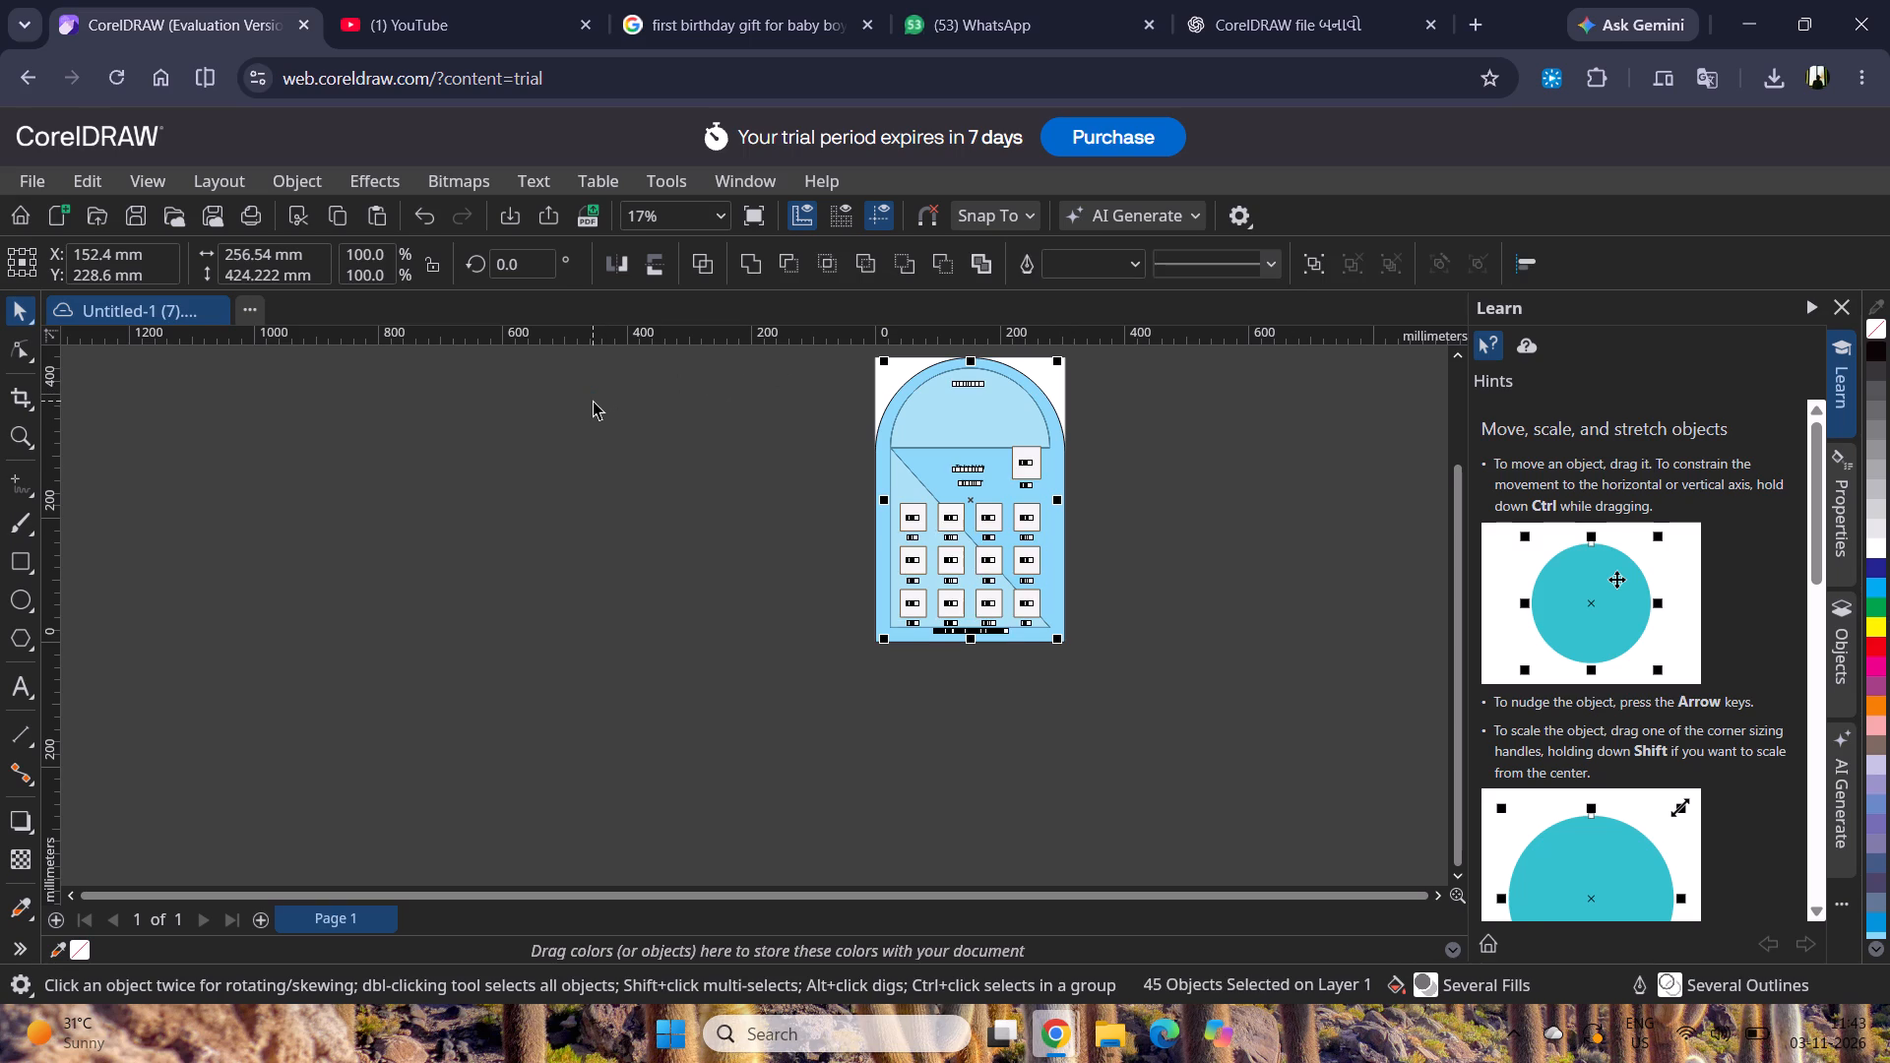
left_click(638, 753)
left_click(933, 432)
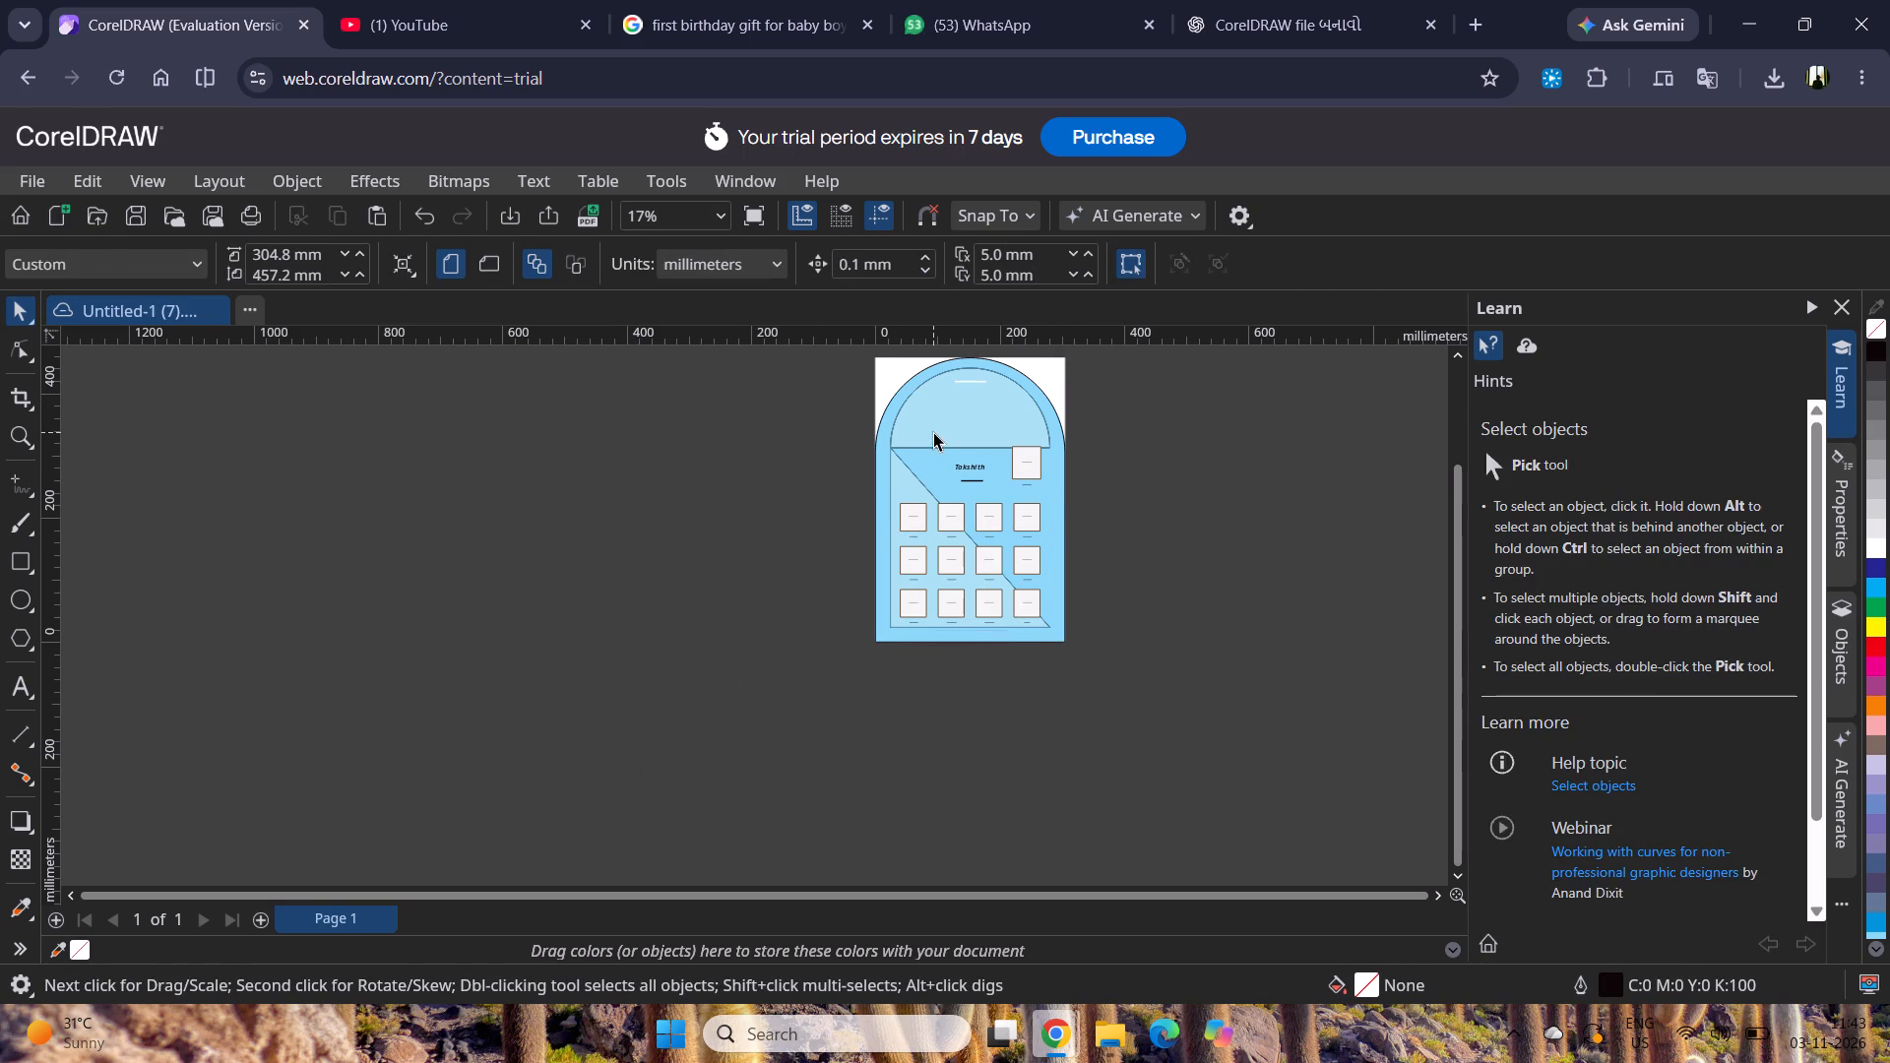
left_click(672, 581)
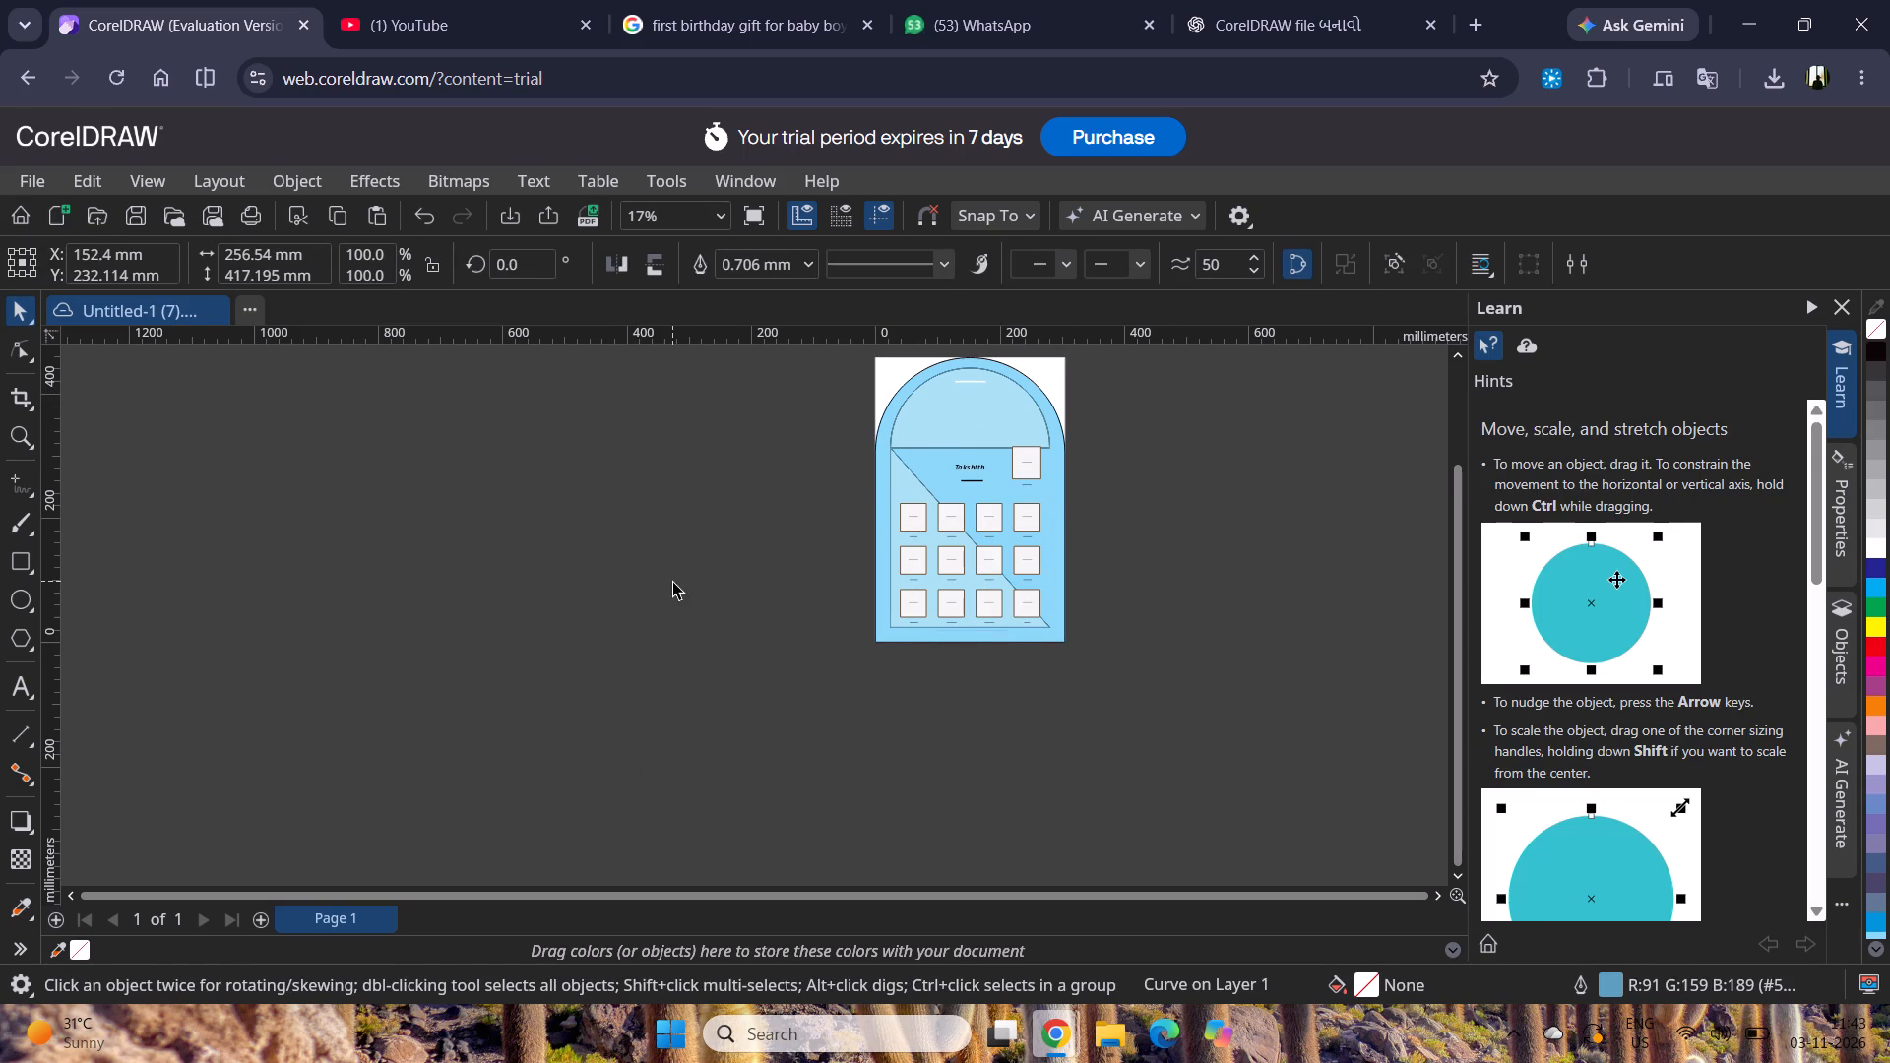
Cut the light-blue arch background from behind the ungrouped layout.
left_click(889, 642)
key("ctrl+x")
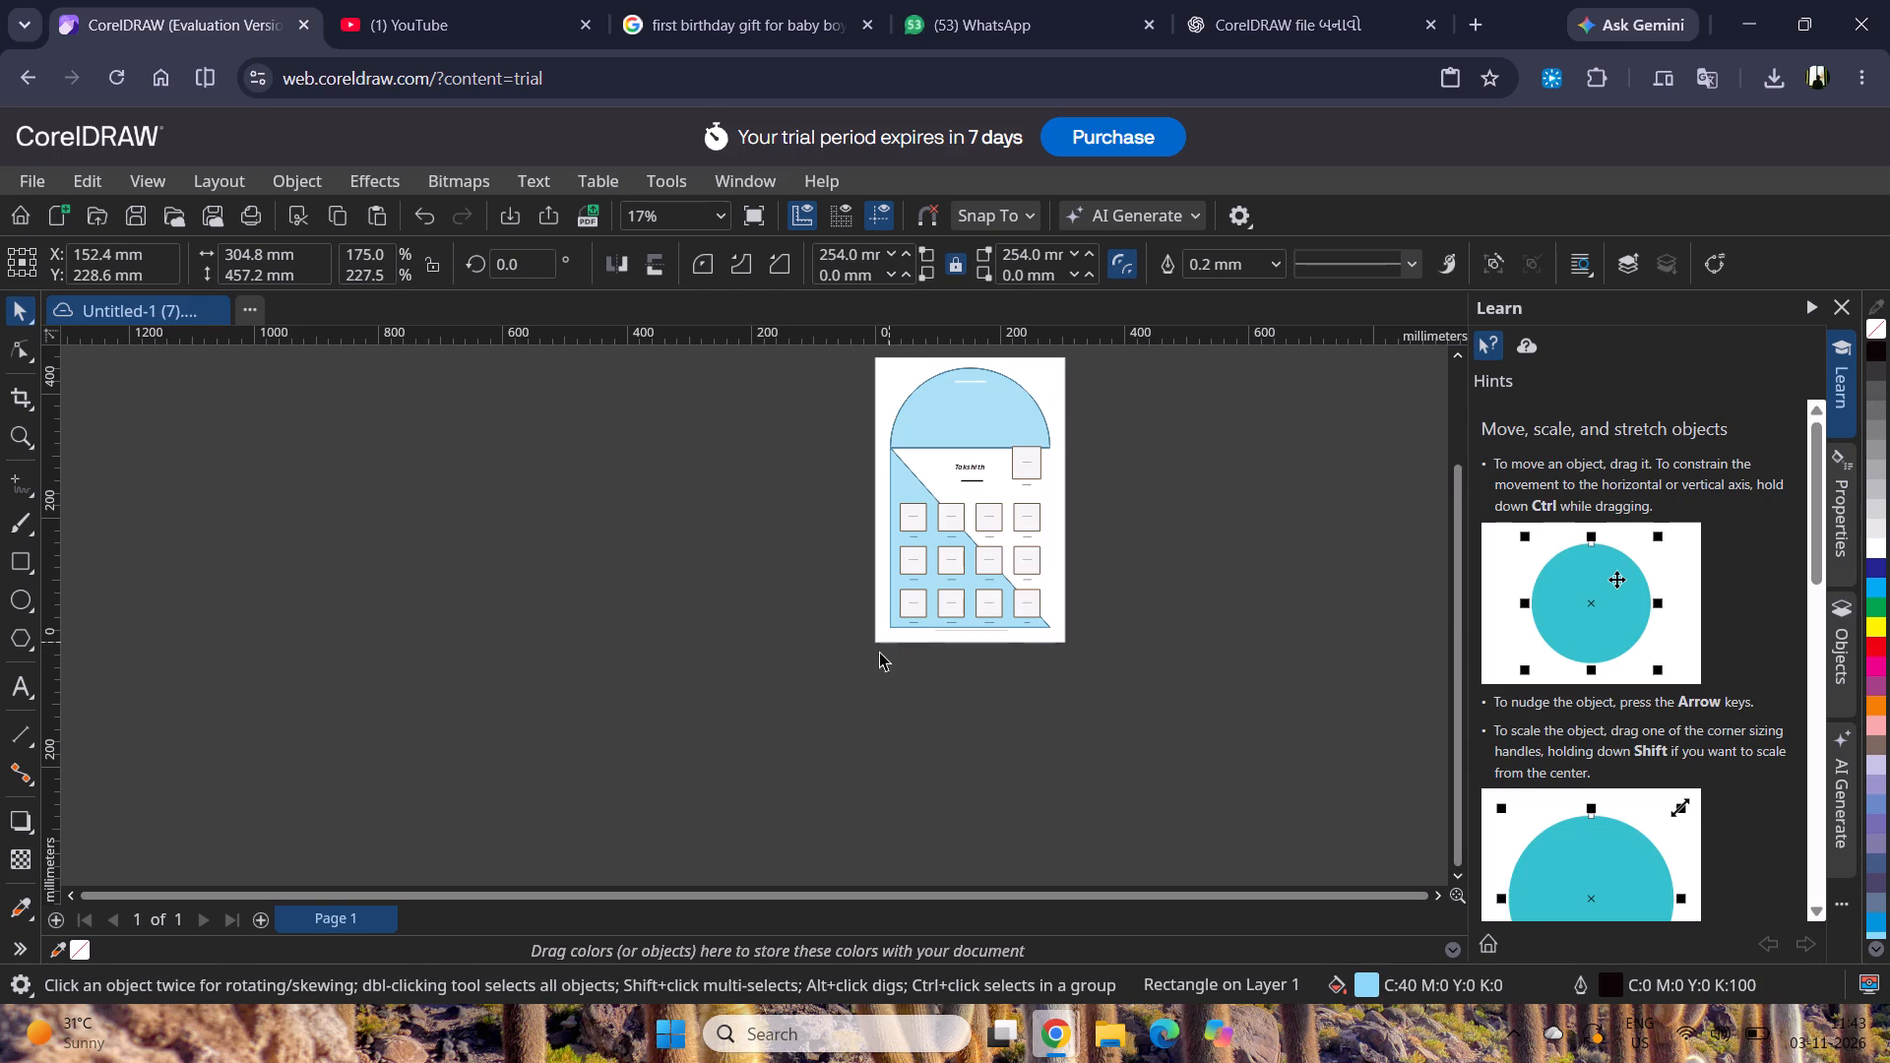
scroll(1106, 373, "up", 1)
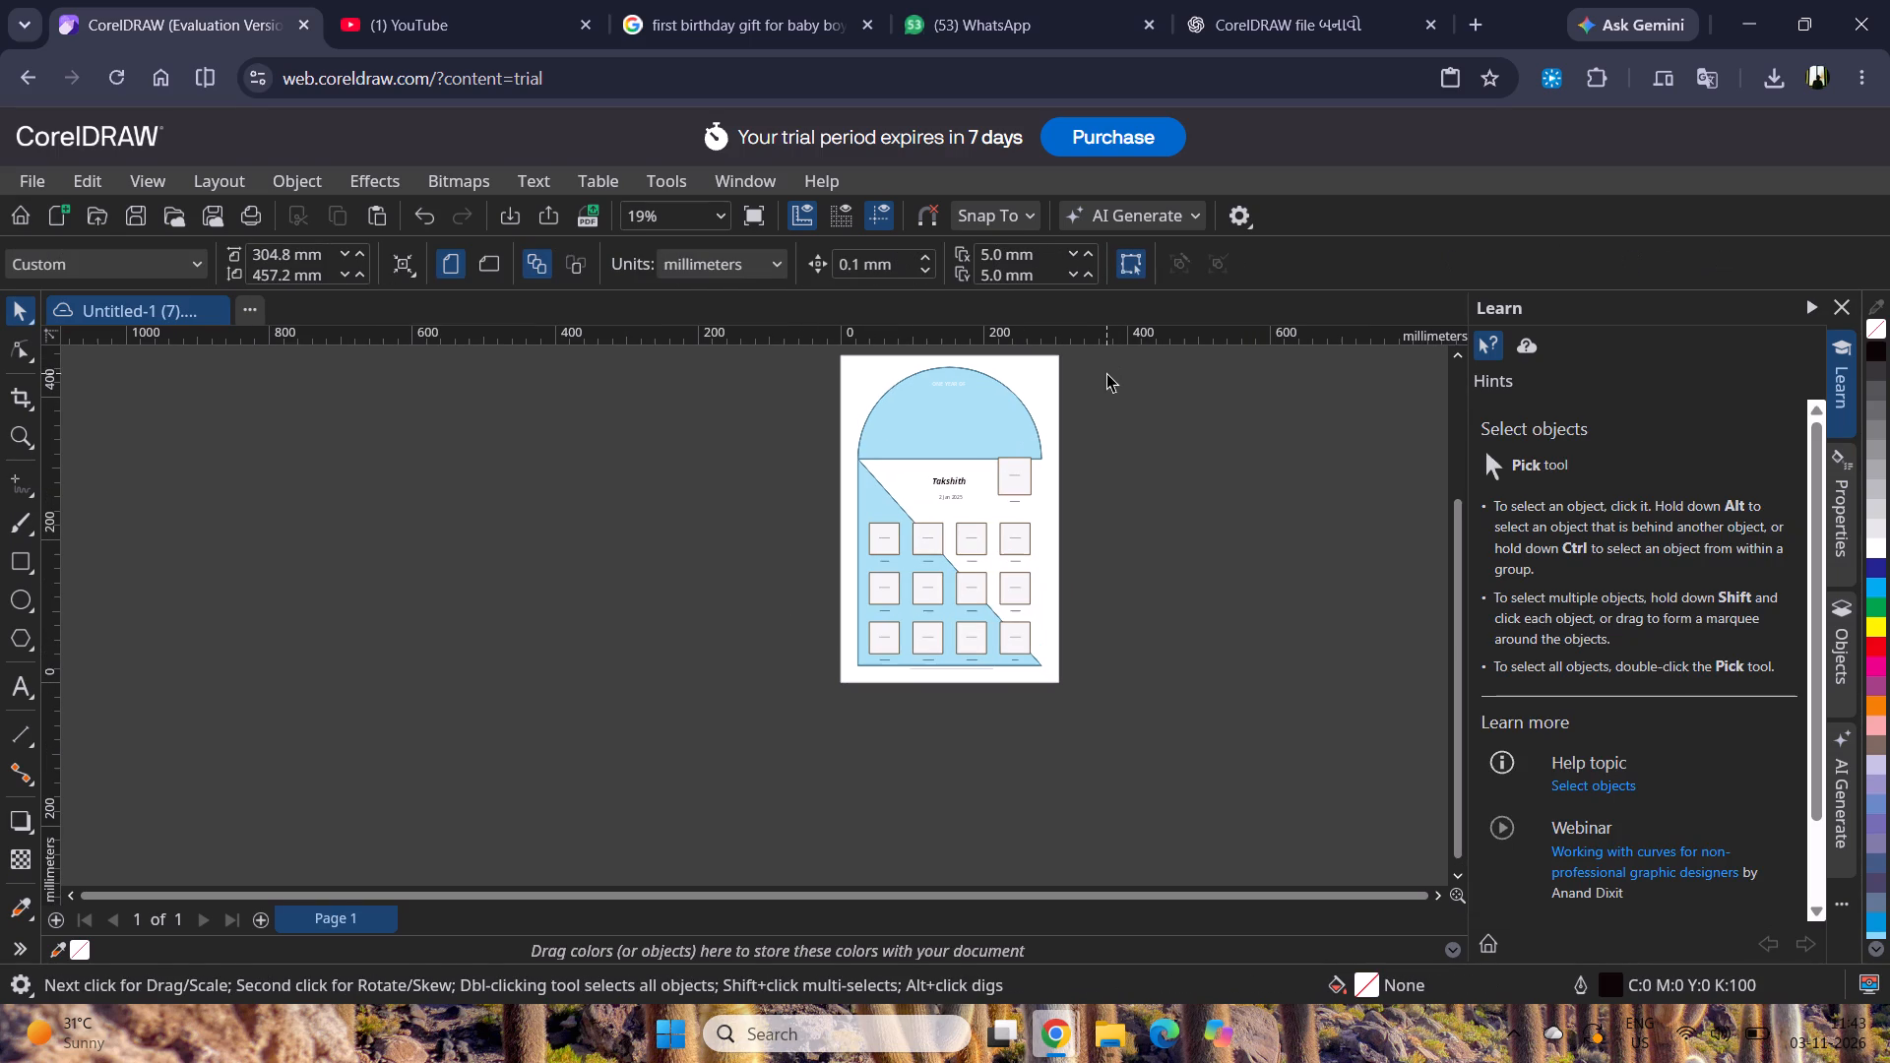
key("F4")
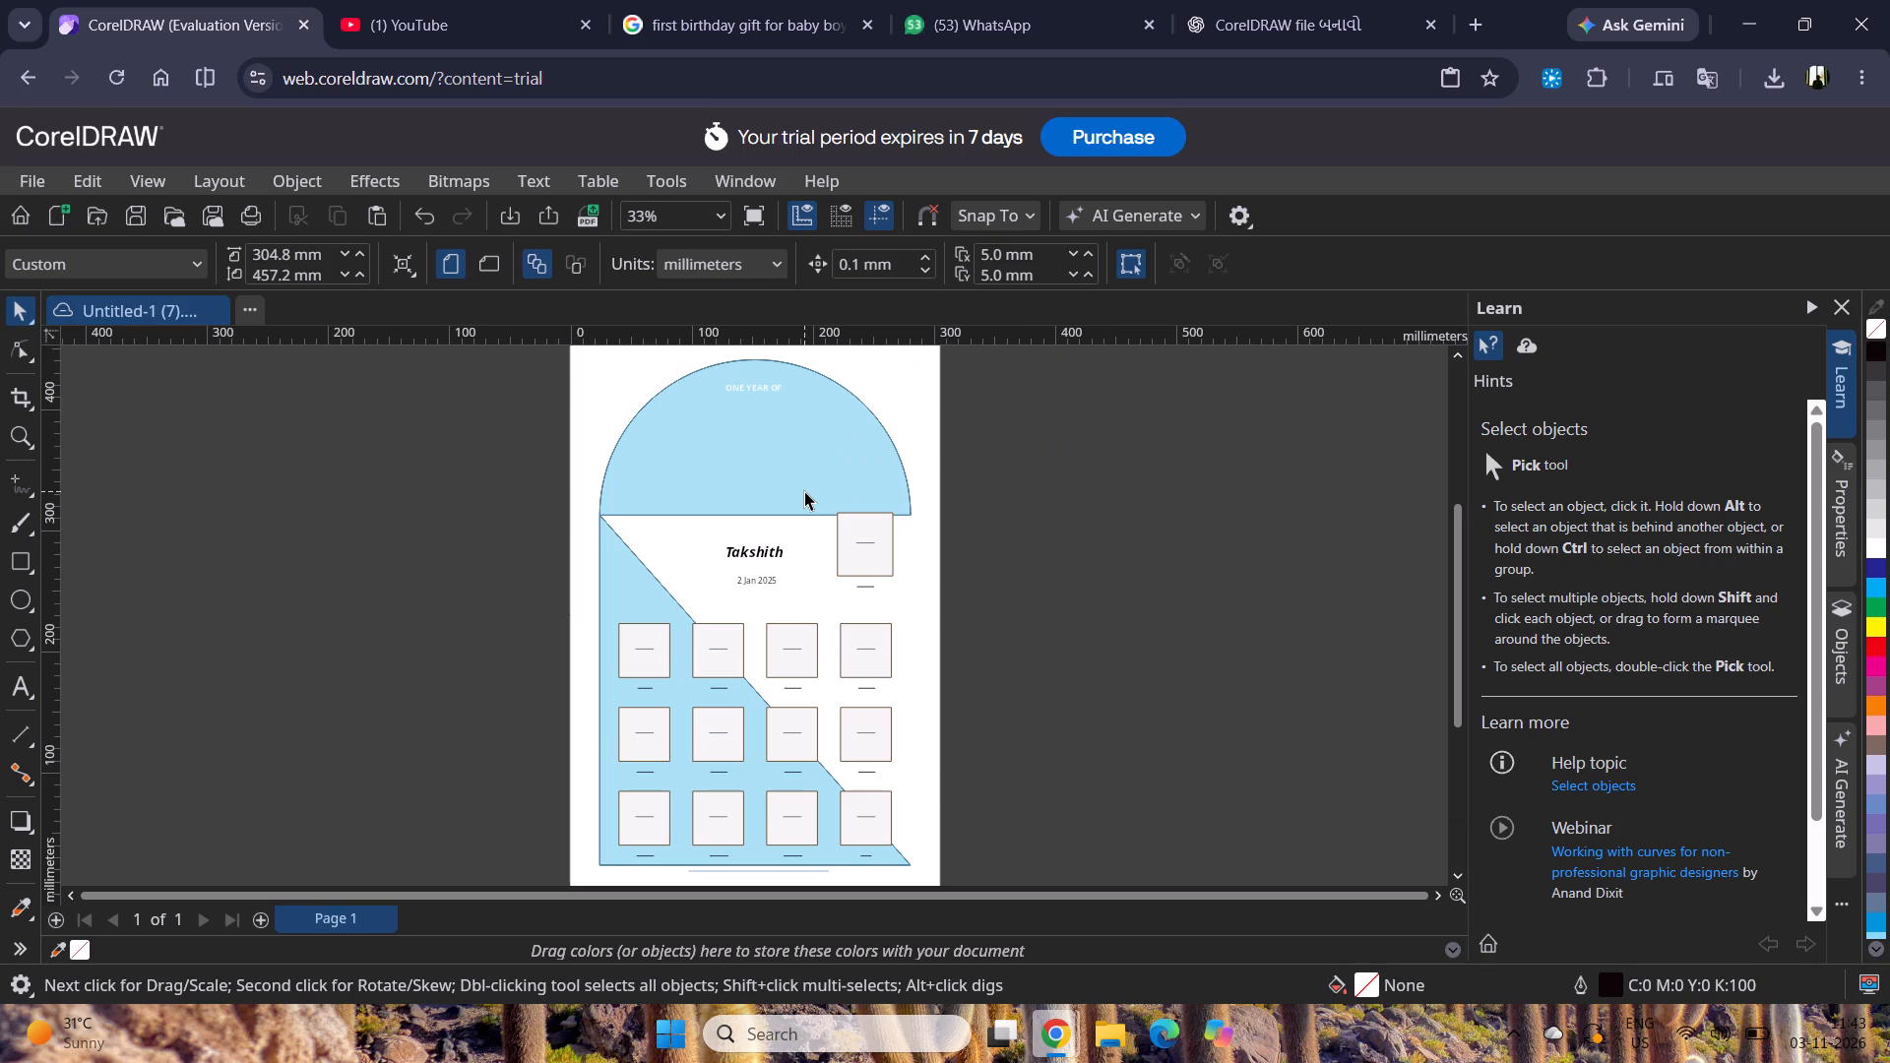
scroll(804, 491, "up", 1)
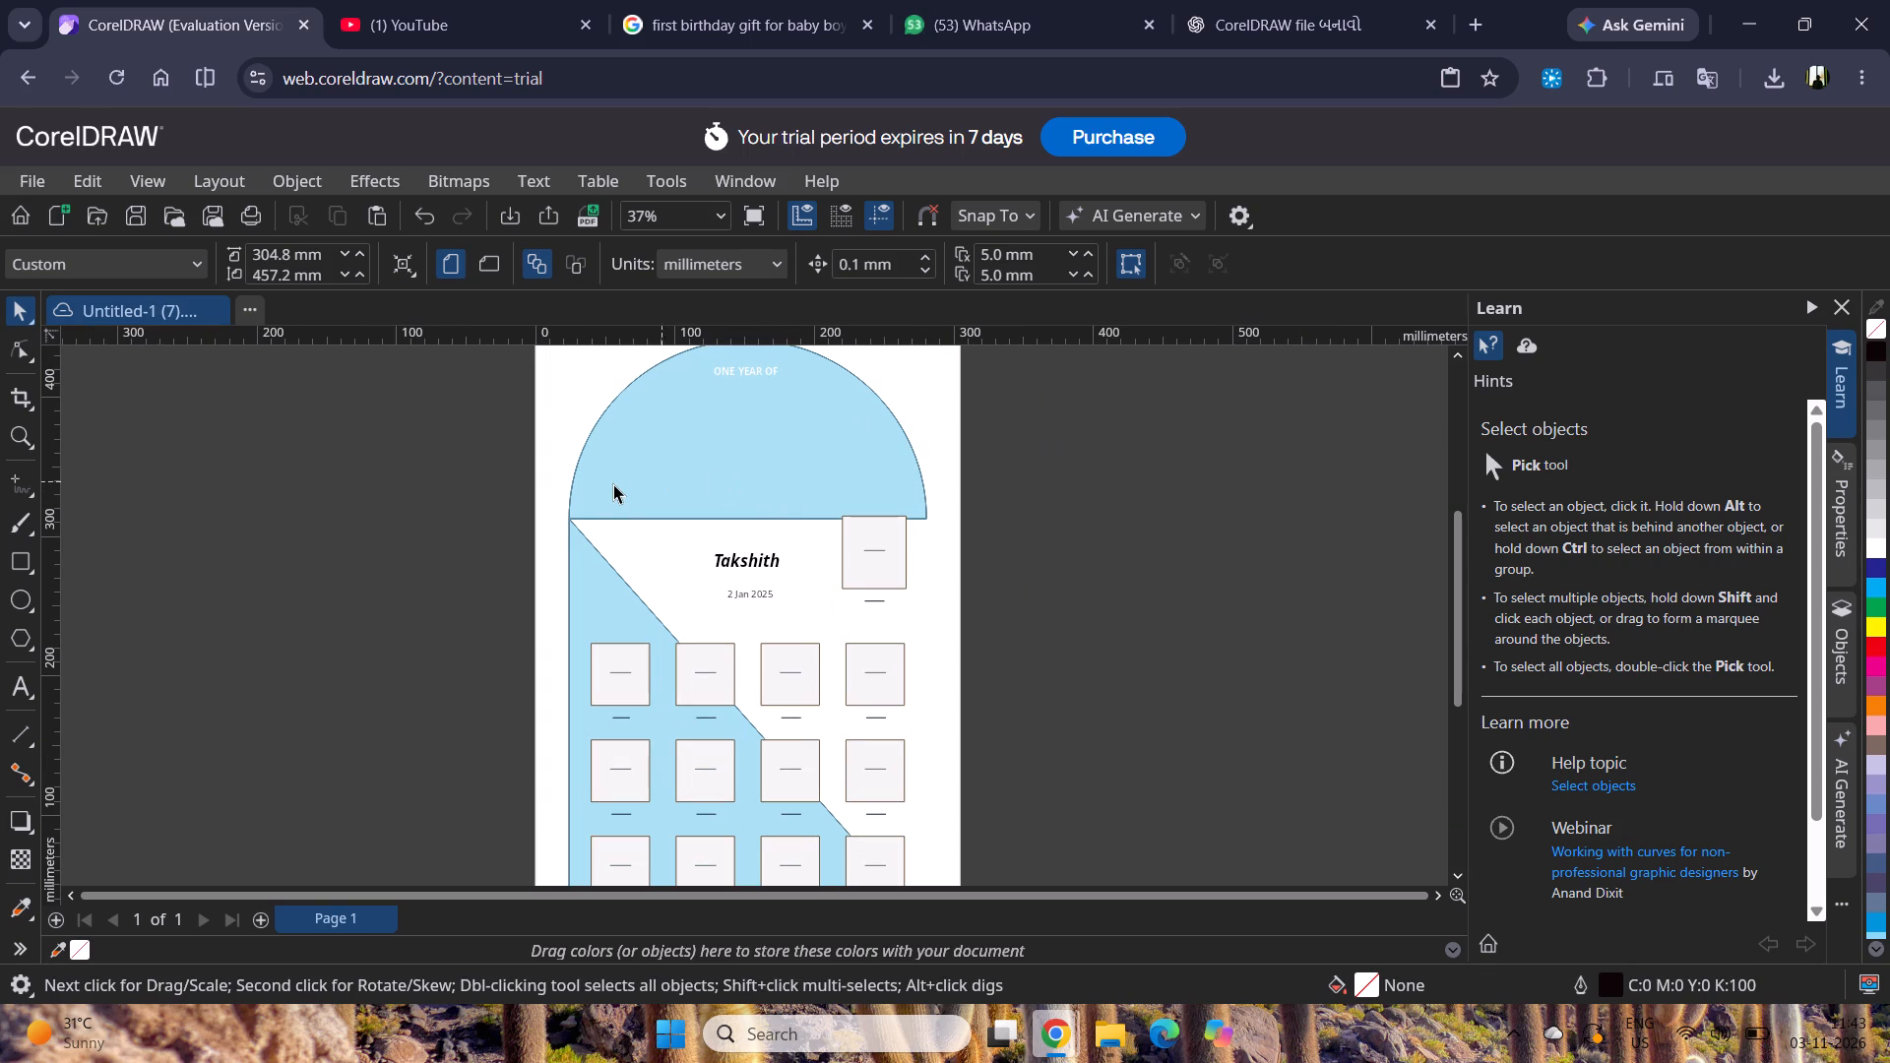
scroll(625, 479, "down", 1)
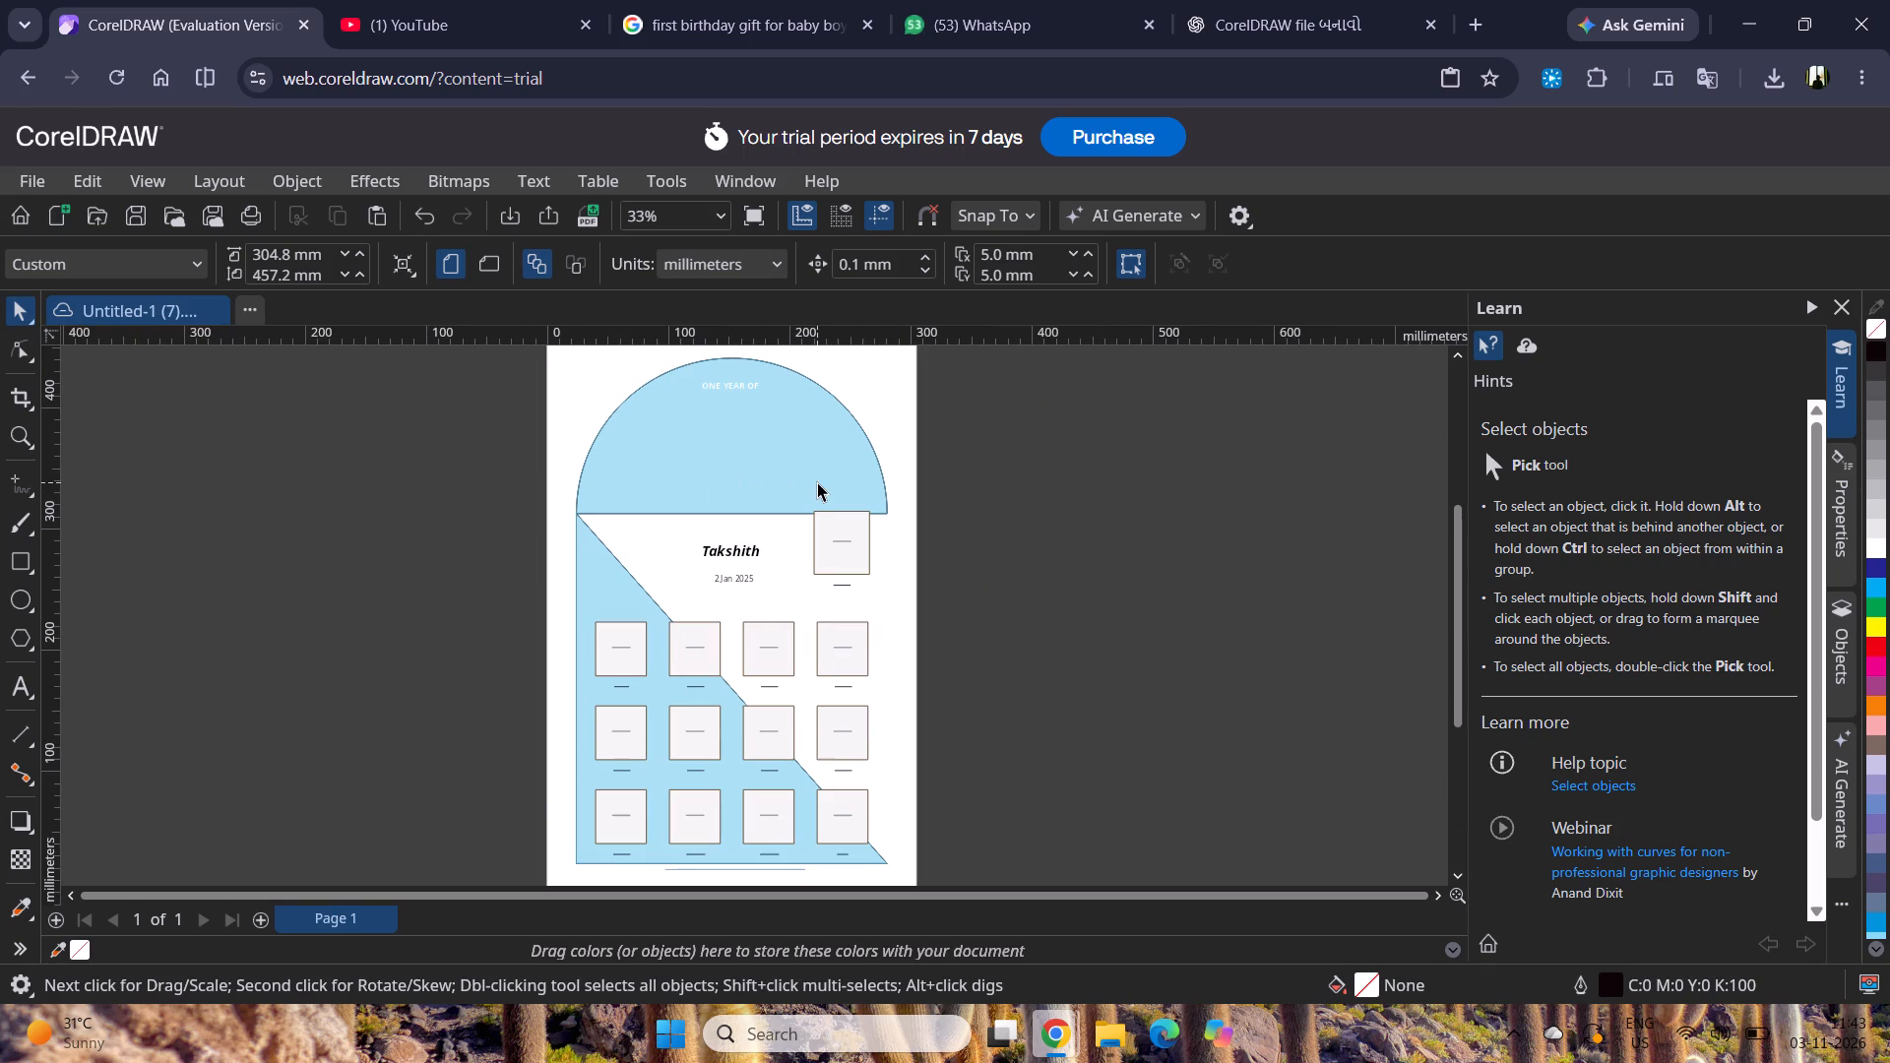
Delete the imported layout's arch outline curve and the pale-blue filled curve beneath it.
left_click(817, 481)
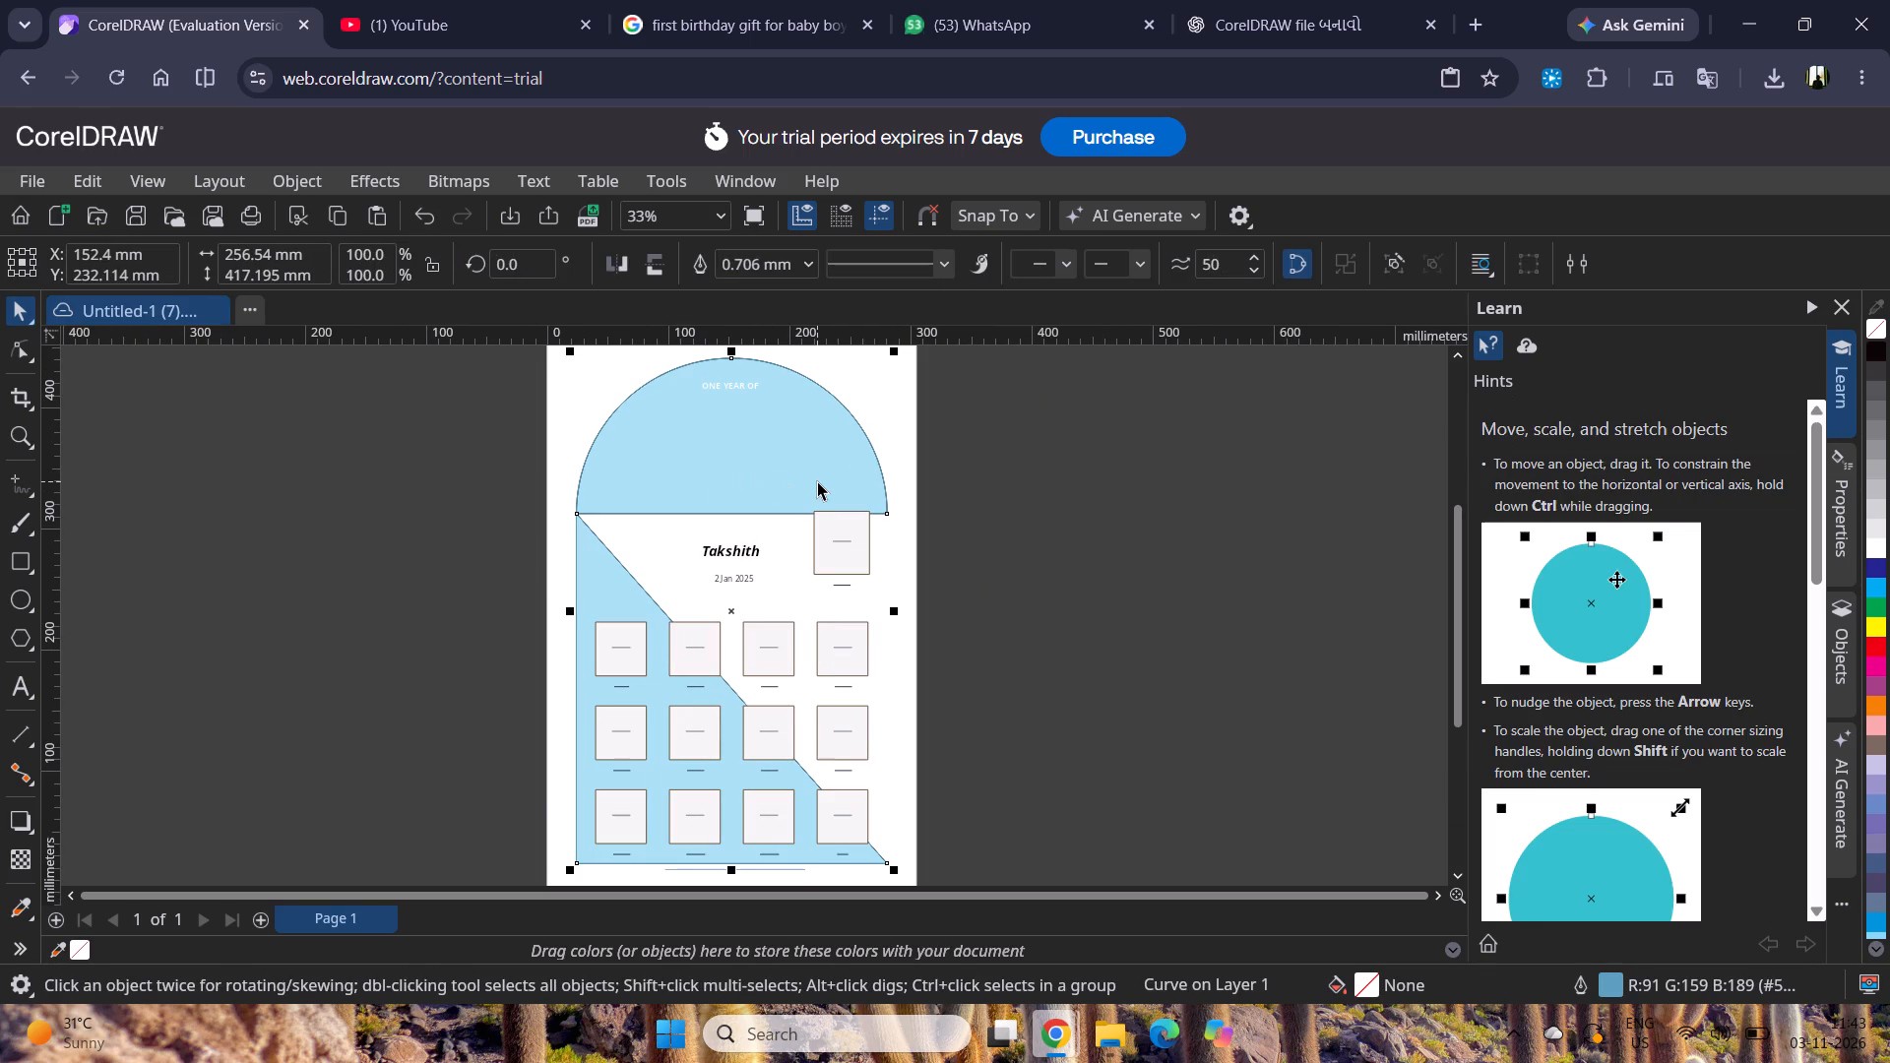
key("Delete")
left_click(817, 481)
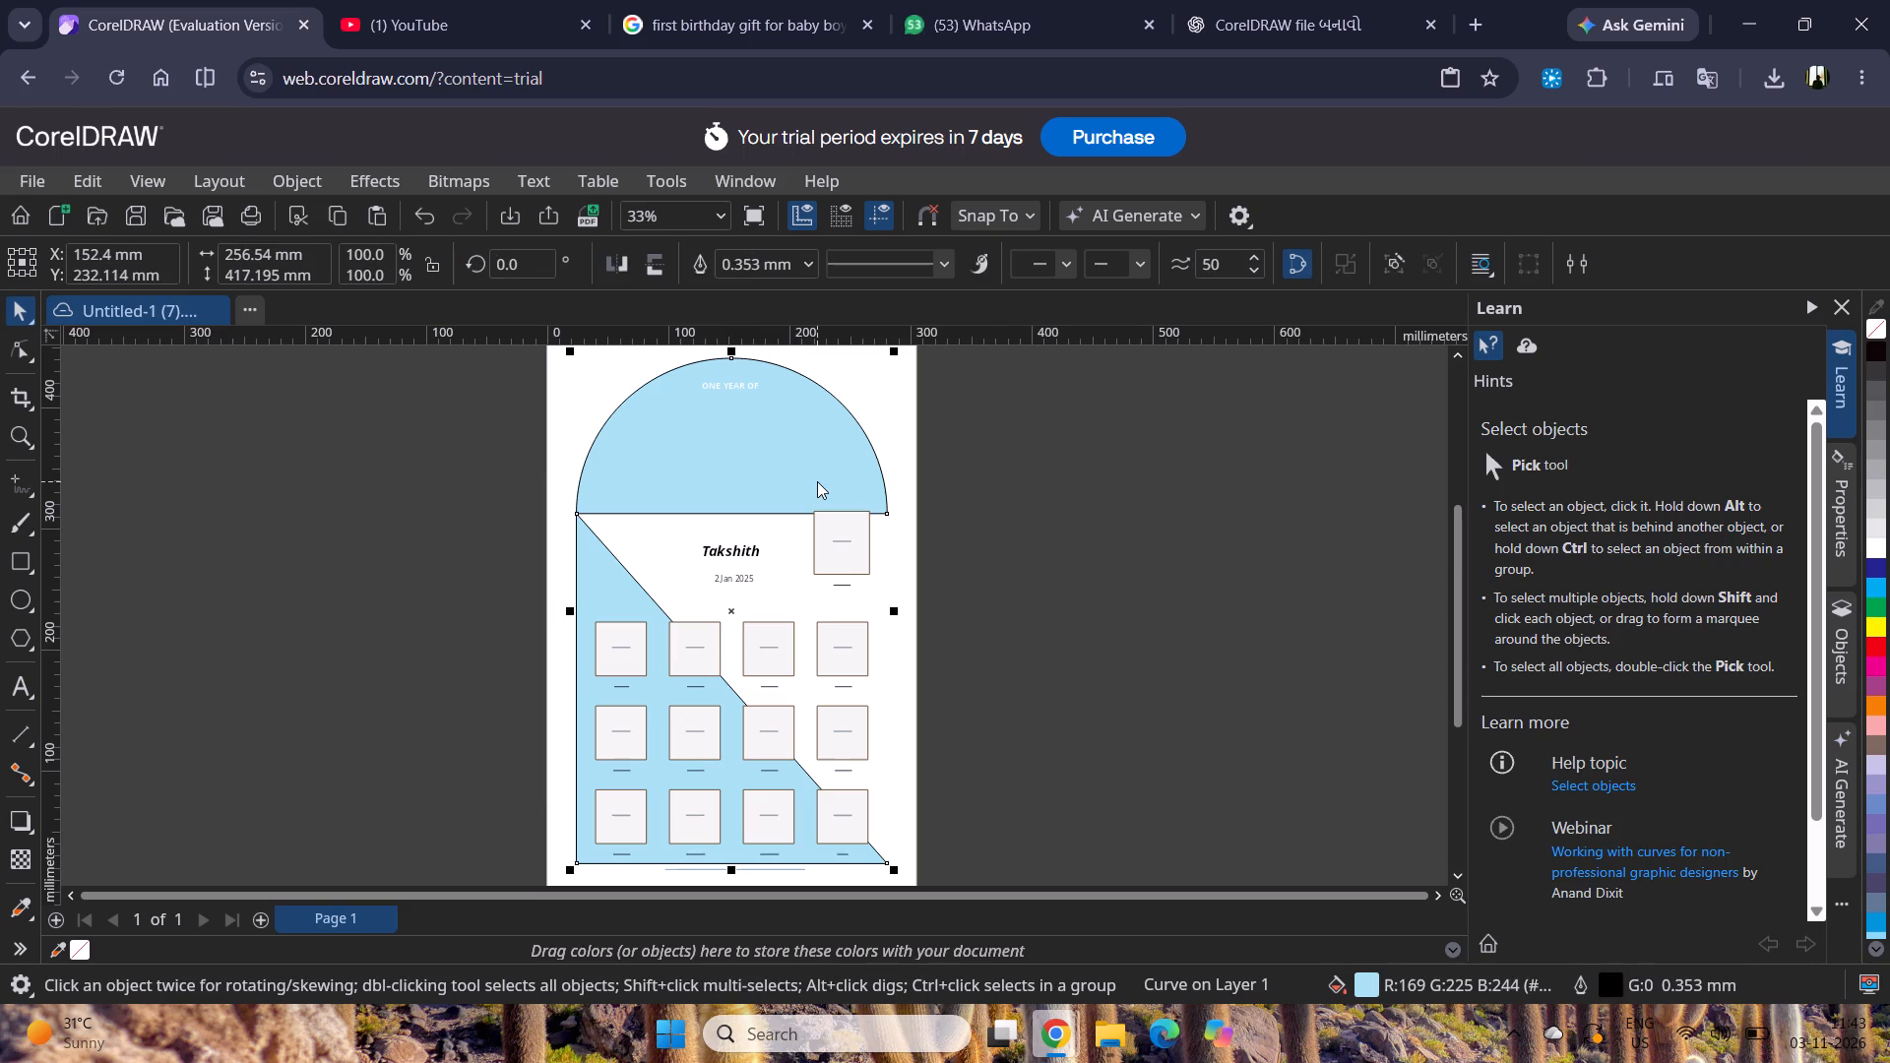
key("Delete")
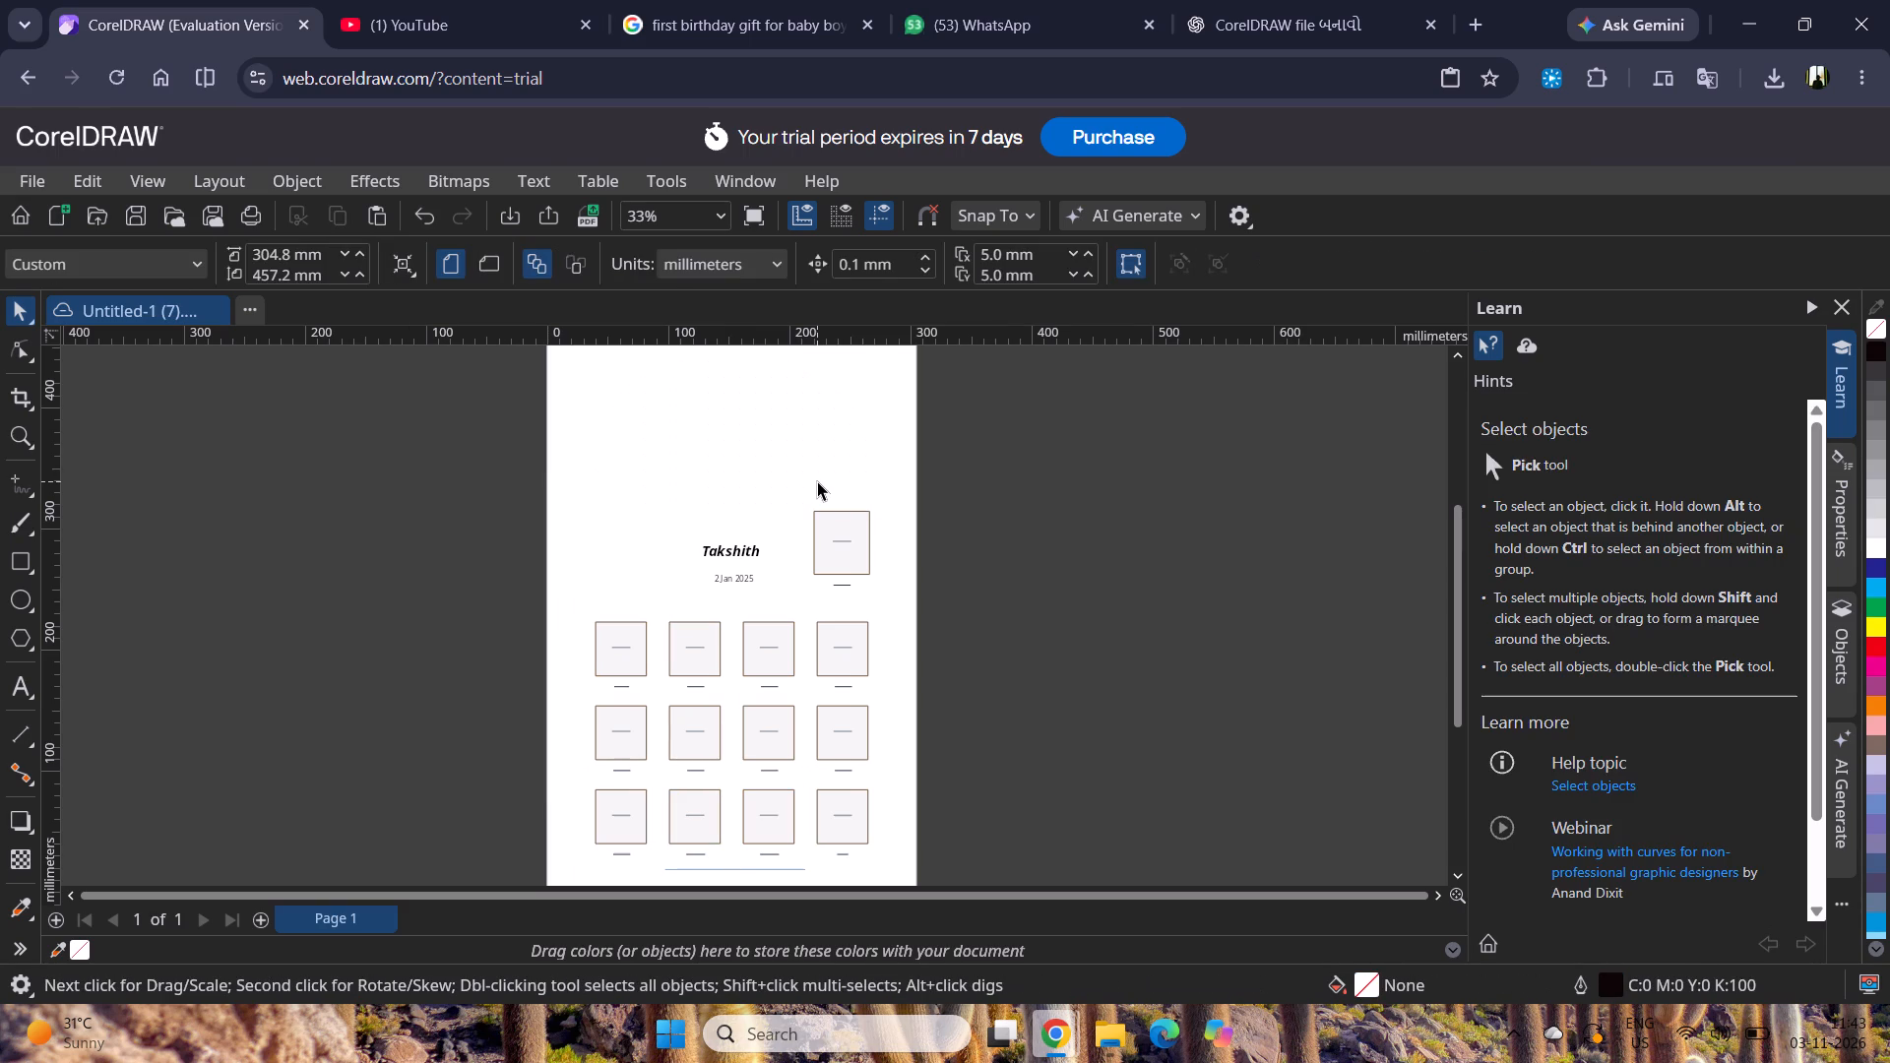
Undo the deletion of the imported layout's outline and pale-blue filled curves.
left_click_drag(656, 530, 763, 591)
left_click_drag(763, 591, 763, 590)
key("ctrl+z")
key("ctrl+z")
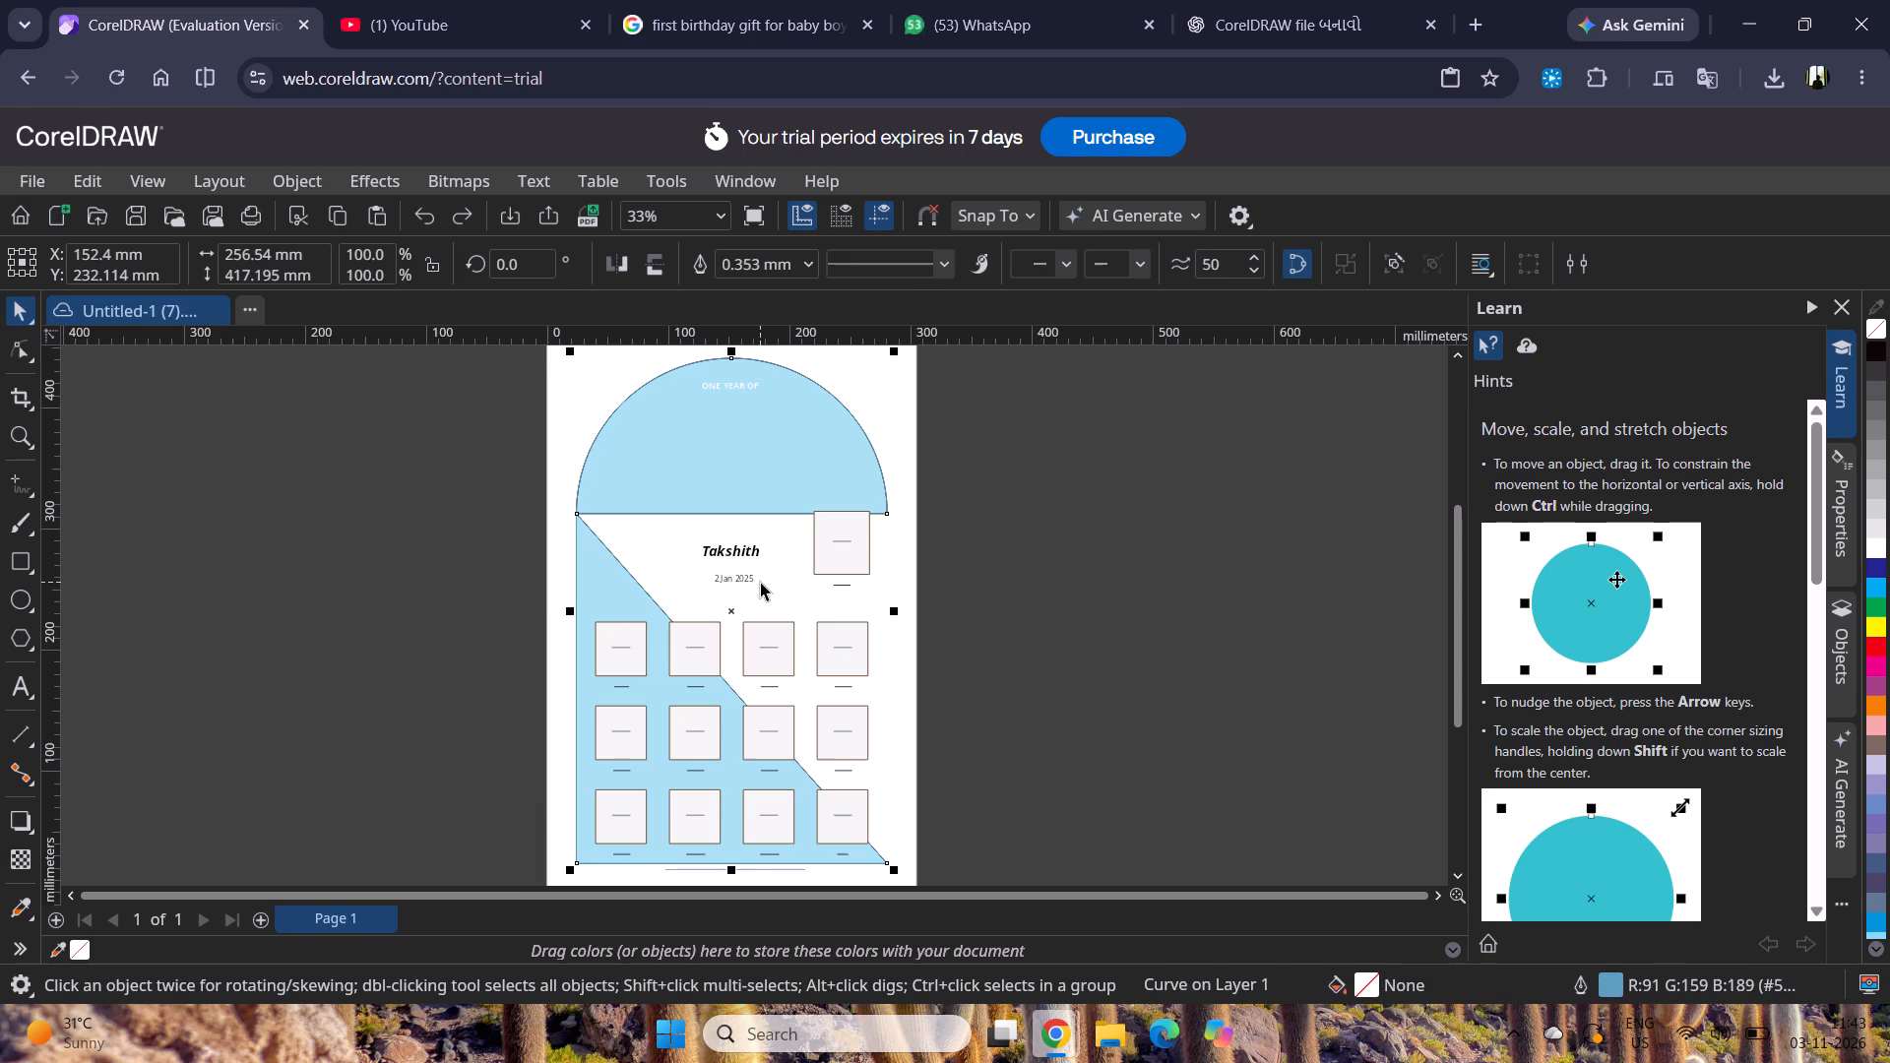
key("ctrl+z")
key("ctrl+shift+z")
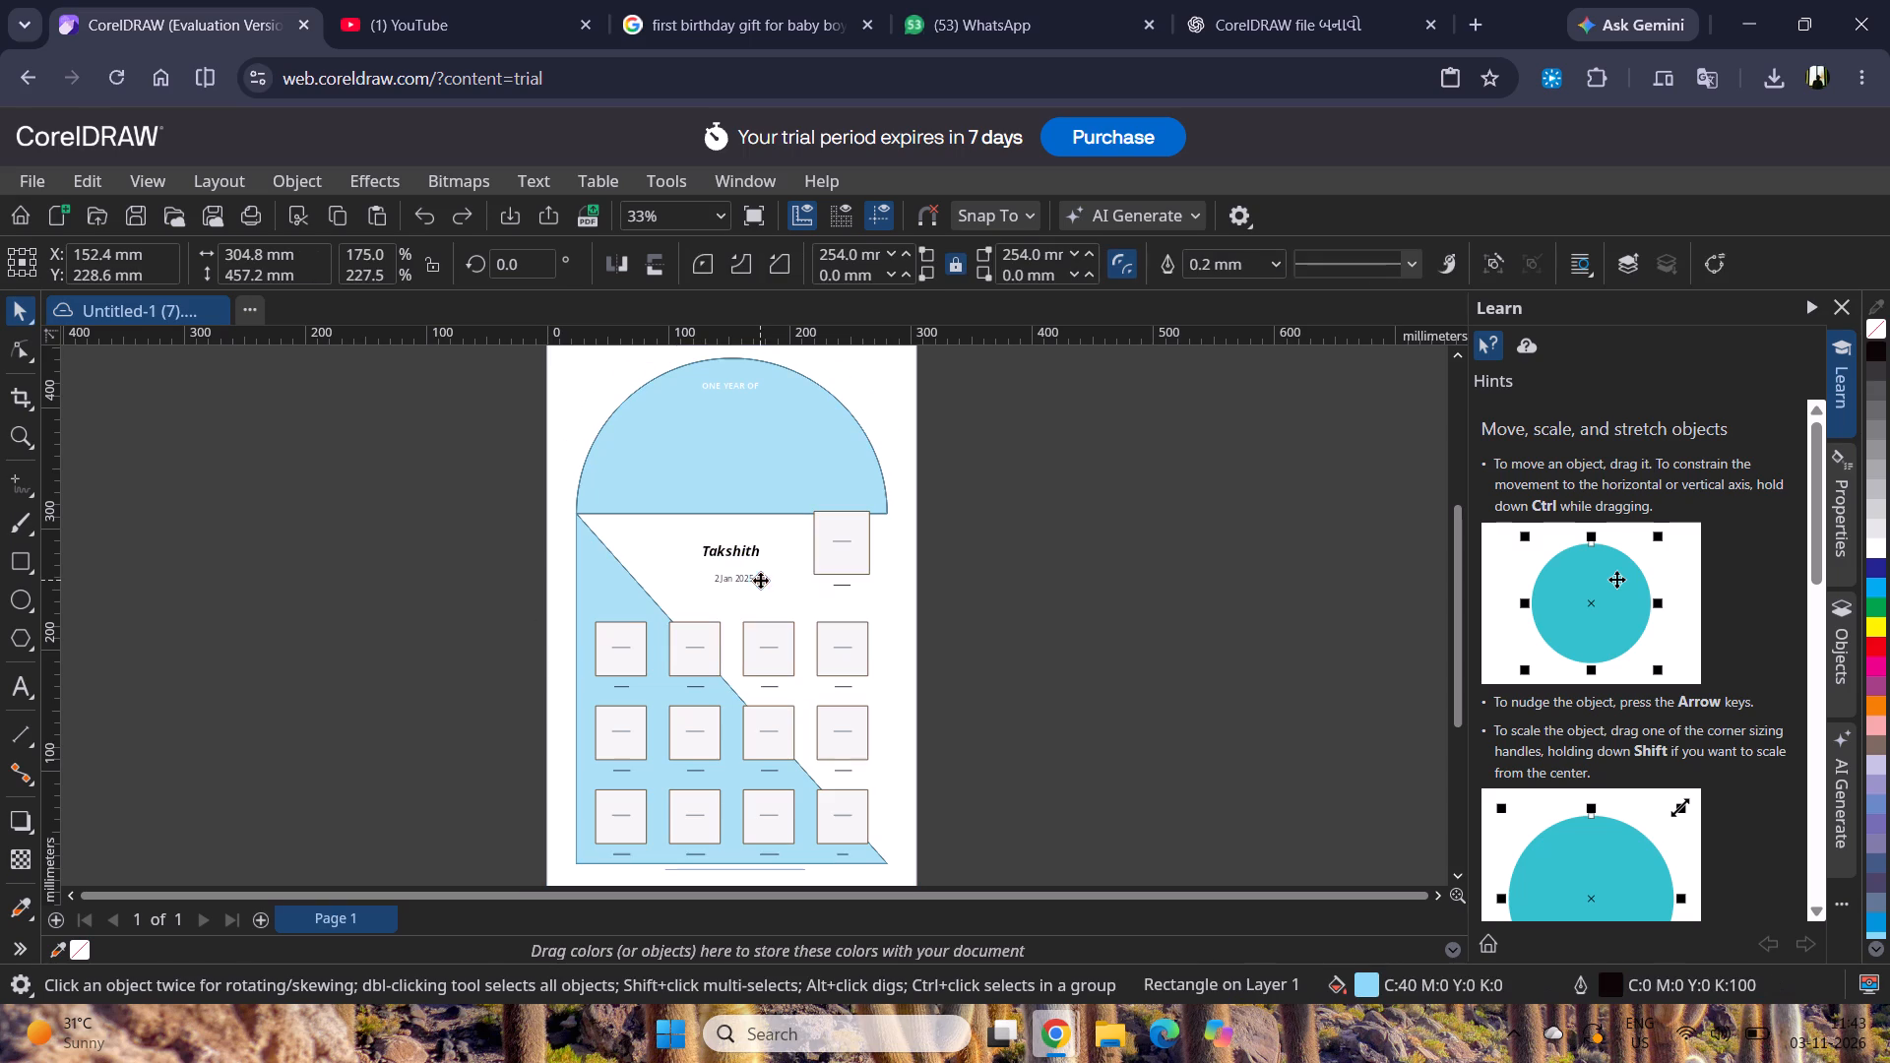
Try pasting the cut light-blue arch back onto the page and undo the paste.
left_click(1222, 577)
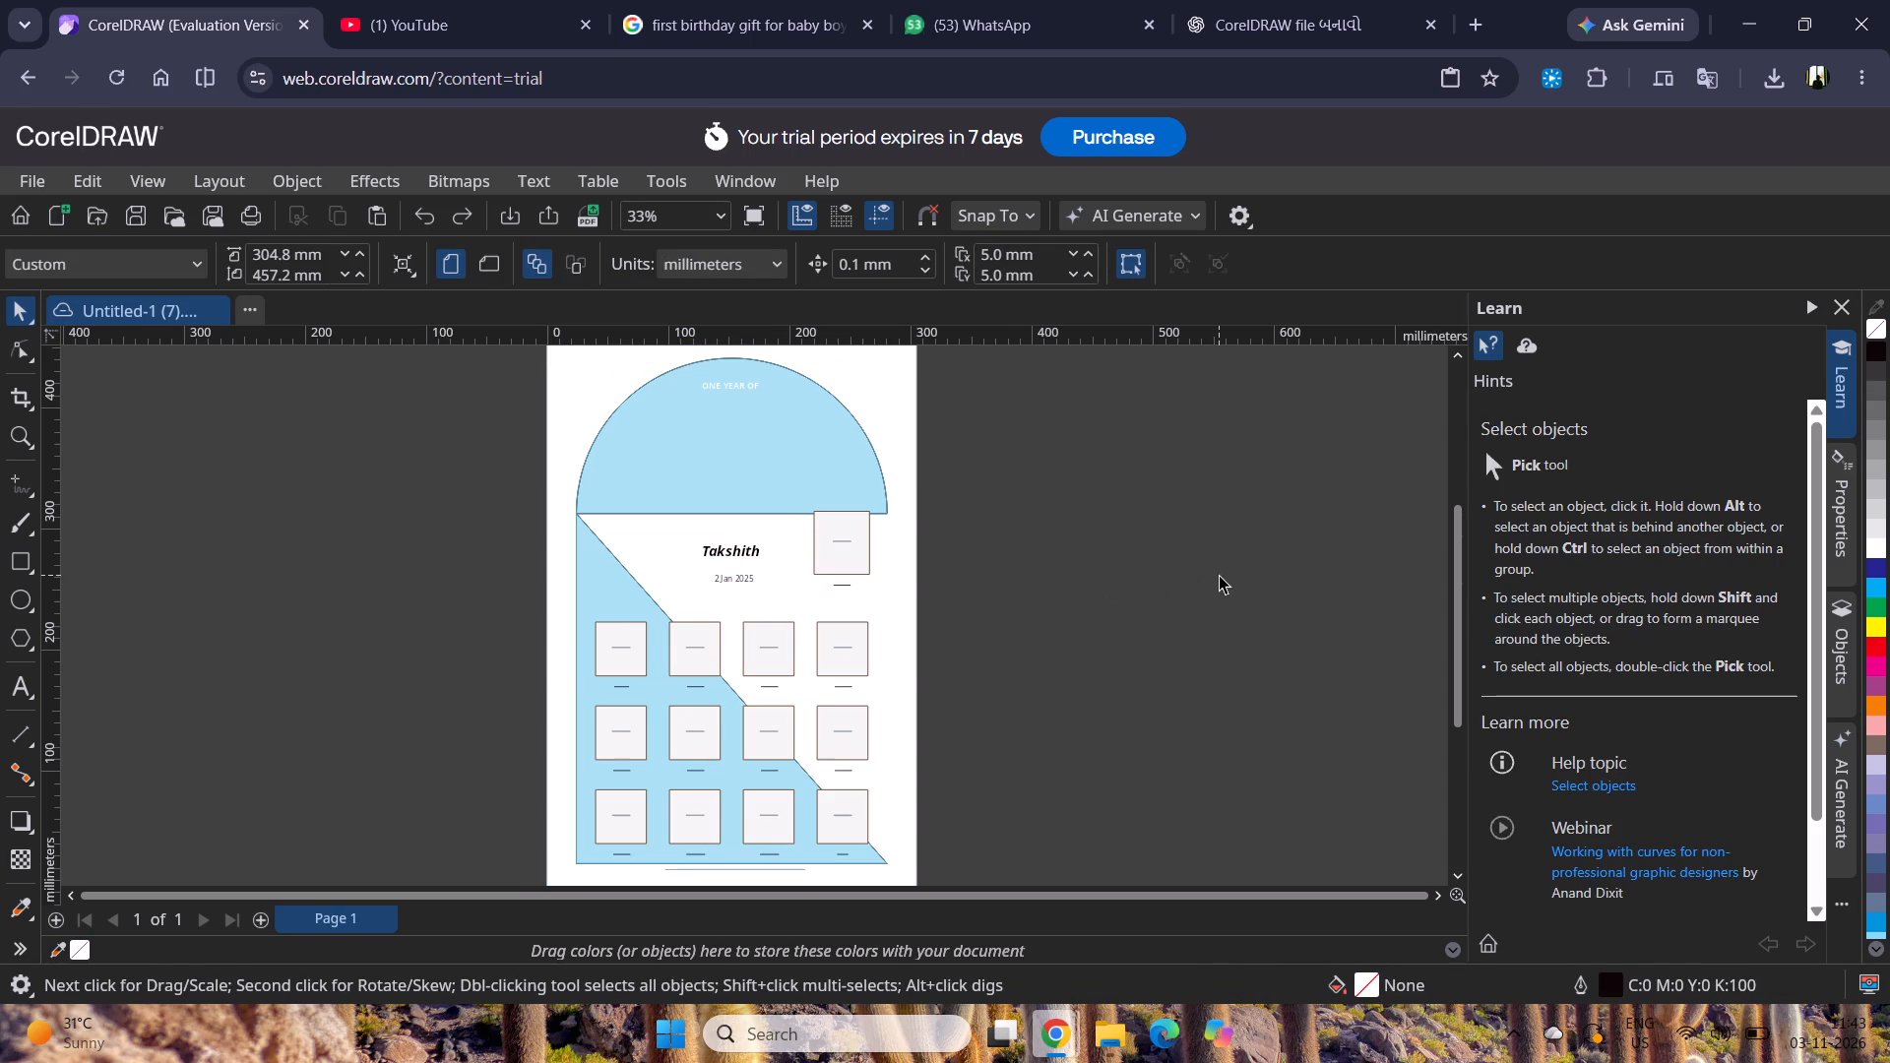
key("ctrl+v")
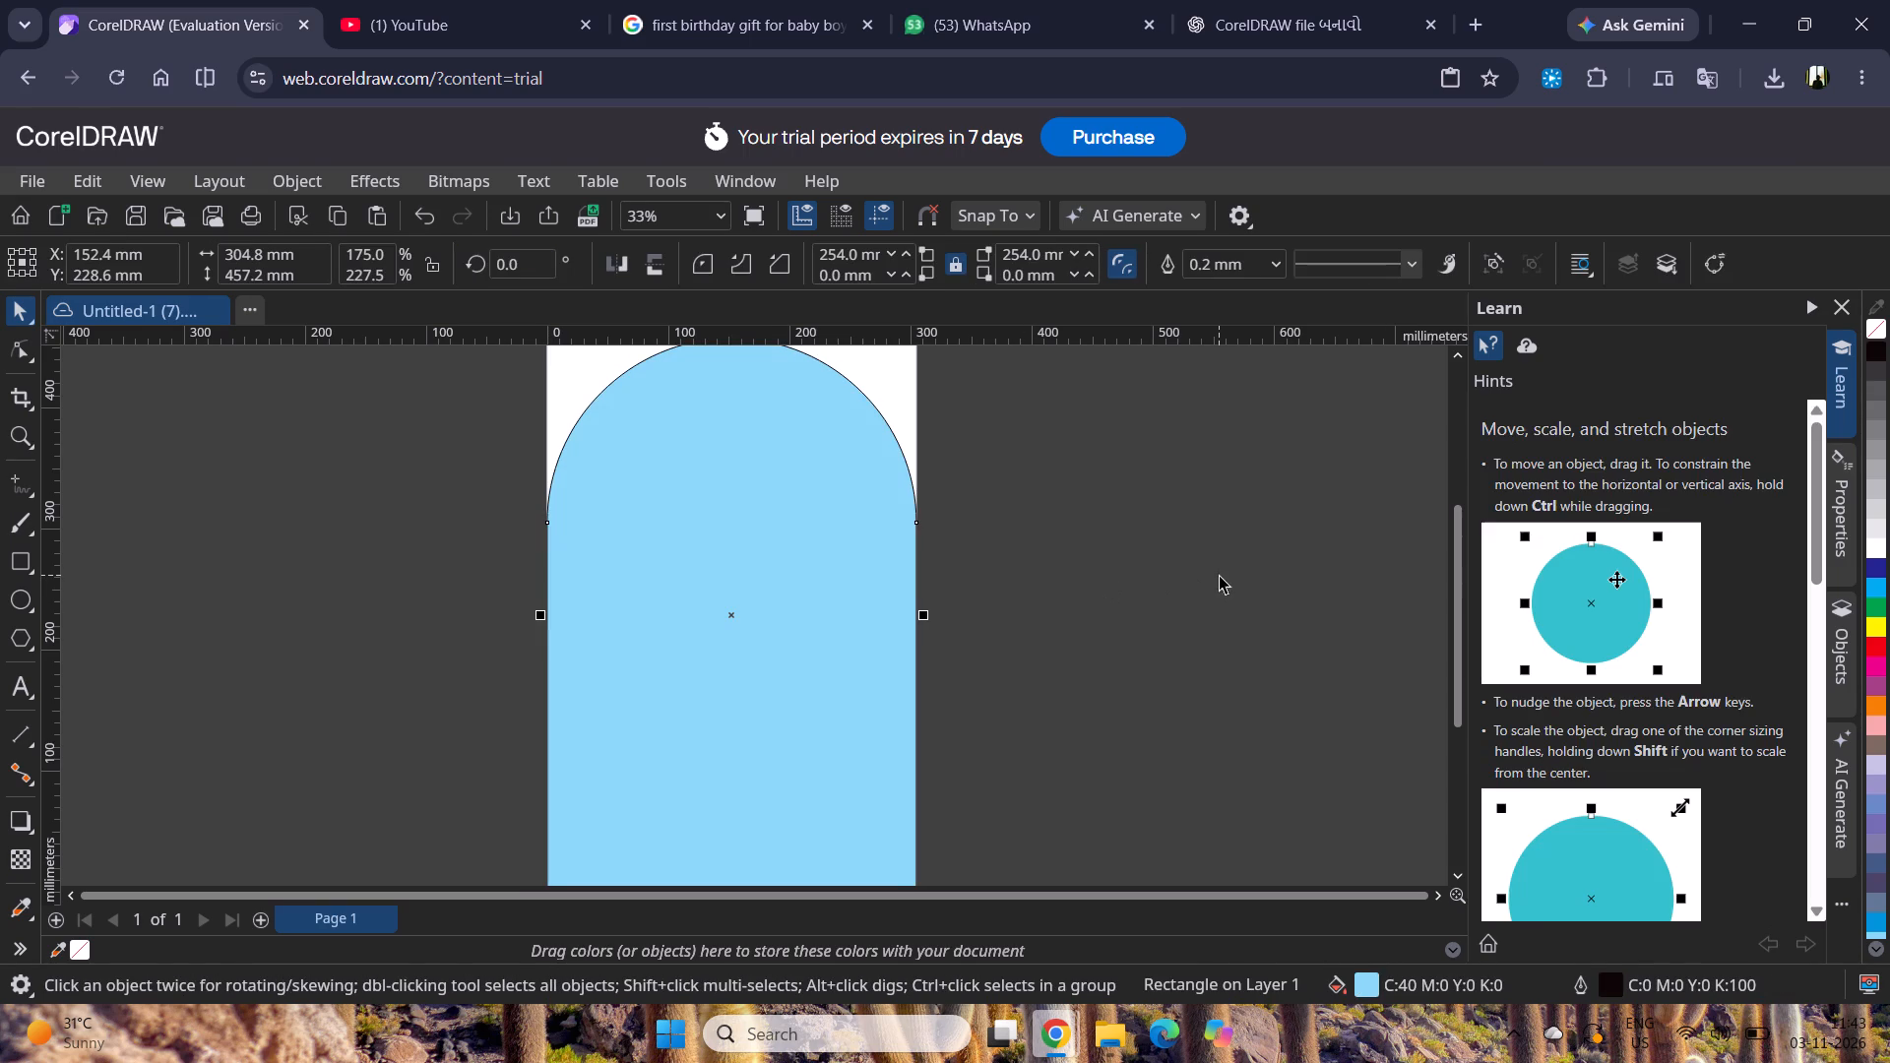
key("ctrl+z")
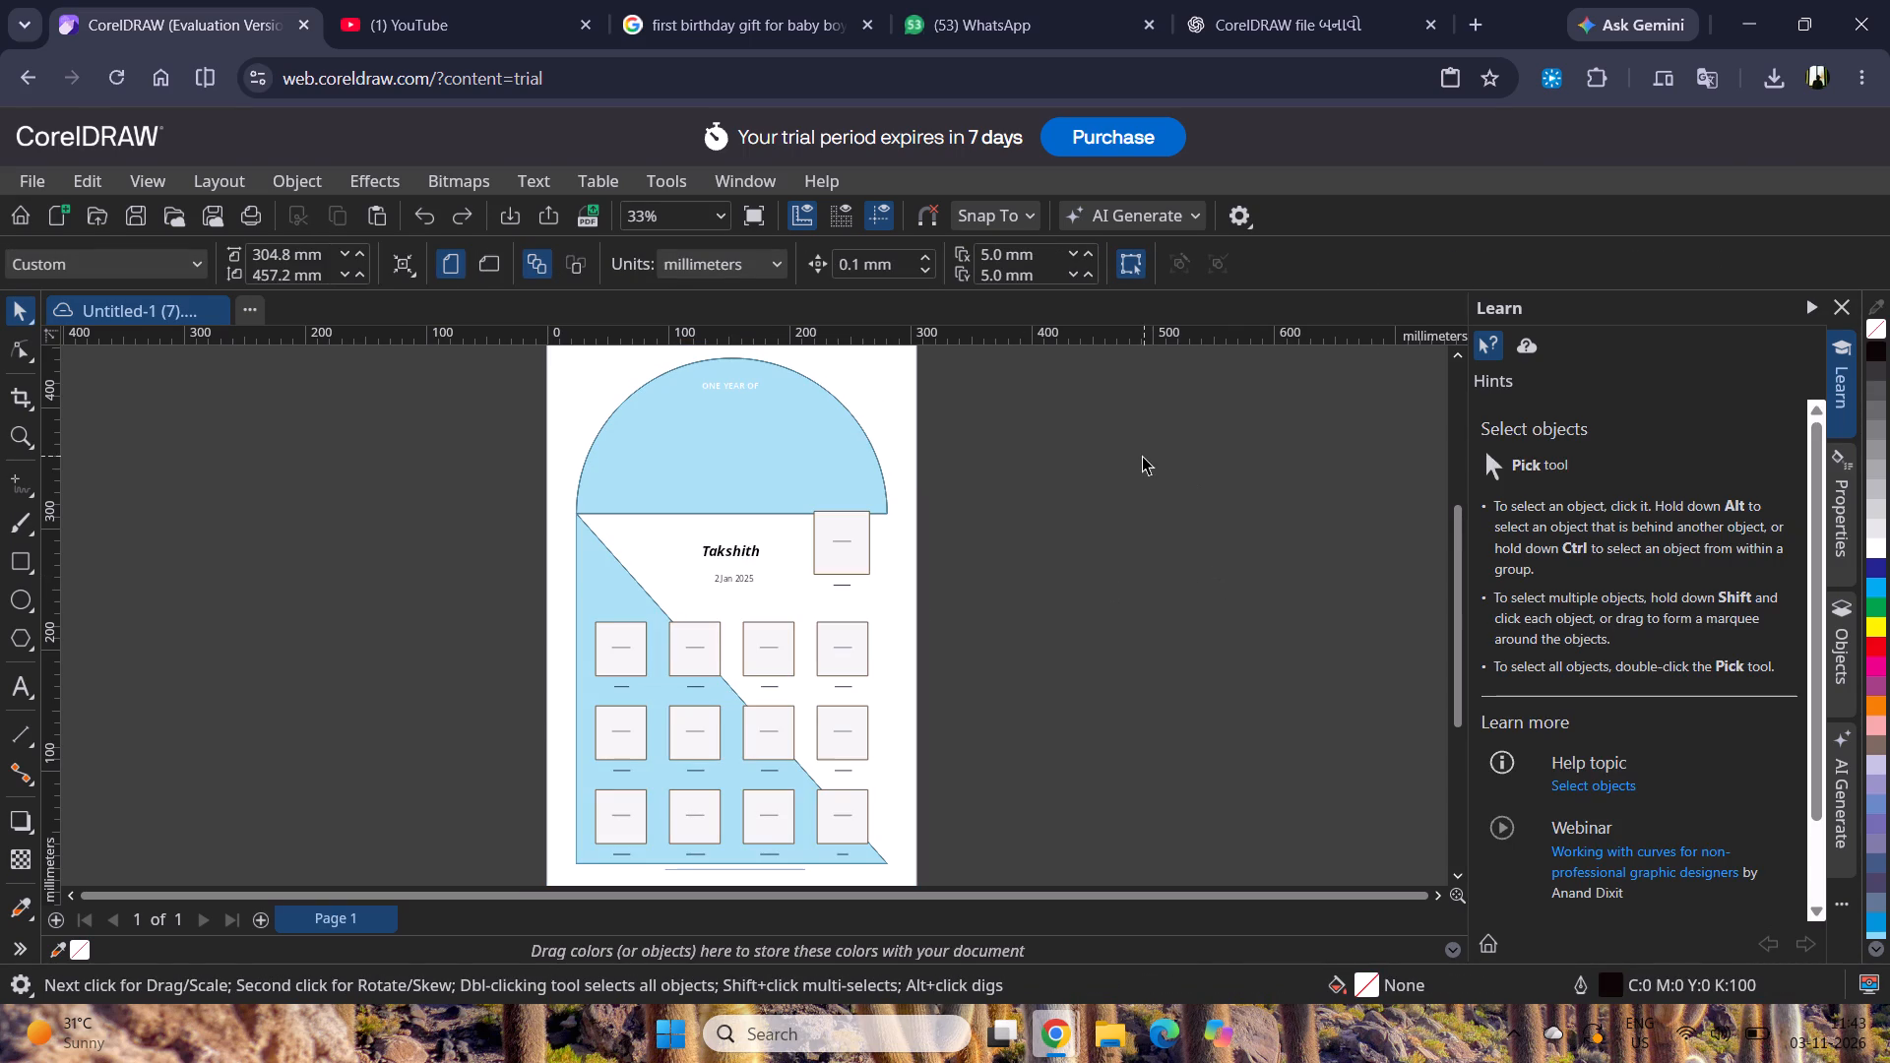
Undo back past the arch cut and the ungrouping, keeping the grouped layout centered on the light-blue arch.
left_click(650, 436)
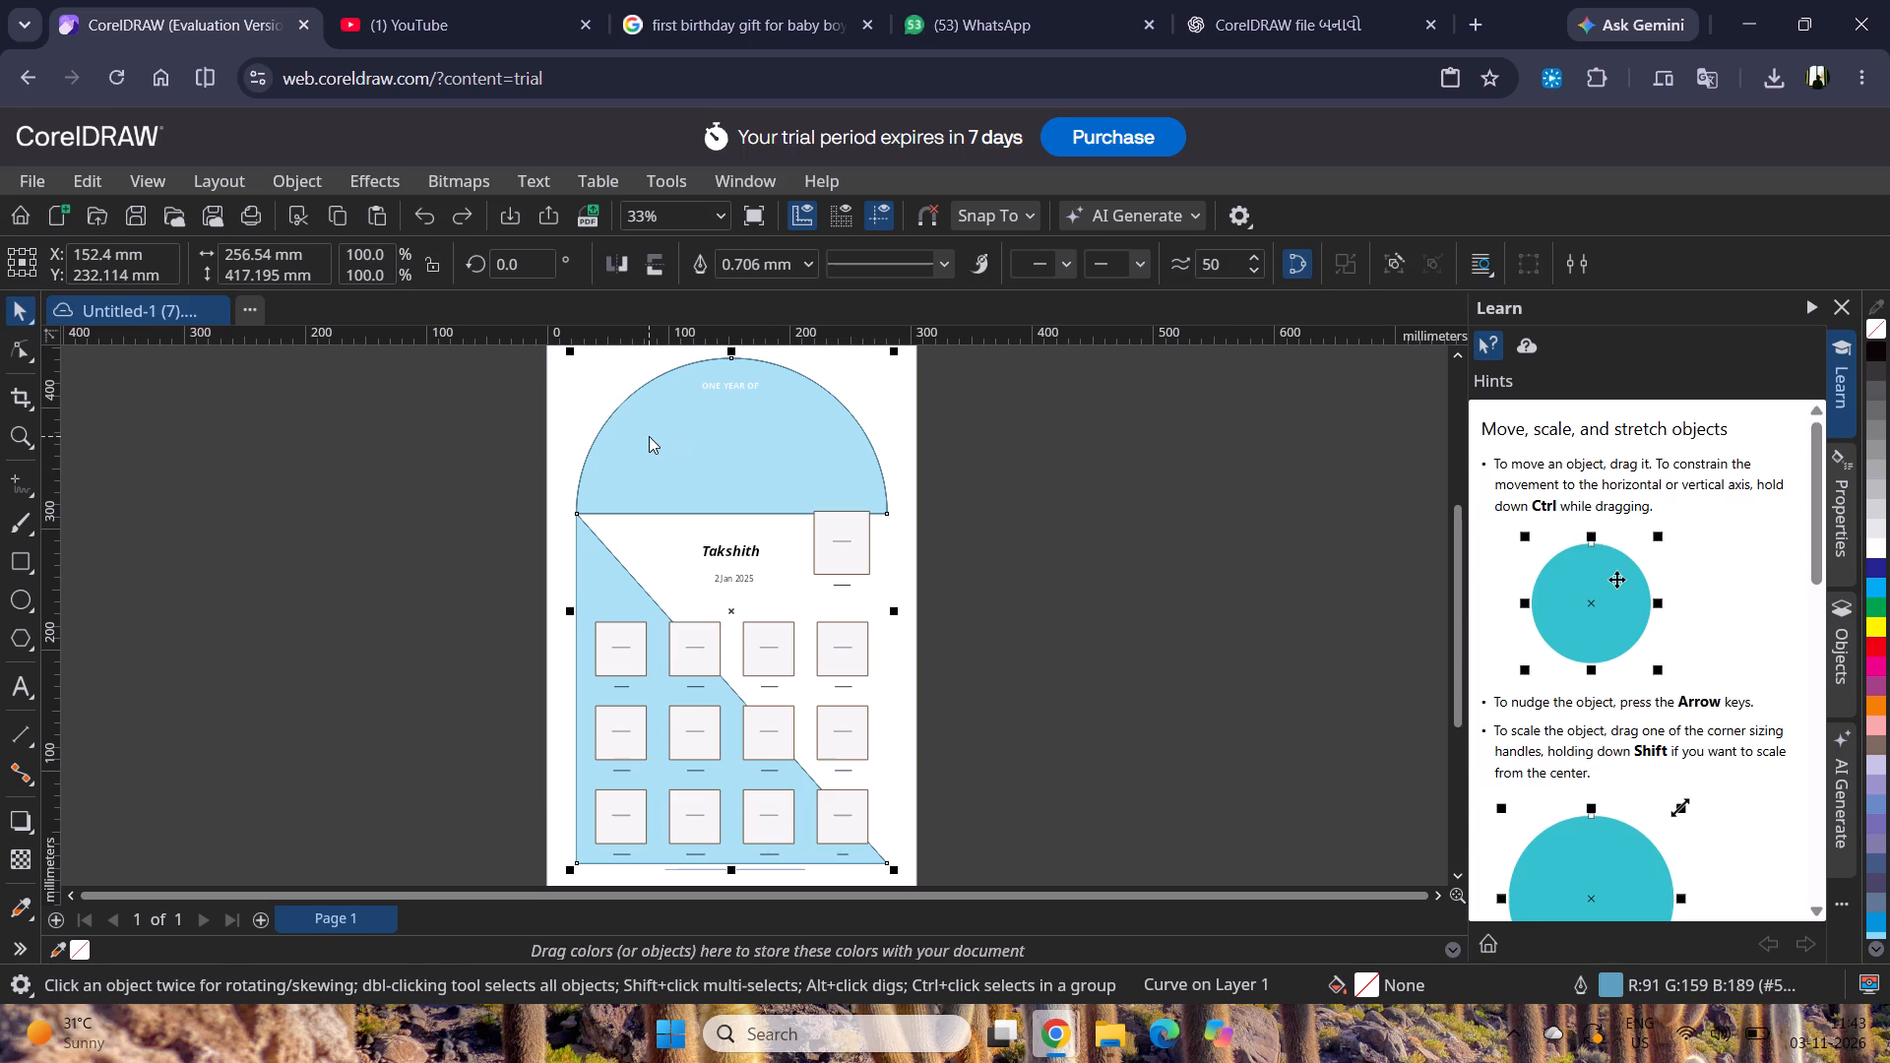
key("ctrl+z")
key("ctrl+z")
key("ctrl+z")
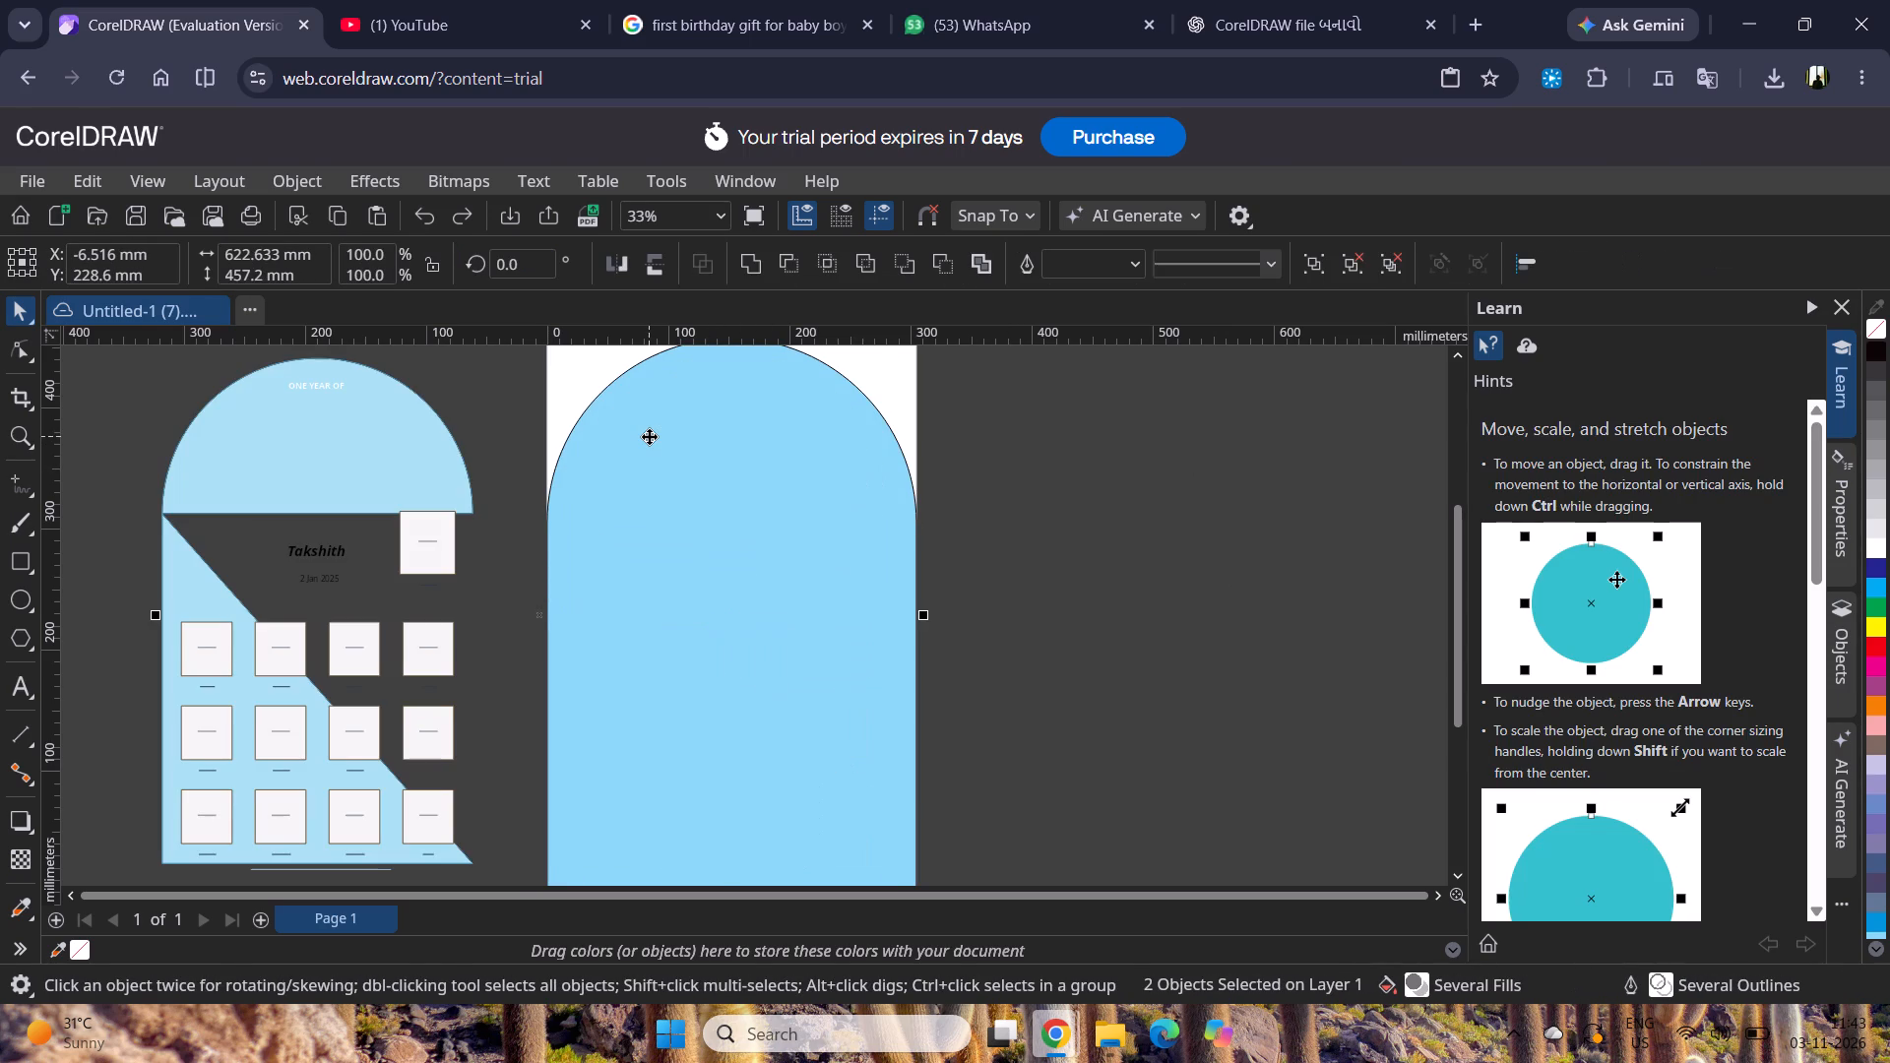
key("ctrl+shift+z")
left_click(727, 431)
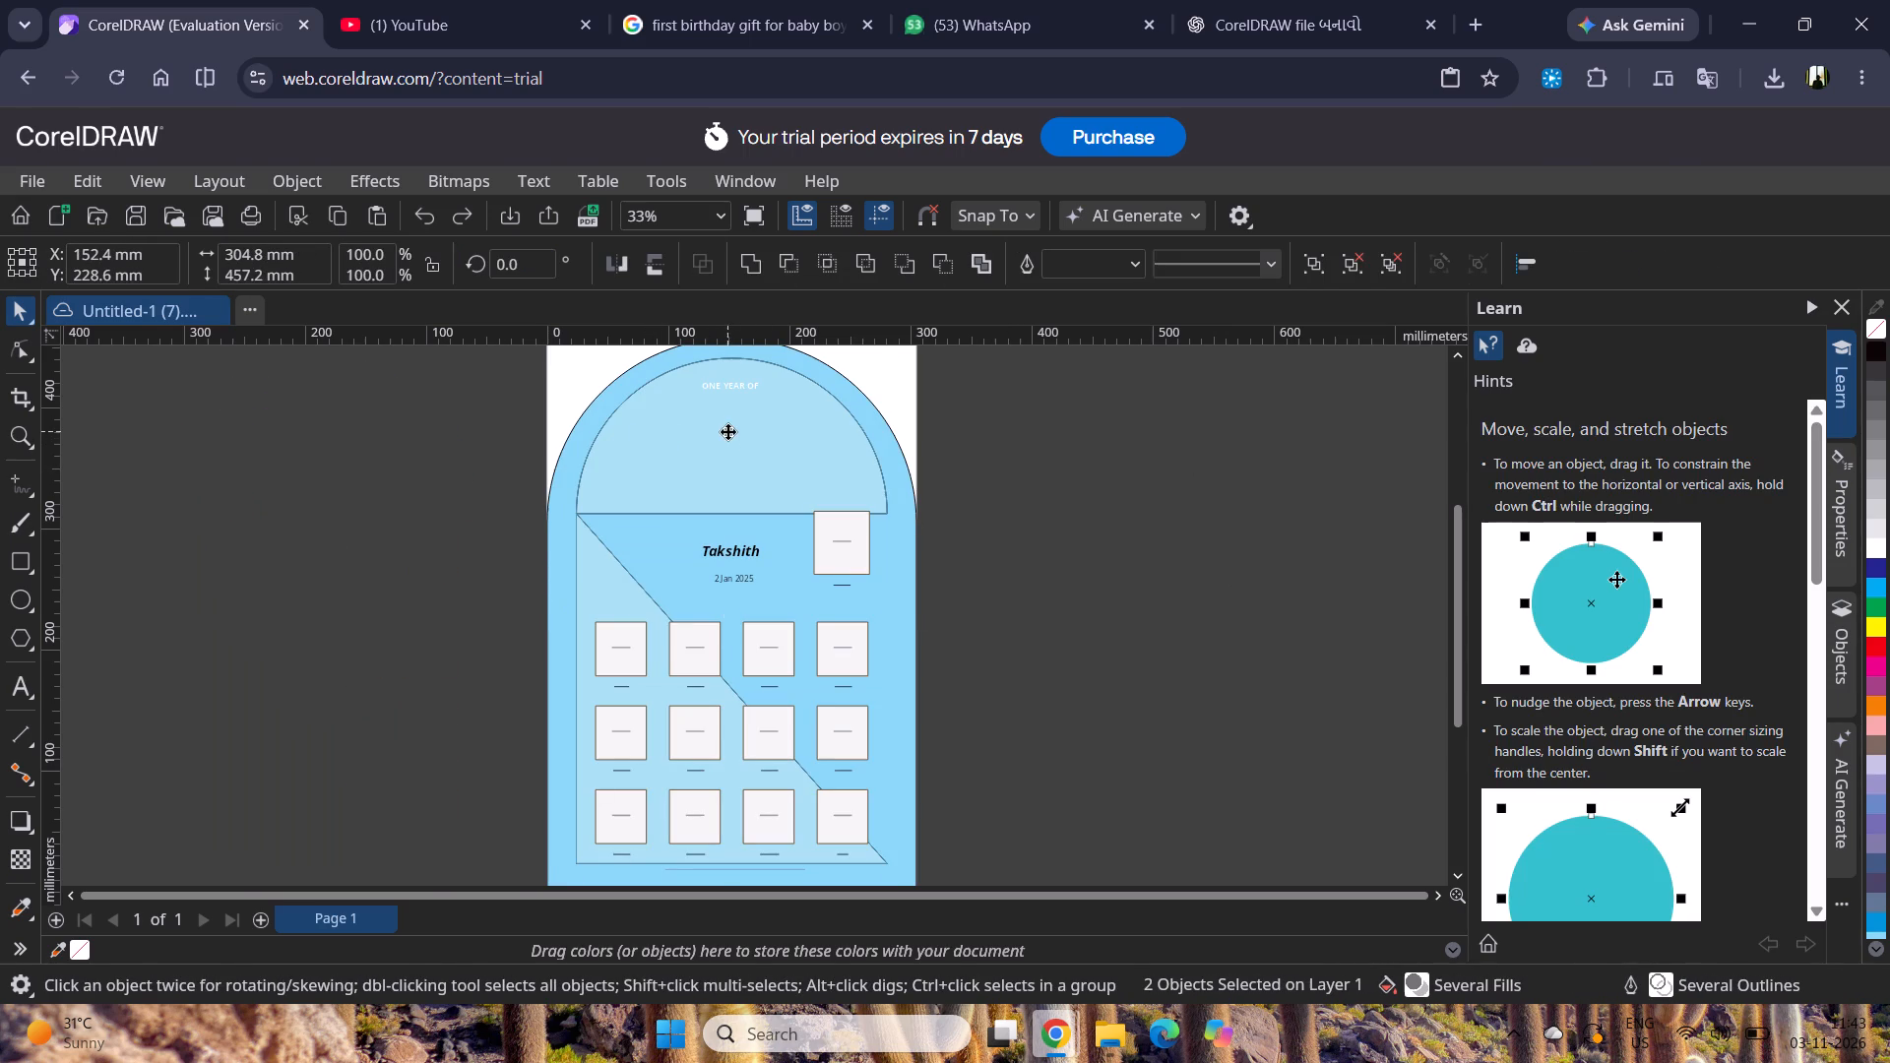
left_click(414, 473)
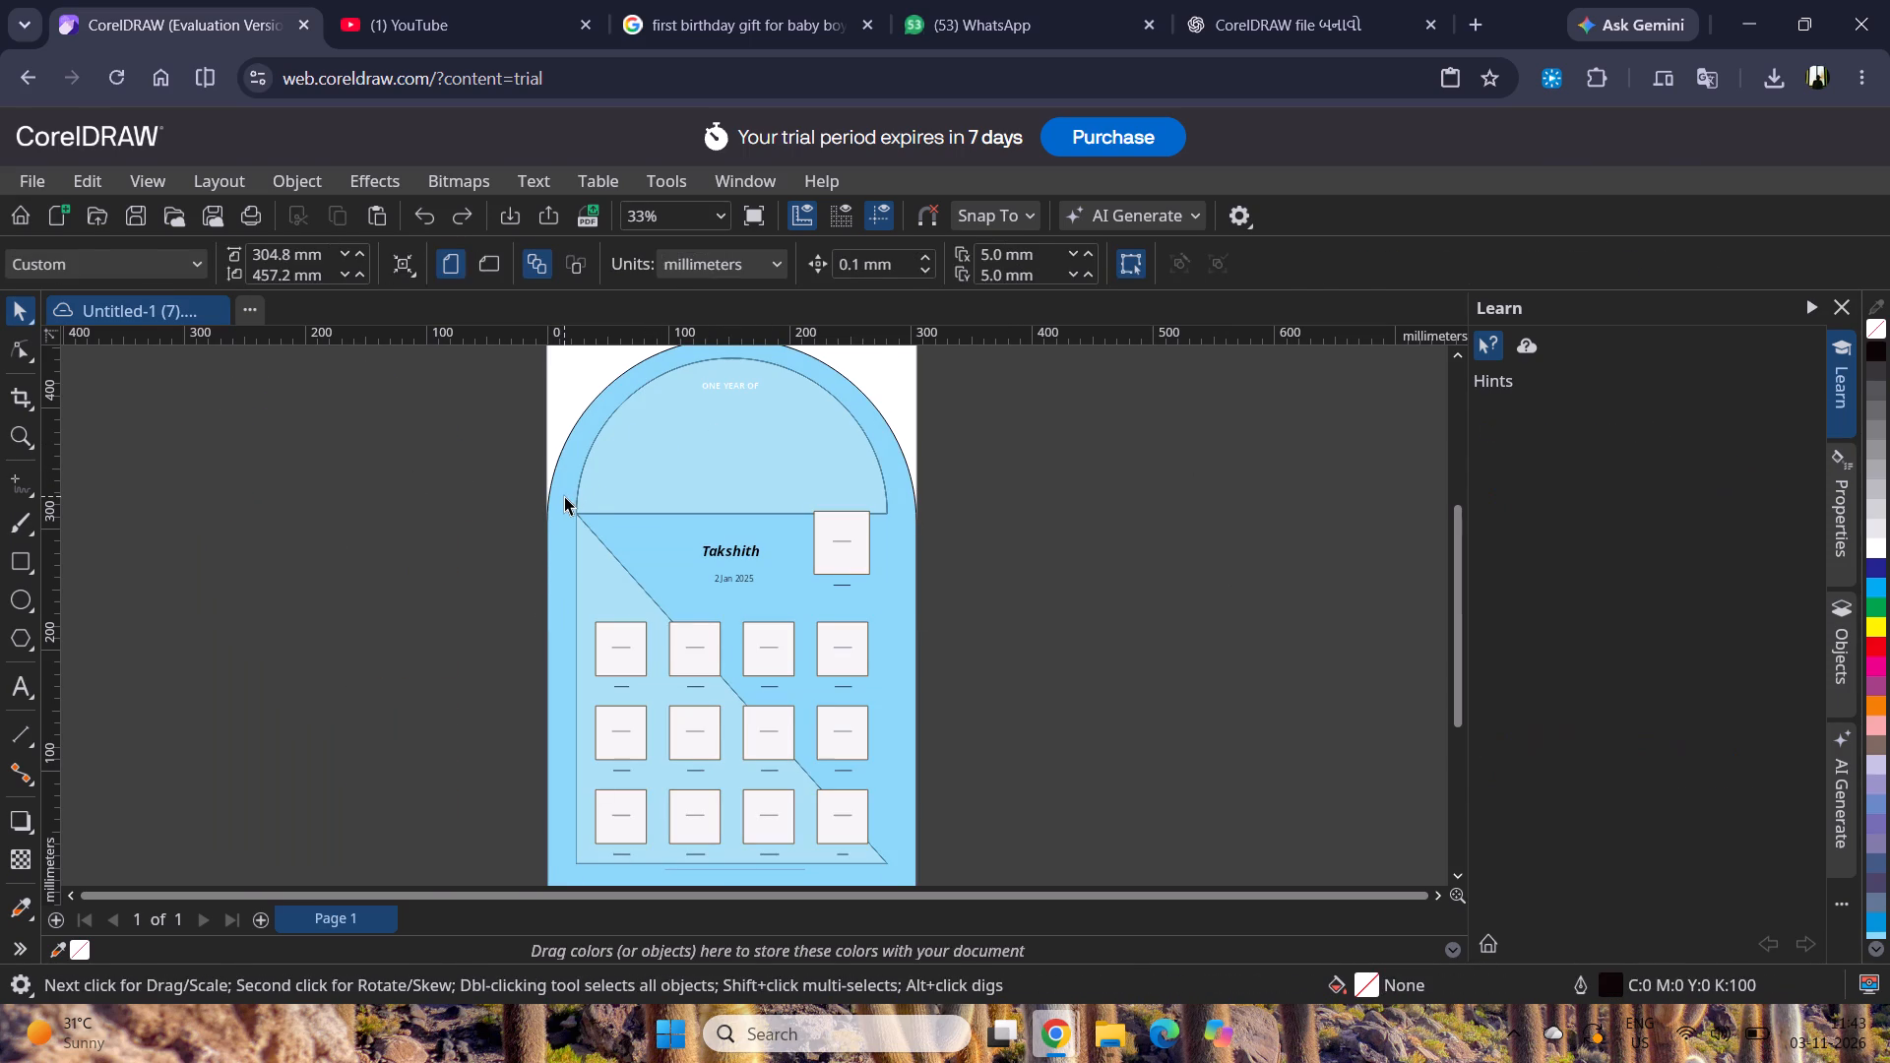
Cut the light-blue arch background from behind the grouped photo layout.
left_click(564, 496)
key("ctrl+x")
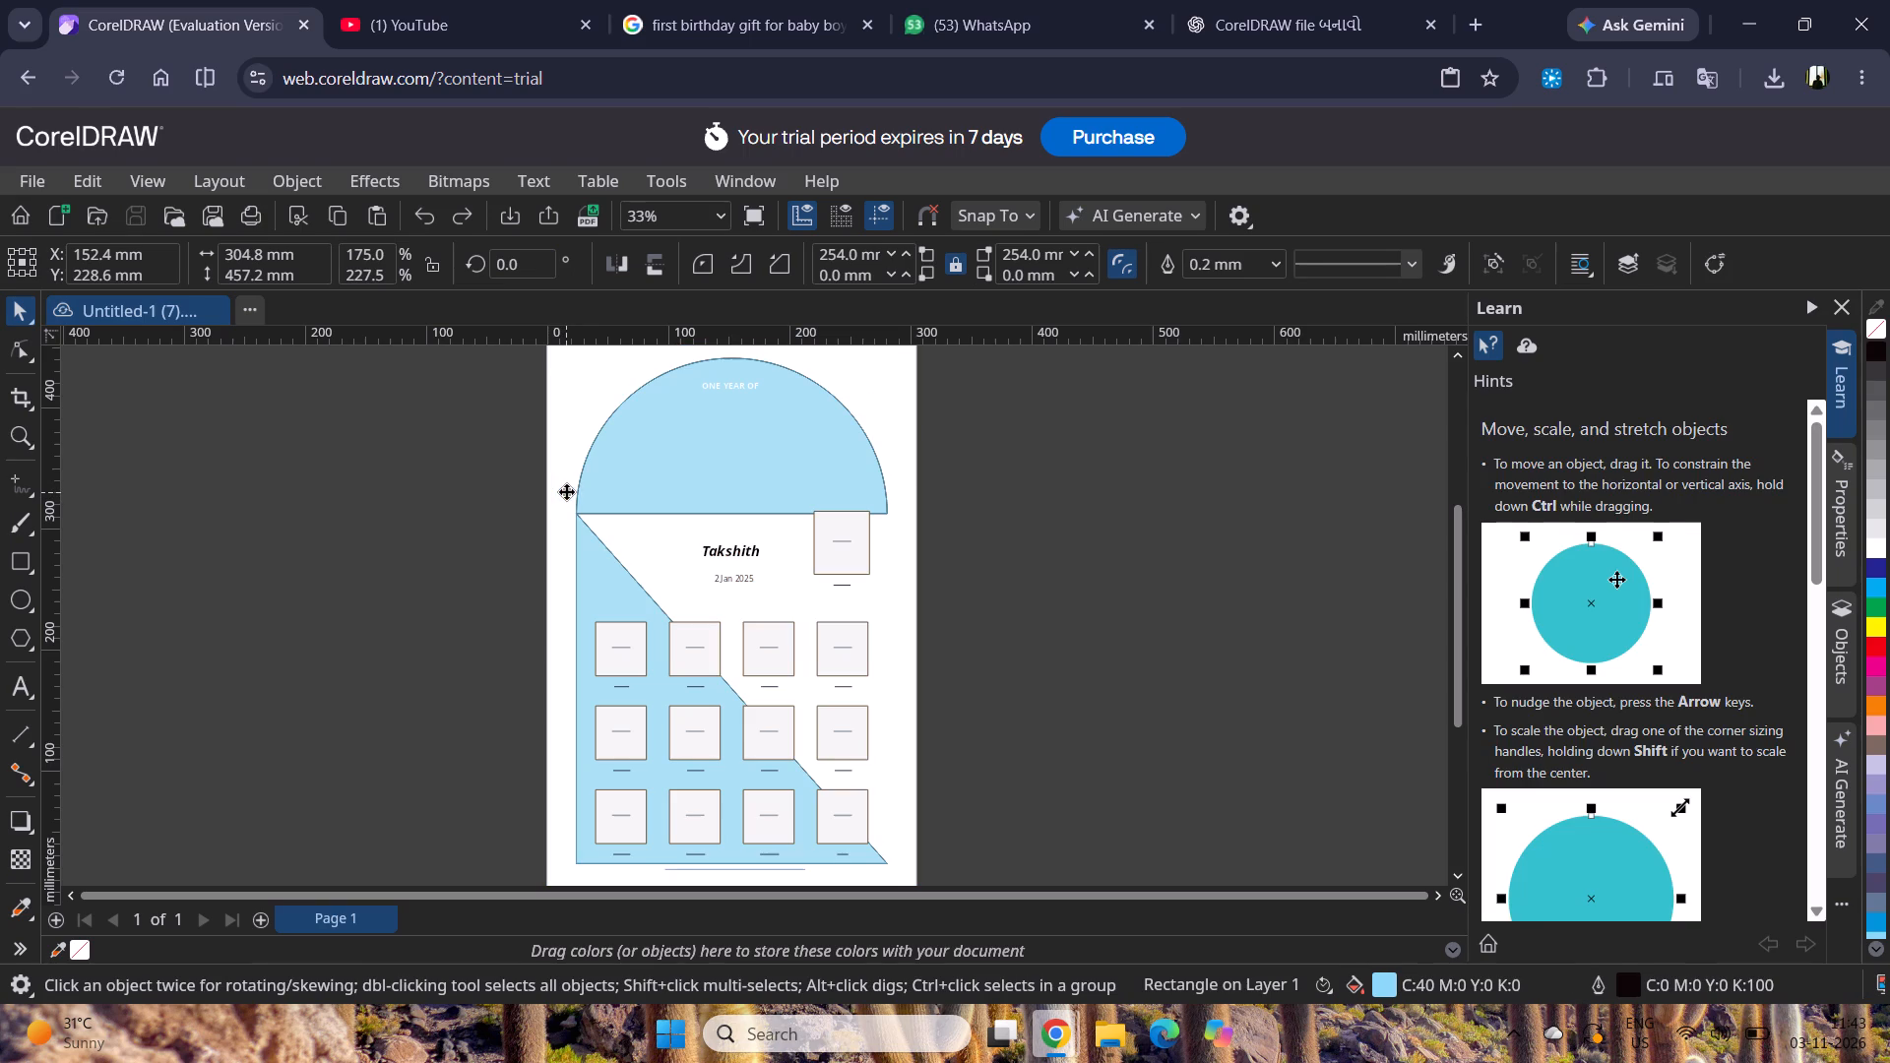
left_click(586, 476)
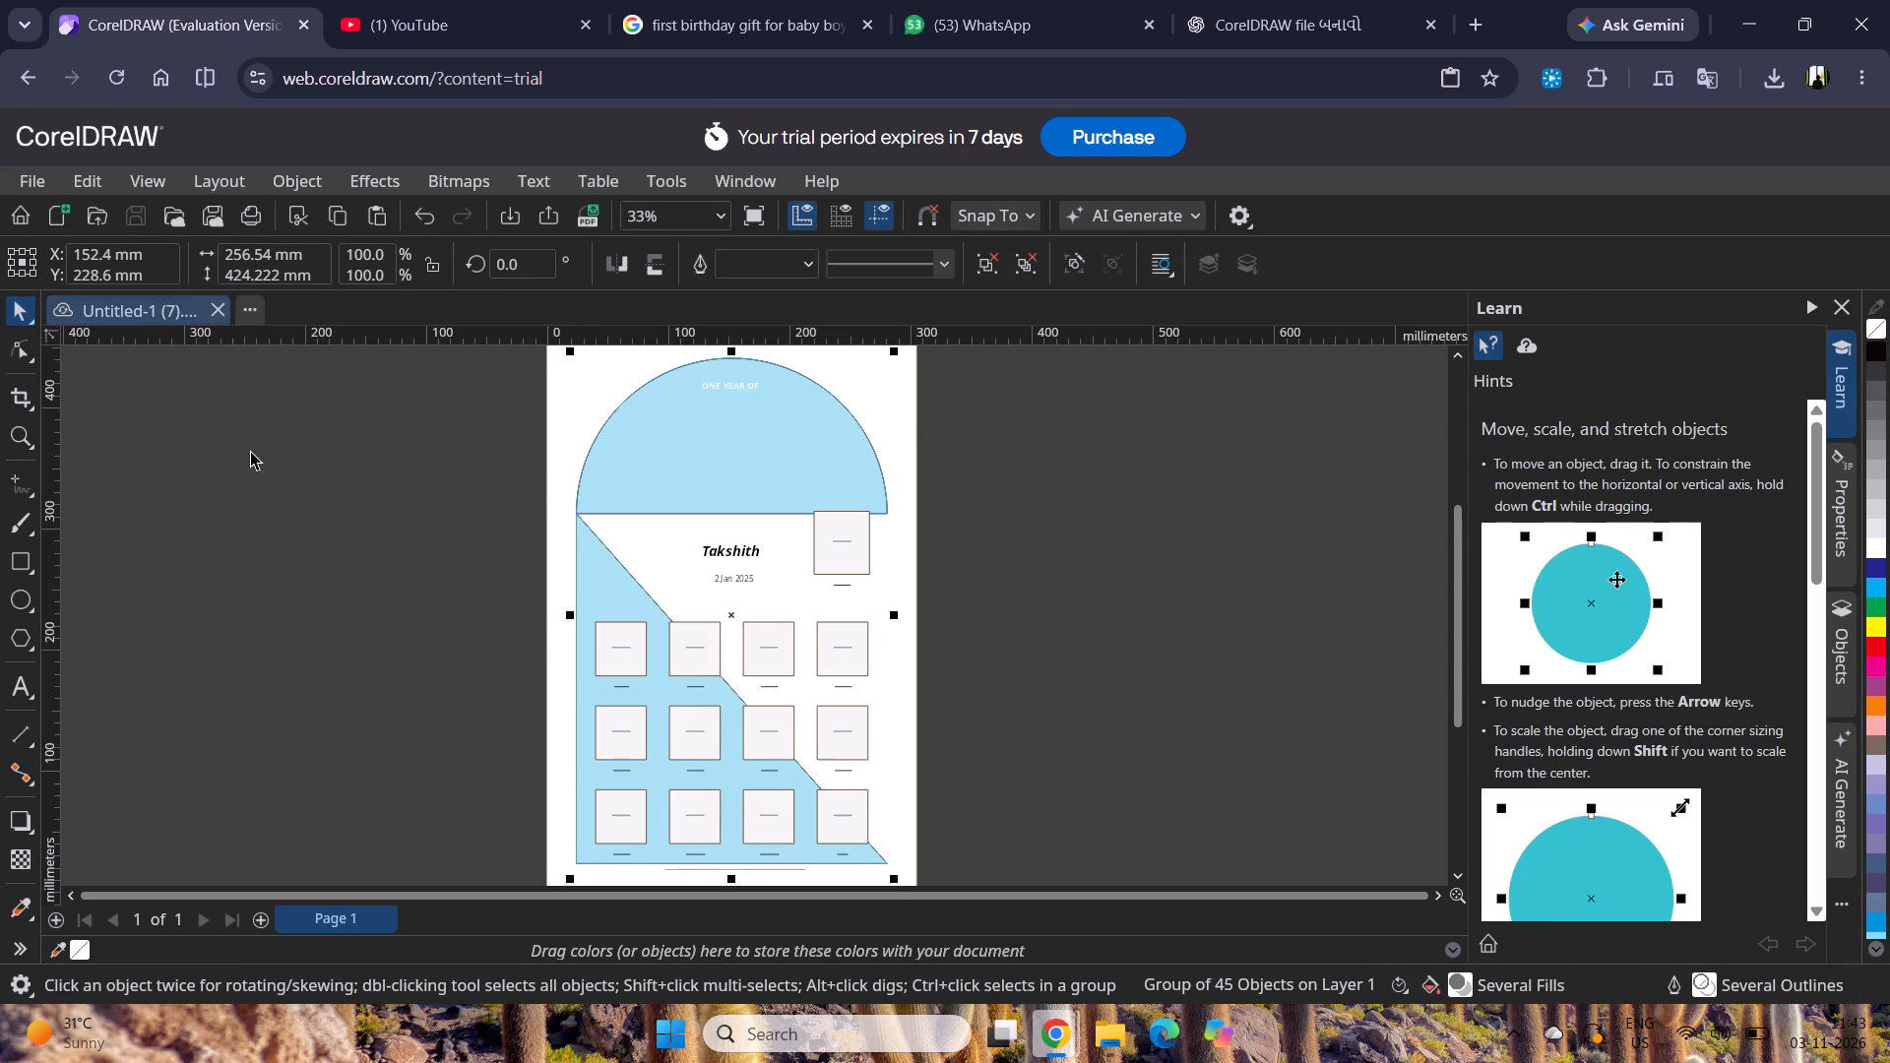
left_click(267, 483)
Set the document's measurement units to inches.
left_click(743, 254)
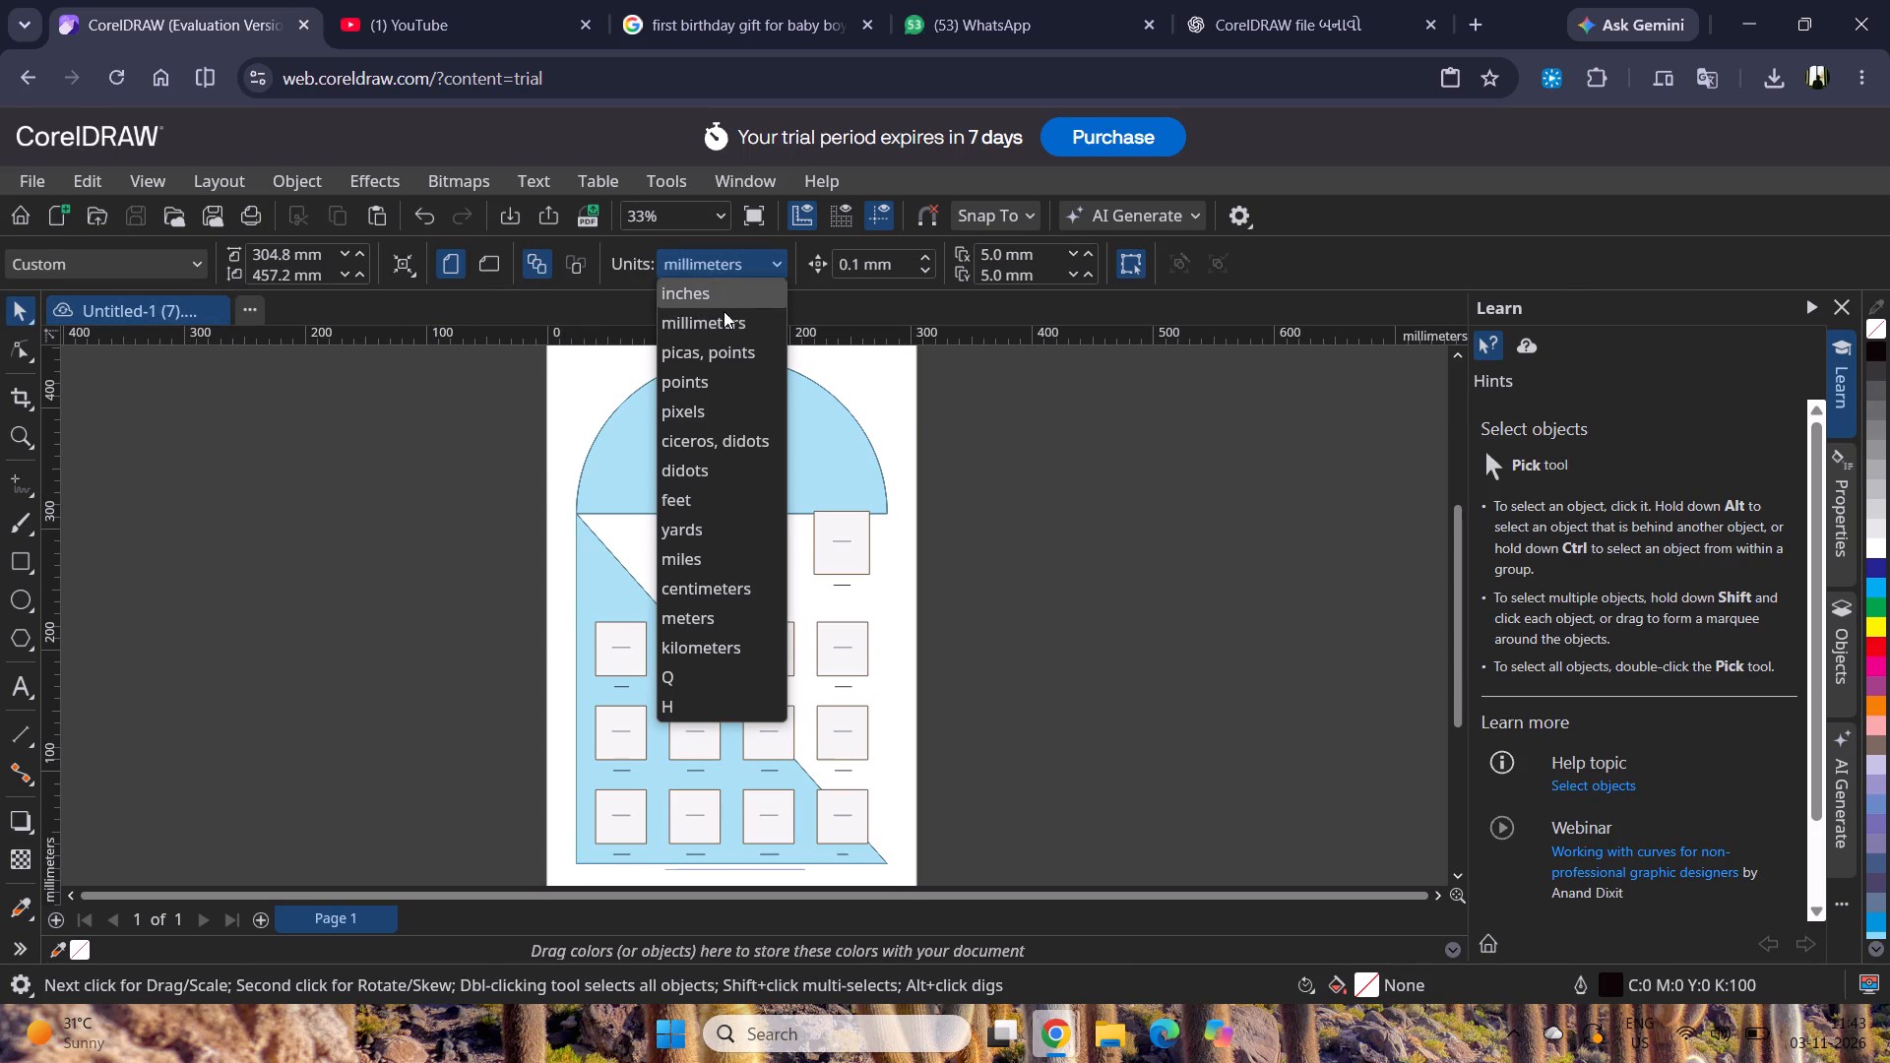
left_click(724, 299)
left_click(390, 454)
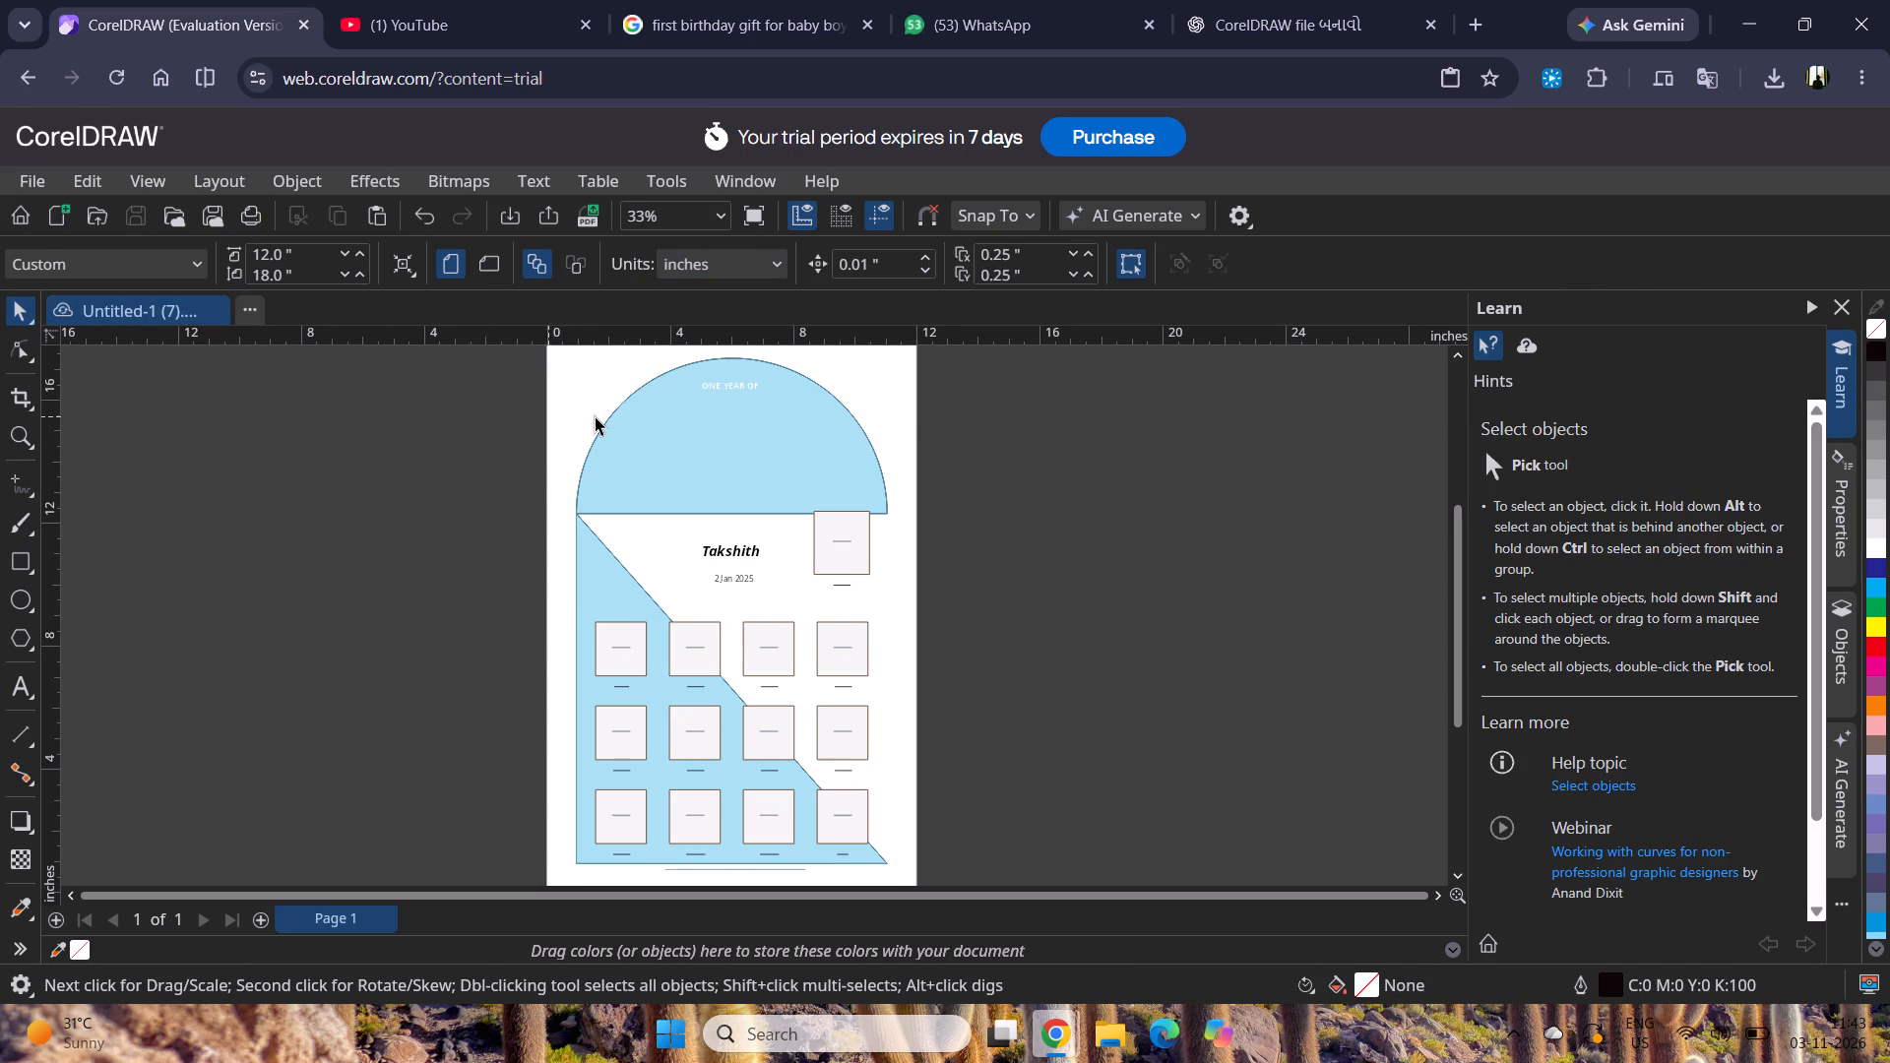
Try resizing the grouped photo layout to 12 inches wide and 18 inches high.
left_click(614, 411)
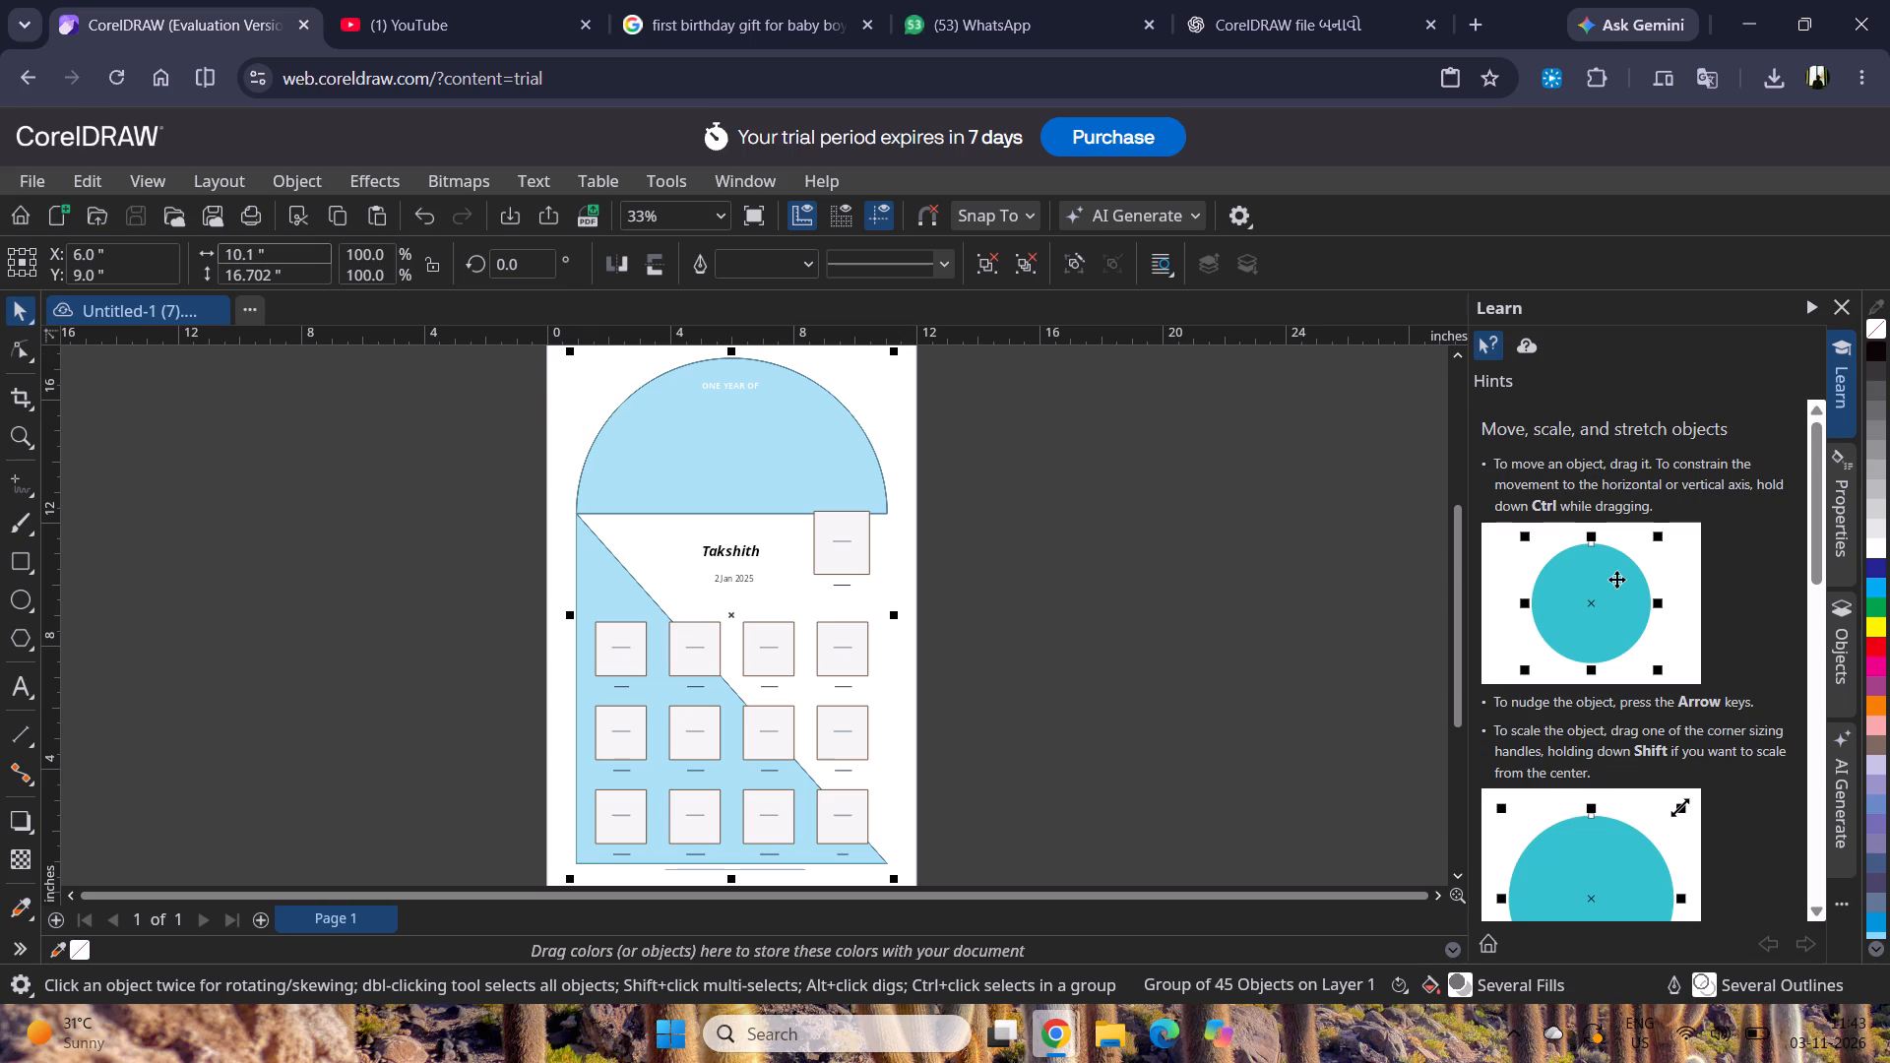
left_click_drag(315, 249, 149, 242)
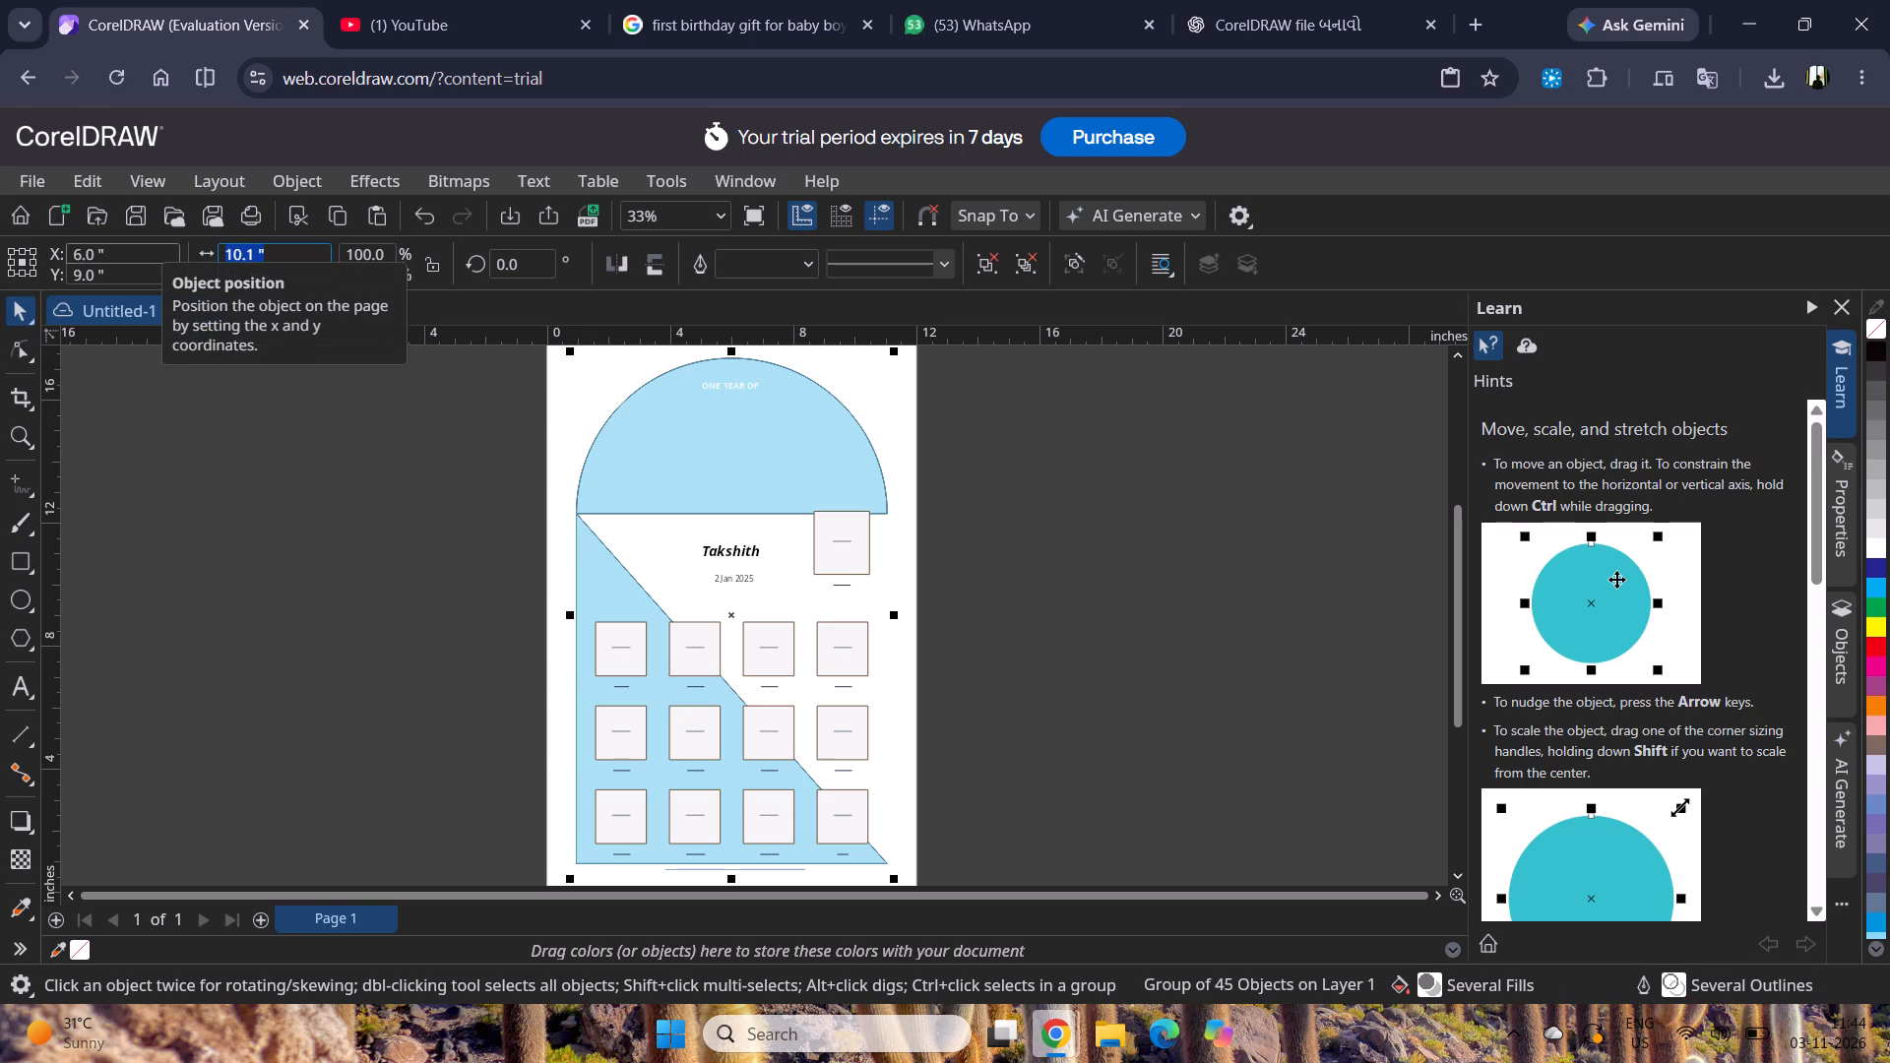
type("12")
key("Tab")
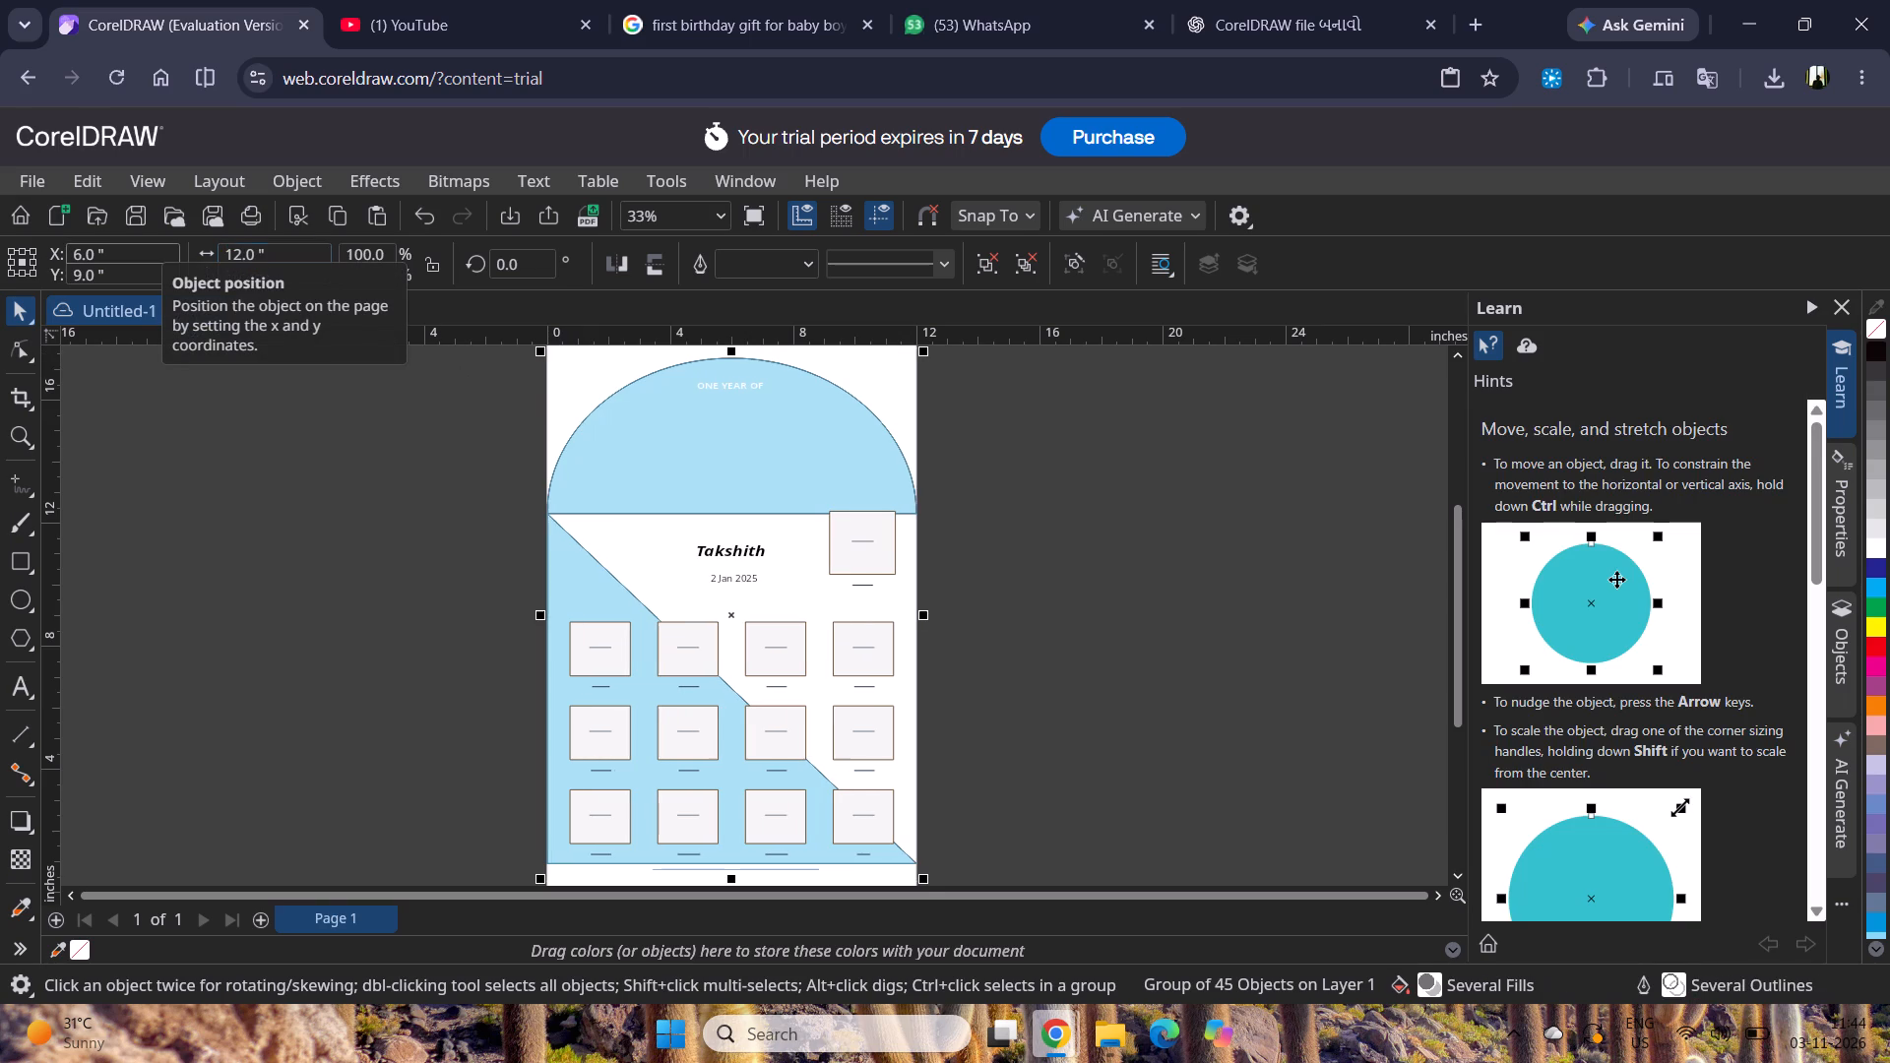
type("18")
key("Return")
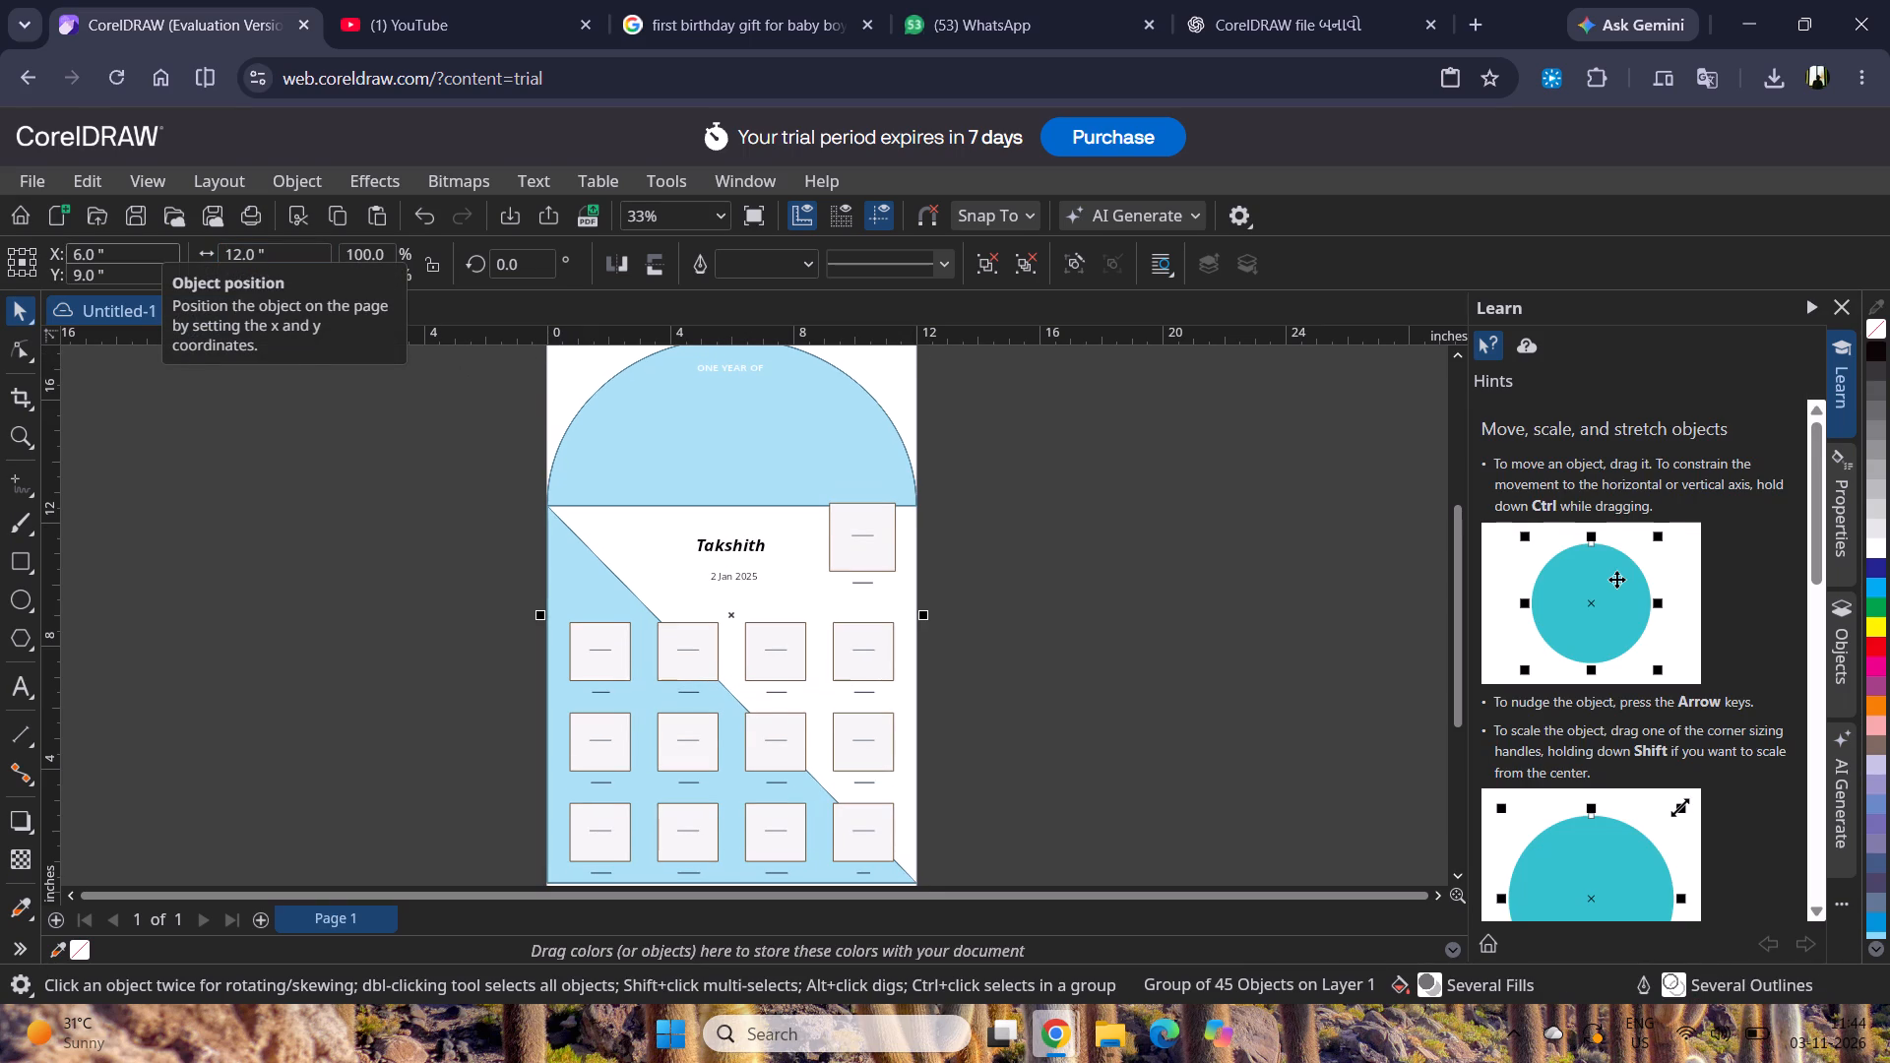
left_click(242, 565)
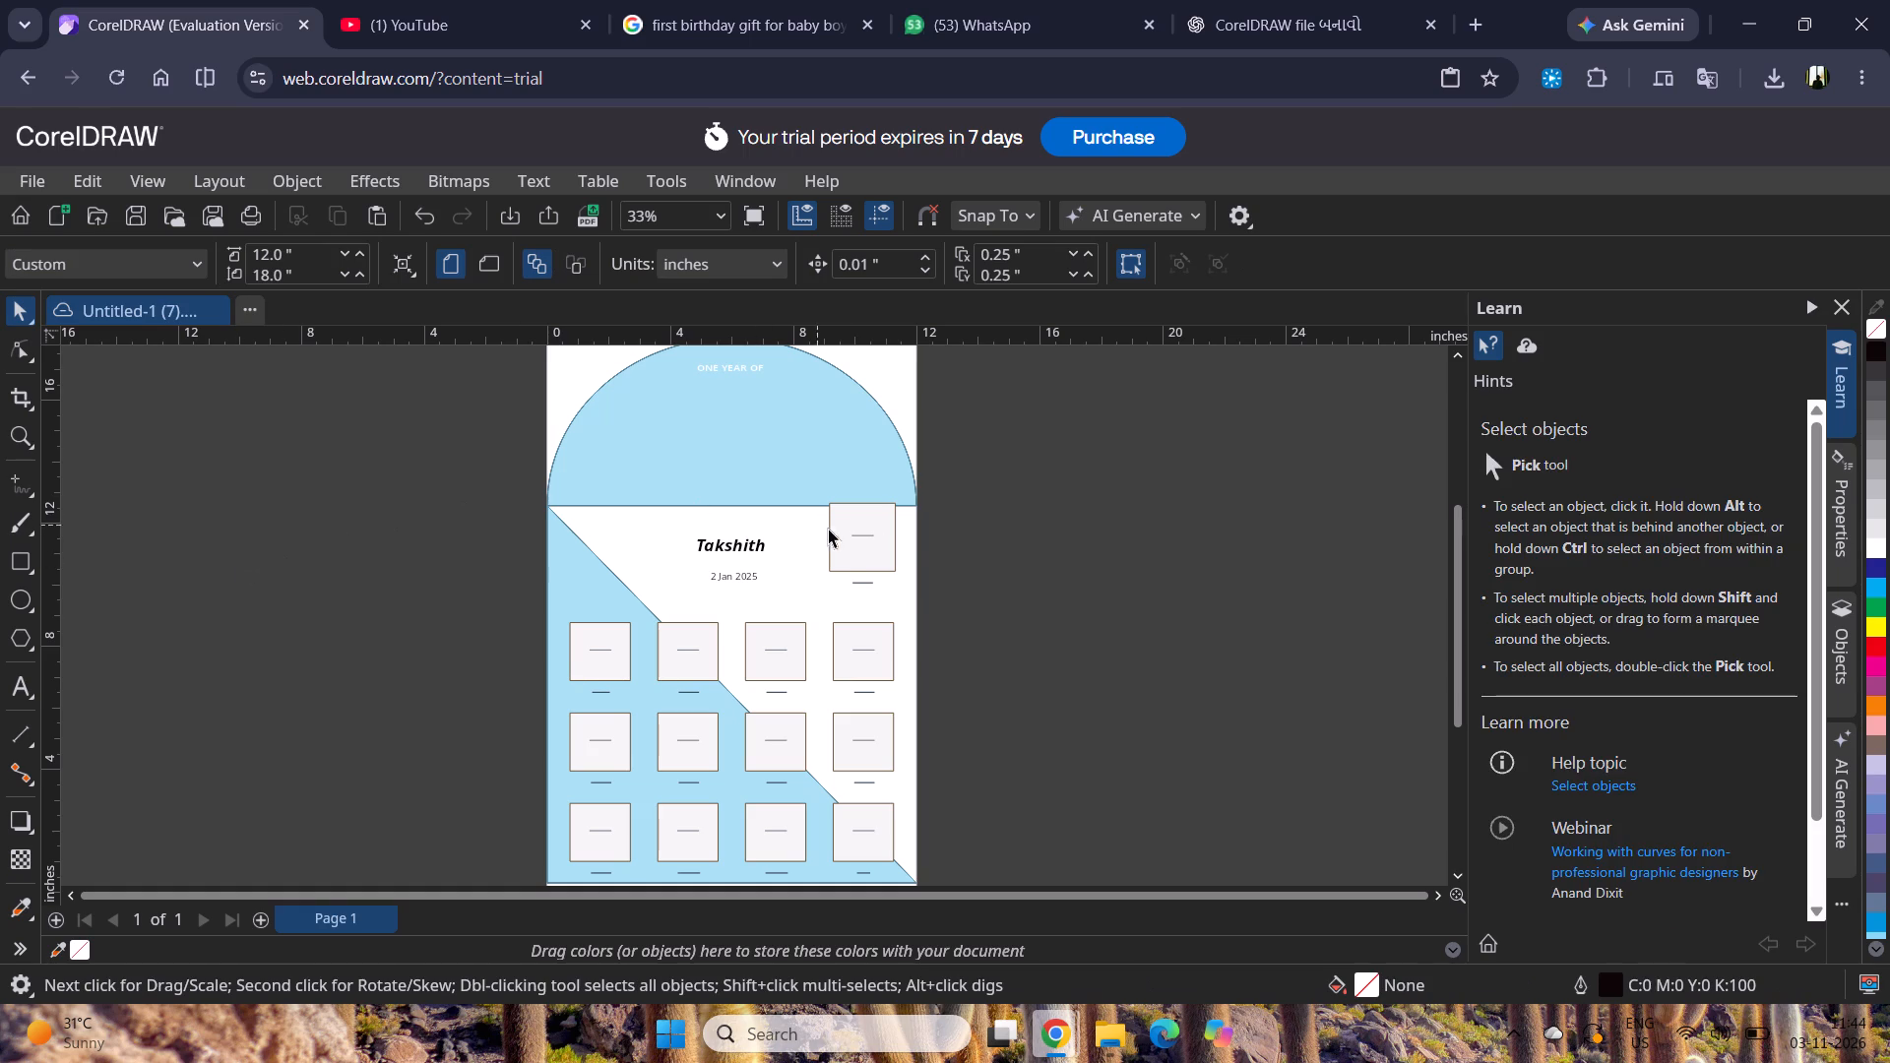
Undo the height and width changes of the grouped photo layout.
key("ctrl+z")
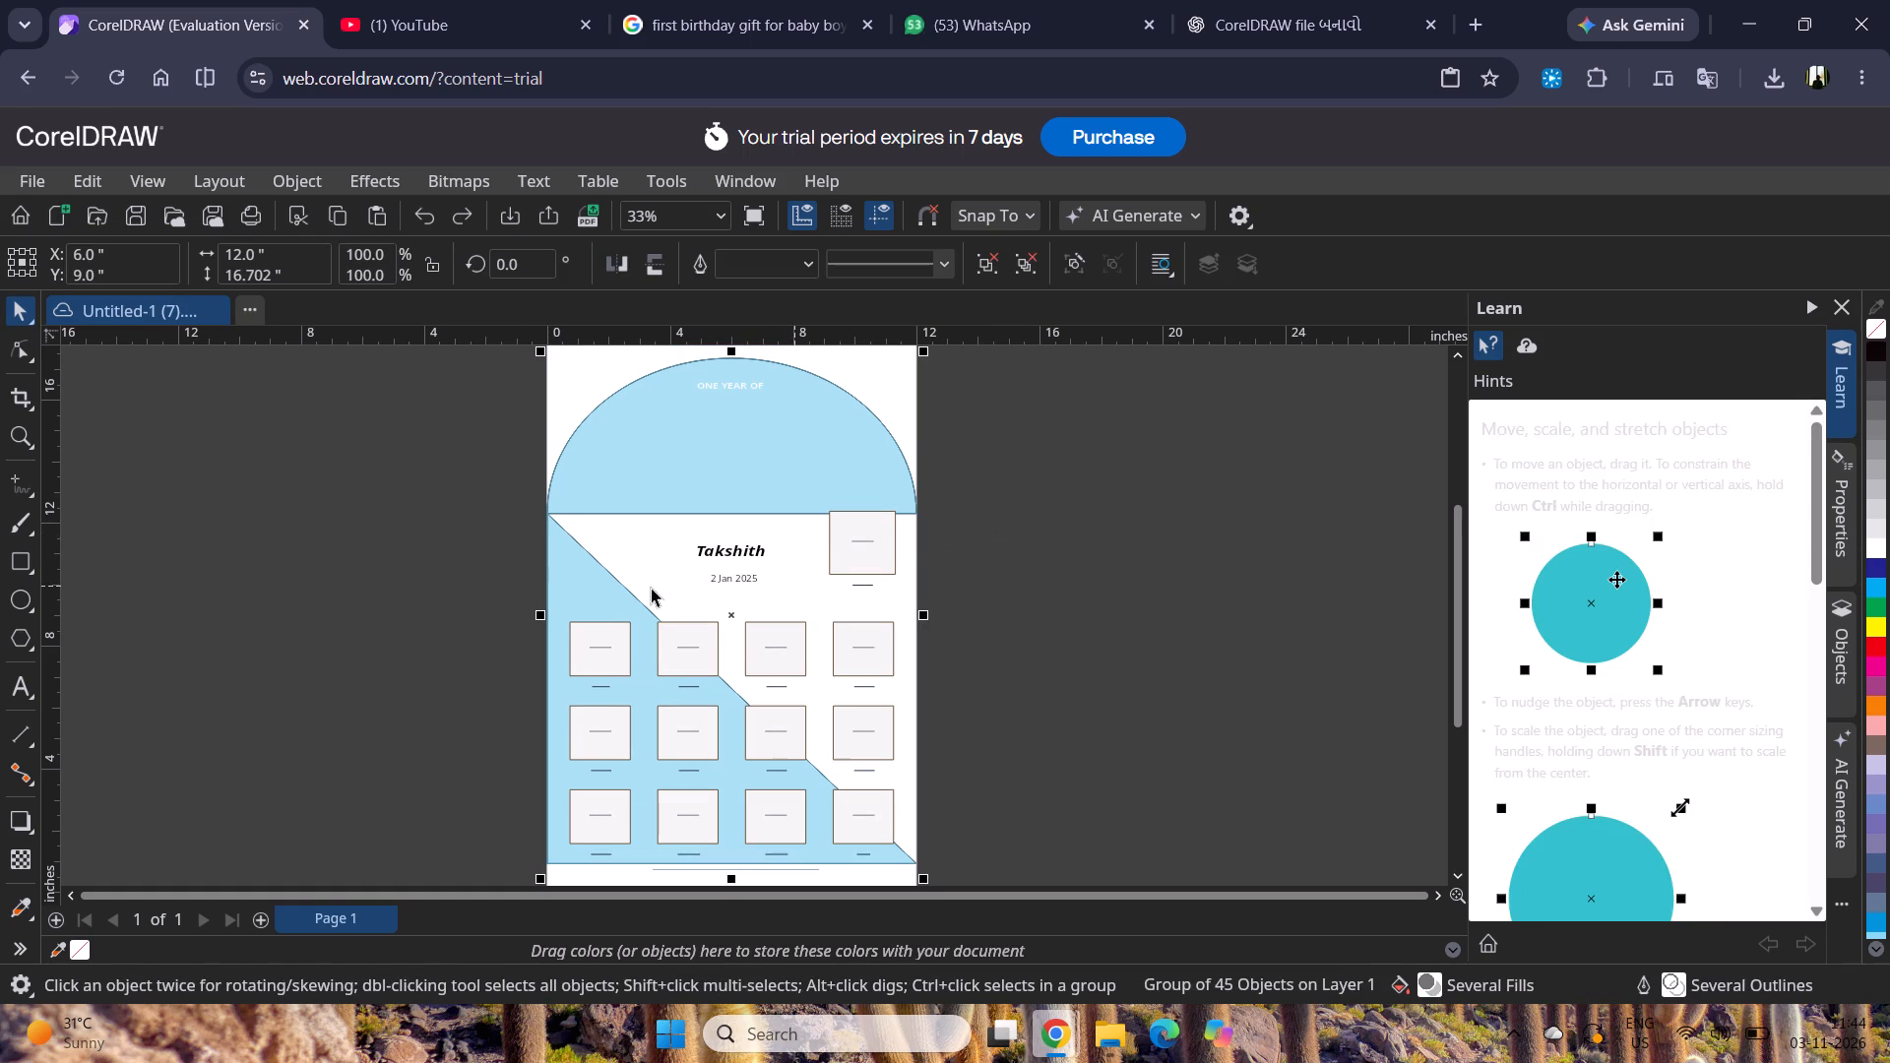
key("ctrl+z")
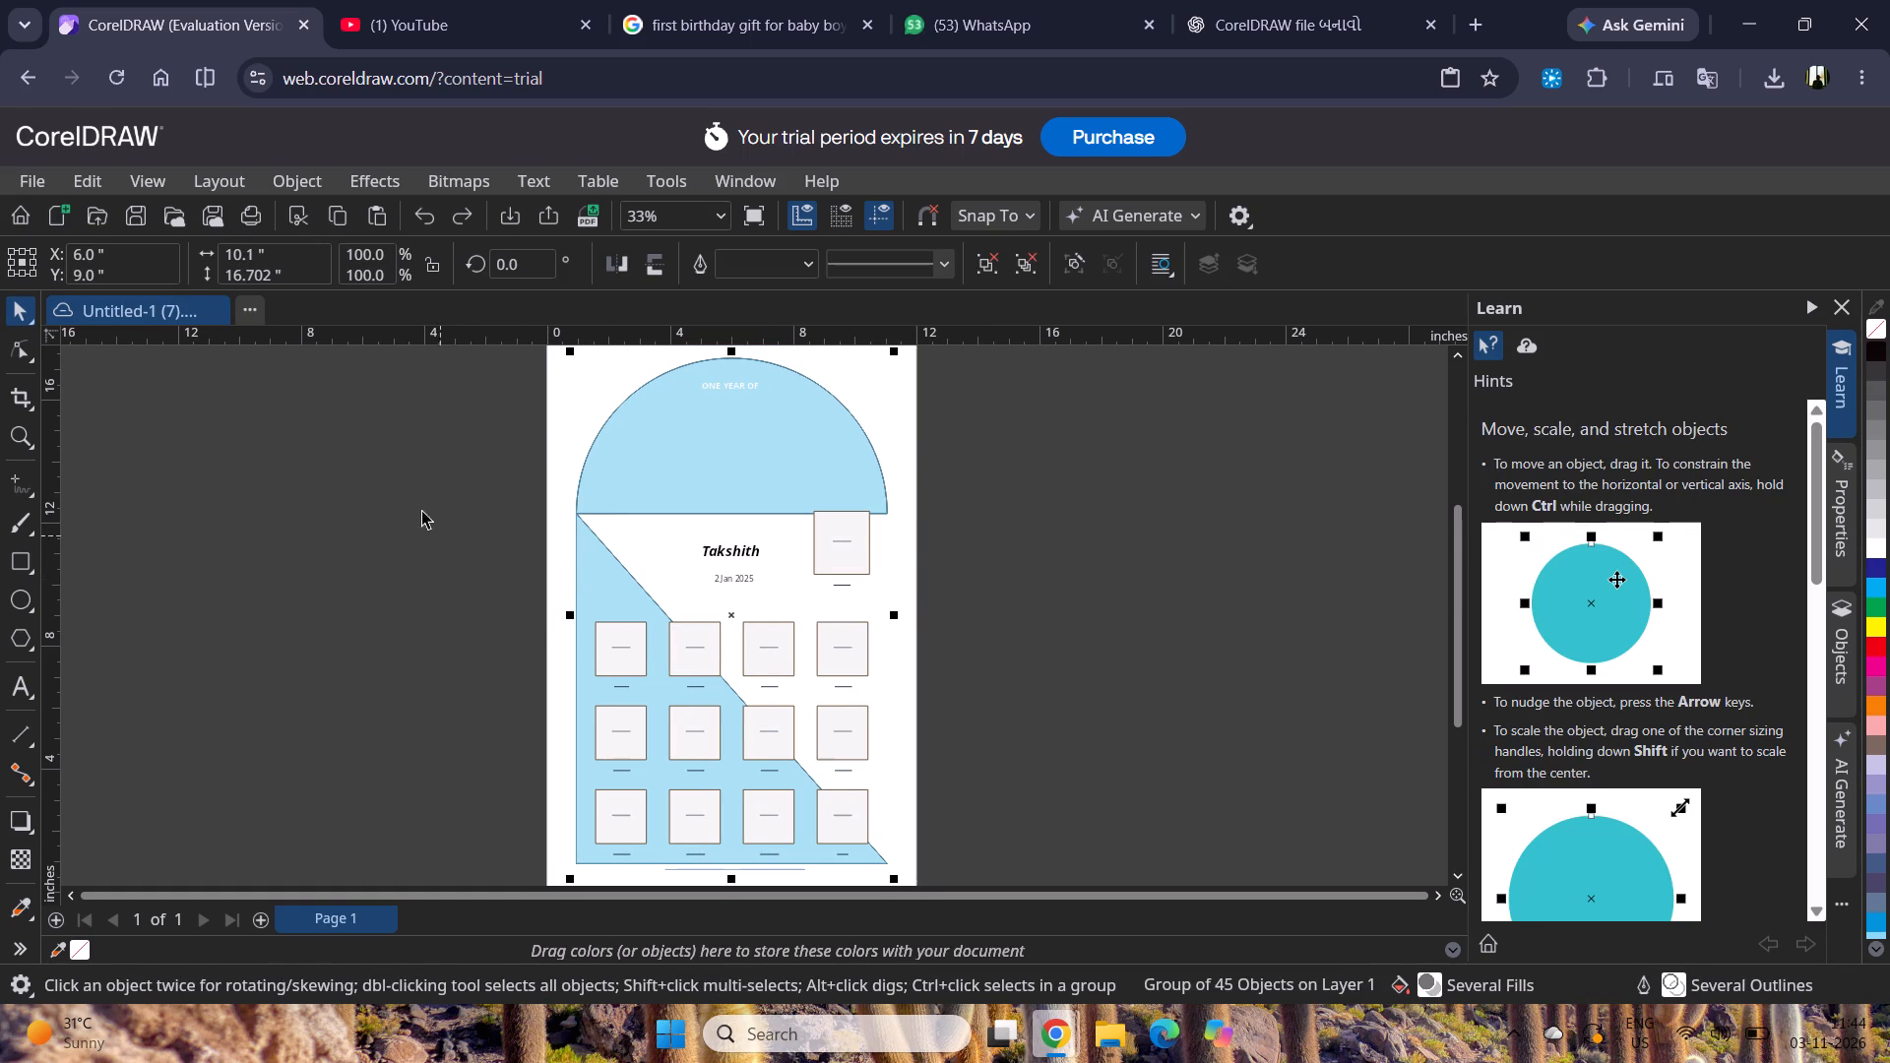
Lock the proportions of the grouped photo layout and scale it to 18 inches high.
left_click(436, 258)
left_click_drag(296, 278, 196, 280)
type("18")
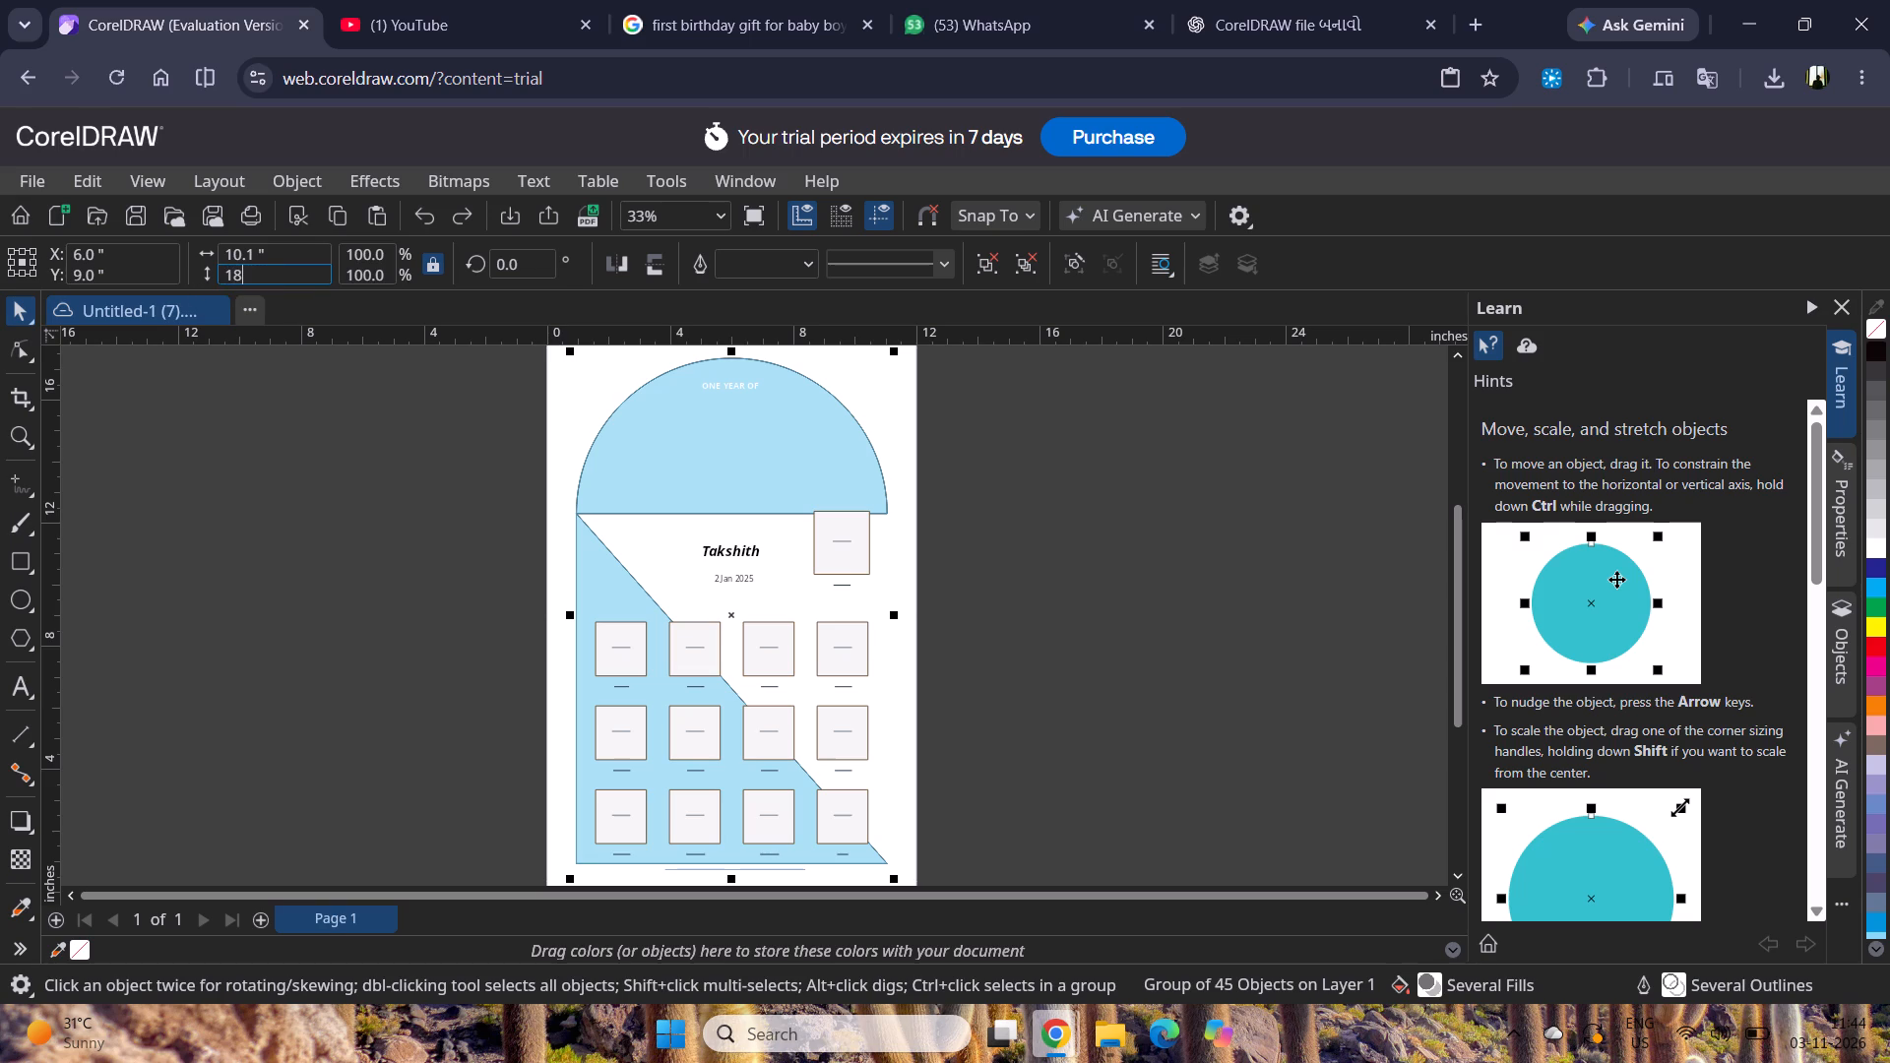
key("Return")
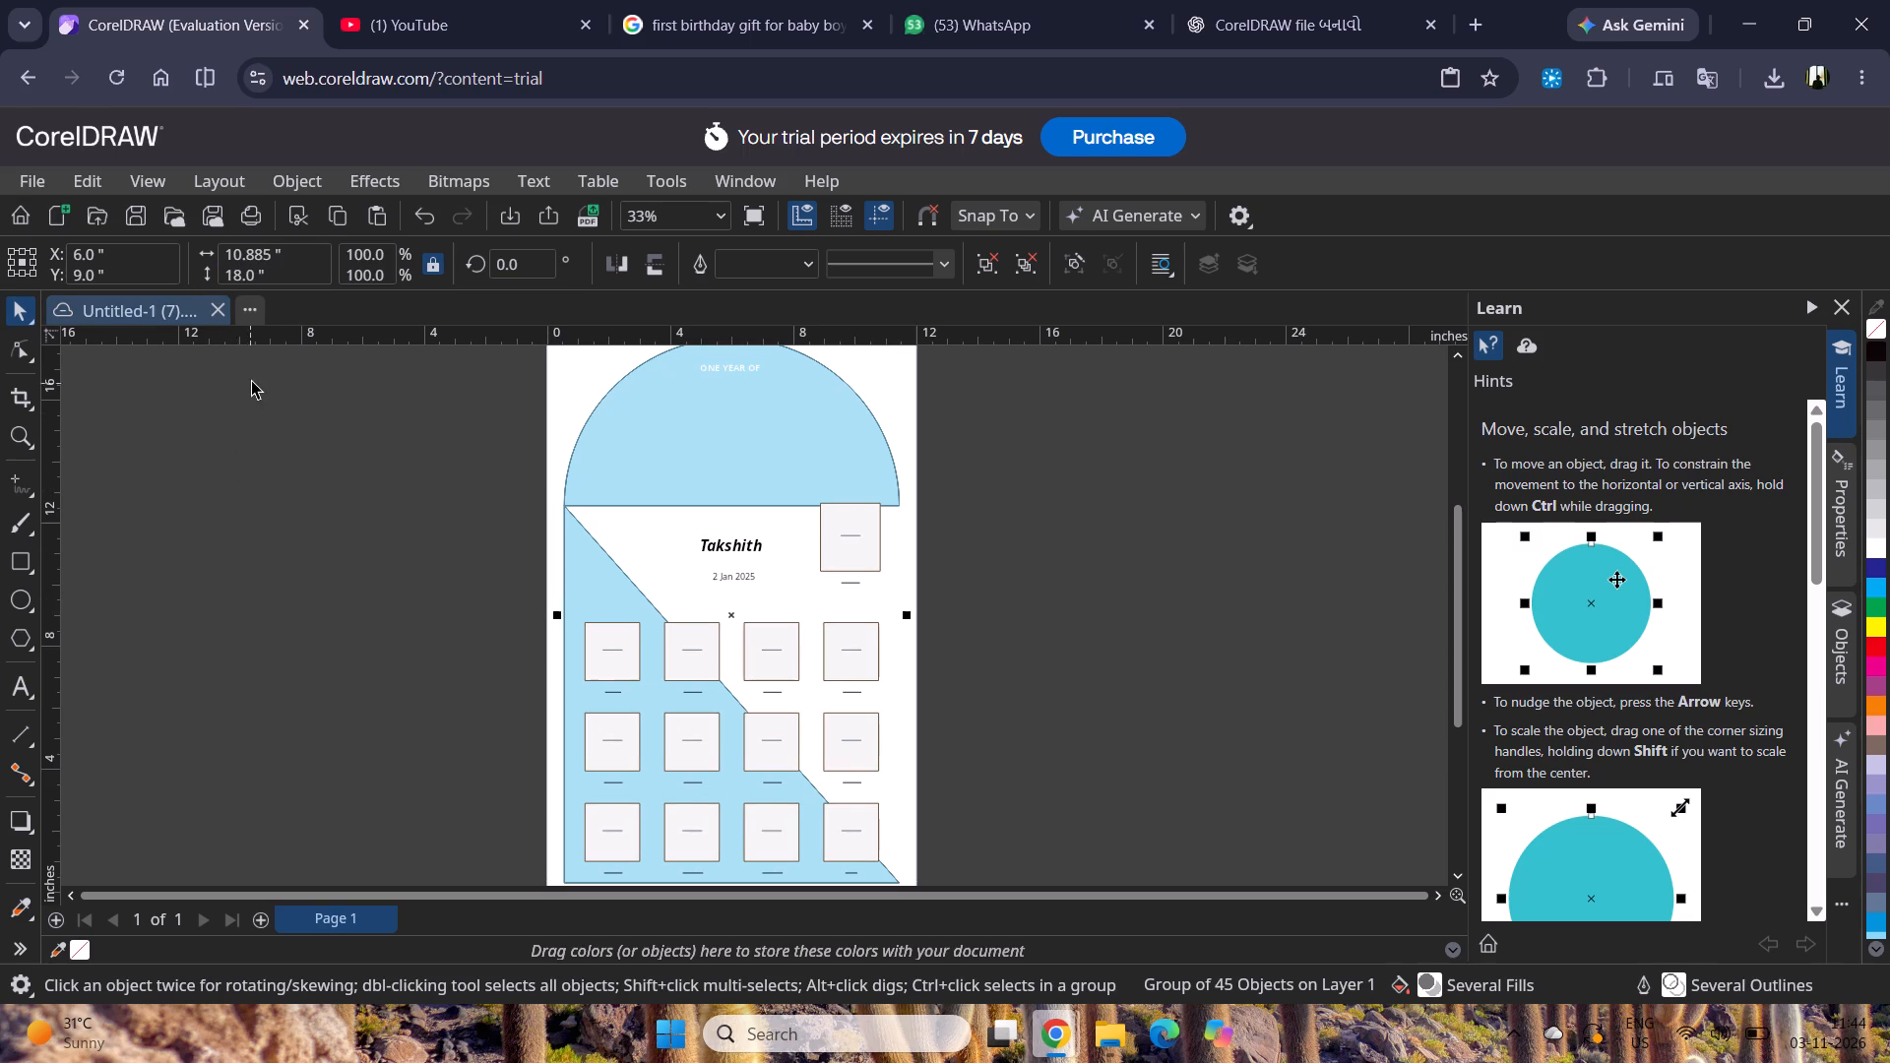
left_click(246, 513)
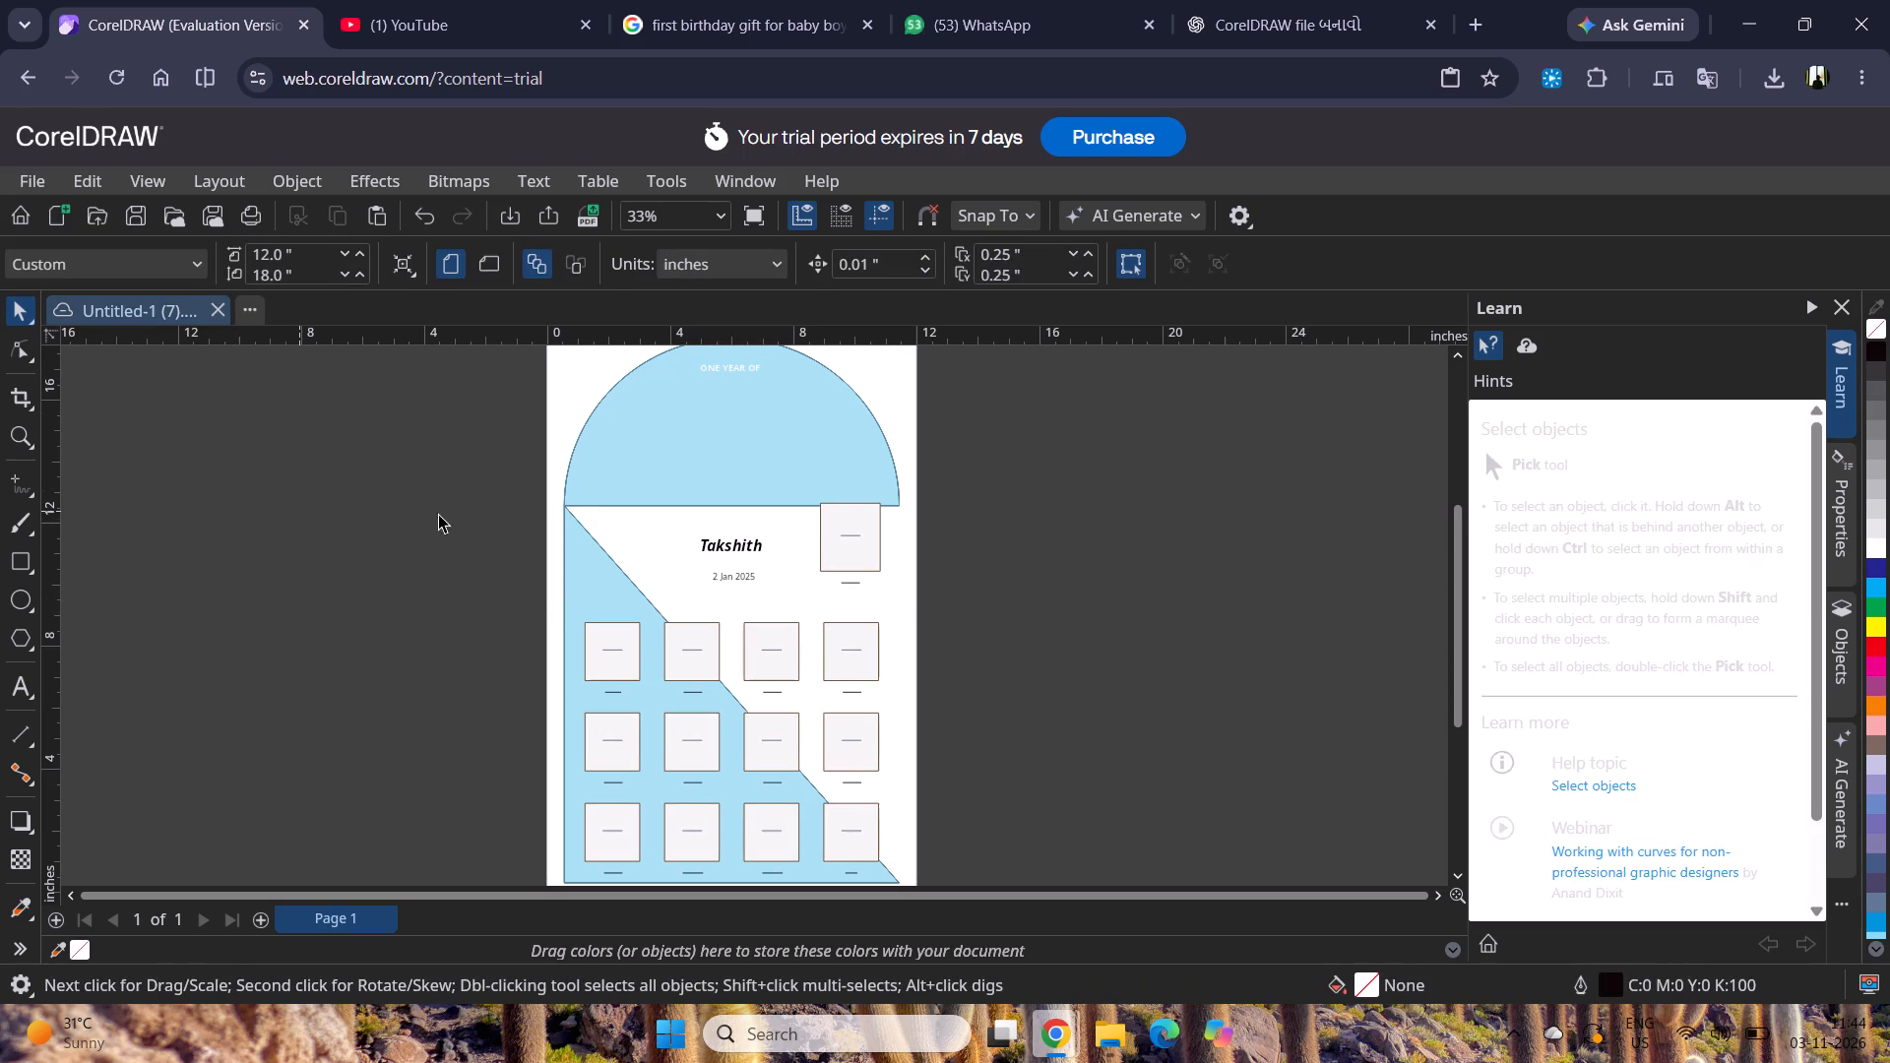
left_click(814, 473)
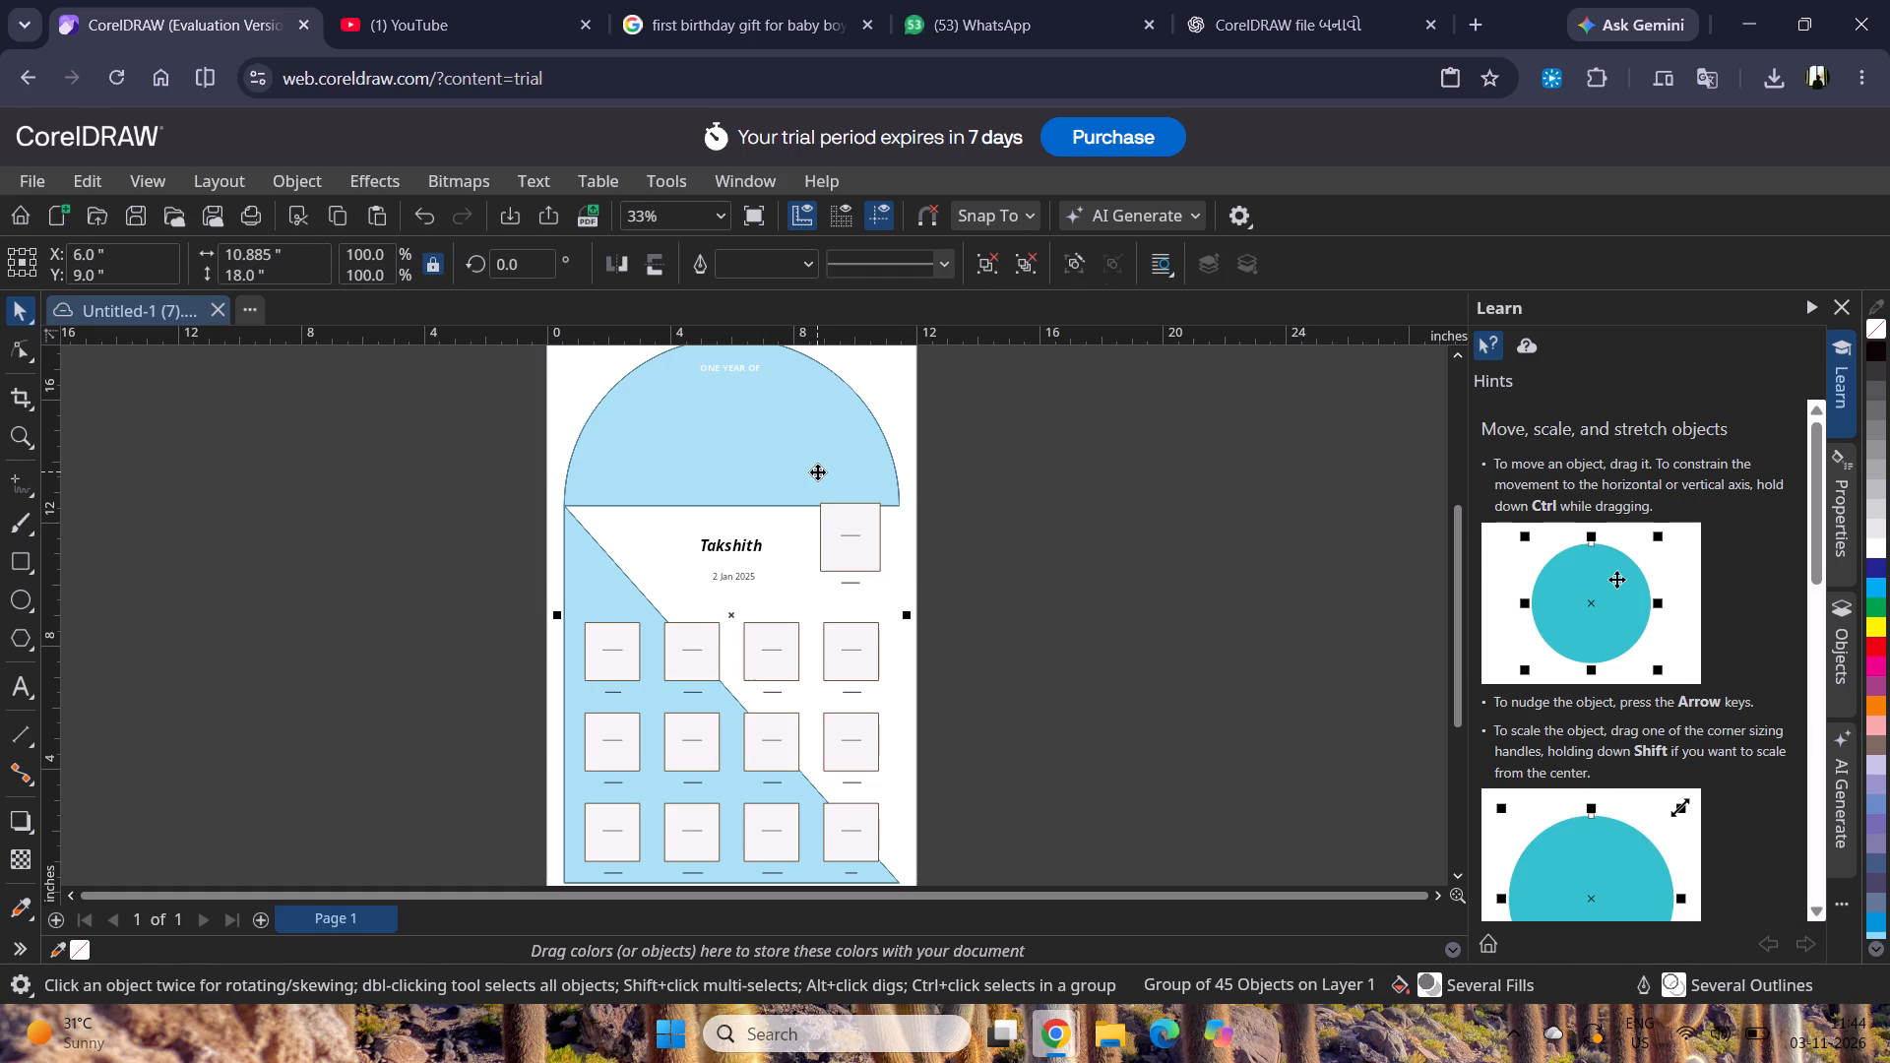
scroll(710, 643, "down", 1)
scroll(625, 670, "up", 11)
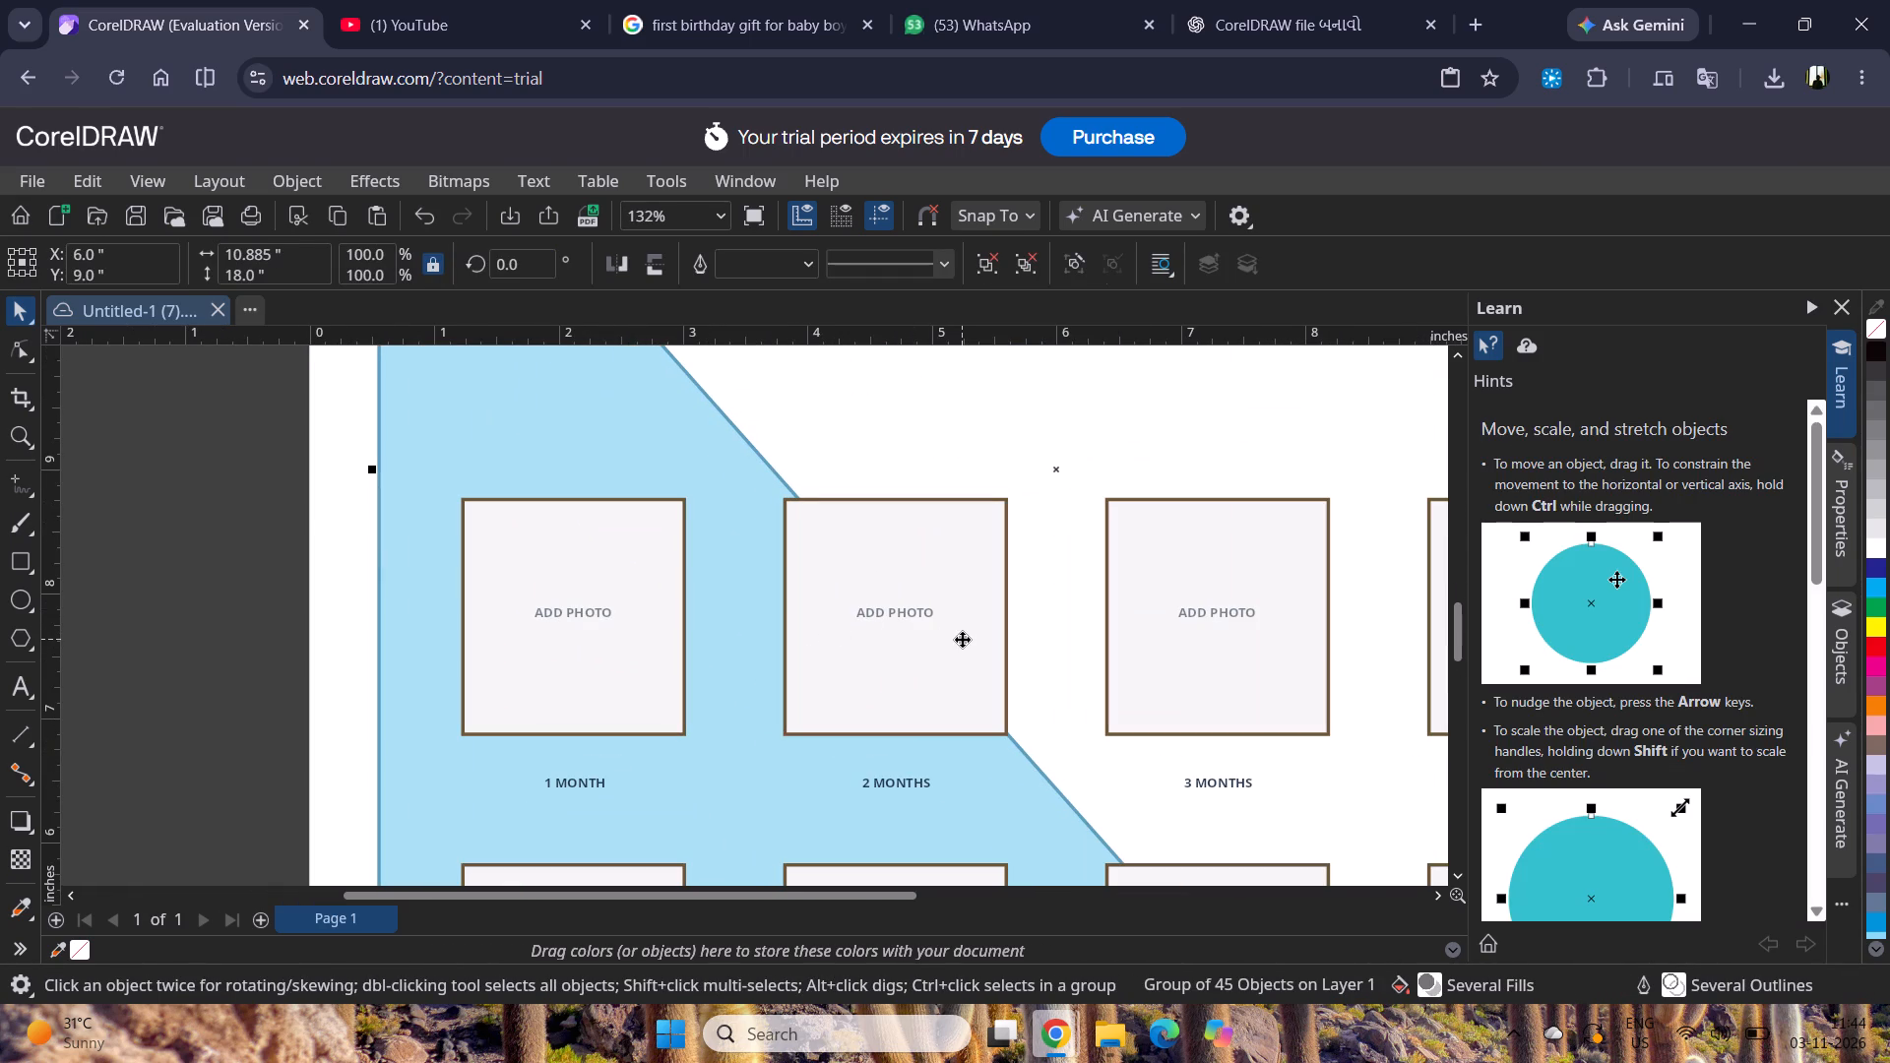
scroll(962, 639, "down", 9)
scroll(1160, 644, "down", 2)
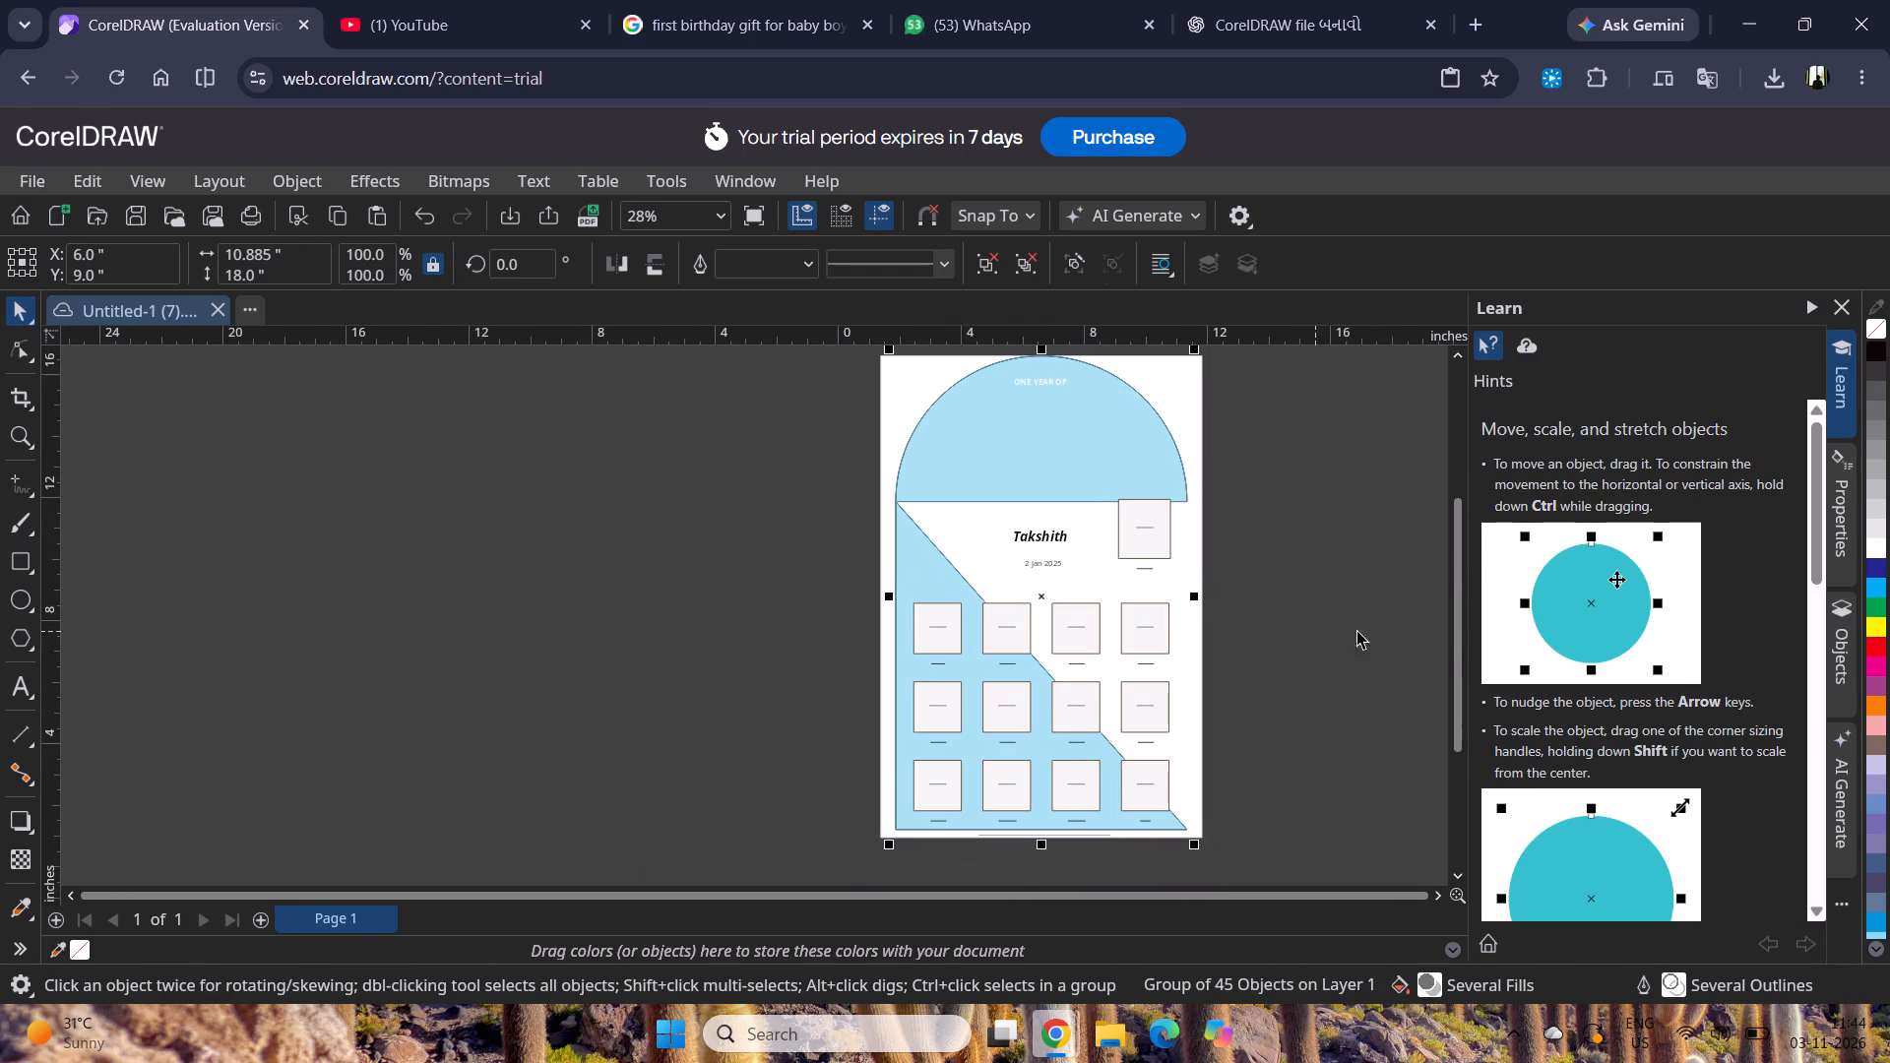
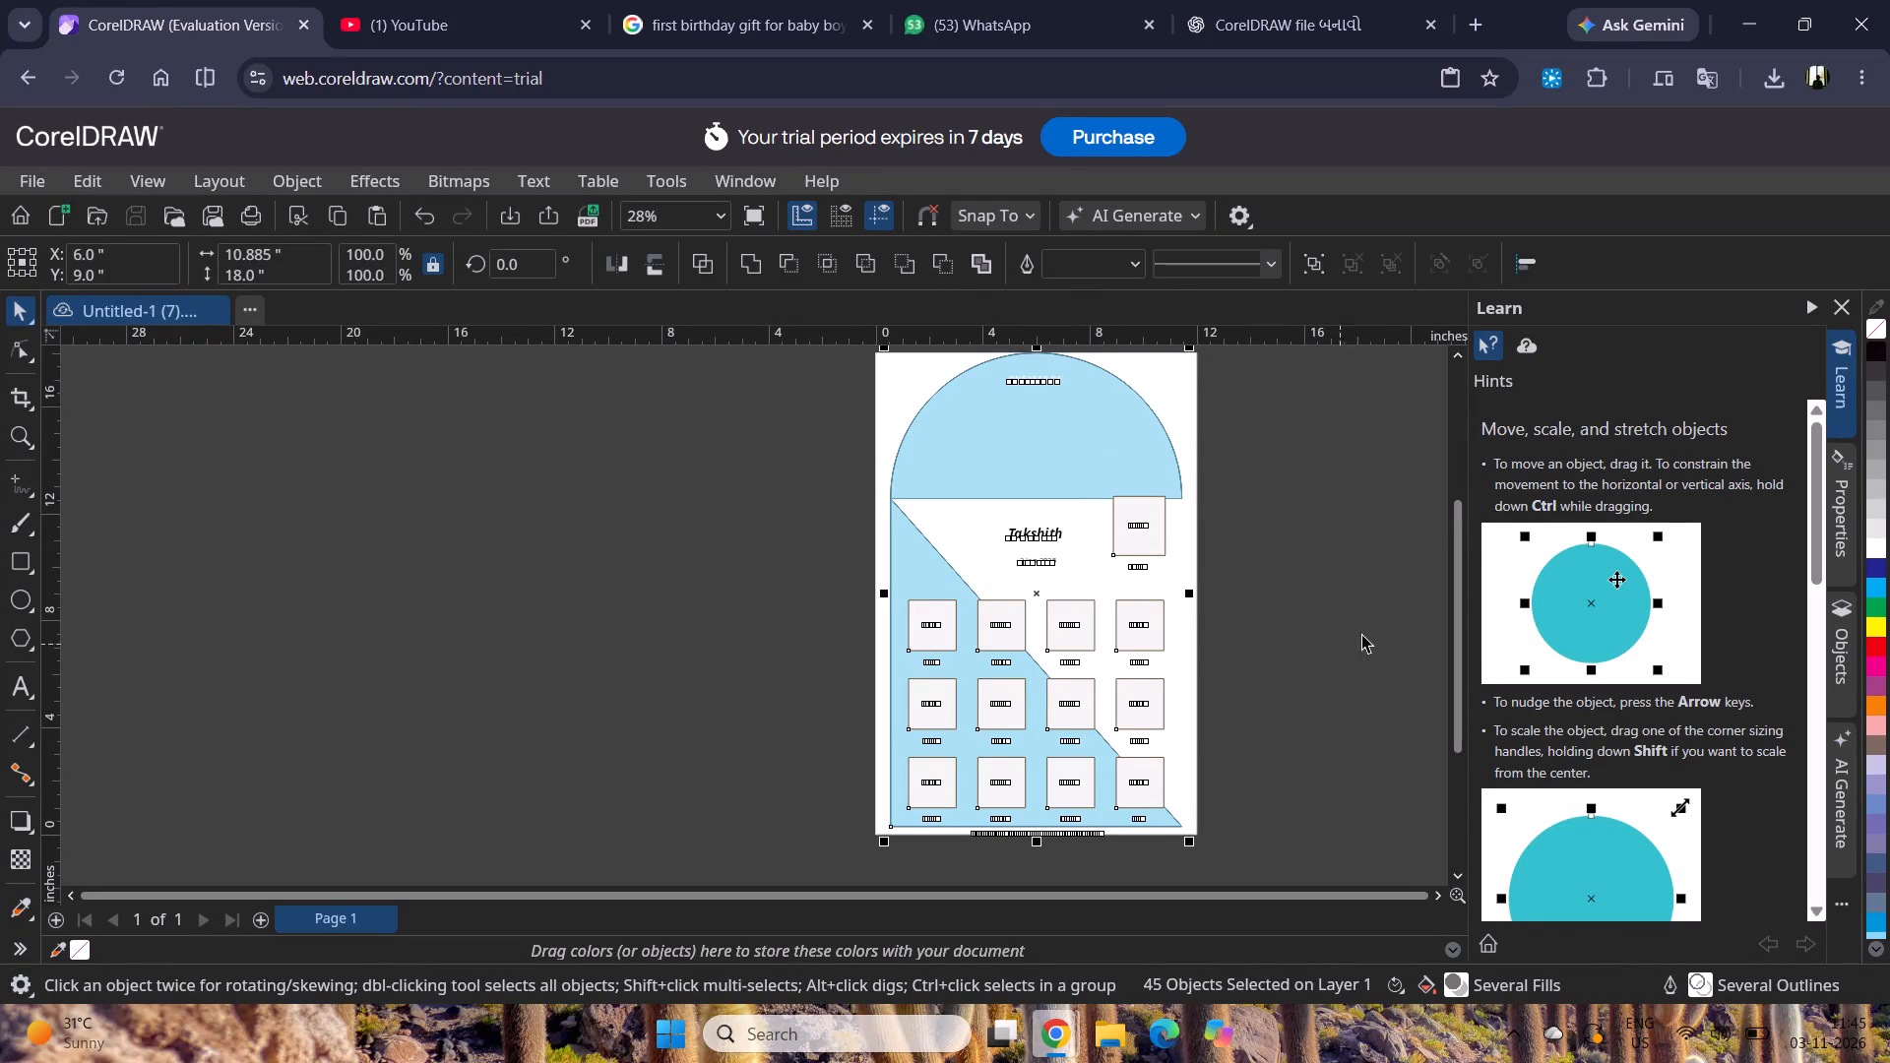
Delete the blue outline curve and the light-blue arch-and-diagonal background shape behind the photo layout.
left_click(1361, 634)
left_click(1072, 463)
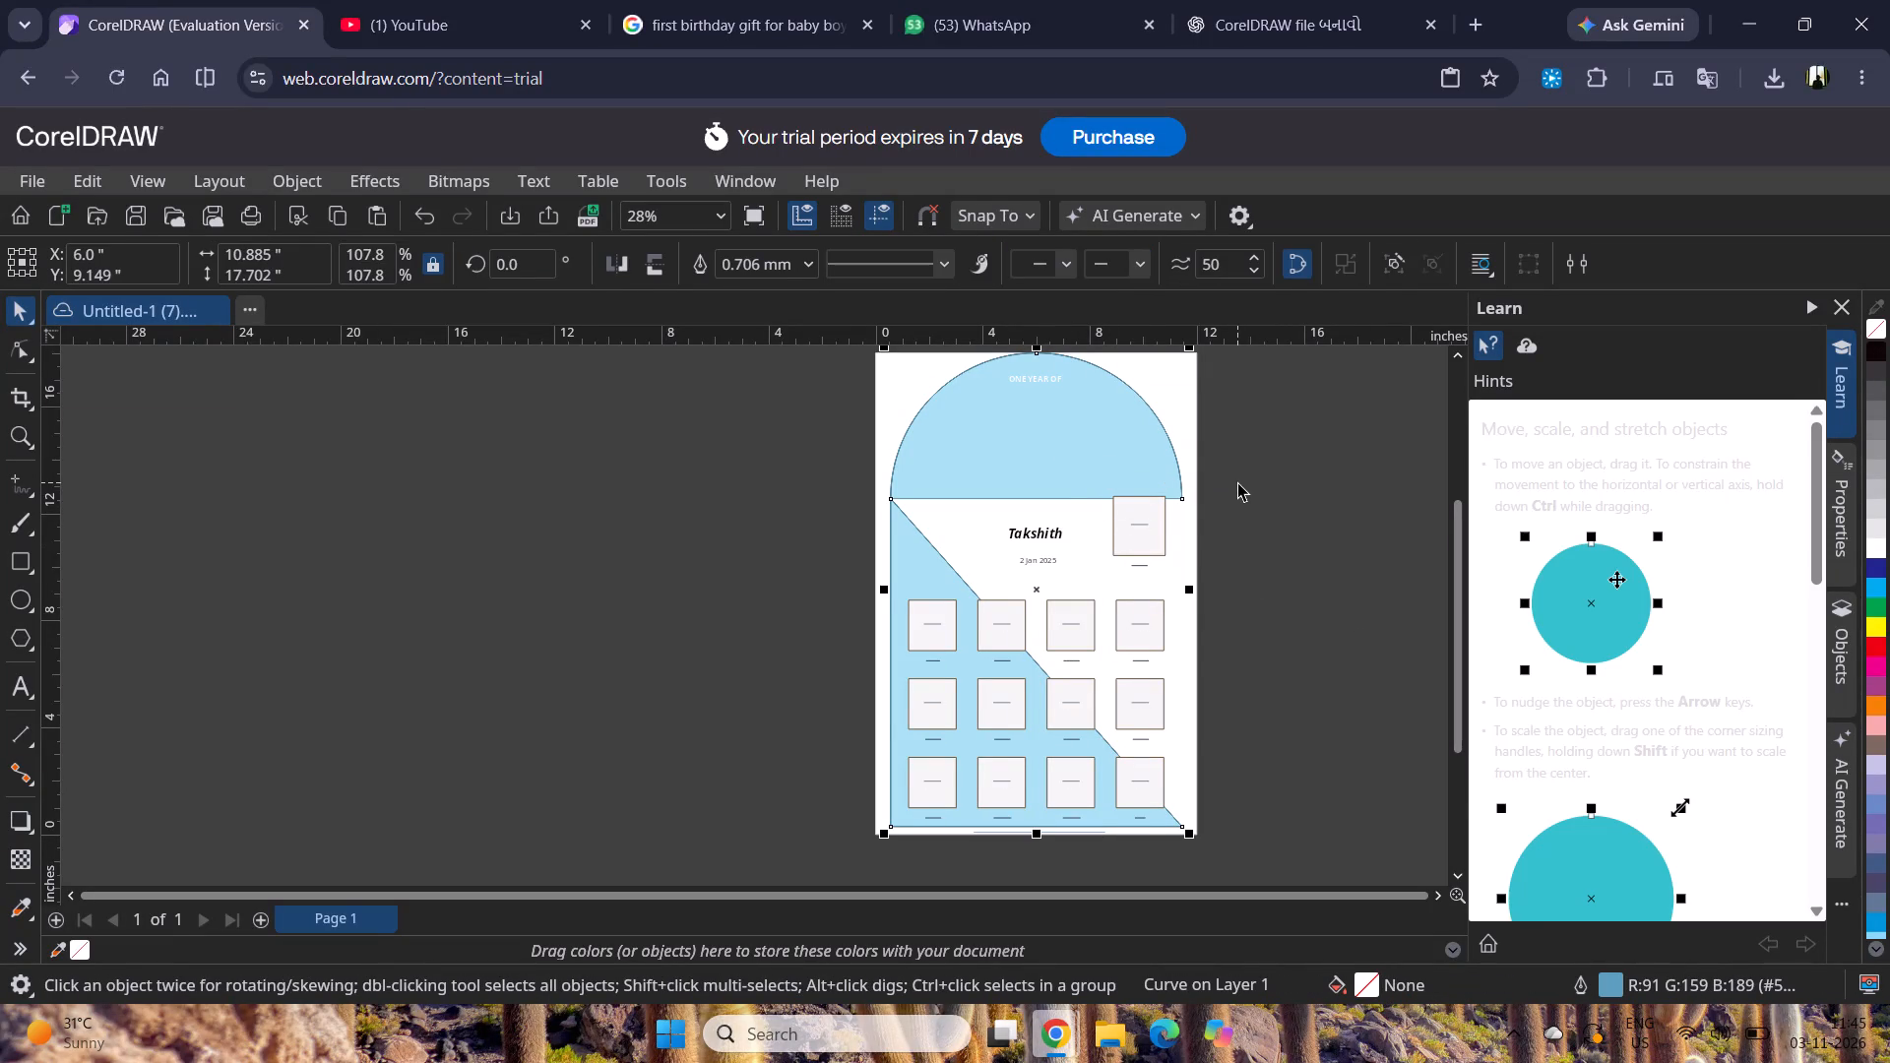
key("Delete")
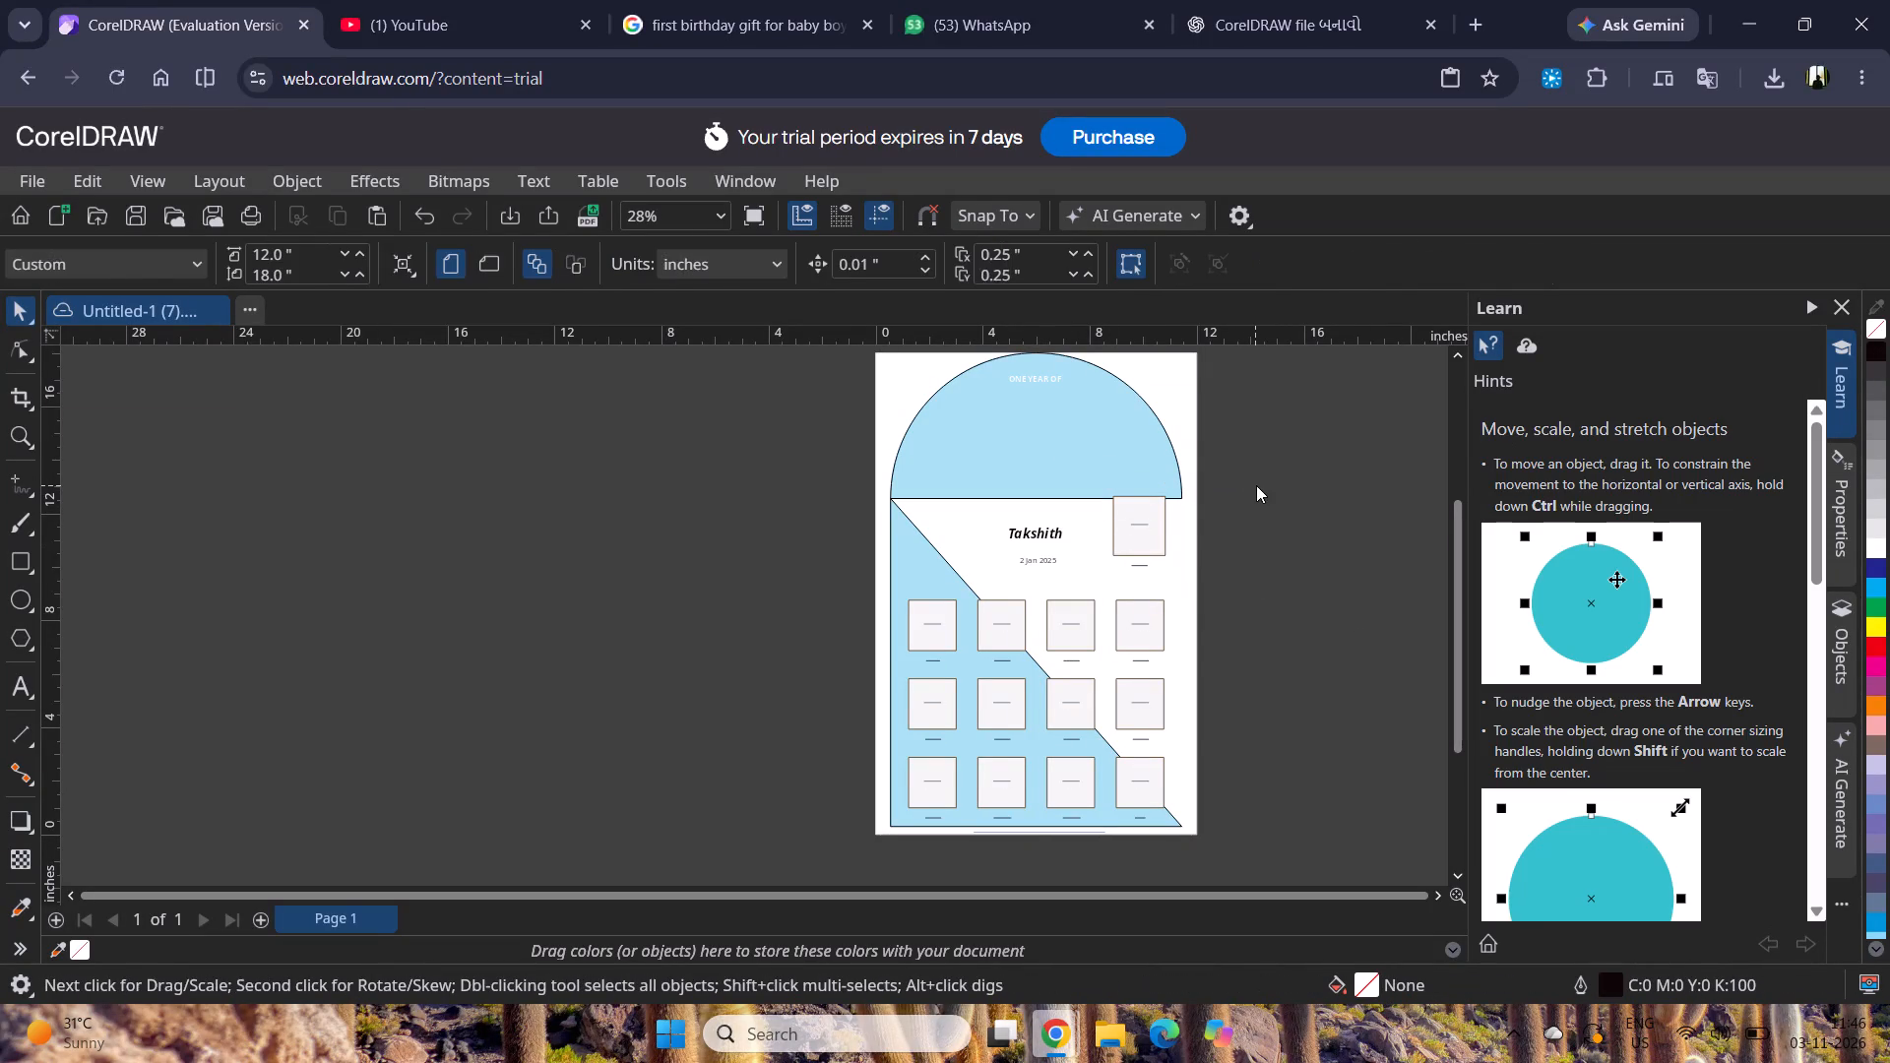
left_click(1059, 459)
key("Delete")
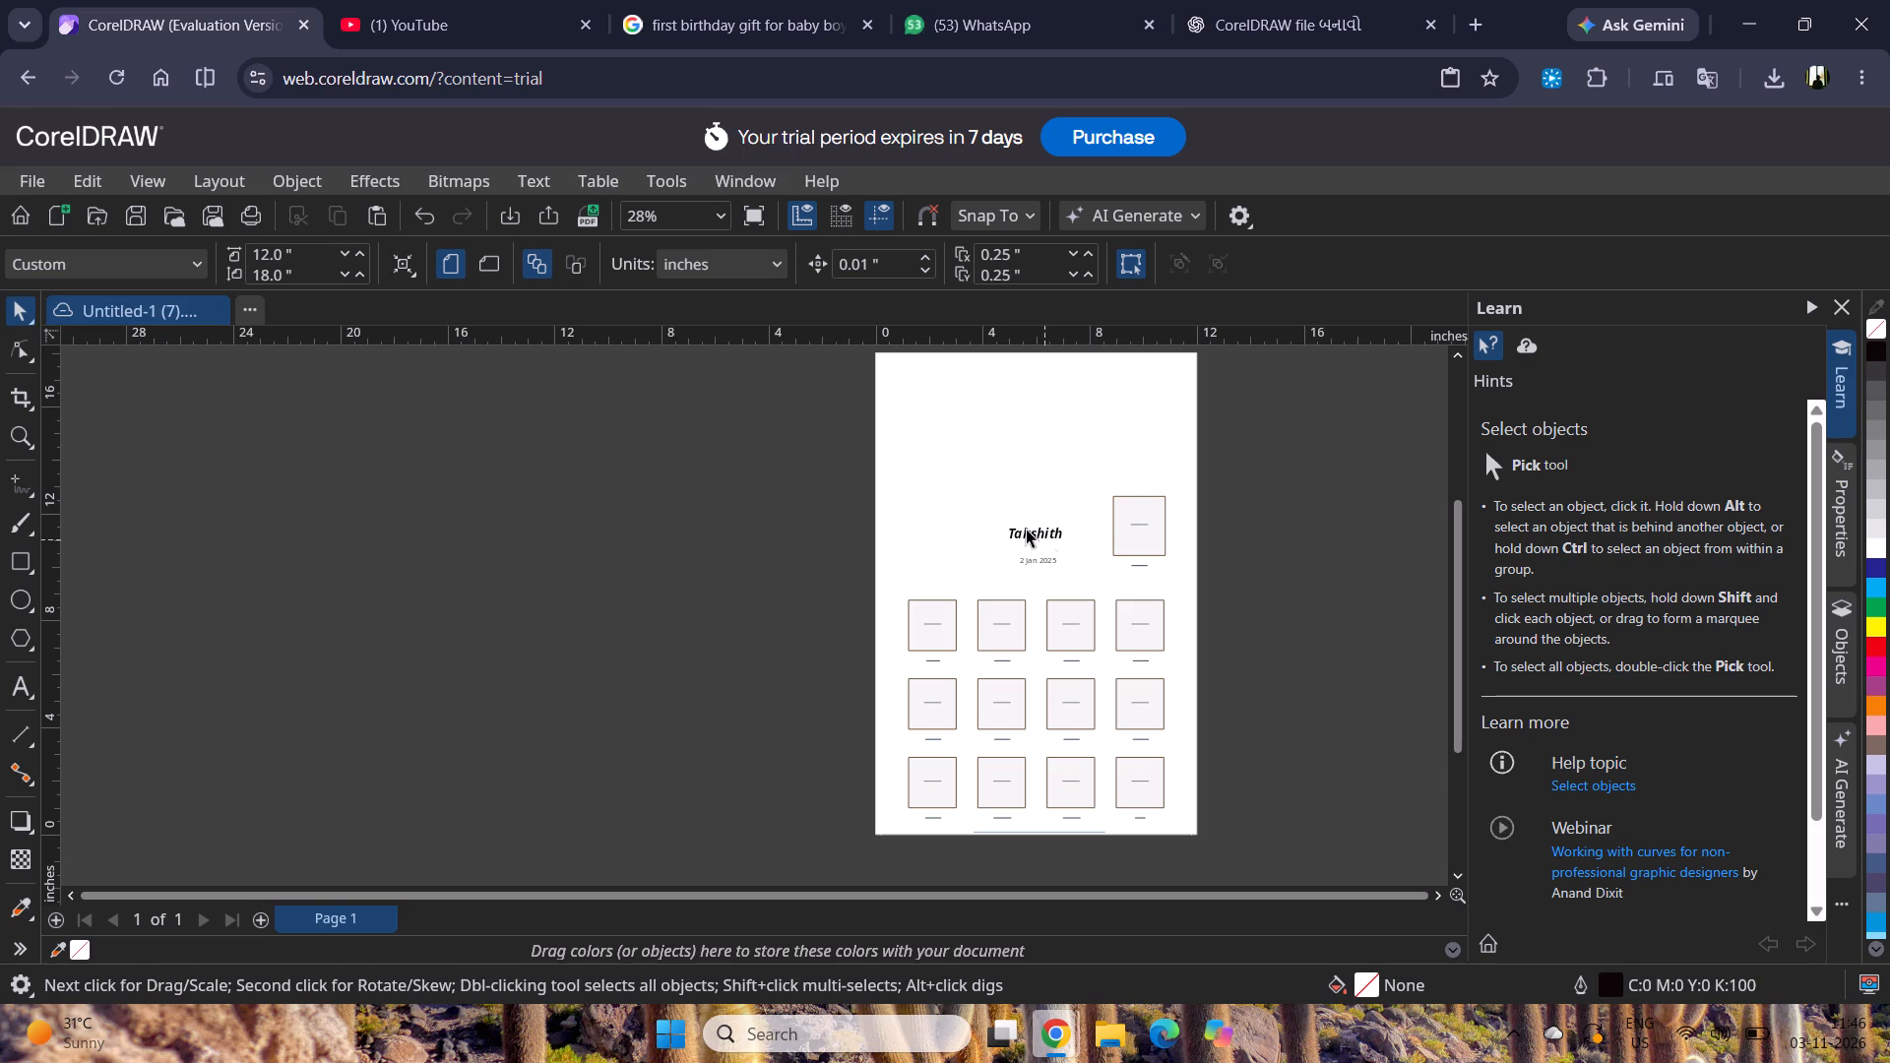
Select the single photo box beside the baby's name and birth date.
left_click_drag(981, 506, 1075, 573)
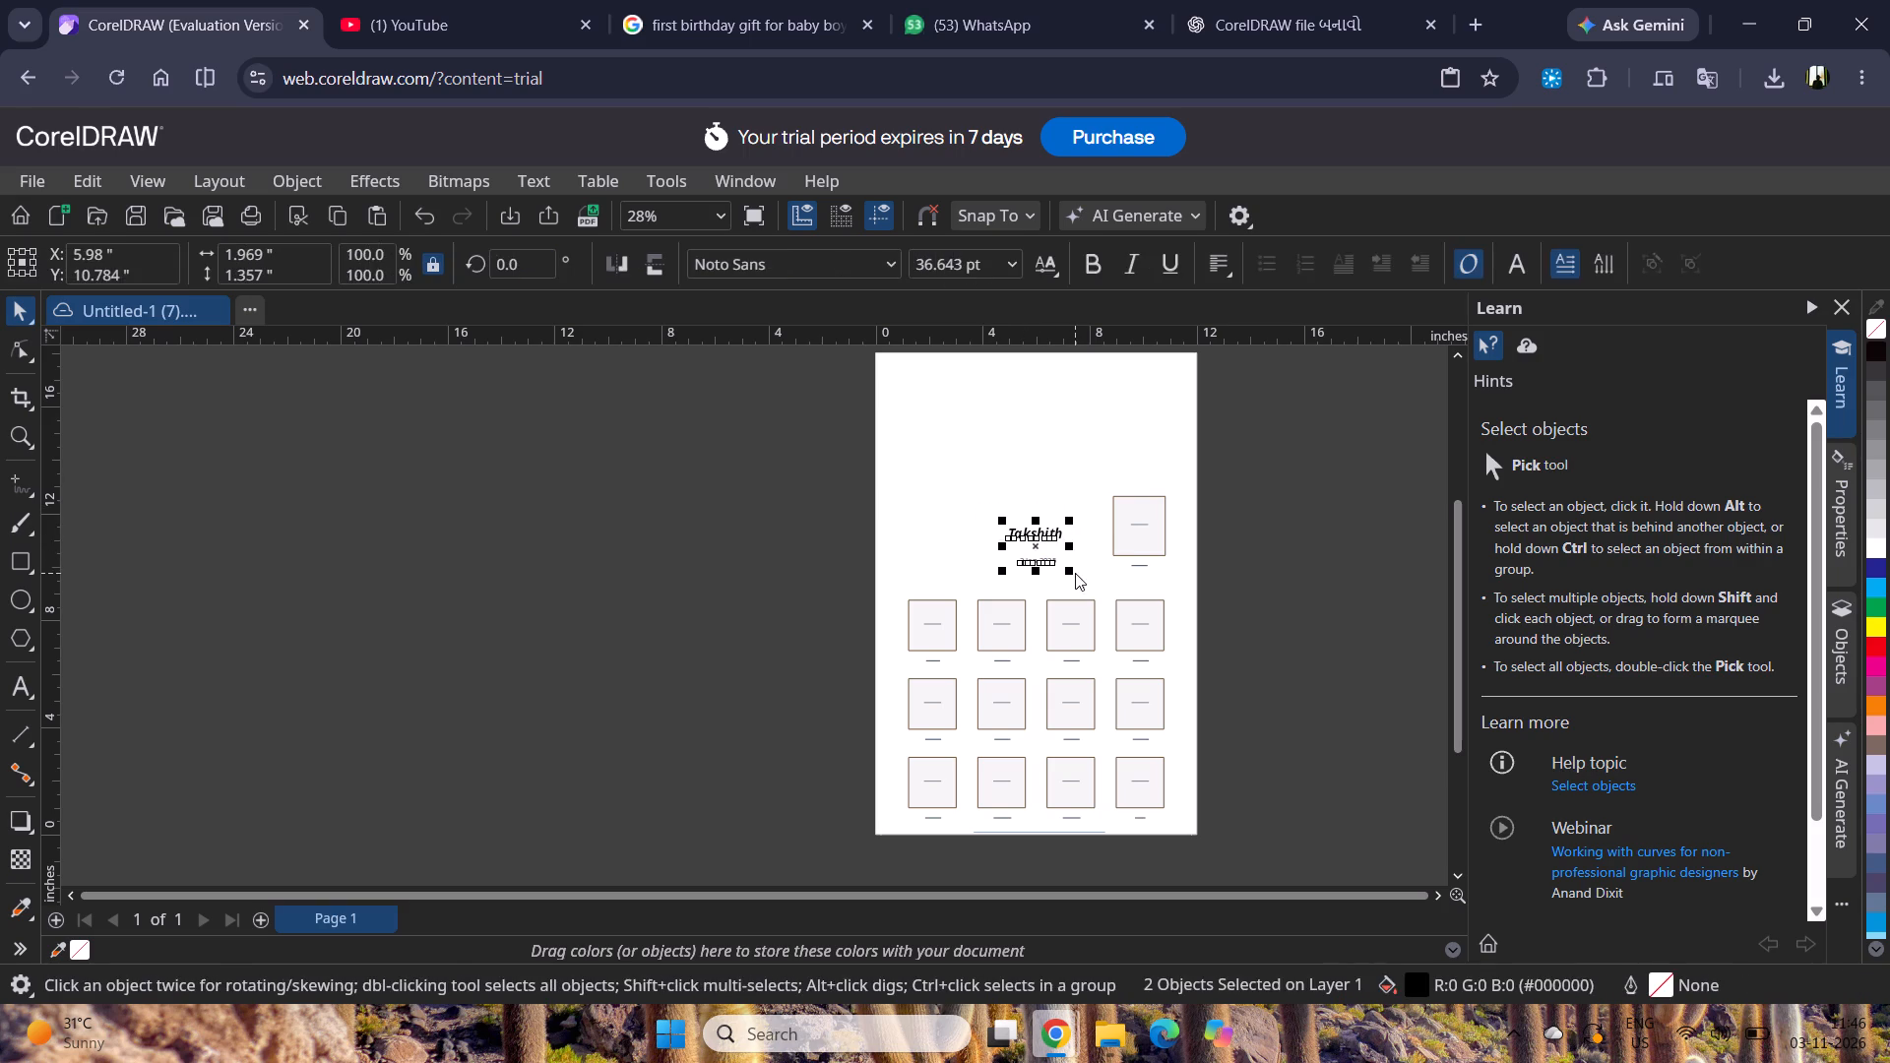
left_click(1308, 529)
scroll(1197, 545, "up", 3)
left_click(1091, 507)
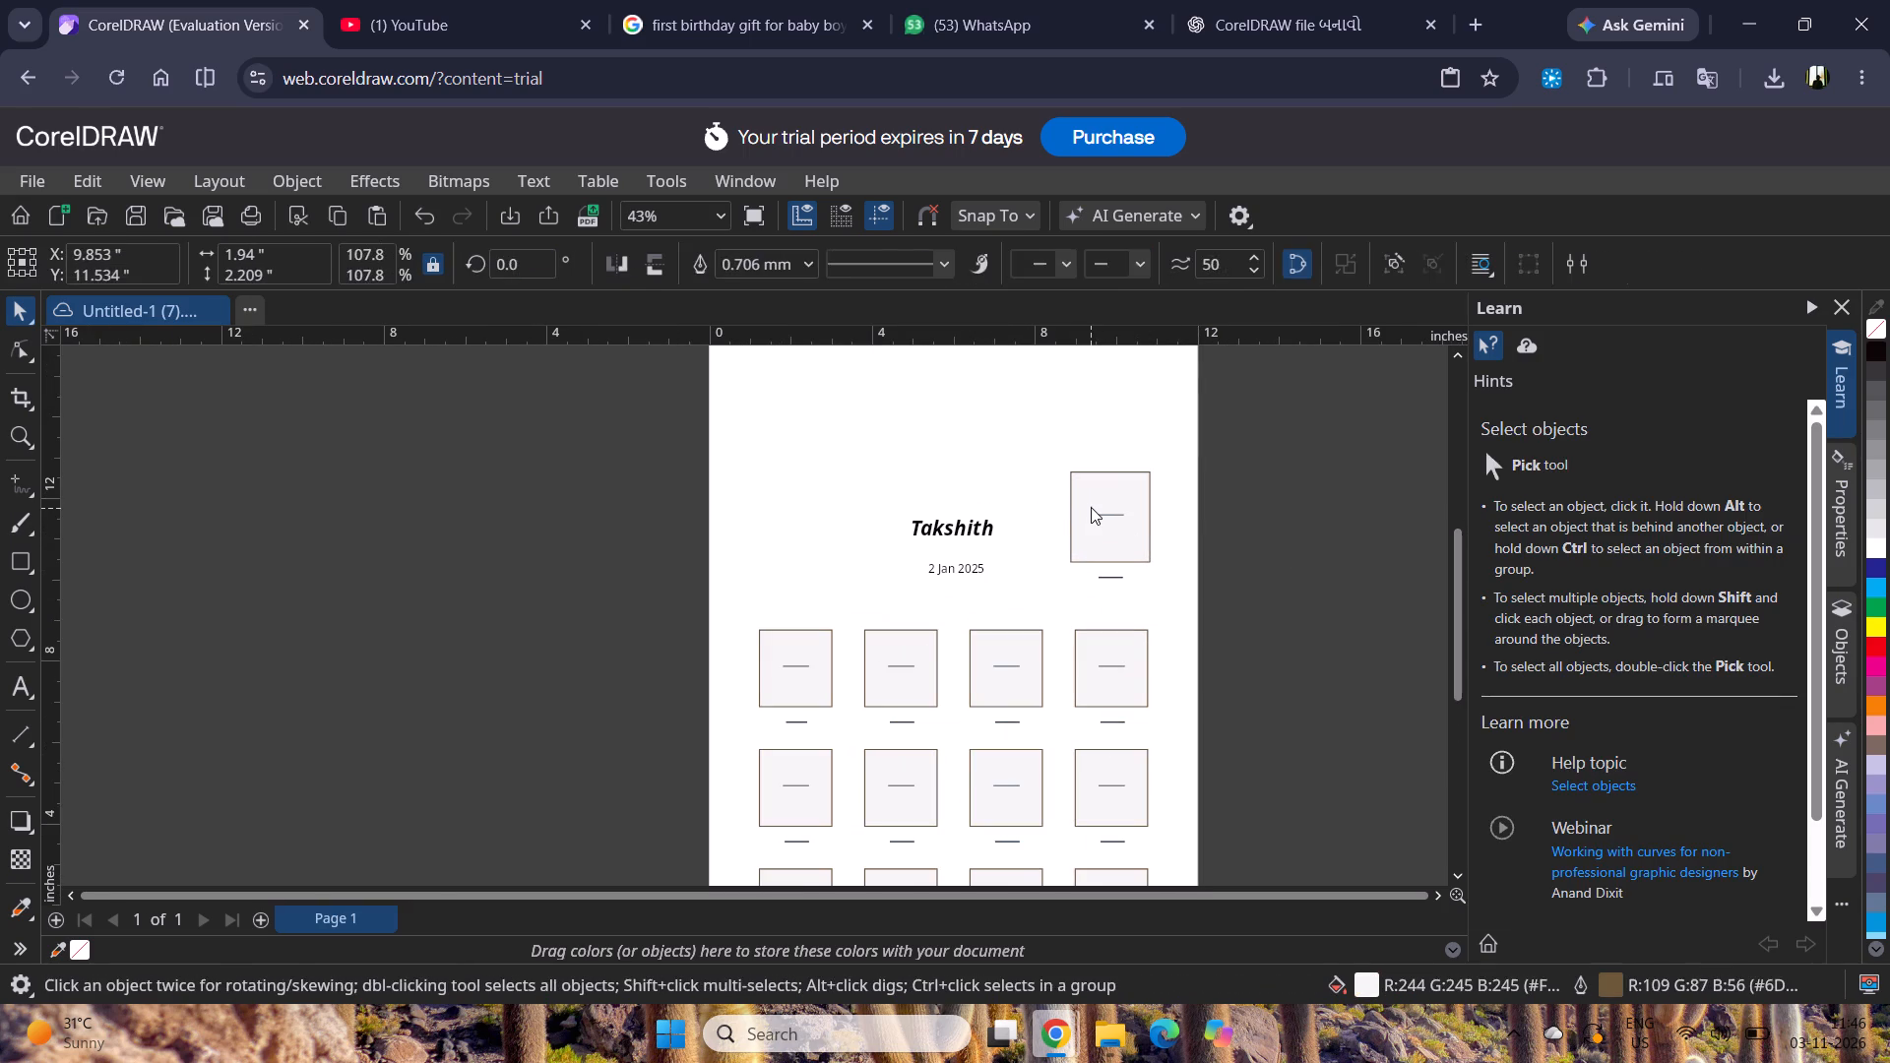
Delete the ADD PHOTO placeholder text inside the NEW BORN photo box, keeping the box itself in place.
key("Delete")
key("ctrl+z")
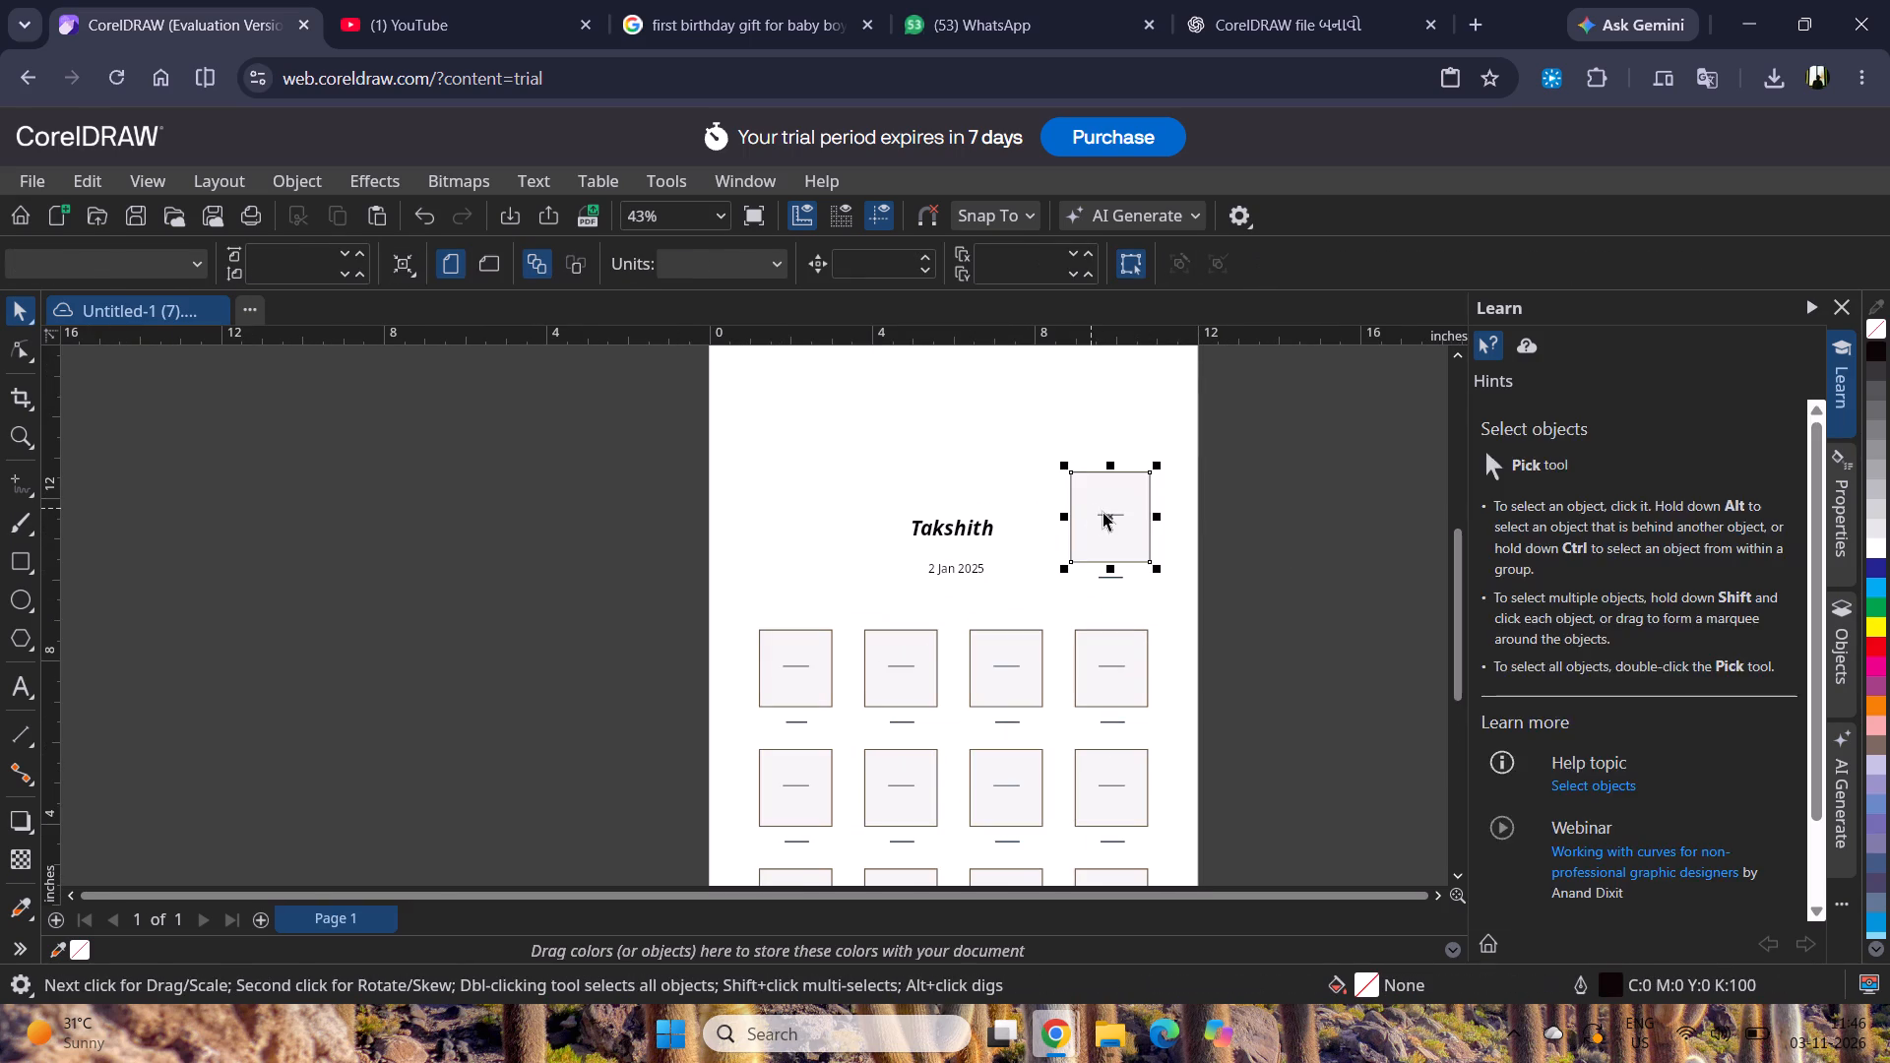
scroll(1208, 492, "up", 6)
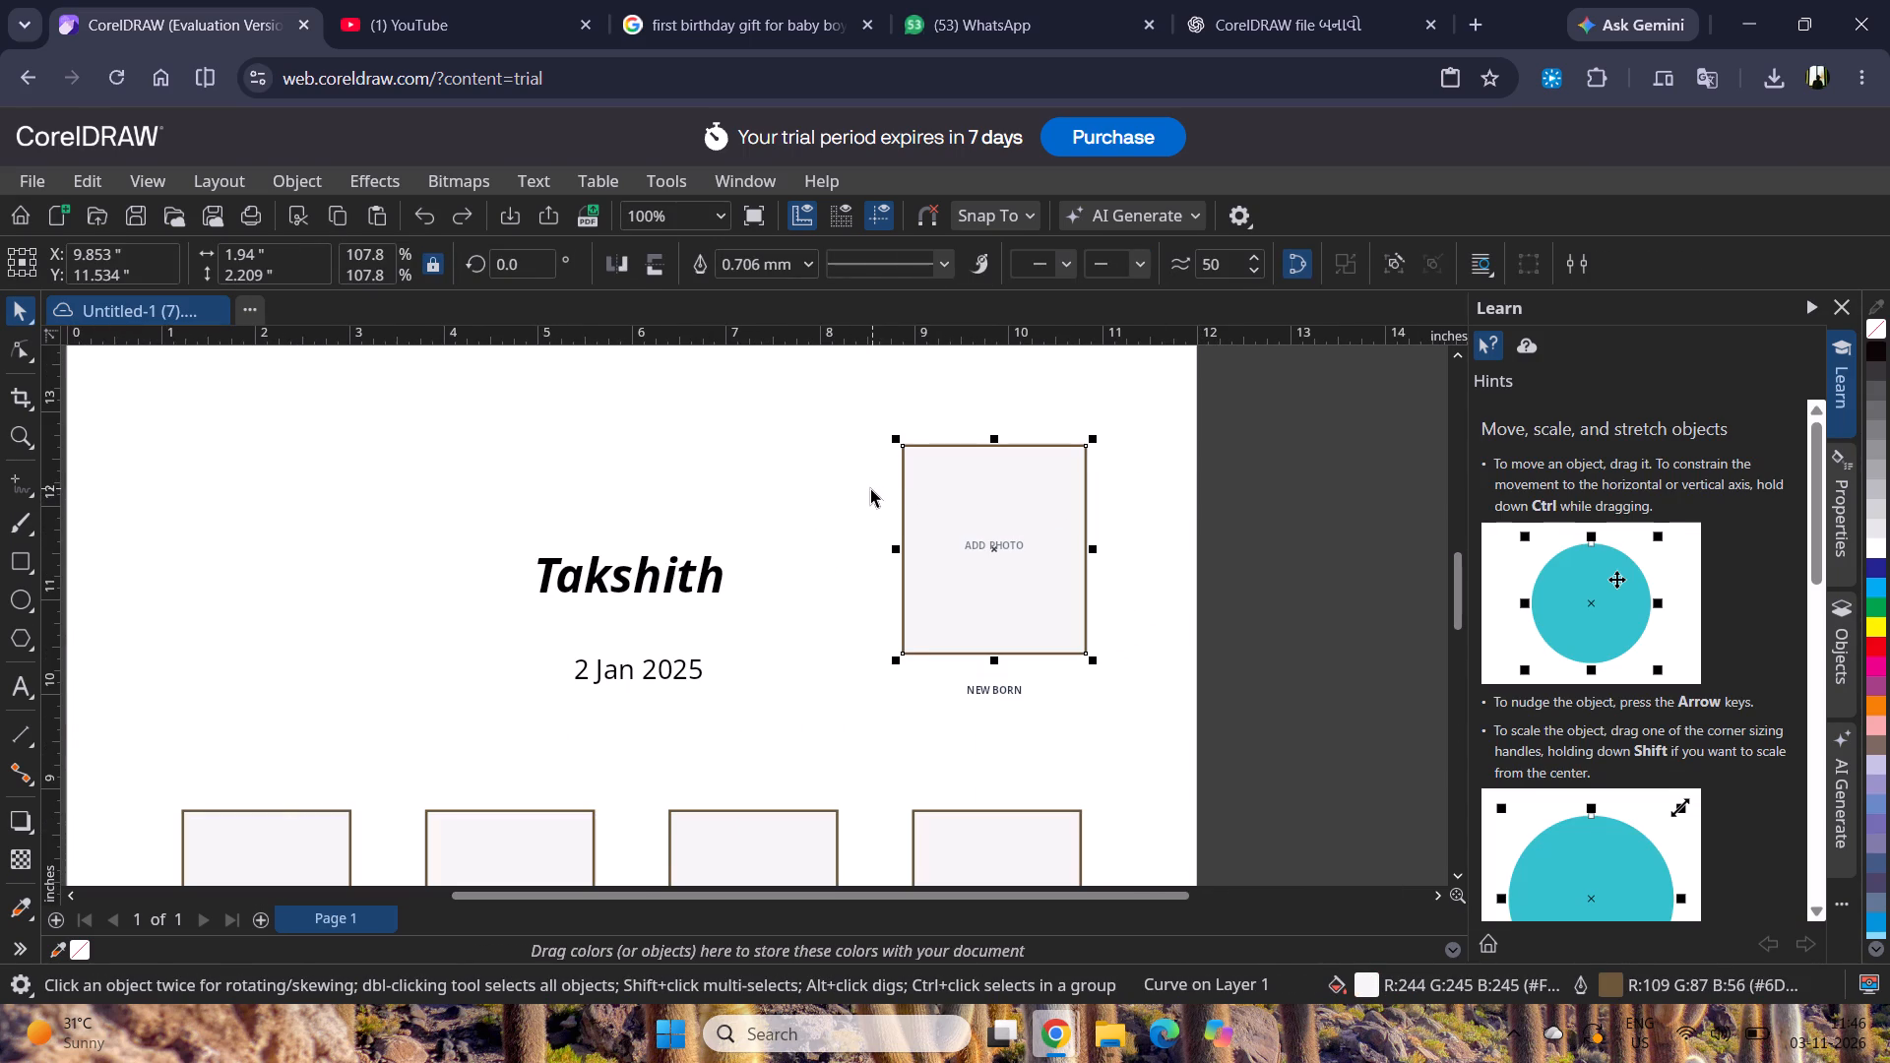
left_click(870, 488)
left_click_drag(870, 487, 1067, 569)
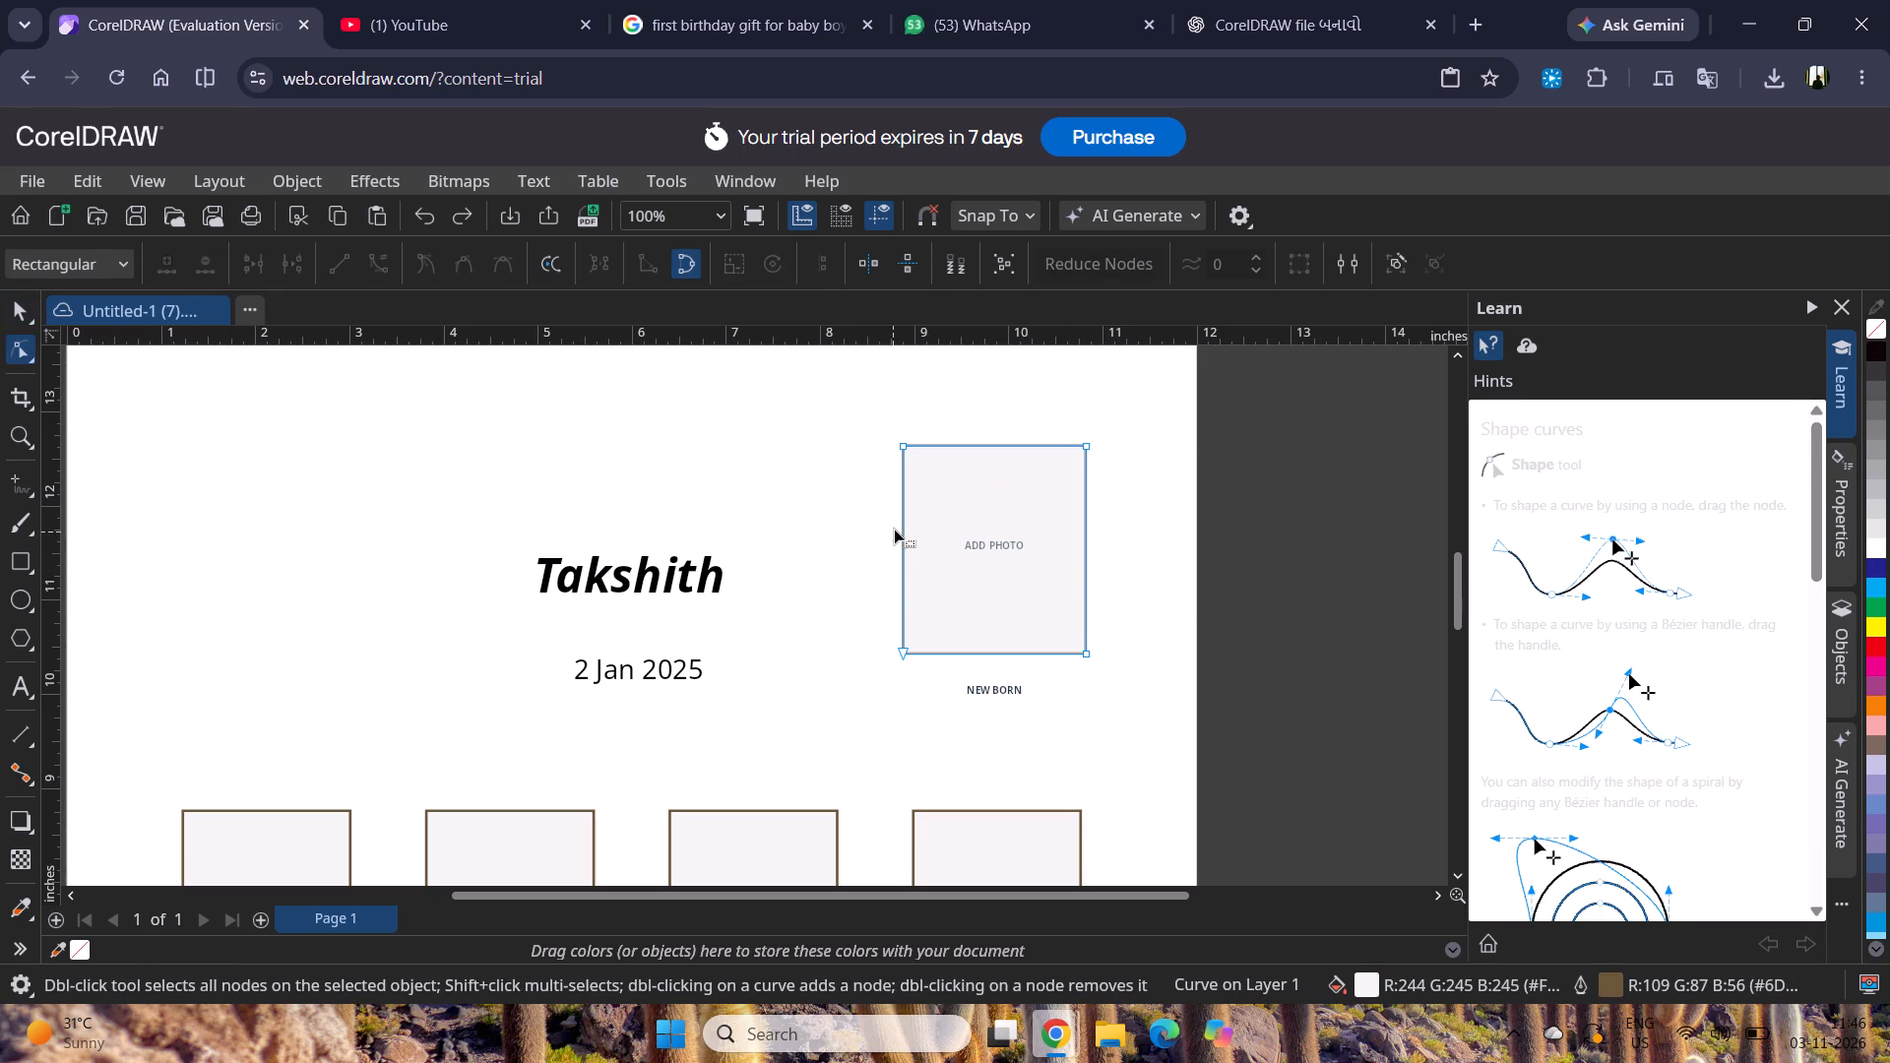
left_click(842, 516)
left_click(842, 493)
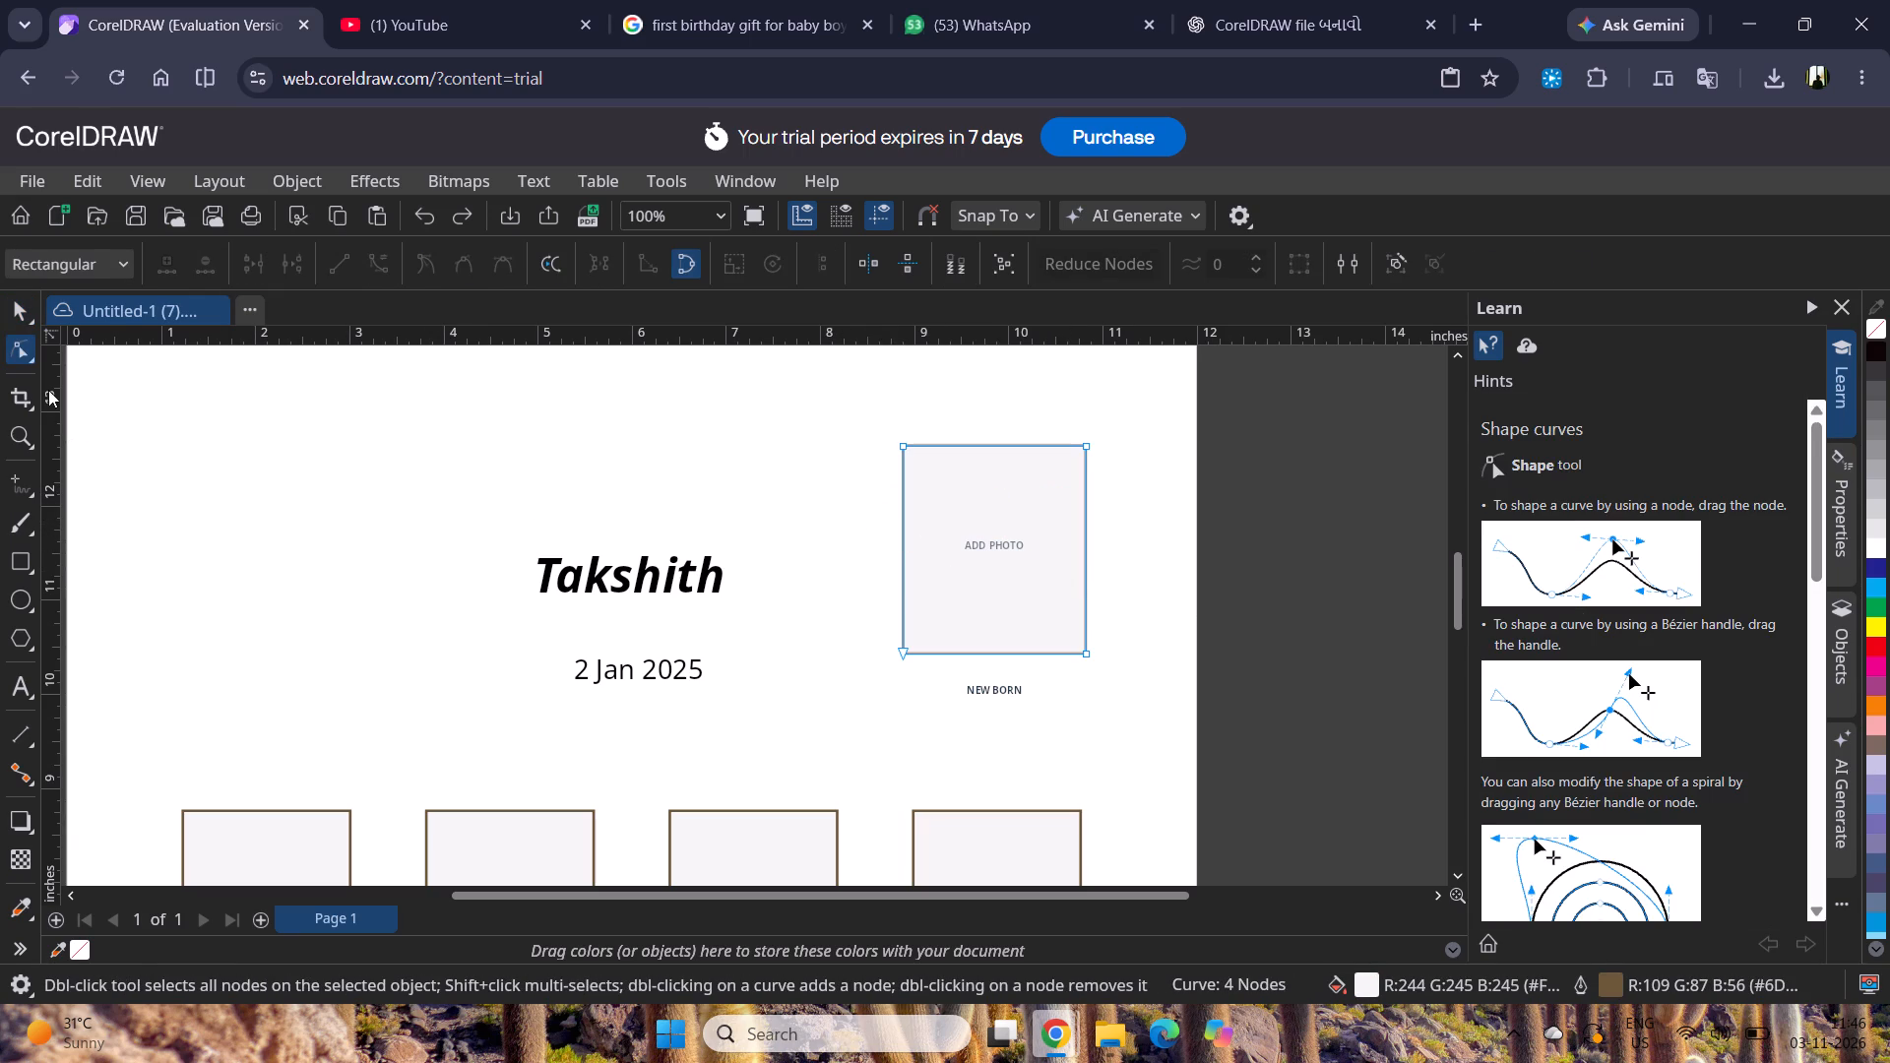
left_click(26, 311)
left_click_drag(854, 487, 1169, 604)
key("Delete")
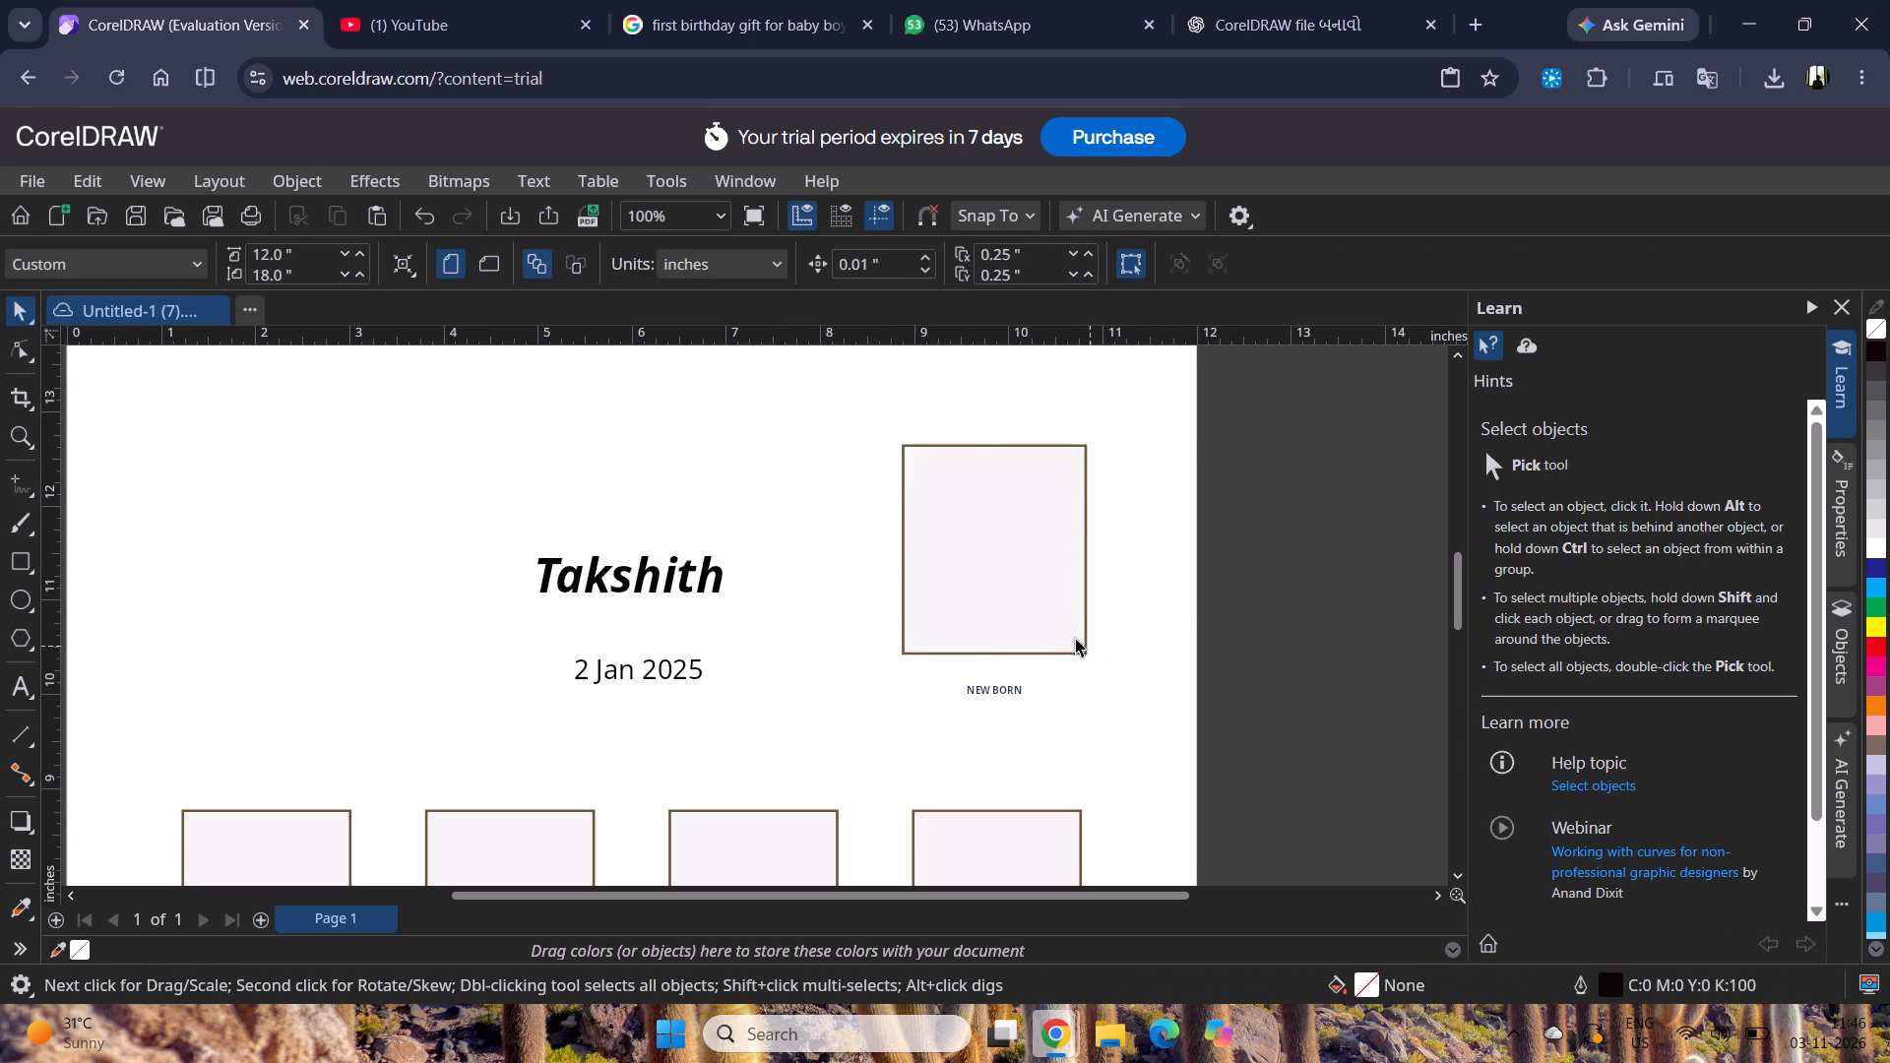
left_click_drag(1085, 621, 1148, 613)
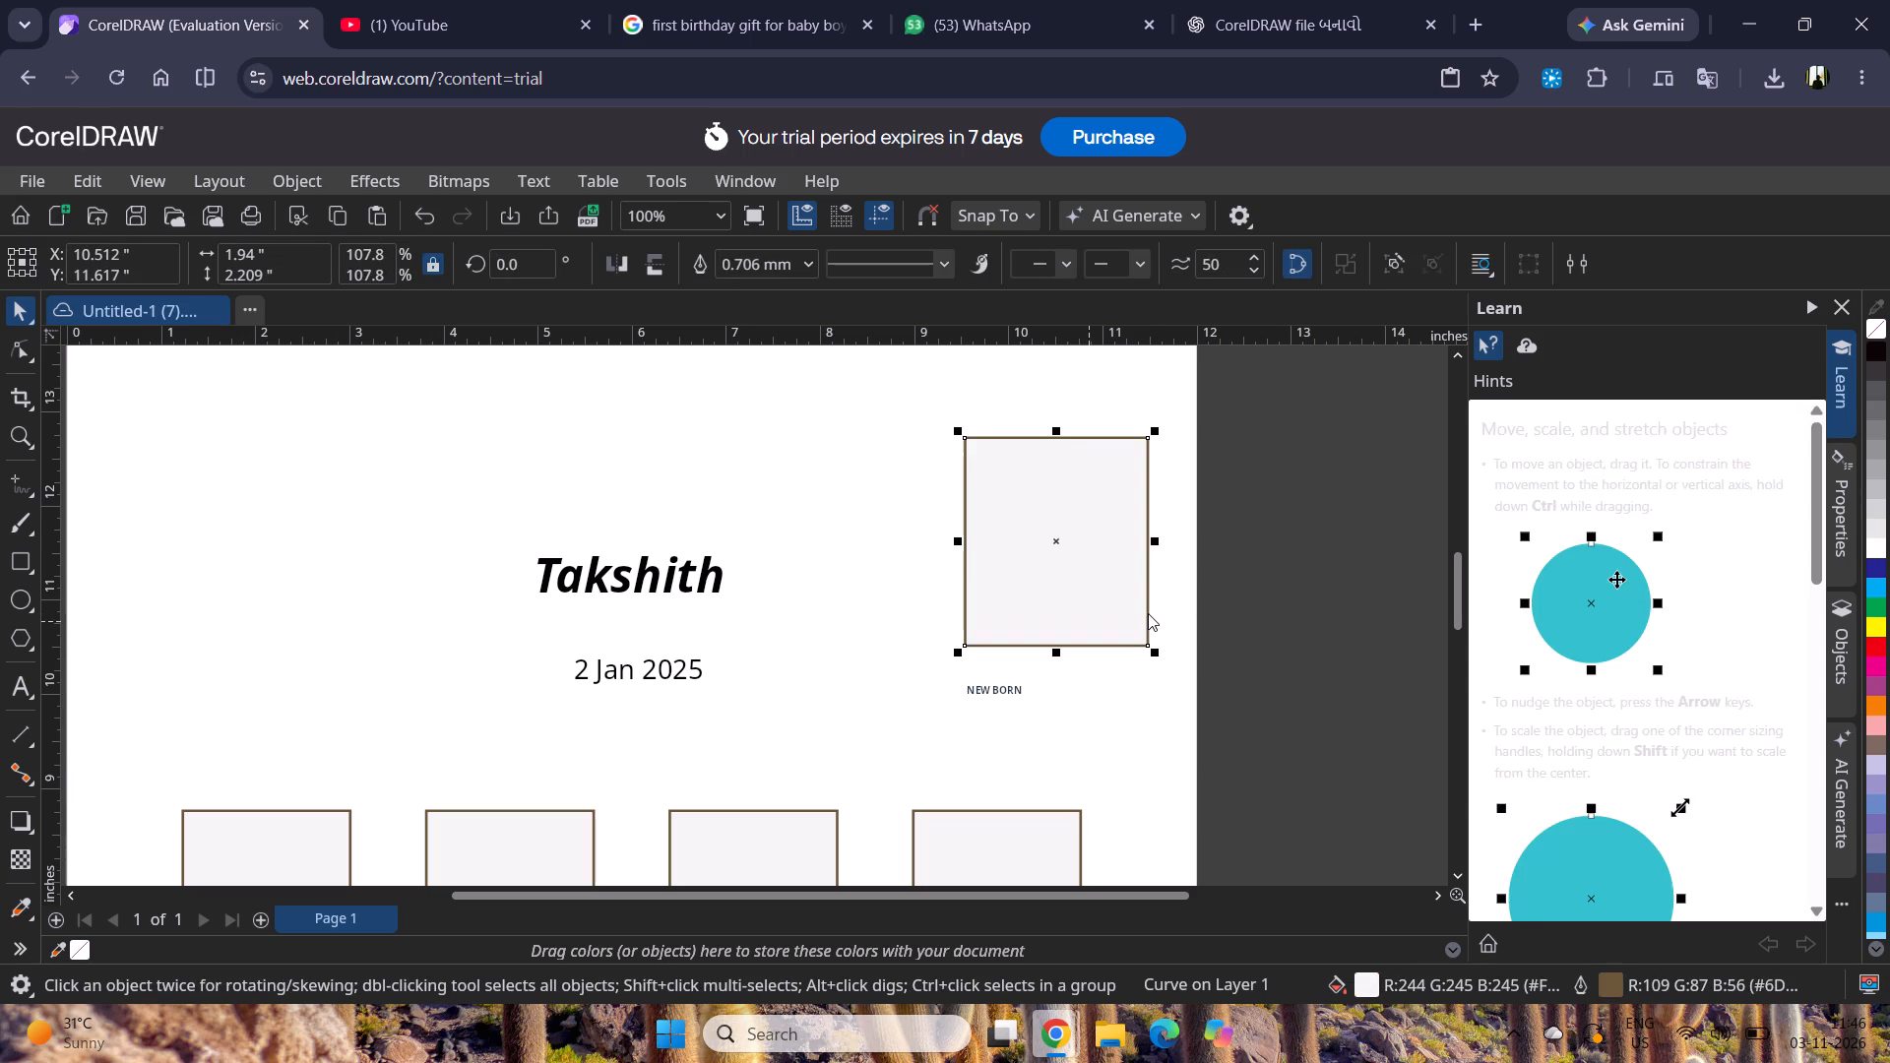
key("ctrl+z")
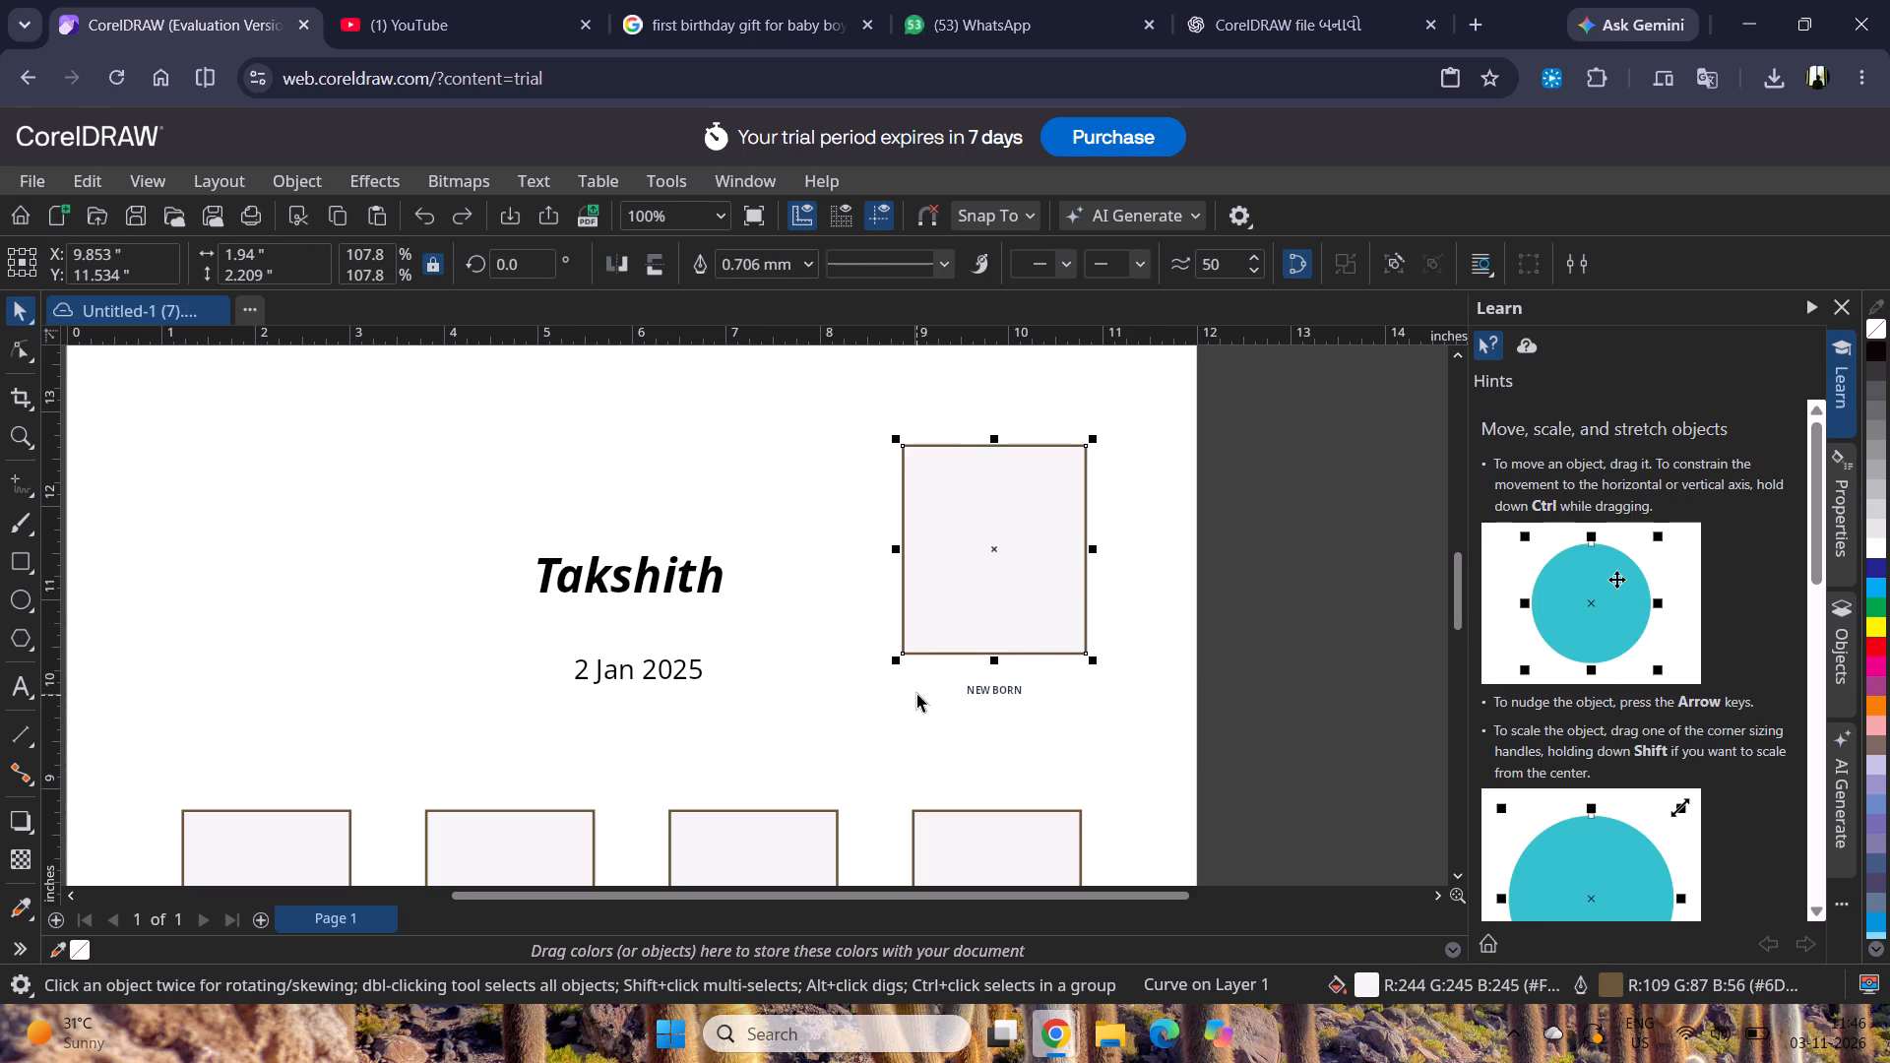
left_click(916, 693)
Delete the ADD PHOTO placeholder texts from the monthly photo boxes in all three rows.
scroll(922, 685, "down", 4)
scroll(484, 809, "up", 2)
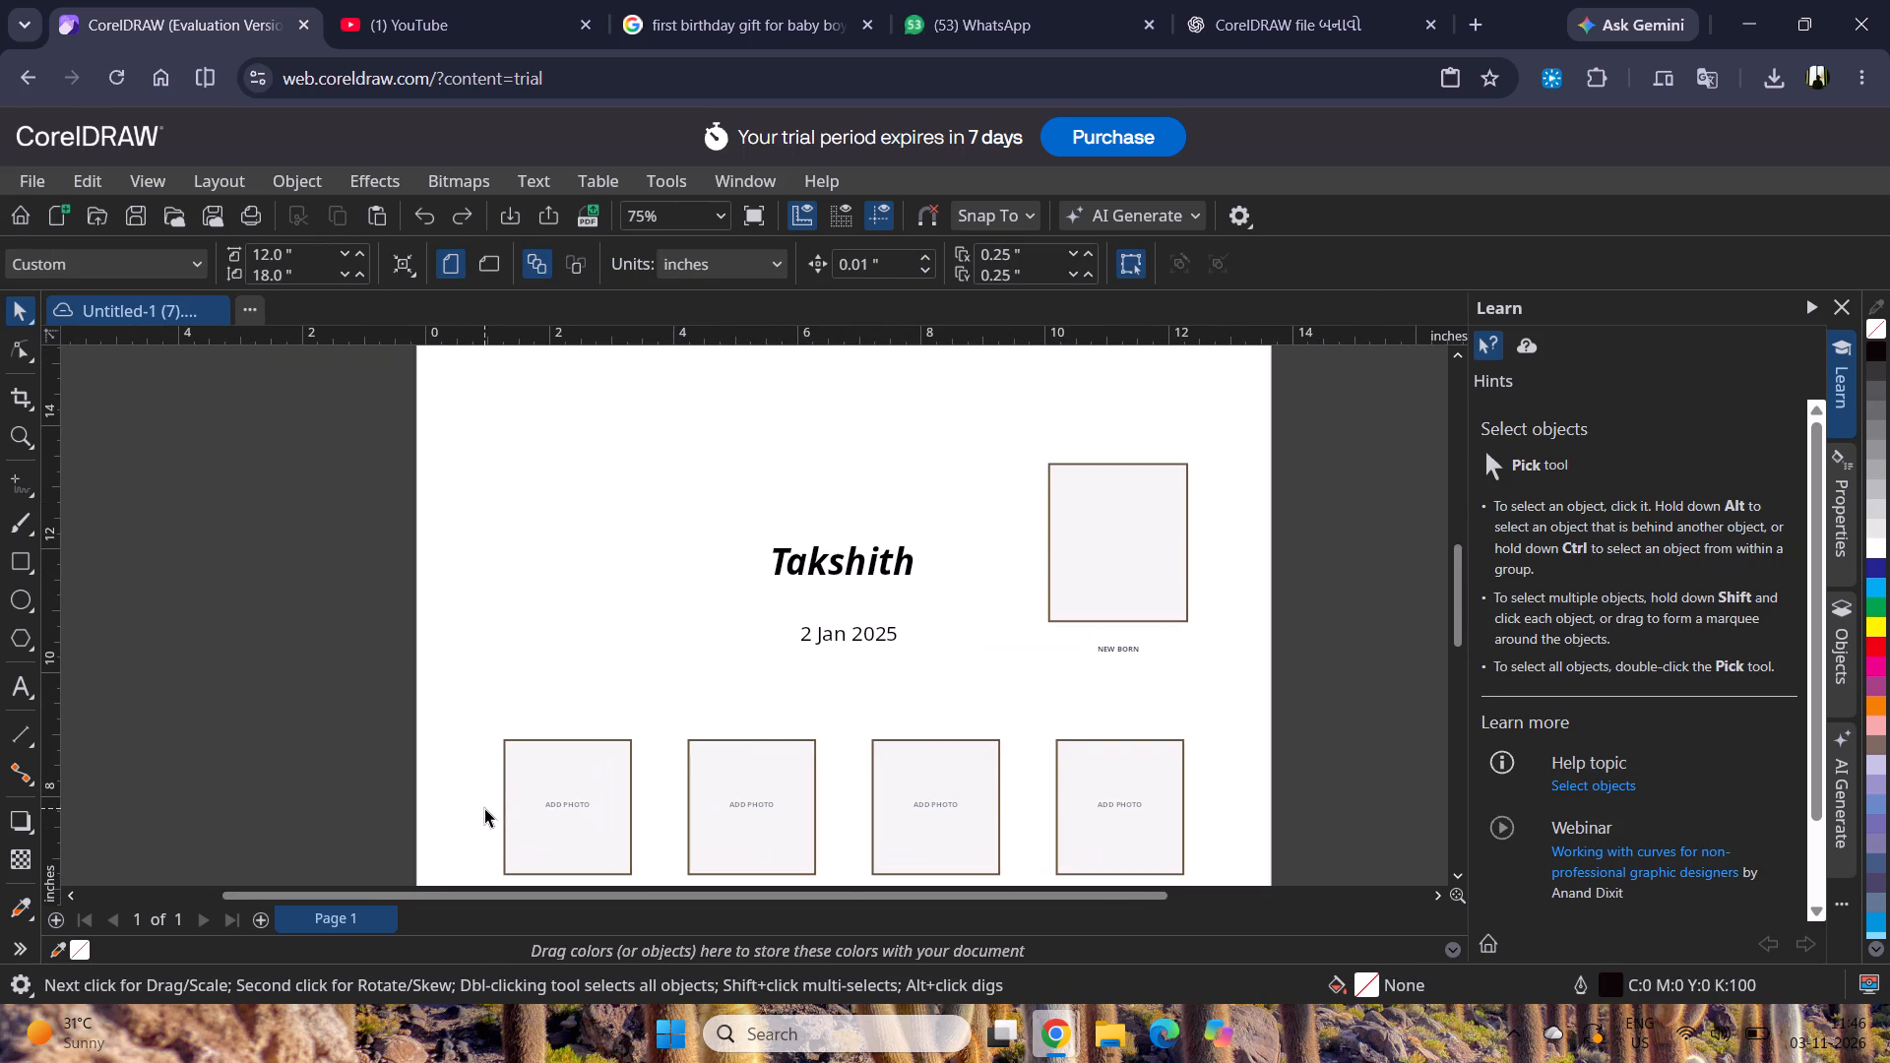
left_click_drag(478, 767, 1226, 848)
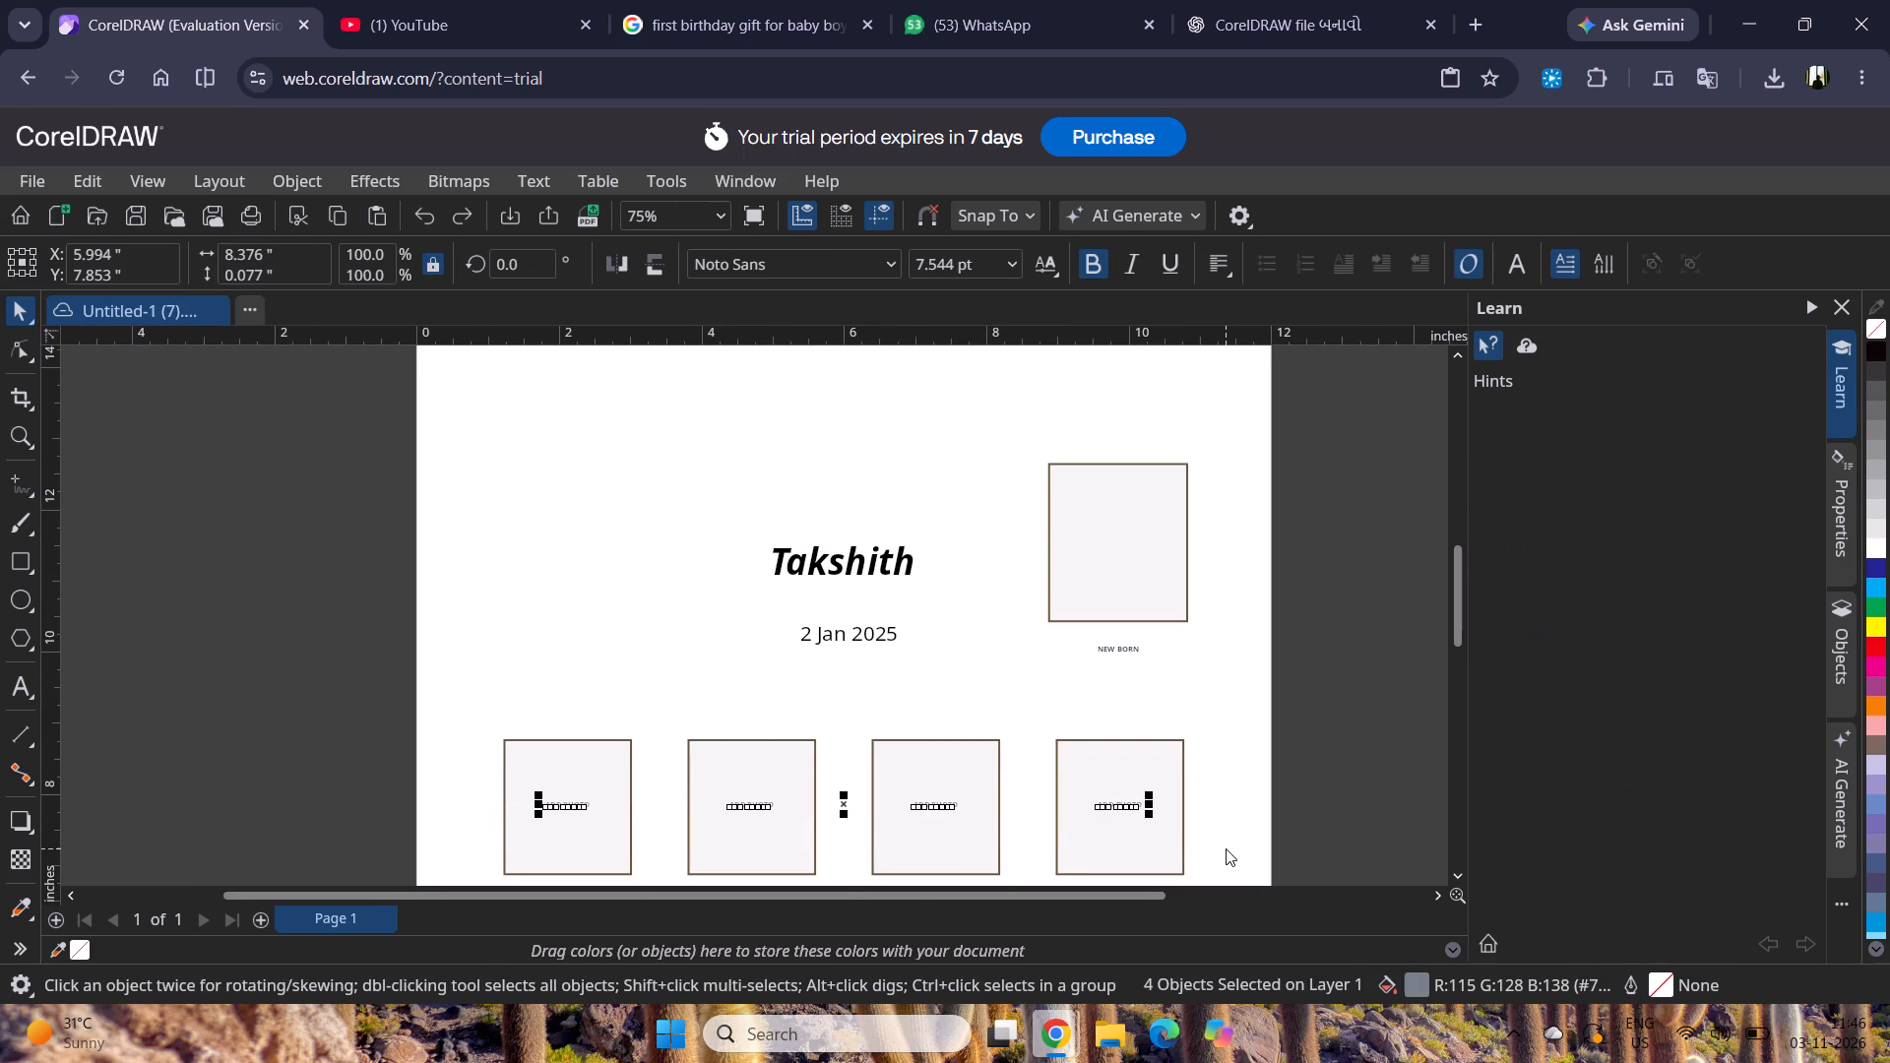
key("Delete")
scroll(1007, 785, "down", 11)
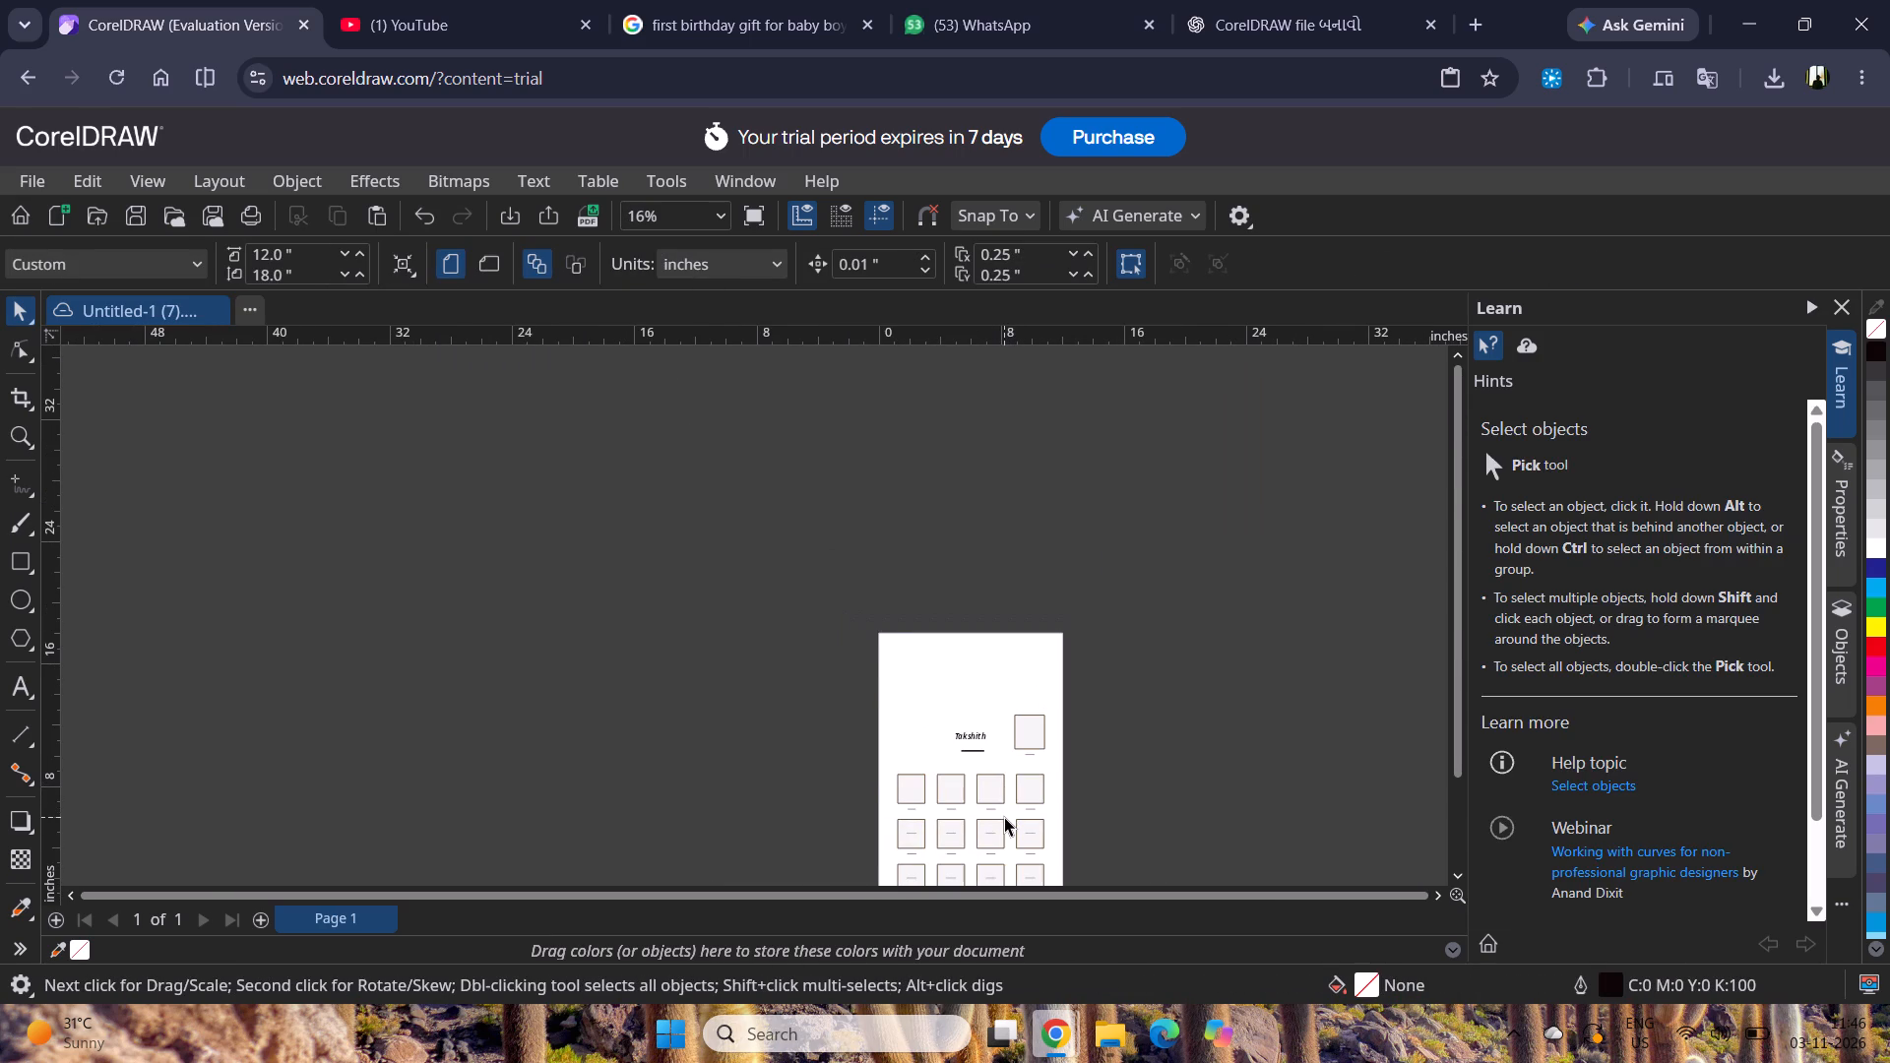
key("F4")
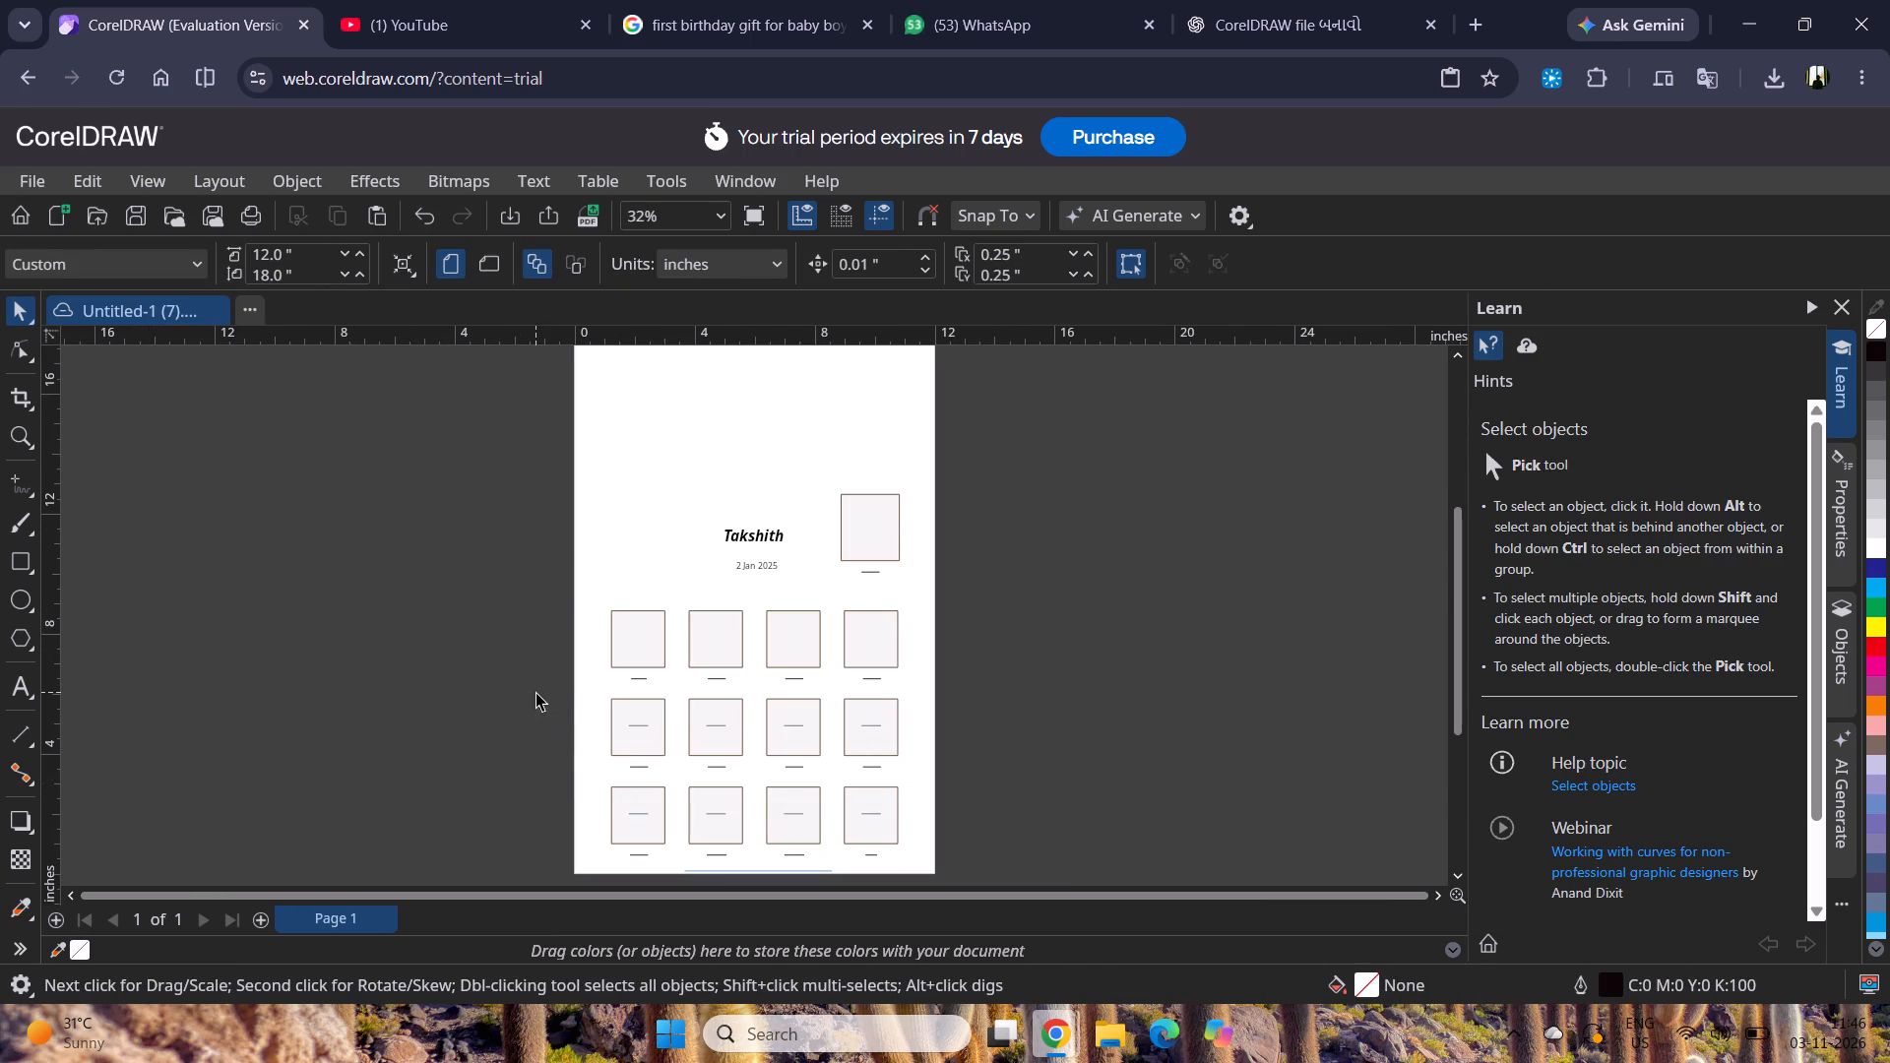
left_click_drag(535, 691, 941, 738)
key("Delete")
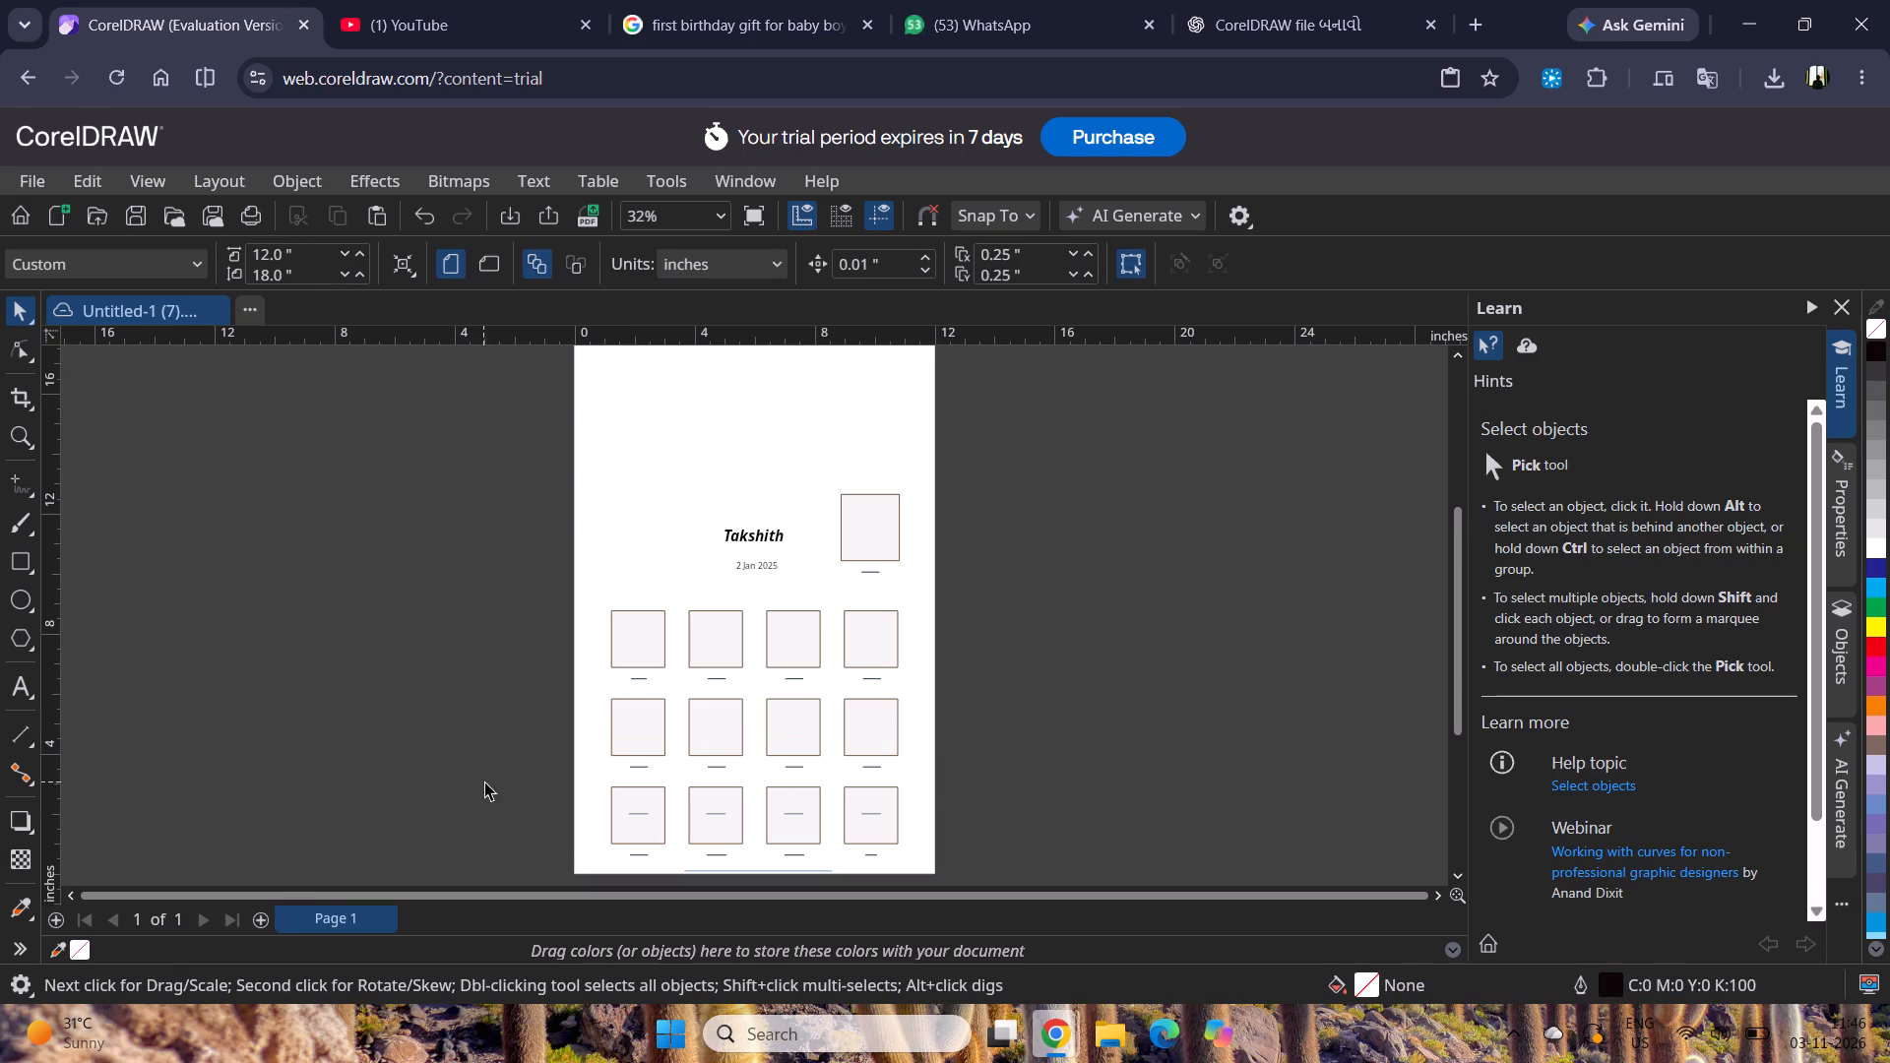
left_click_drag(485, 782, 975, 831)
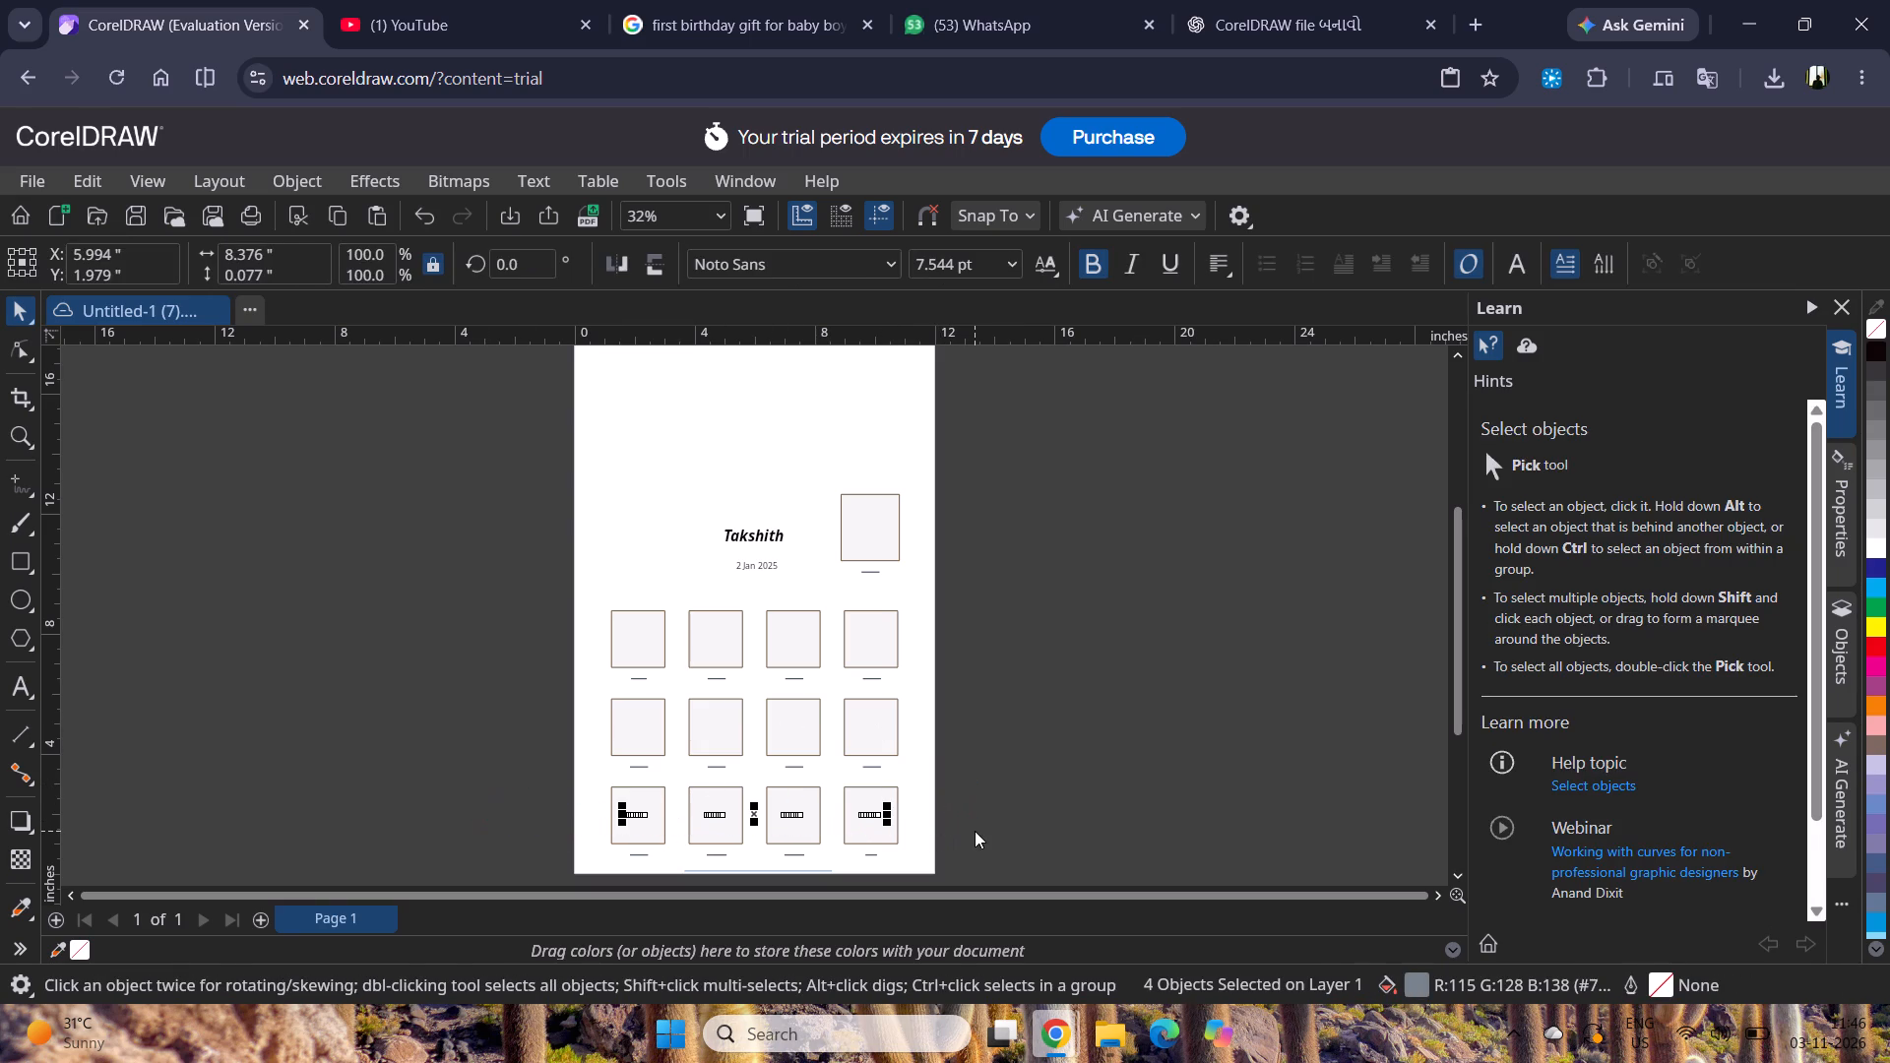
key("Delete")
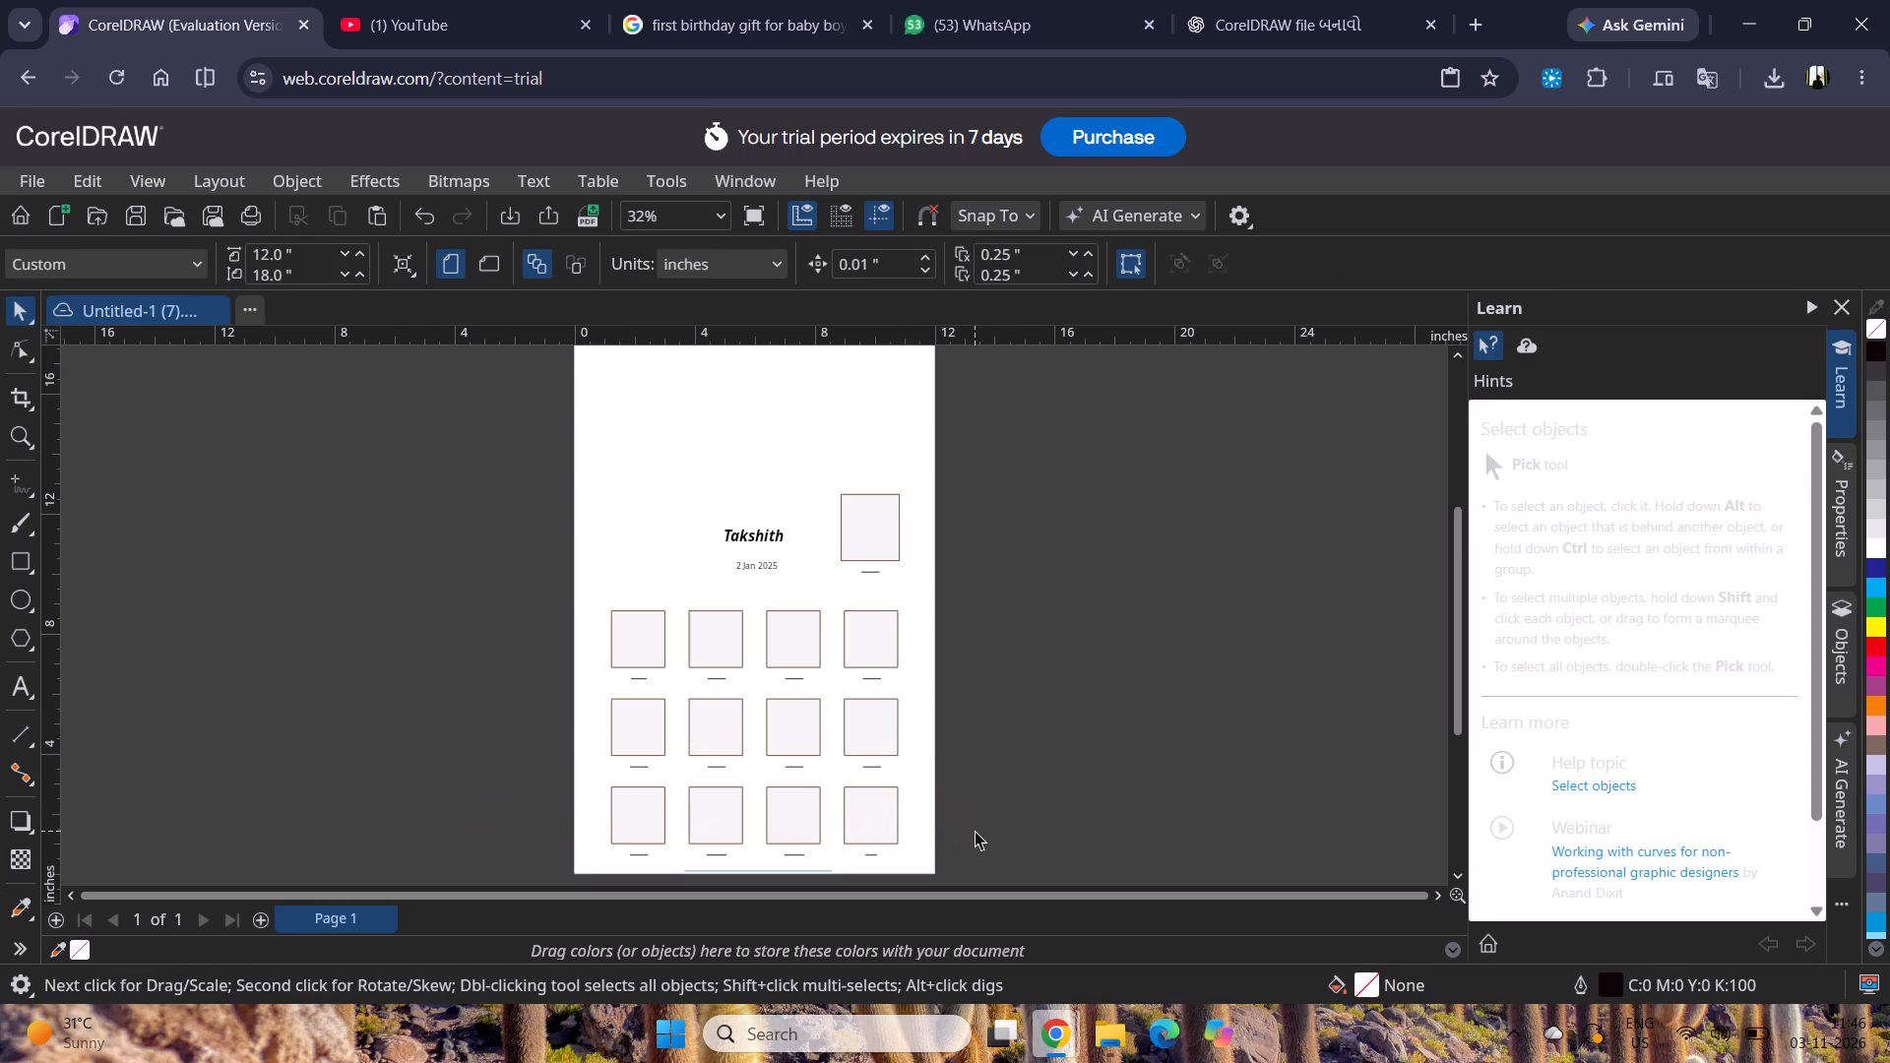
Paste the copied 12 by 18 inch light-blue arch shape onto the page.
scroll(905, 662, "down", 1)
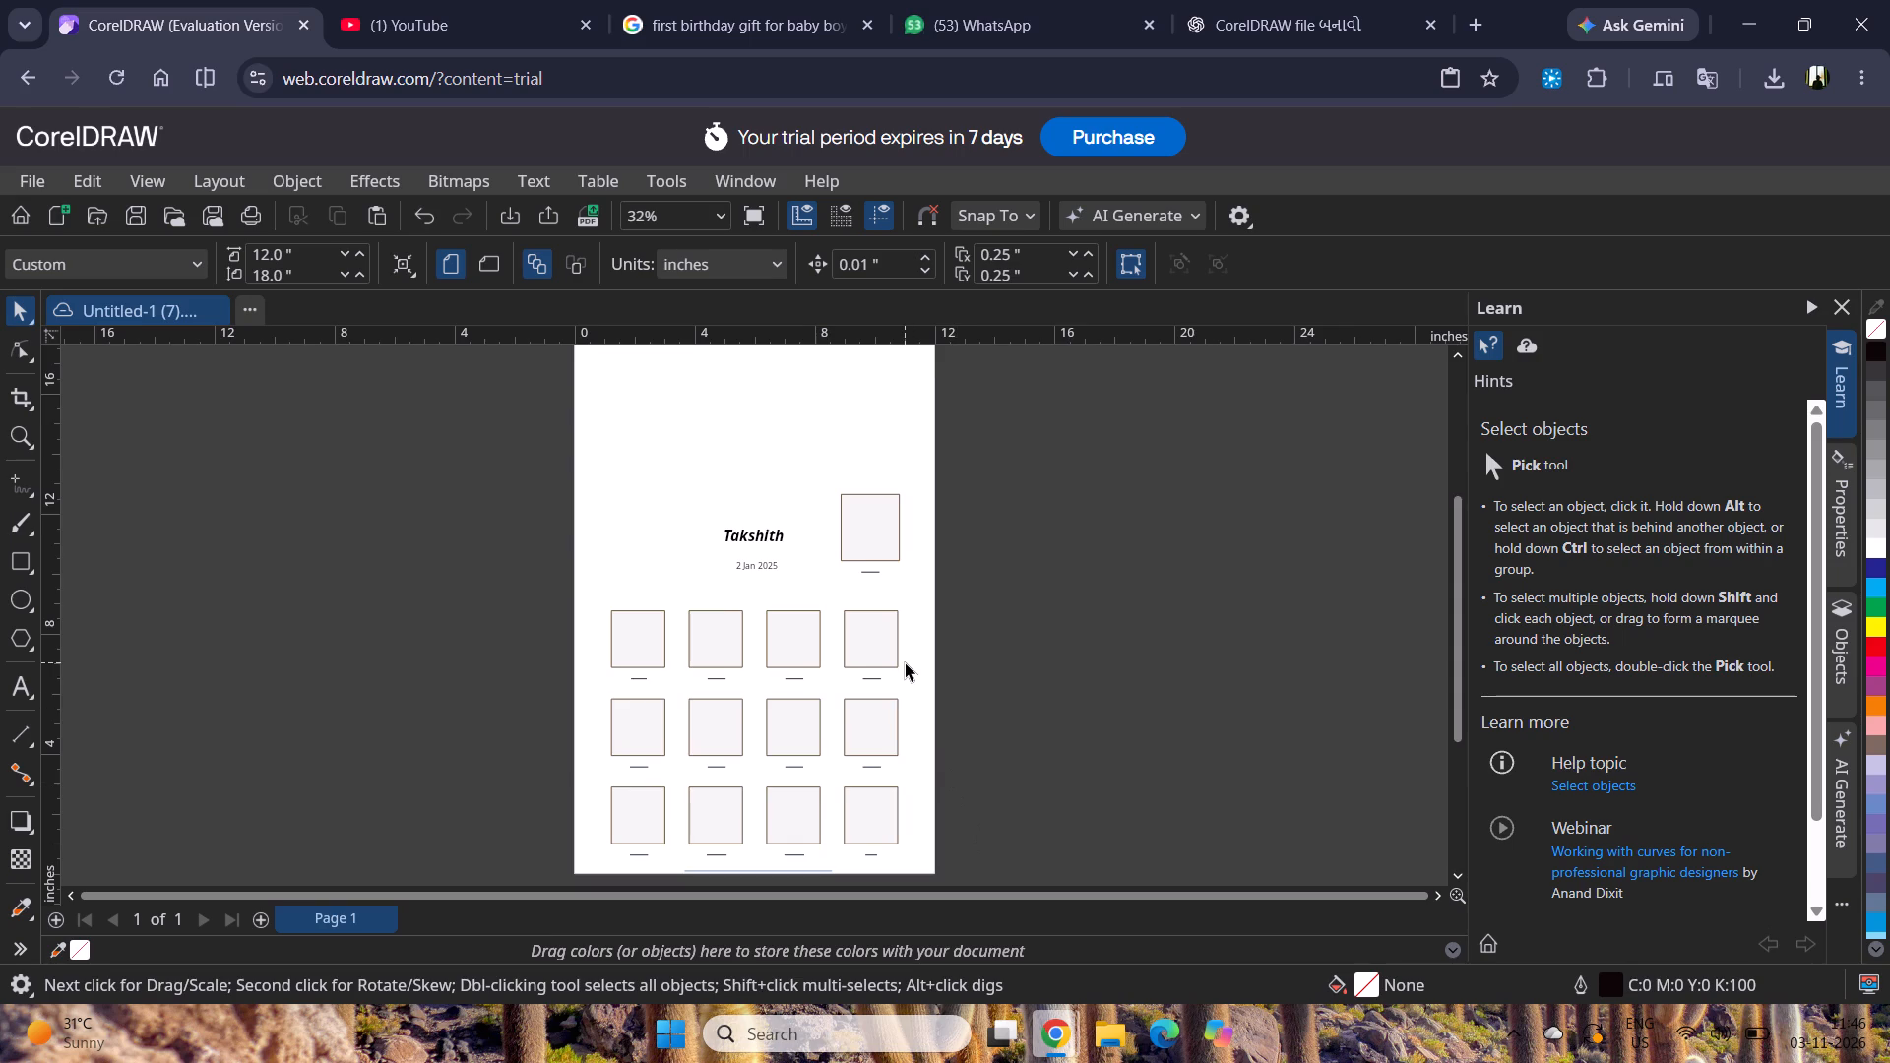
scroll(905, 662, "down", 1)
key("ctrl+v")
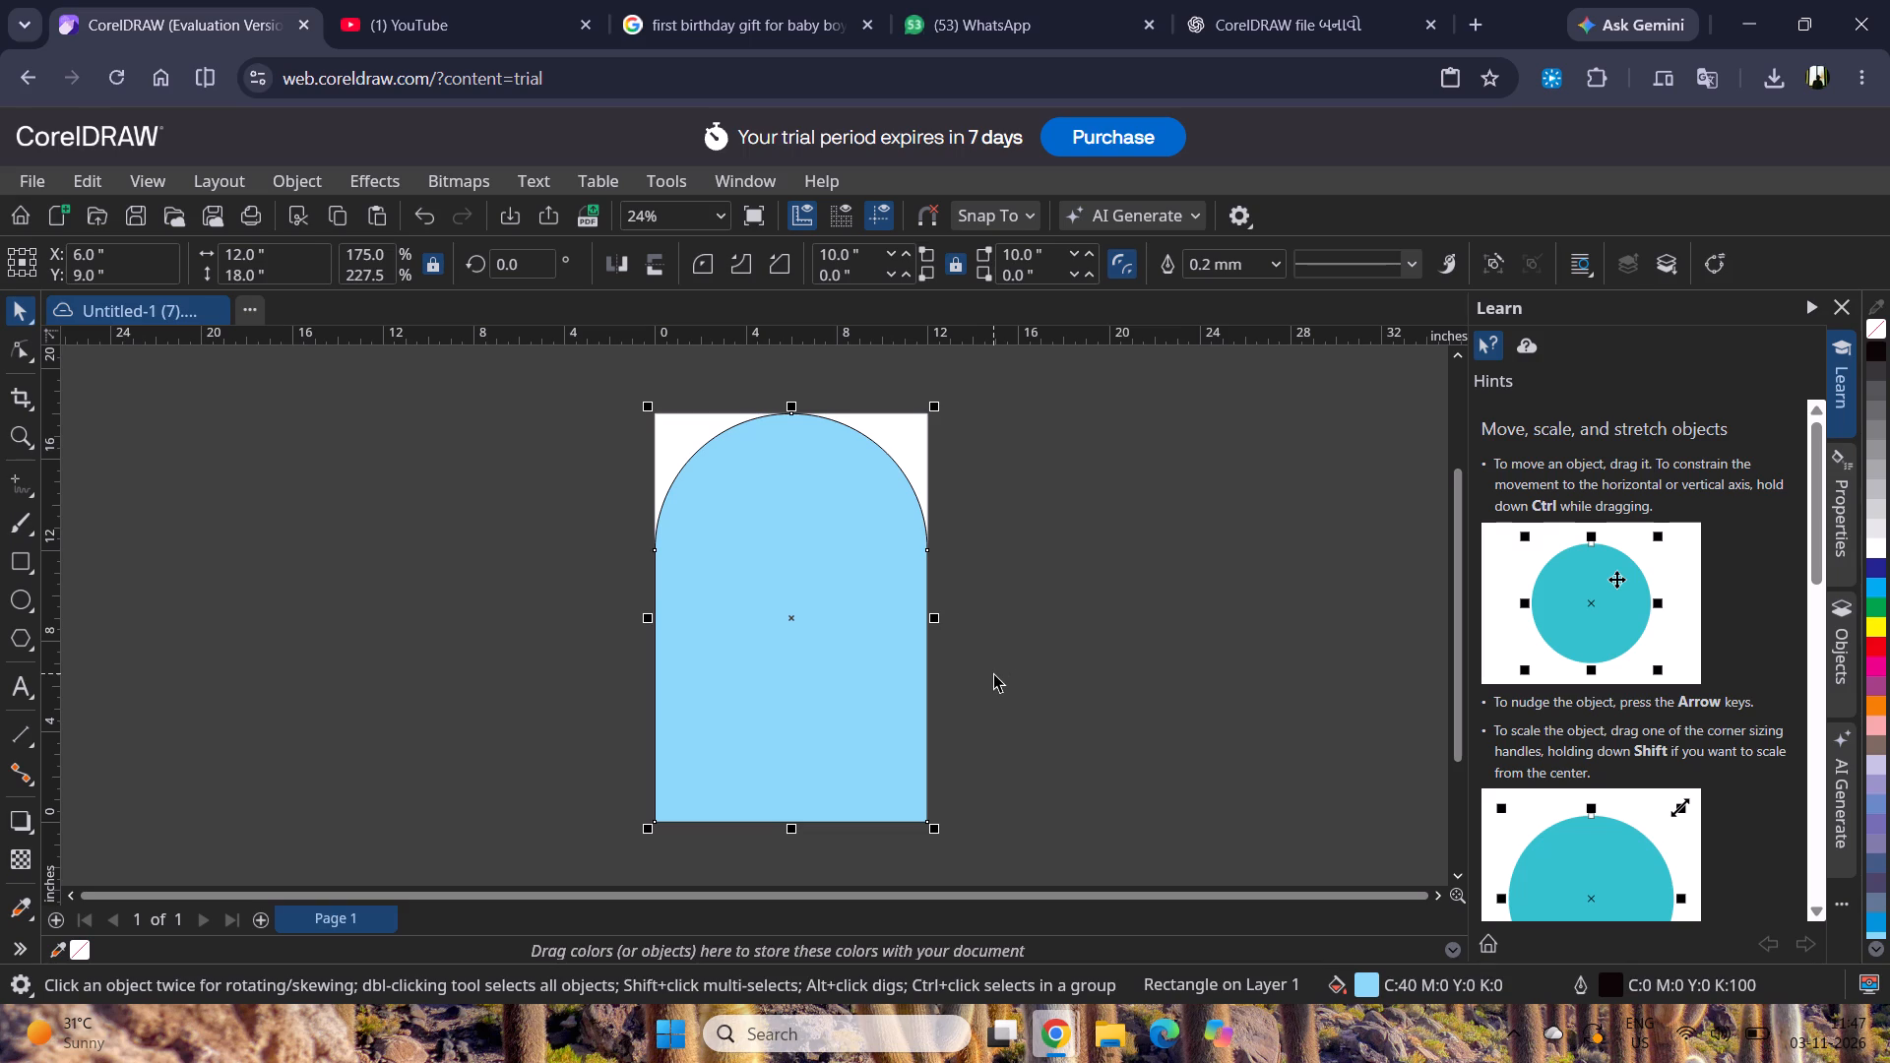
Send the light-blue arch to the back of the layer, behind the photo boxes and texts.
key("ctrl+bracketleft")
key("ctrl+bracketleft")
key("ctrl+bracketright")
key("ctrl+bracketright")
key("ctrl+bracketleft")
key("ctrl+bracketleft")
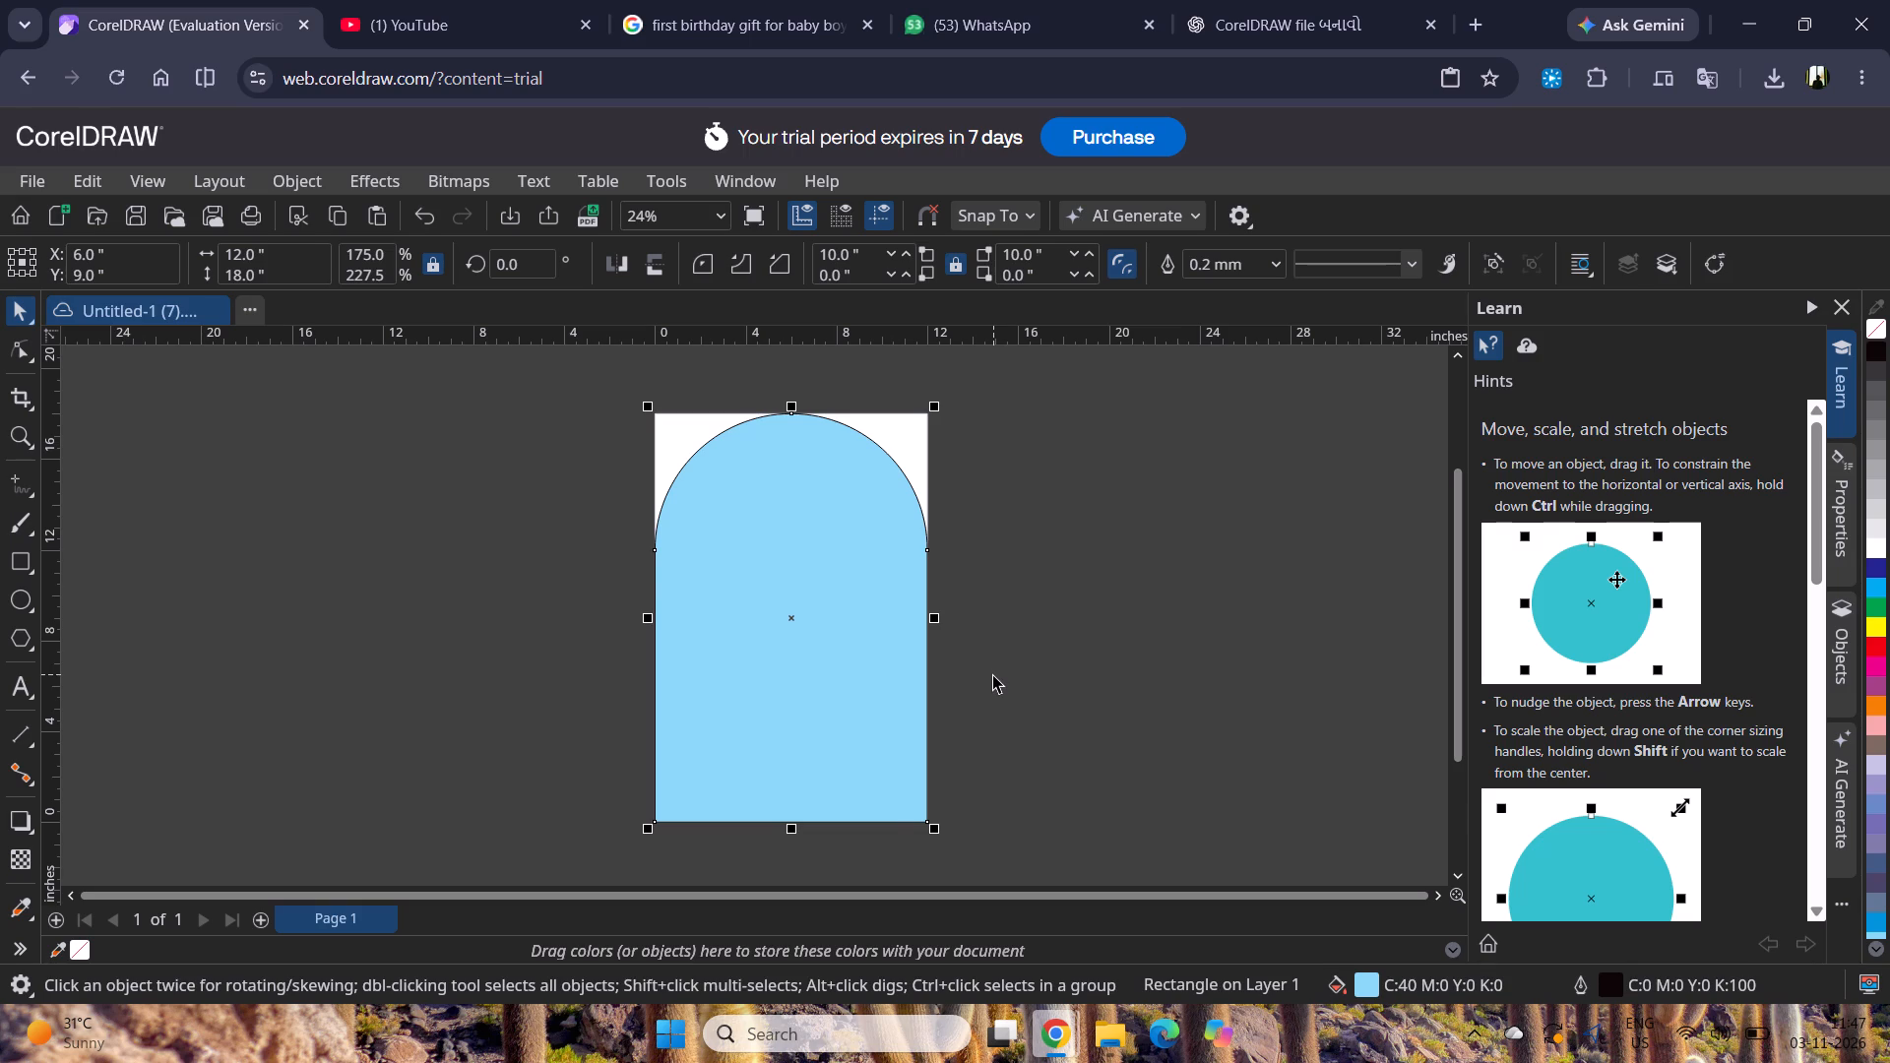
left_click(992, 674)
left_click(880, 455)
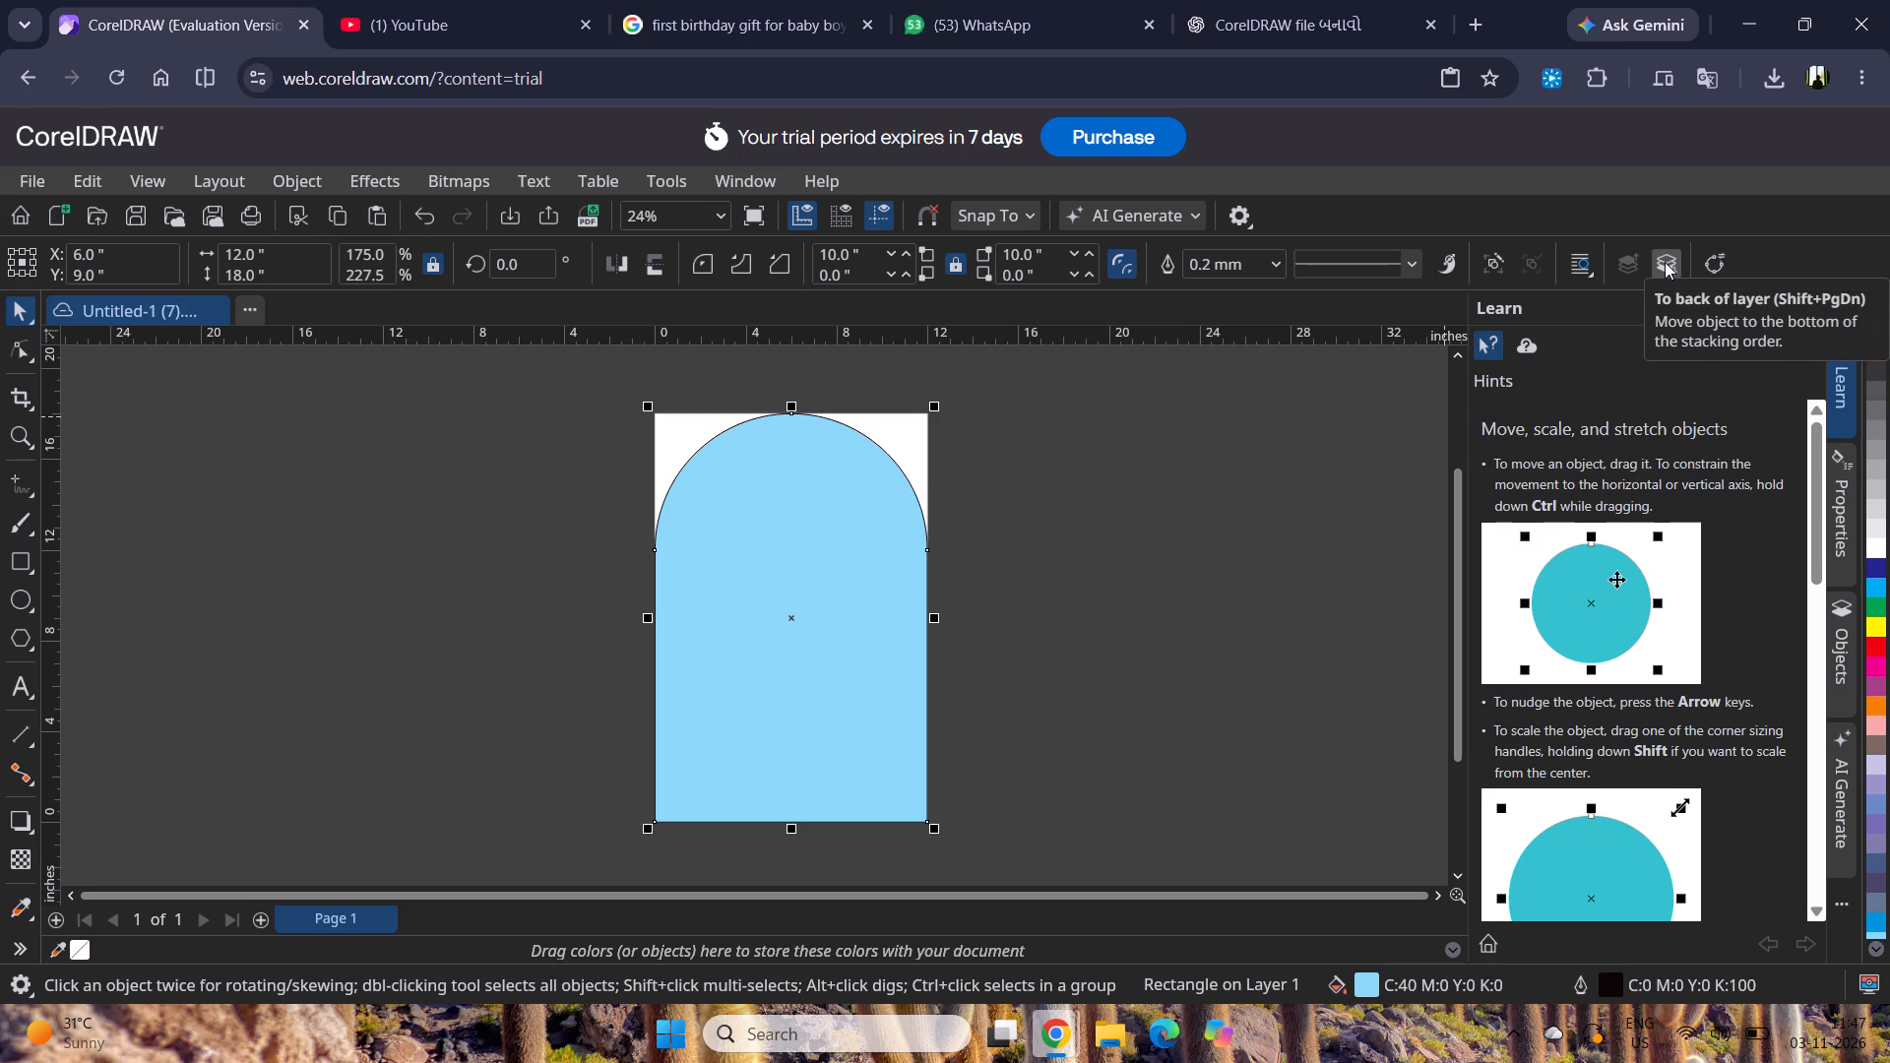
key("shift+Down")
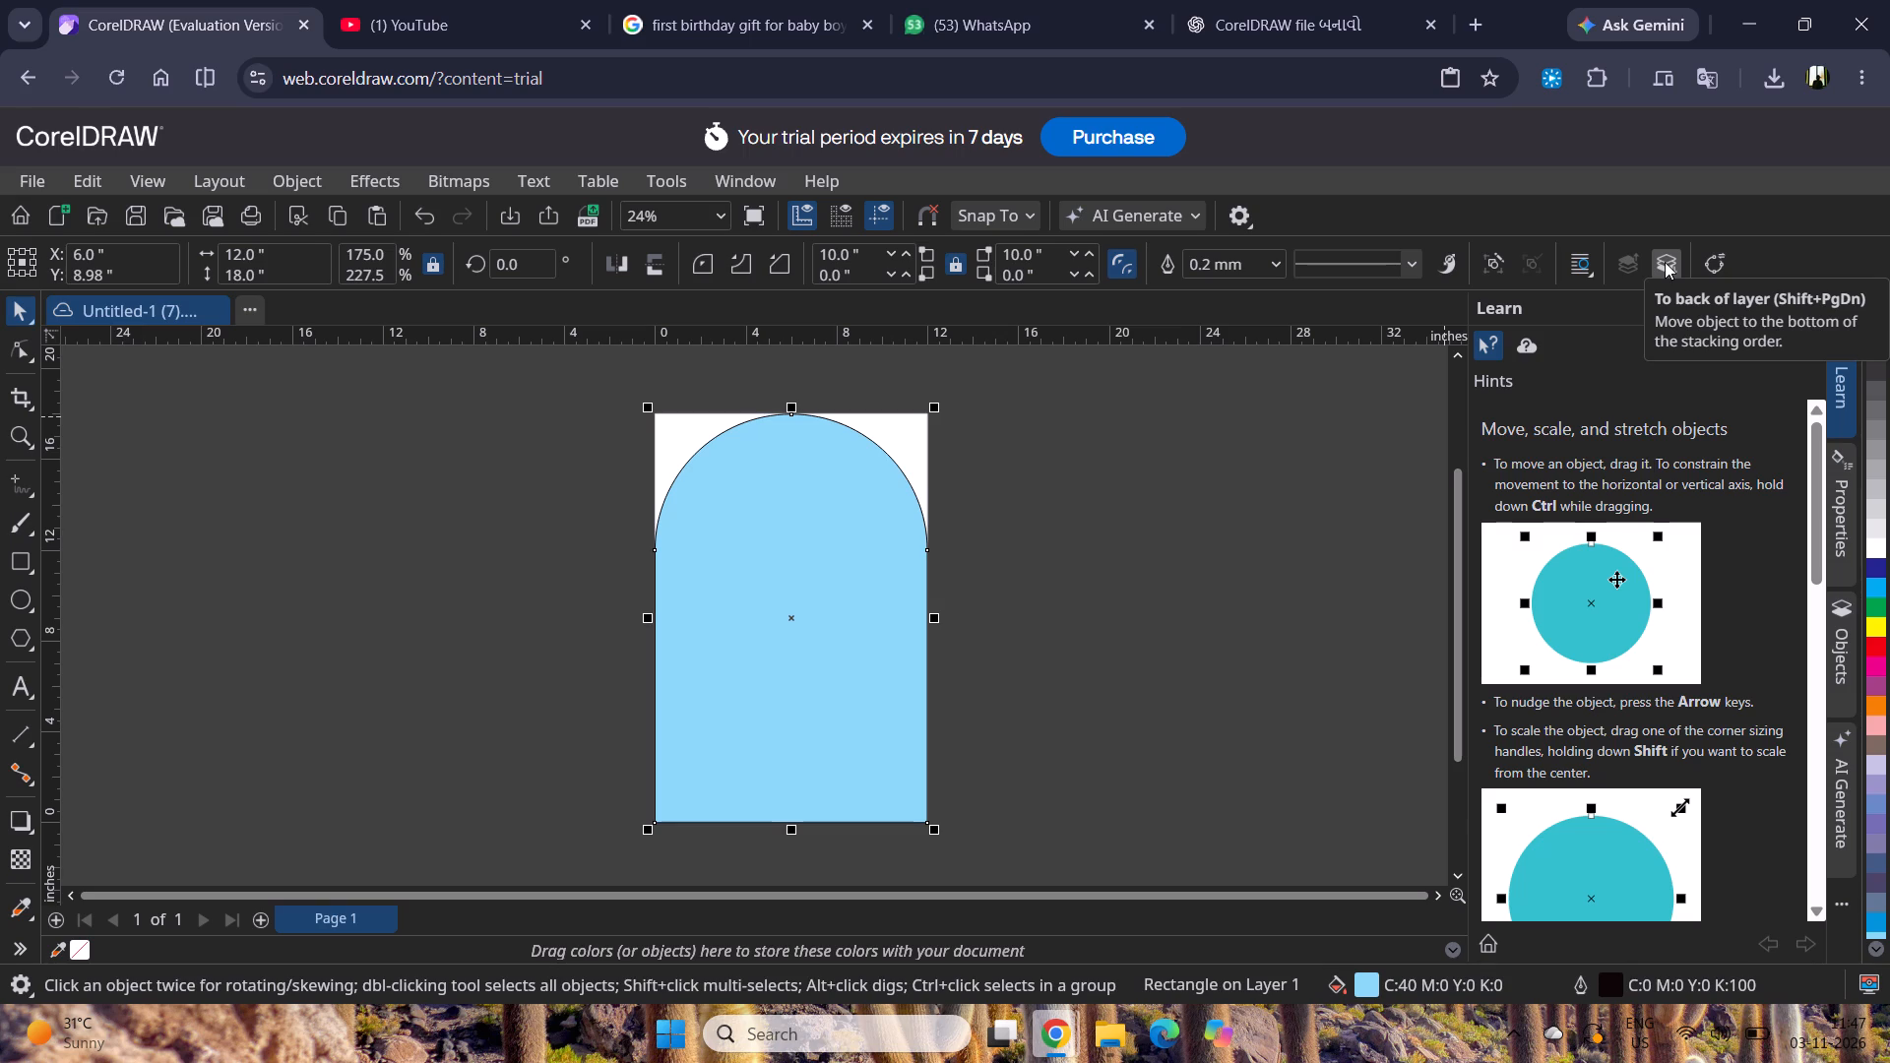
left_click(1665, 260)
left_click(1220, 653)
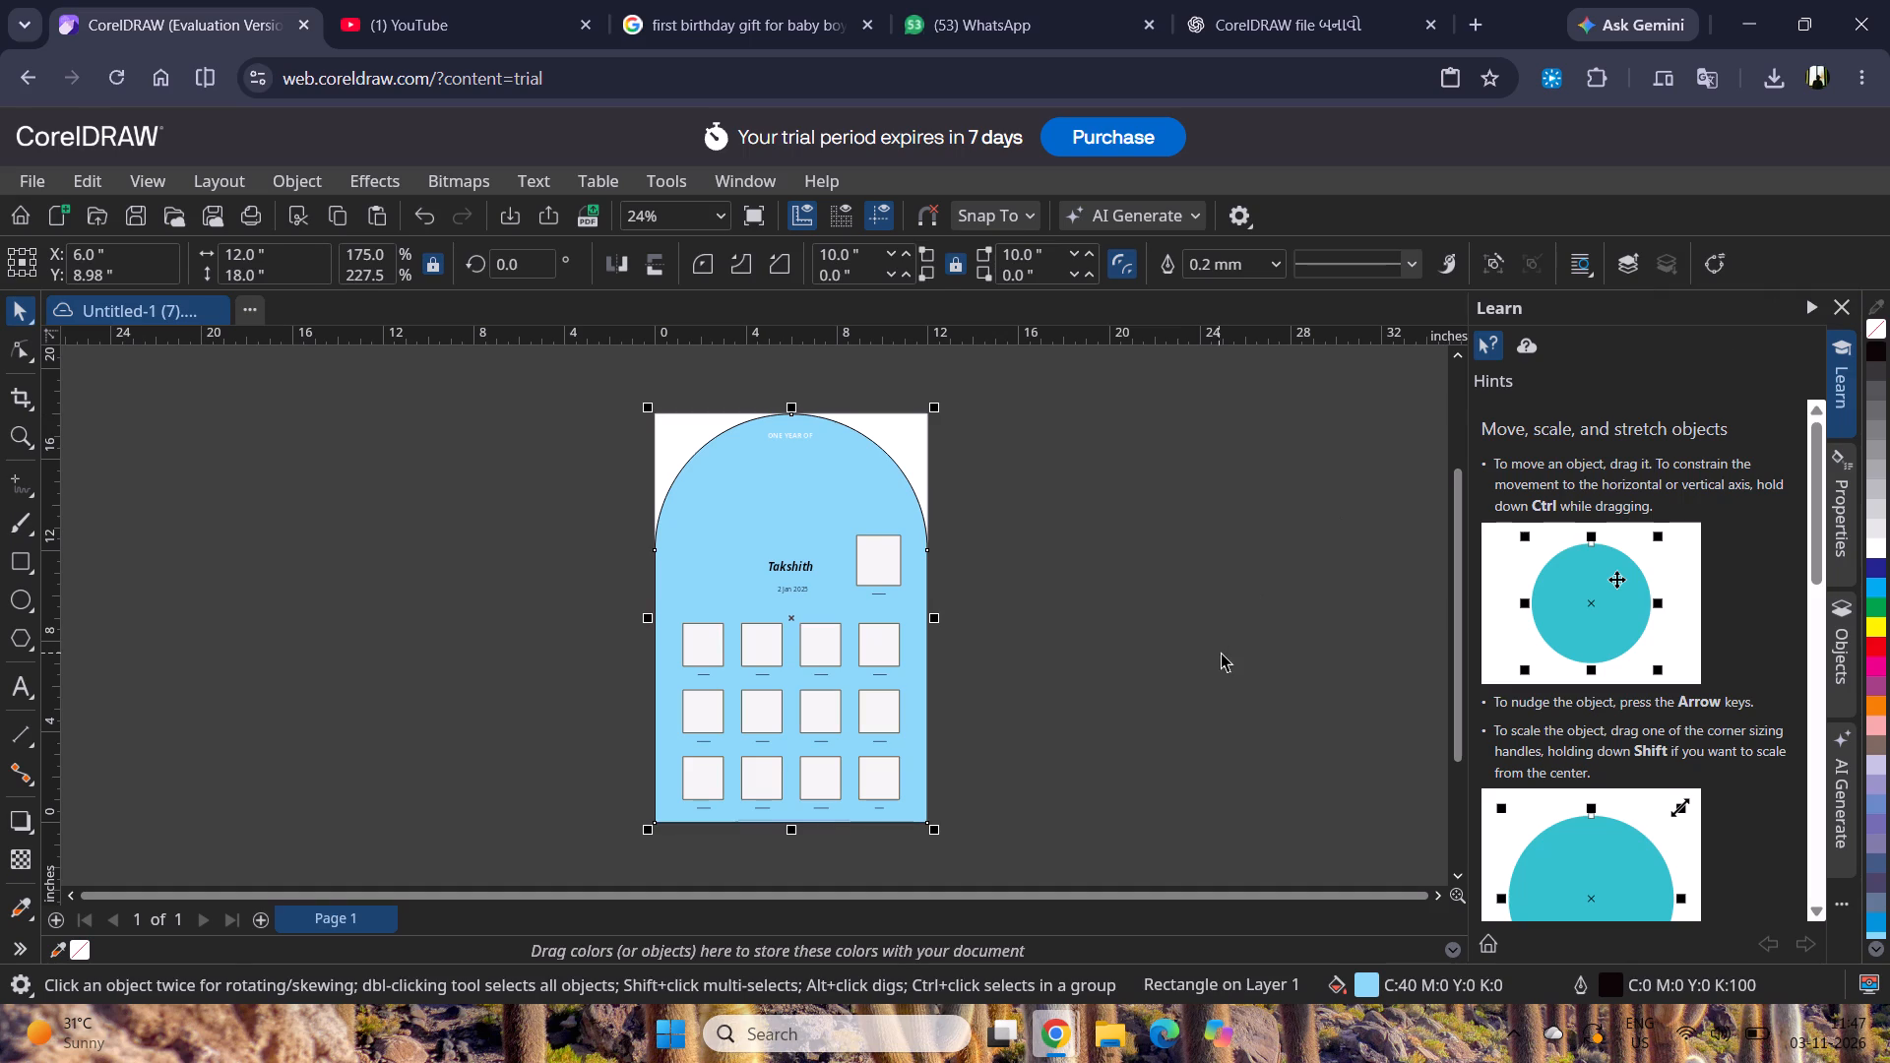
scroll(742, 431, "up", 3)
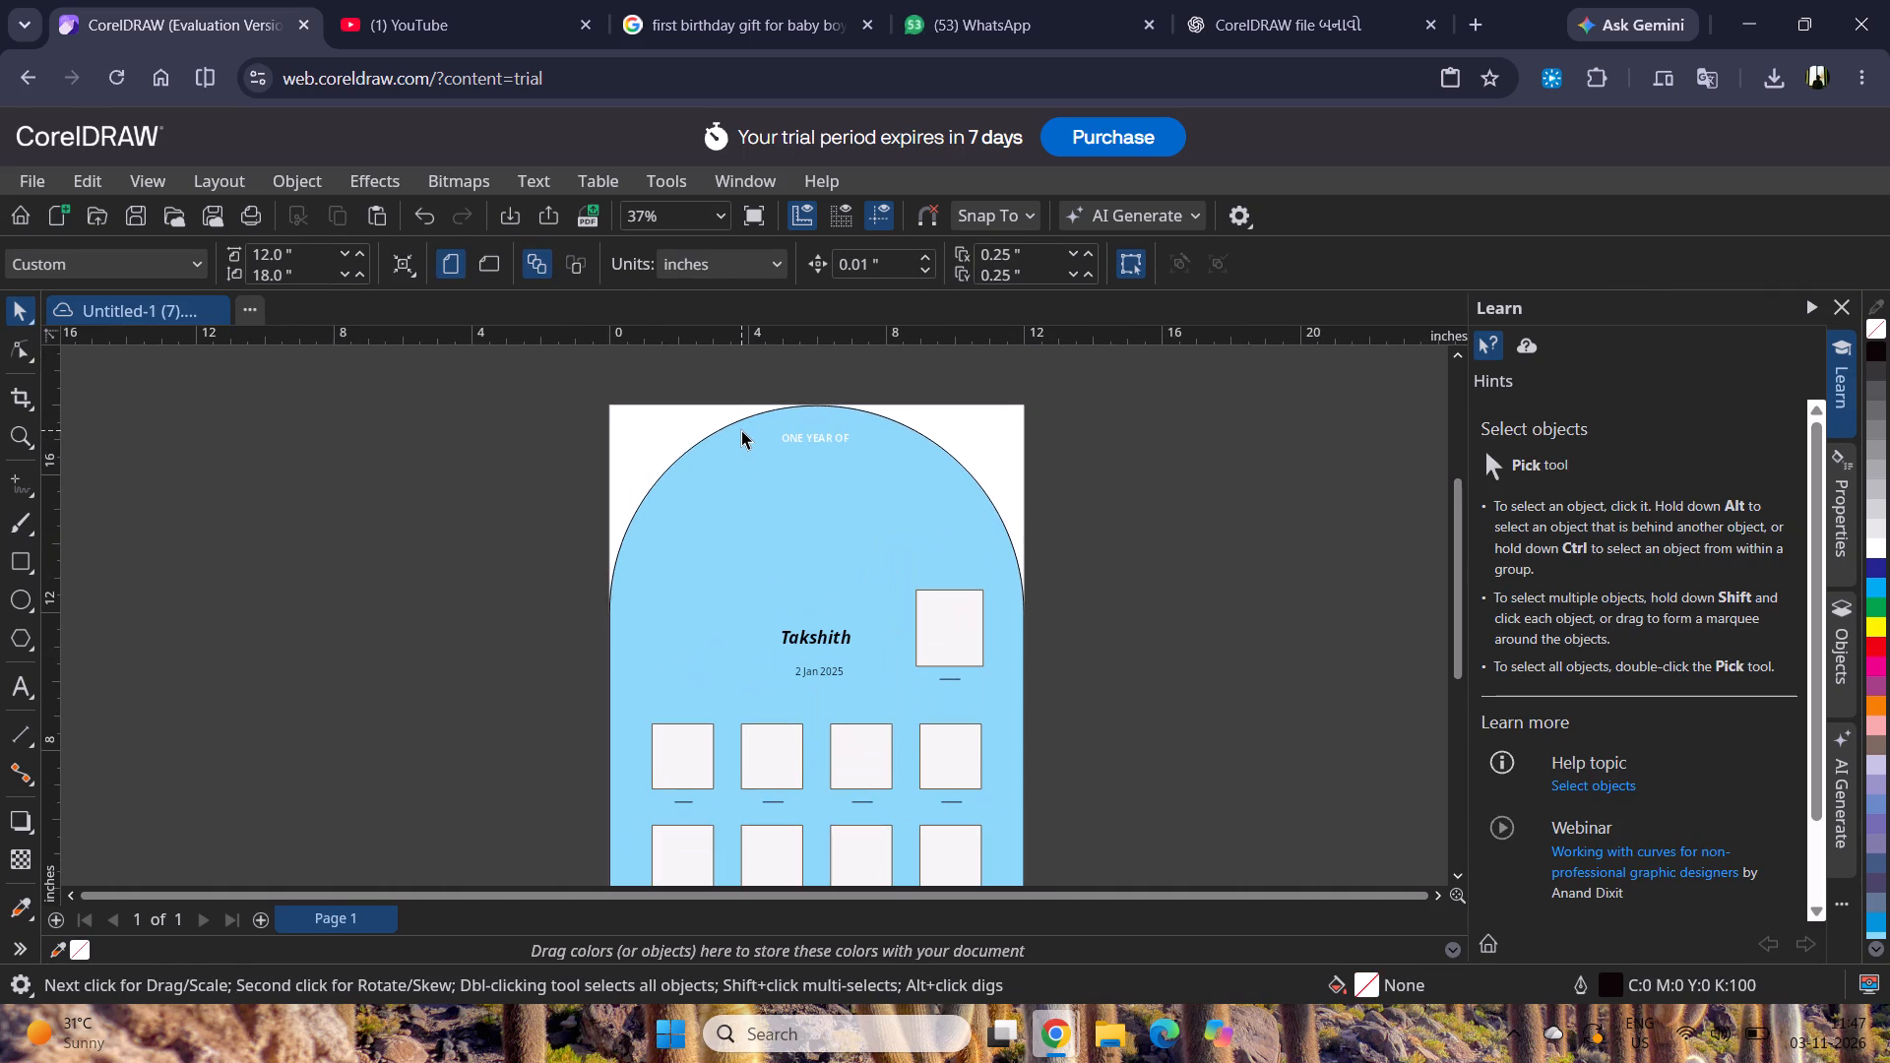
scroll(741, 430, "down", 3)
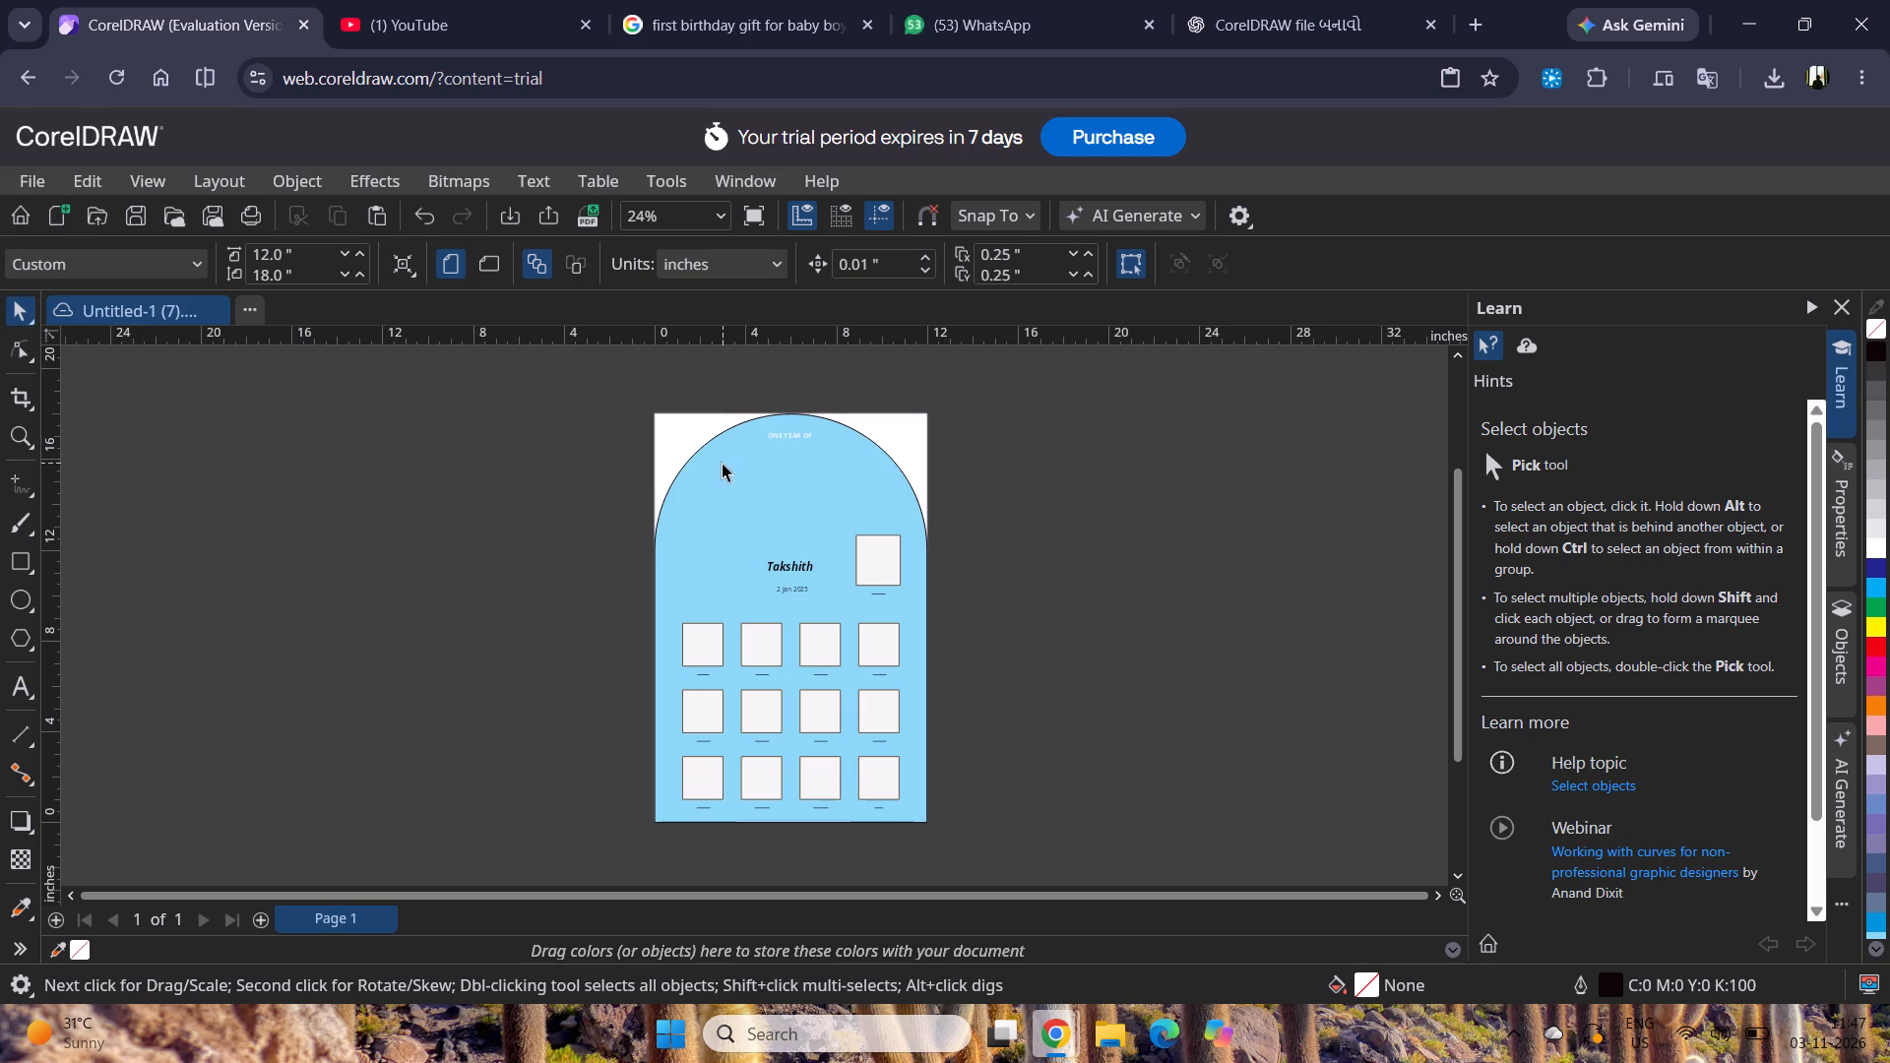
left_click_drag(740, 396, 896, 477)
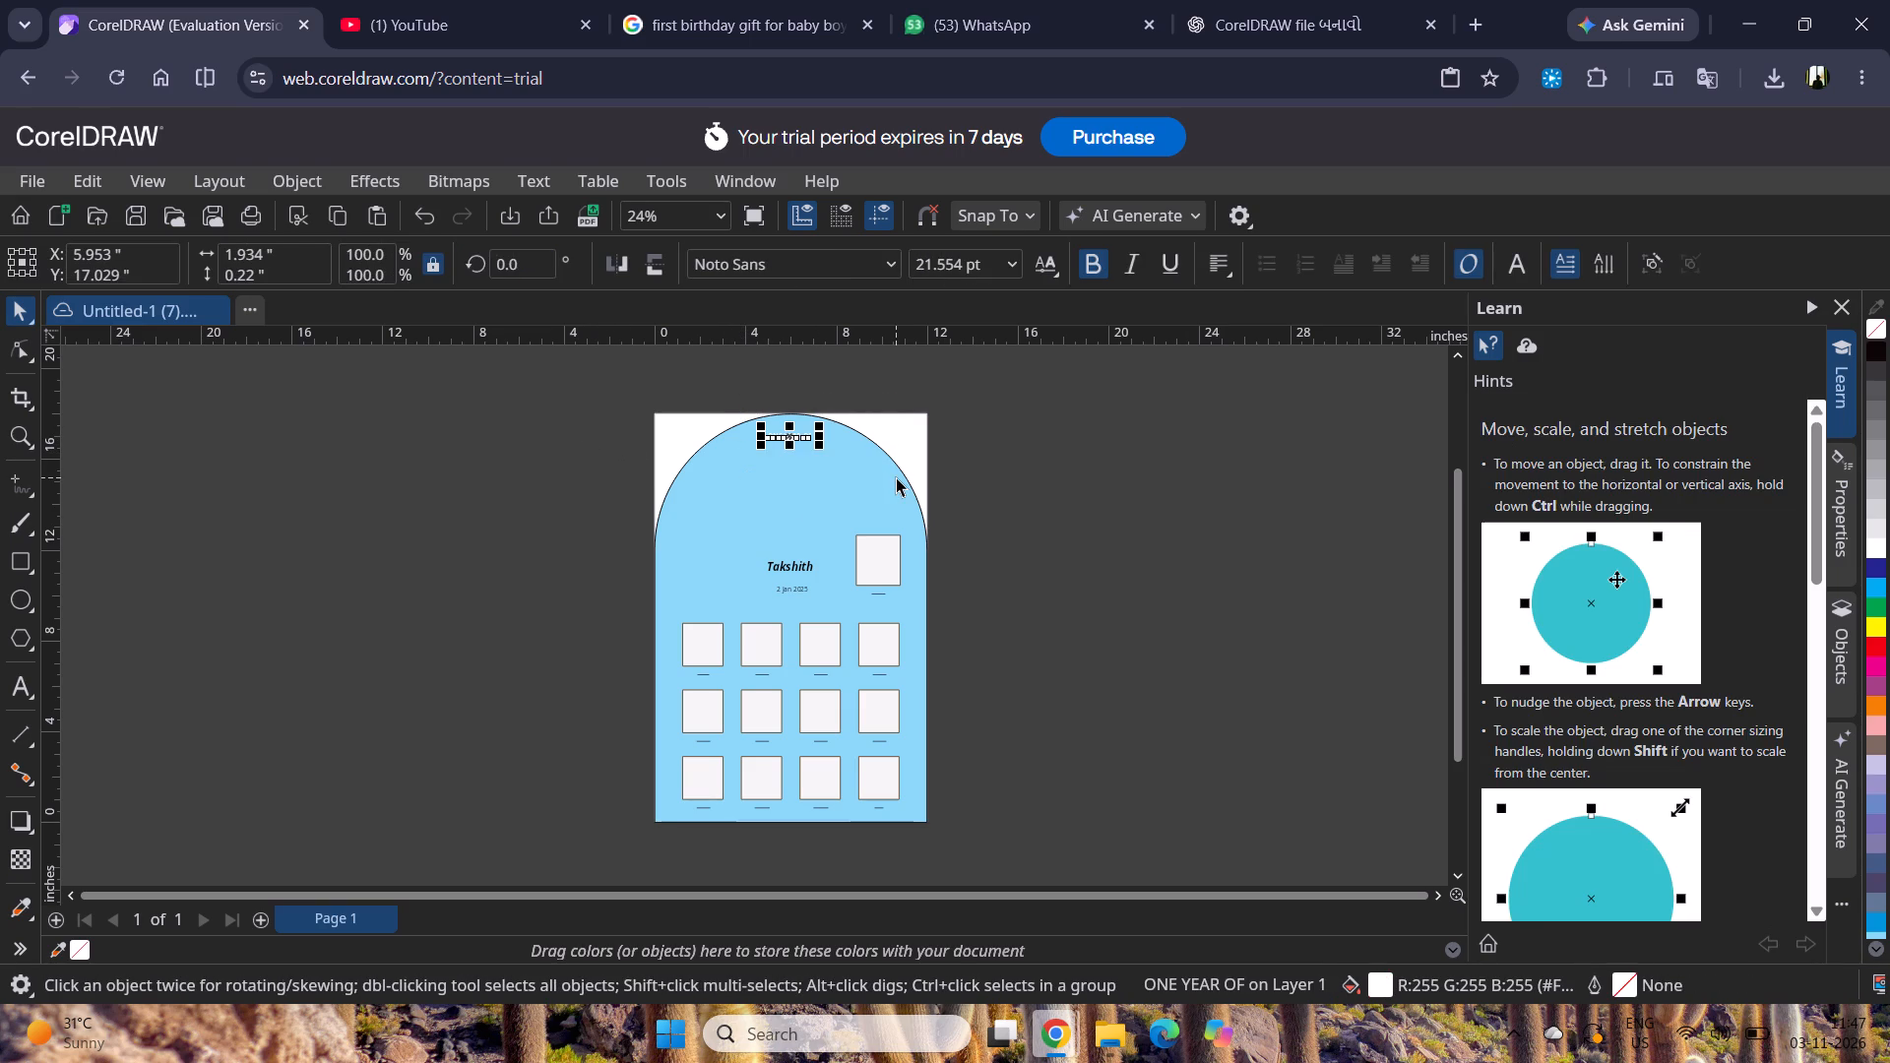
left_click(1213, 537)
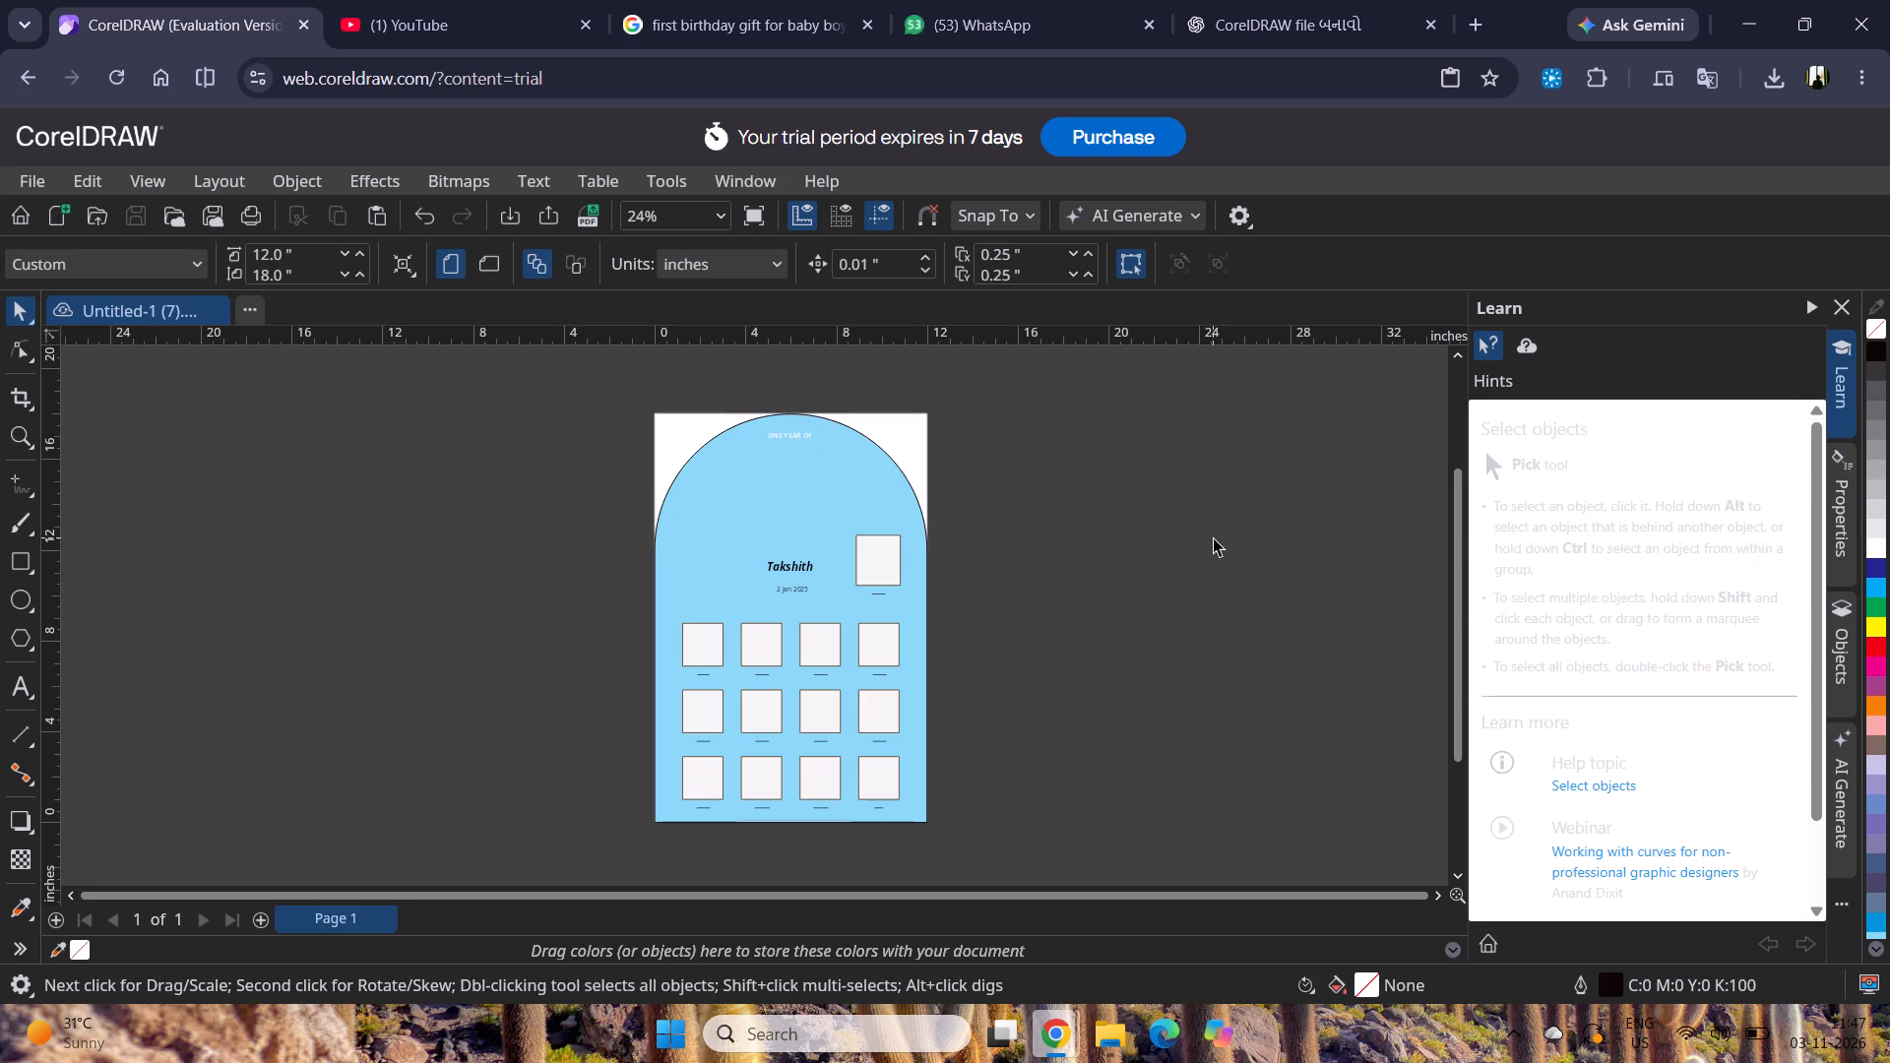
Switch to the Downloads folder and examine the reference photo WhatsApp Image 2026-11-03 at 11.37.50 AM full screen, then close it.
key("alt+Tab")
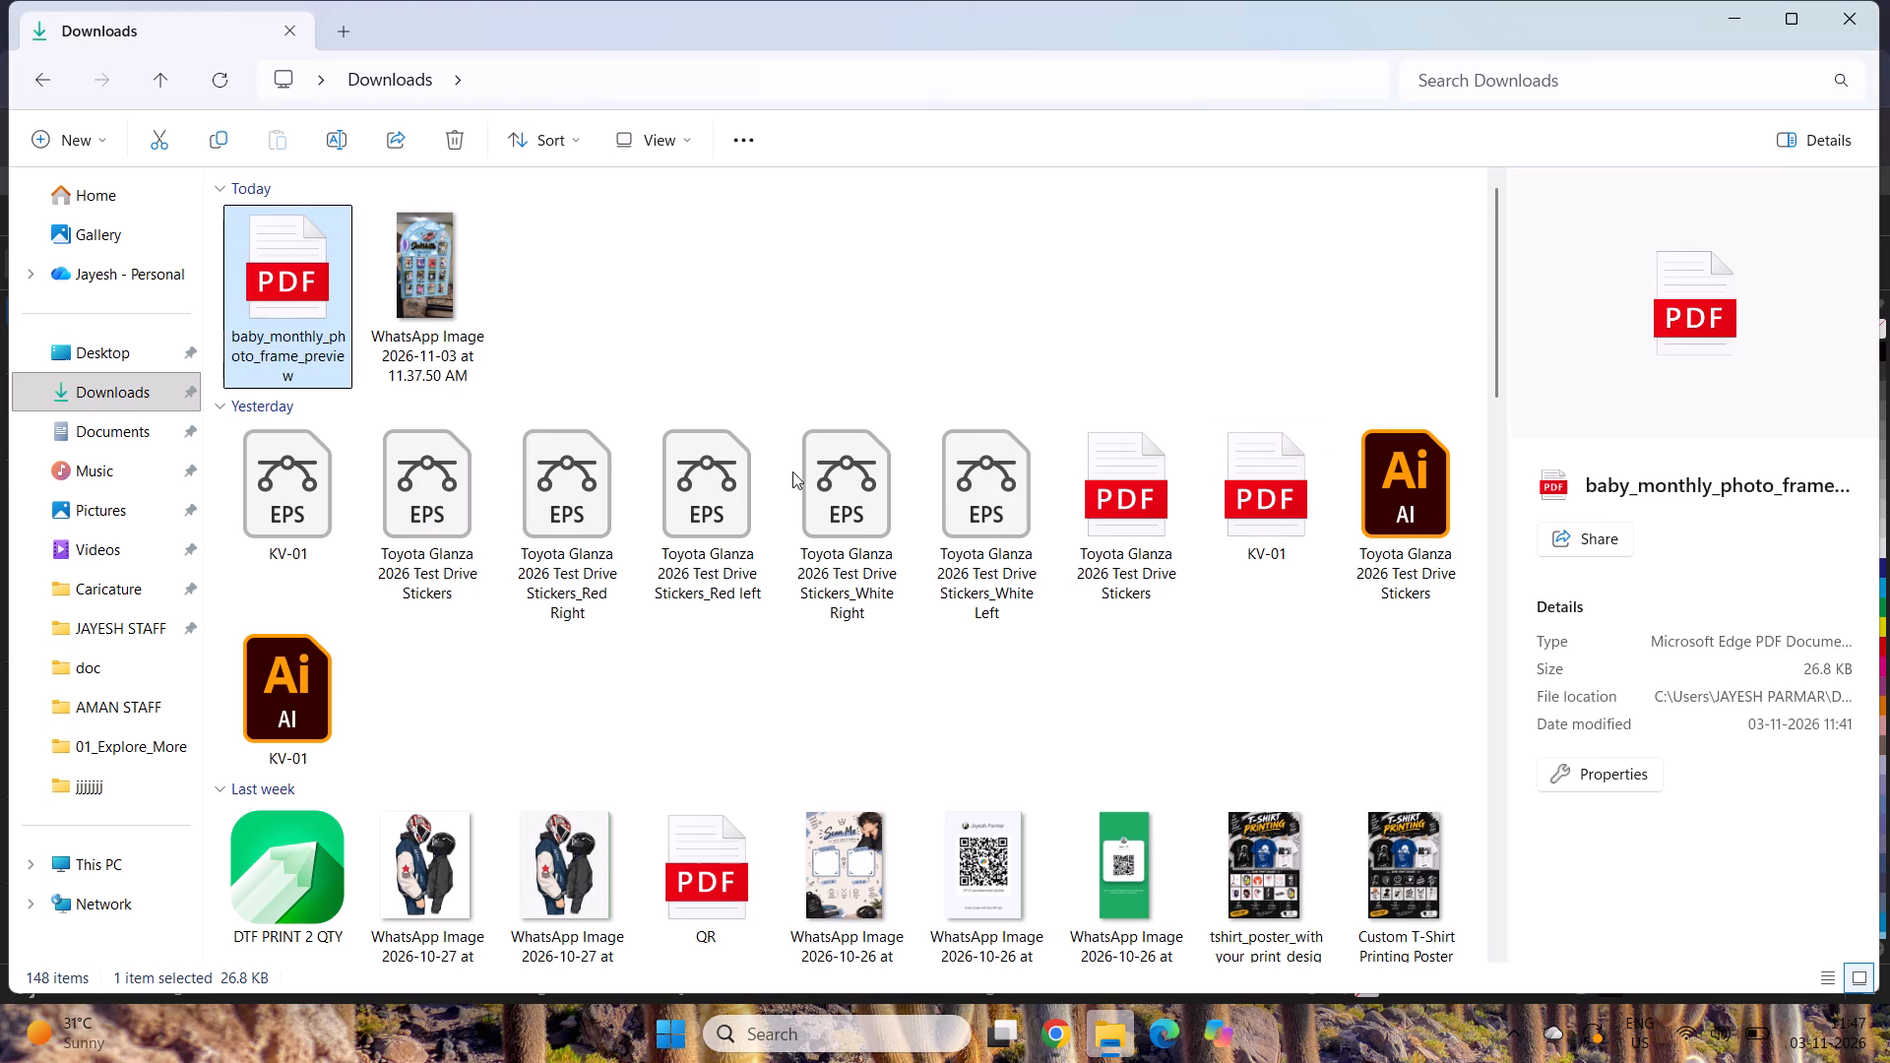
double_click(452, 239)
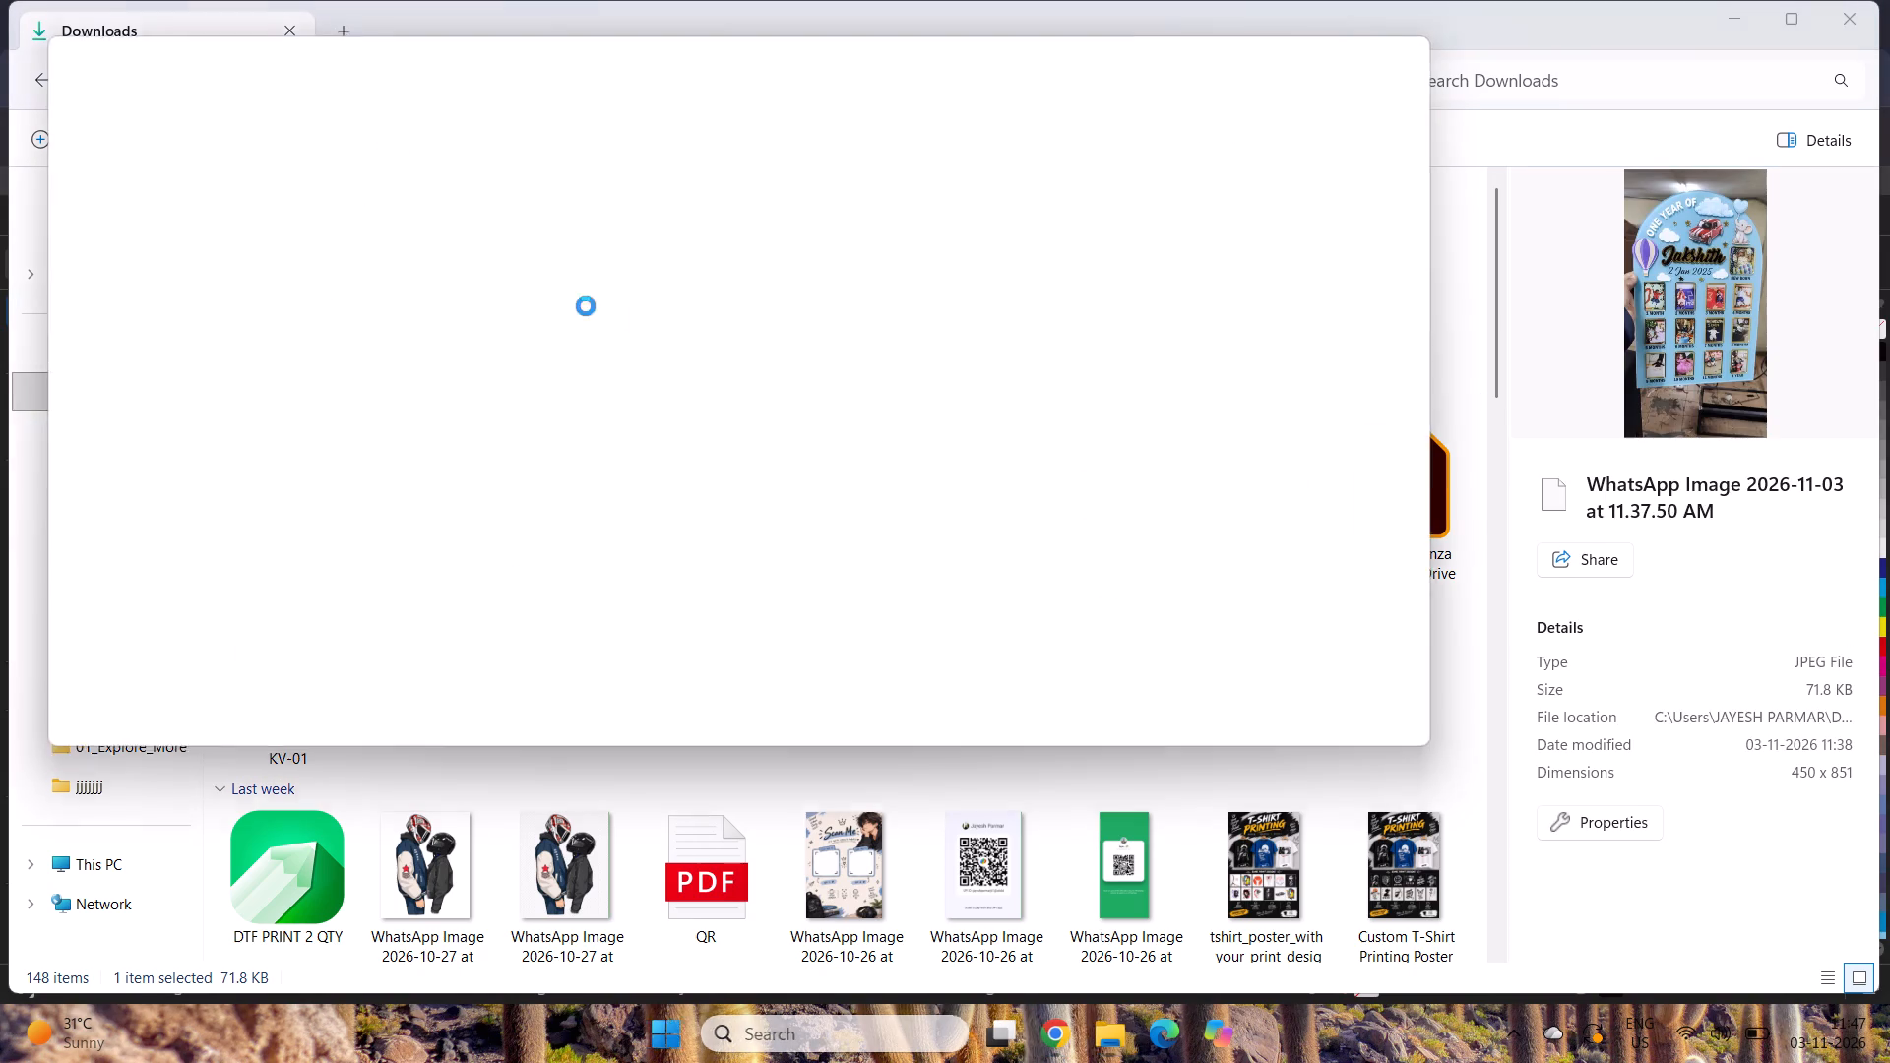
left_click(1356, 64)
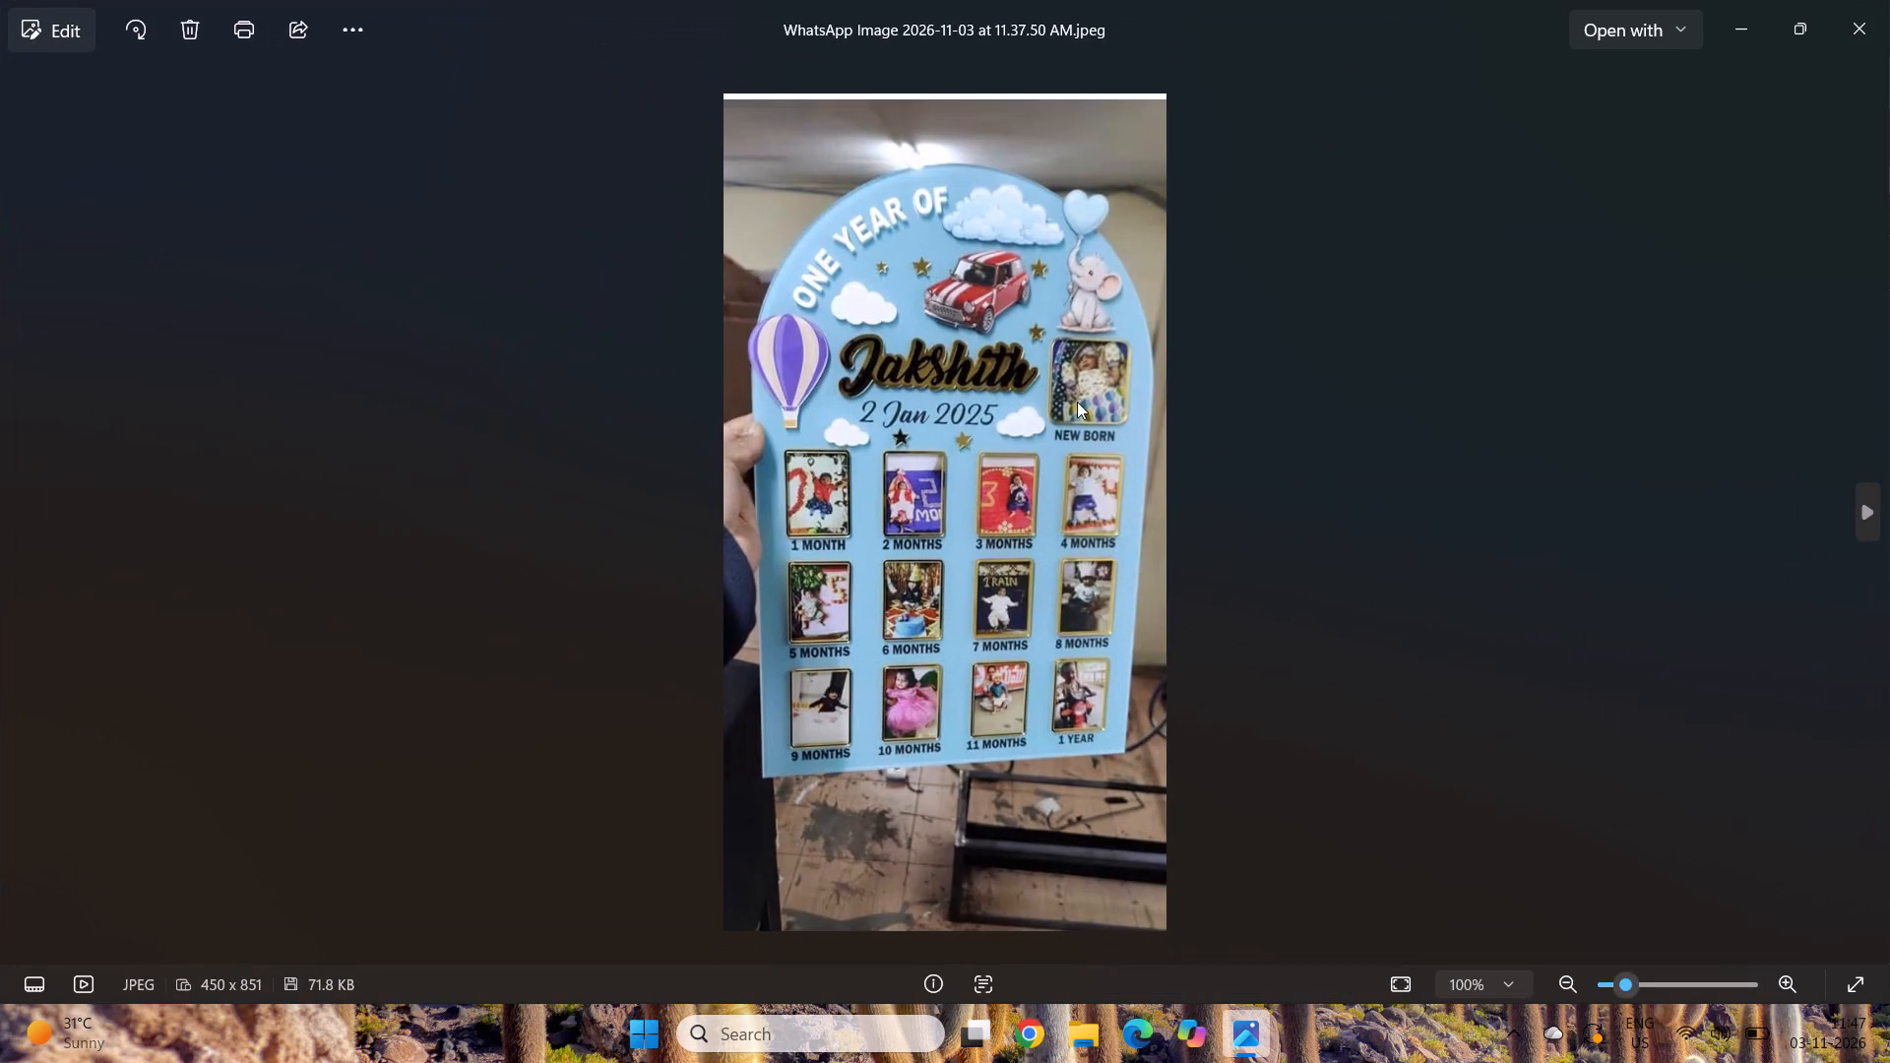
scroll(959, 444, "up", 1)
scroll(959, 444, "down", 1)
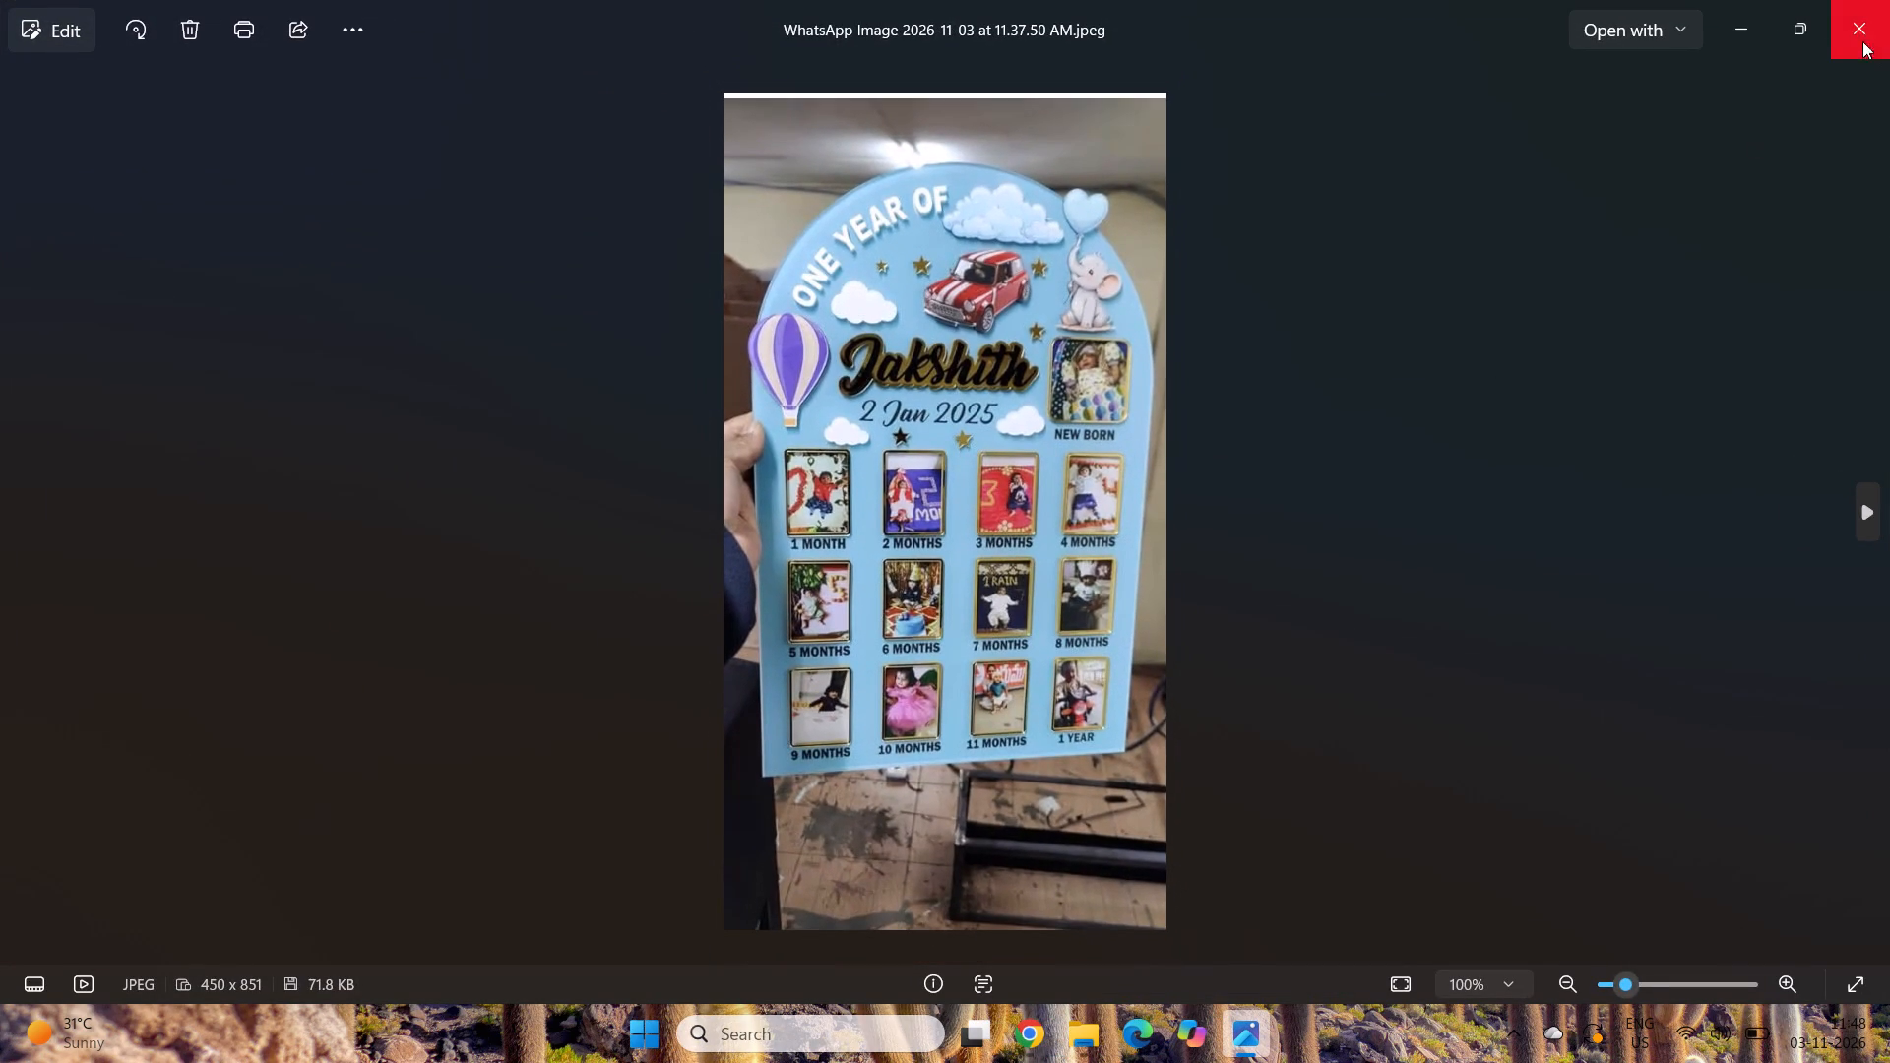
left_click(1889, 20)
Import the WhatsApp reference photo of the finished frame from Downloads into the CorelDRAW document, beside the page on its left.
left_click_drag(412, 288, 430, 333)
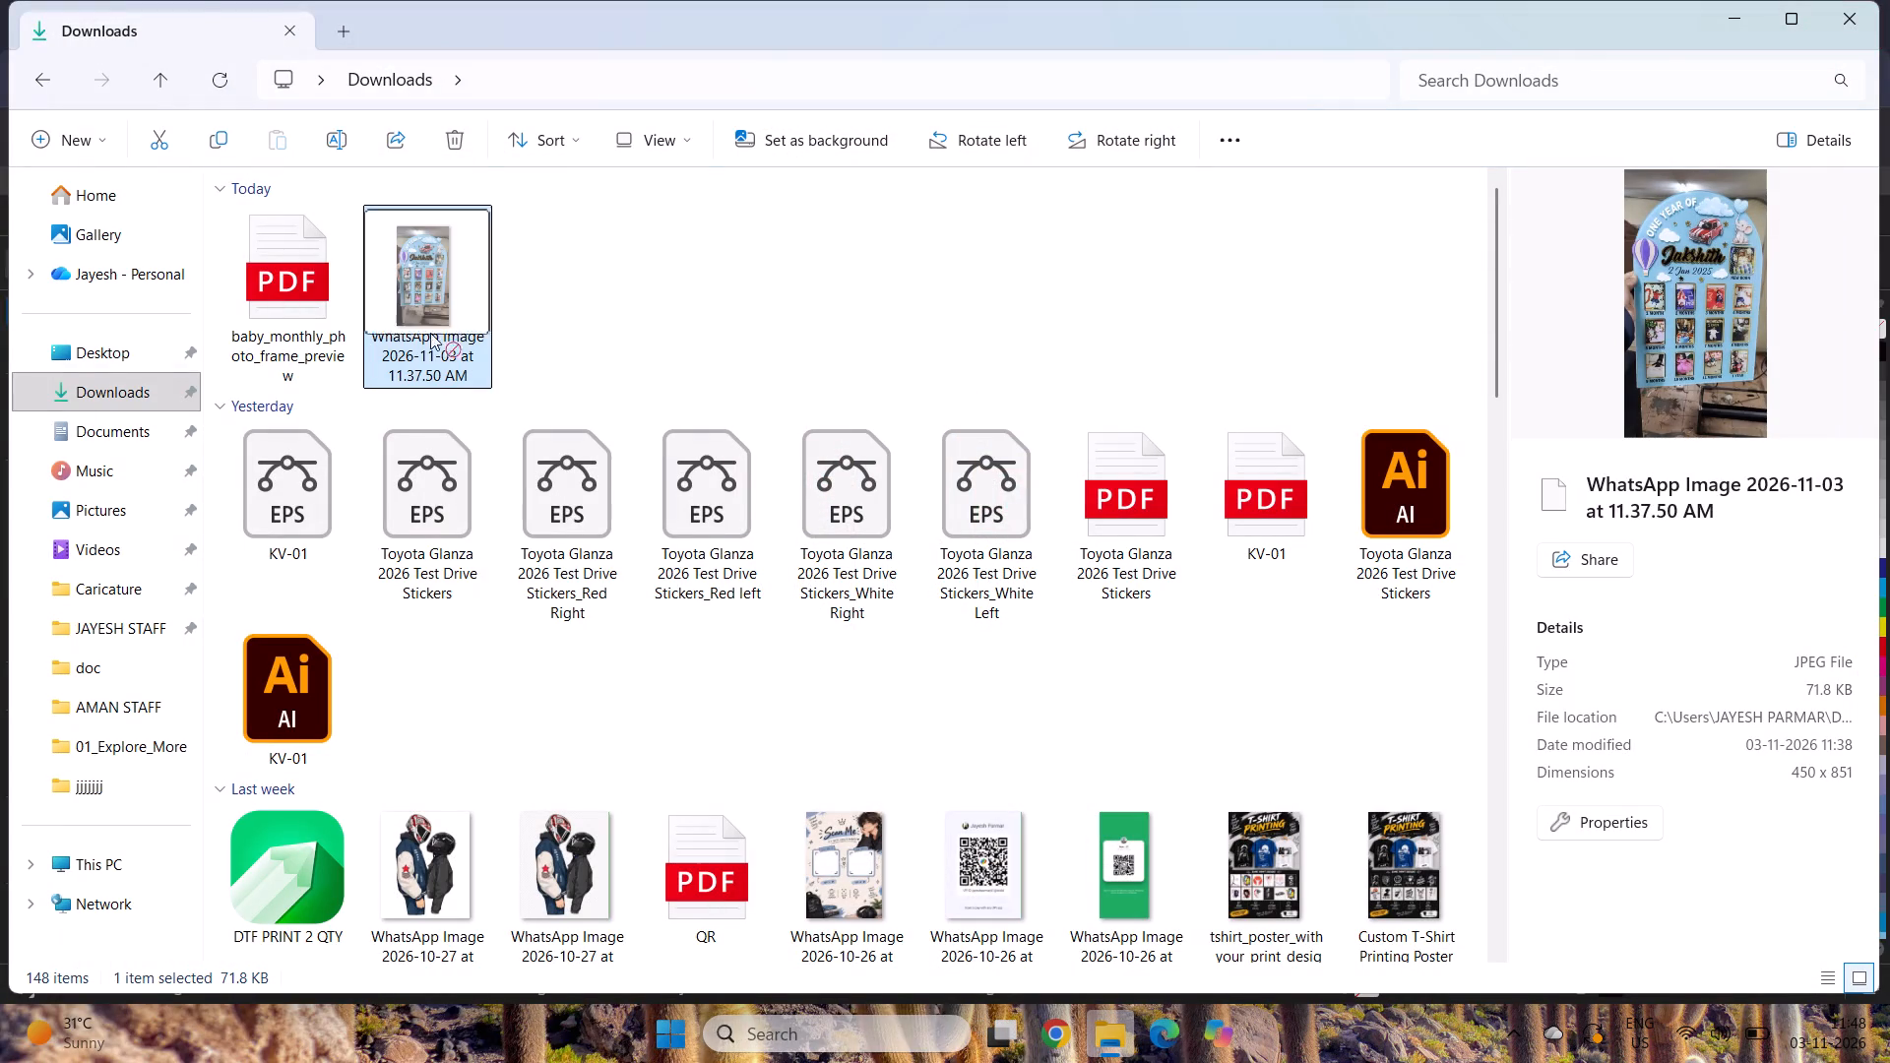
left_click_drag(430, 333, 364, 585)
key("alt+Tab")
Enlarge the imported reference photo proportionally to about 13.2 by 25 inches, keeping it beside the page.
left_click_drag(341, 545, 314, 519)
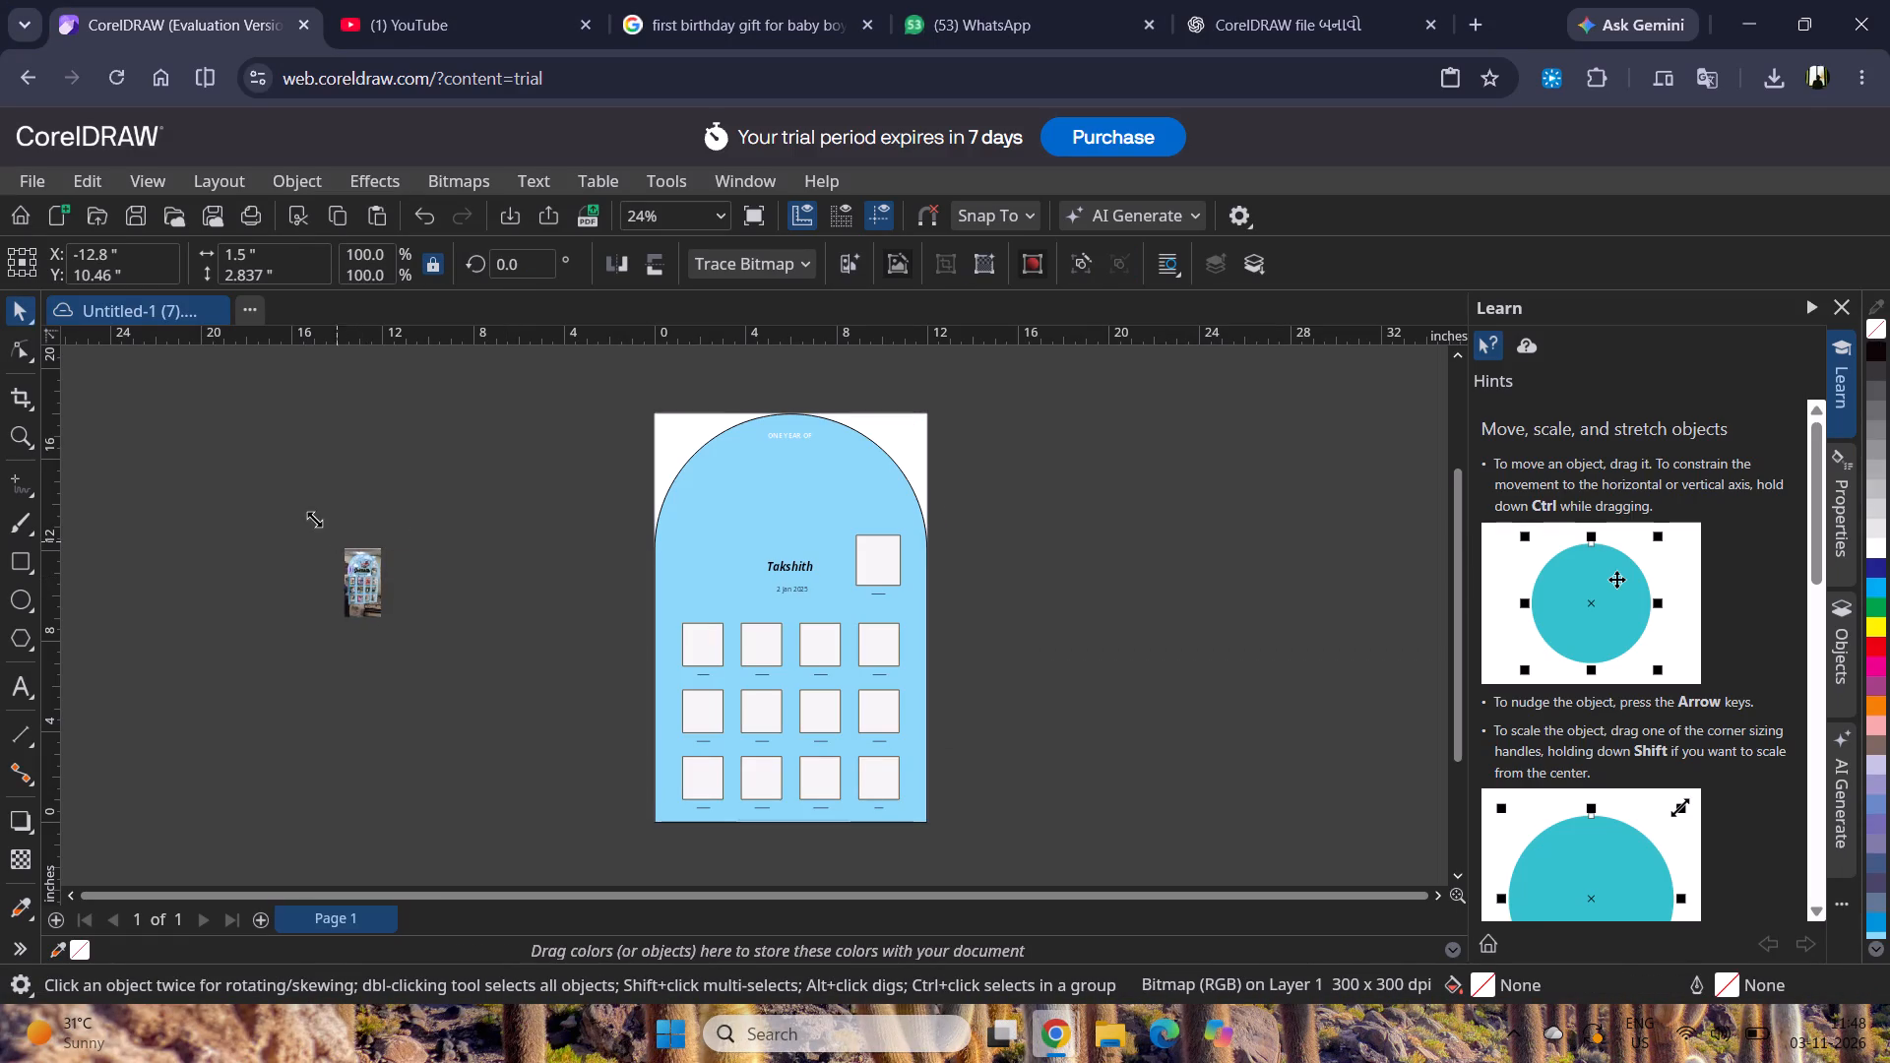
left_click_drag(314, 519, 238, 459)
left_click_drag(386, 625, 519, 805)
left_click_drag(292, 456, 212, 396)
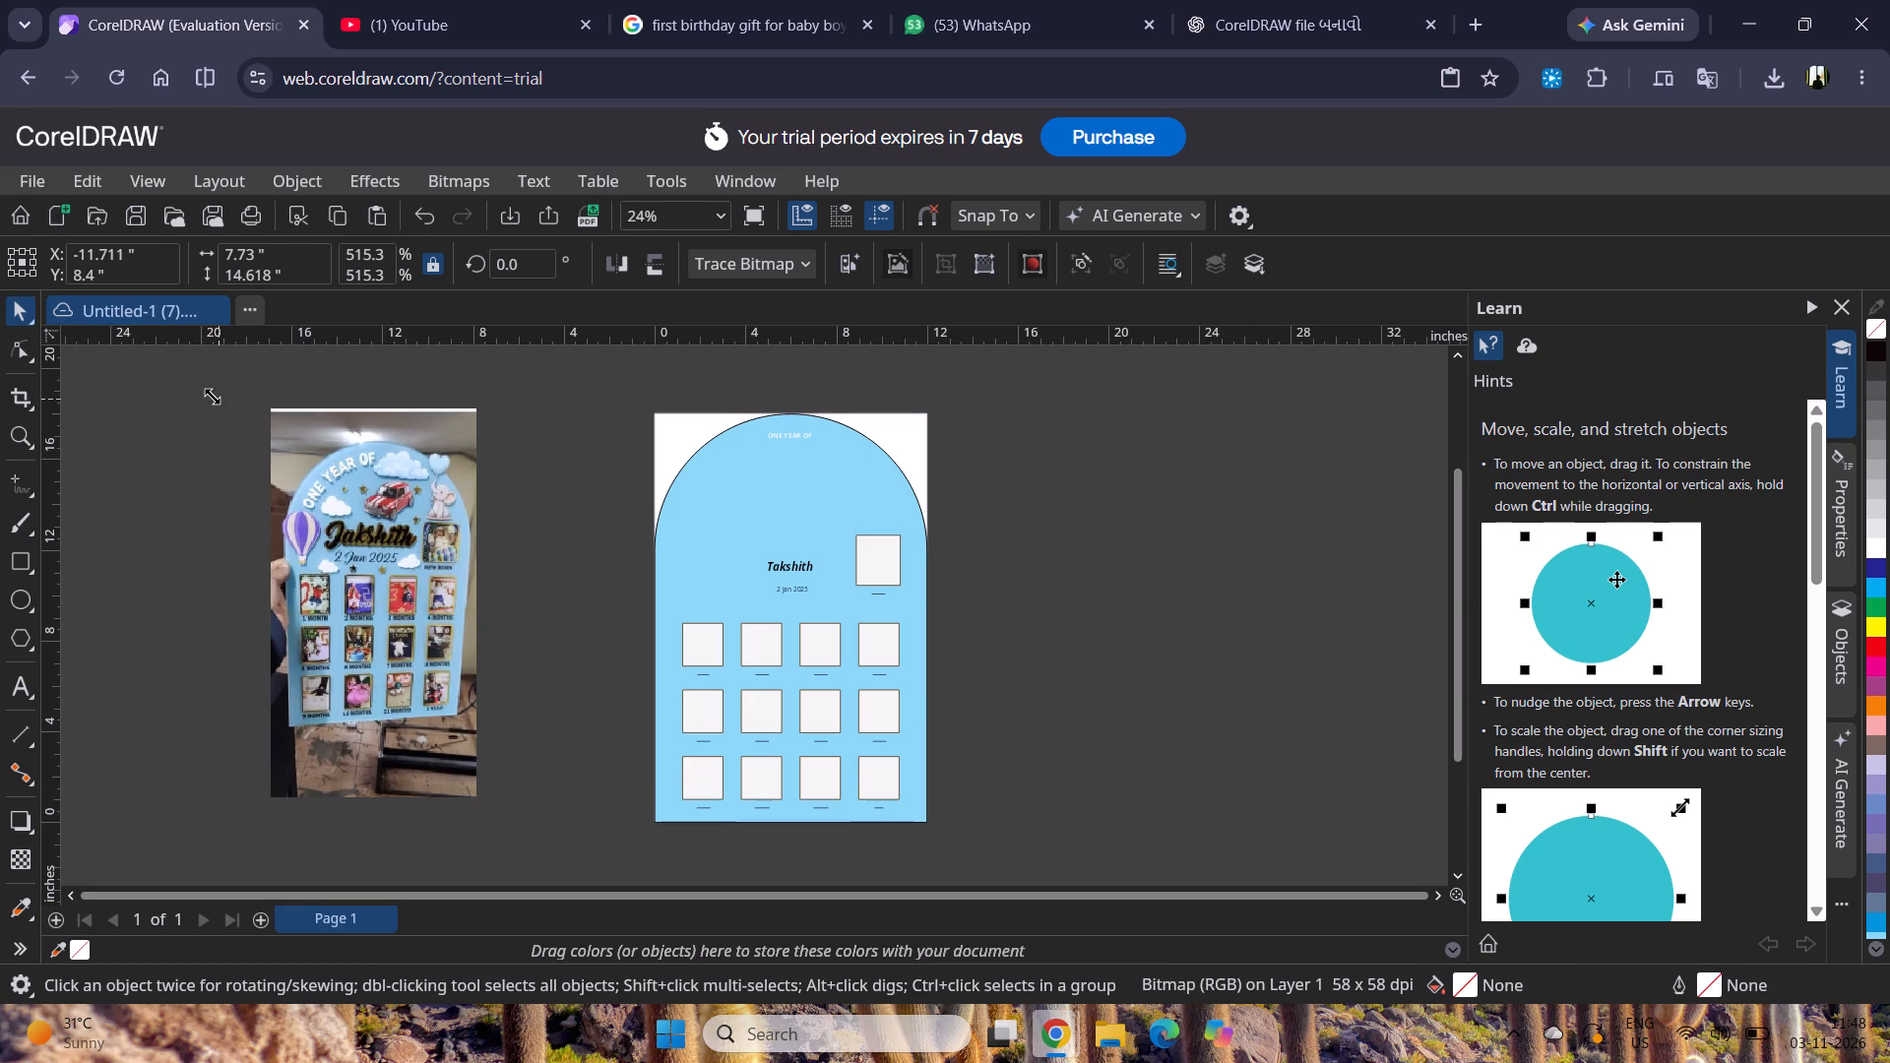
left_click_drag(212, 396, 173, 382)
left_click_drag(483, 802, 535, 846)
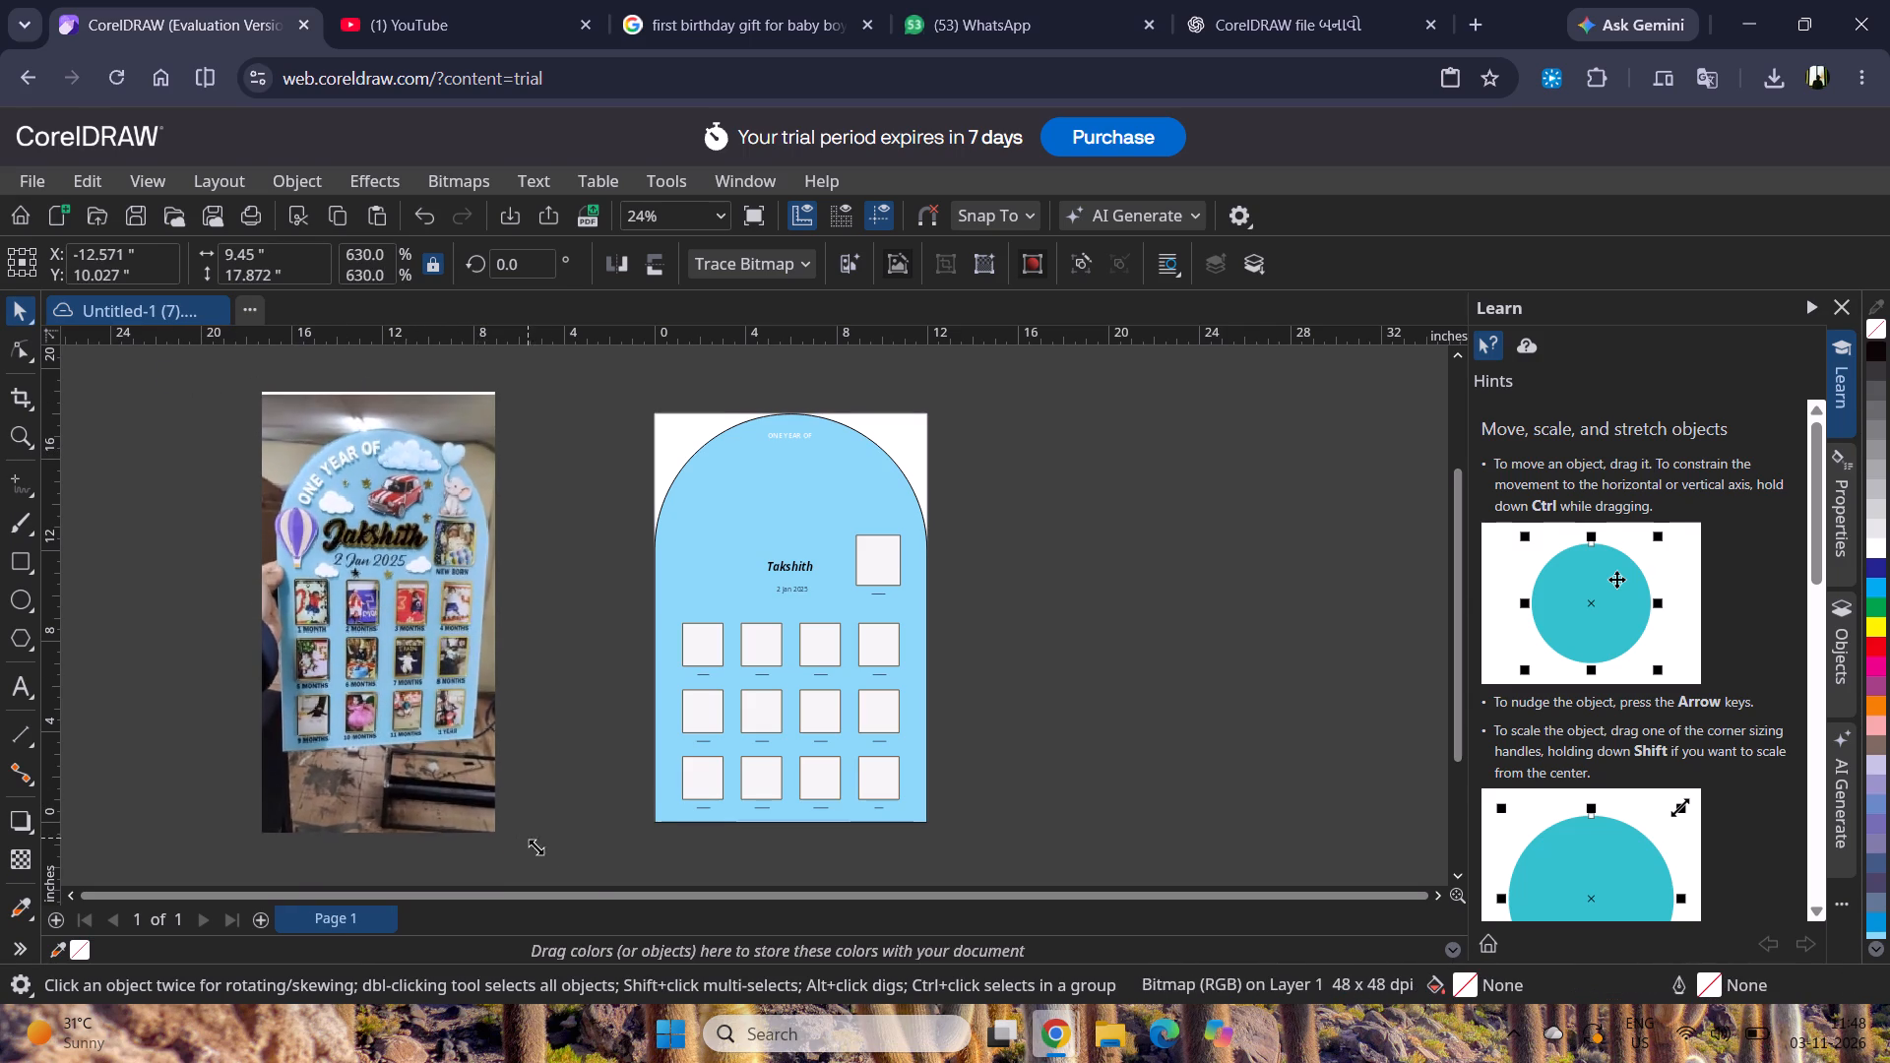
left_click_drag(535, 846, 682, 965)
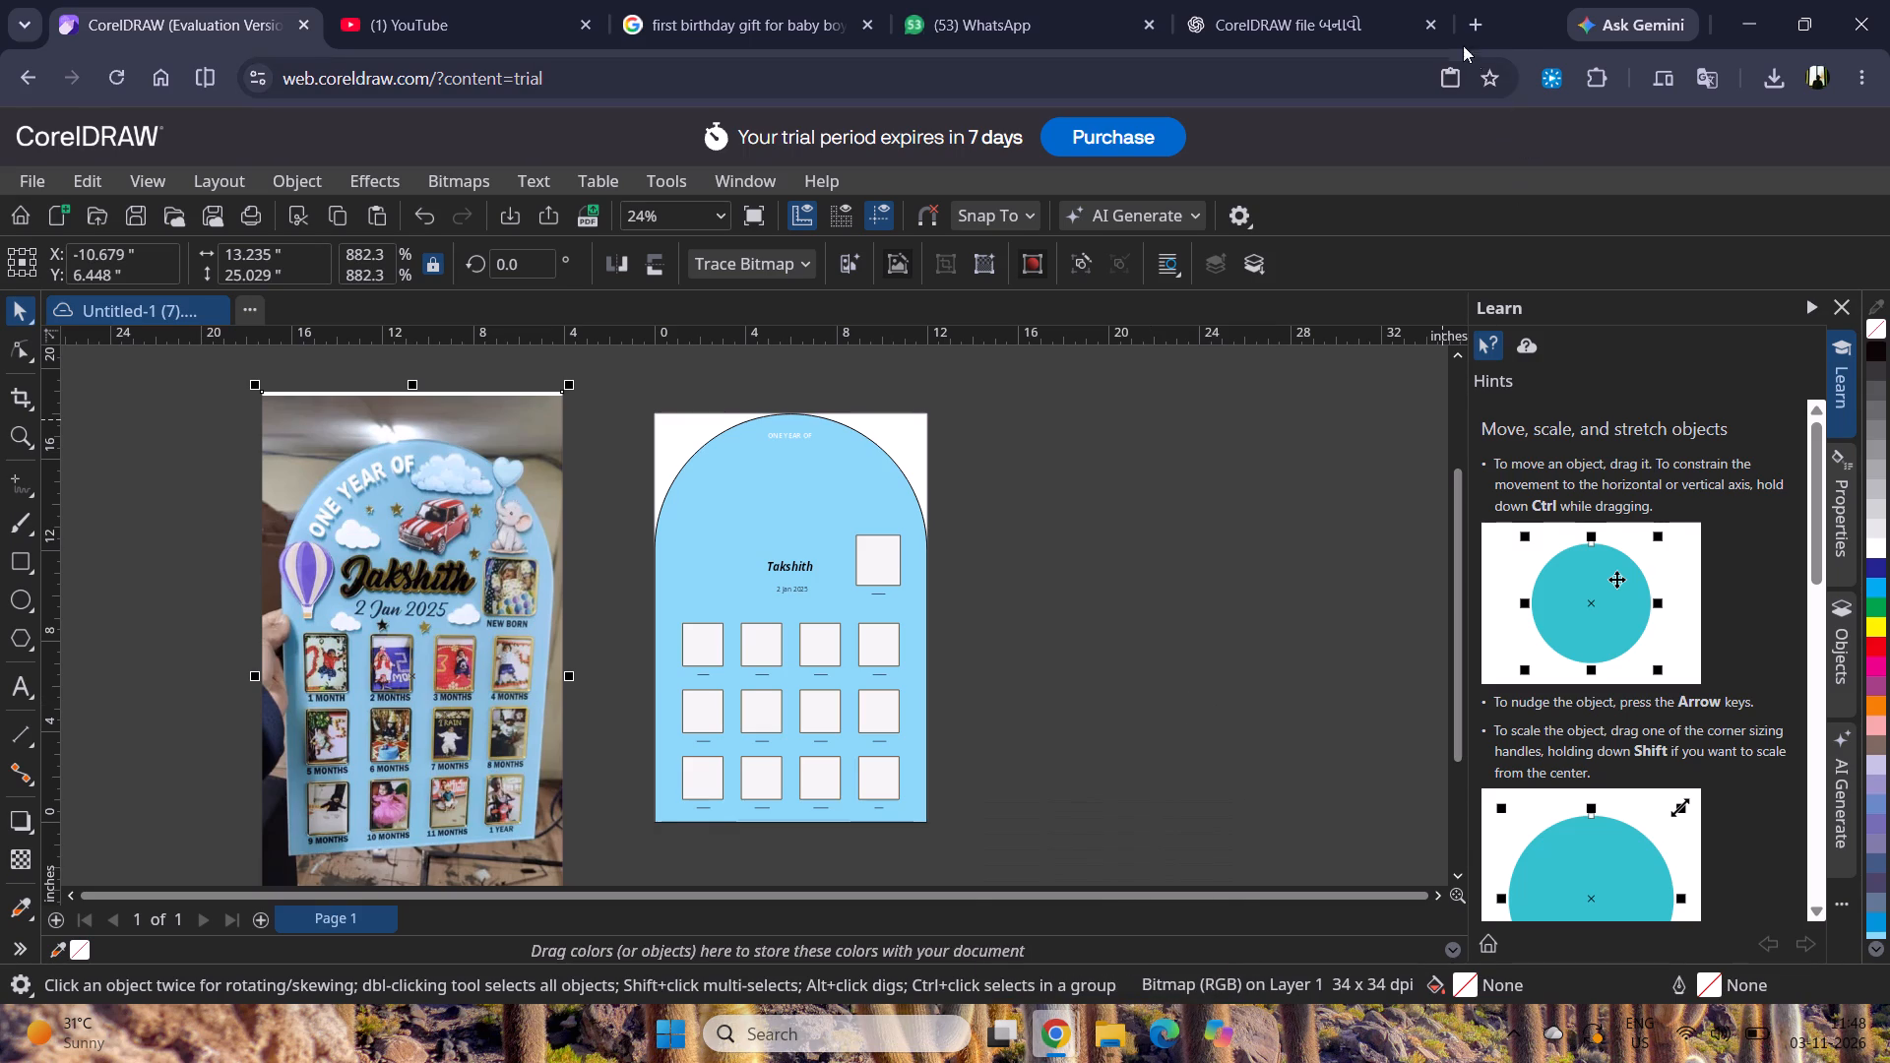
Close the ChatGPT browser tab about creating the CorelDRAW file.
left_click(1437, 24)
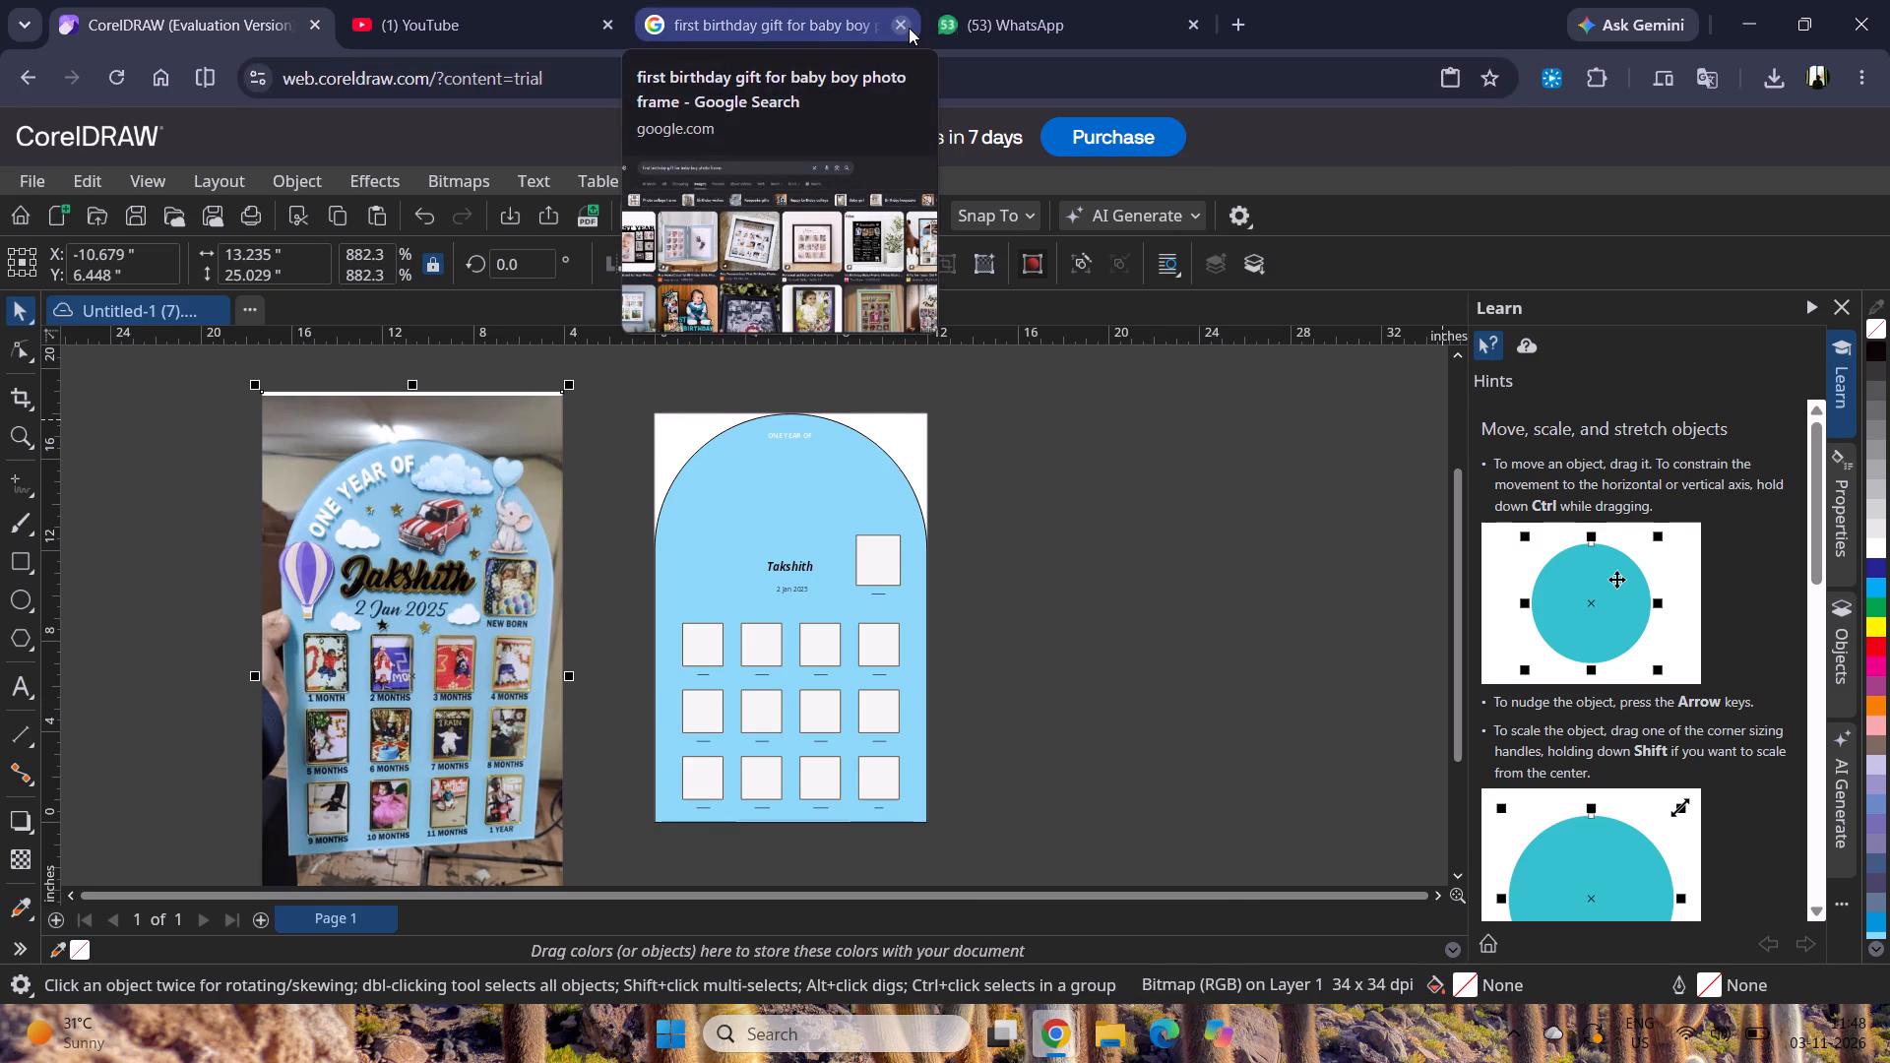
Close the birthday gift search, look up "baby elephant" on Google in a new tab and filter the image results by Clipart.
left_click(909, 28)
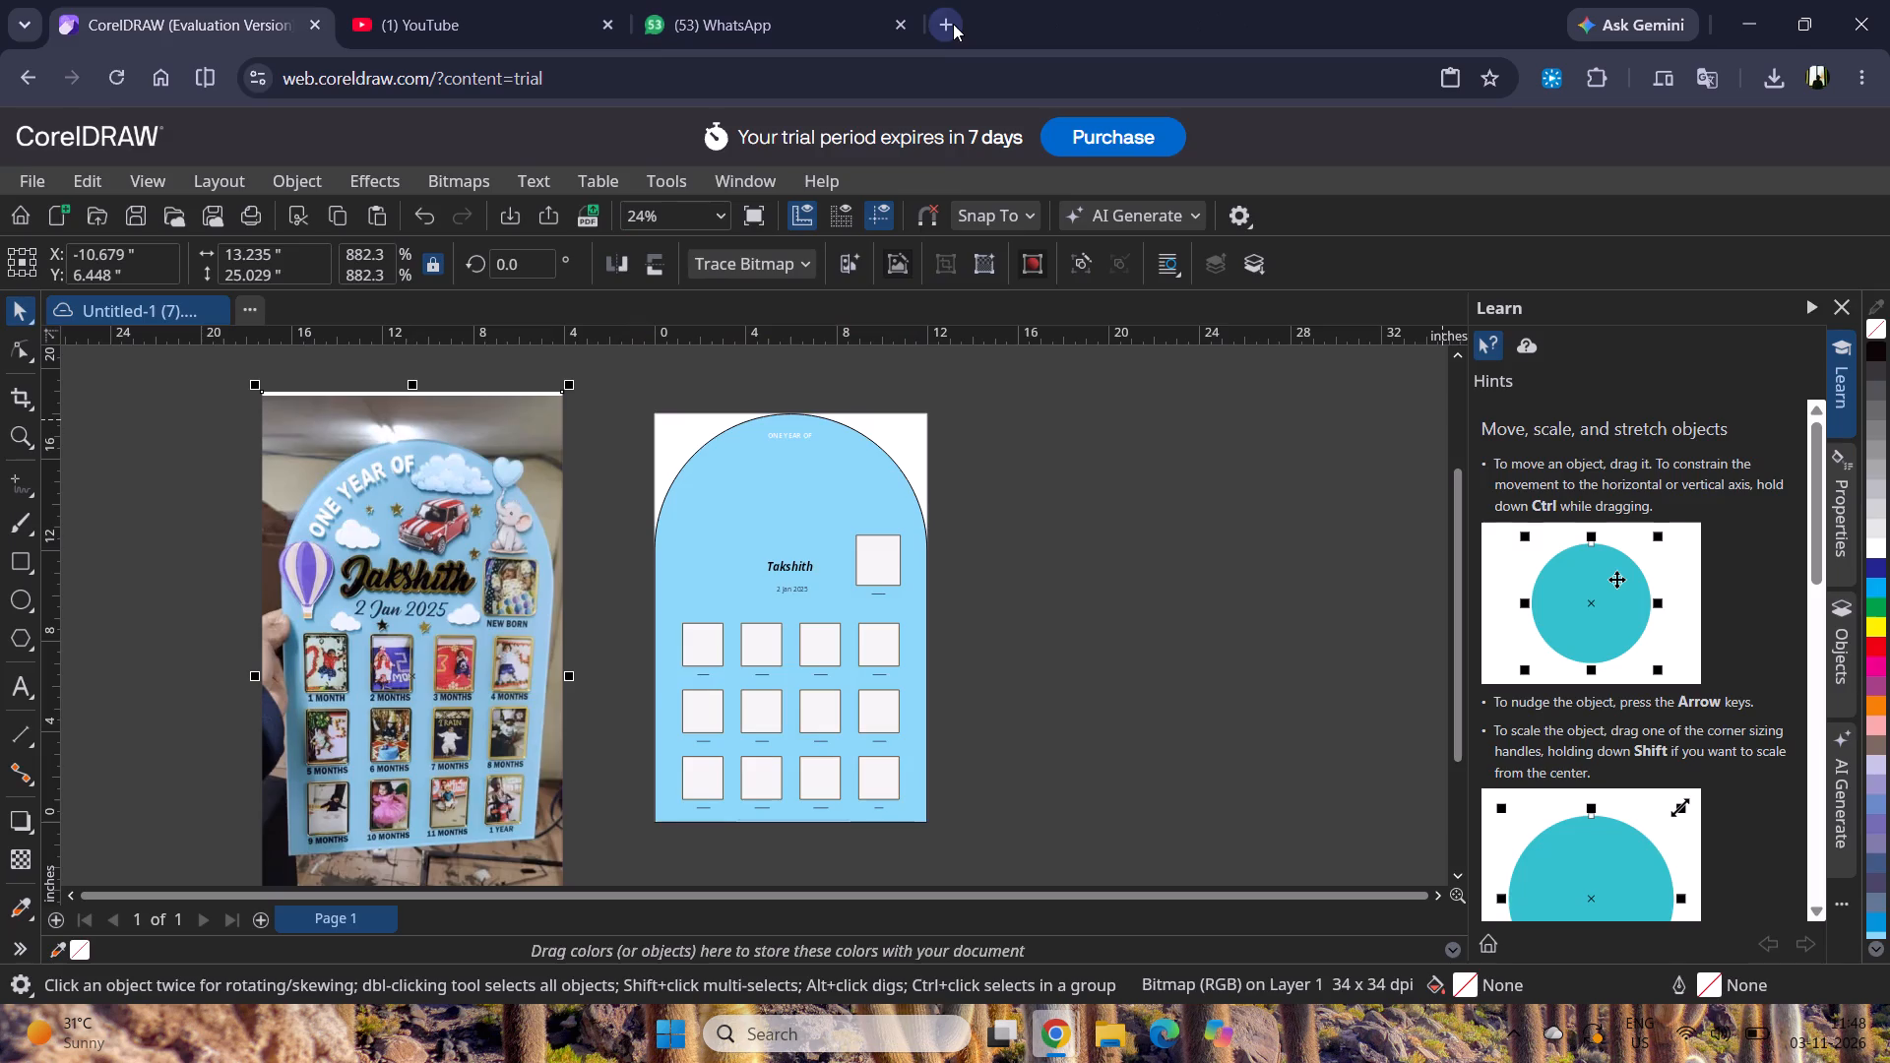
left_click(953, 23)
left_click(645, 442)
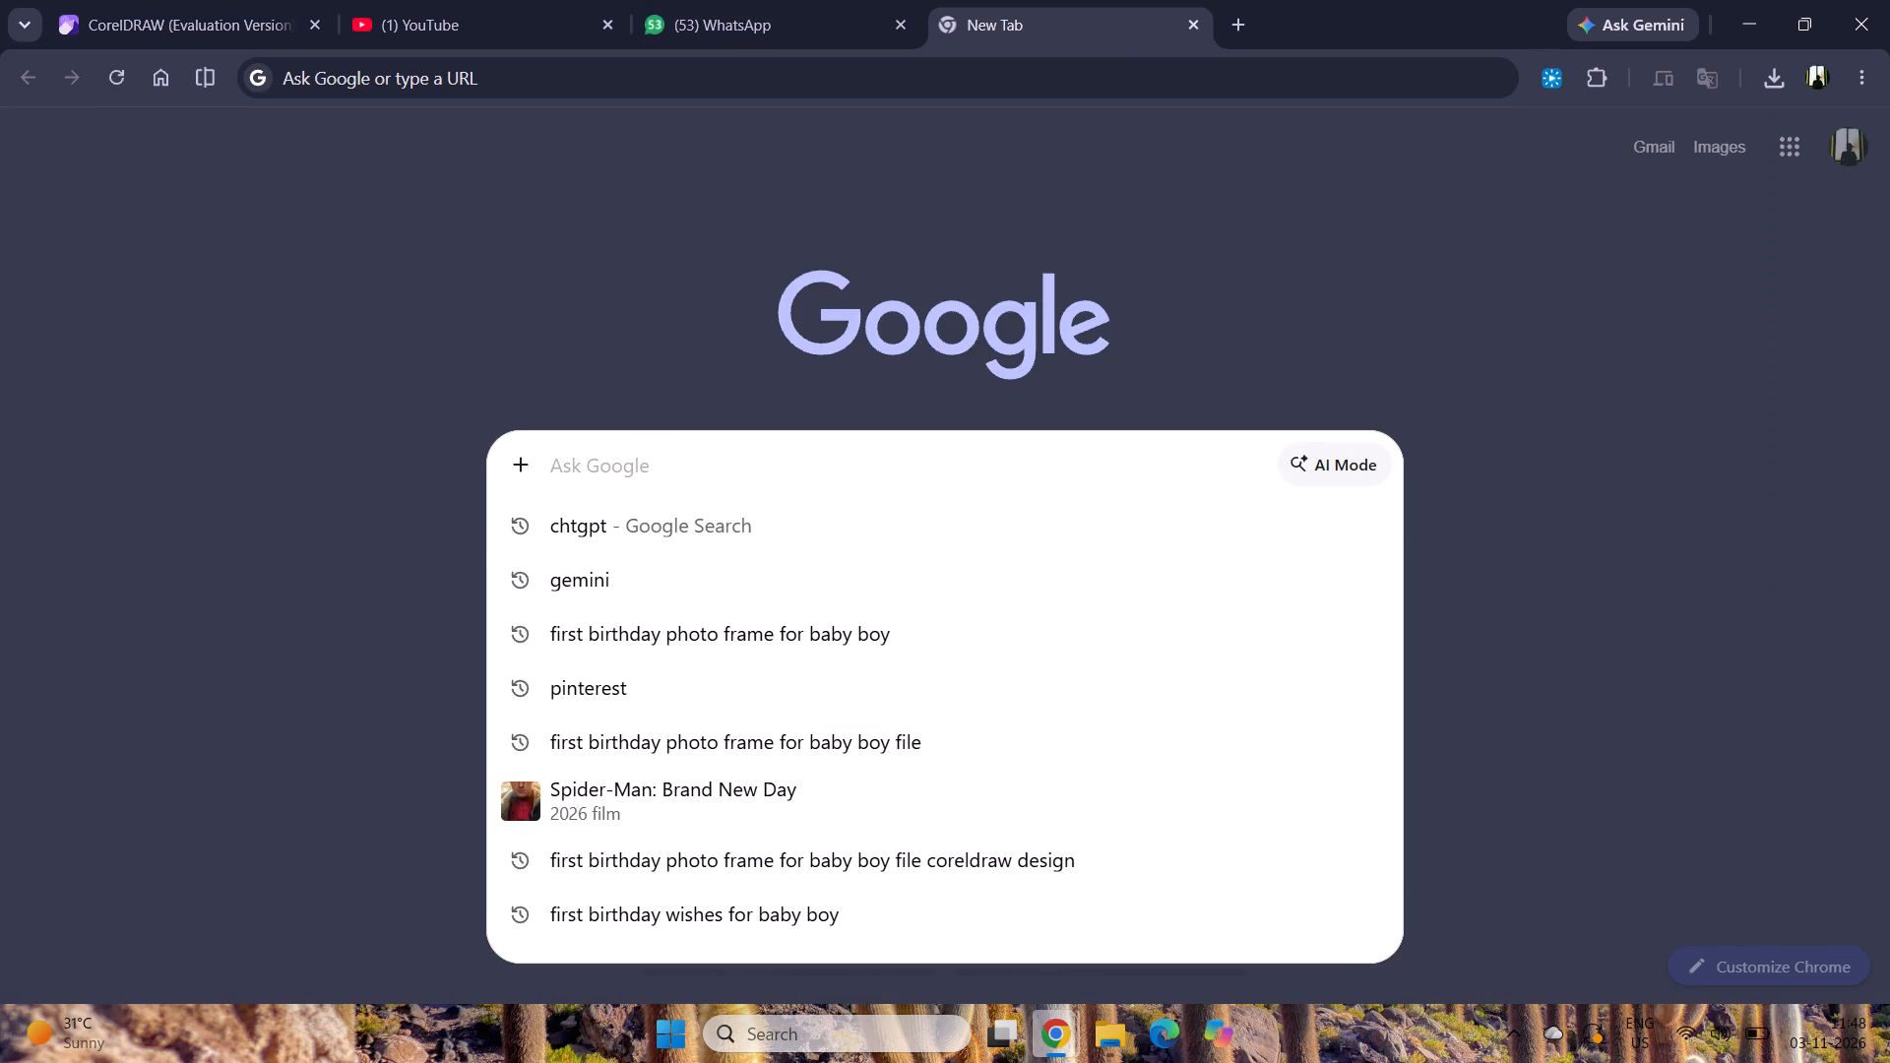
type("BABY")
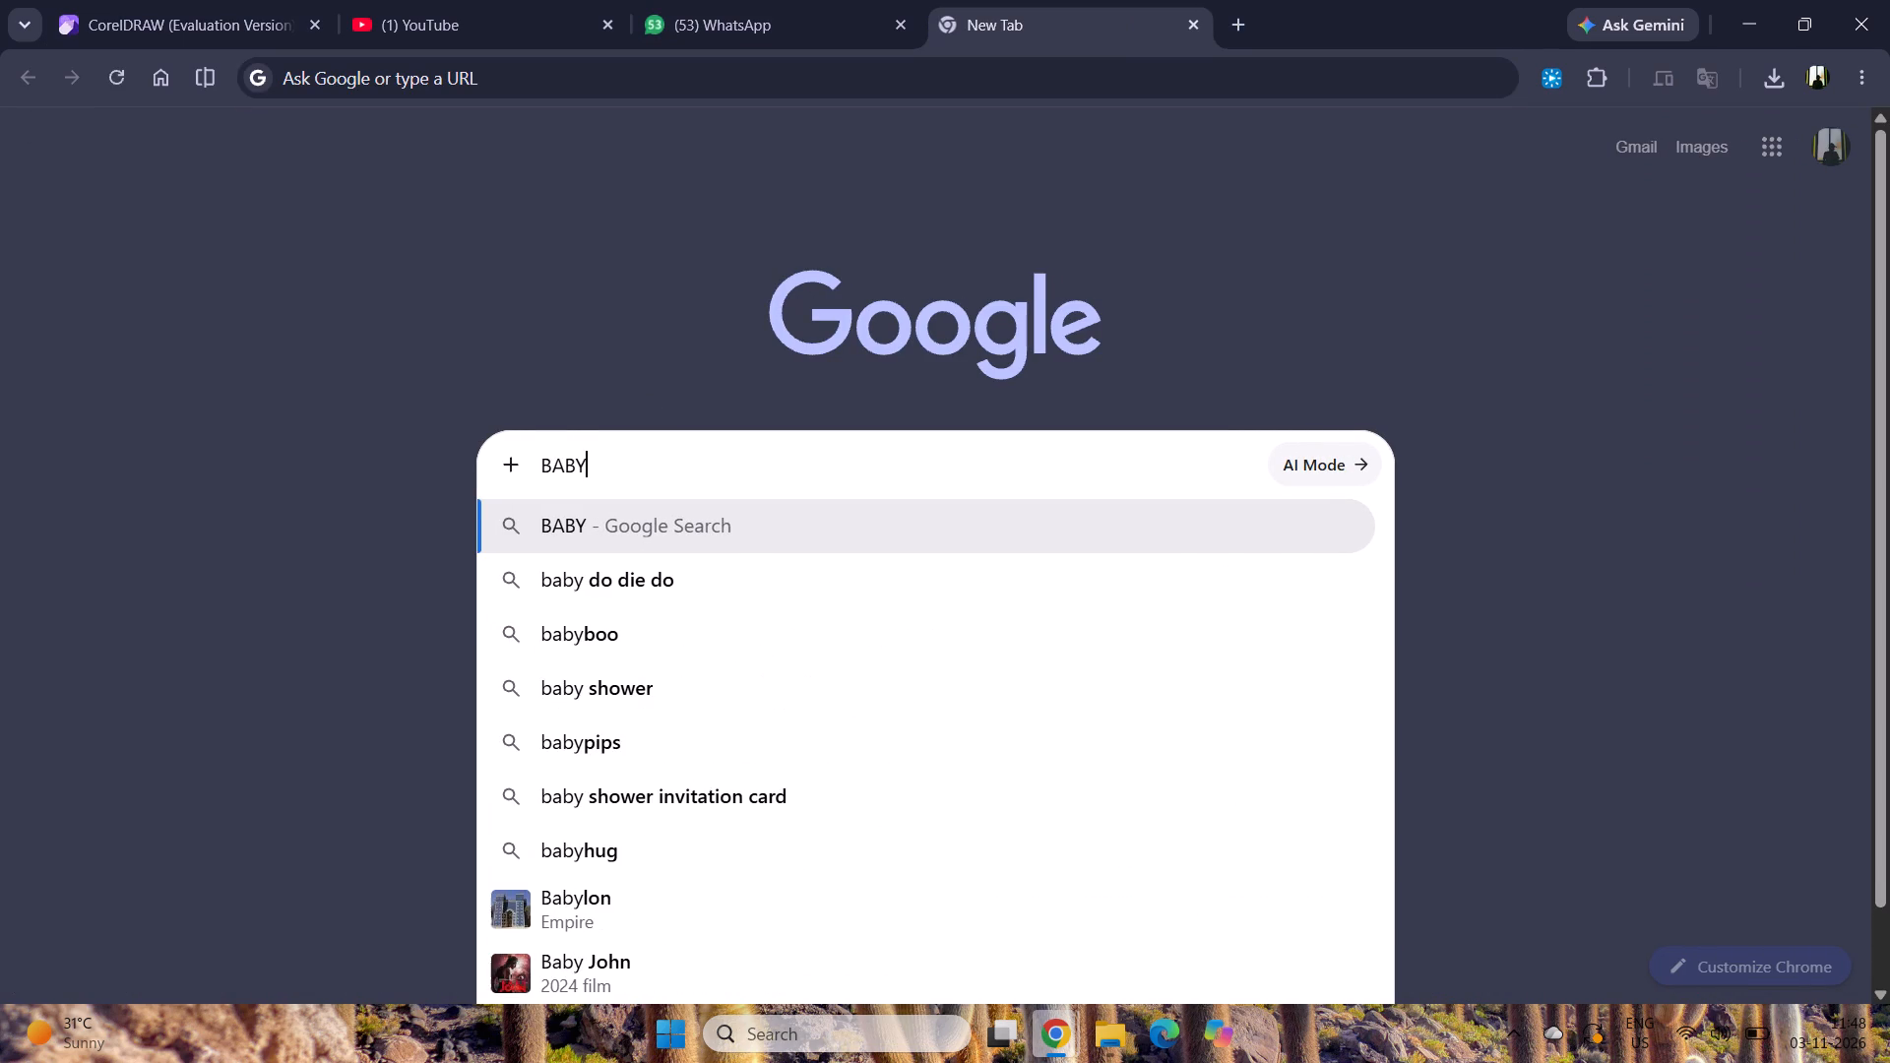
key("space")
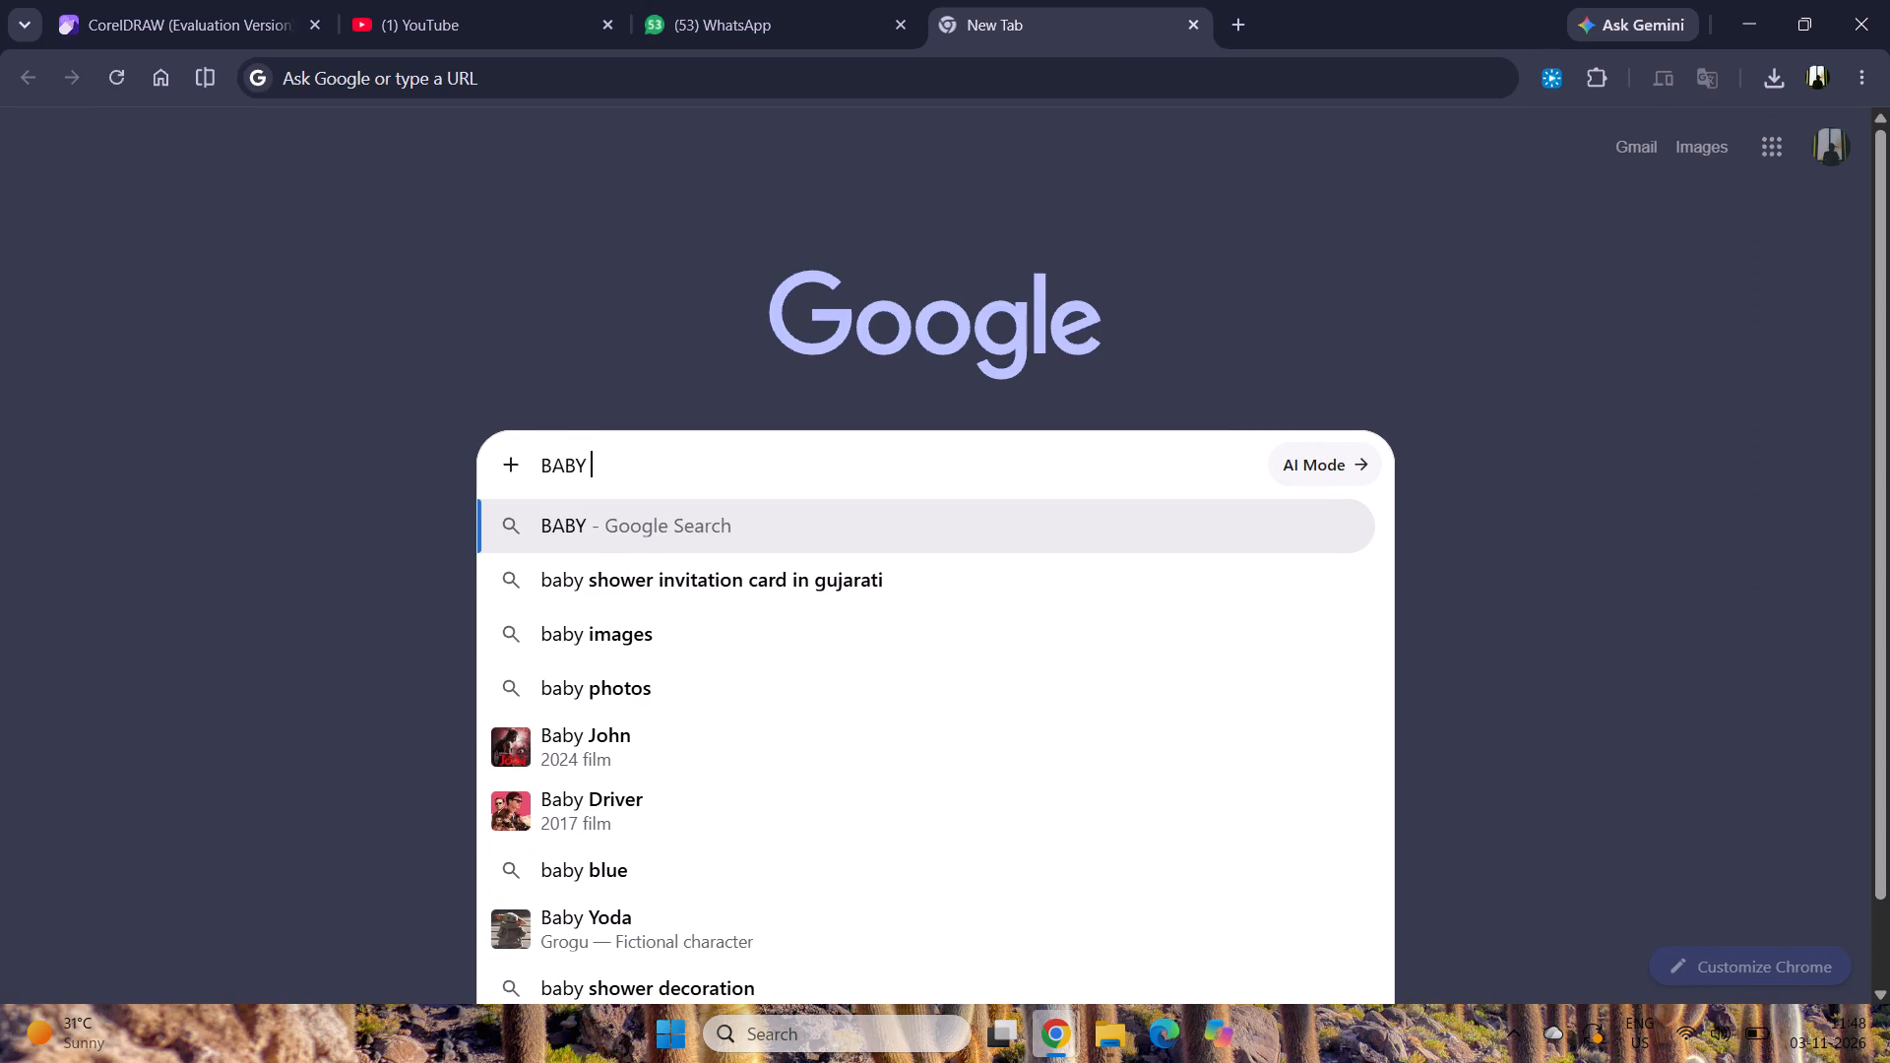
key("f")
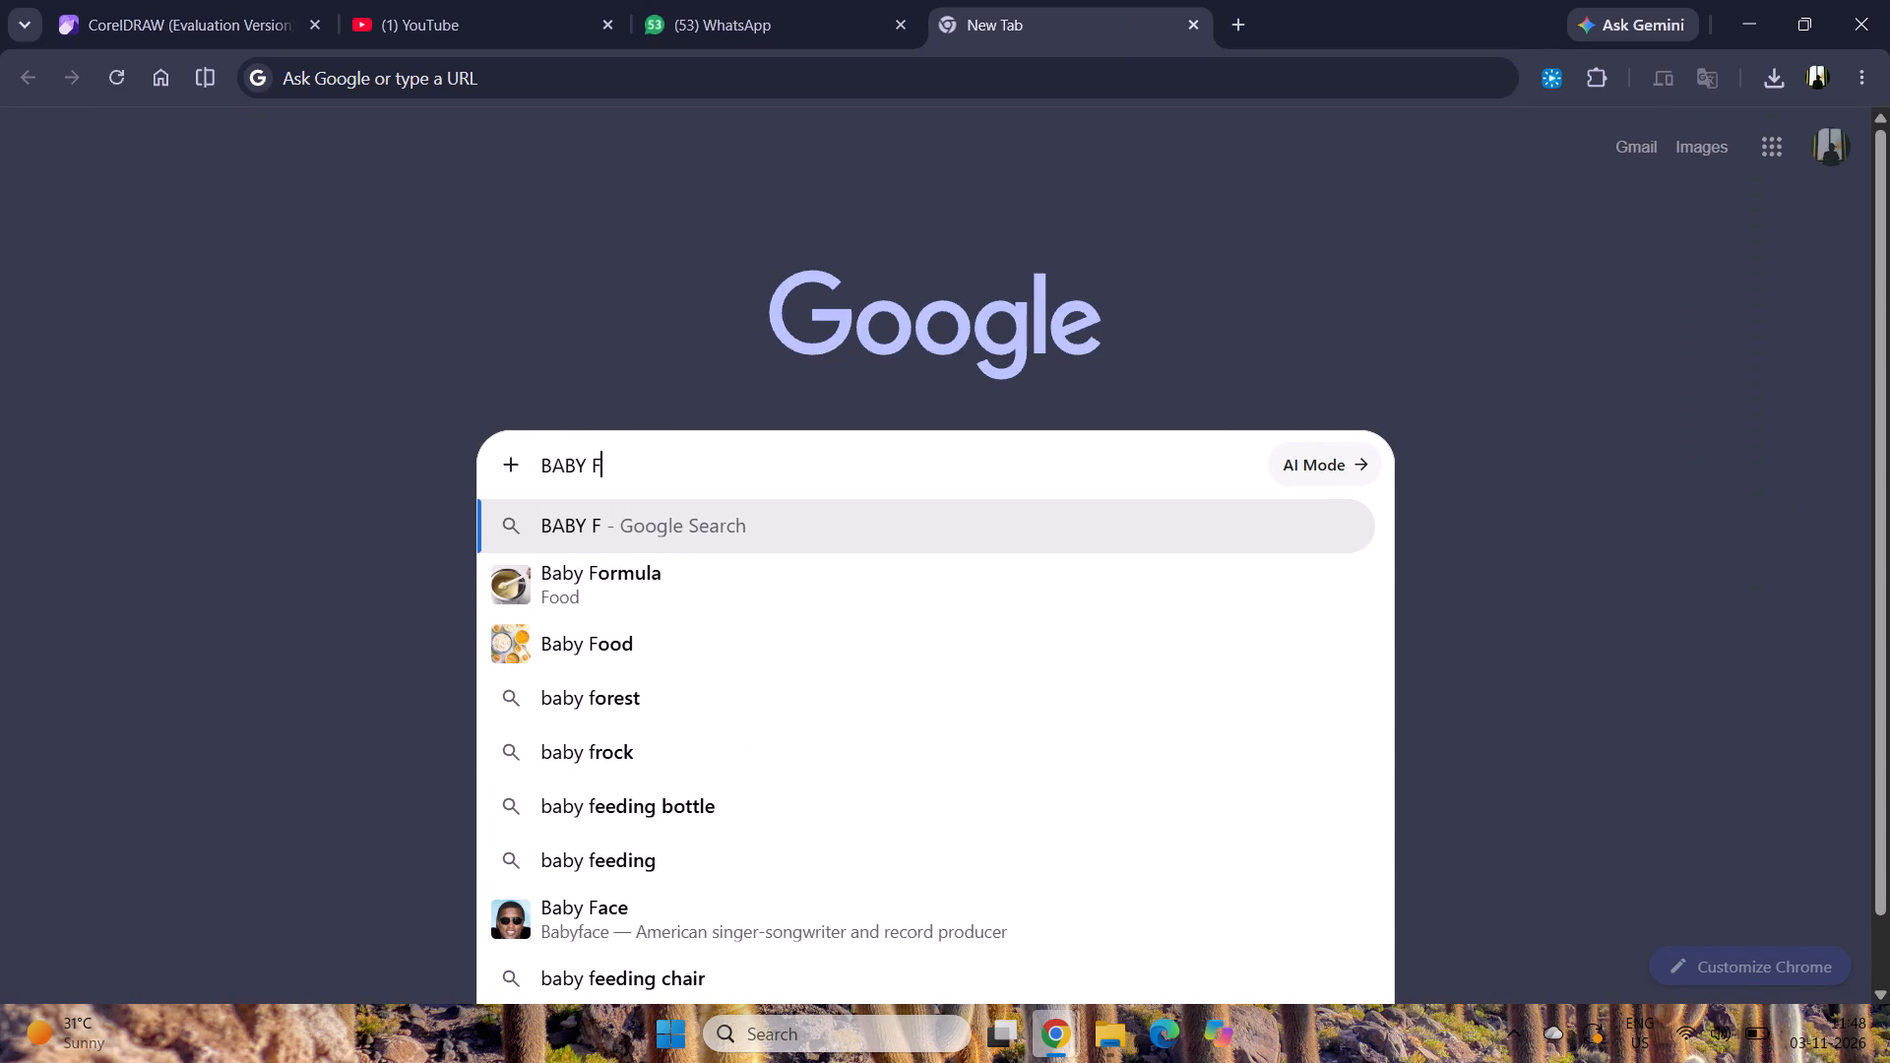
key("u")
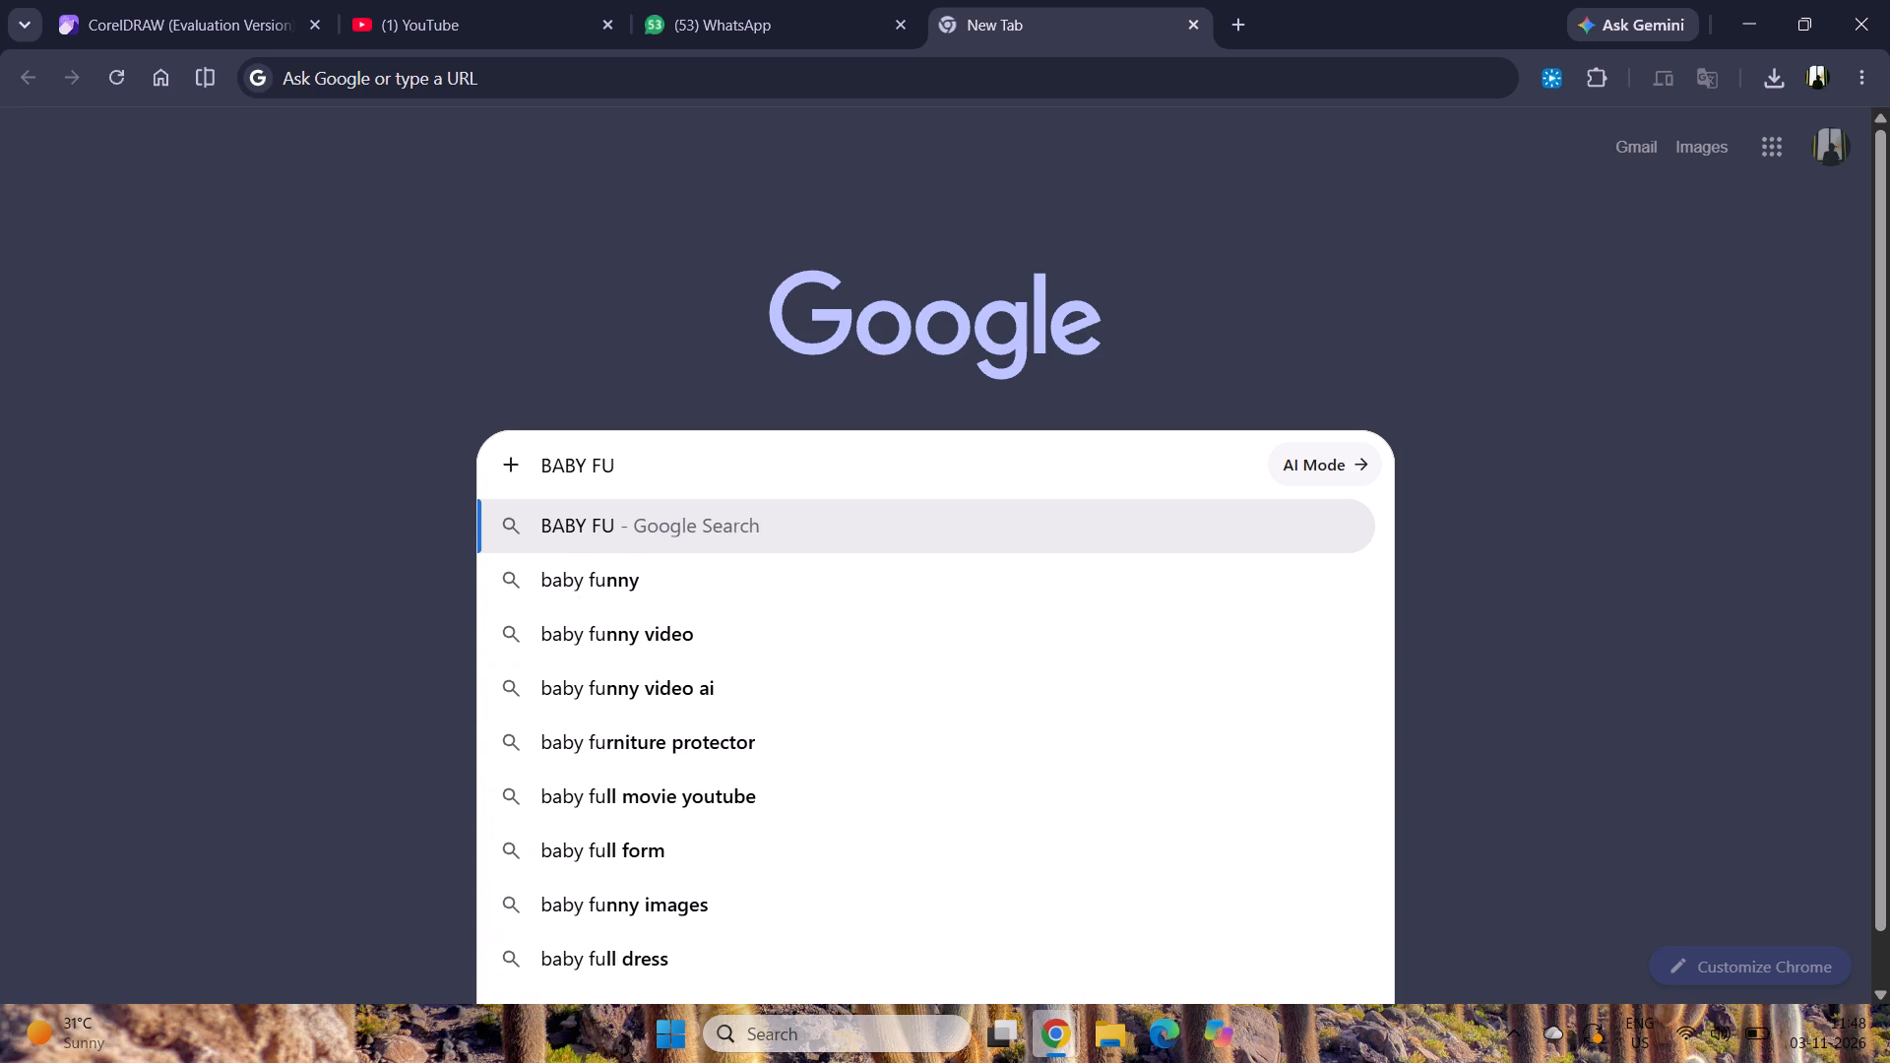
key("BackSpace")
key("BackSpace")
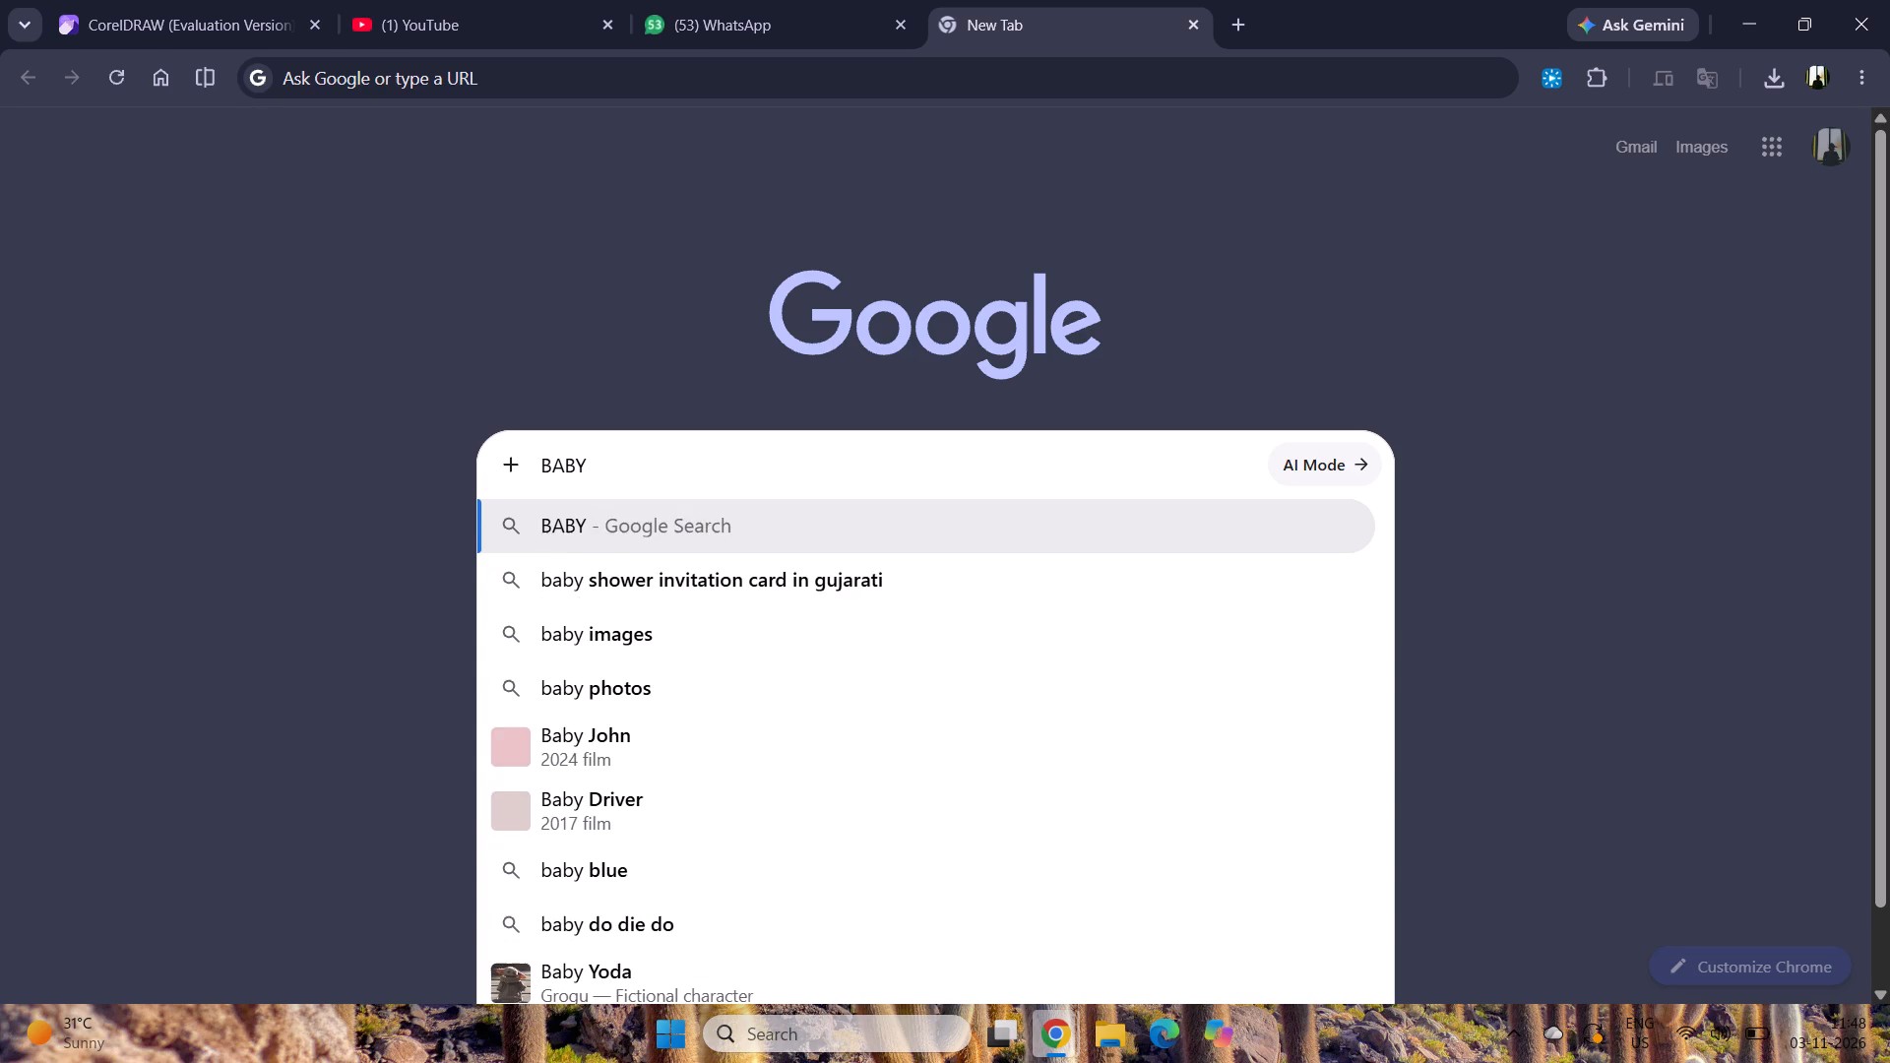
type("ELI")
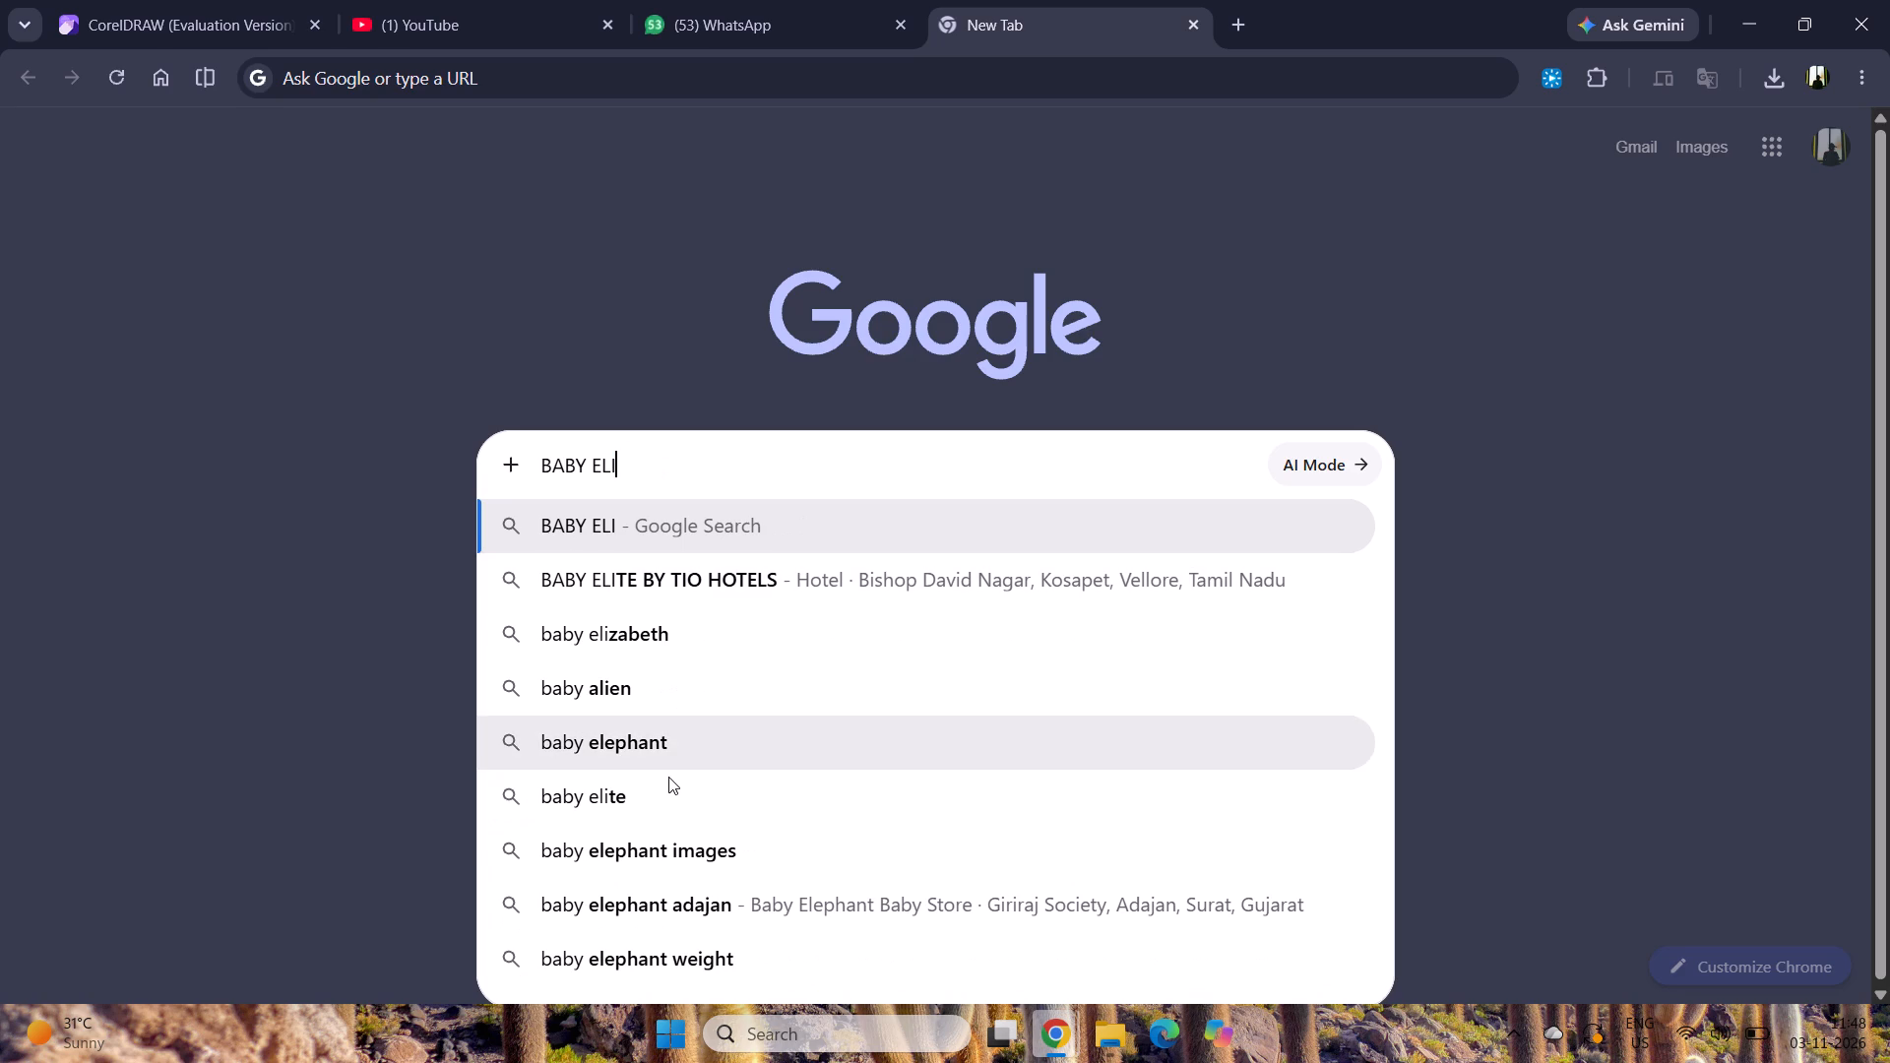
left_click(669, 738)
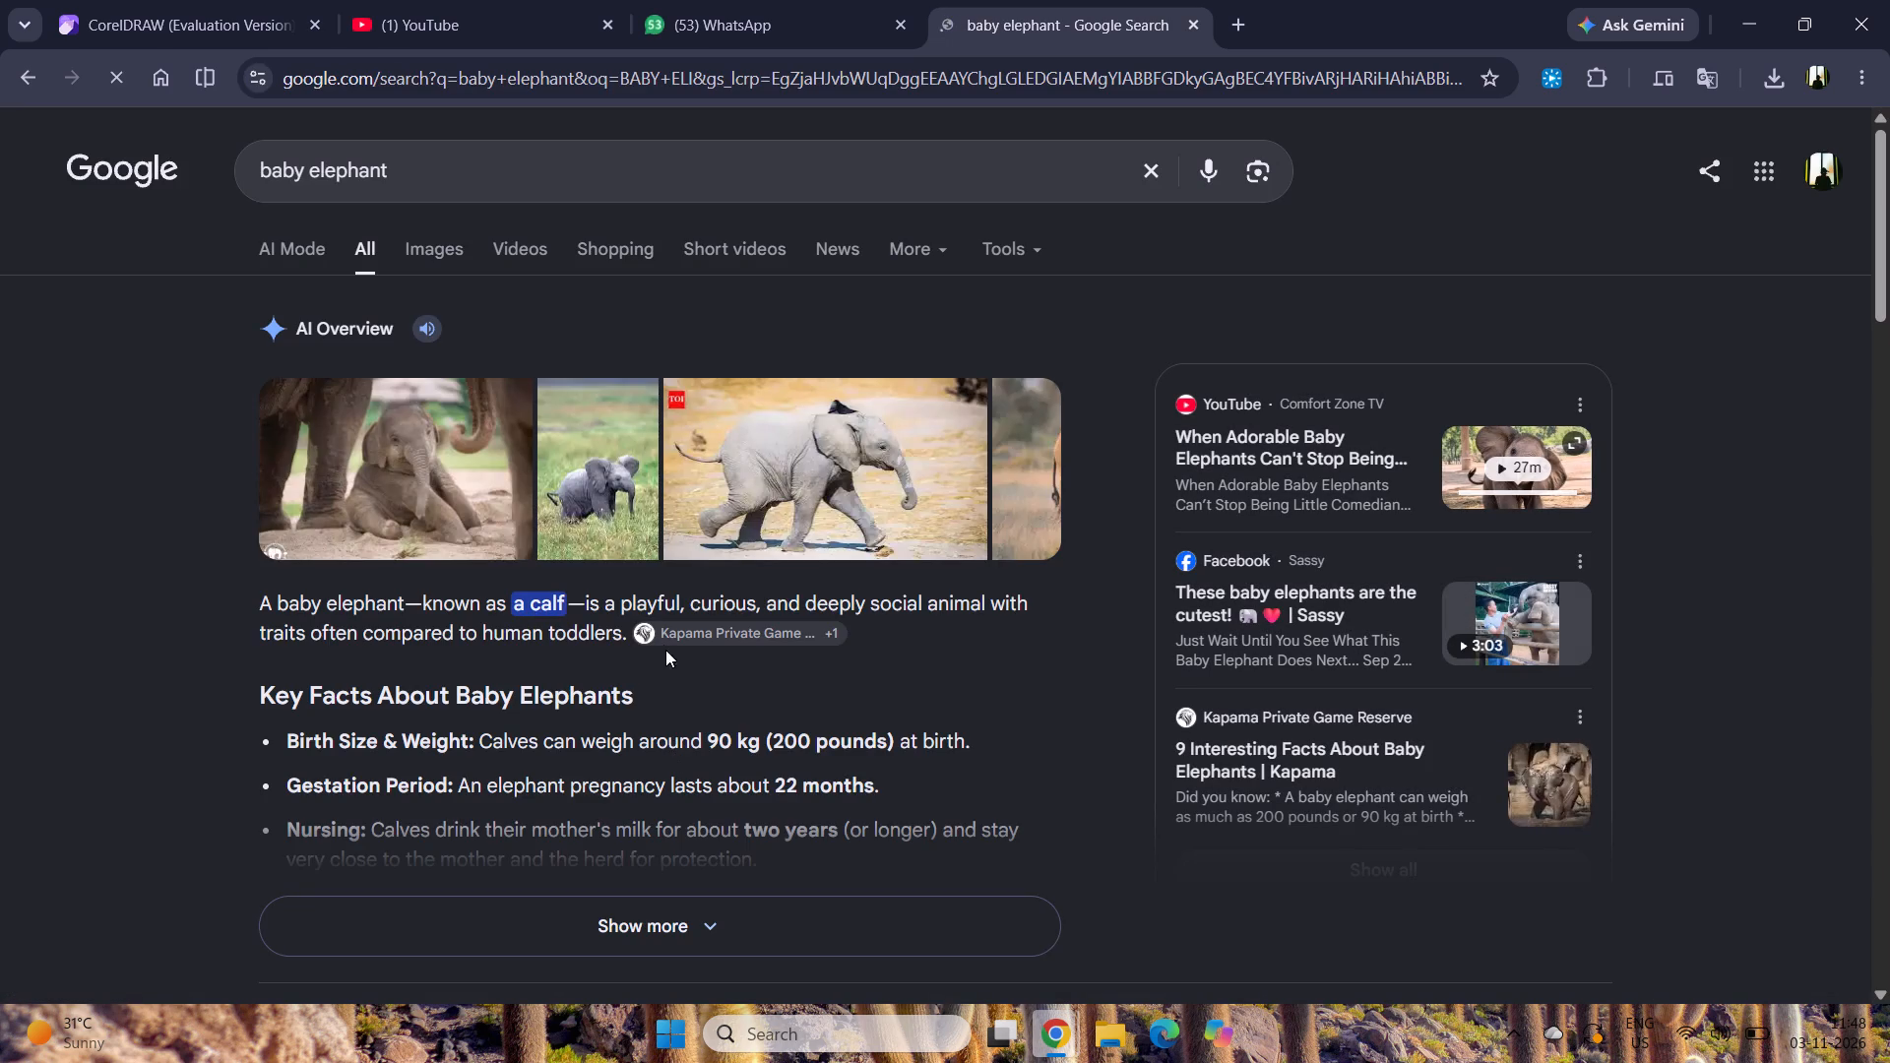
left_click(450, 256)
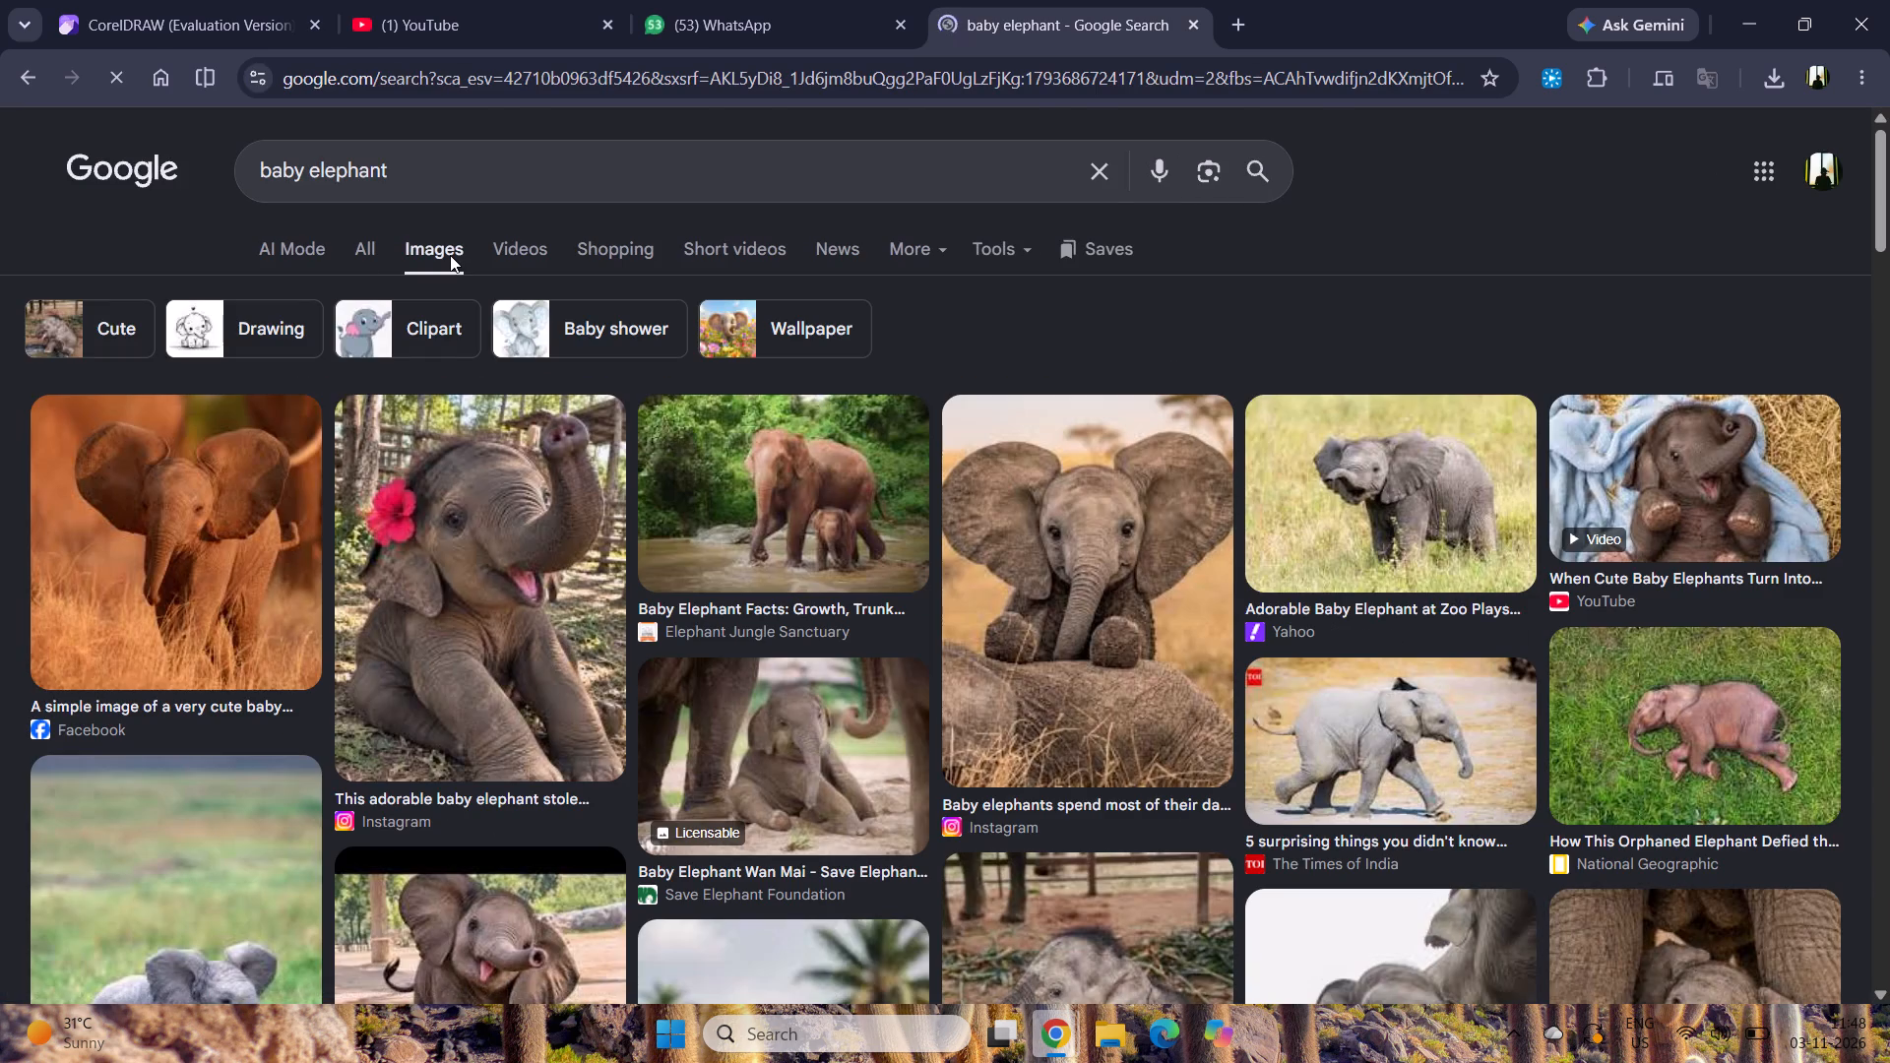
left_click(378, 337)
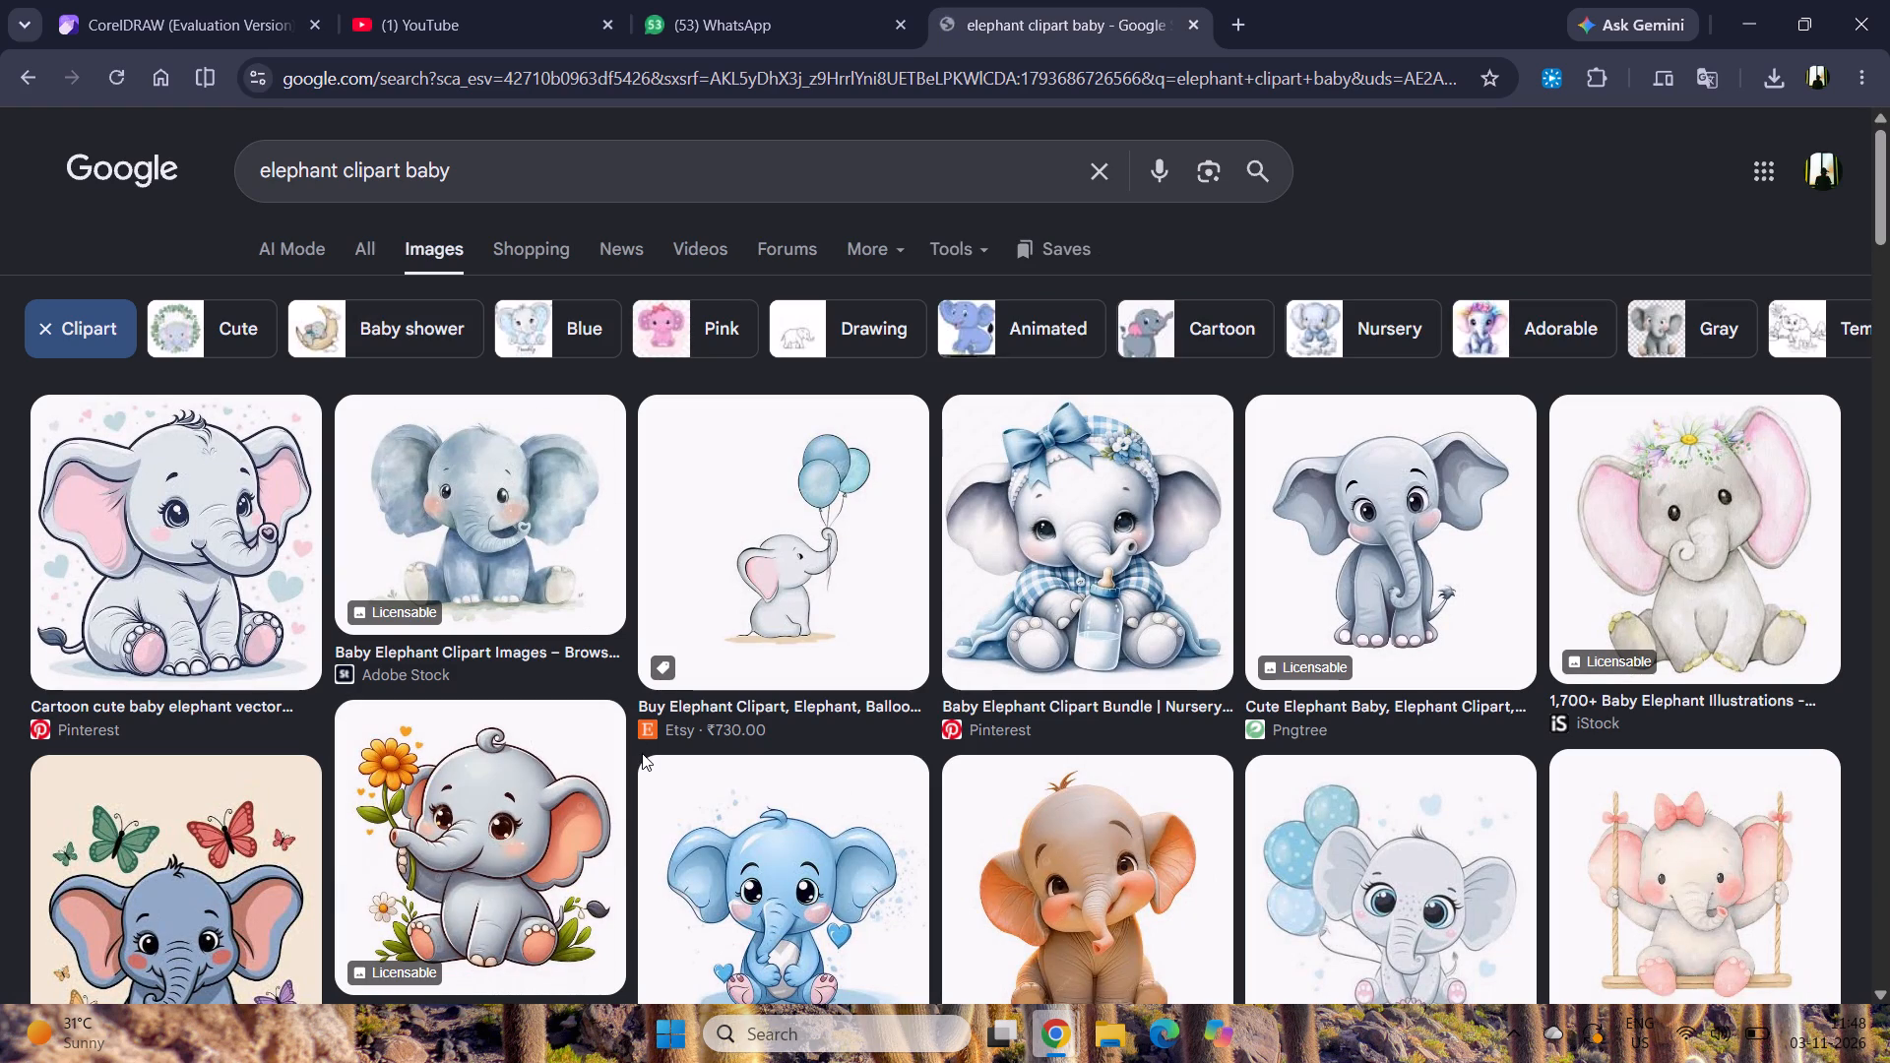
Look through the baby elephant clipart results, previewing the grey elephant with blue balloons, for one matching the reference photo.
scroll(642, 753, "down", 4)
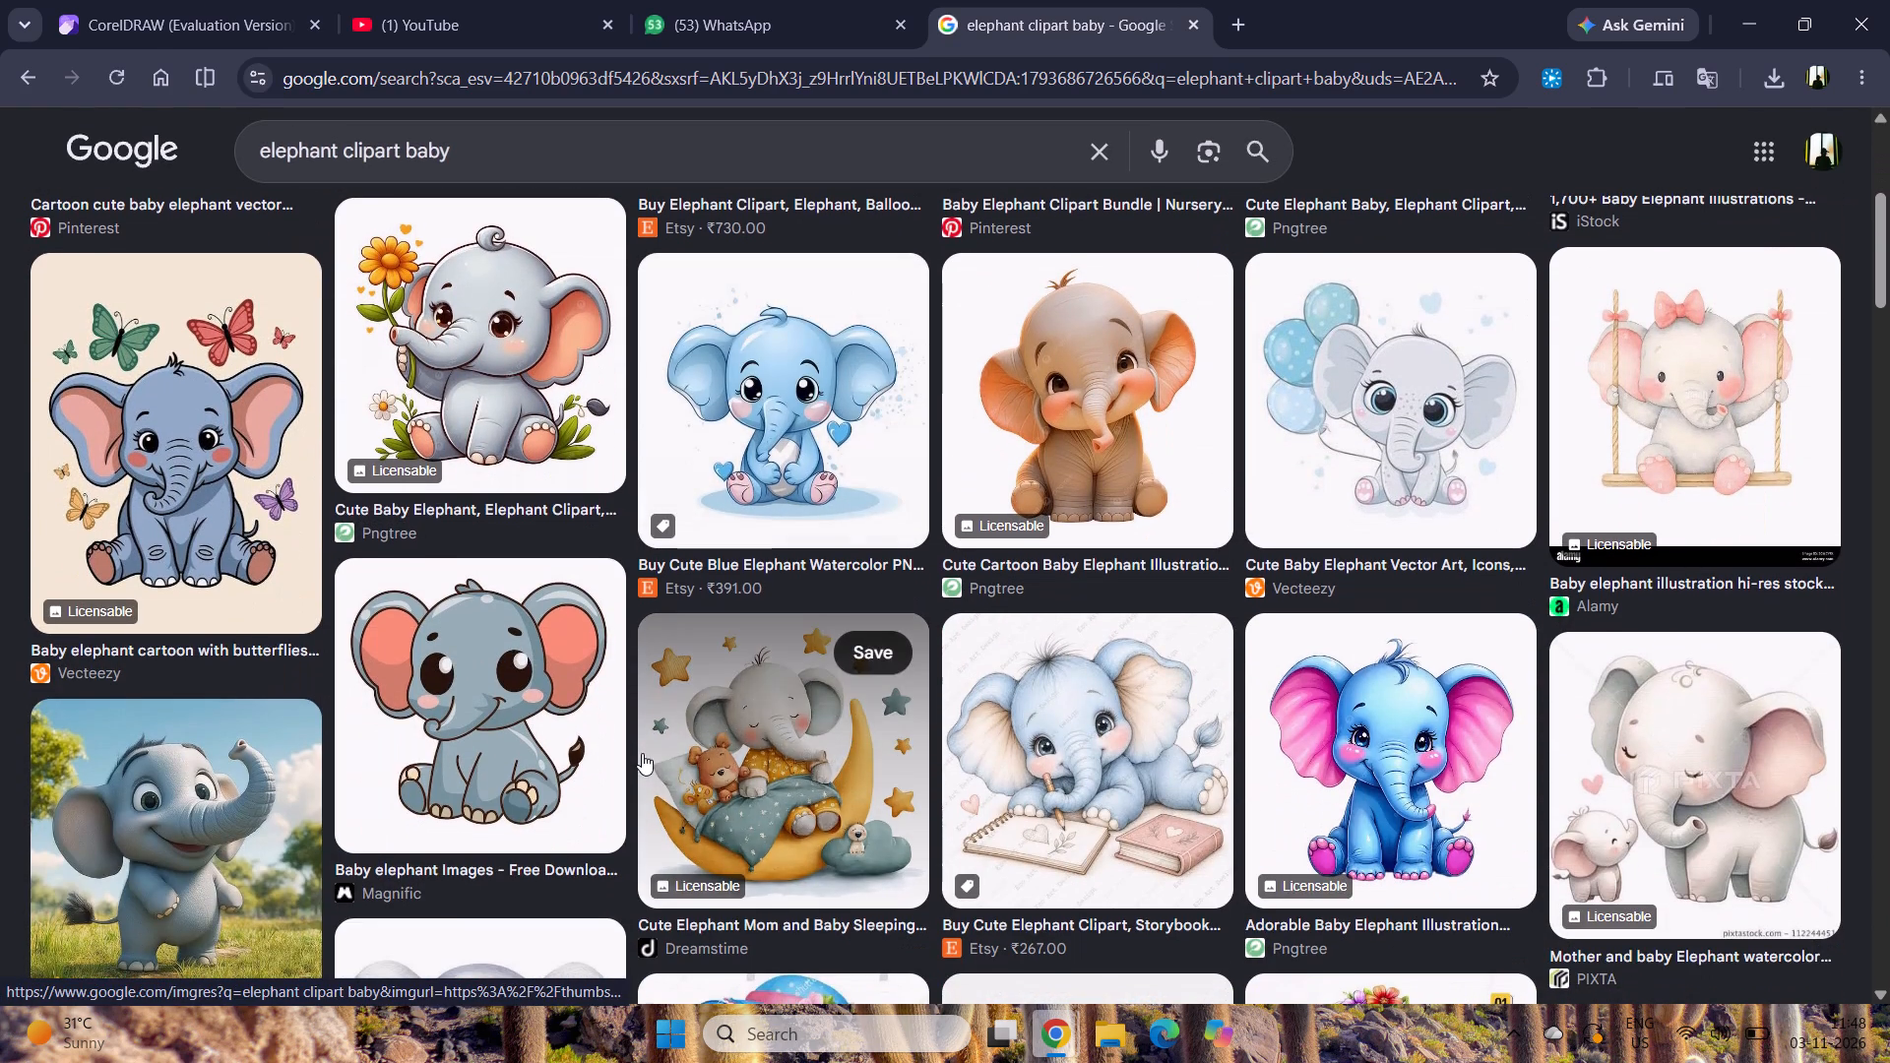
left_click(1348, 493)
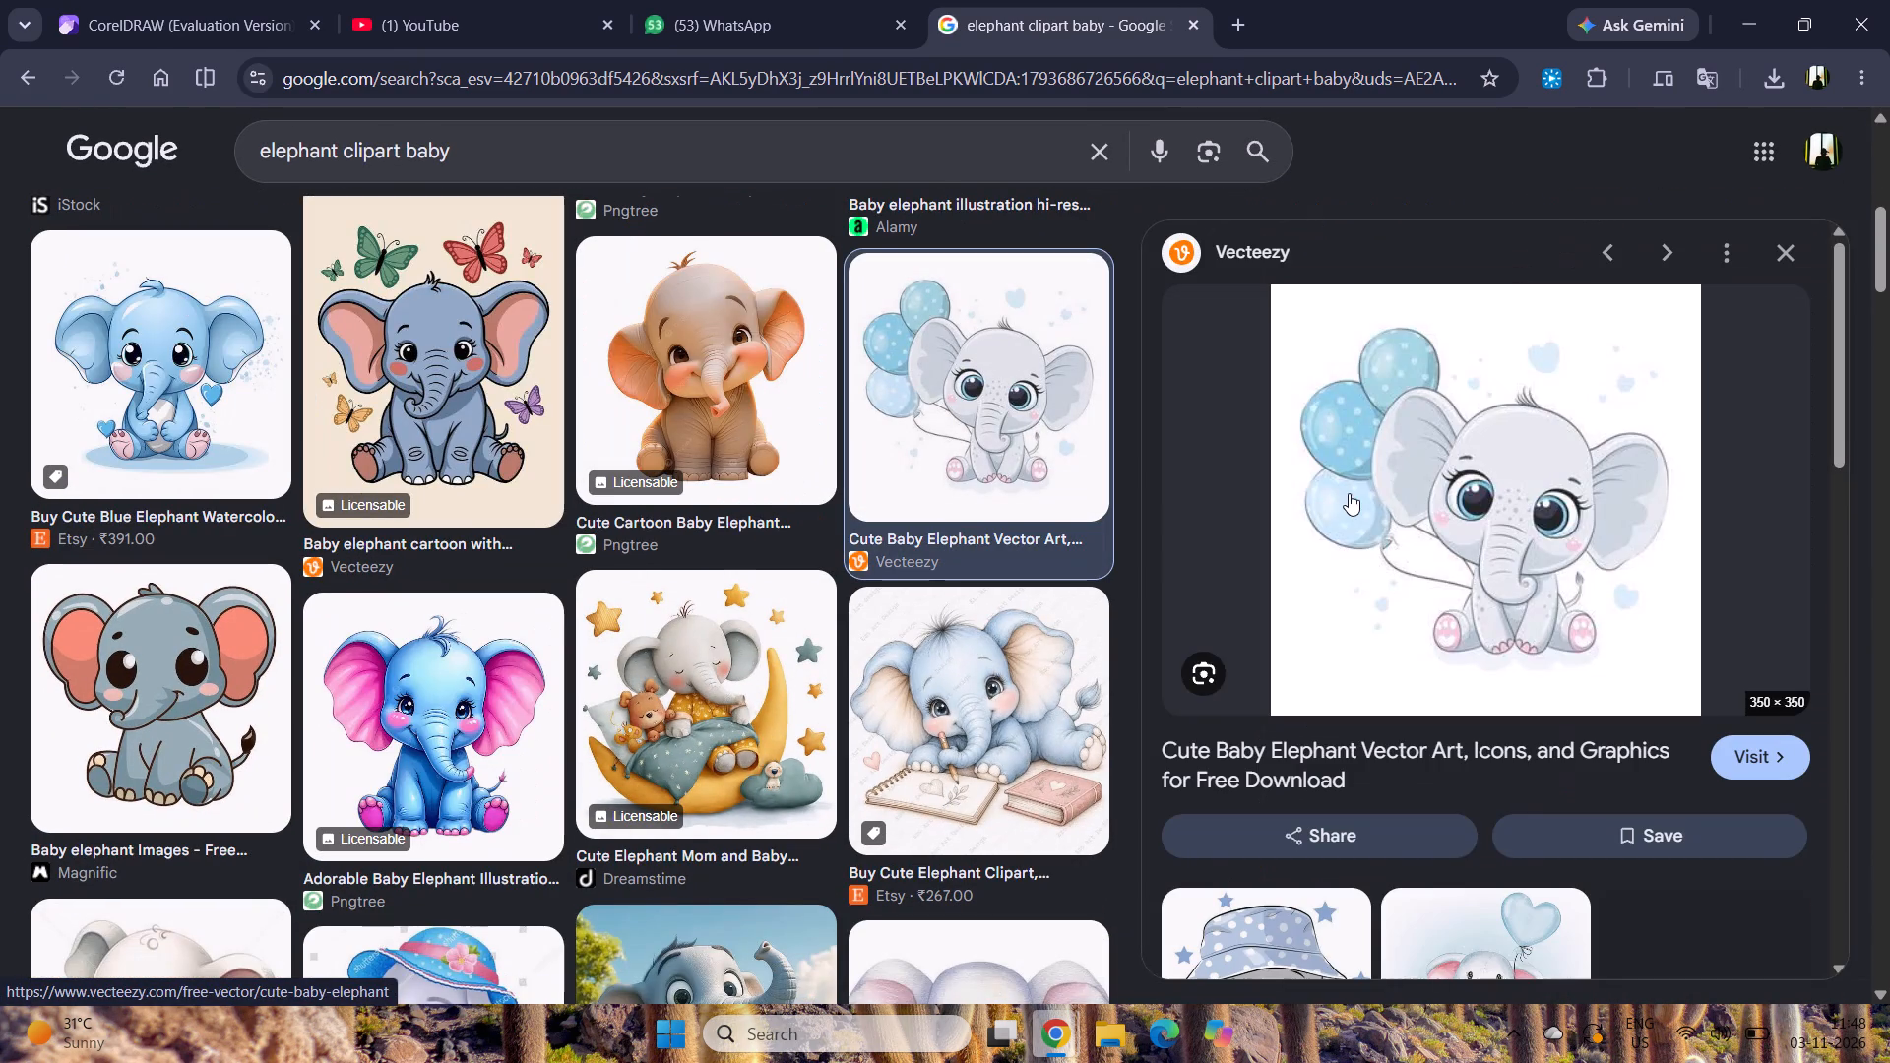
left_click(1795, 251)
scroll(1111, 647, "down", 5)
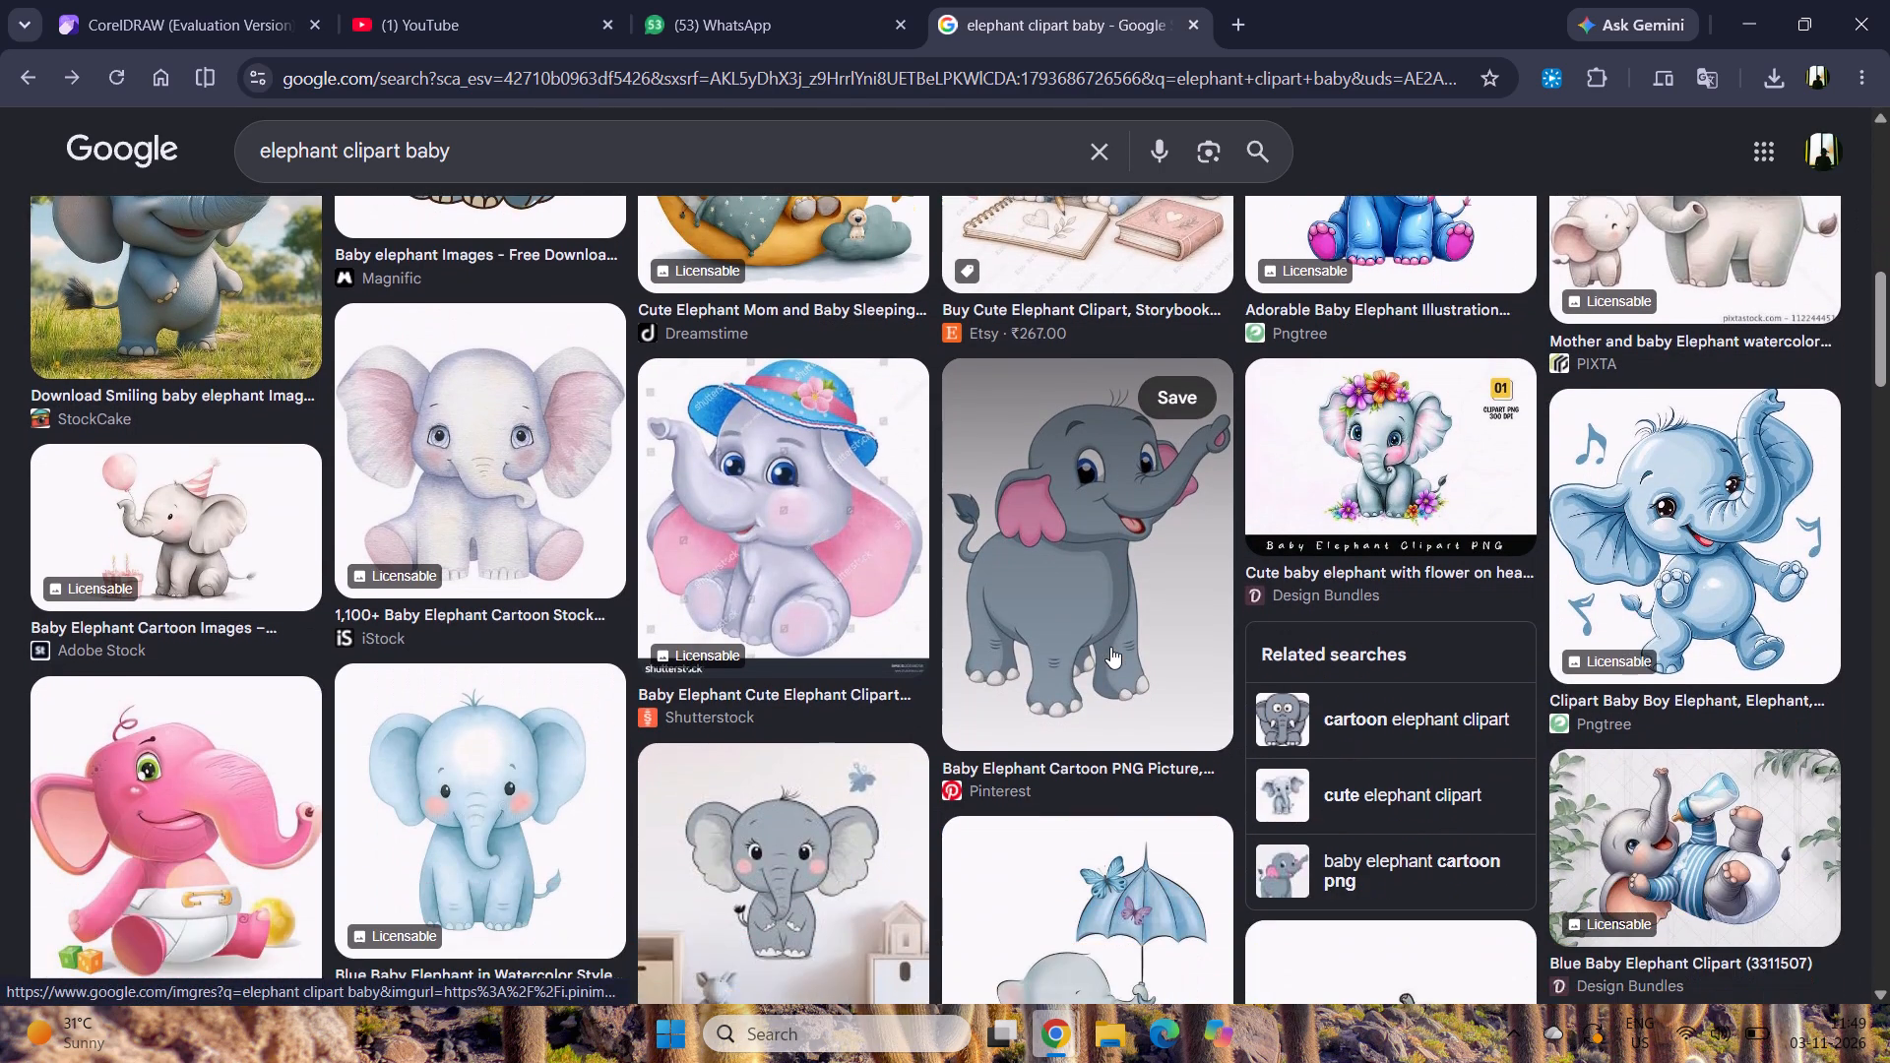
scroll(1110, 647, "down", 4)
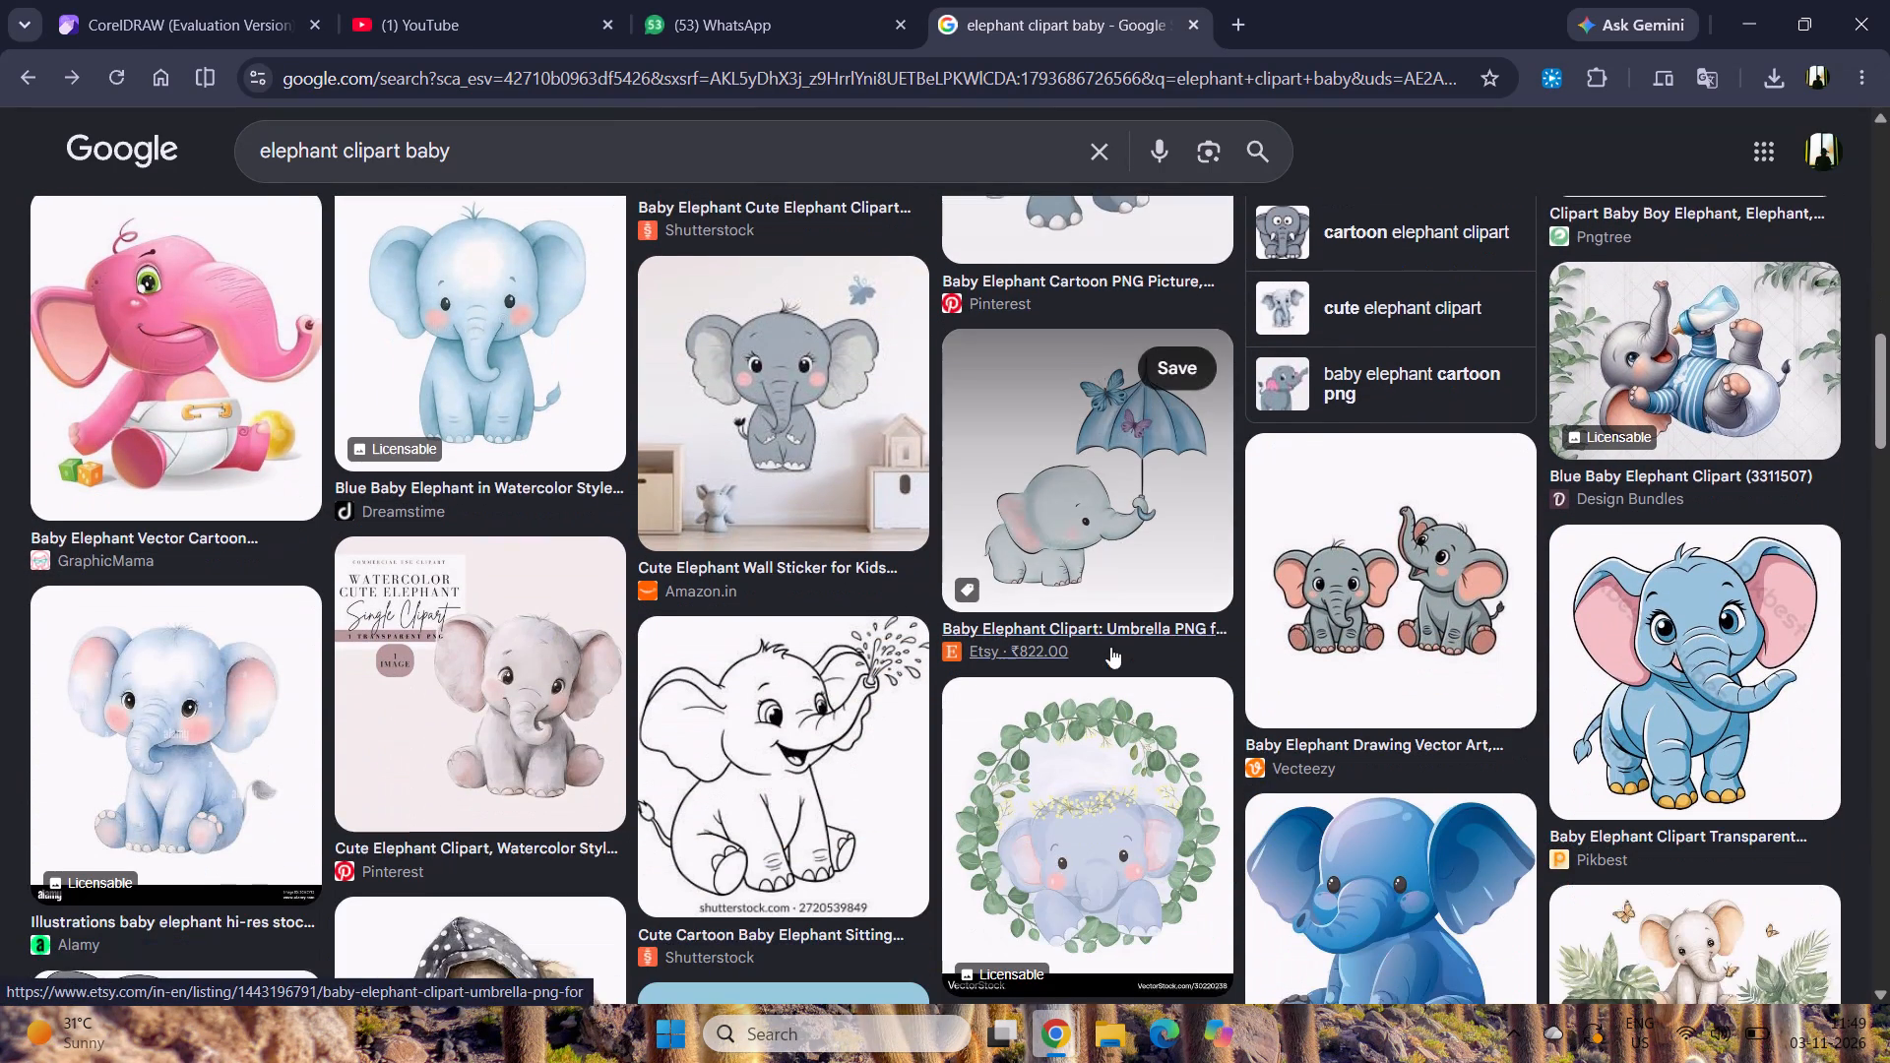
scroll(1110, 647, "down", 7)
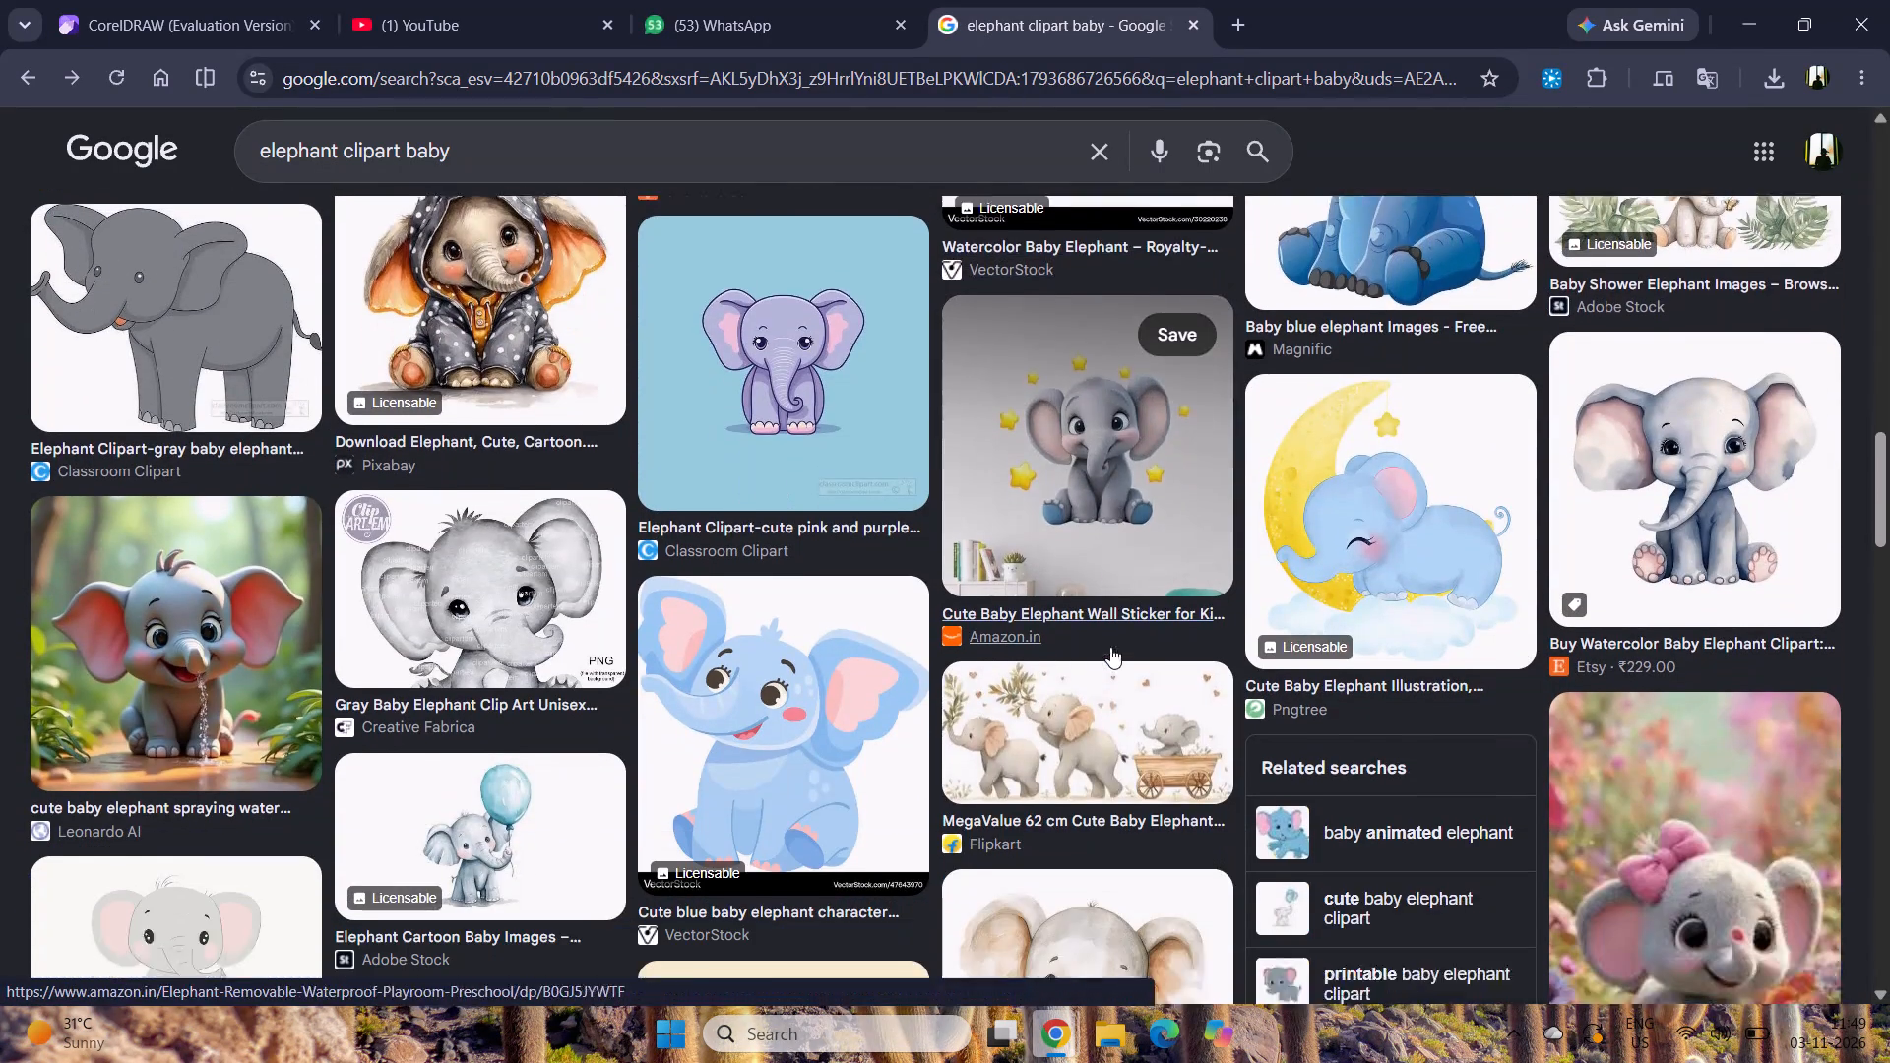
scroll(1110, 647, "down", 6)
scroll(1110, 647, "up", 18)
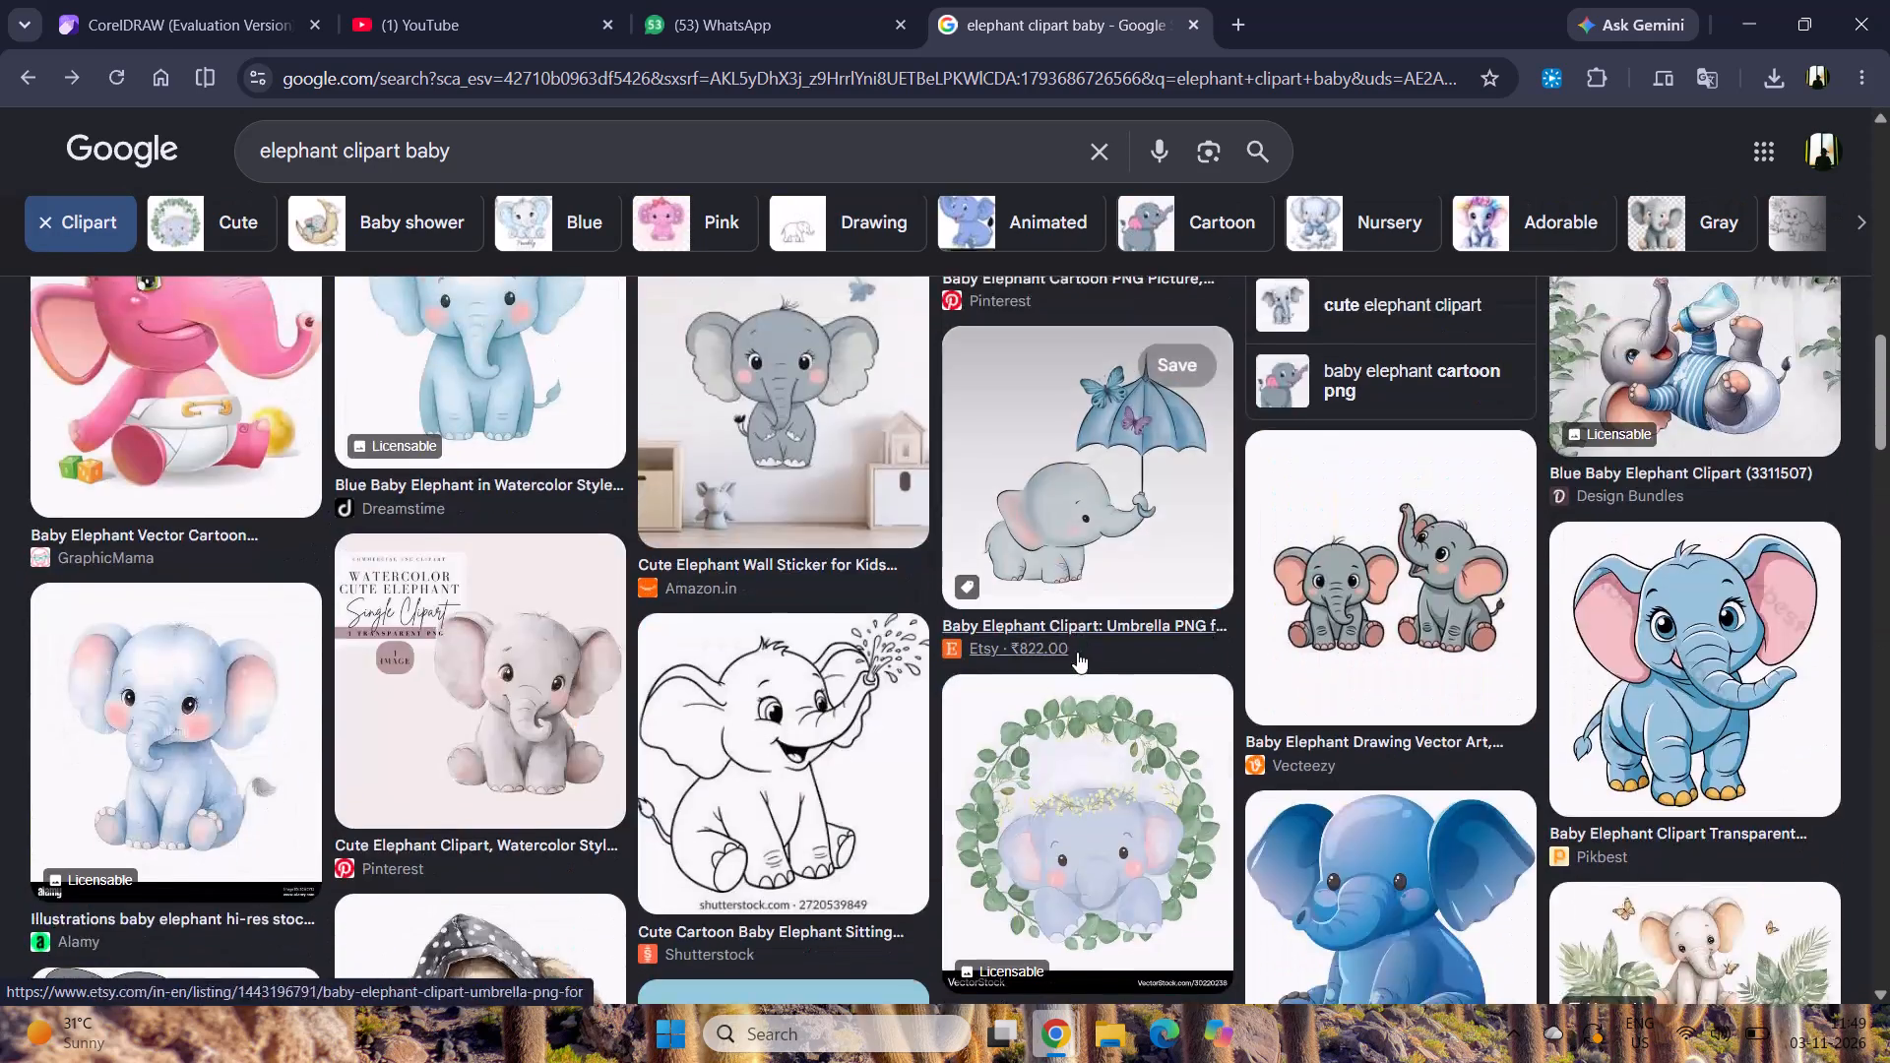
scroll(1077, 652, "up", 1)
Extend the image search to "elephant clipart baby birthaday".
left_click(522, 158)
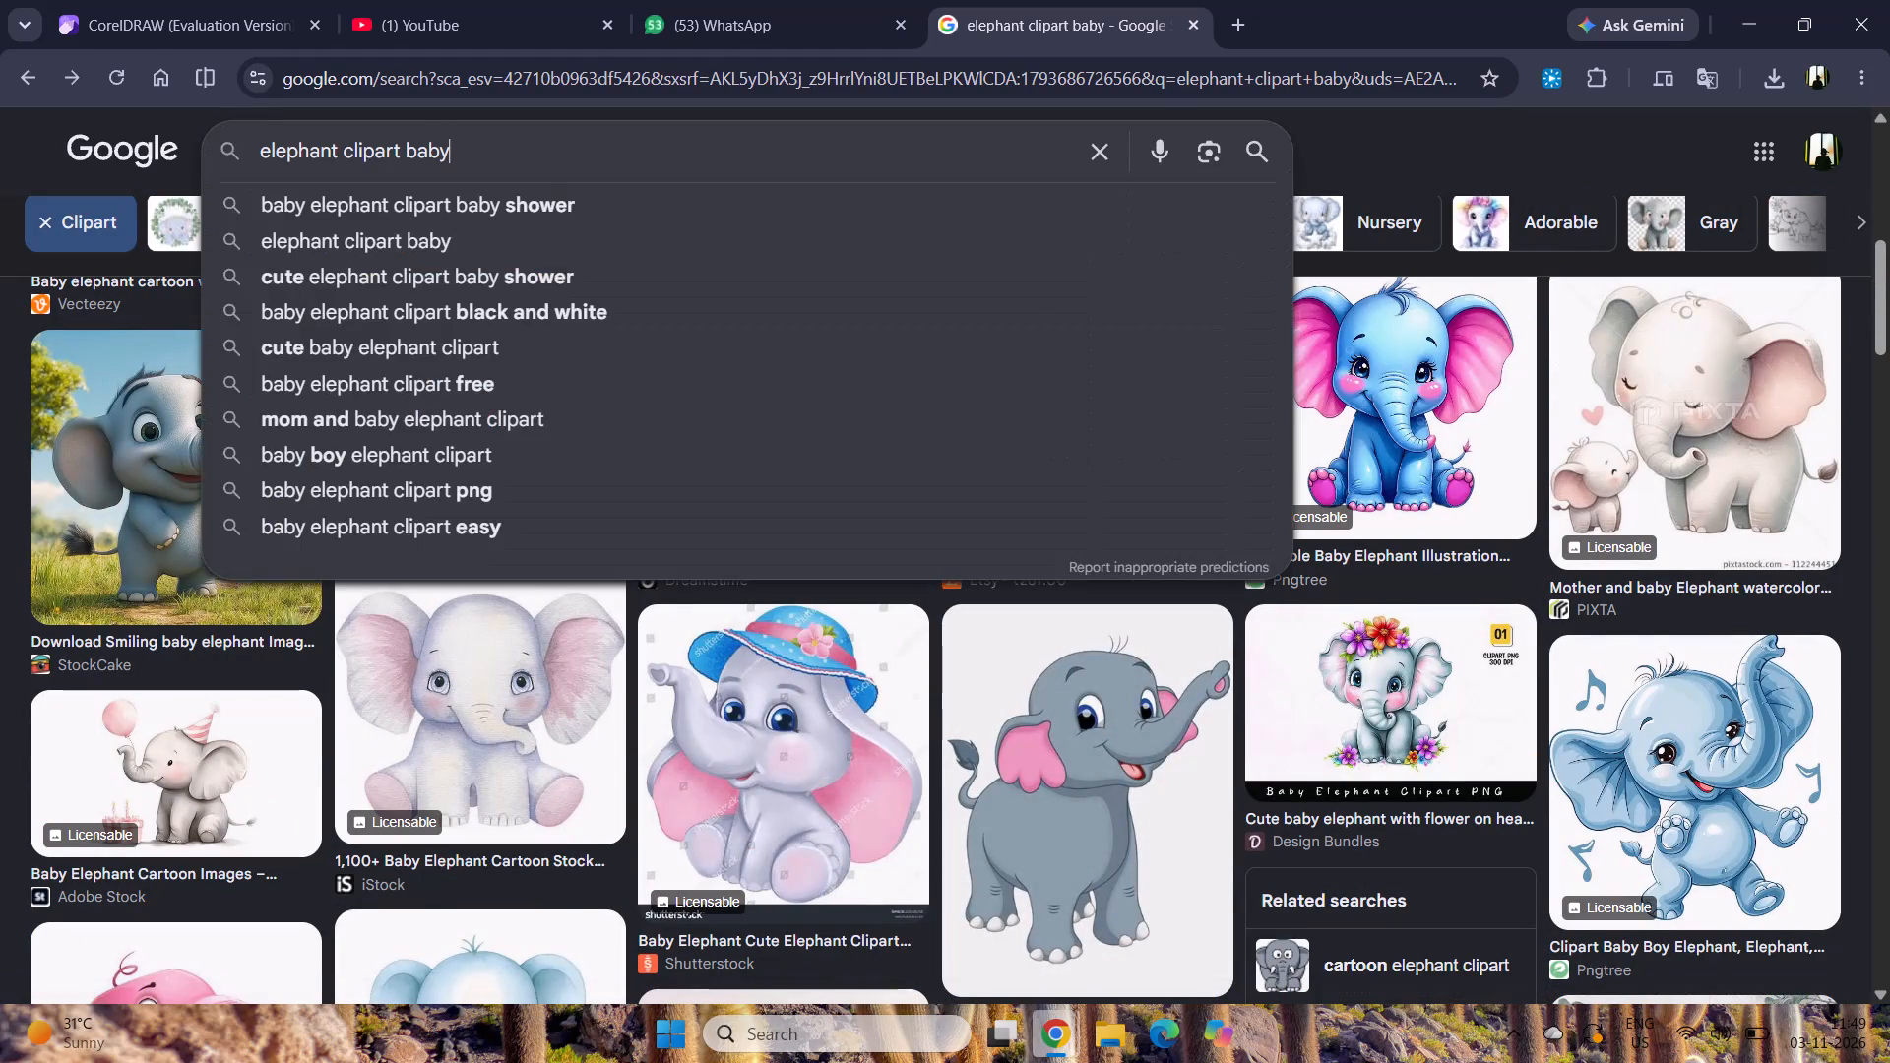
key("space")
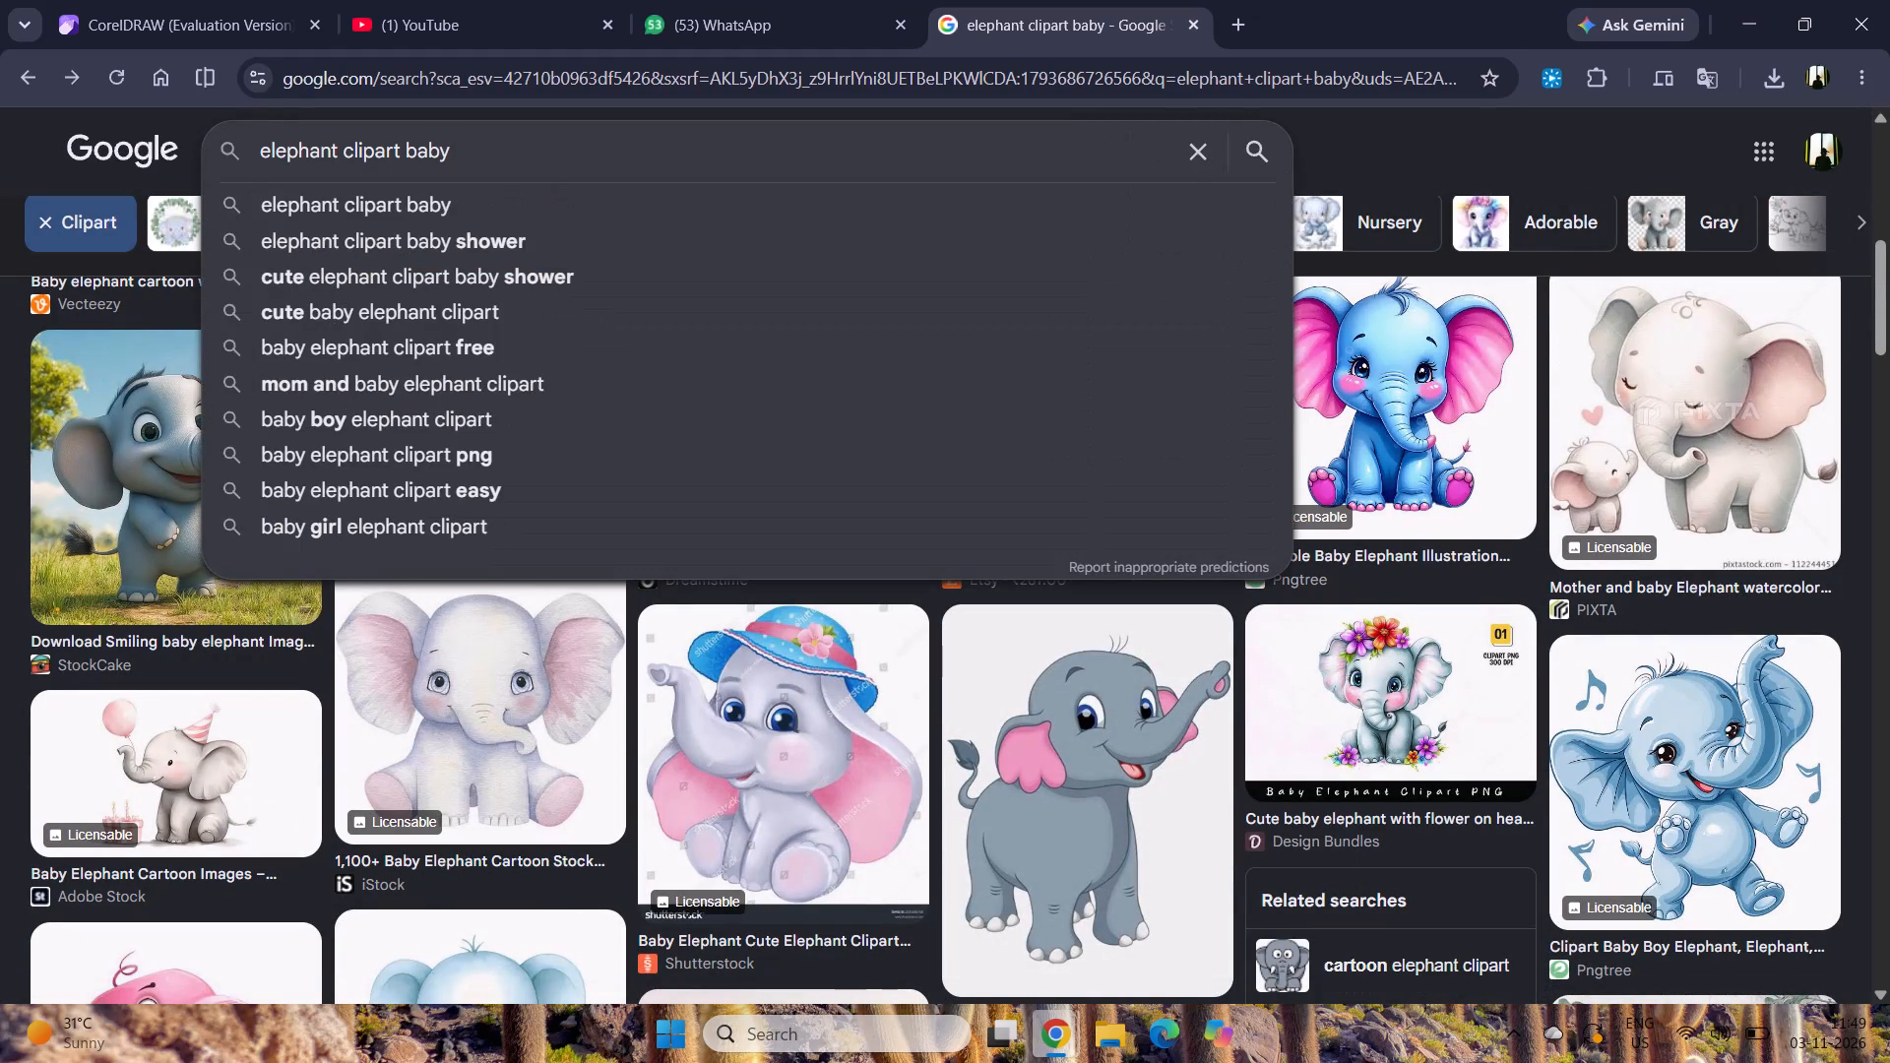
type("bri")
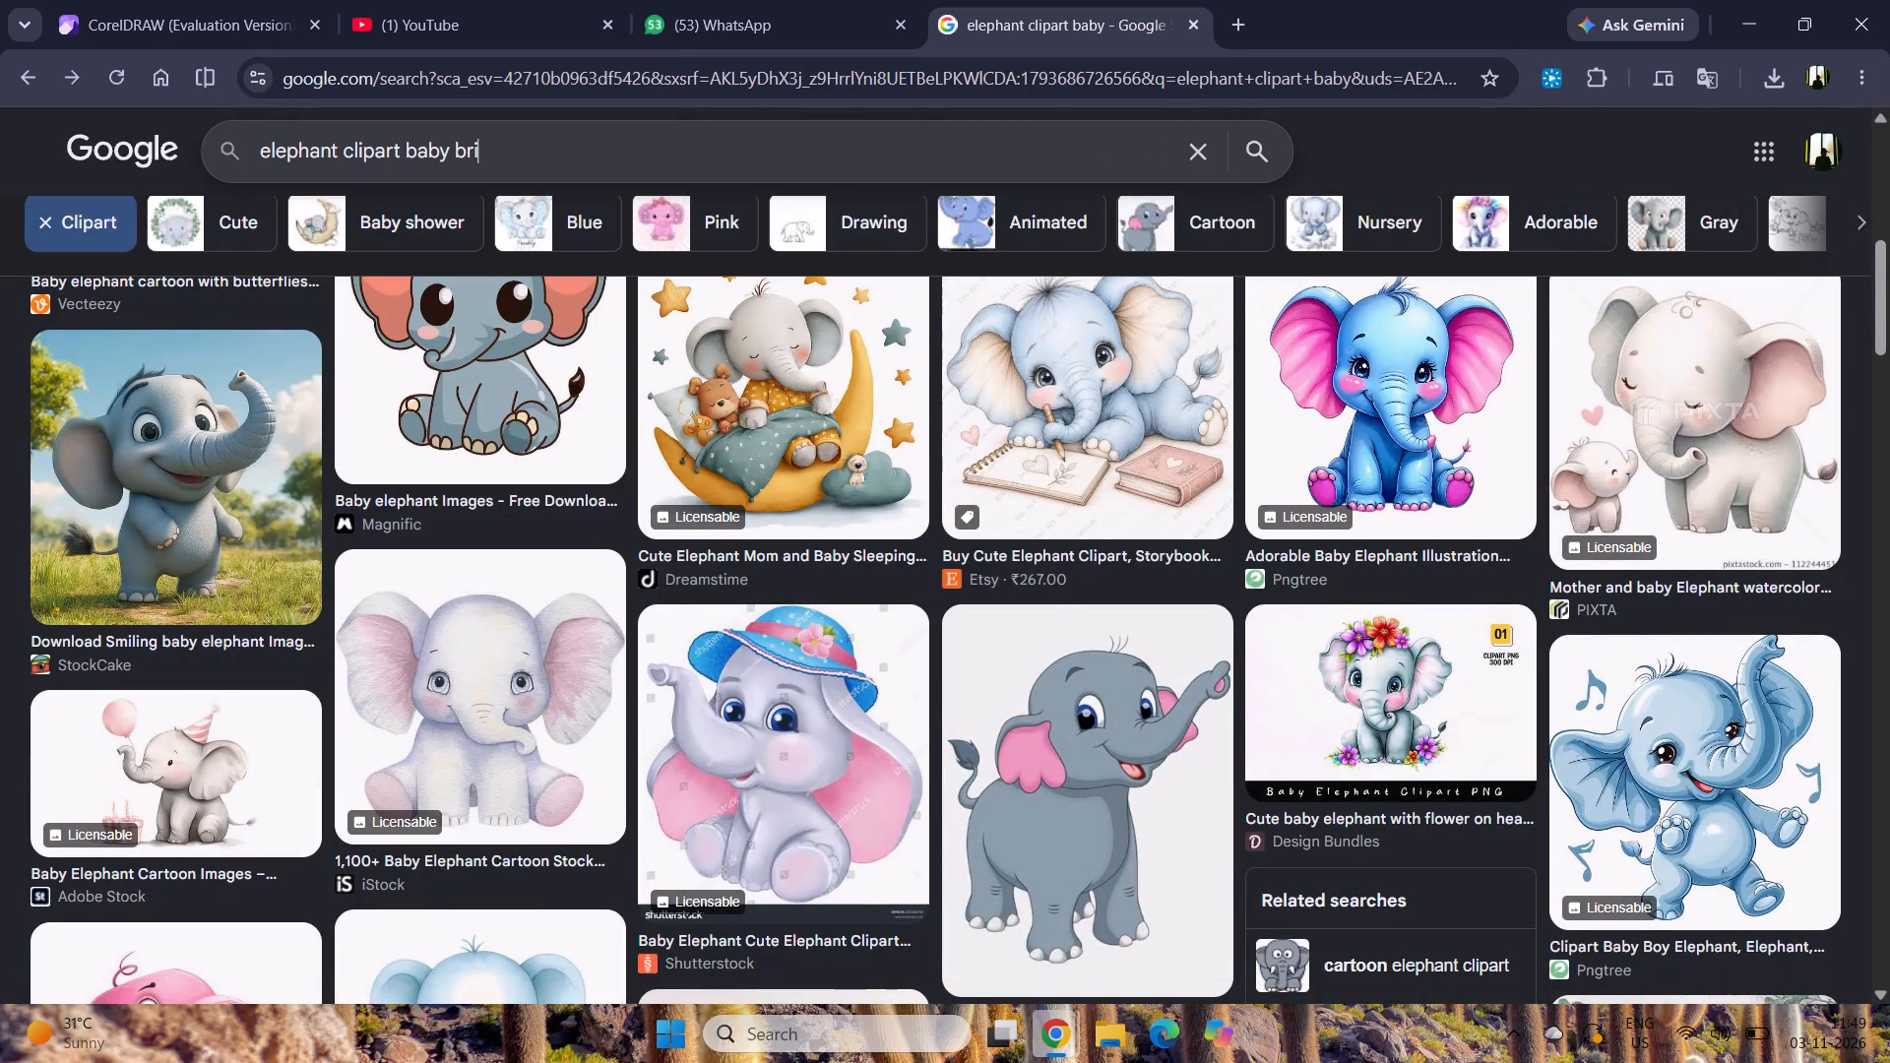
key("BackSpace")
key("BackSpace")
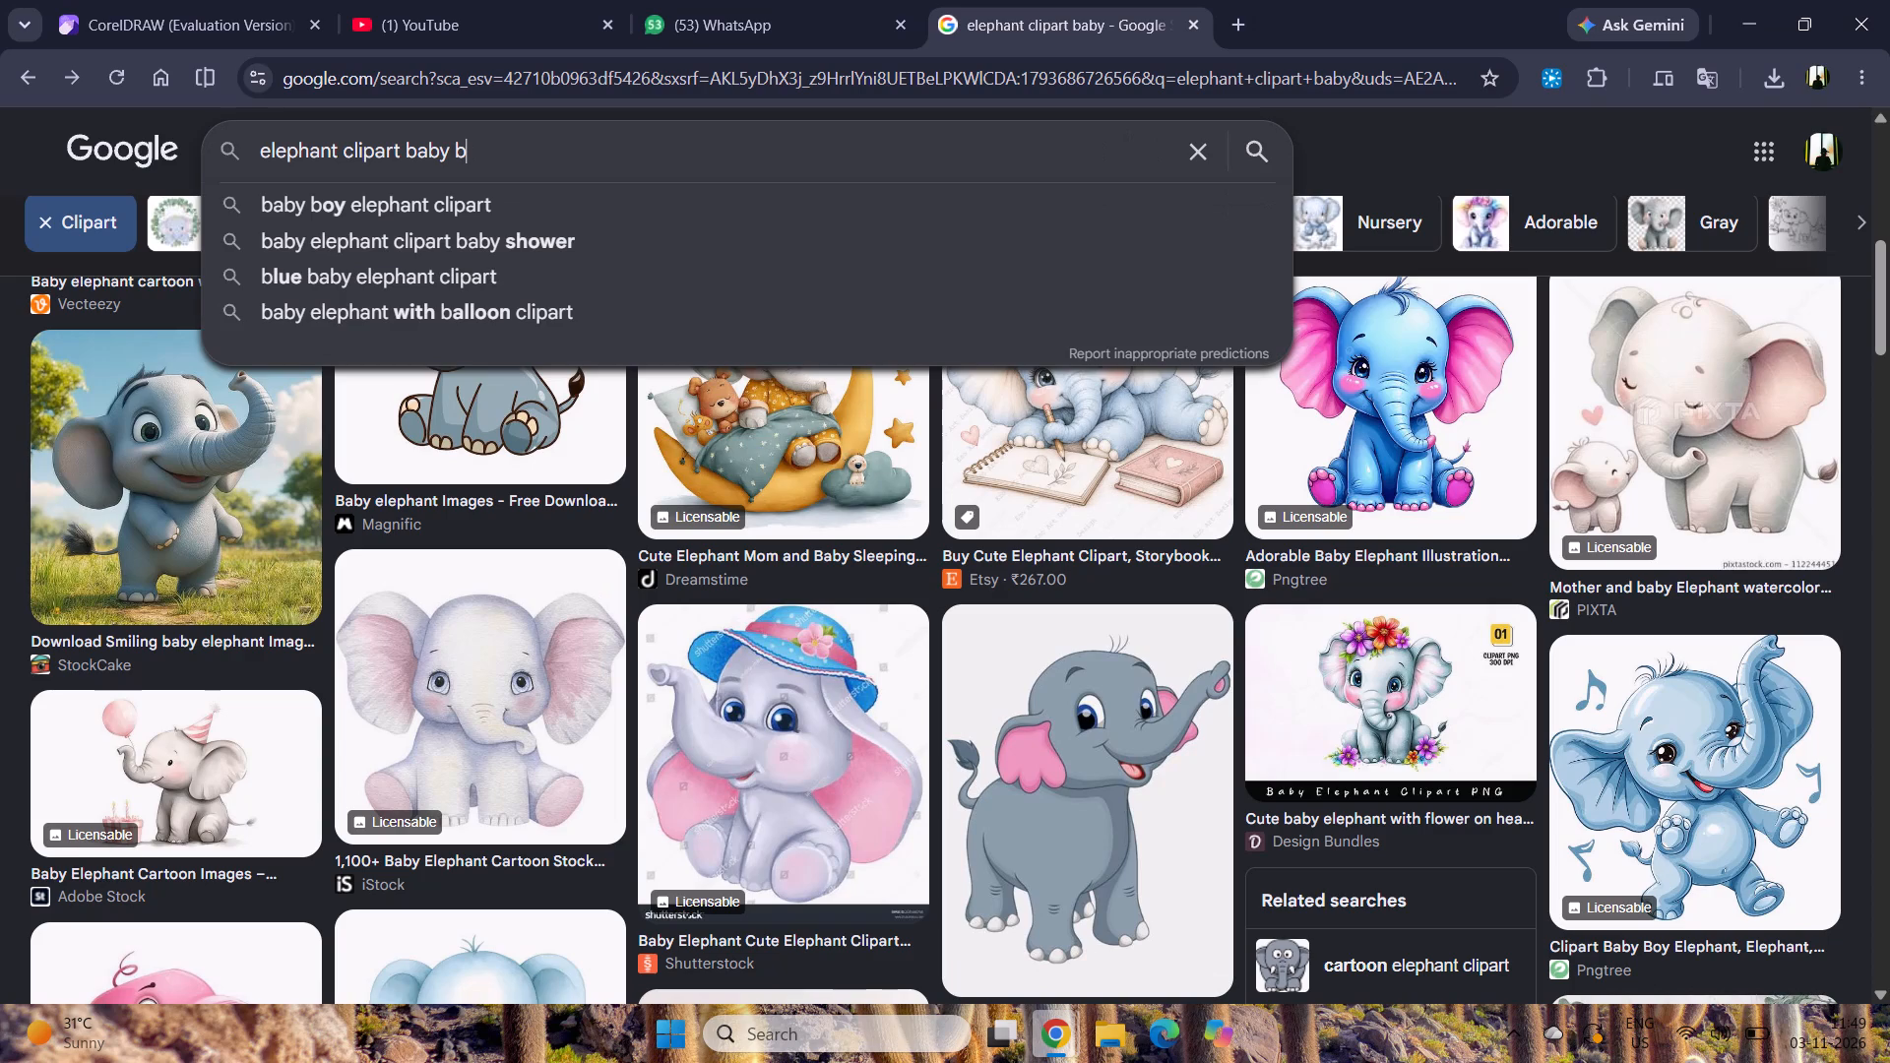
key("i")
key("r")
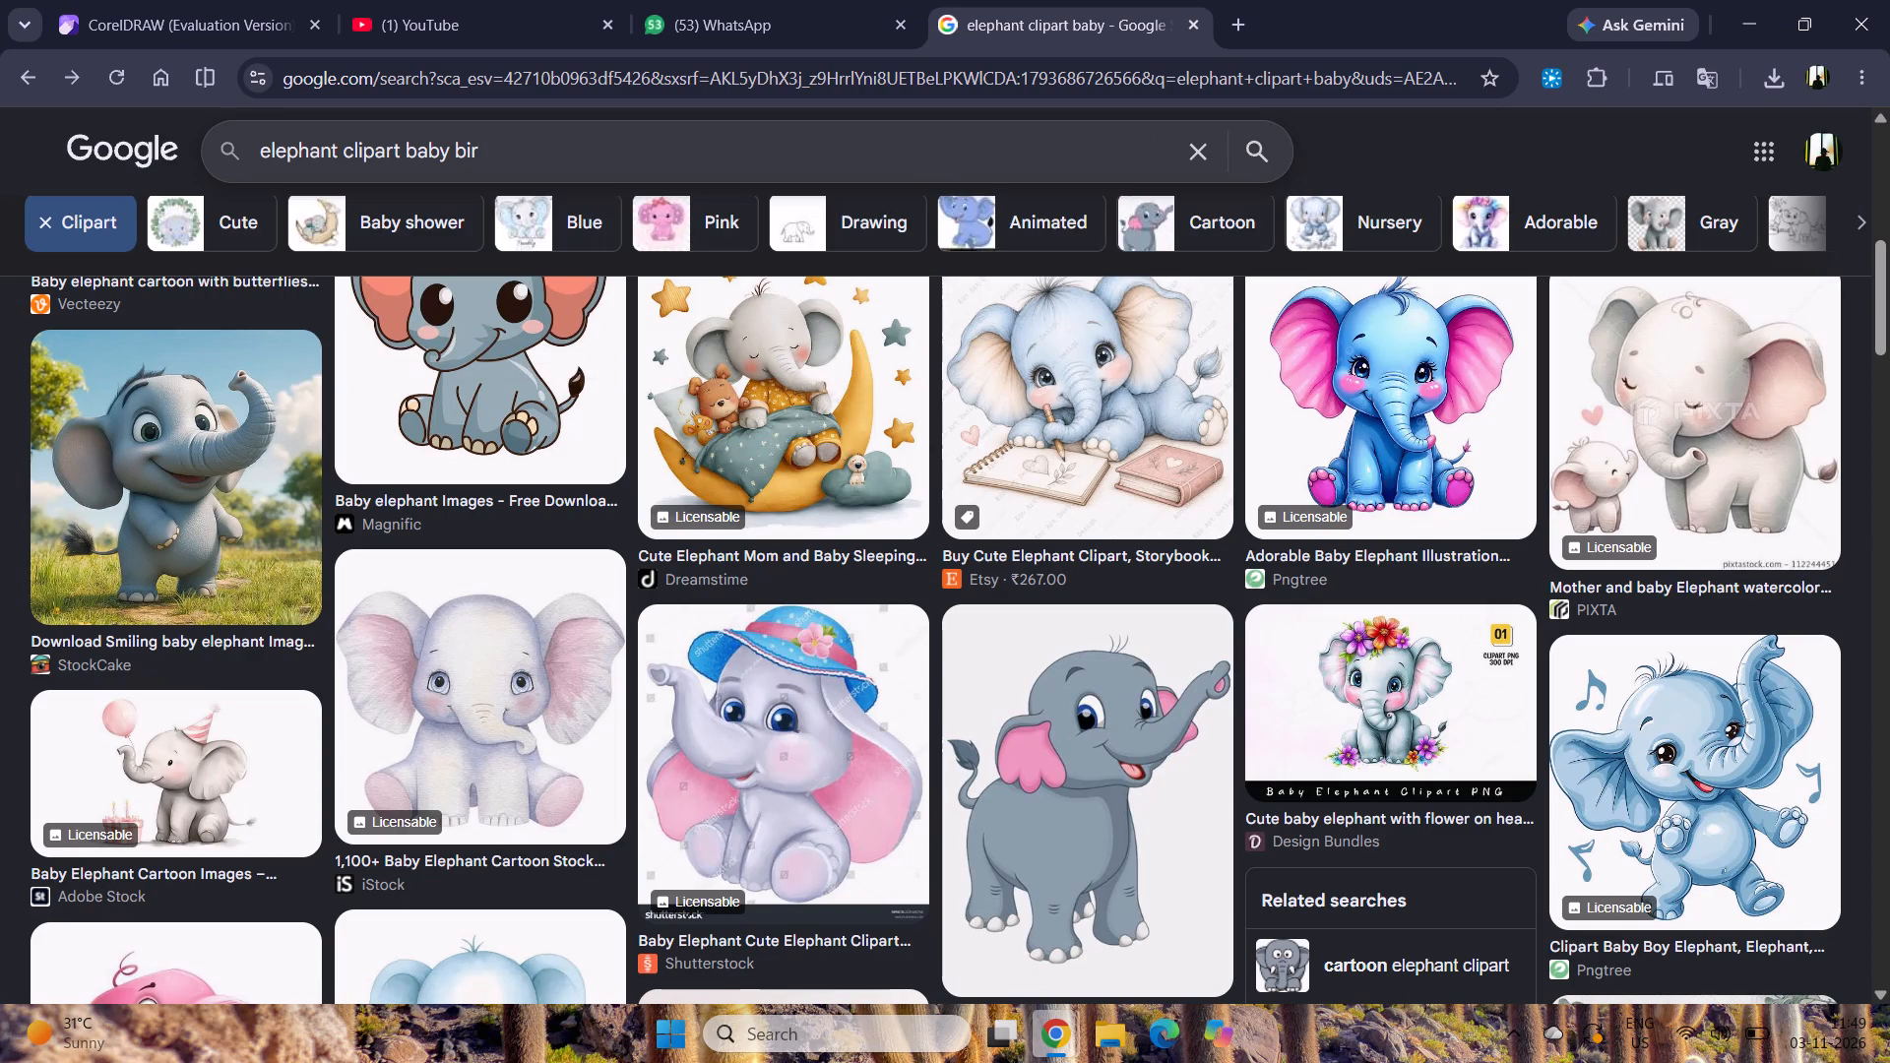
type("th")
key("a")
type("day")
key("Return")
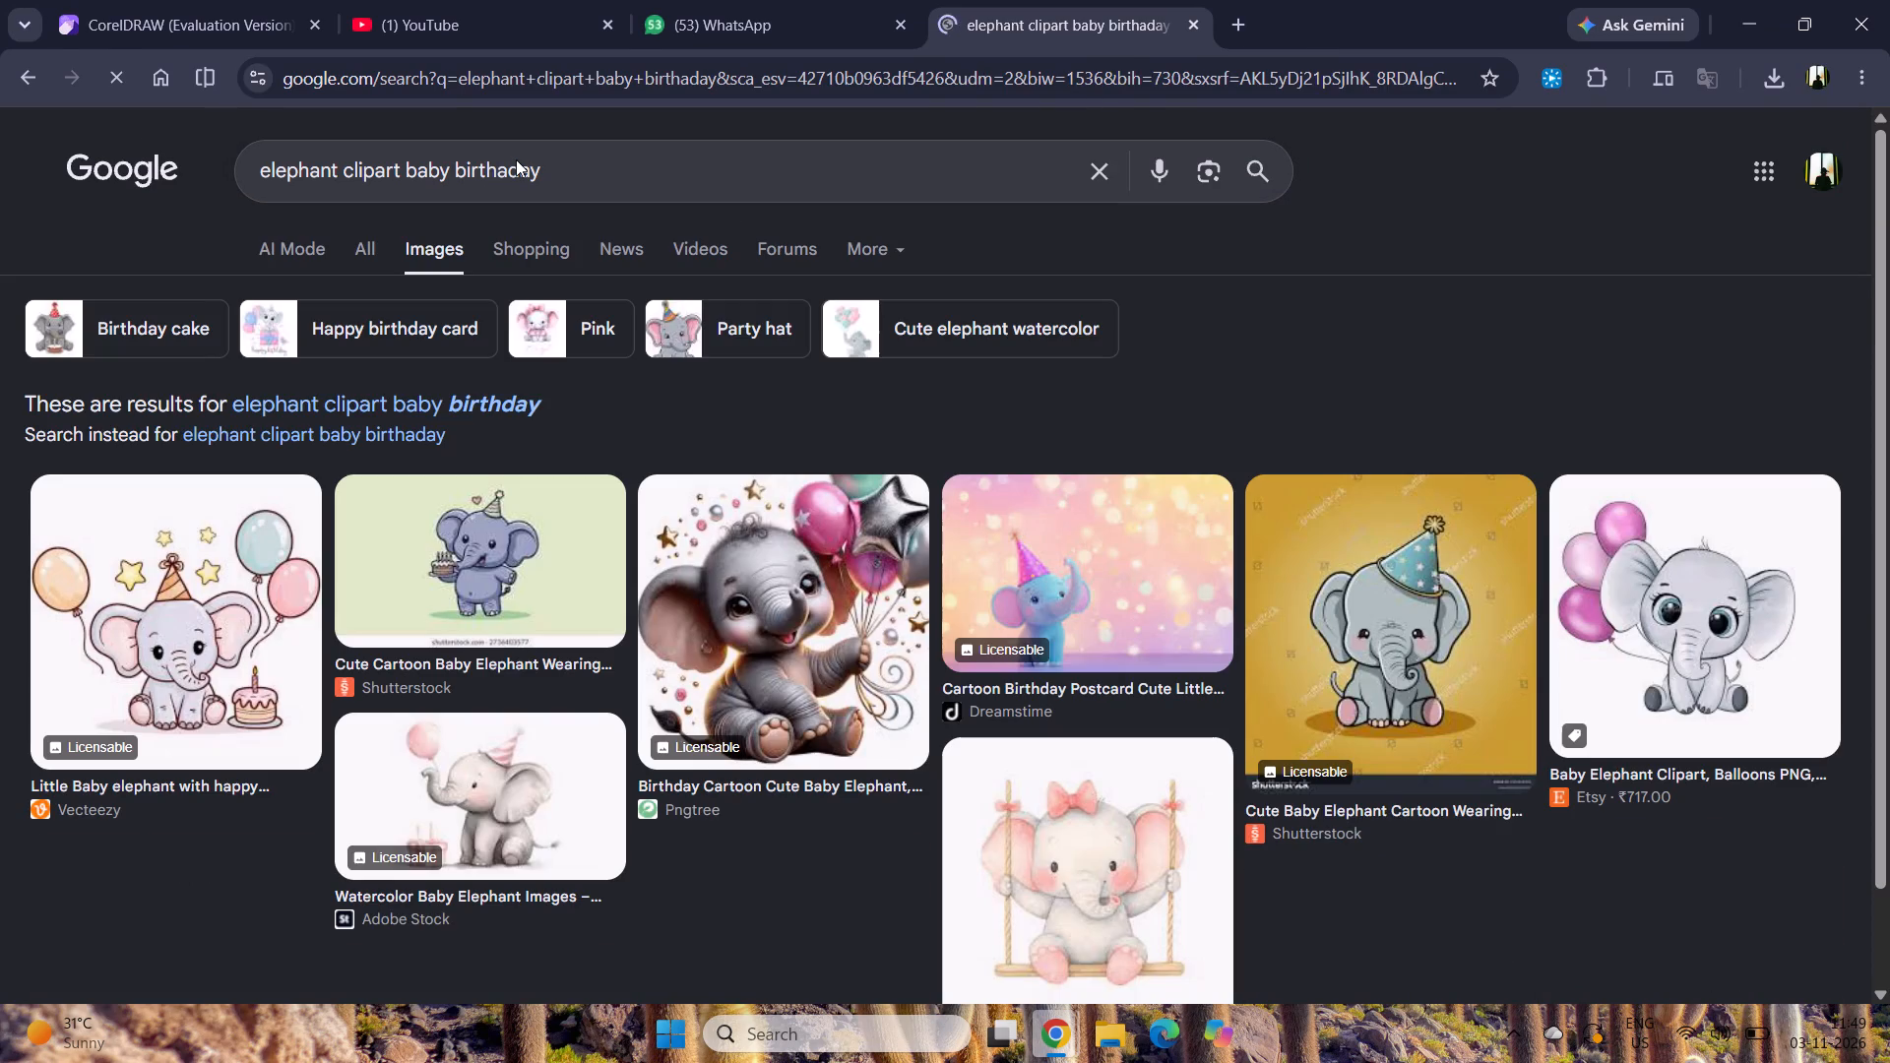
Compare the first elephant birthday clipart results with the elephant in the reference photo, opened from Downloads and viewed enlarged.
scroll(712, 700, "down", 2)
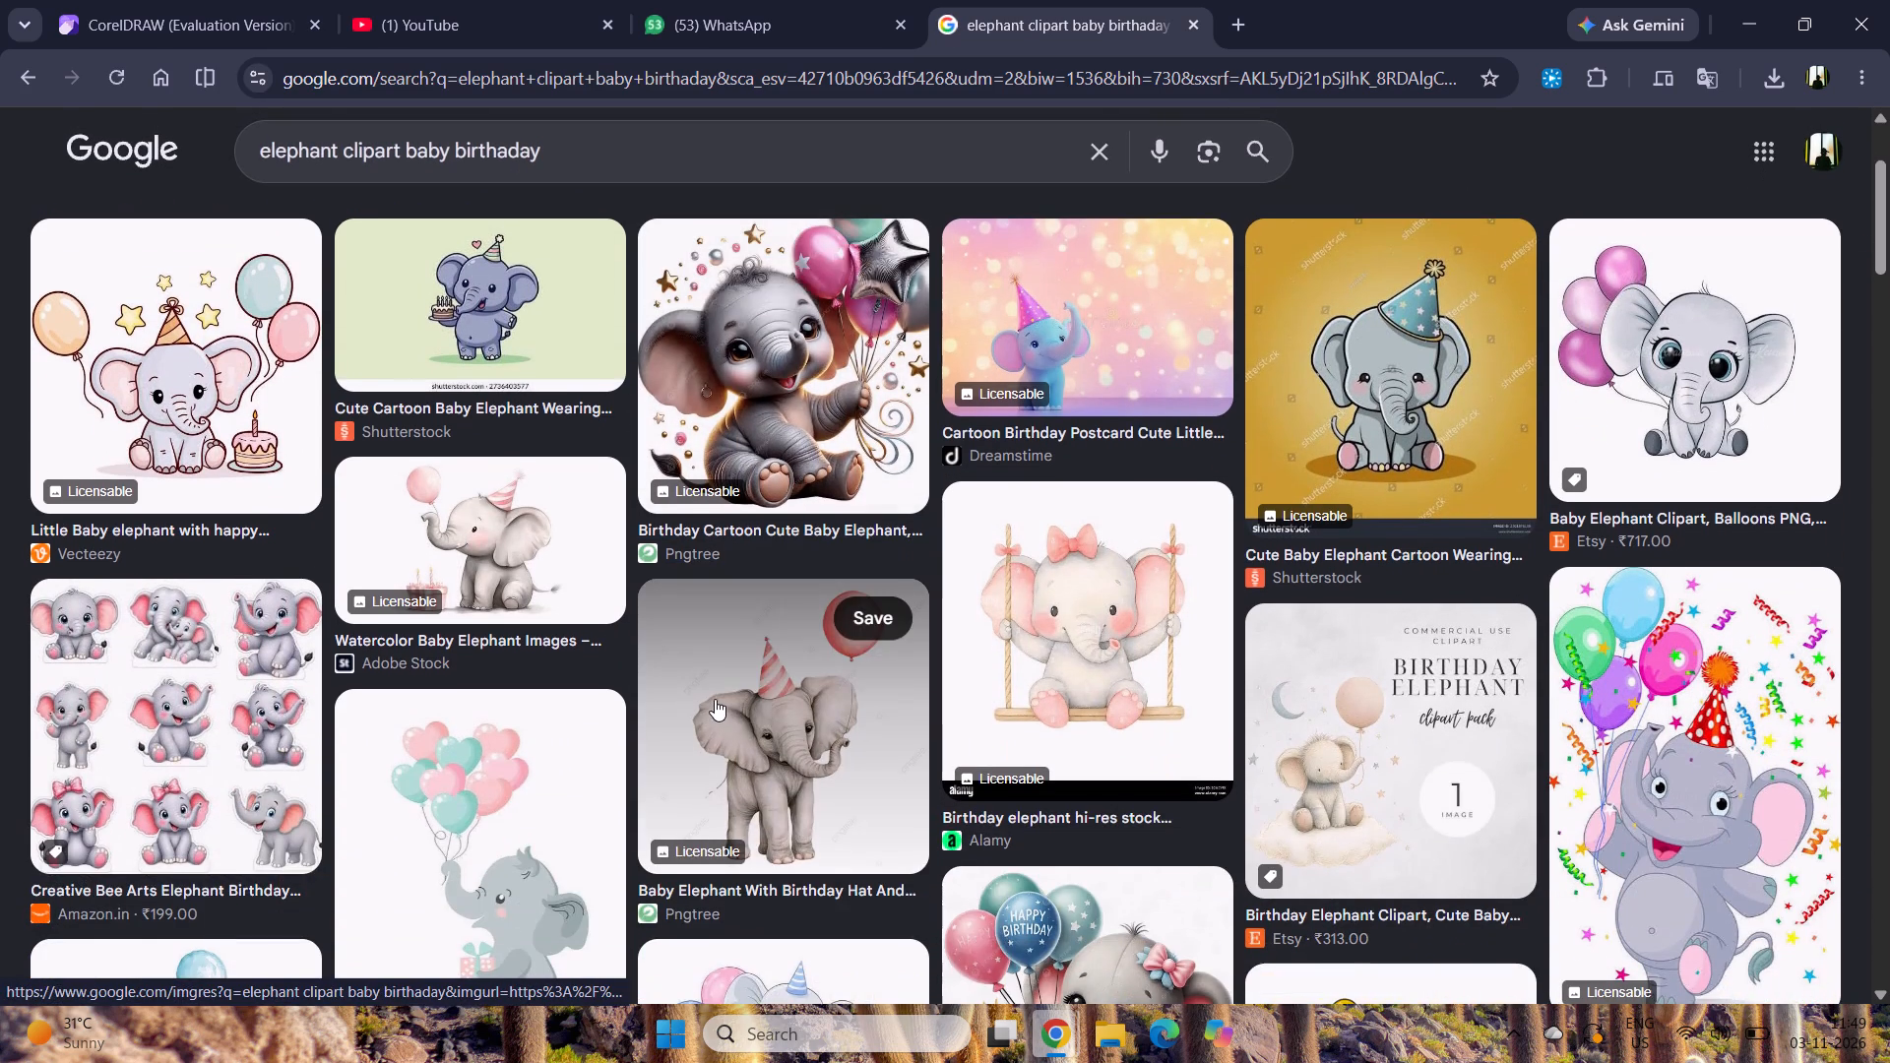
scroll(715, 697, "down", 3)
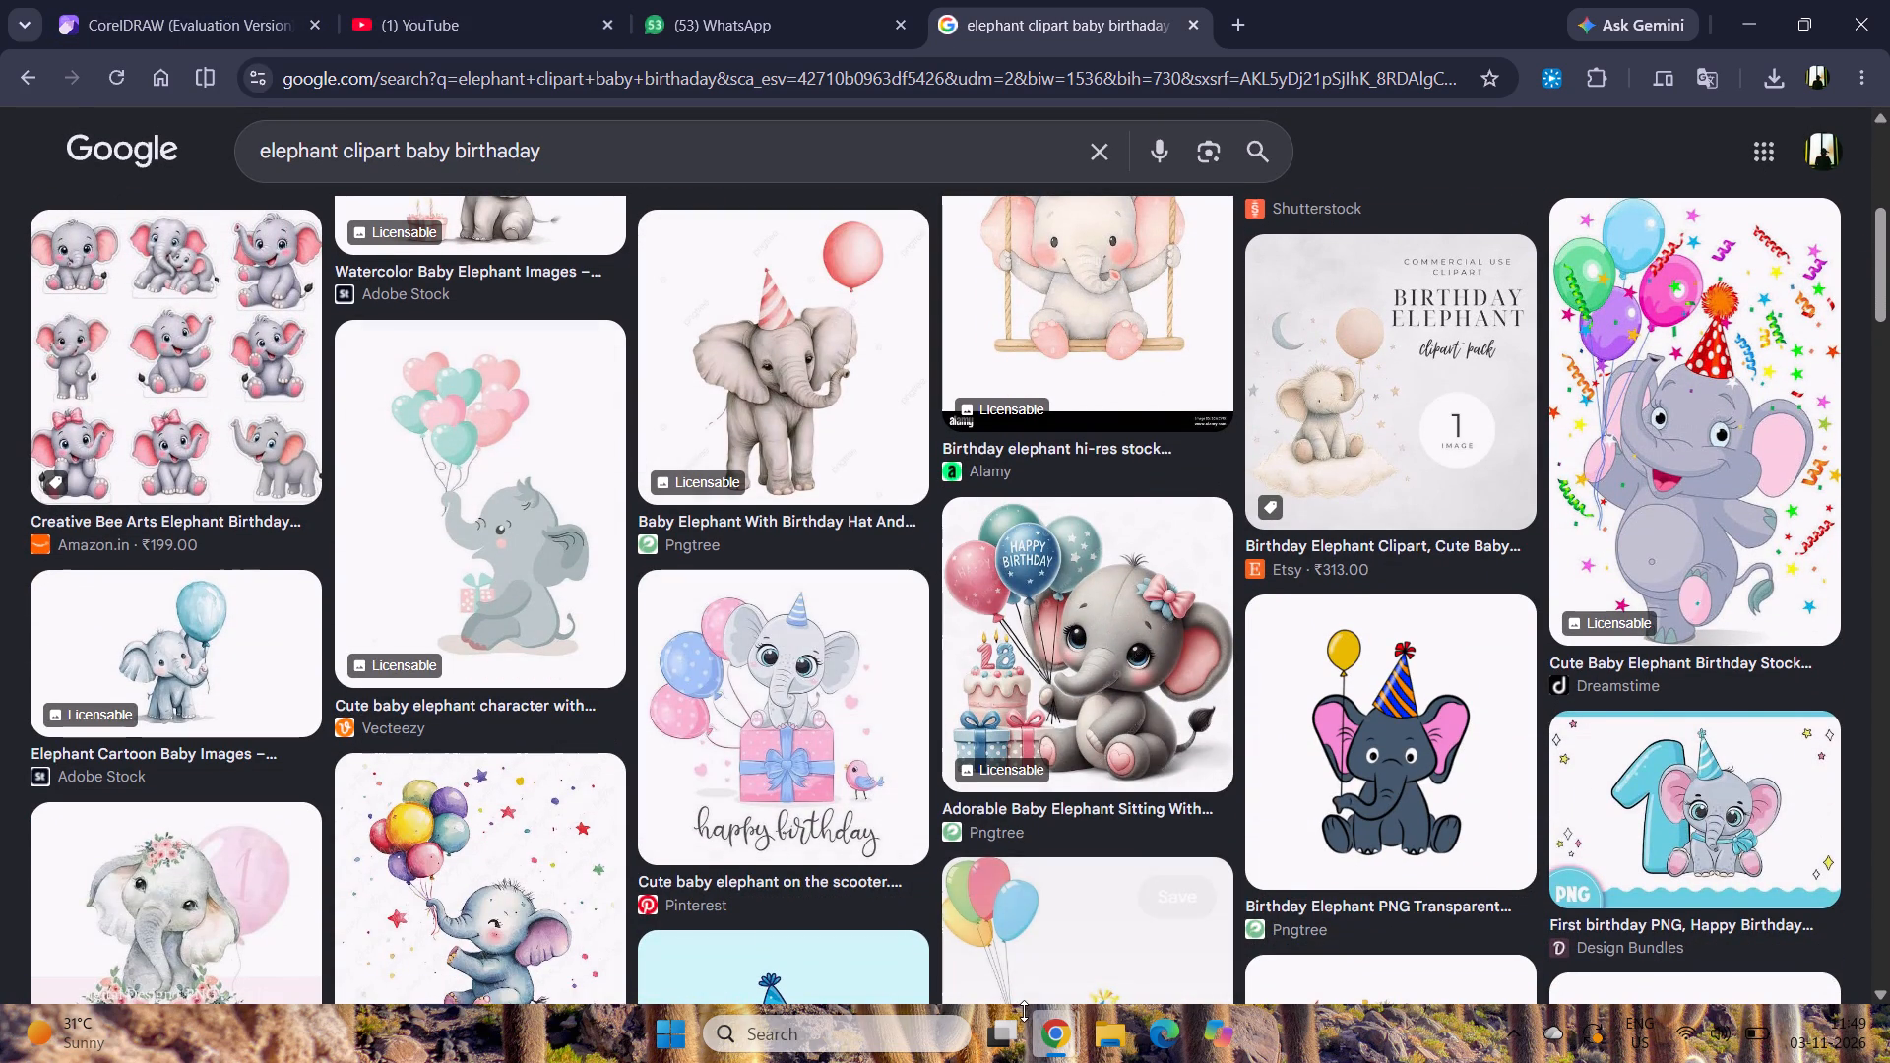
left_click(1078, 939)
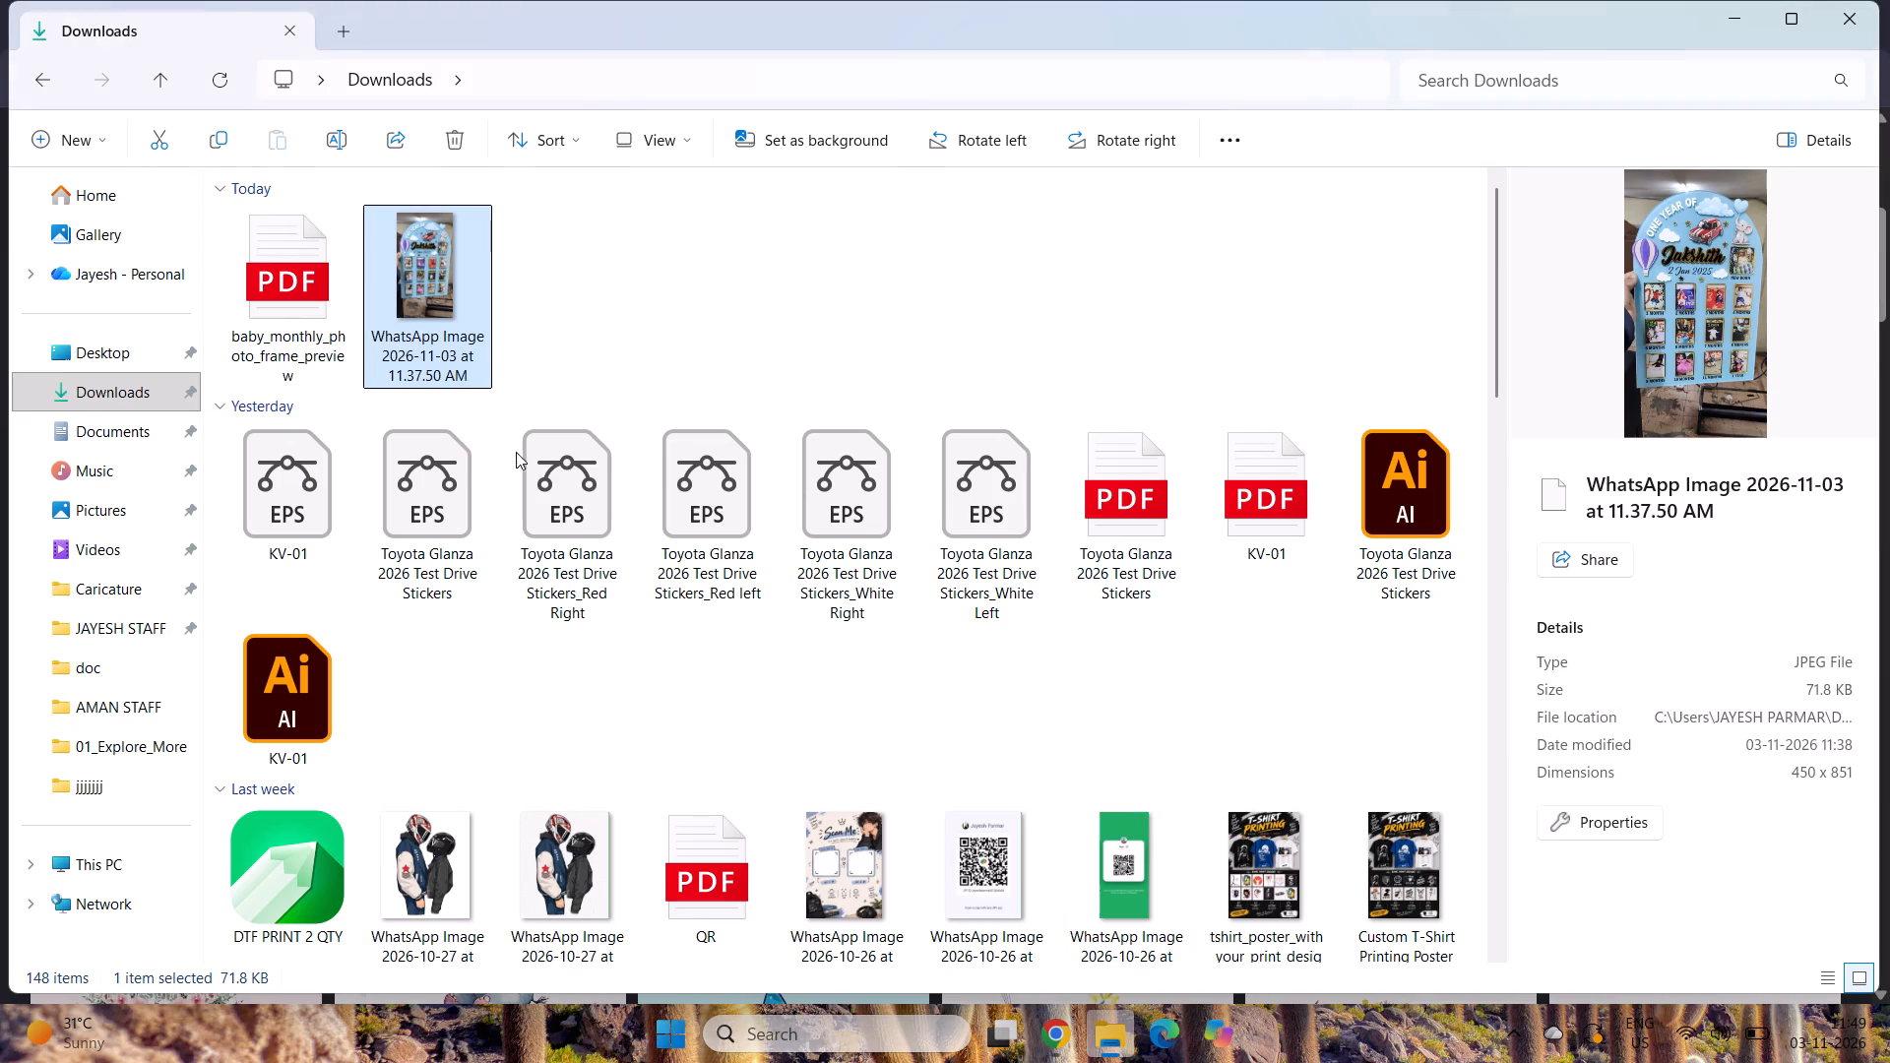
double_click(406, 299)
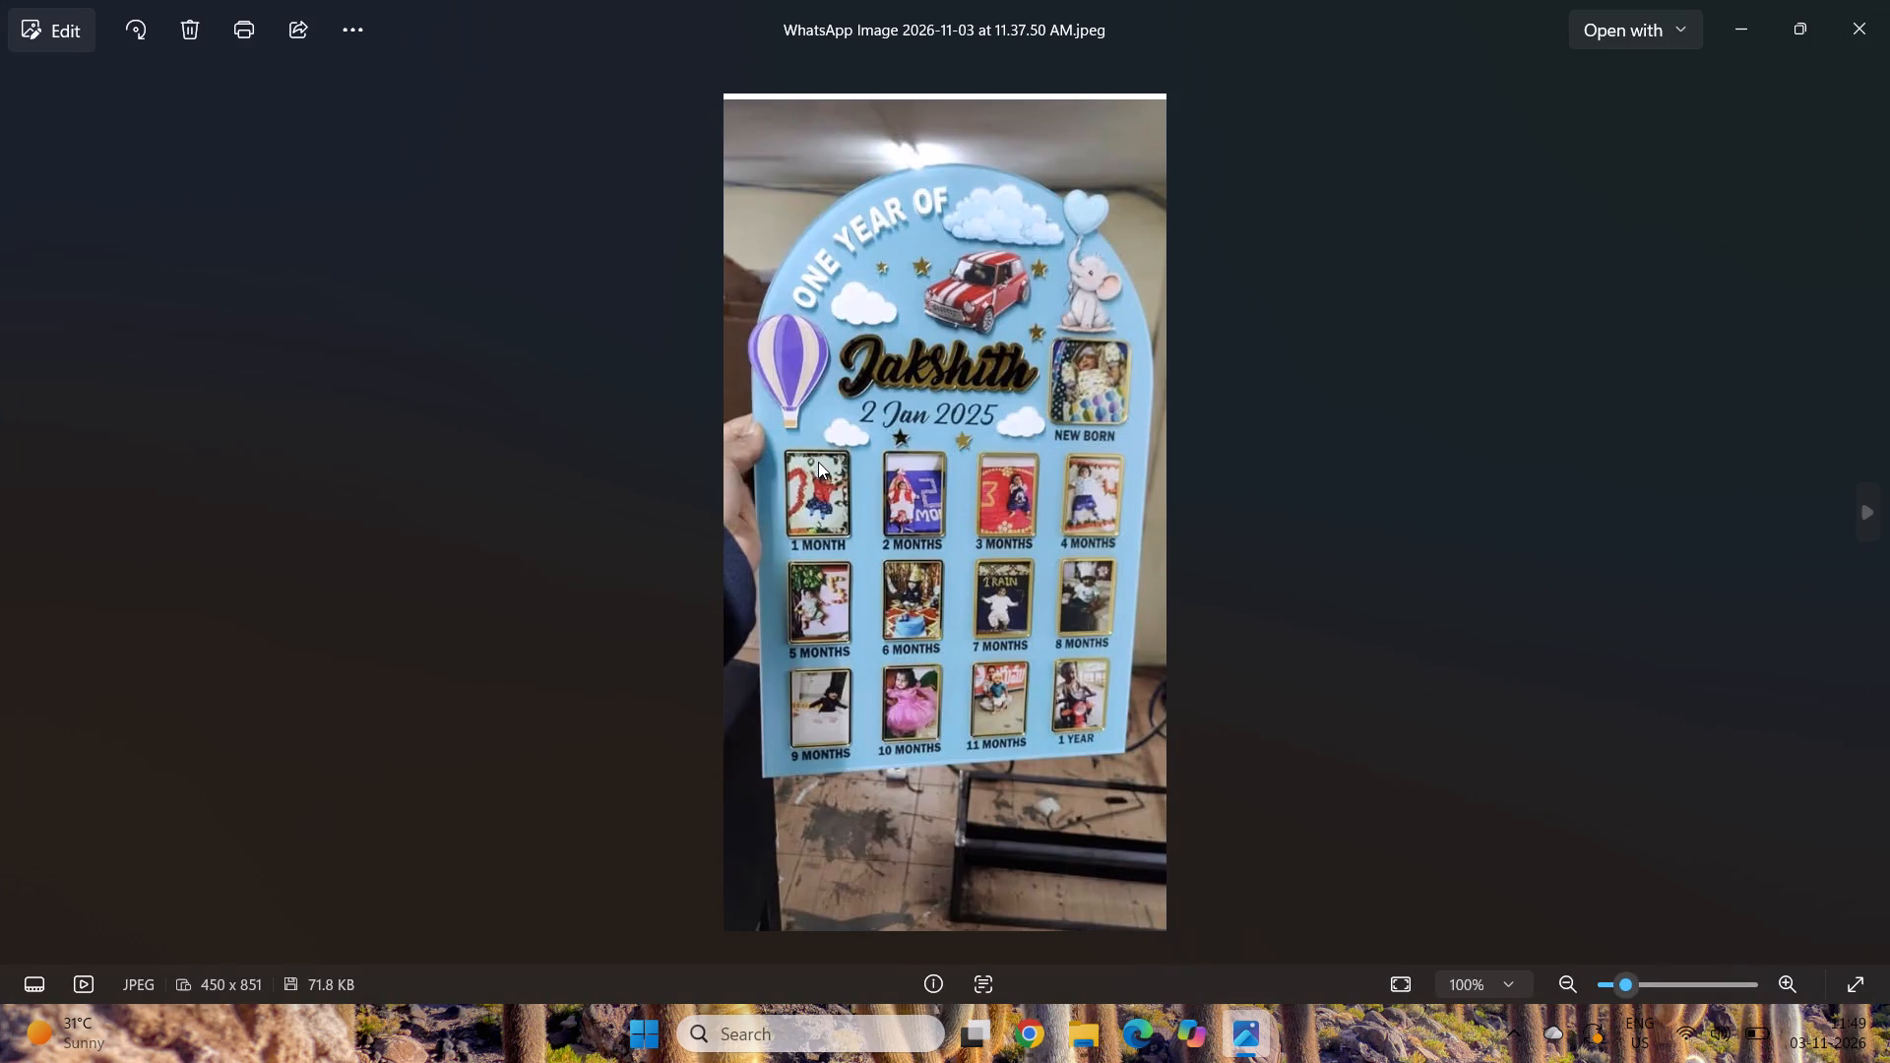
scroll(819, 462, "up", 5)
scroll(1195, 184, "up", 1)
scroll(1195, 184, "down", 2)
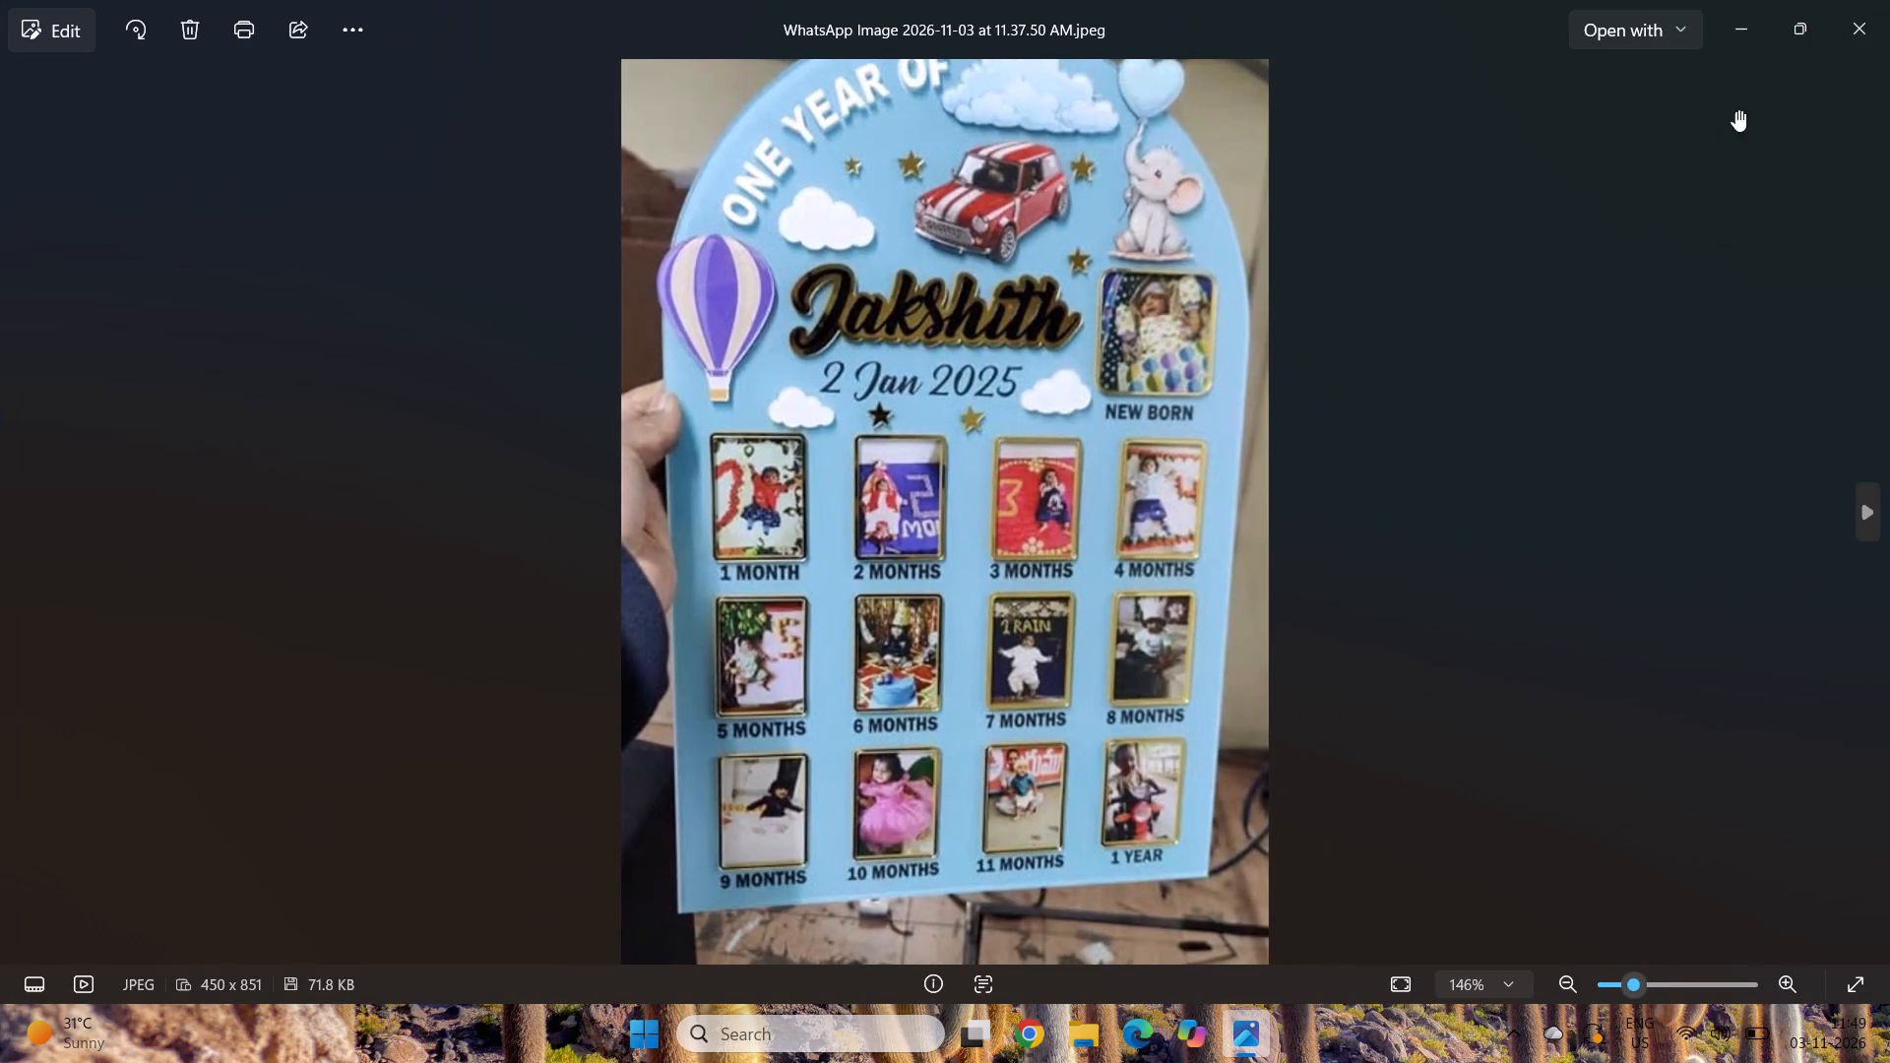
left_click(1854, 9)
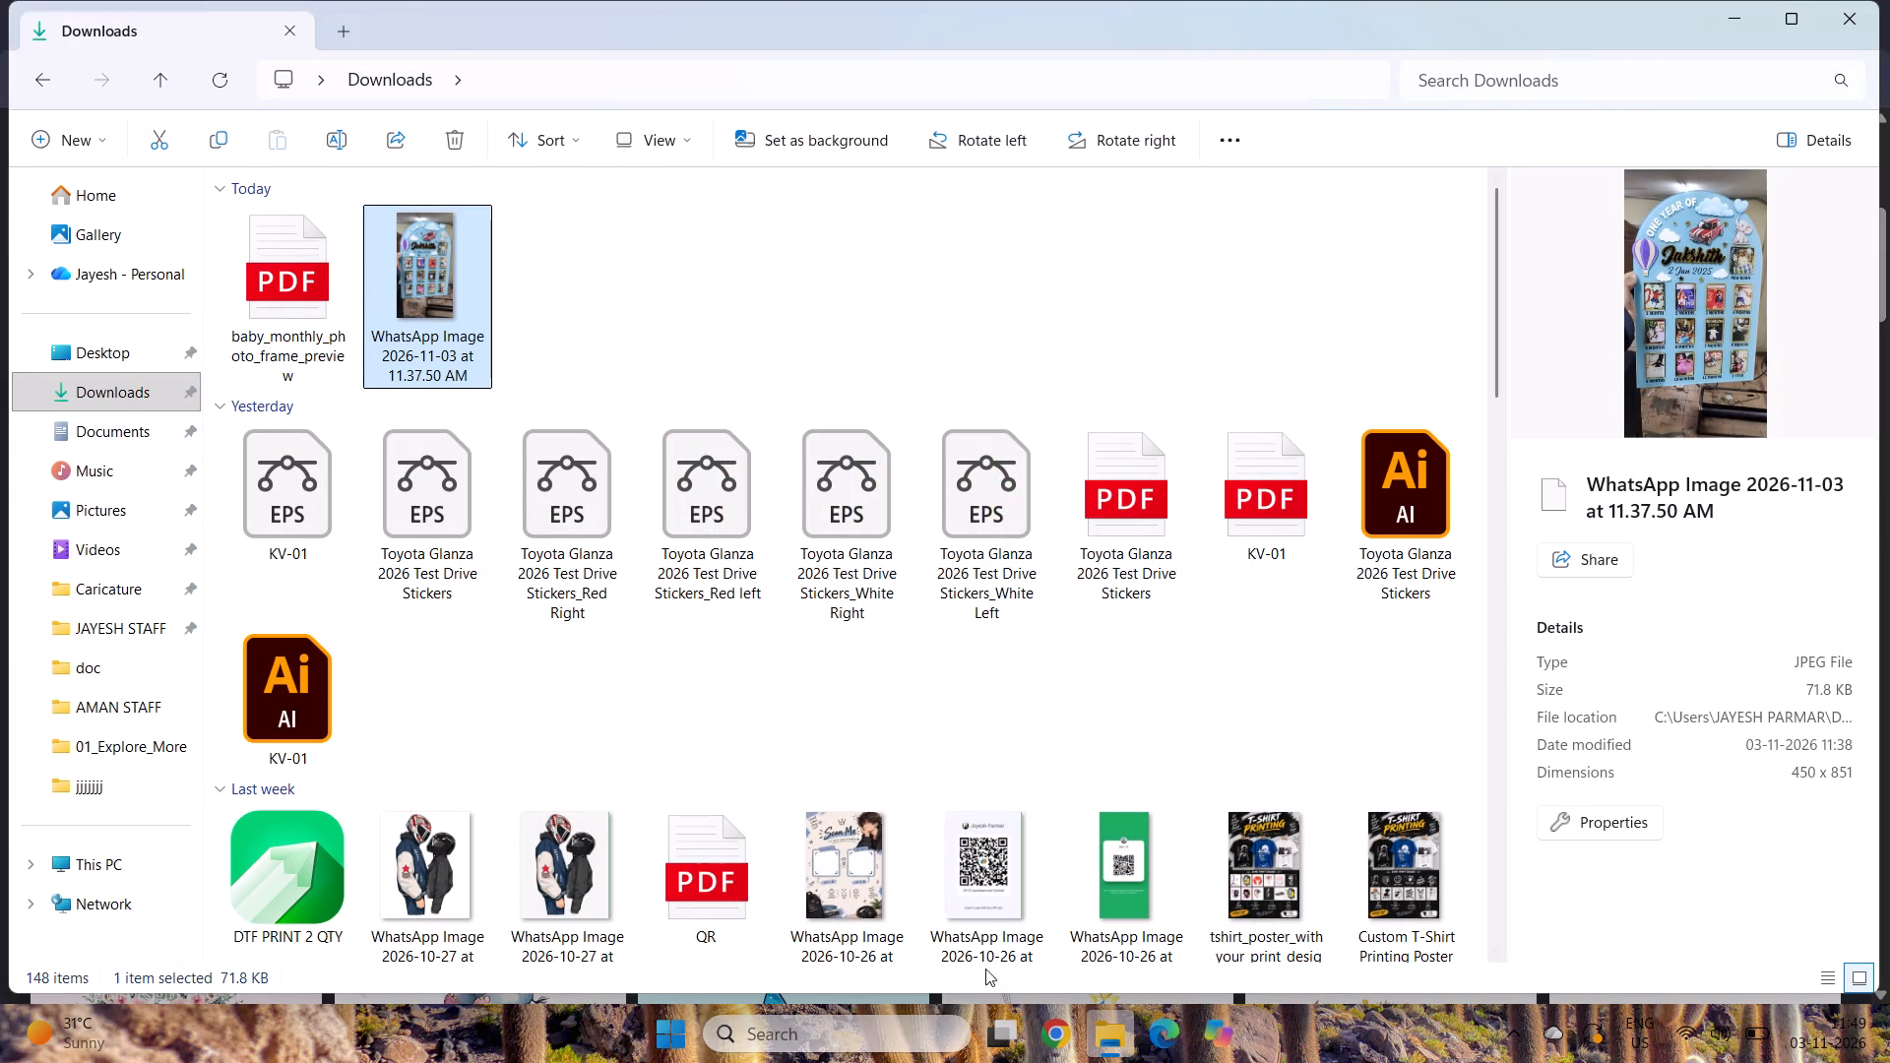
Look through further elephant birthday clipart results for one resembling the photo's seated elephant with a balloon, and return to the CorelDRAW layout.
left_click(1124, 940)
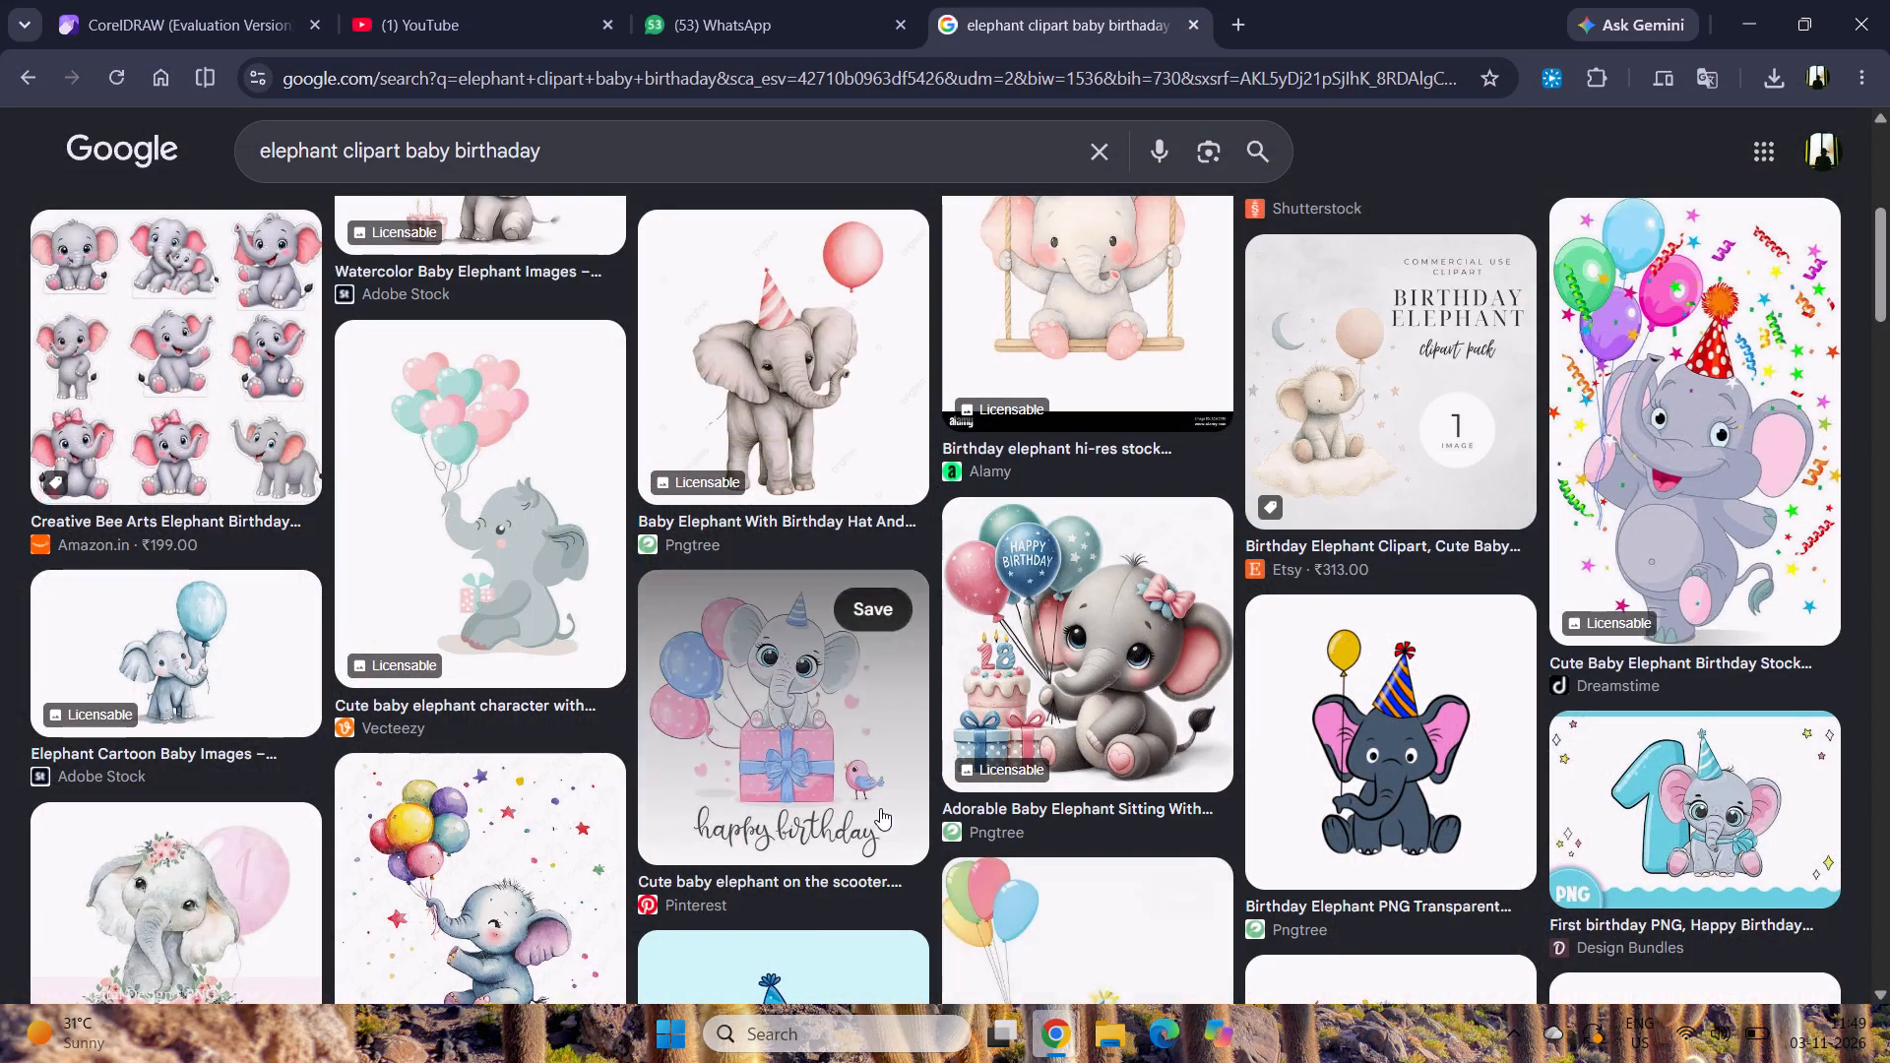
scroll(880, 808, "down", 9)
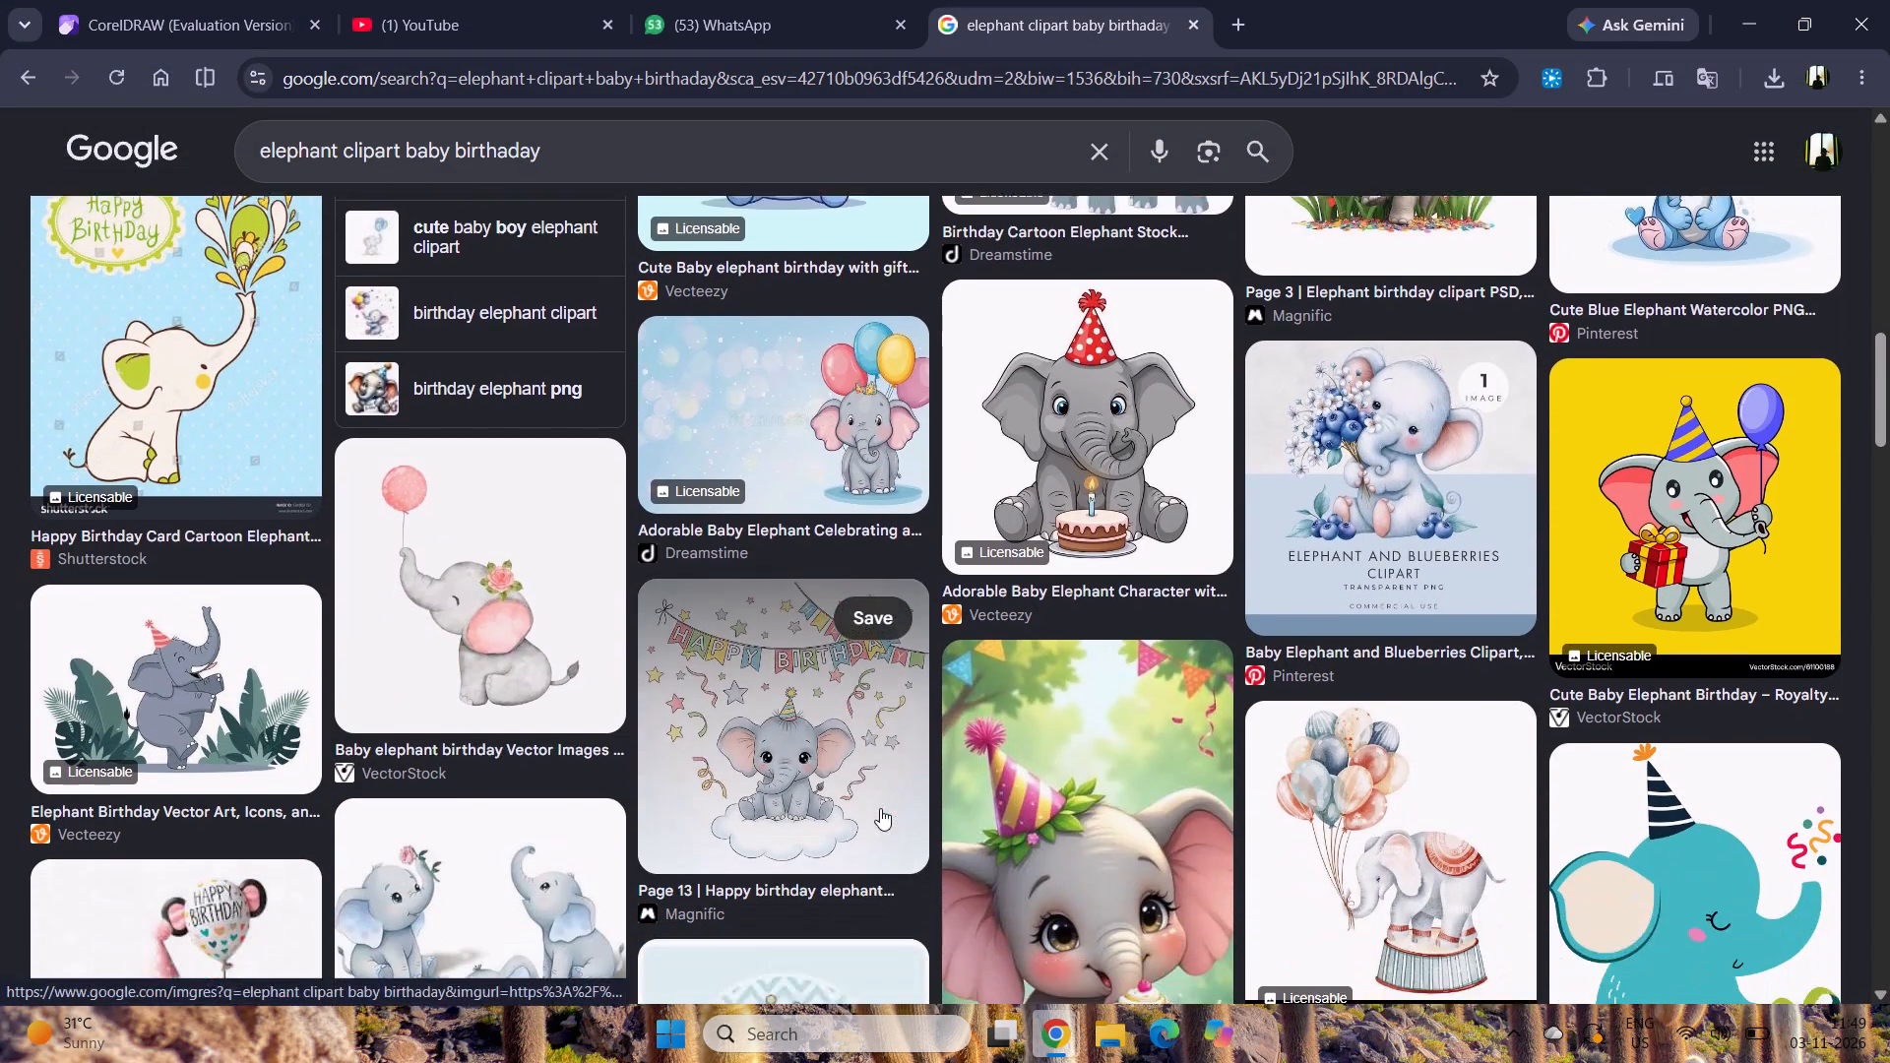
scroll(880, 808, "down", 4)
scroll(880, 808, "up", 4)
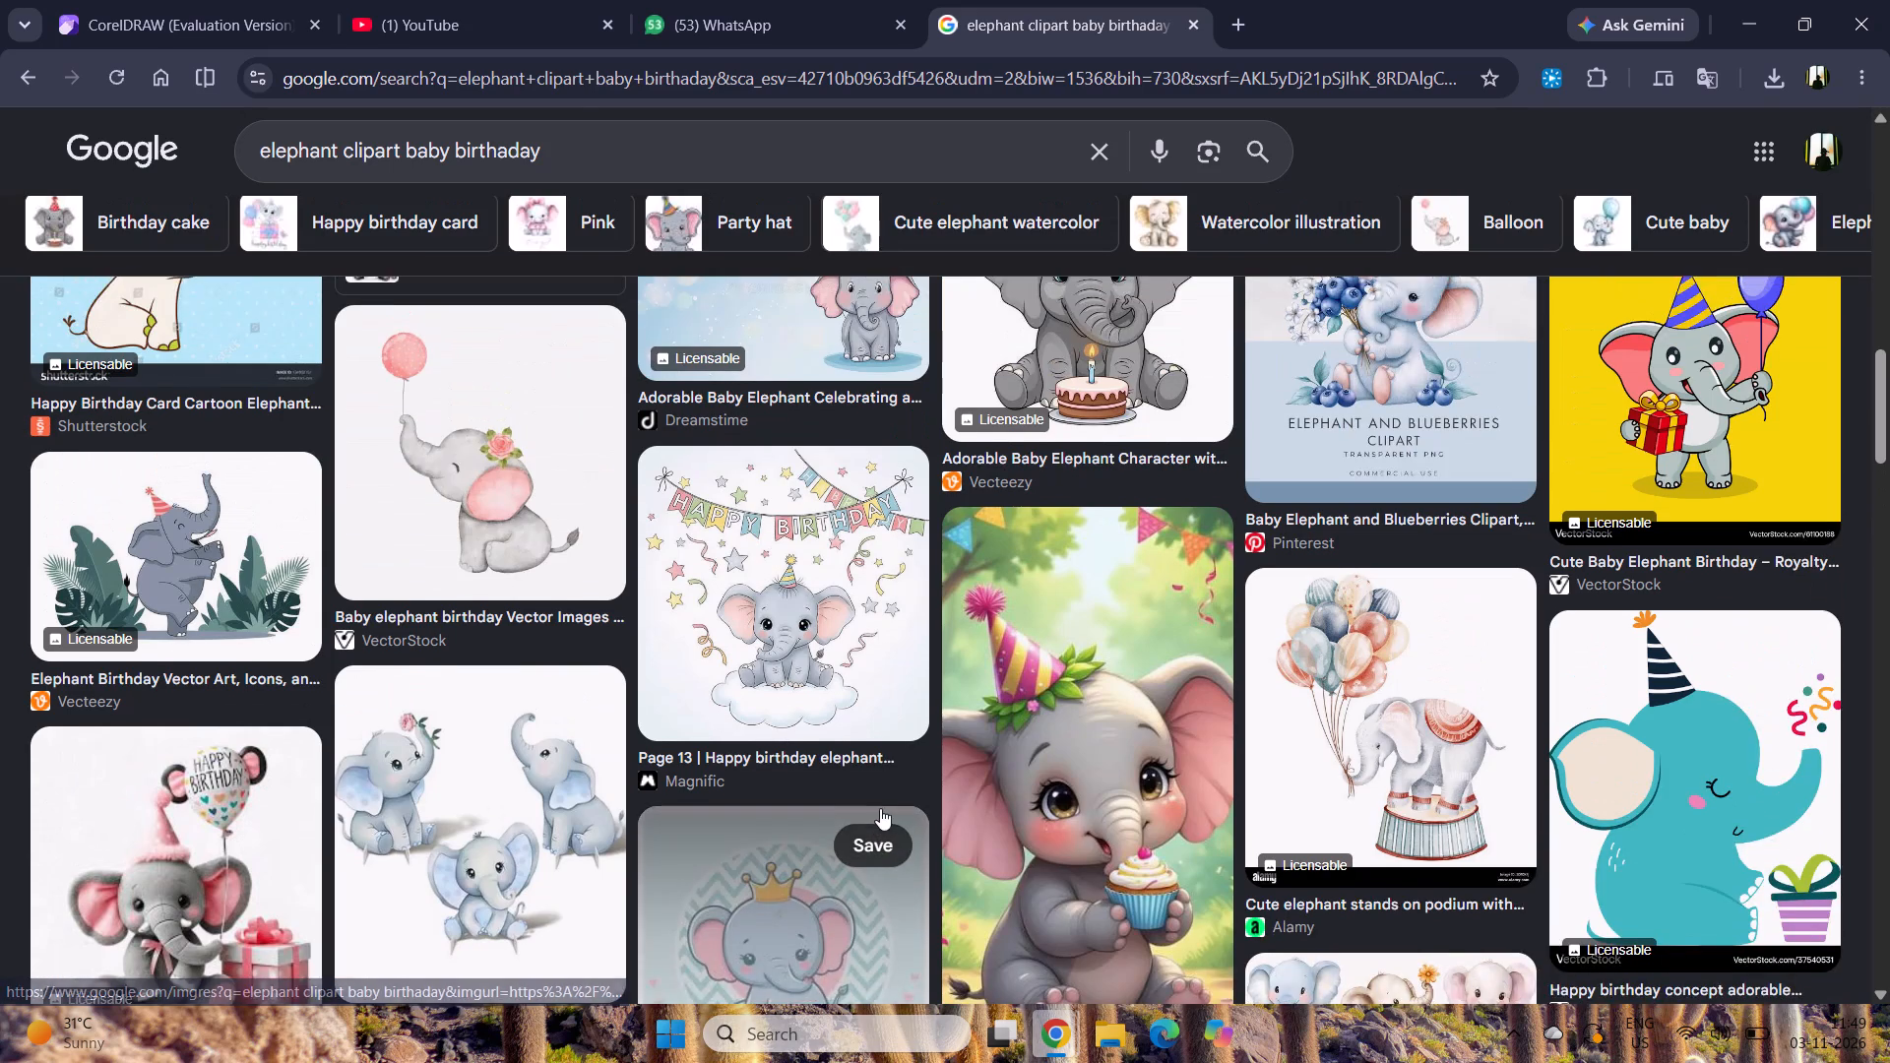
scroll(880, 808, "down", 5)
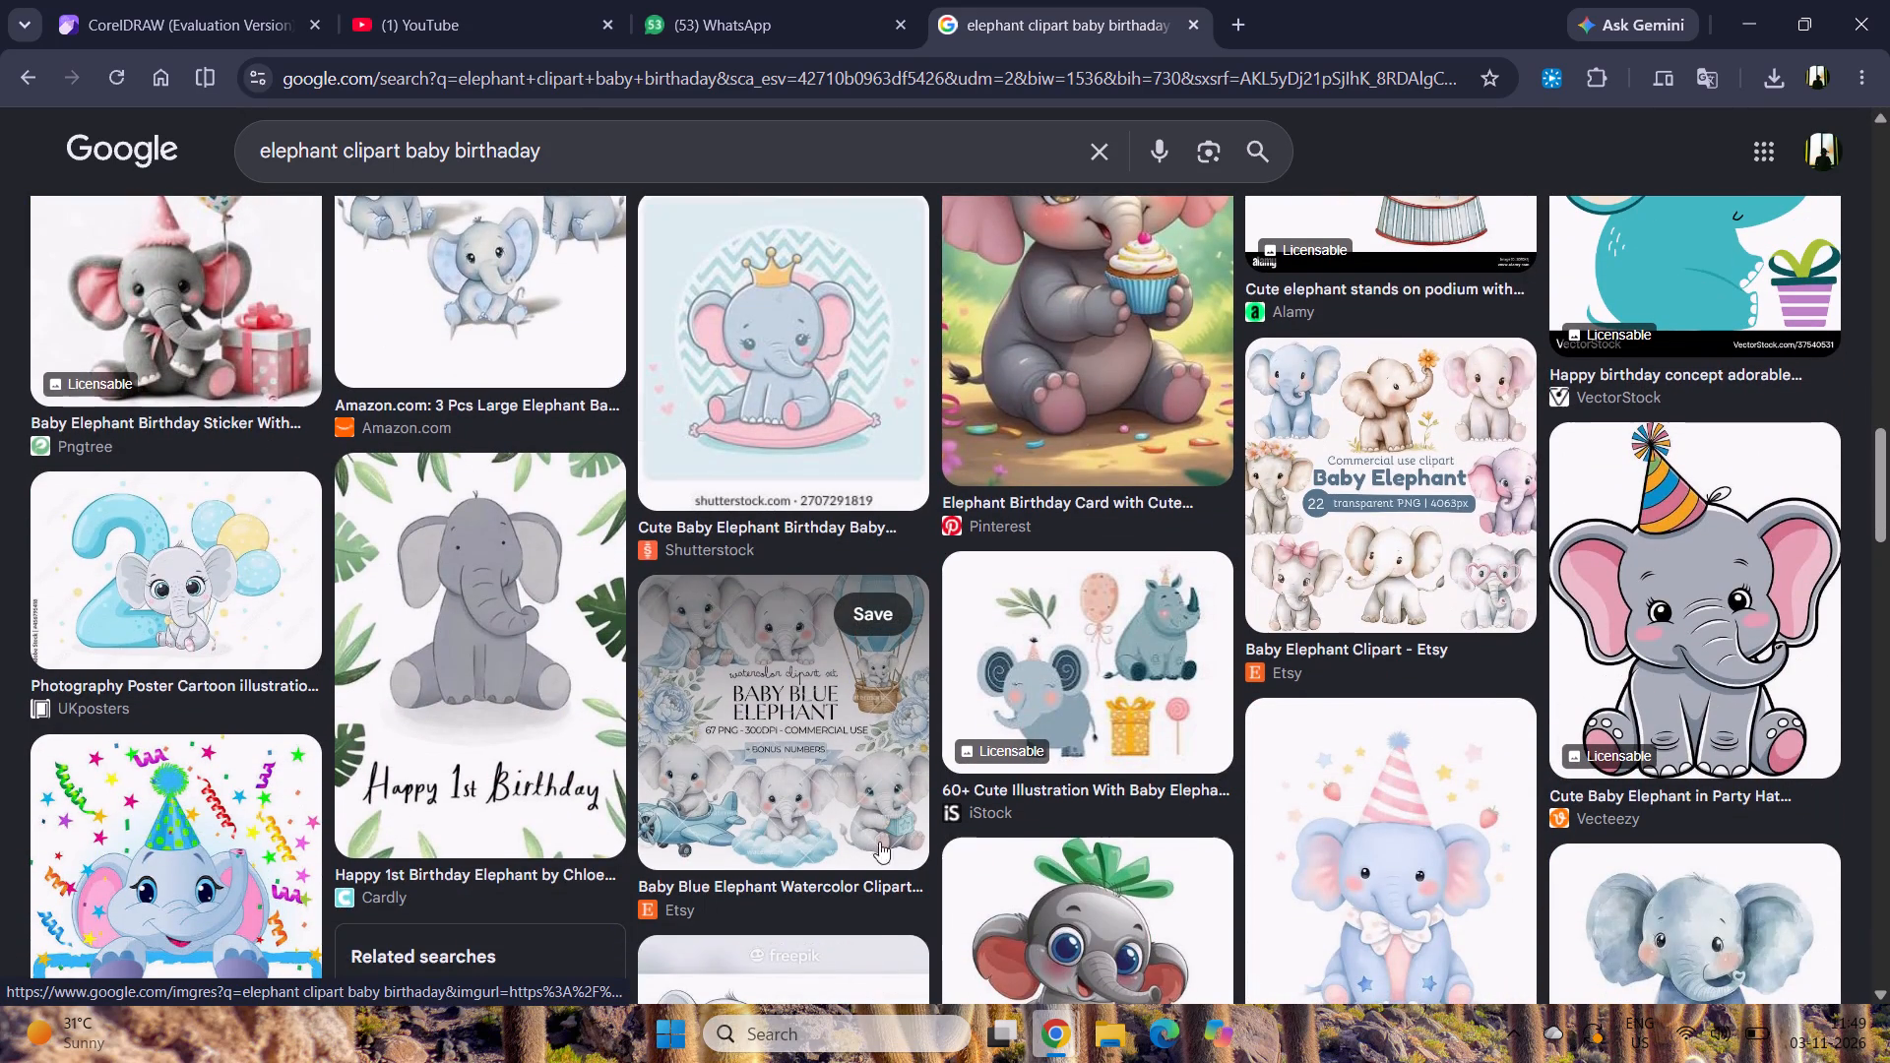
left_click(186, 2)
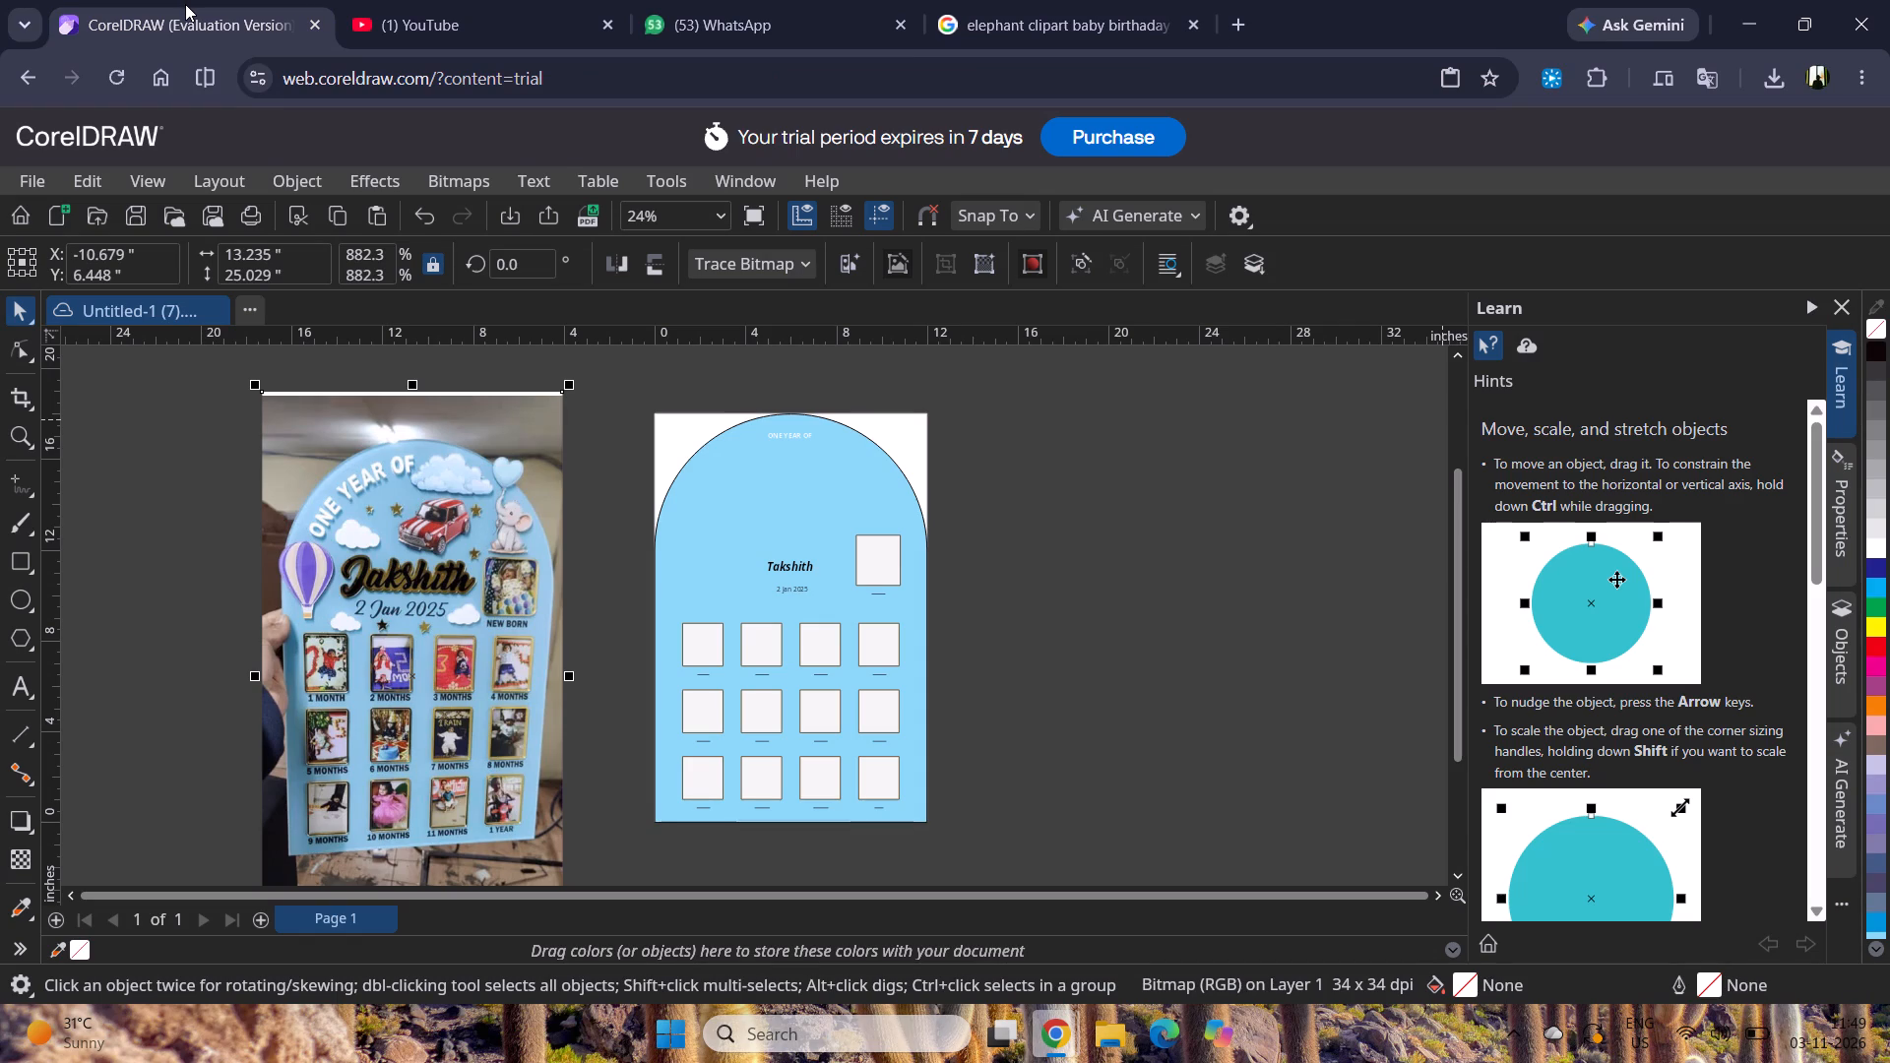
Return to the birthday elephant results and examine the watercolor elephant holding colourful balloons along with its related images.
left_click(966, 7)
scroll(819, 407, "up", 2)
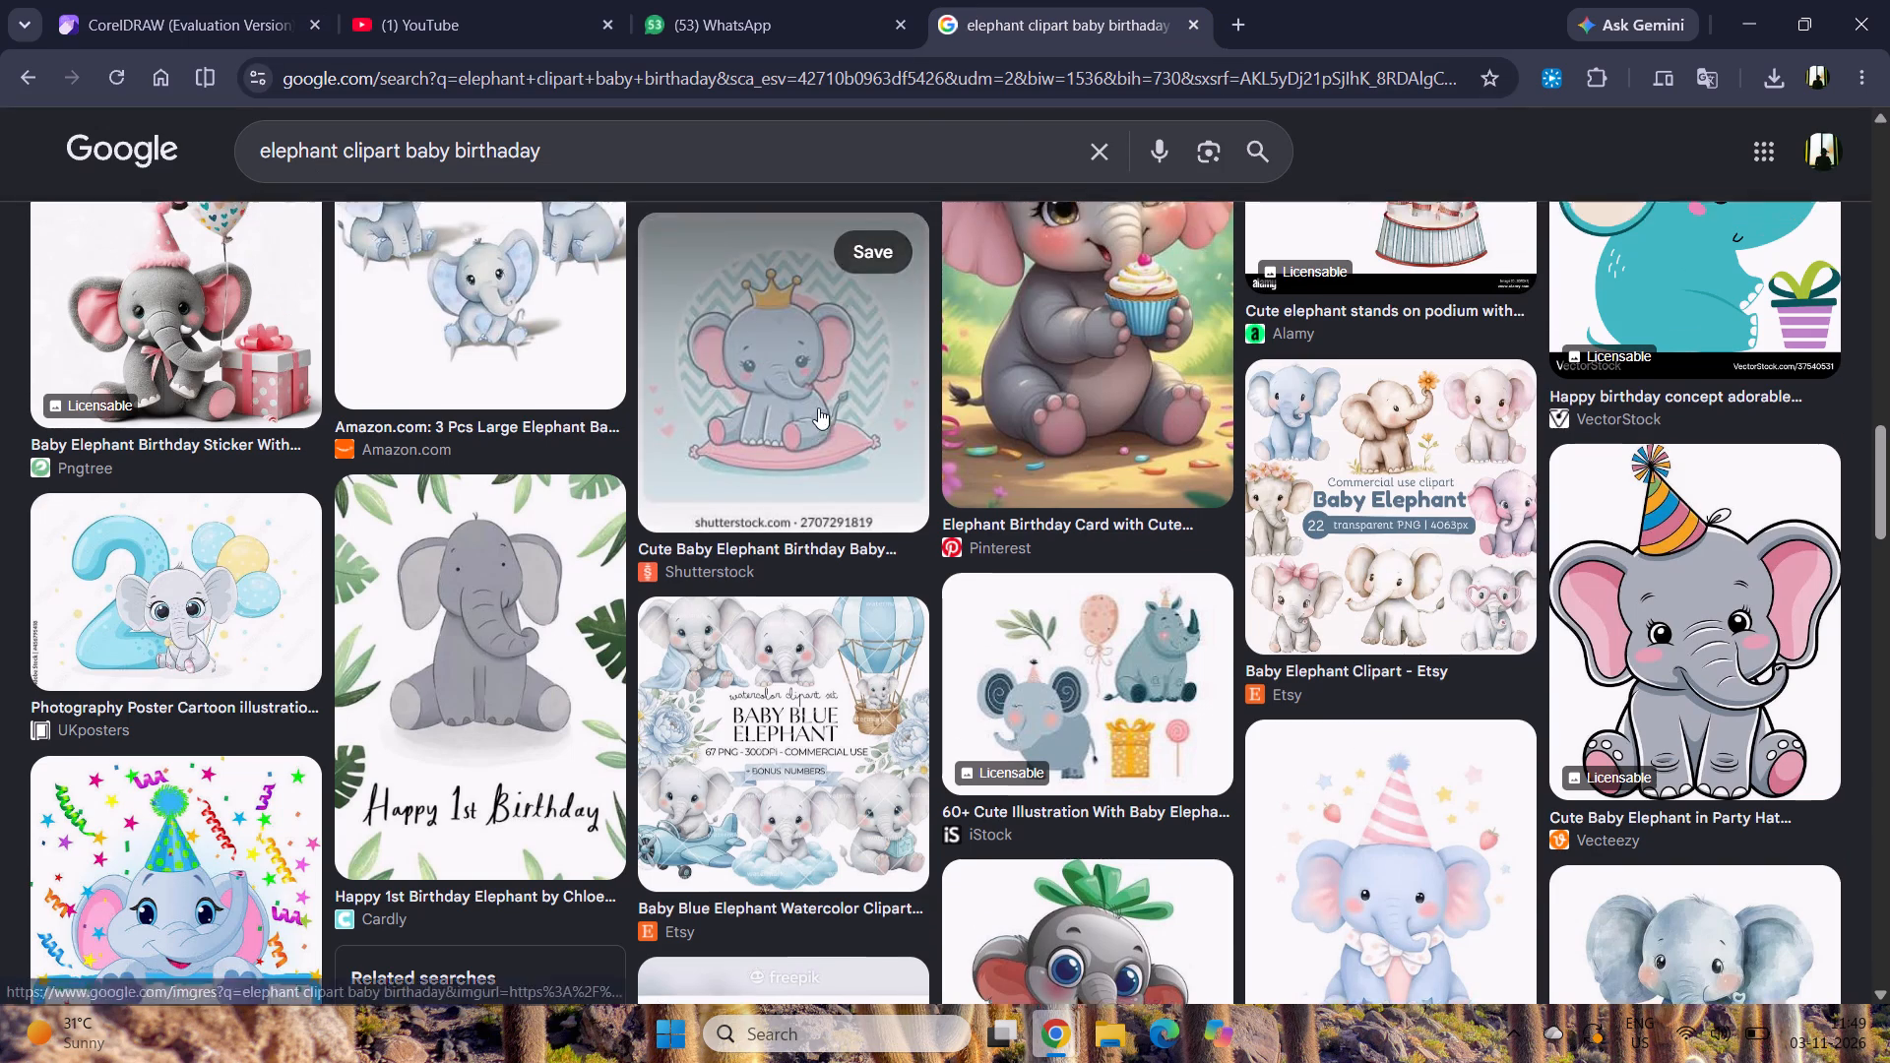
scroll(818, 407, "up", 9)
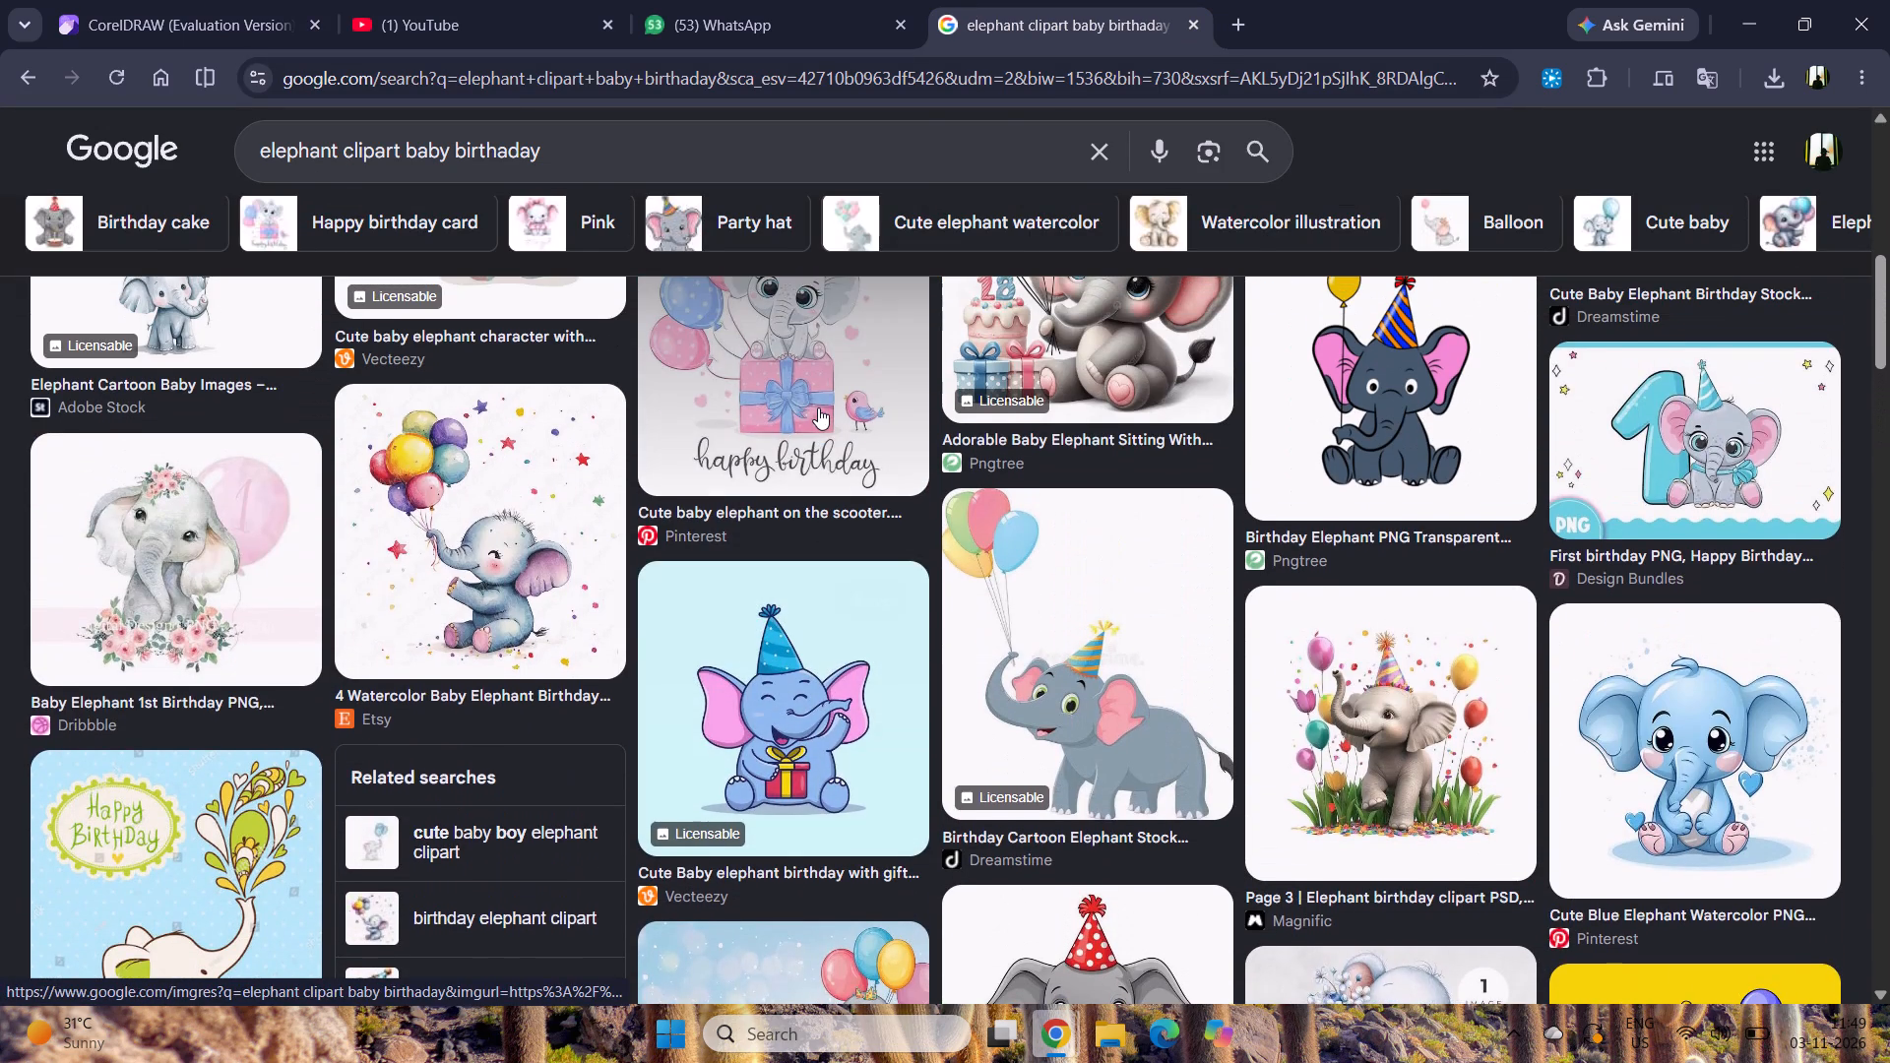
left_click(498, 426)
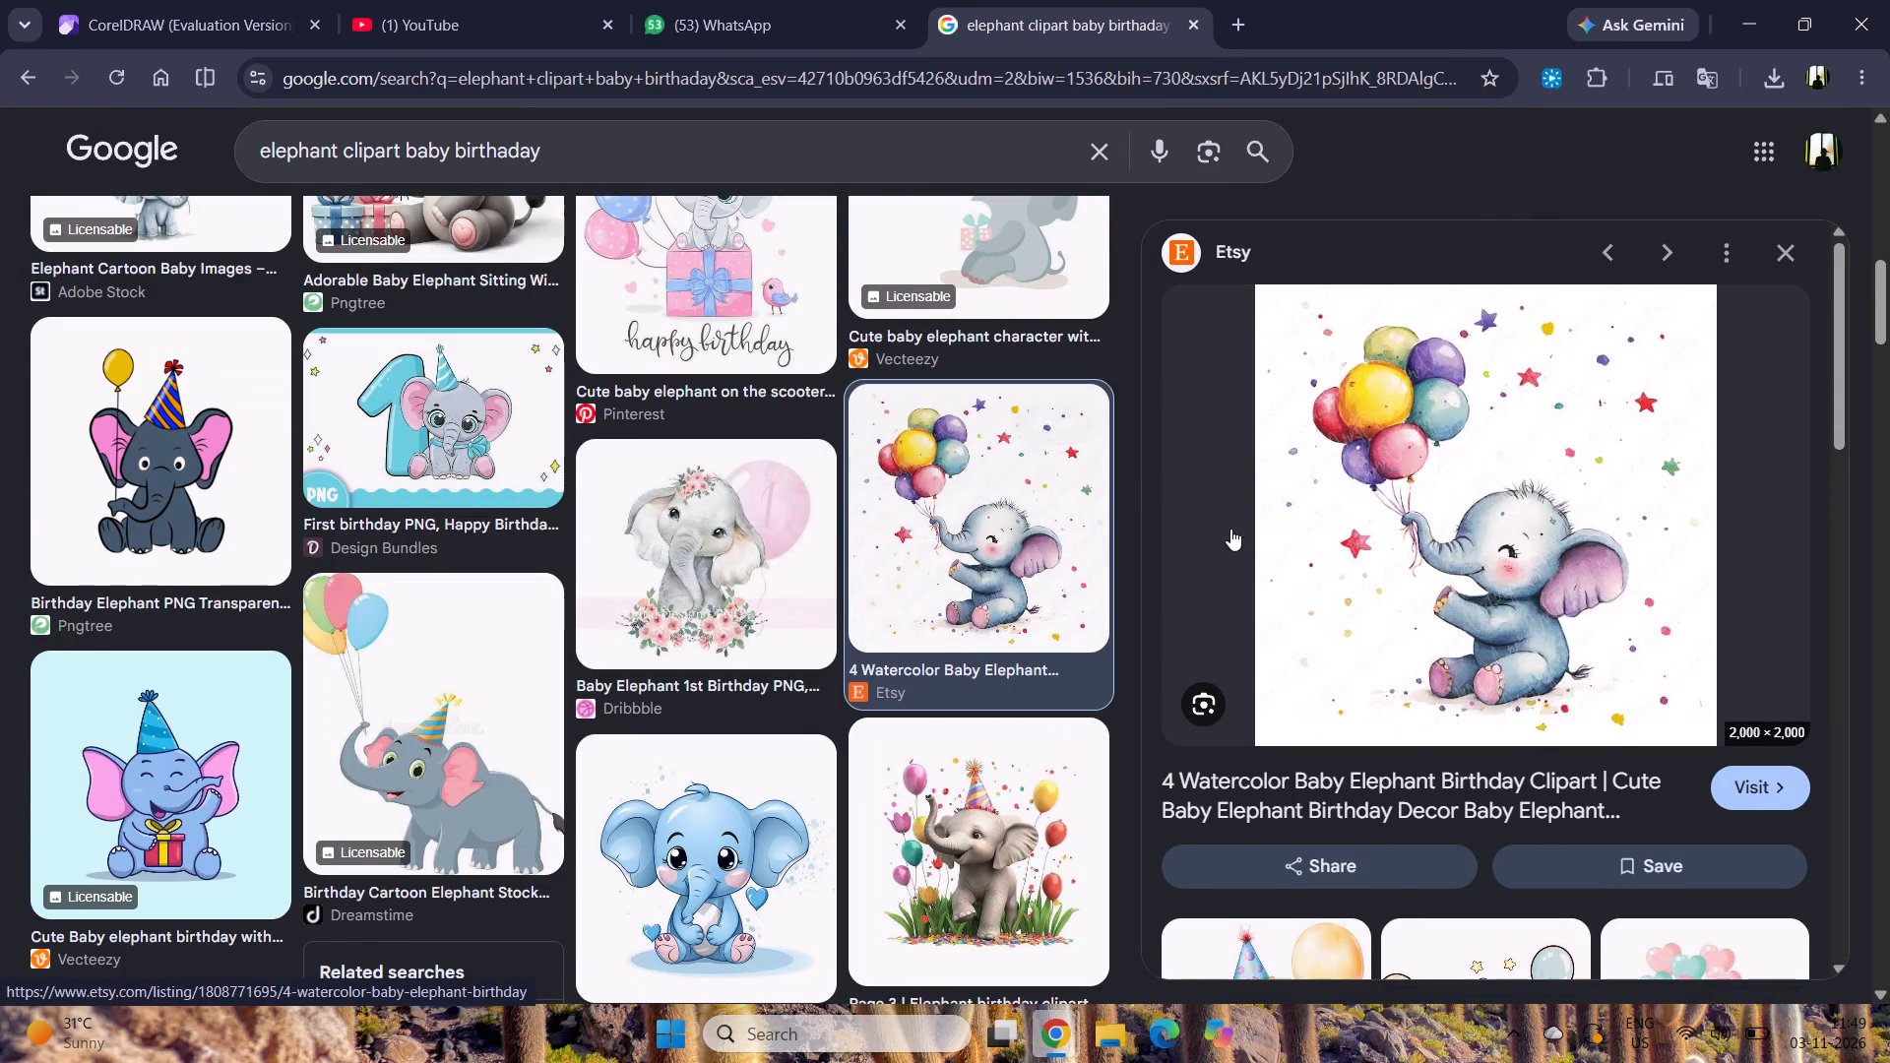
scroll(1231, 529, "down", 2)
scroll(1426, 758, "down", 4)
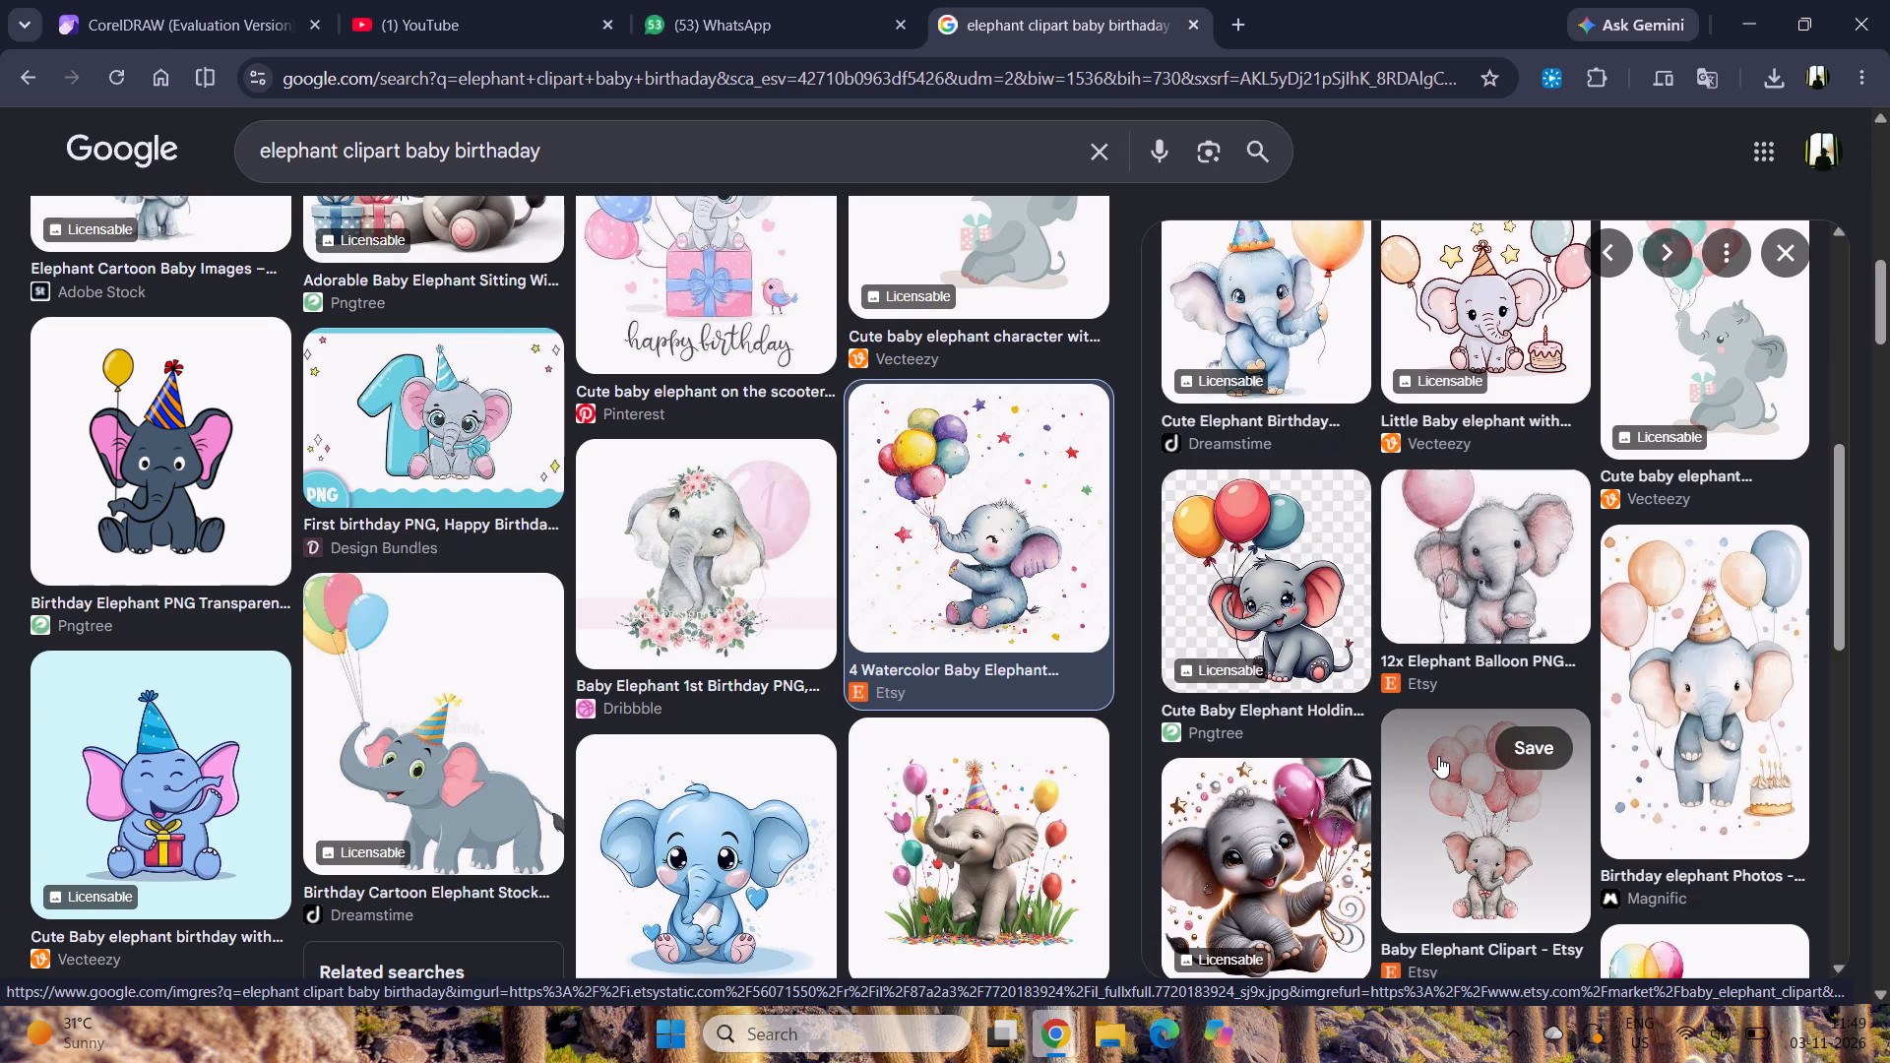
scroll(1438, 752, "up", 1)
scroll(1438, 750, "down", 3)
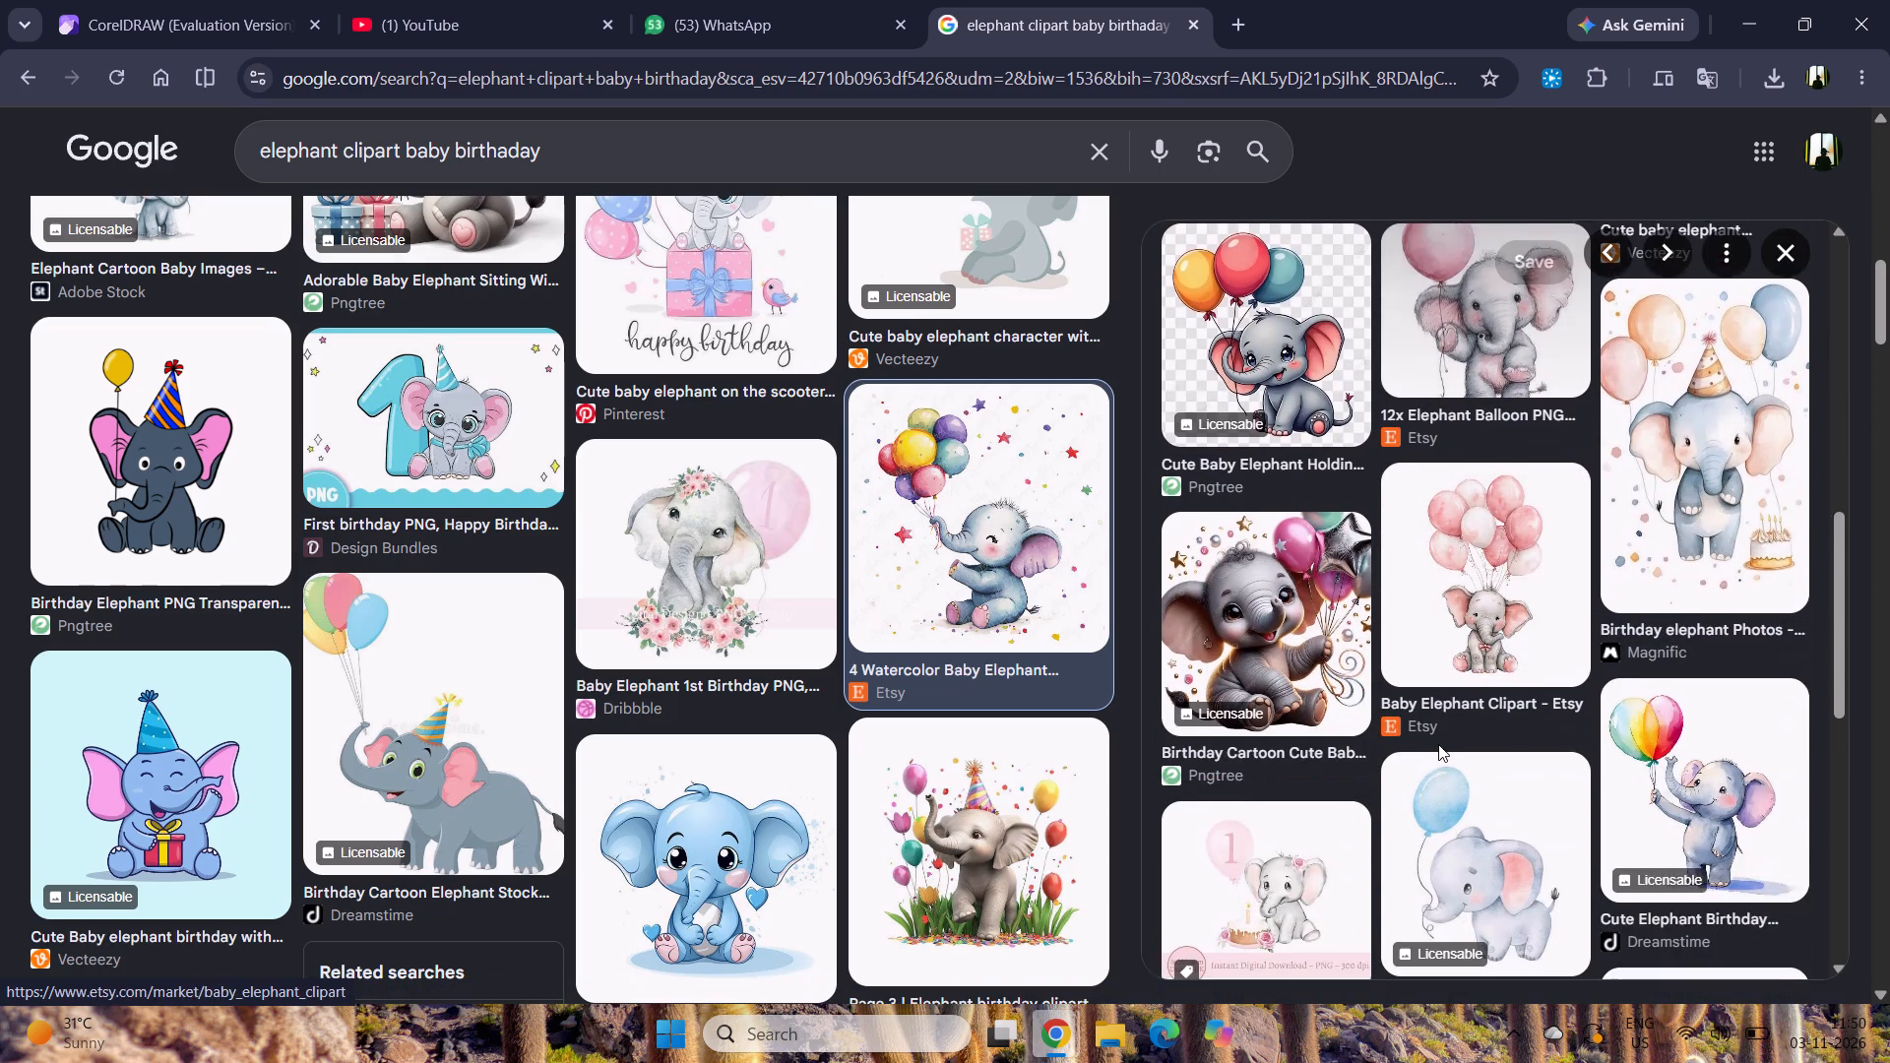
scroll(1438, 744, "down", 1)
scroll(1438, 743, "up", 4)
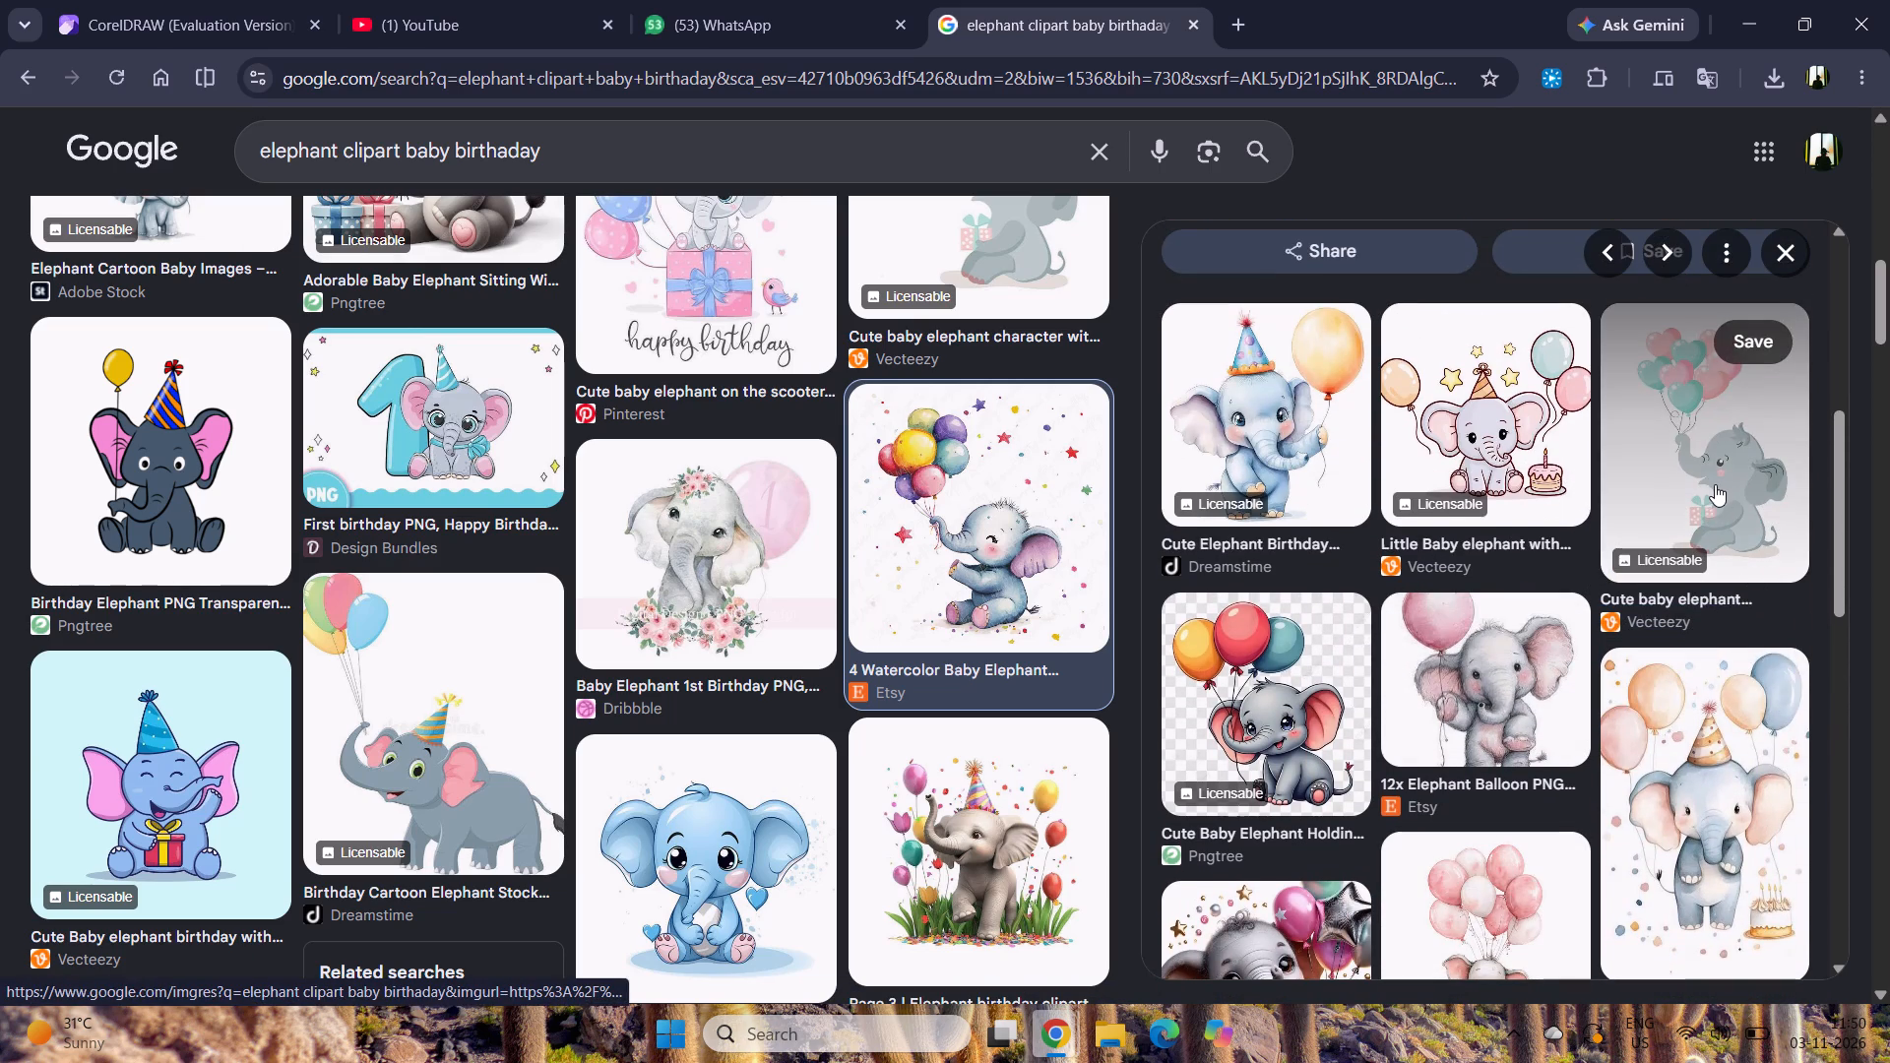
scroll(1697, 506, "up", 4)
scroll(1559, 580, "up", 2)
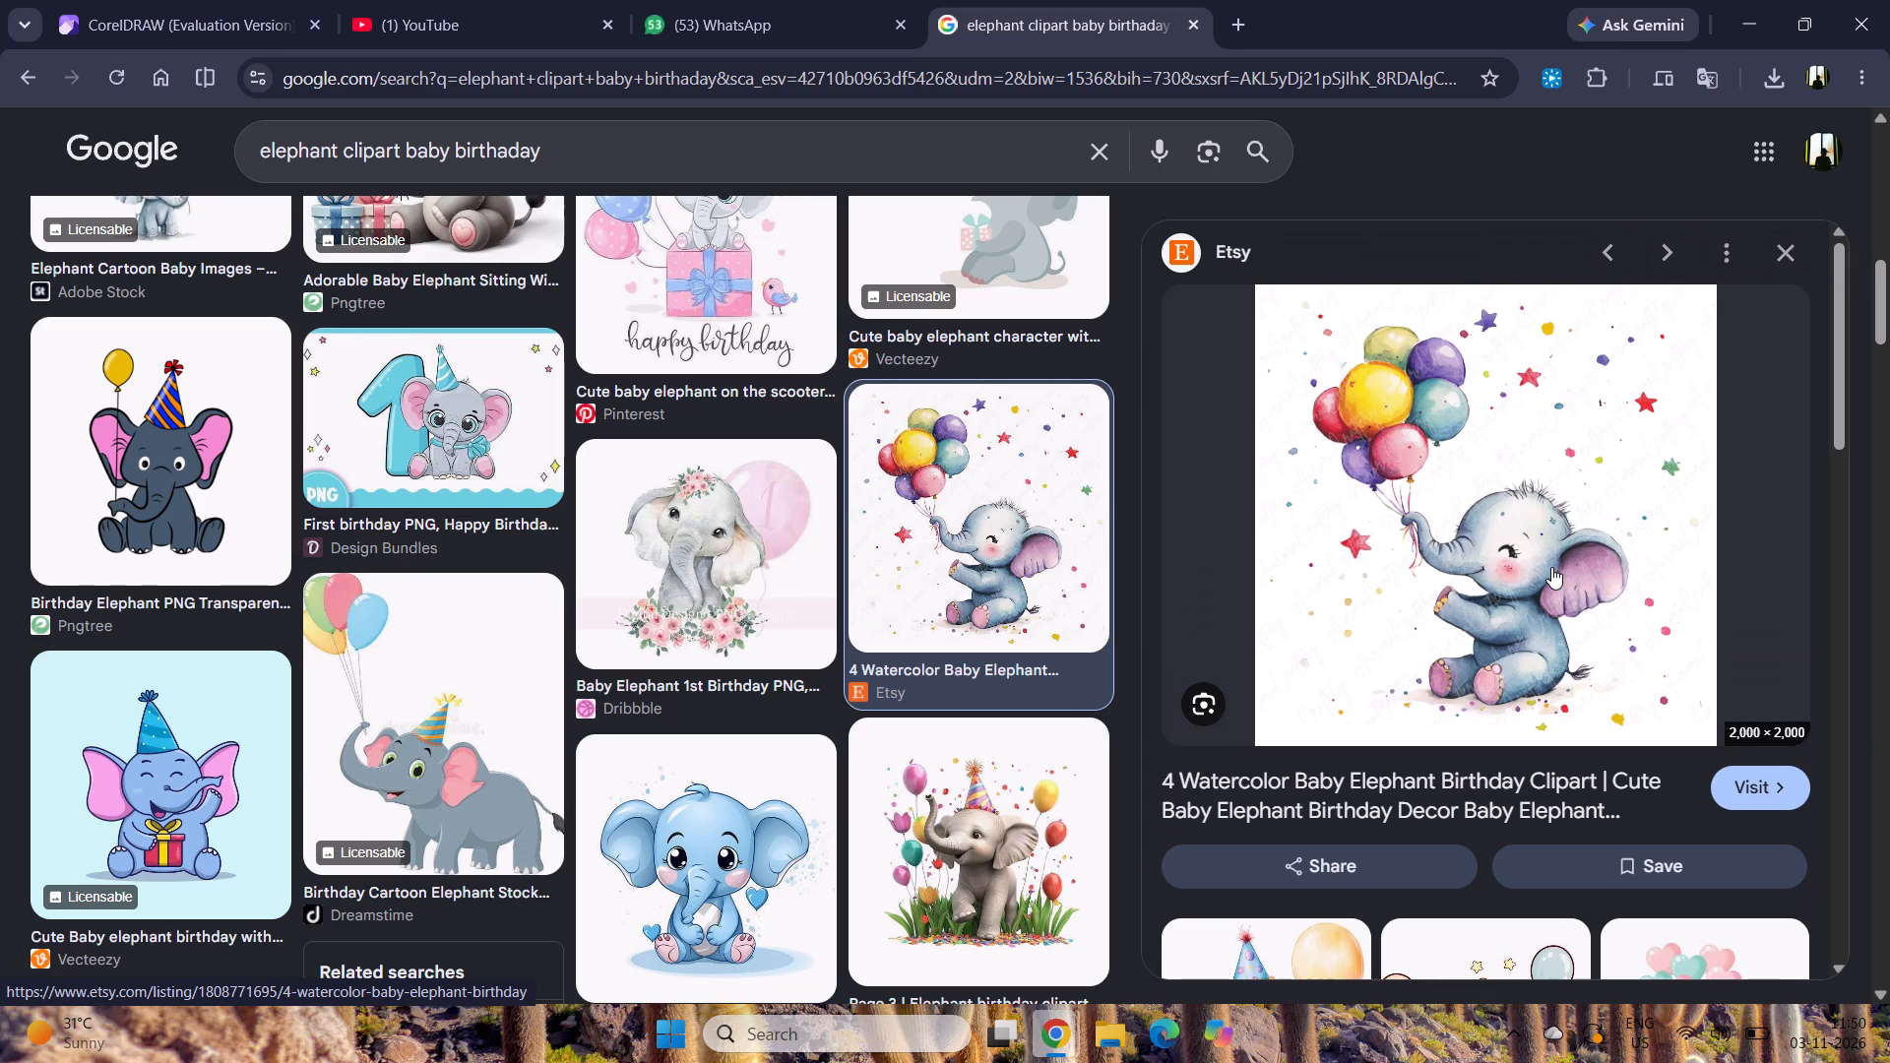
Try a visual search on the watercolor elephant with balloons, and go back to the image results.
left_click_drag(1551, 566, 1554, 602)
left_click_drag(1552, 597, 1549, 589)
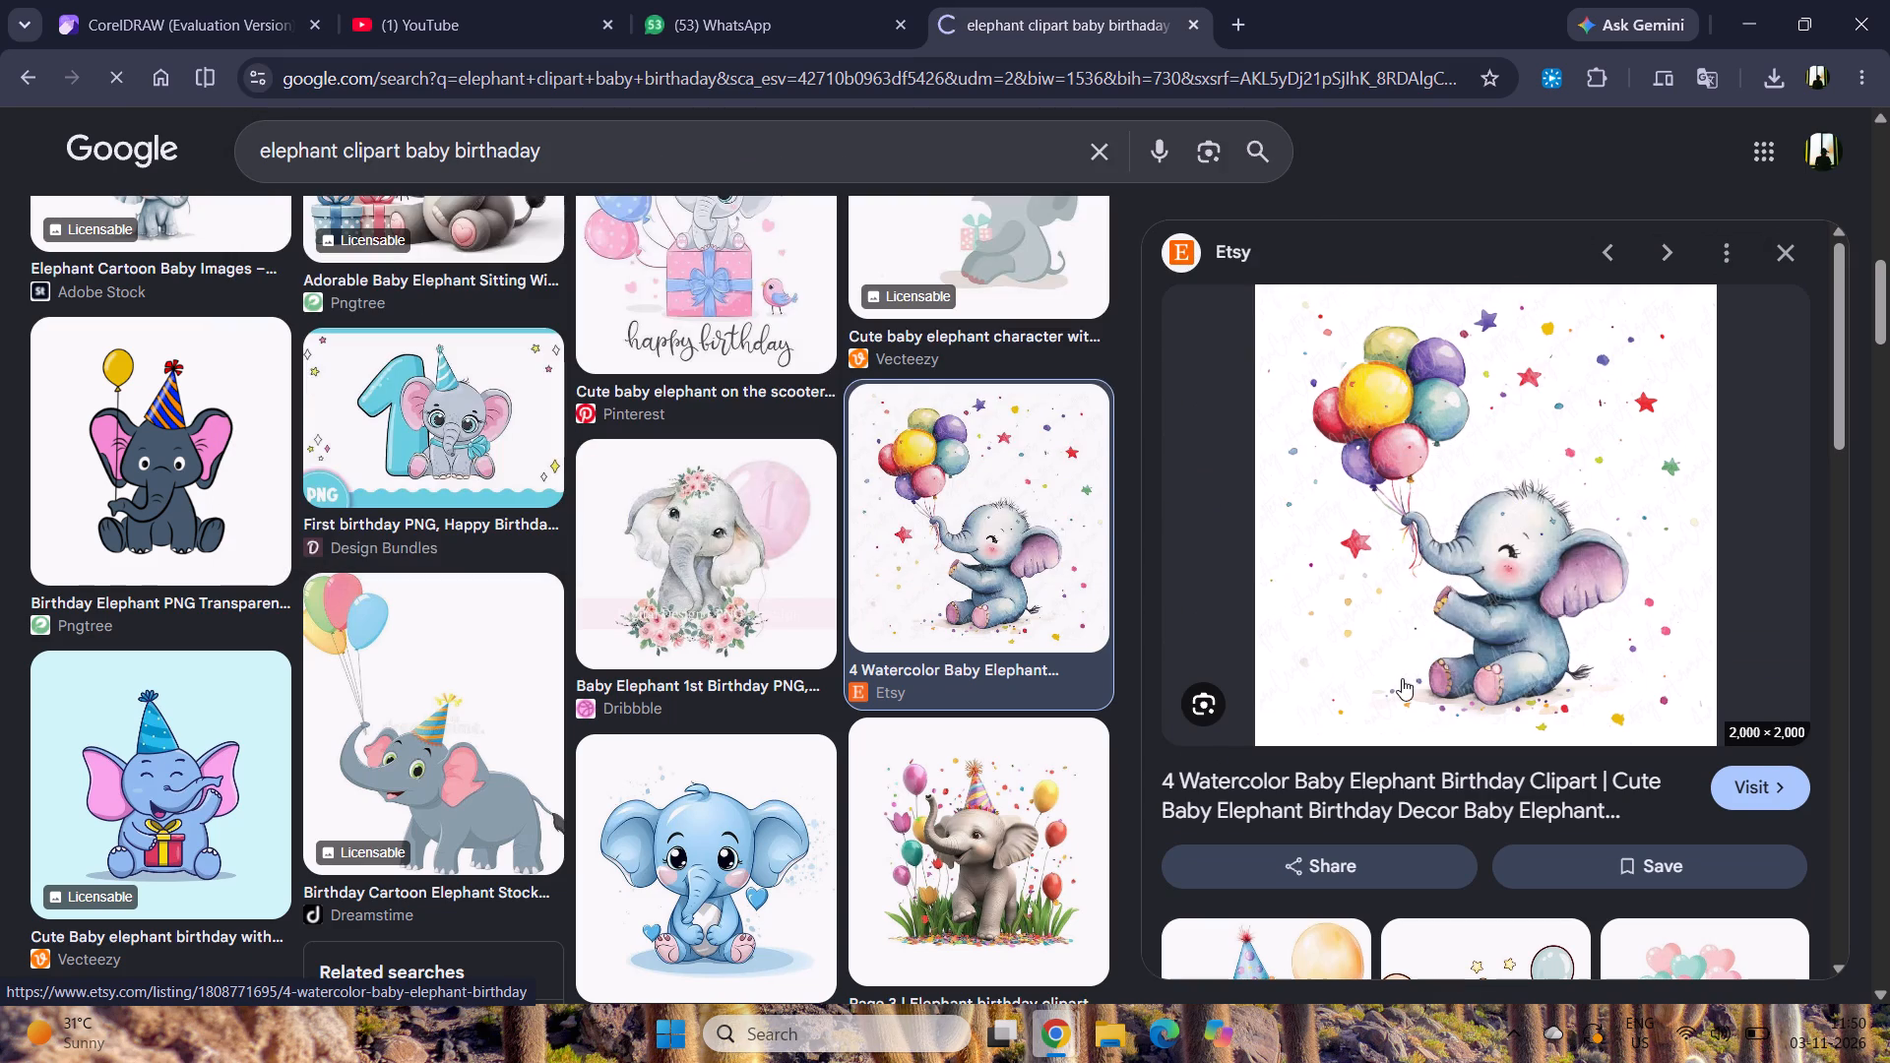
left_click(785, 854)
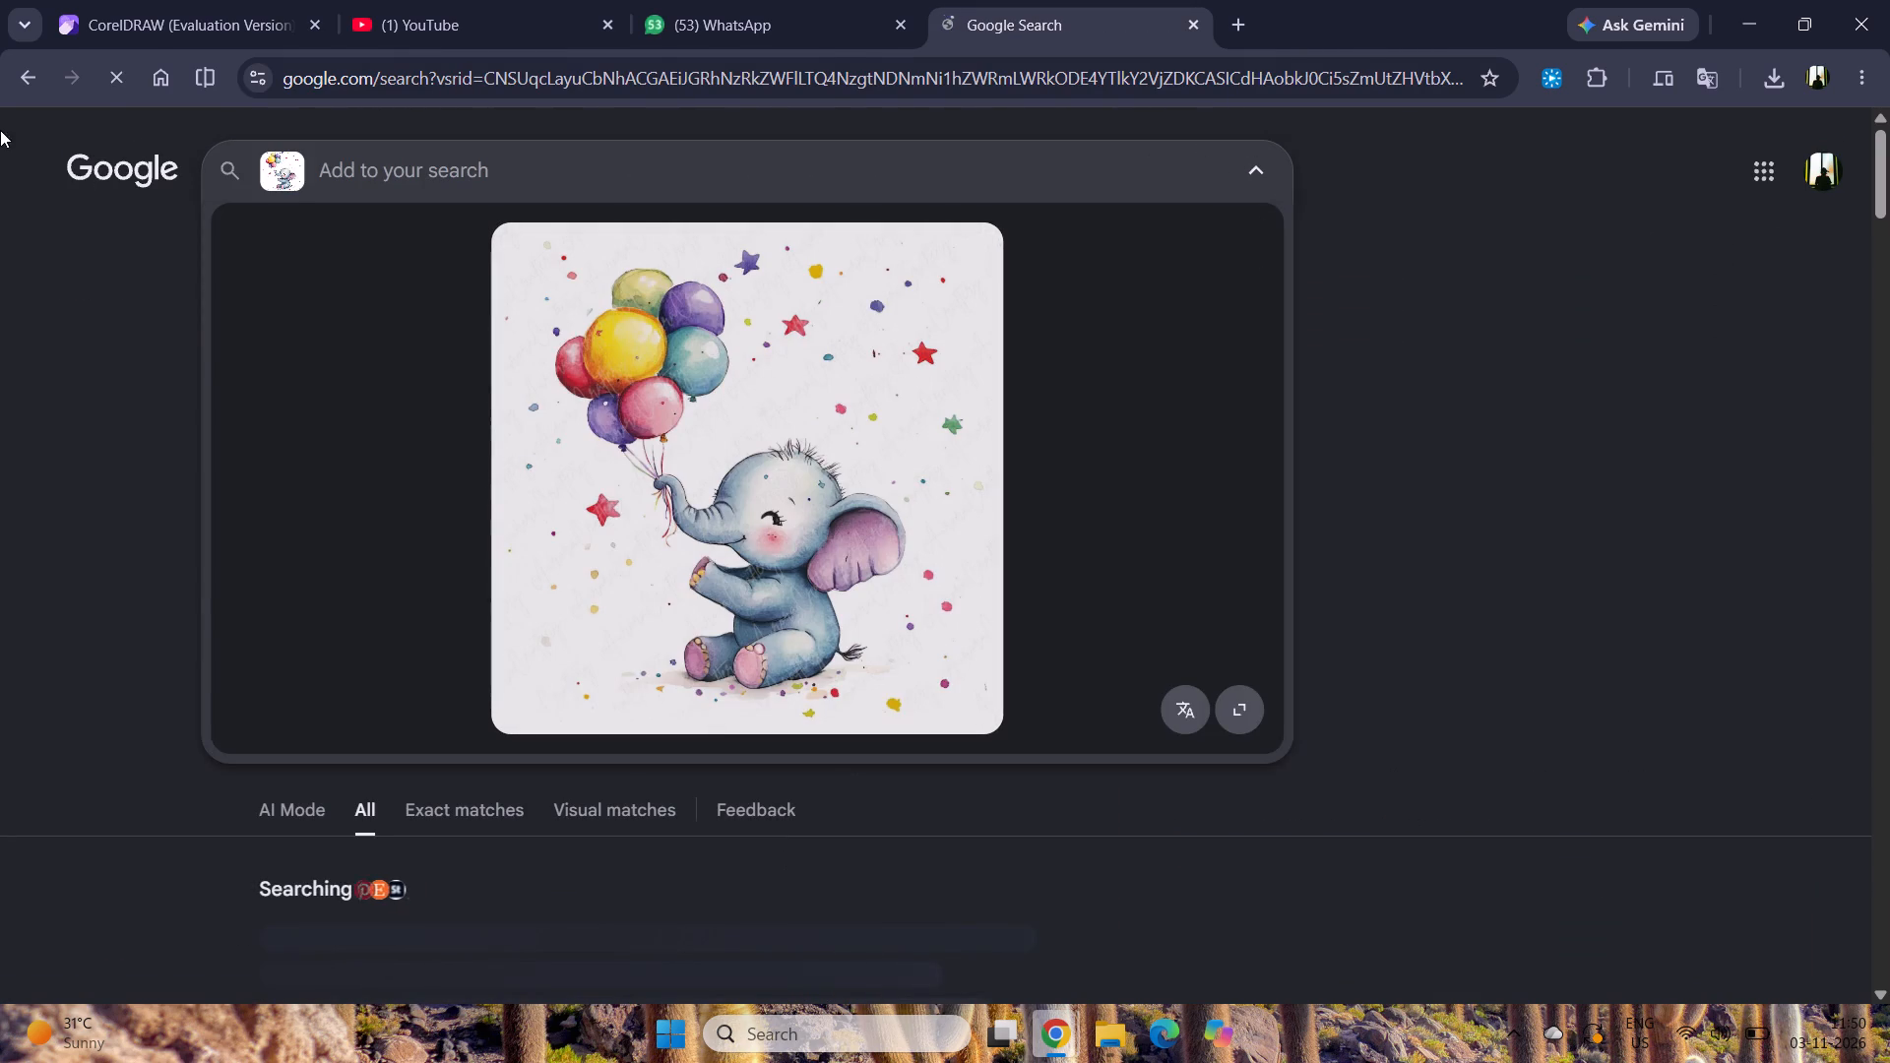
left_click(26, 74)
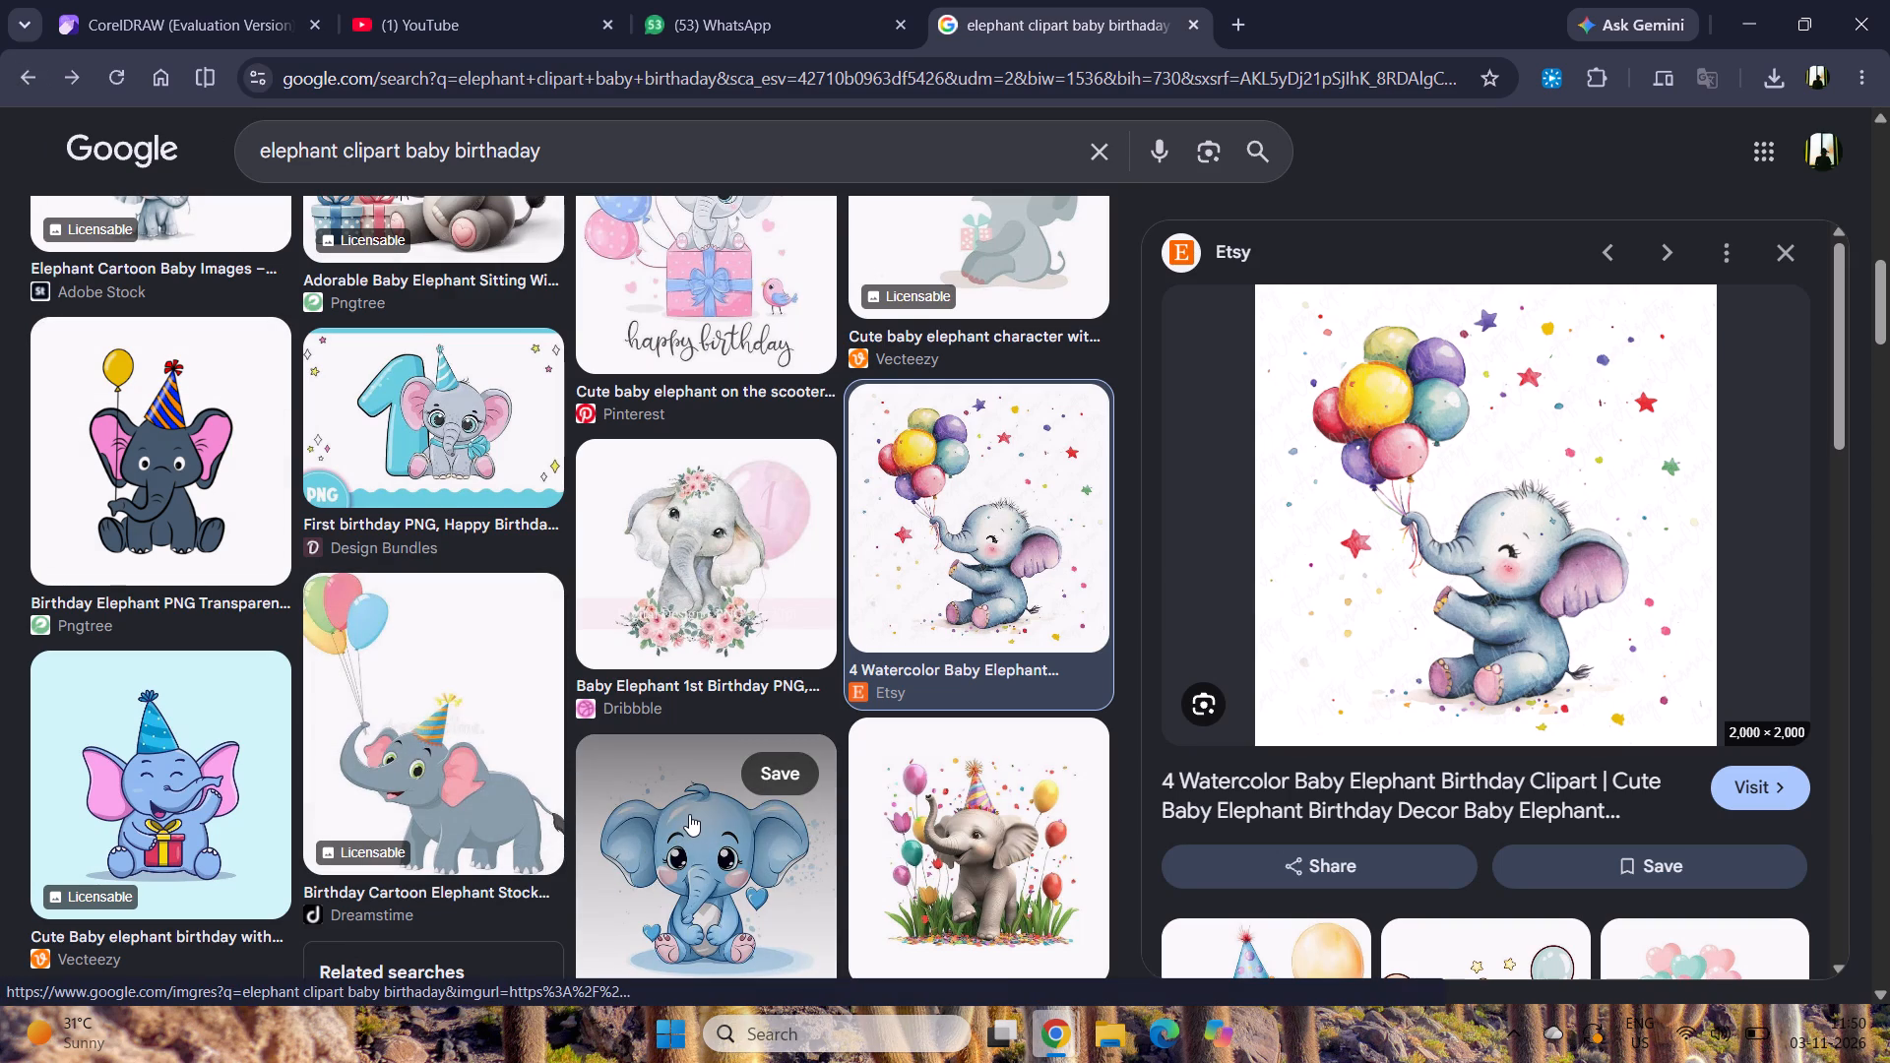
Preview the first-birthday elephant with the blue number 1, check its related images, and close the preview.
left_click(403, 400)
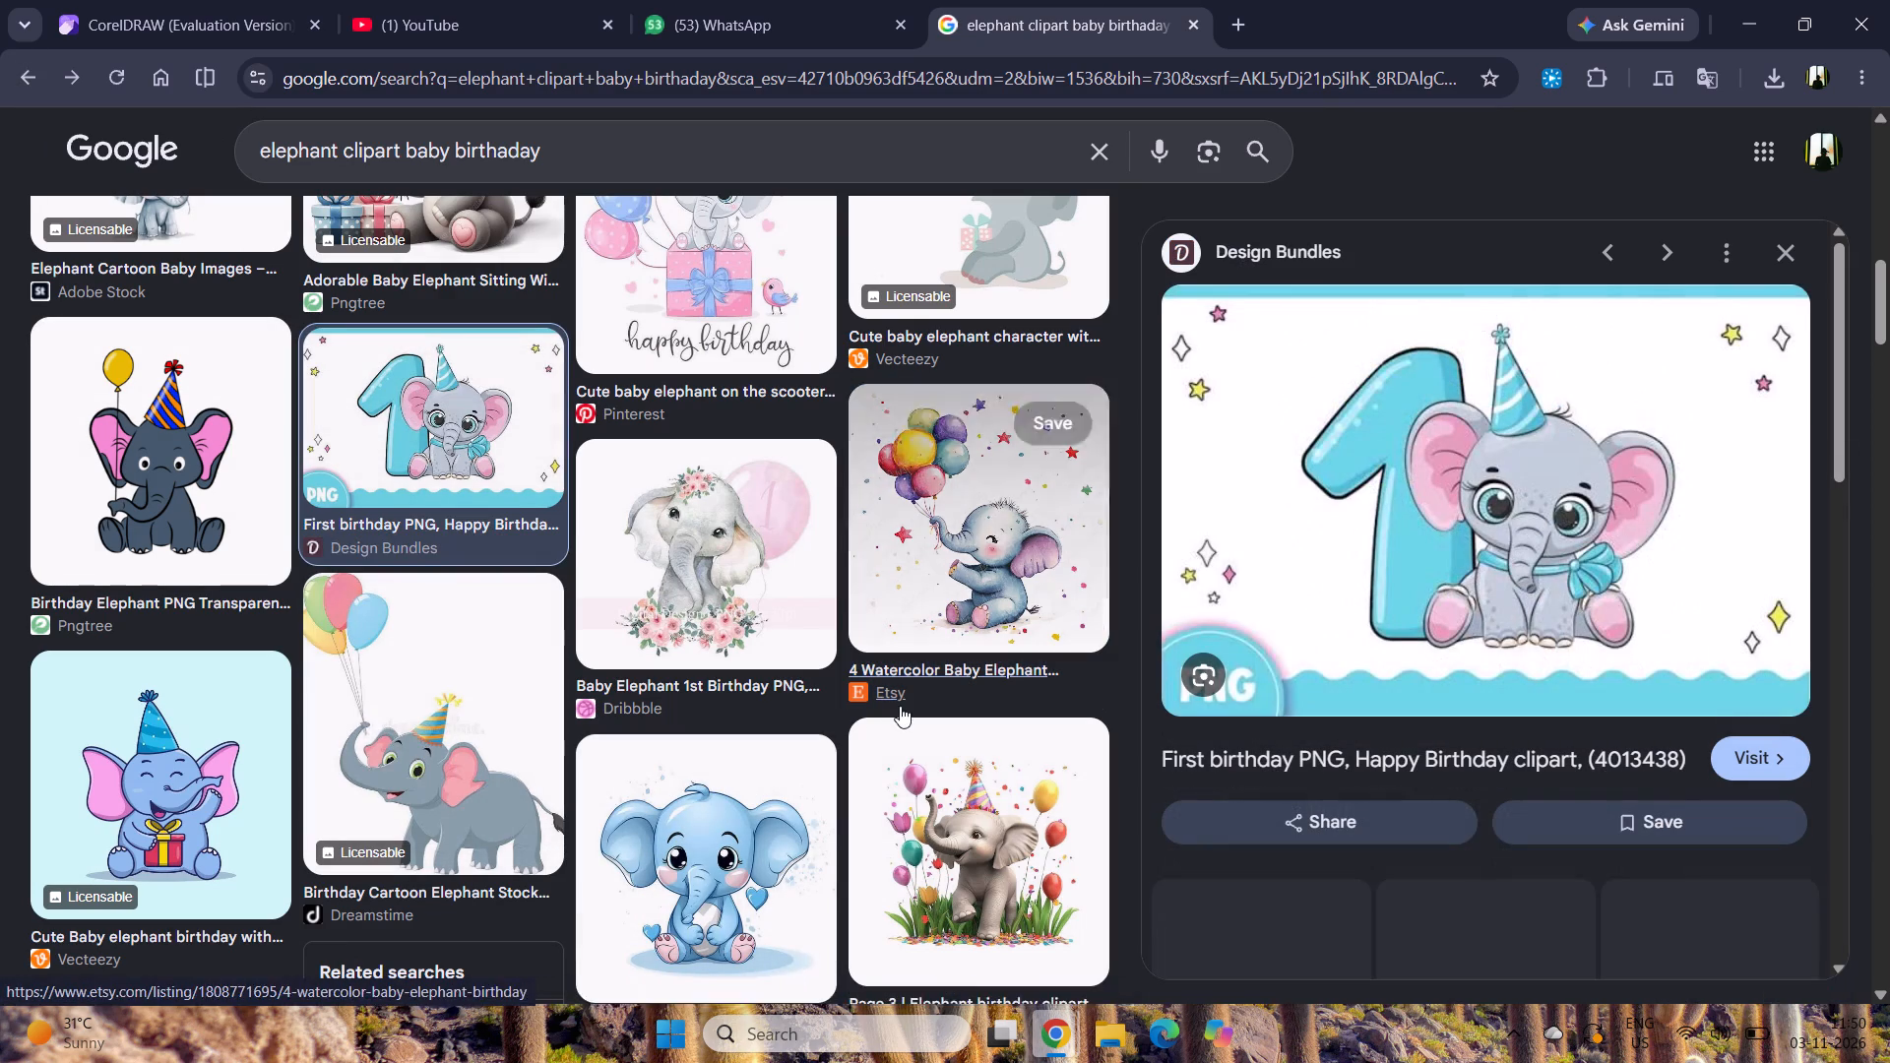
scroll(1889, 1002, "down", 3)
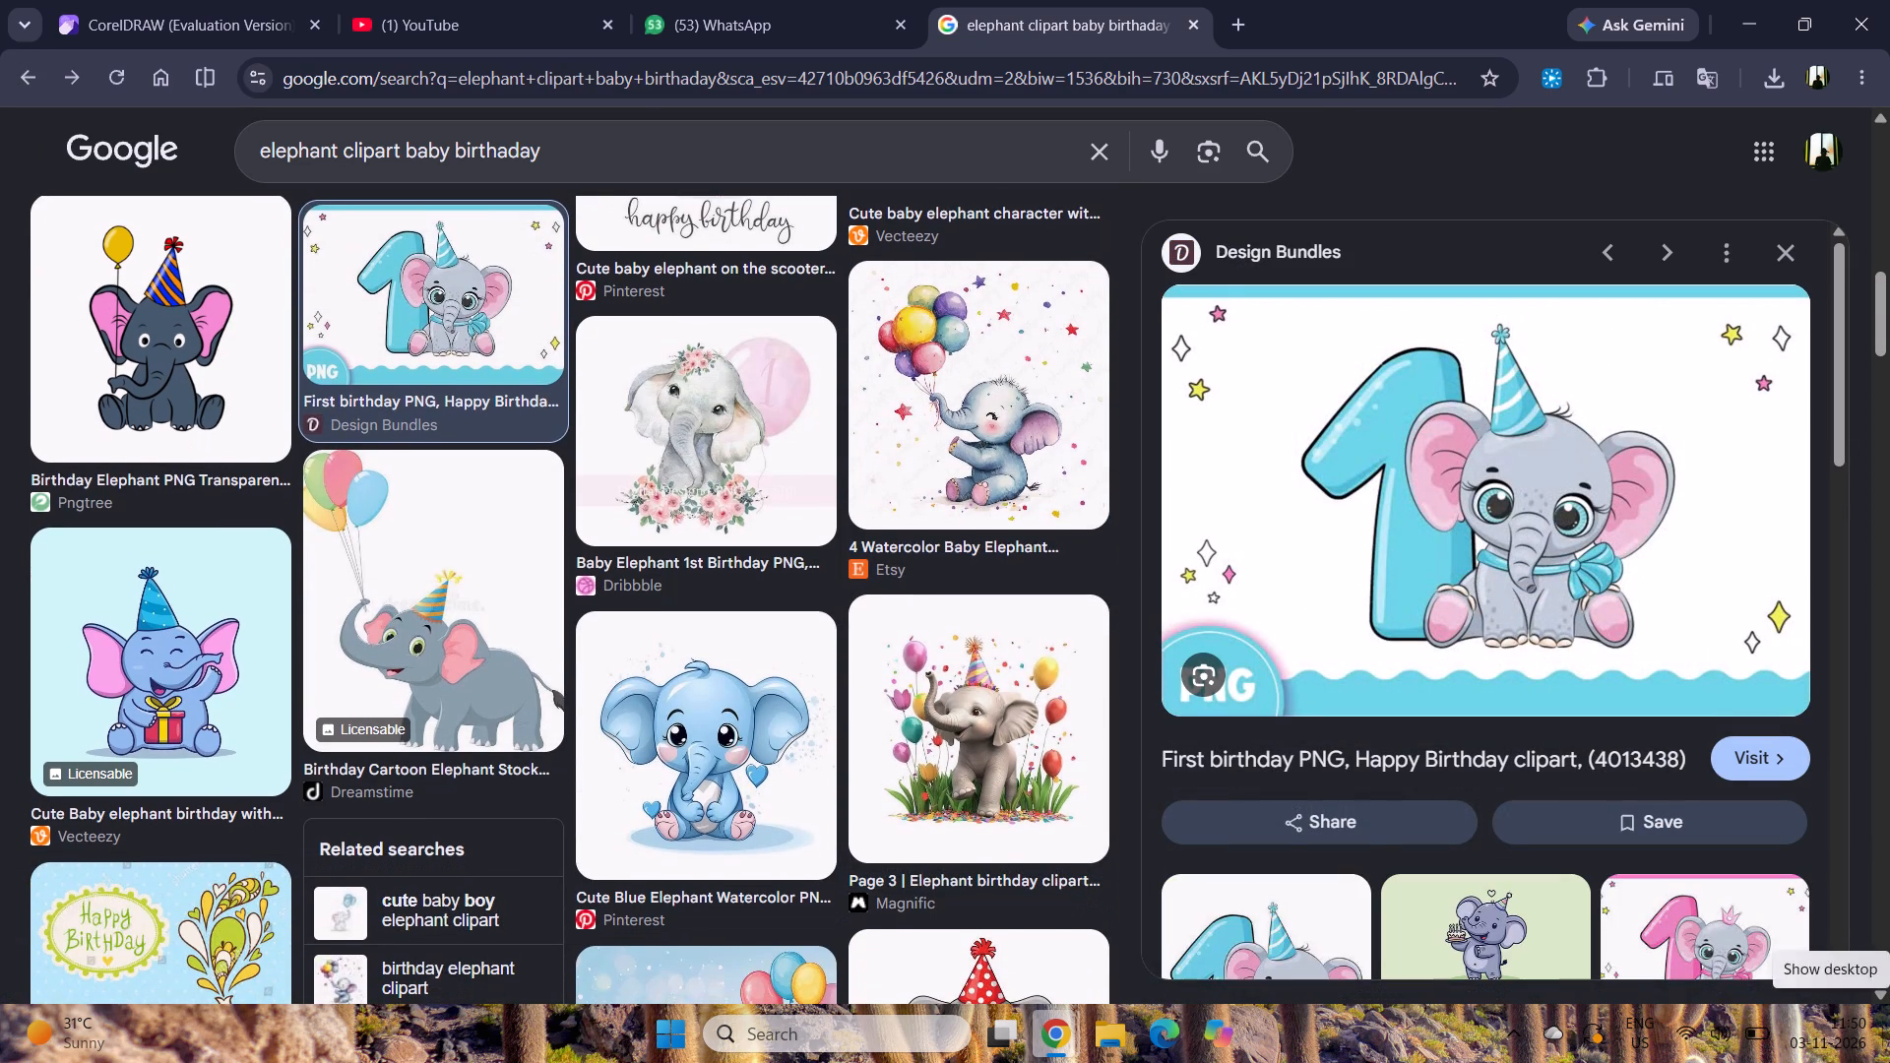
scroll(1589, 914, "down", 4)
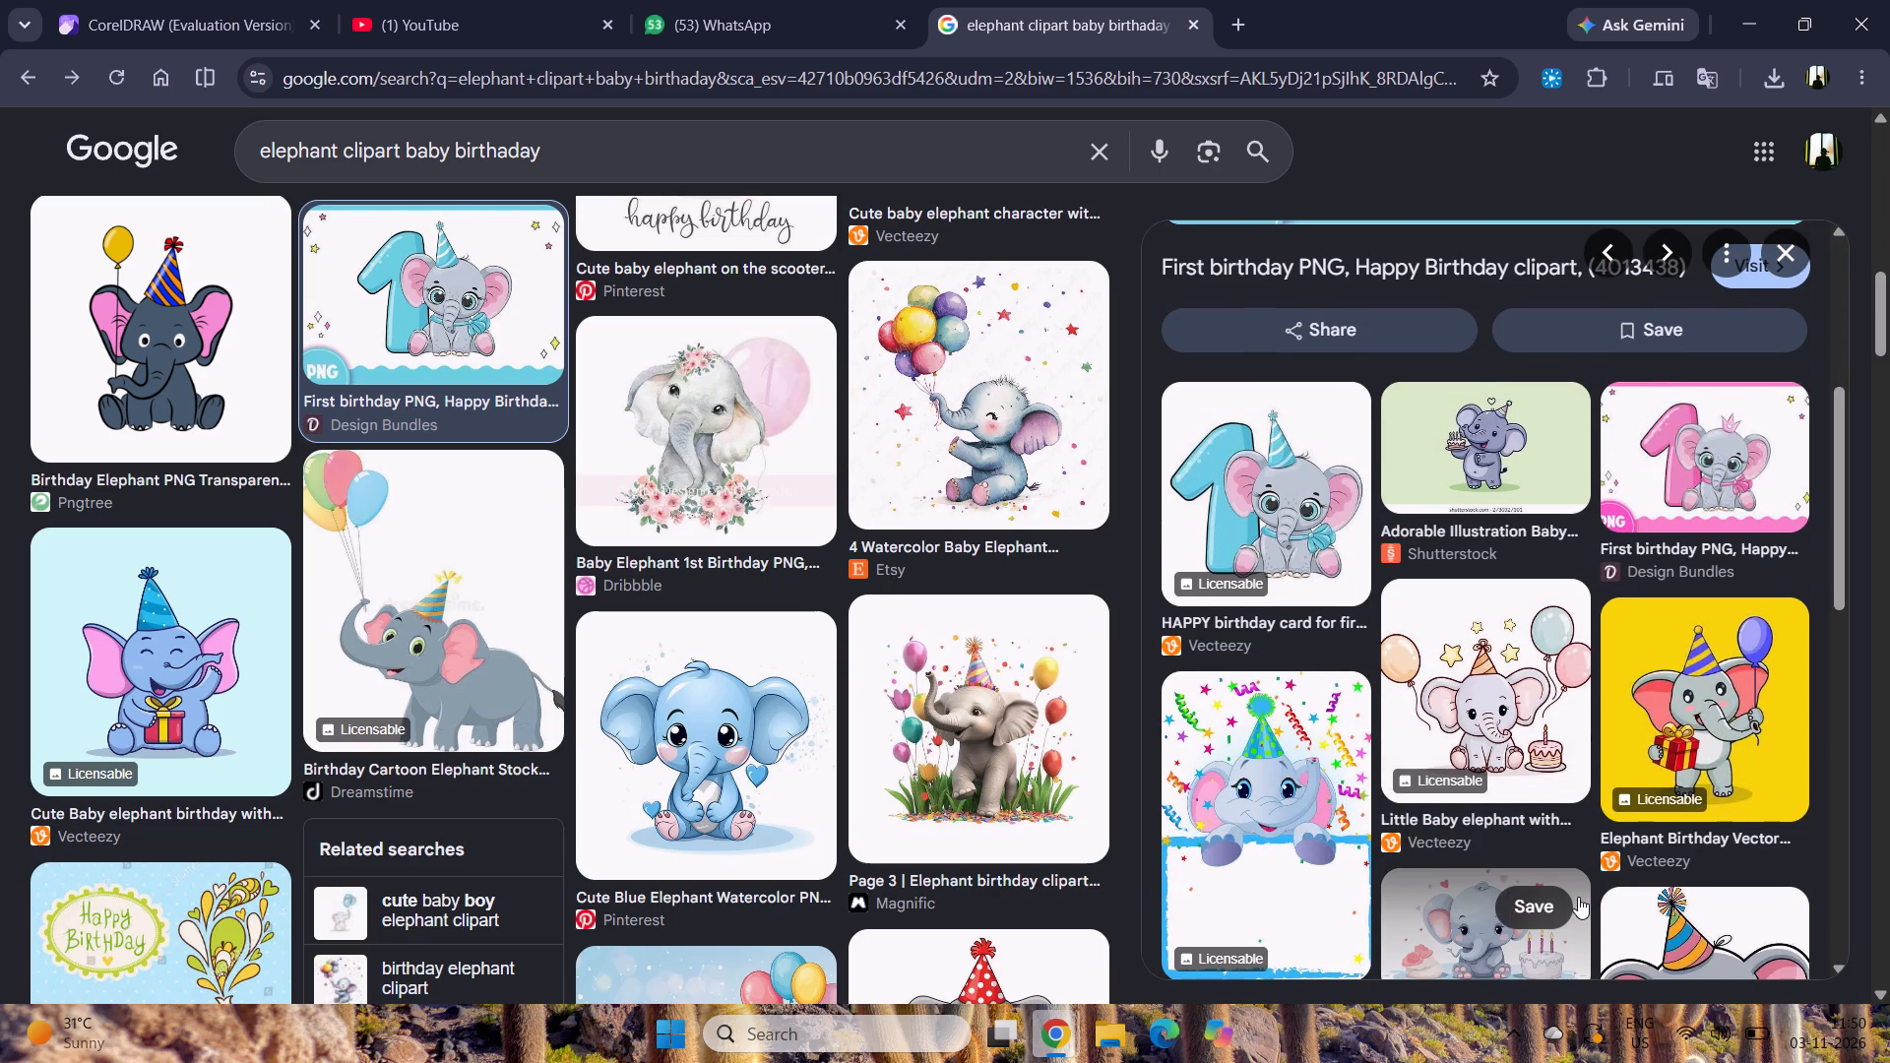
scroll(1577, 895, "down", 2)
scroll(1576, 890, "up", 9)
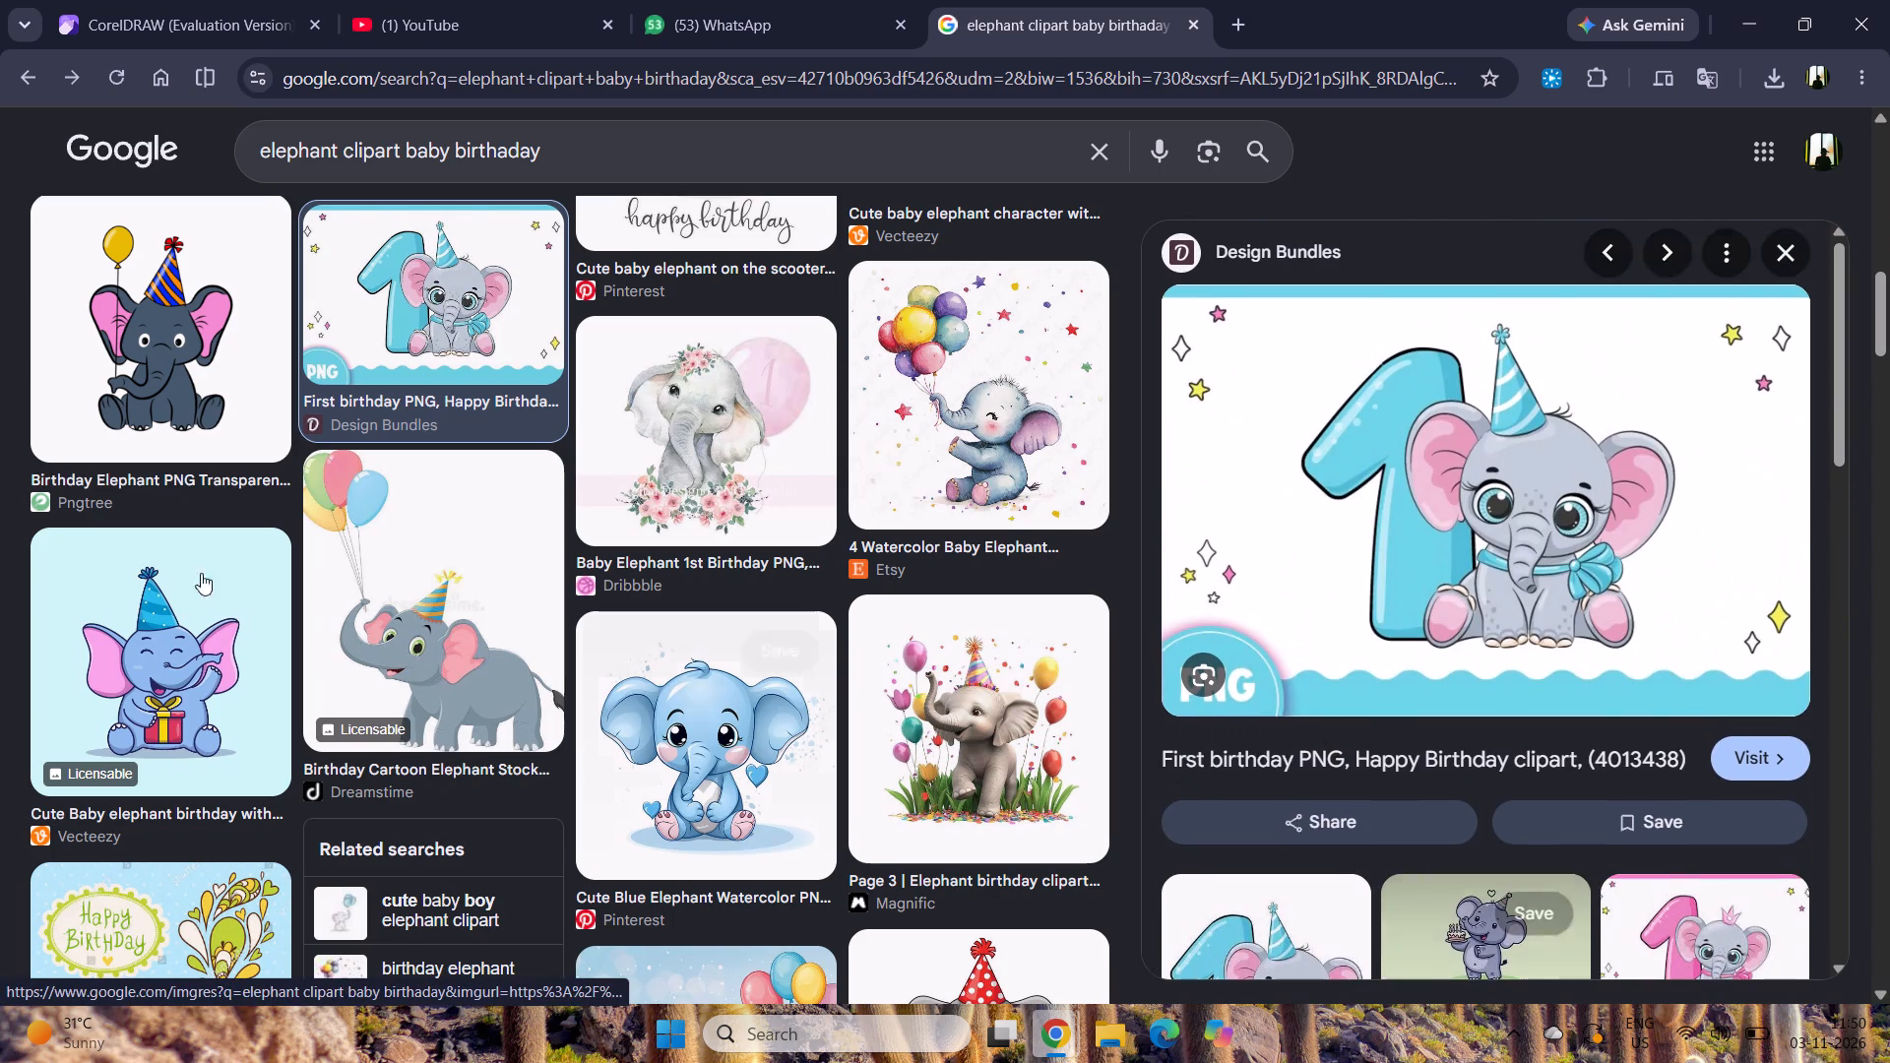
left_click(17, 84)
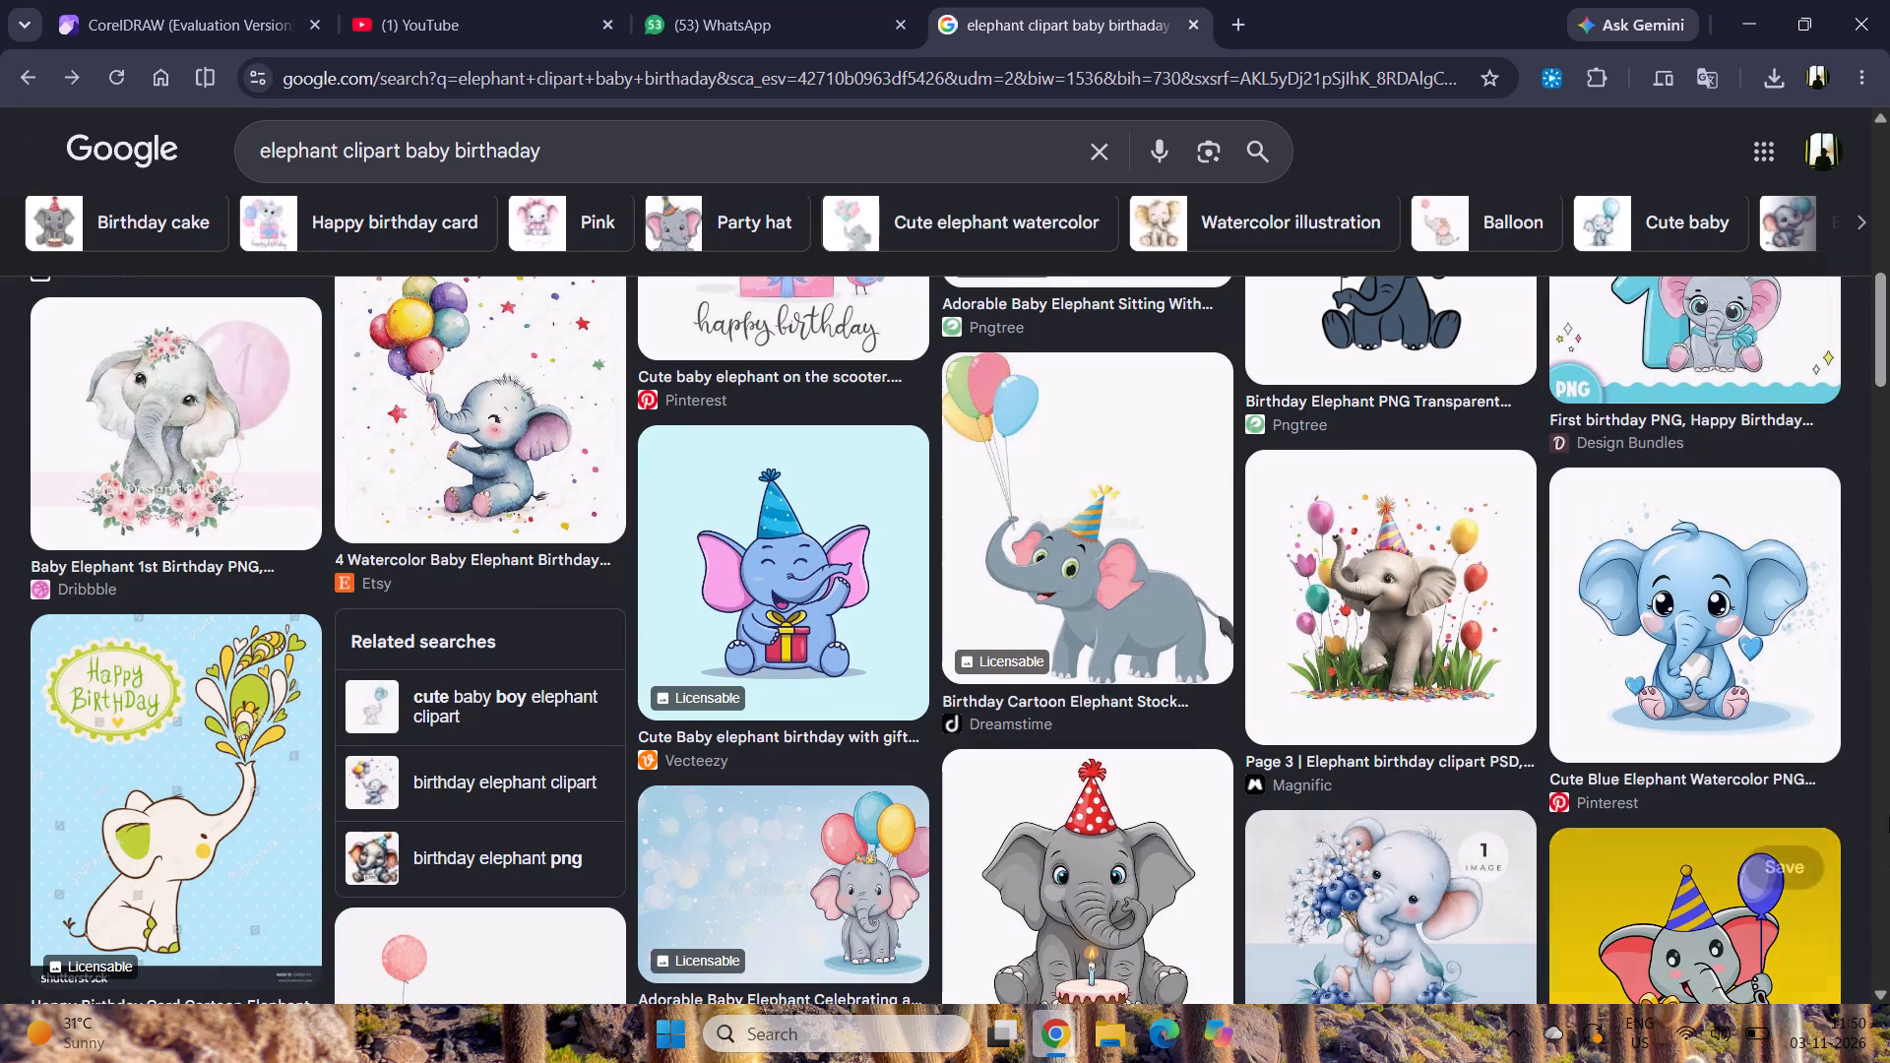
Look through the baby elephant birthday clipart results for an elephant that suits the frame.
scroll(1529, 800, "down", 1)
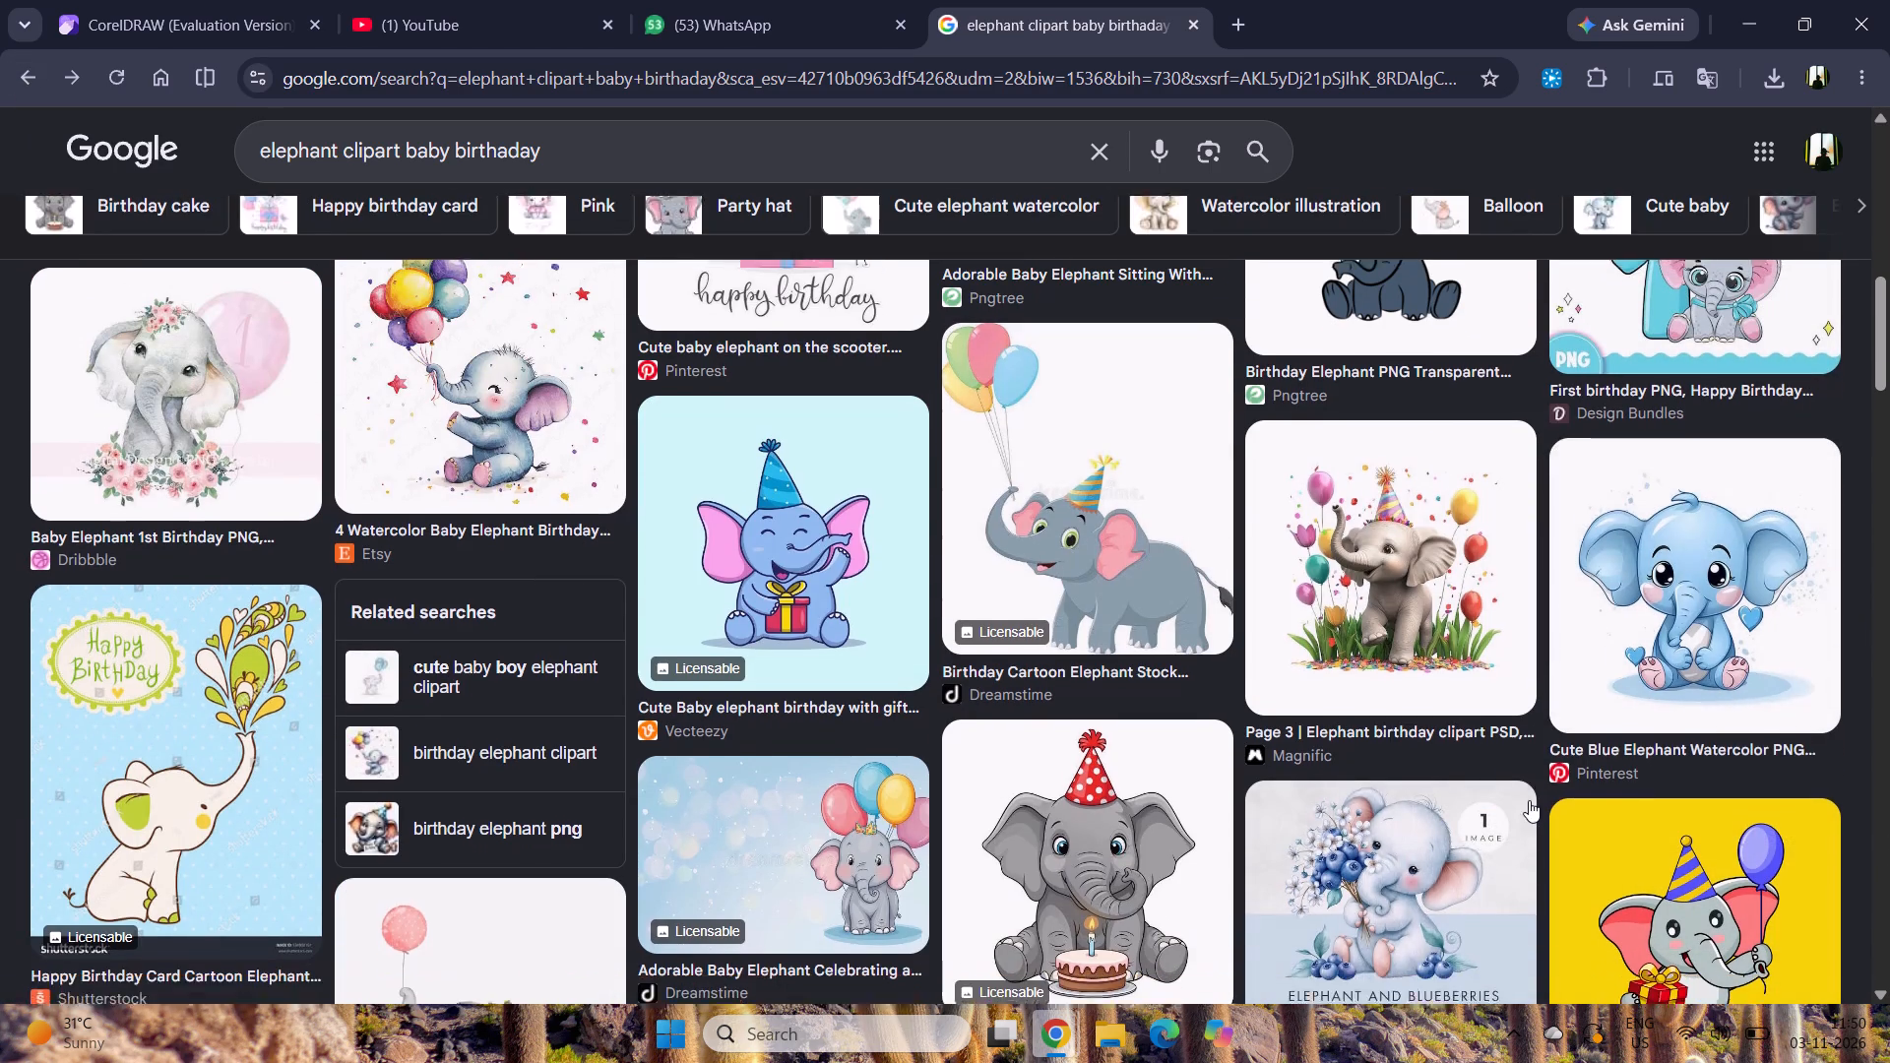
scroll(1529, 800, "up", 8)
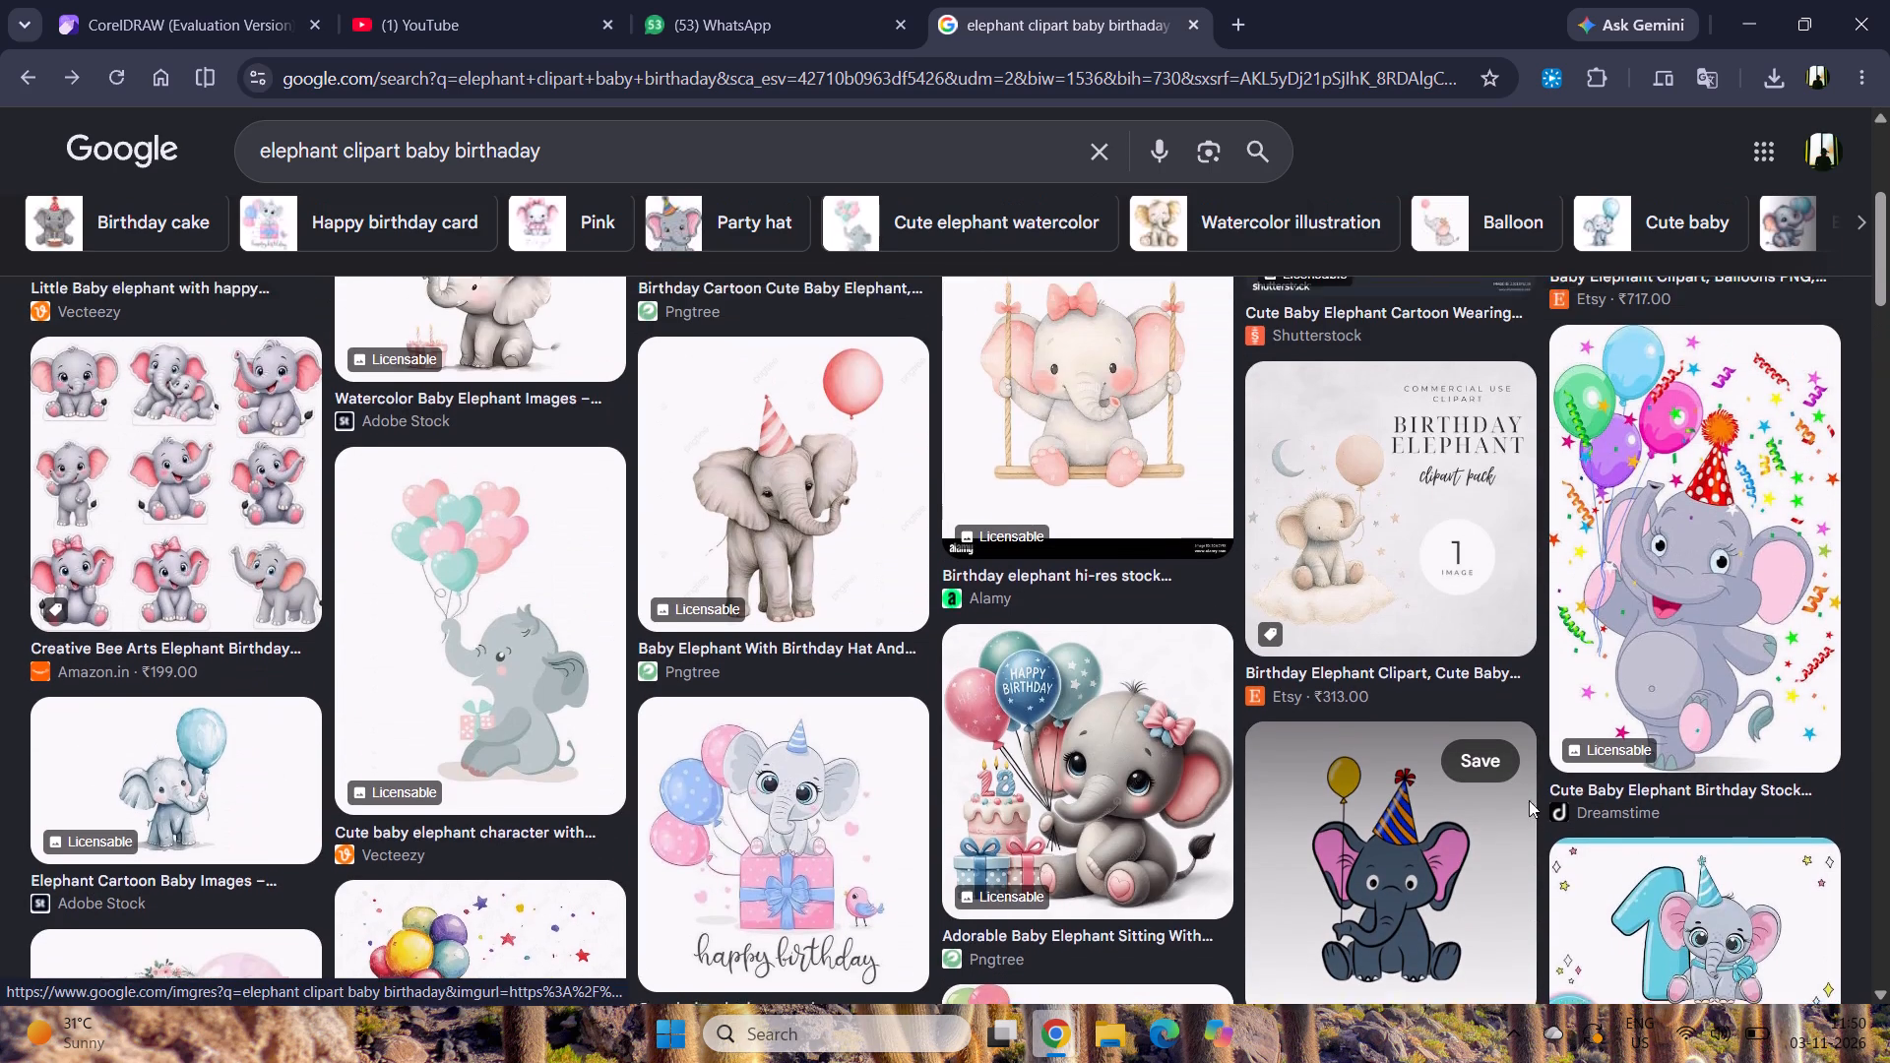
scroll(1529, 800, "up", 2)
scroll(1529, 800, "down", 3)
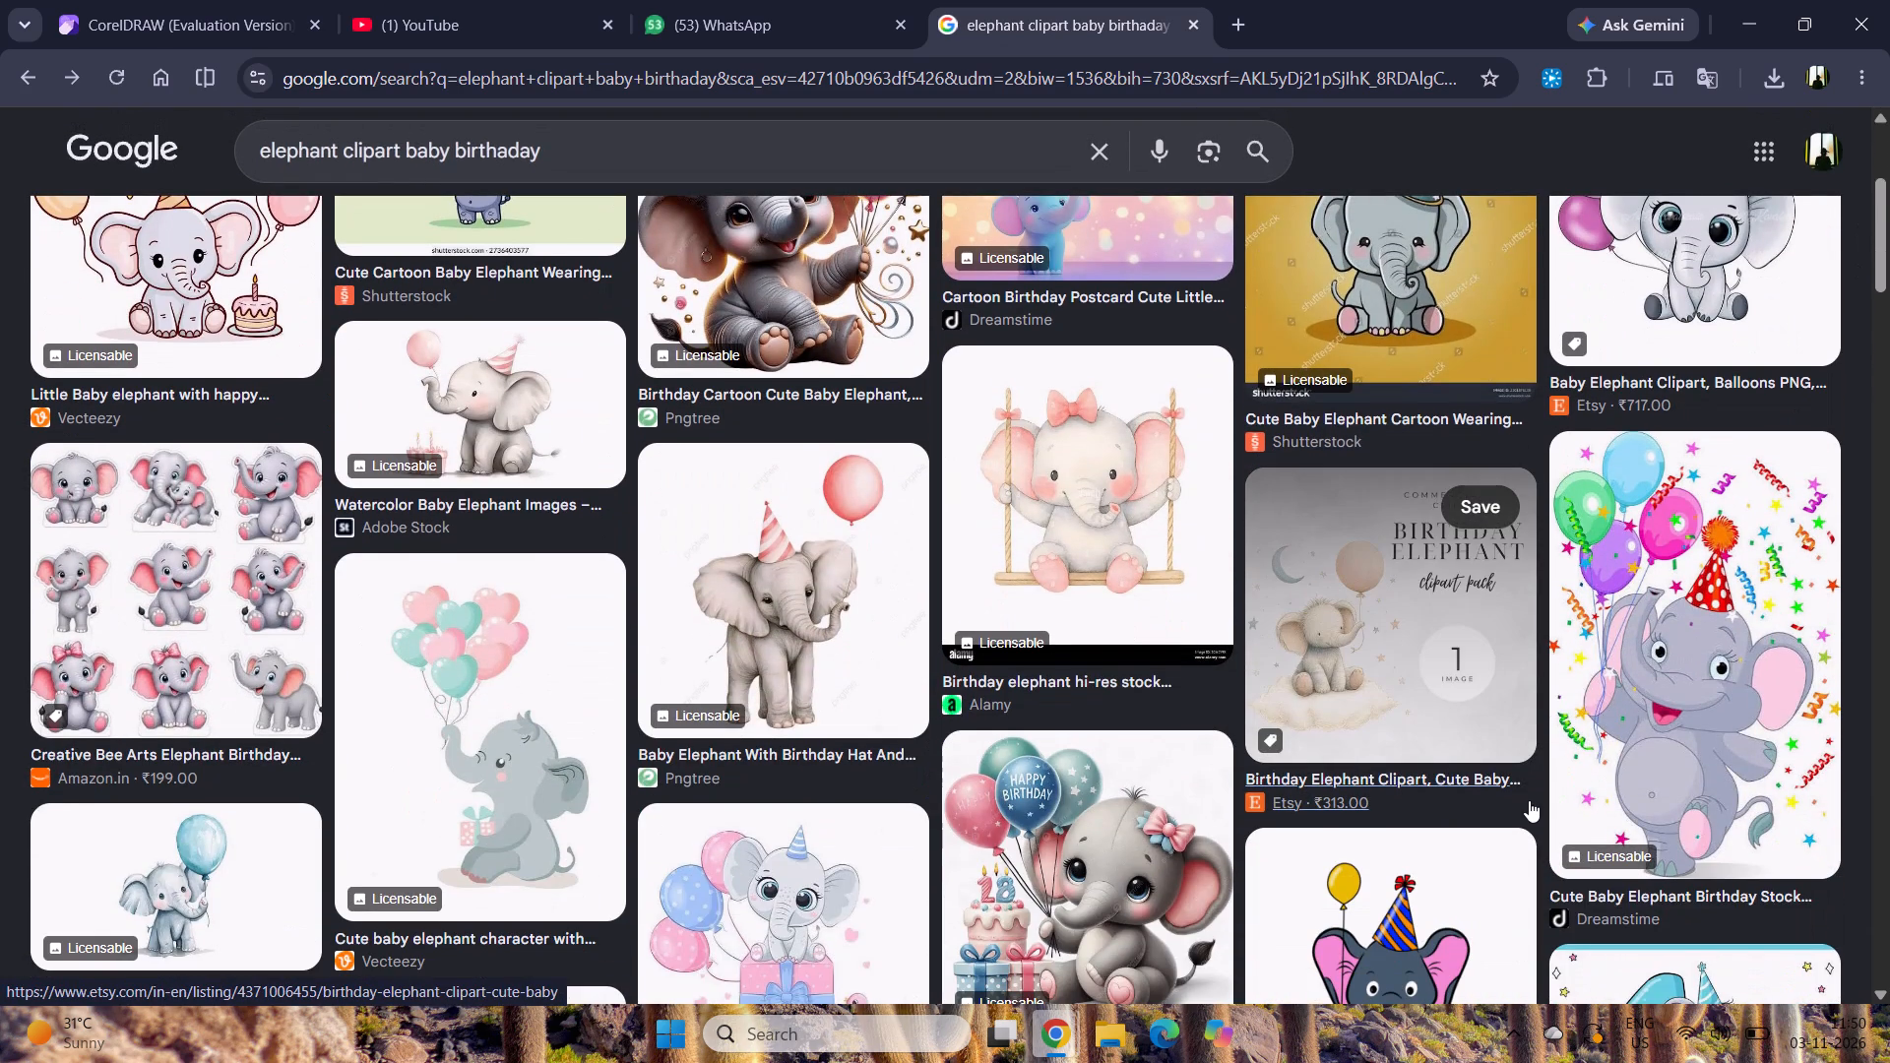
scroll(1529, 800, "down", 2)
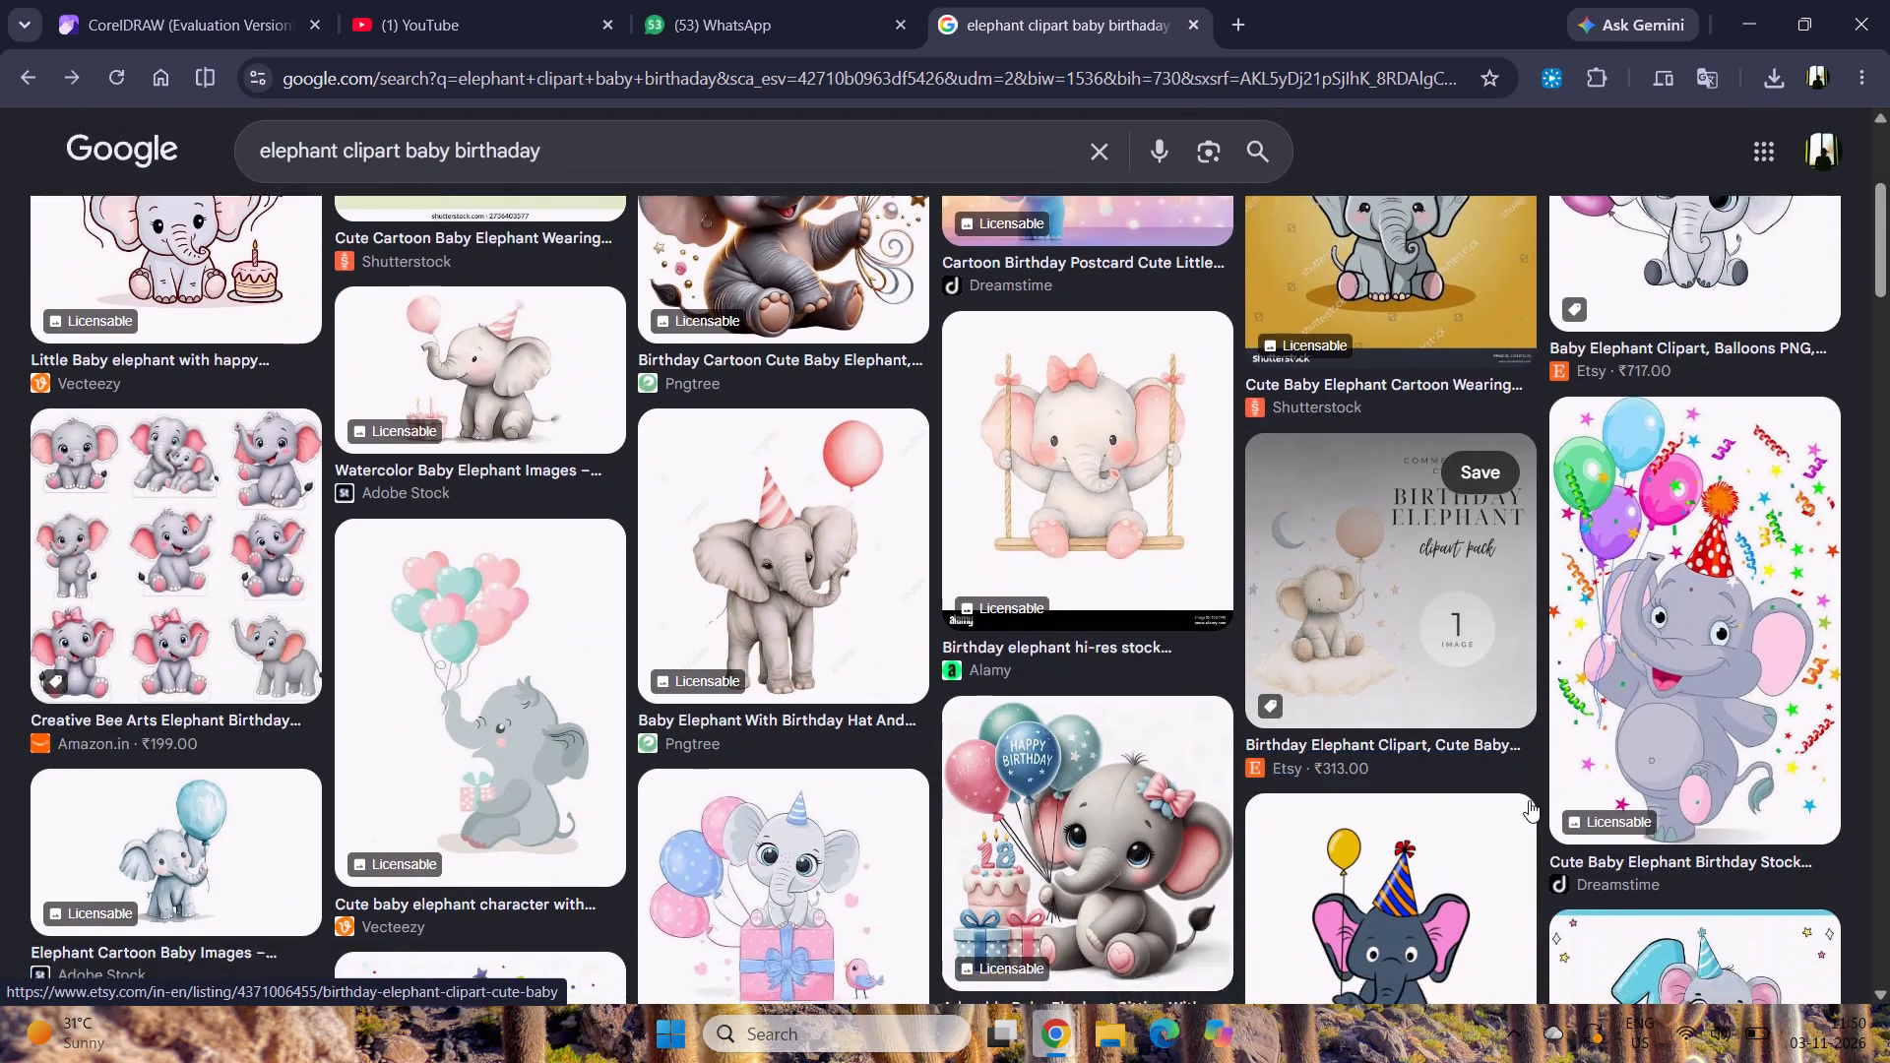
scroll(1529, 800, "down", 6)
scroll(1096, 879, "down", 4)
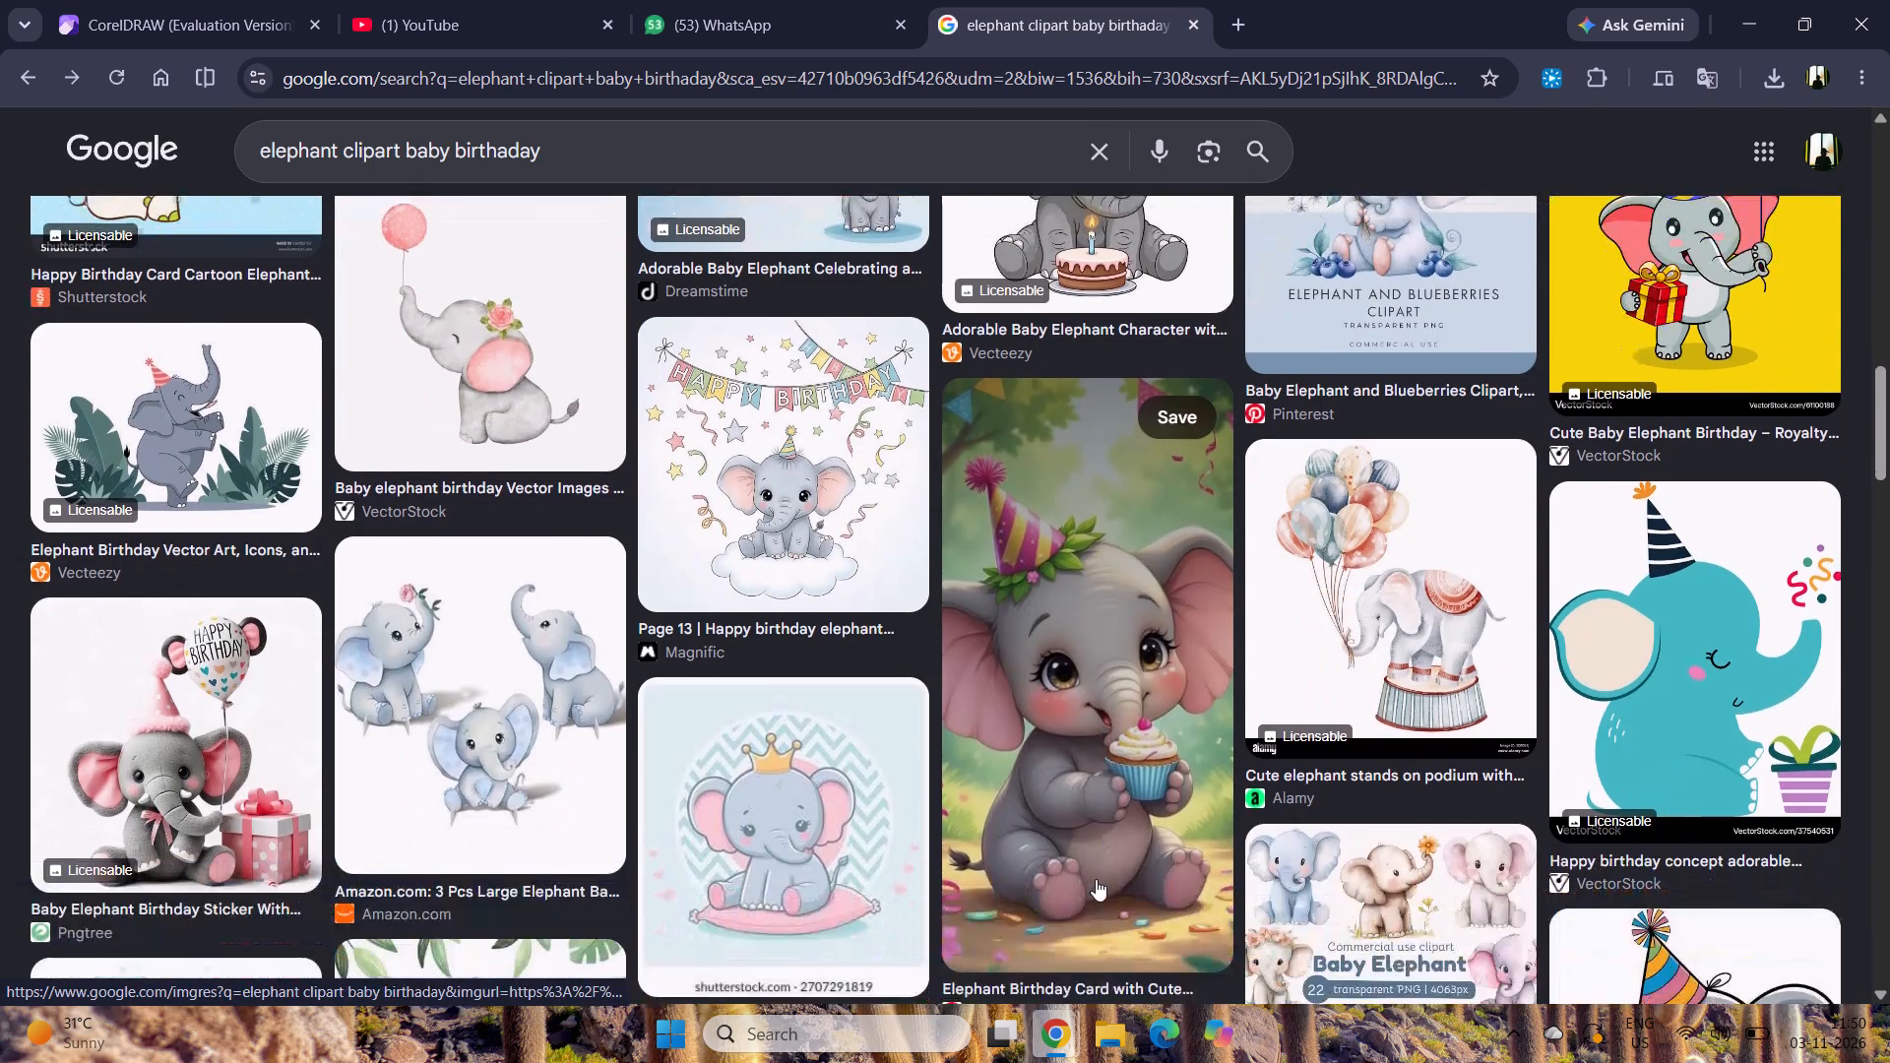
scroll(1096, 879, "down", 9)
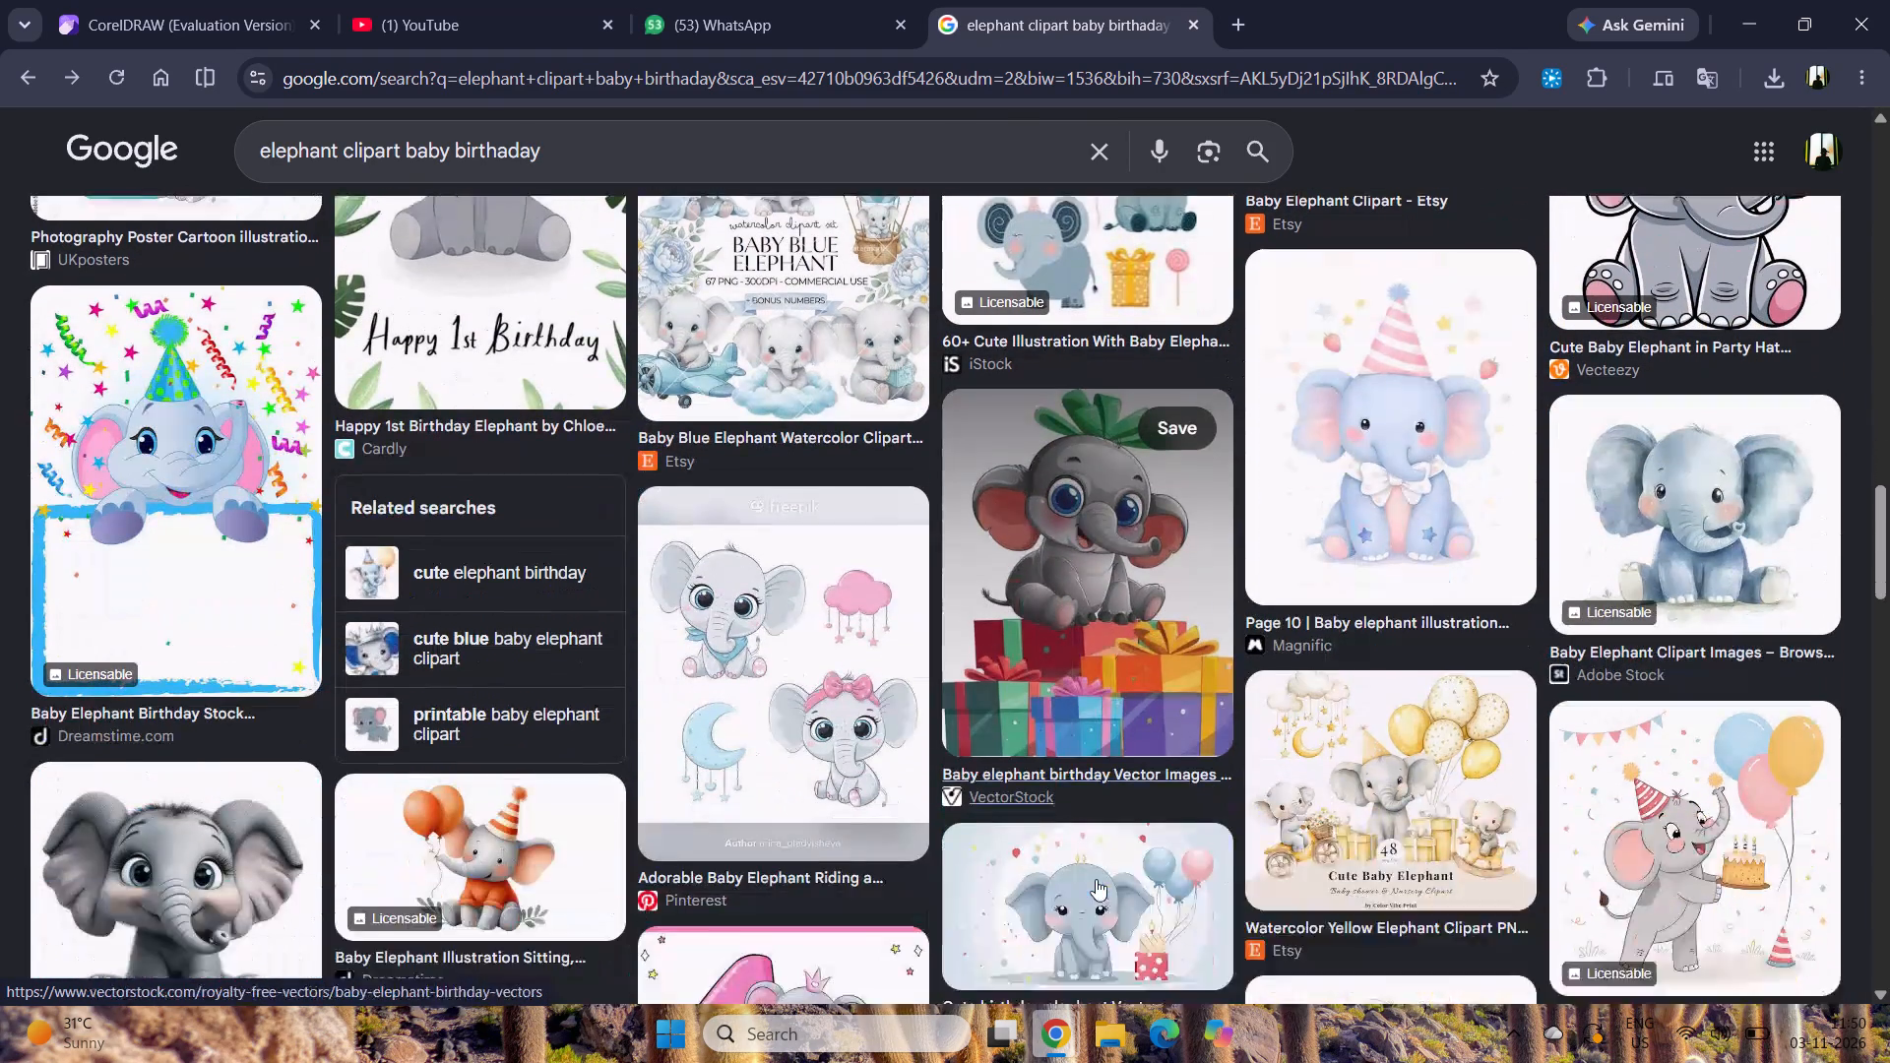
scroll(1096, 879, "down", 6)
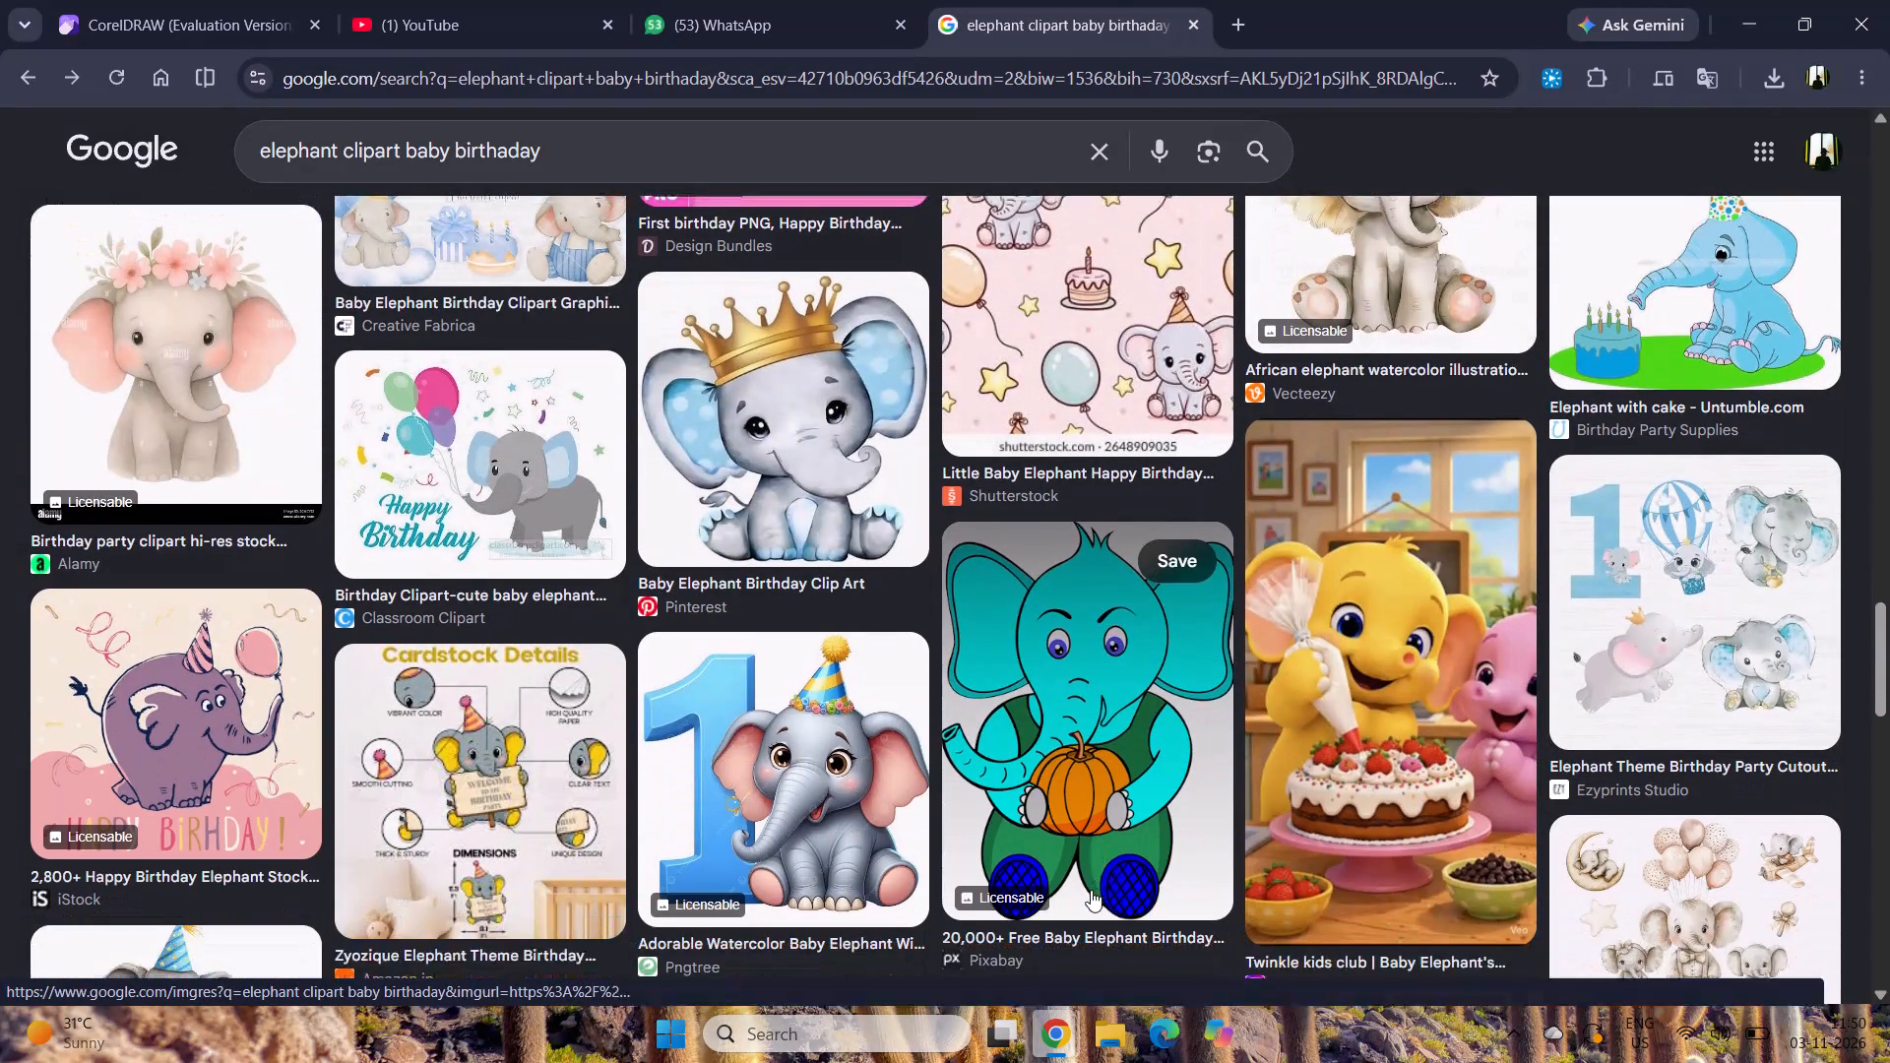
scroll(1081, 872, "down", 3)
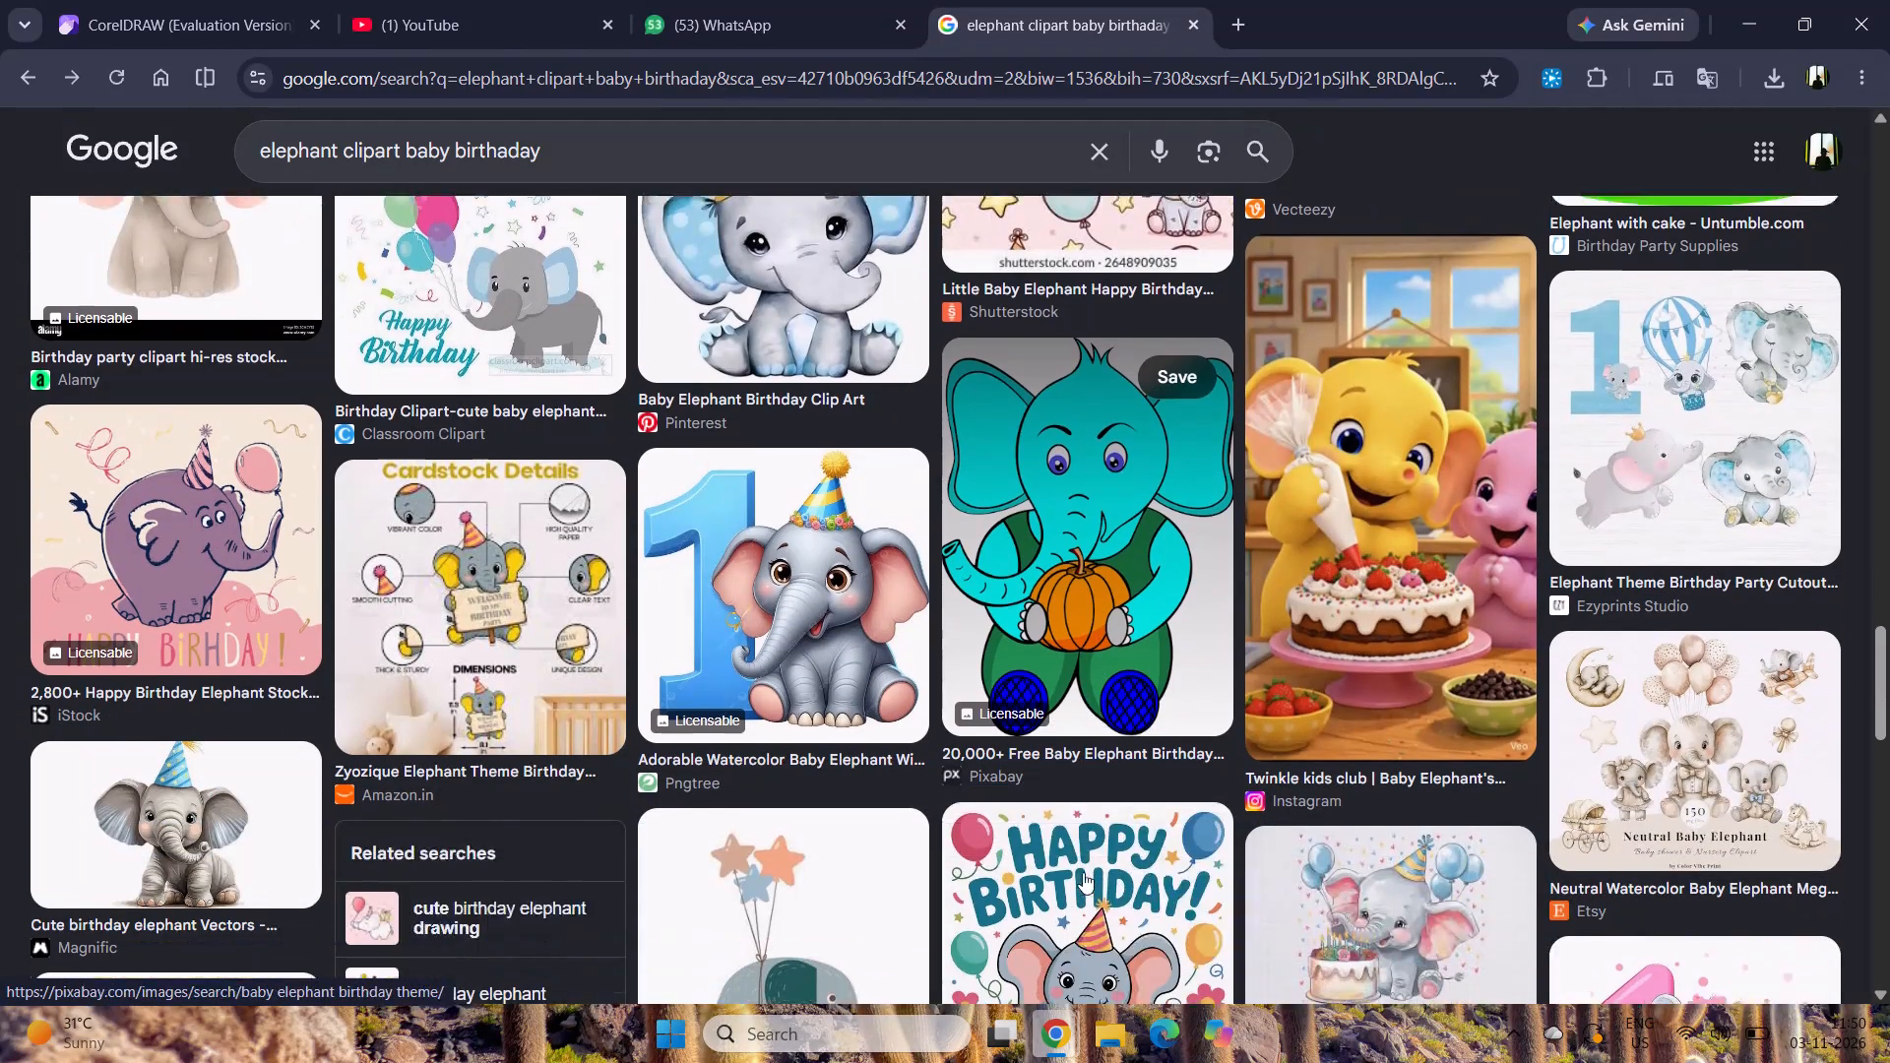
scroll(1120, 855, "down", 7)
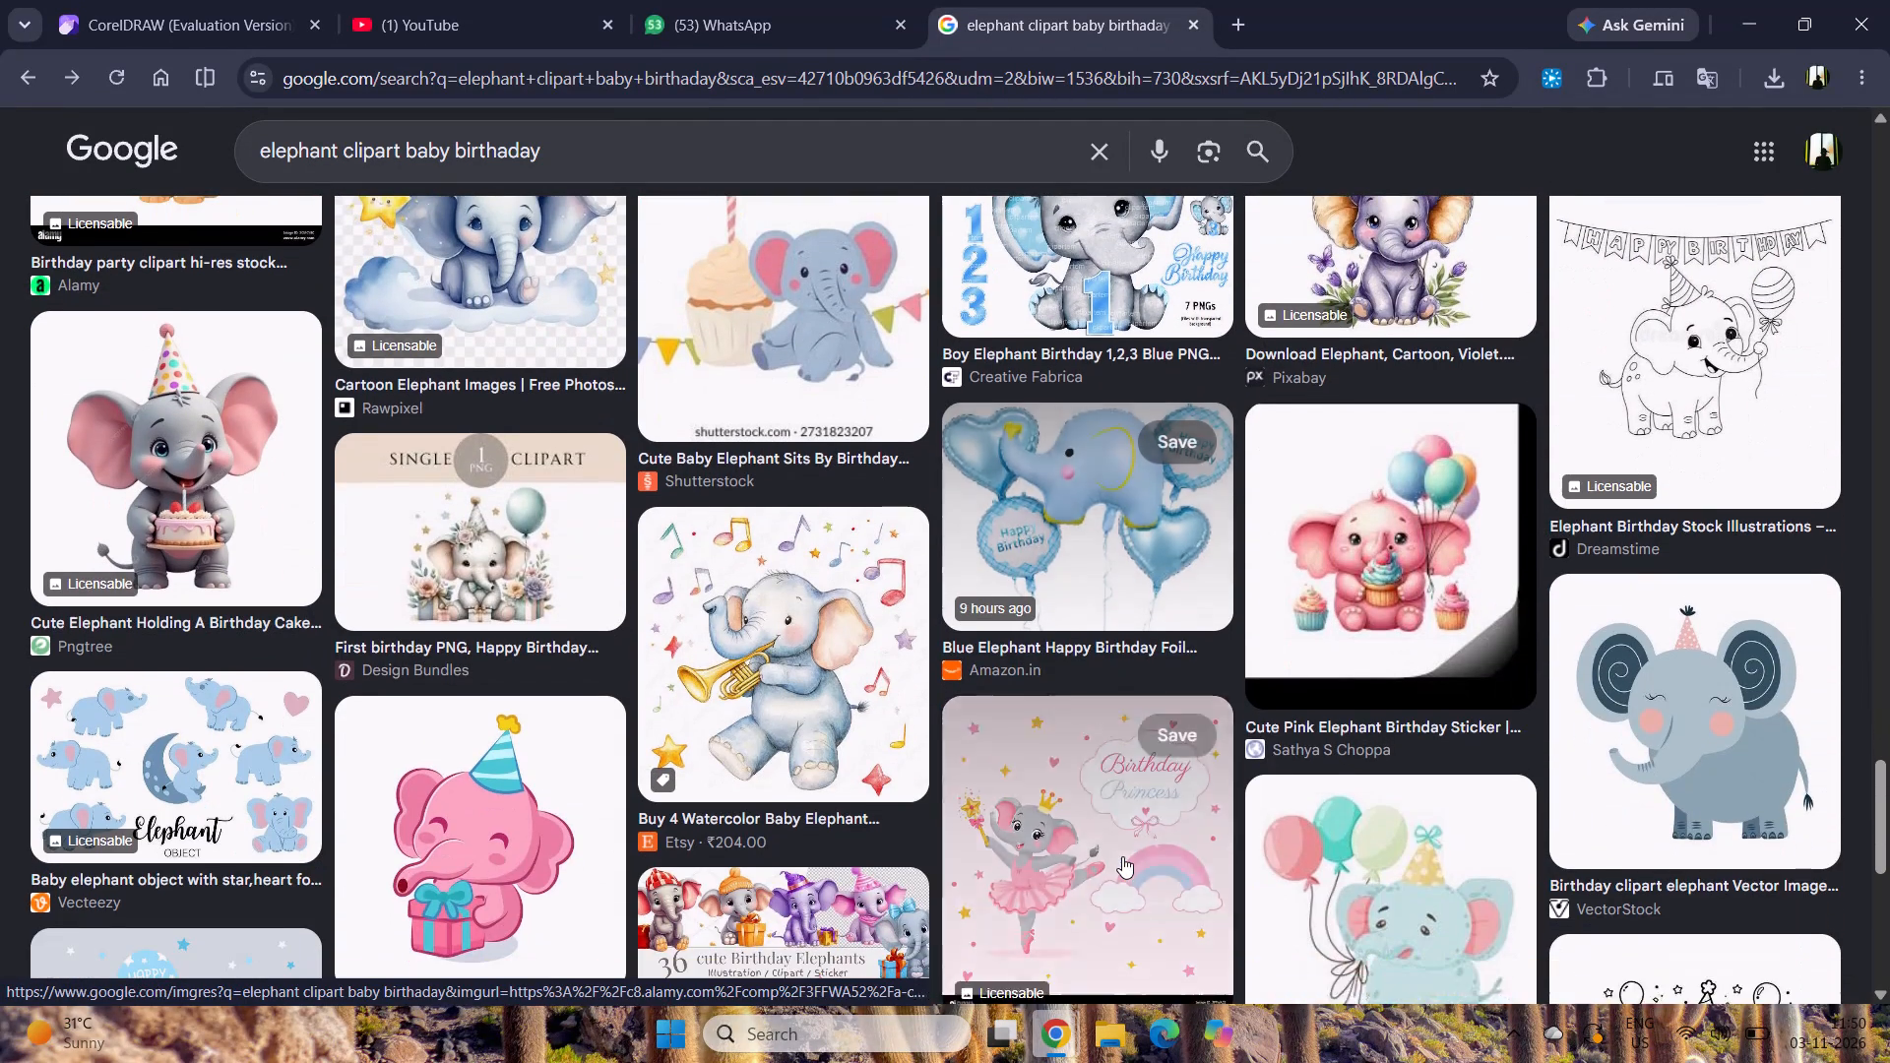
scroll(1144, 825, "down", 2)
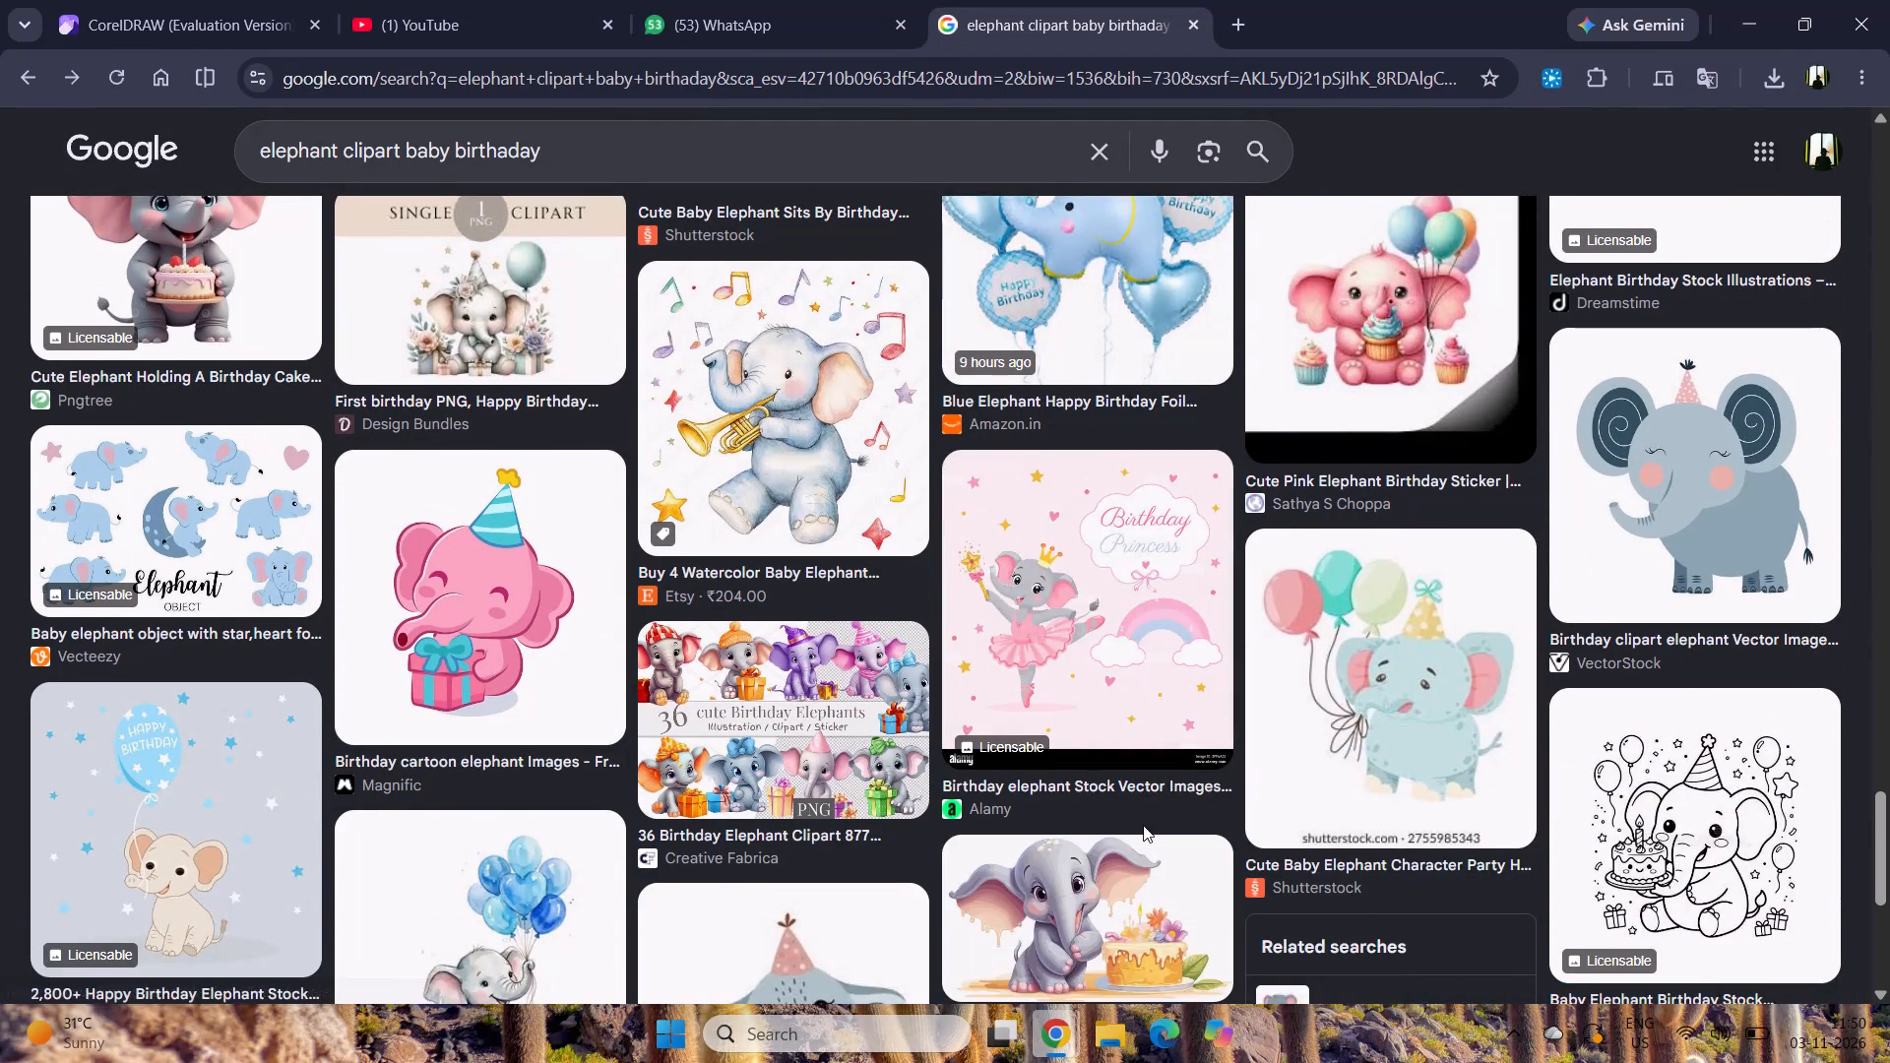
scroll(1142, 826, "down", 3)
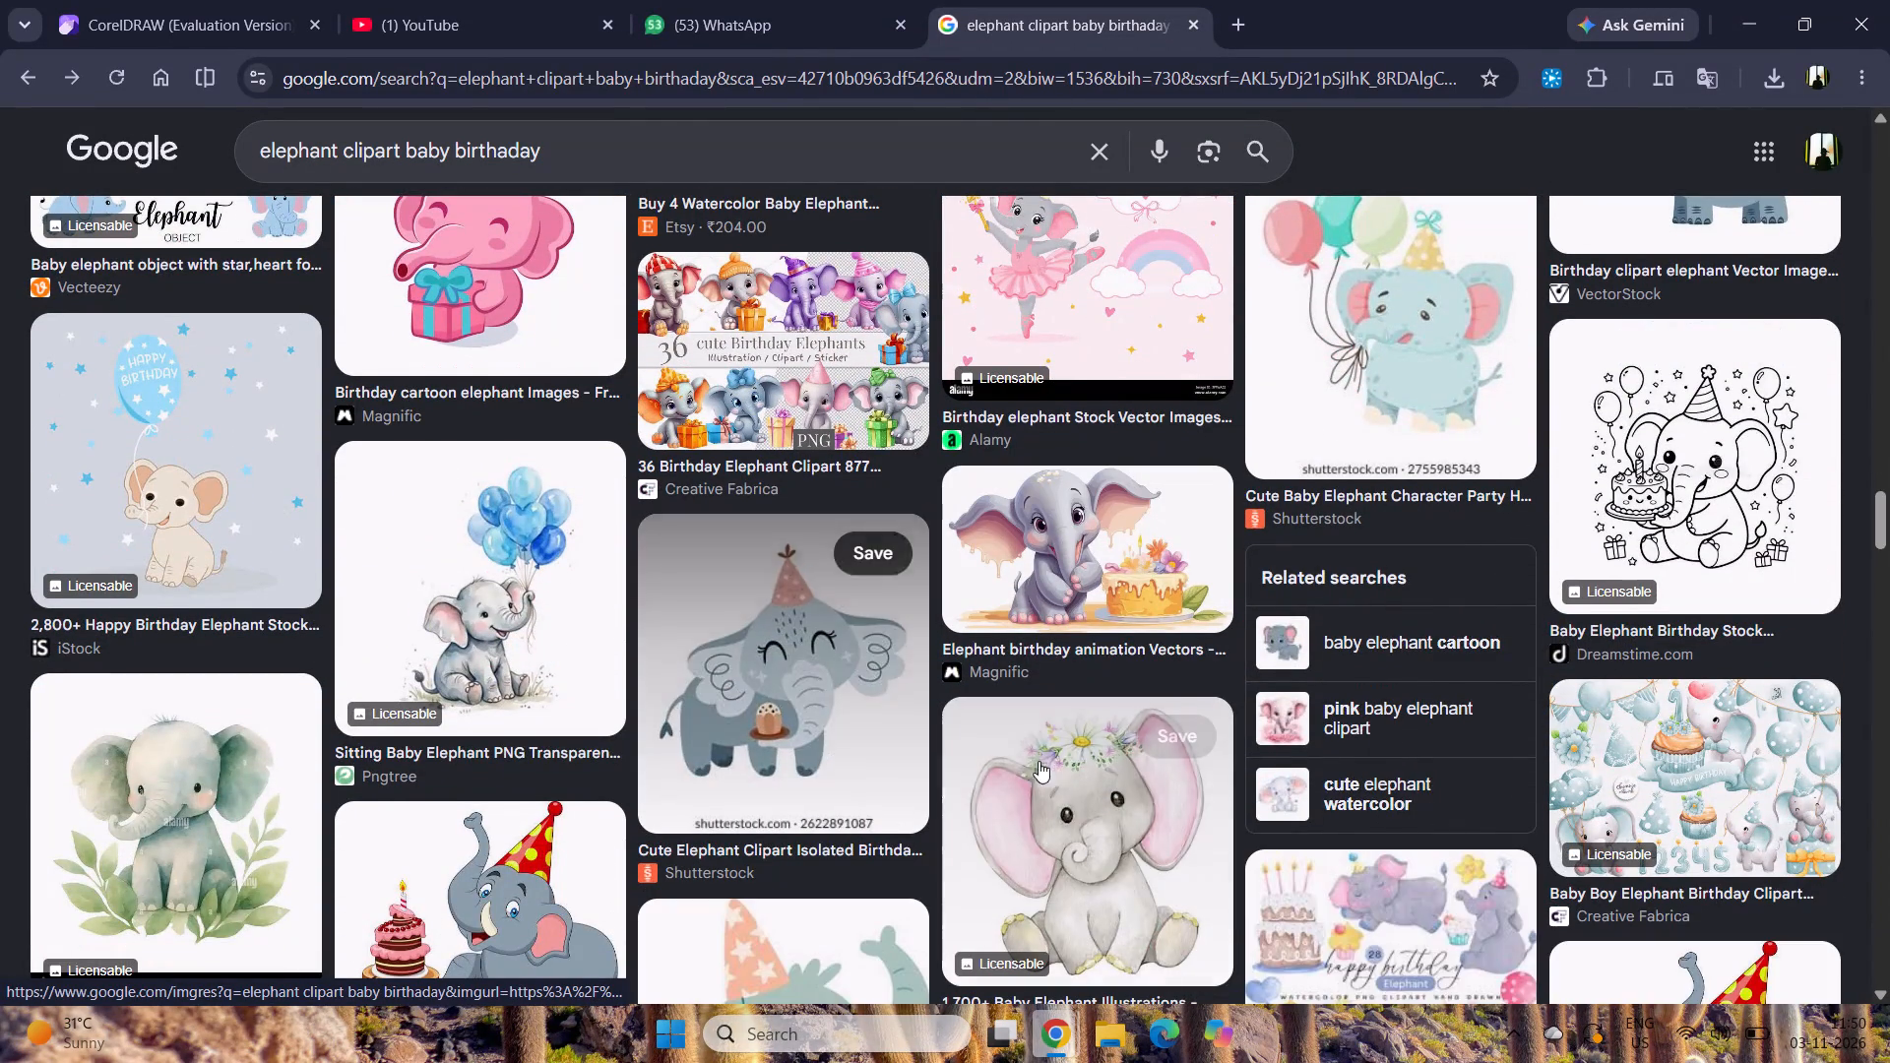
scroll(1057, 766, "up", 20)
scroll(1057, 766, "up", 15)
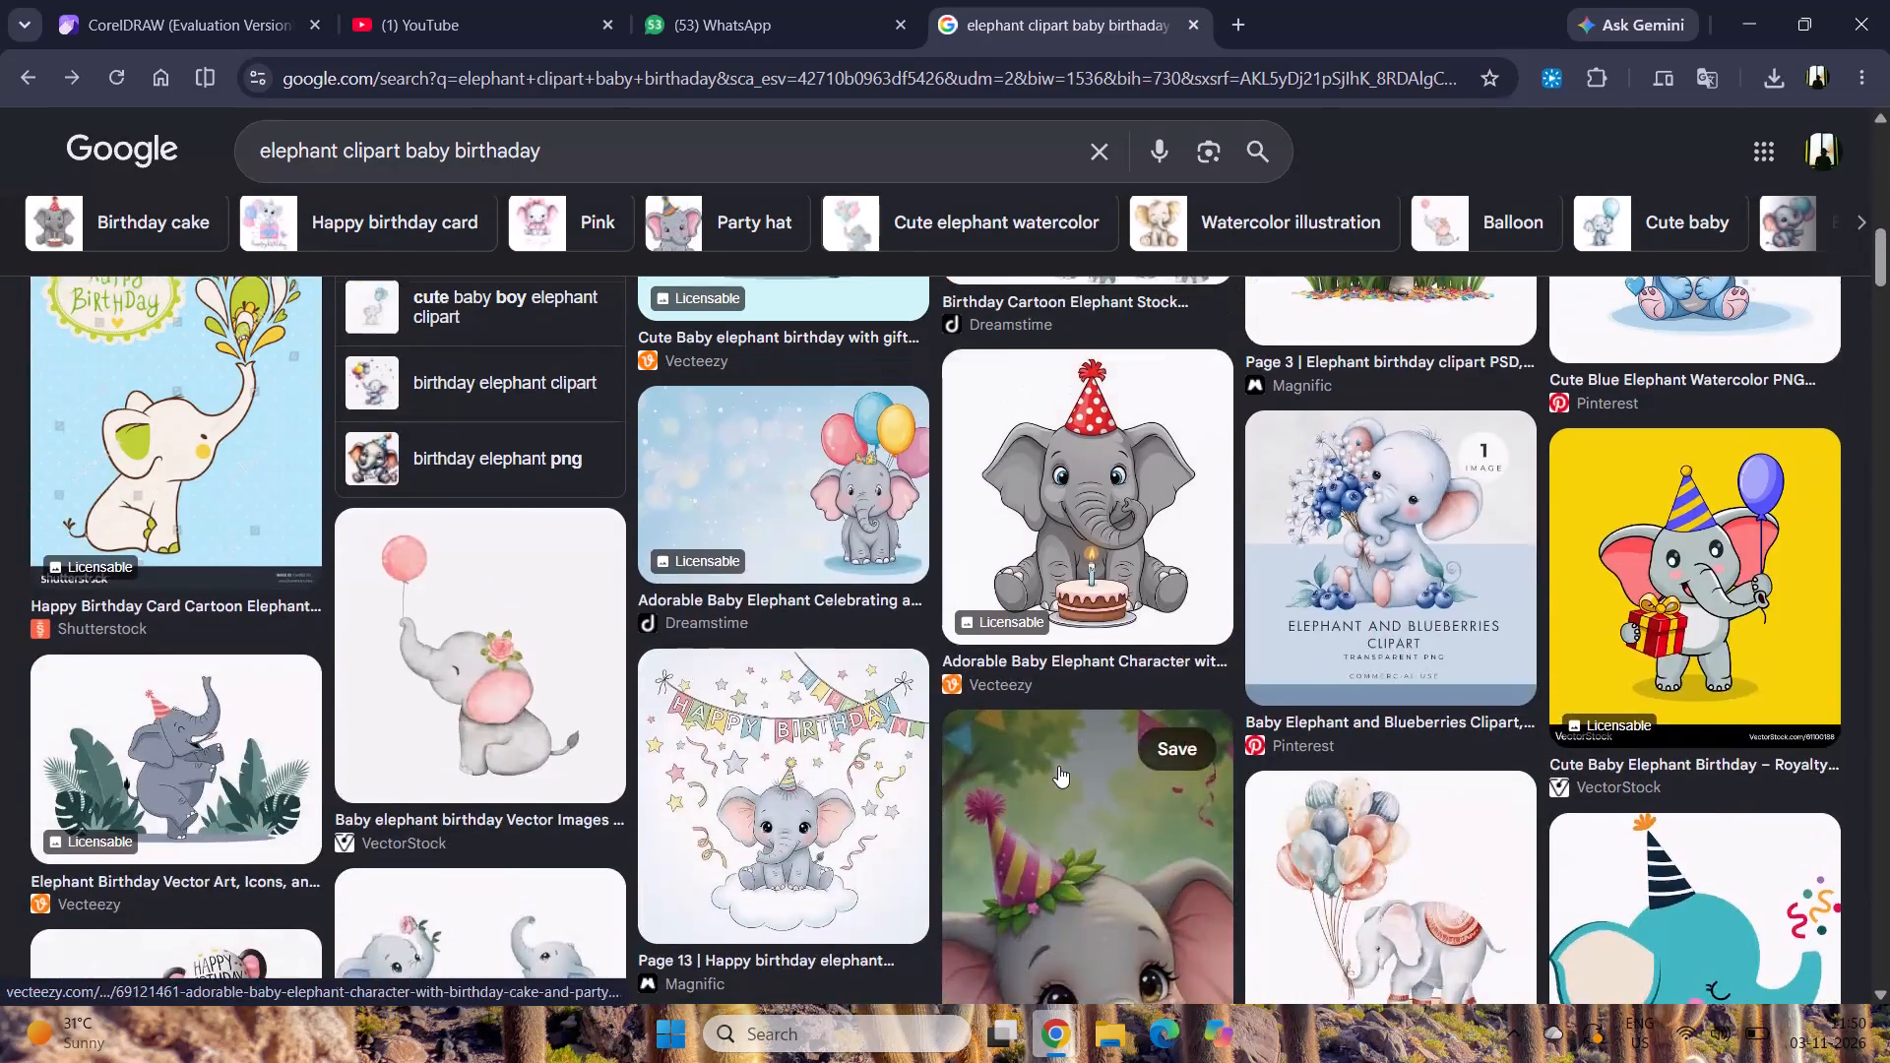
scroll(1058, 766, "up", 6)
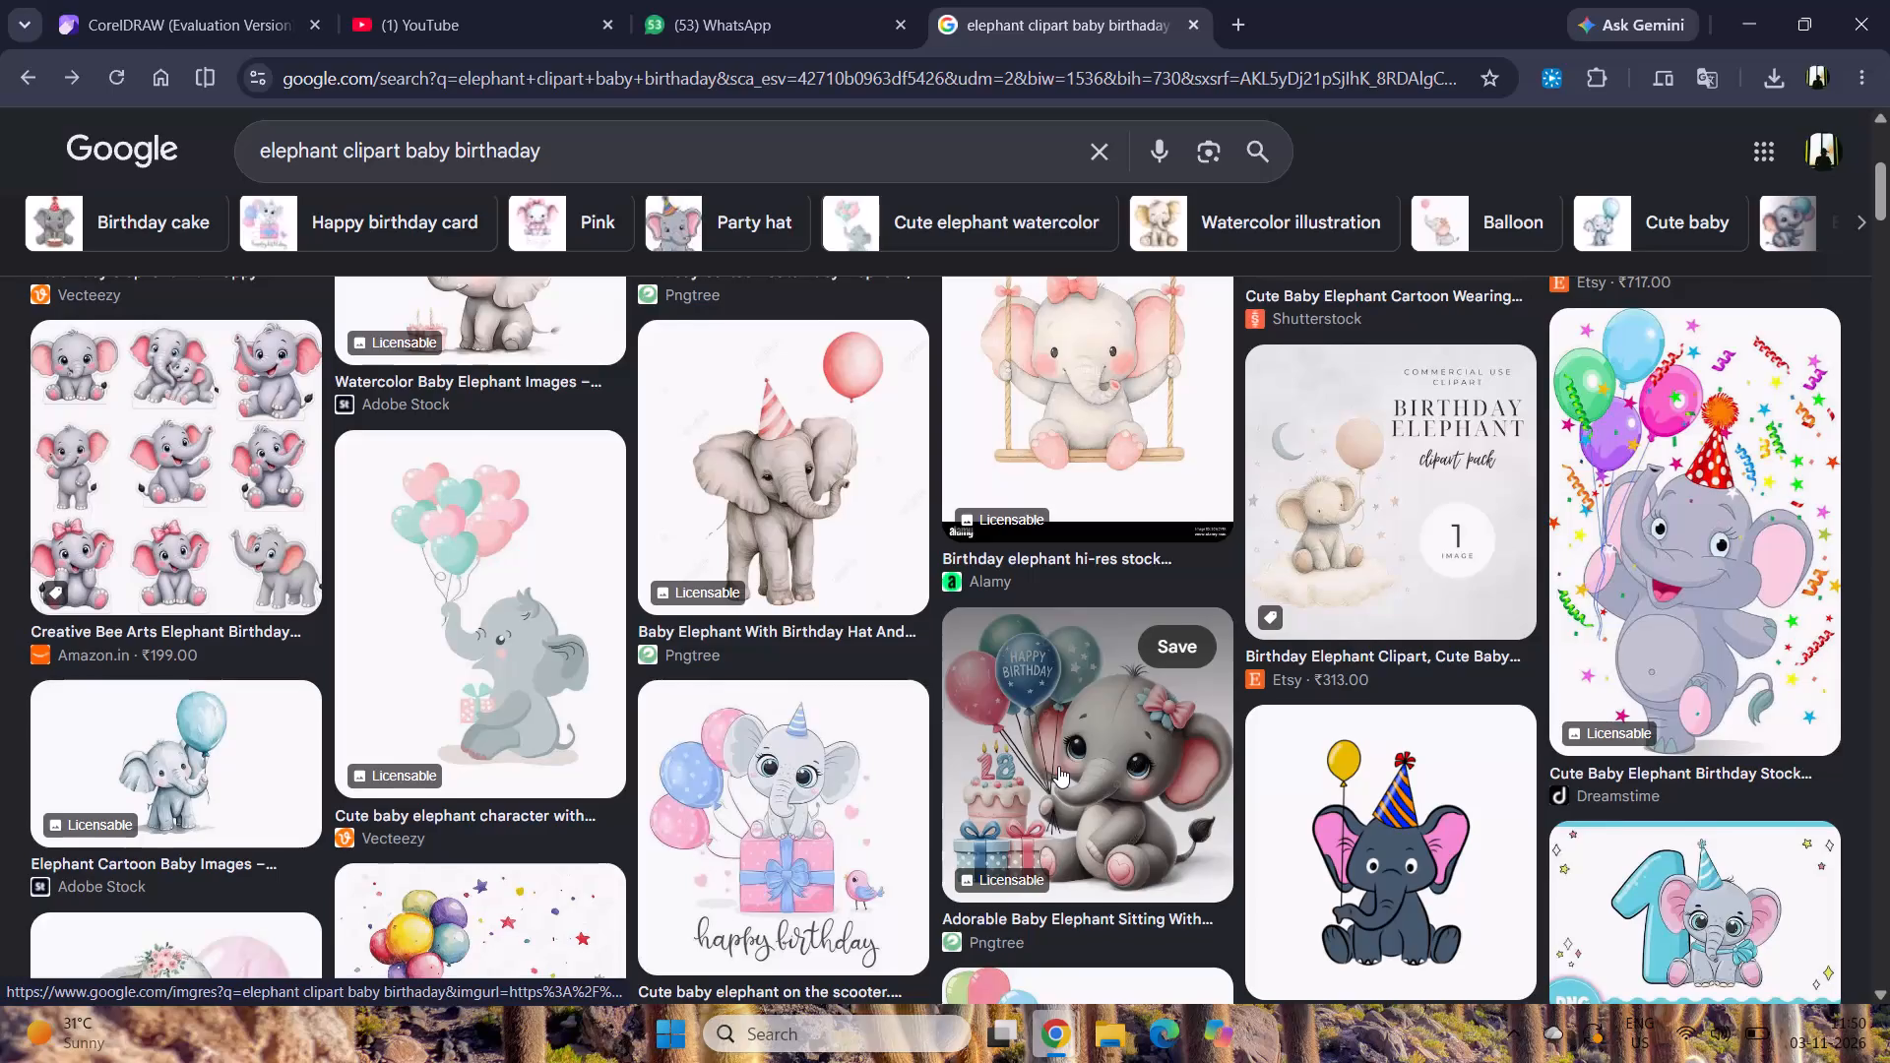
scroll(1058, 766, "up", 7)
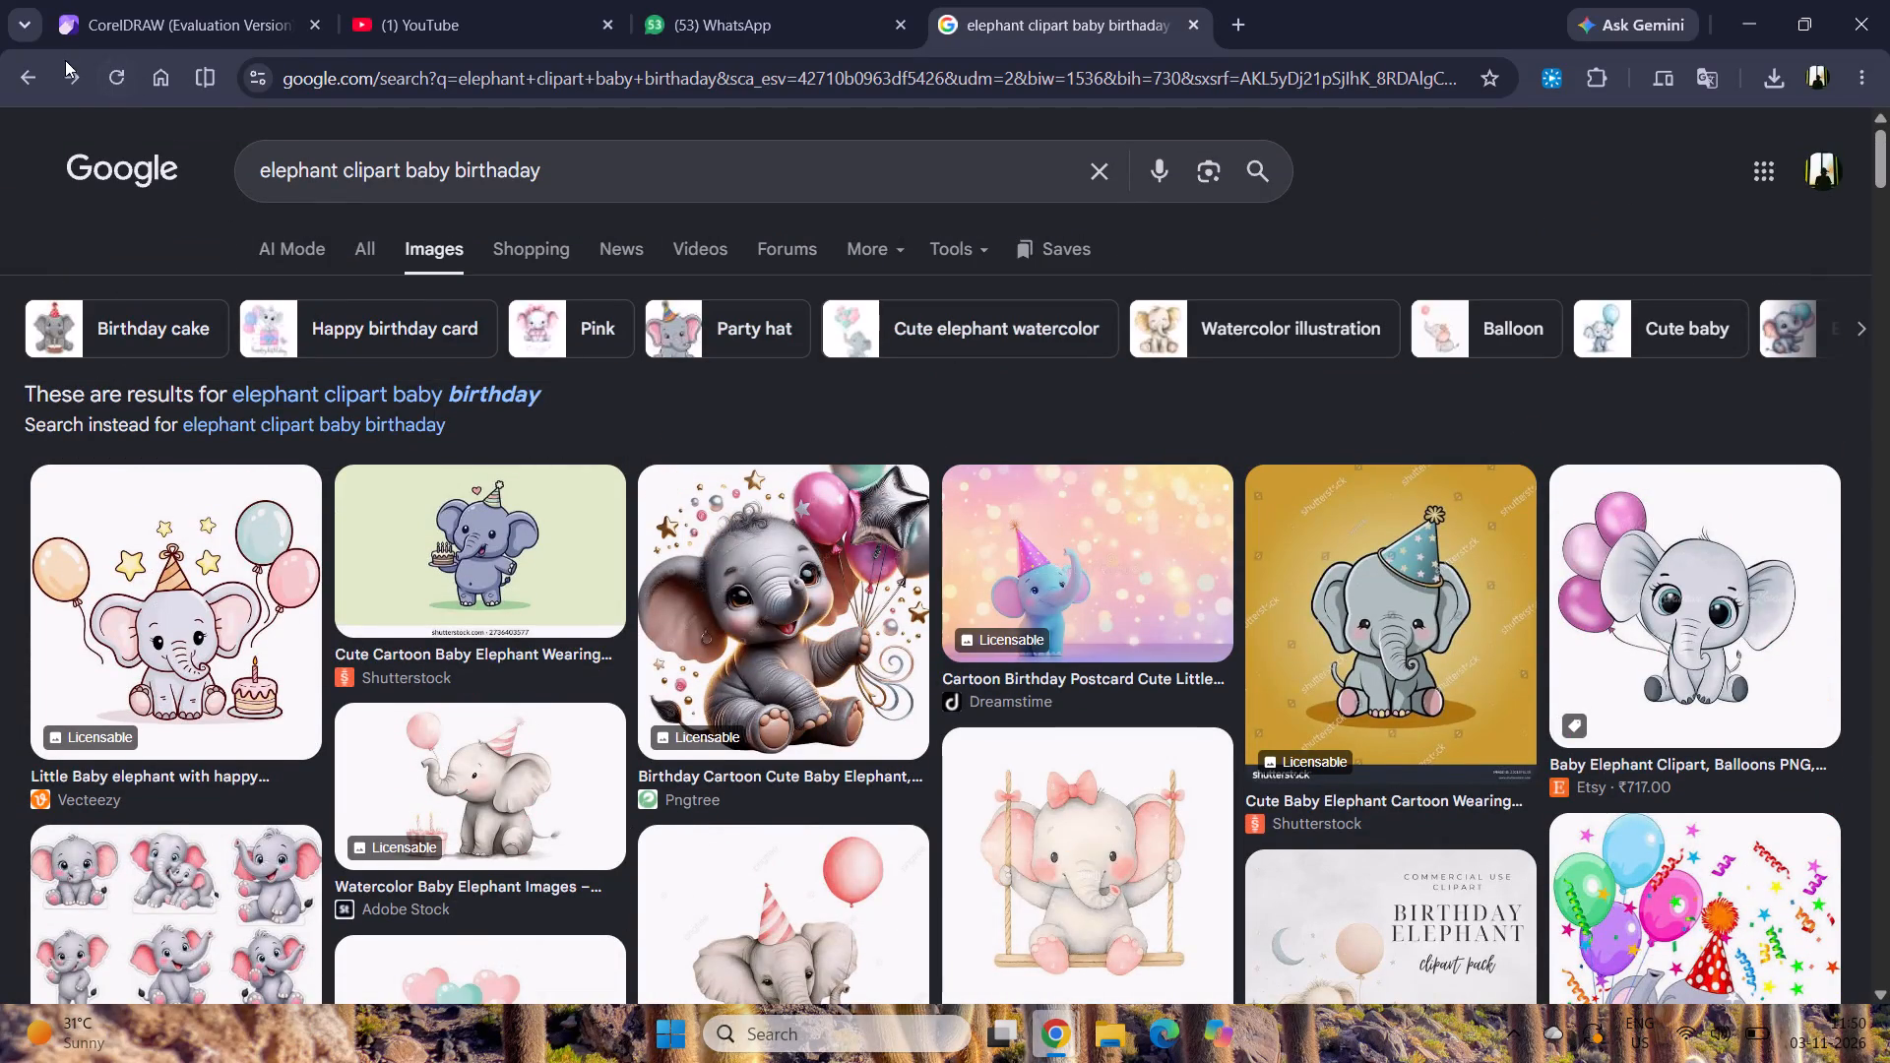
Reopen the image preview, switch it to the watercolor elephant holding colourful balloons, and check its related images.
left_click(65, 69)
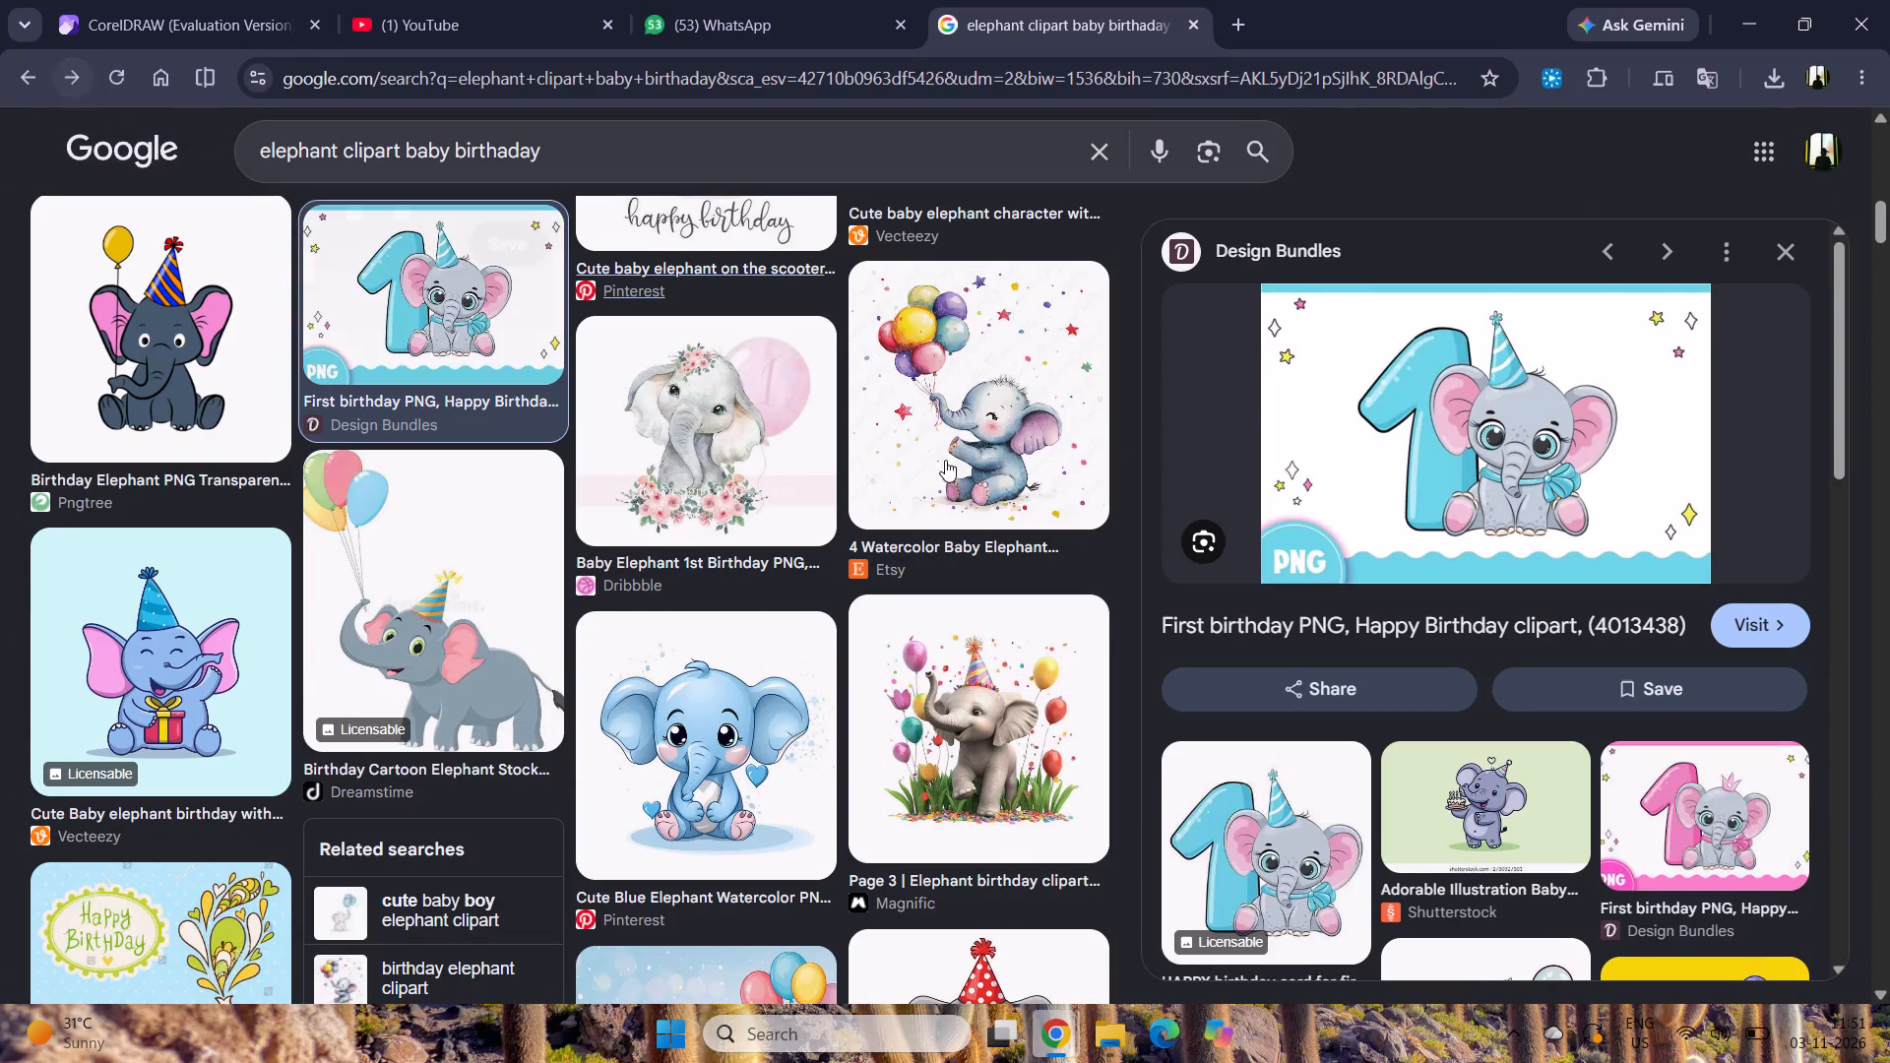
scroll(1435, 840, "down", 2)
scroll(1435, 836, "up", 1)
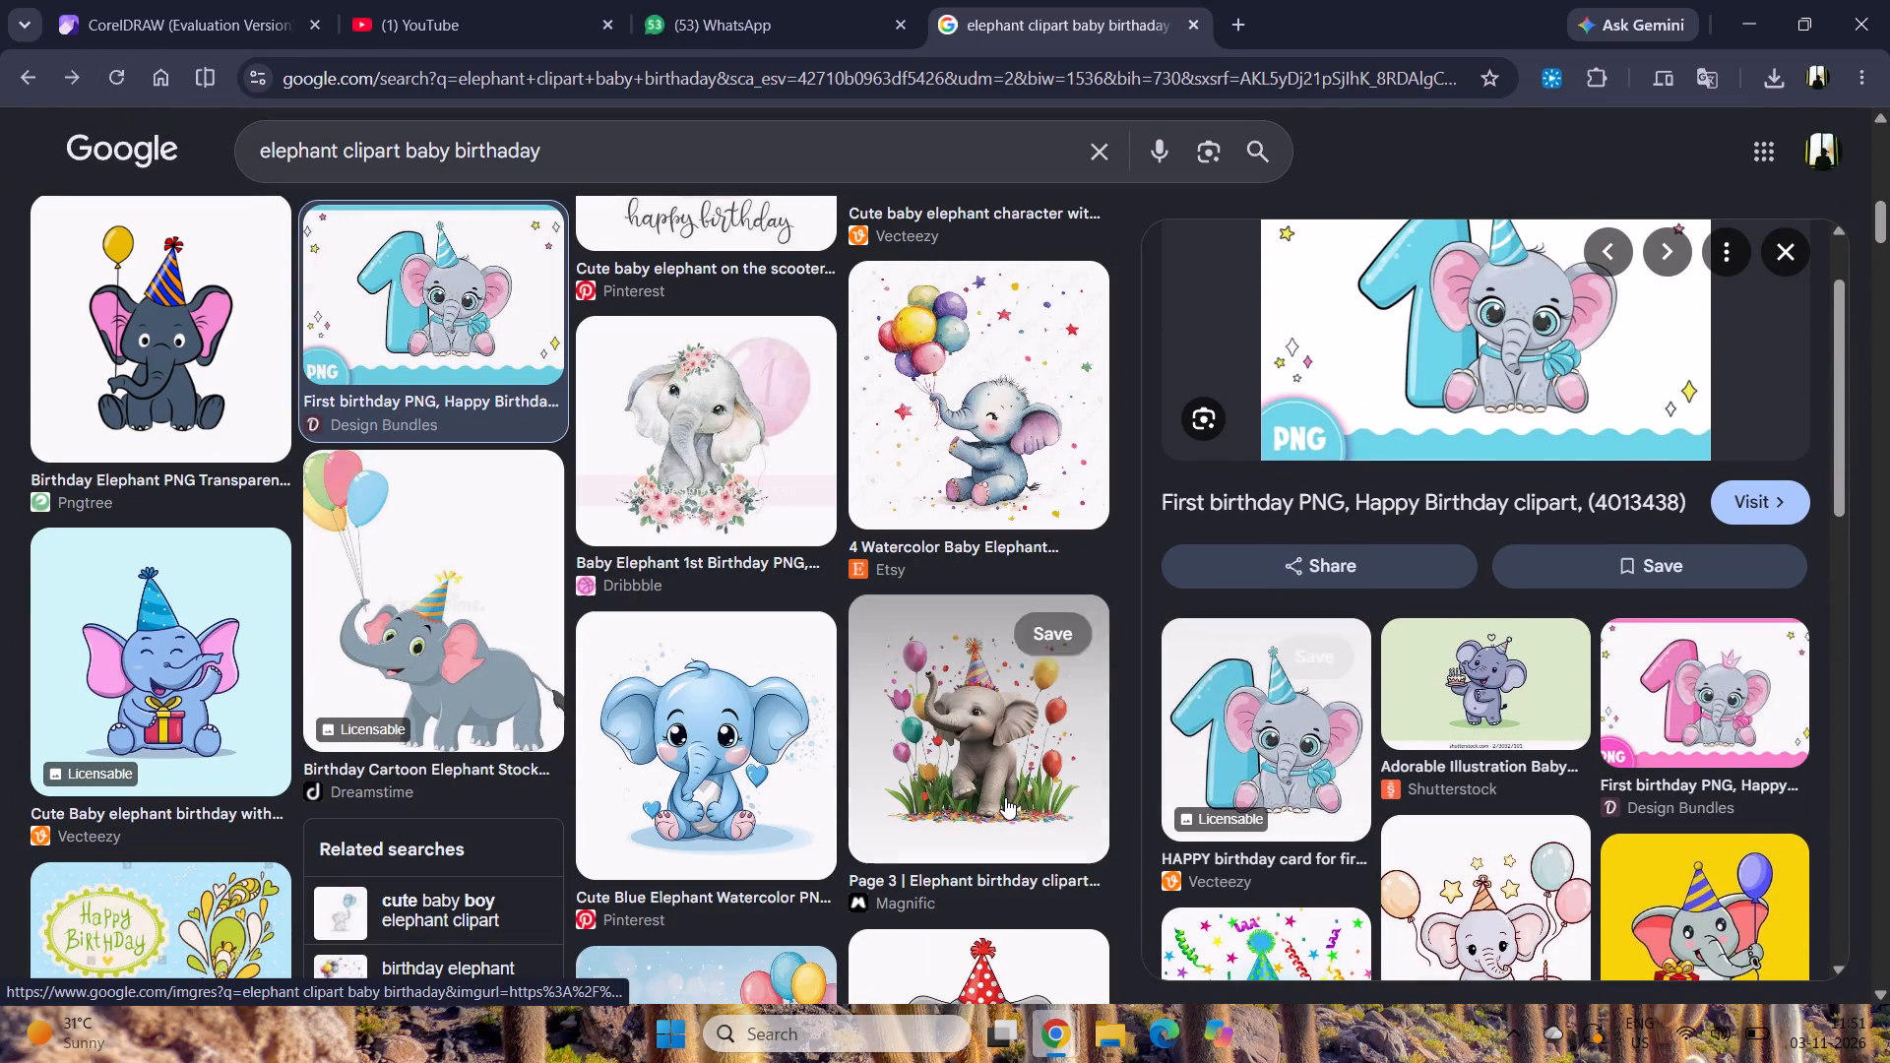
scroll(1004, 795, "up", 1)
left_click(995, 594)
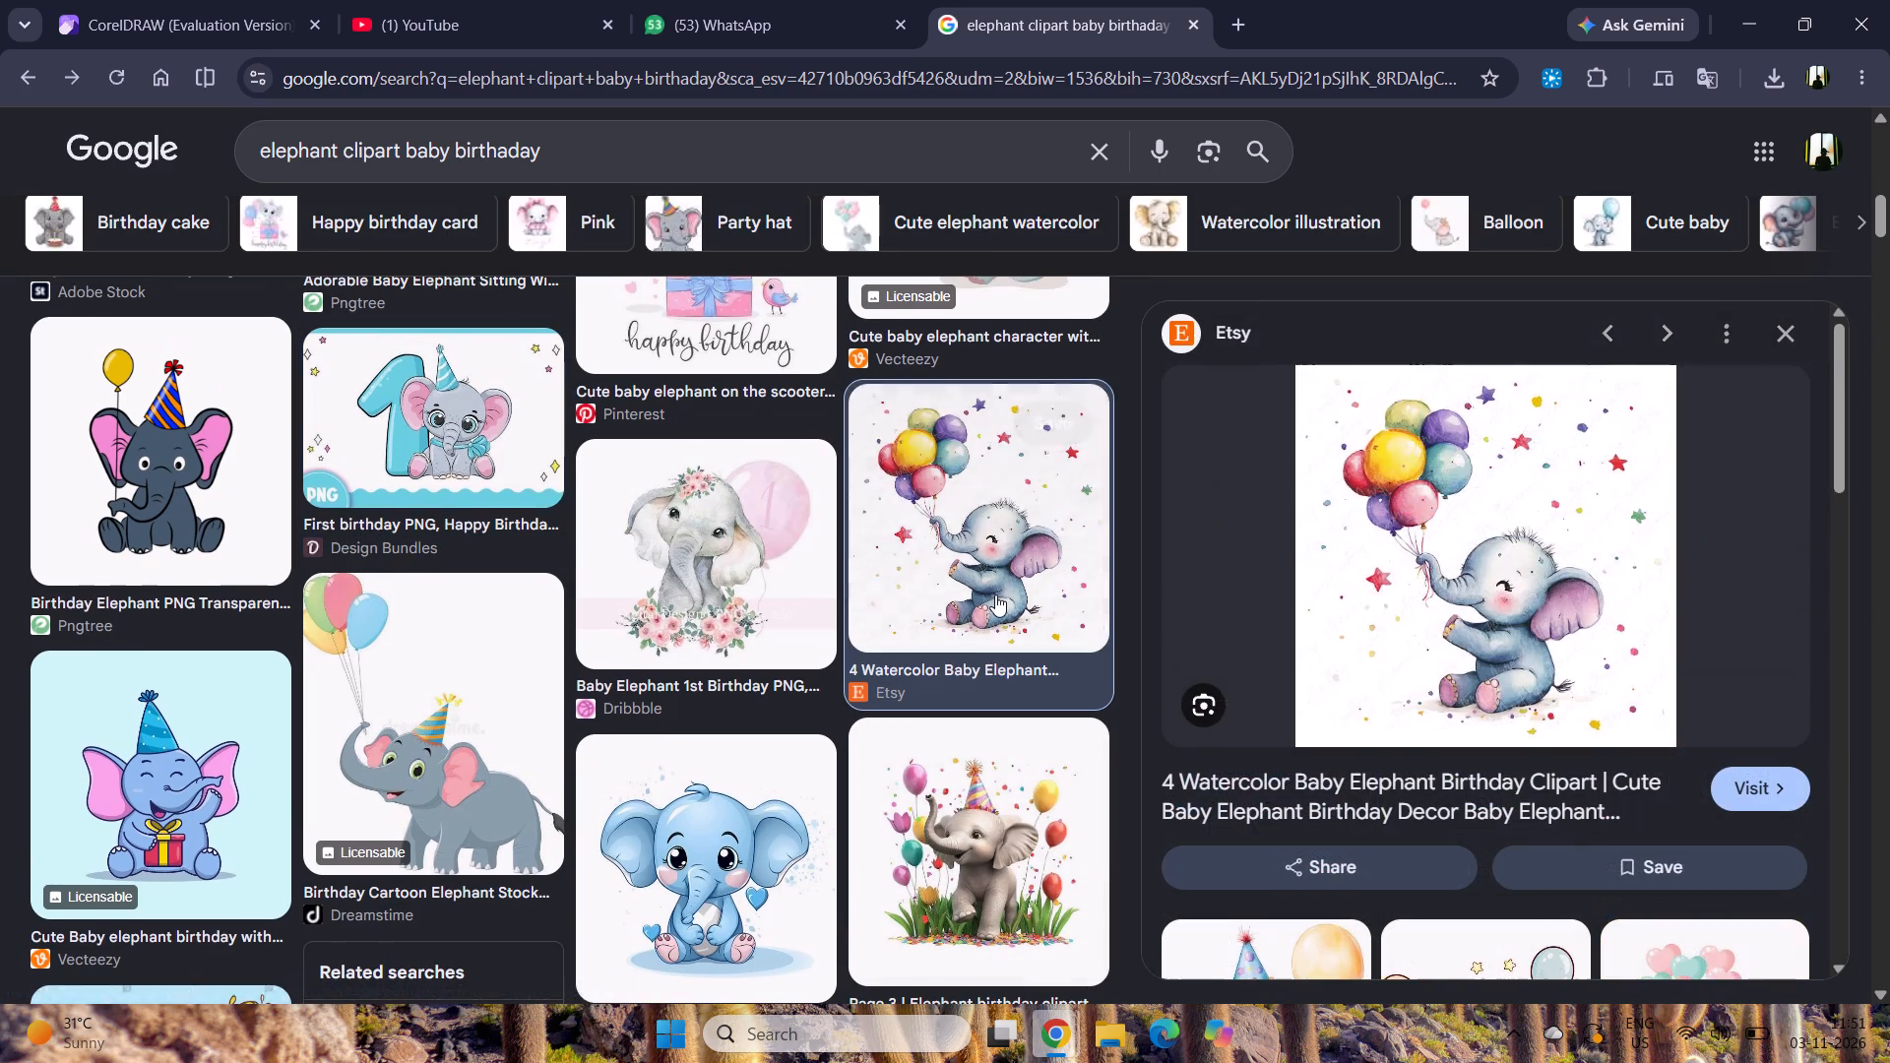
scroll(1477, 793, "down", 3)
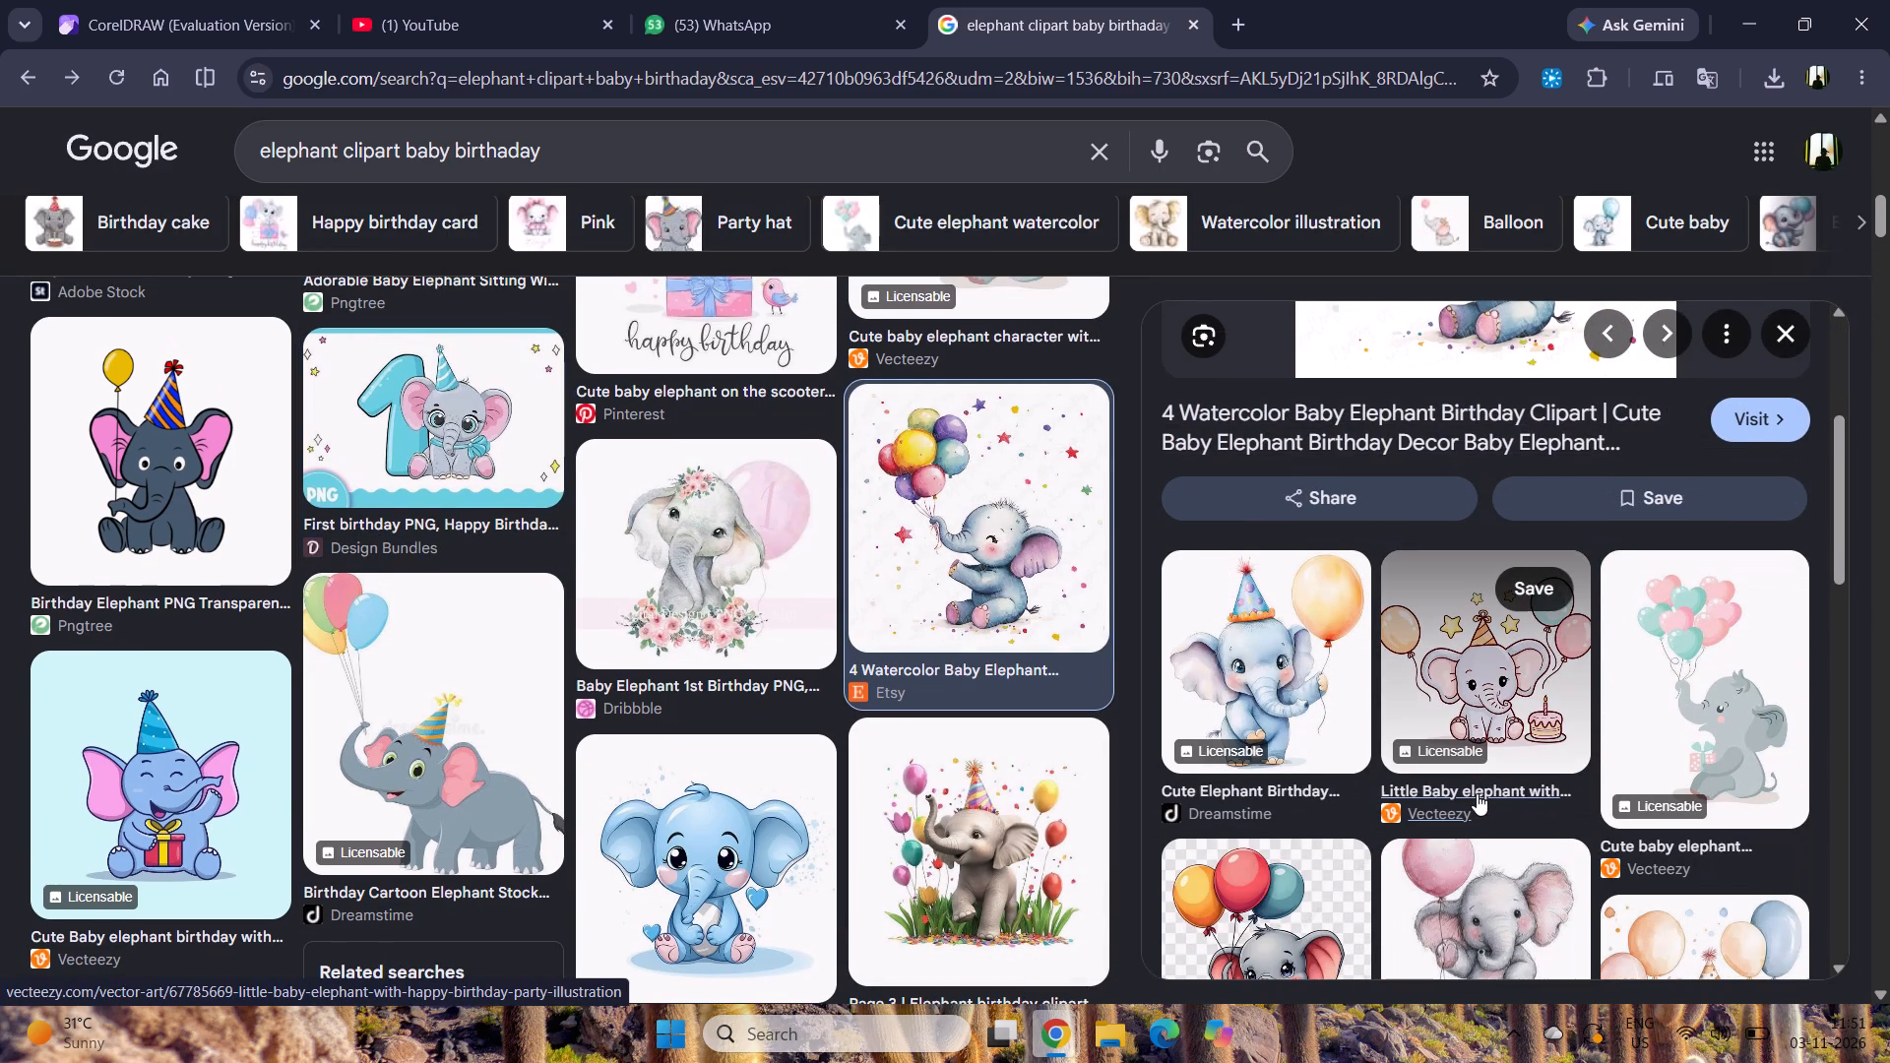
scroll(1477, 793, "up", 4)
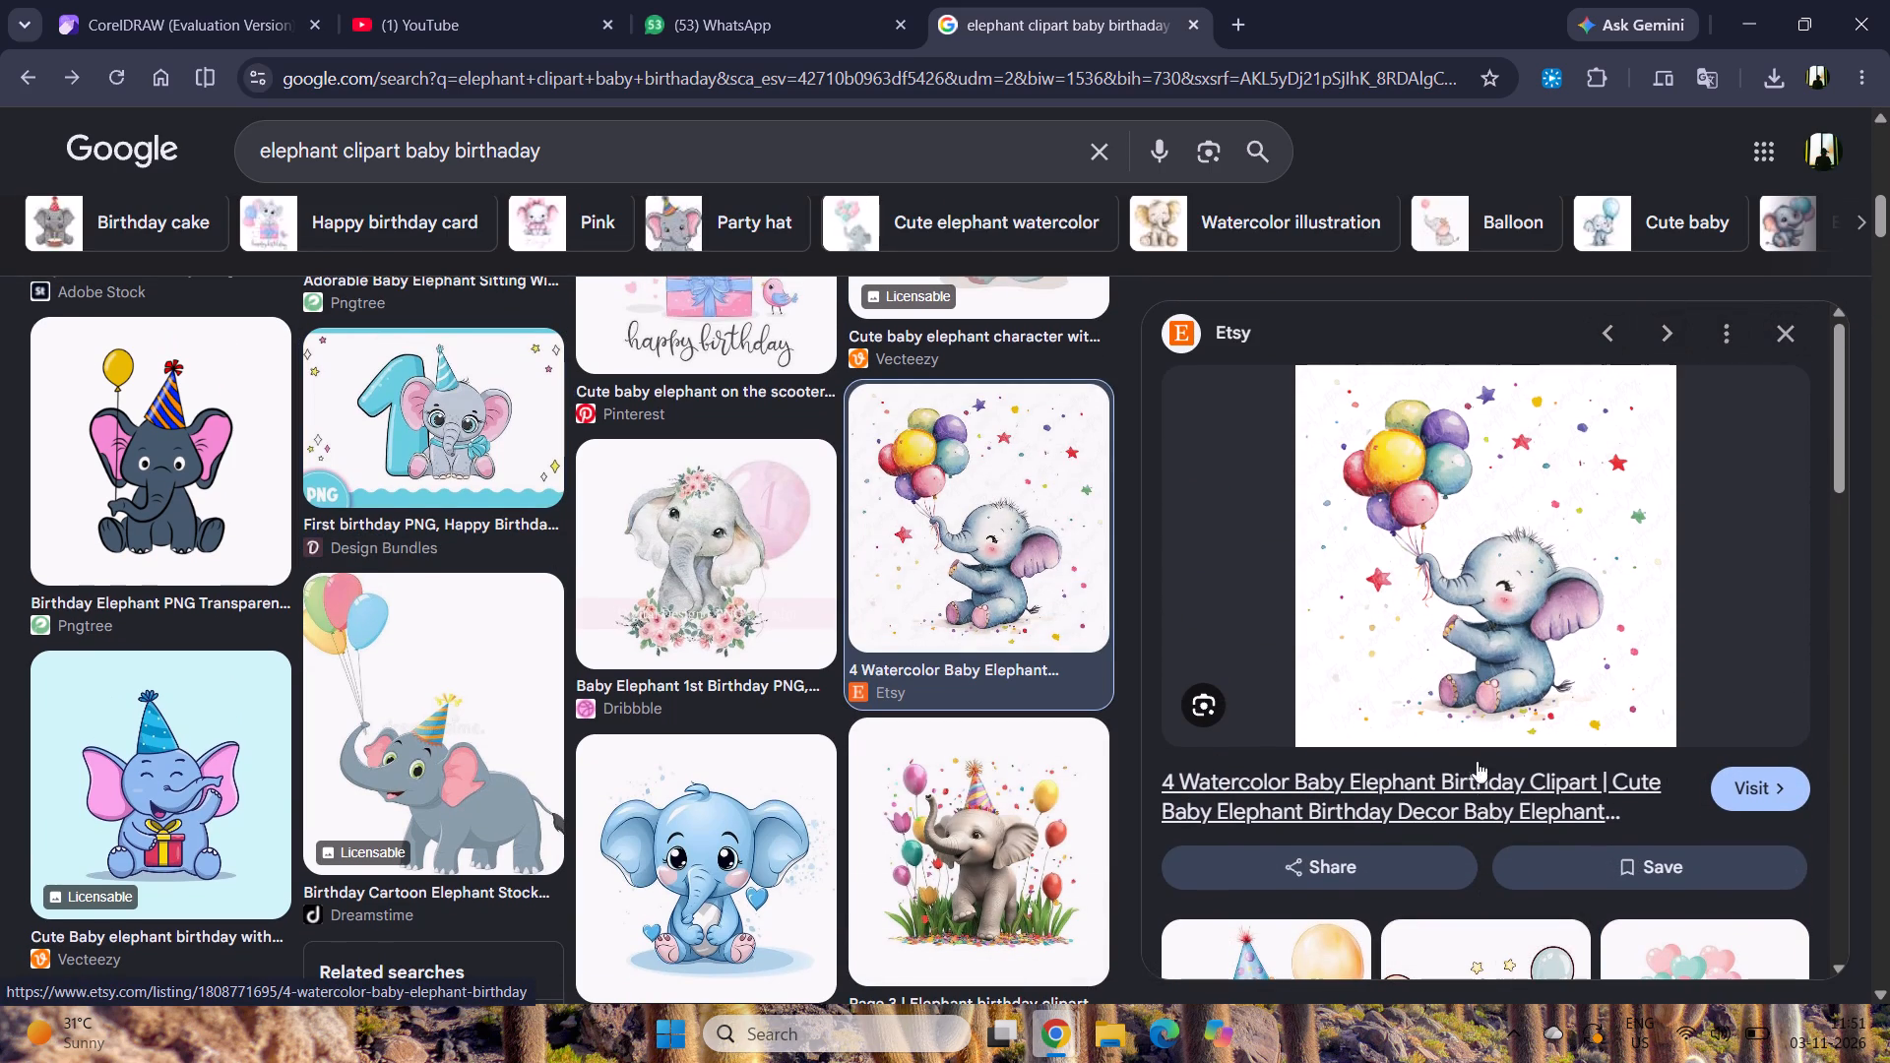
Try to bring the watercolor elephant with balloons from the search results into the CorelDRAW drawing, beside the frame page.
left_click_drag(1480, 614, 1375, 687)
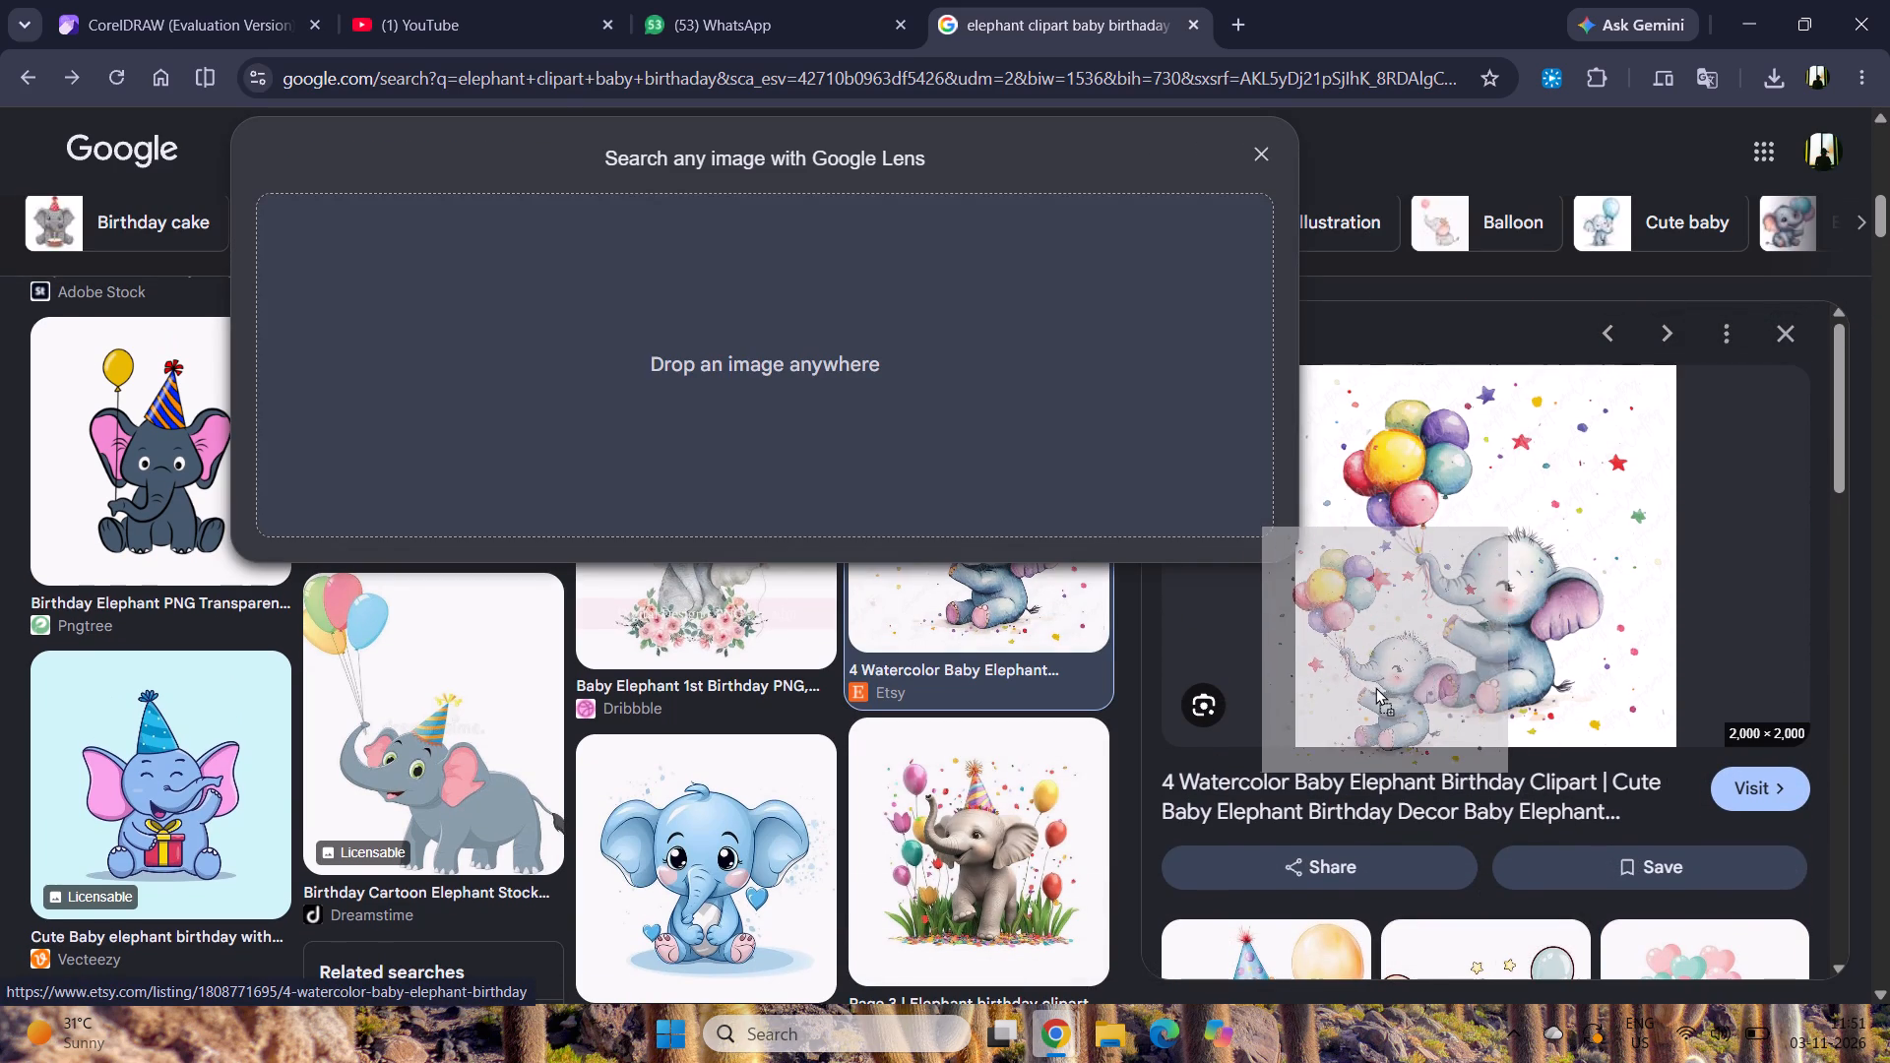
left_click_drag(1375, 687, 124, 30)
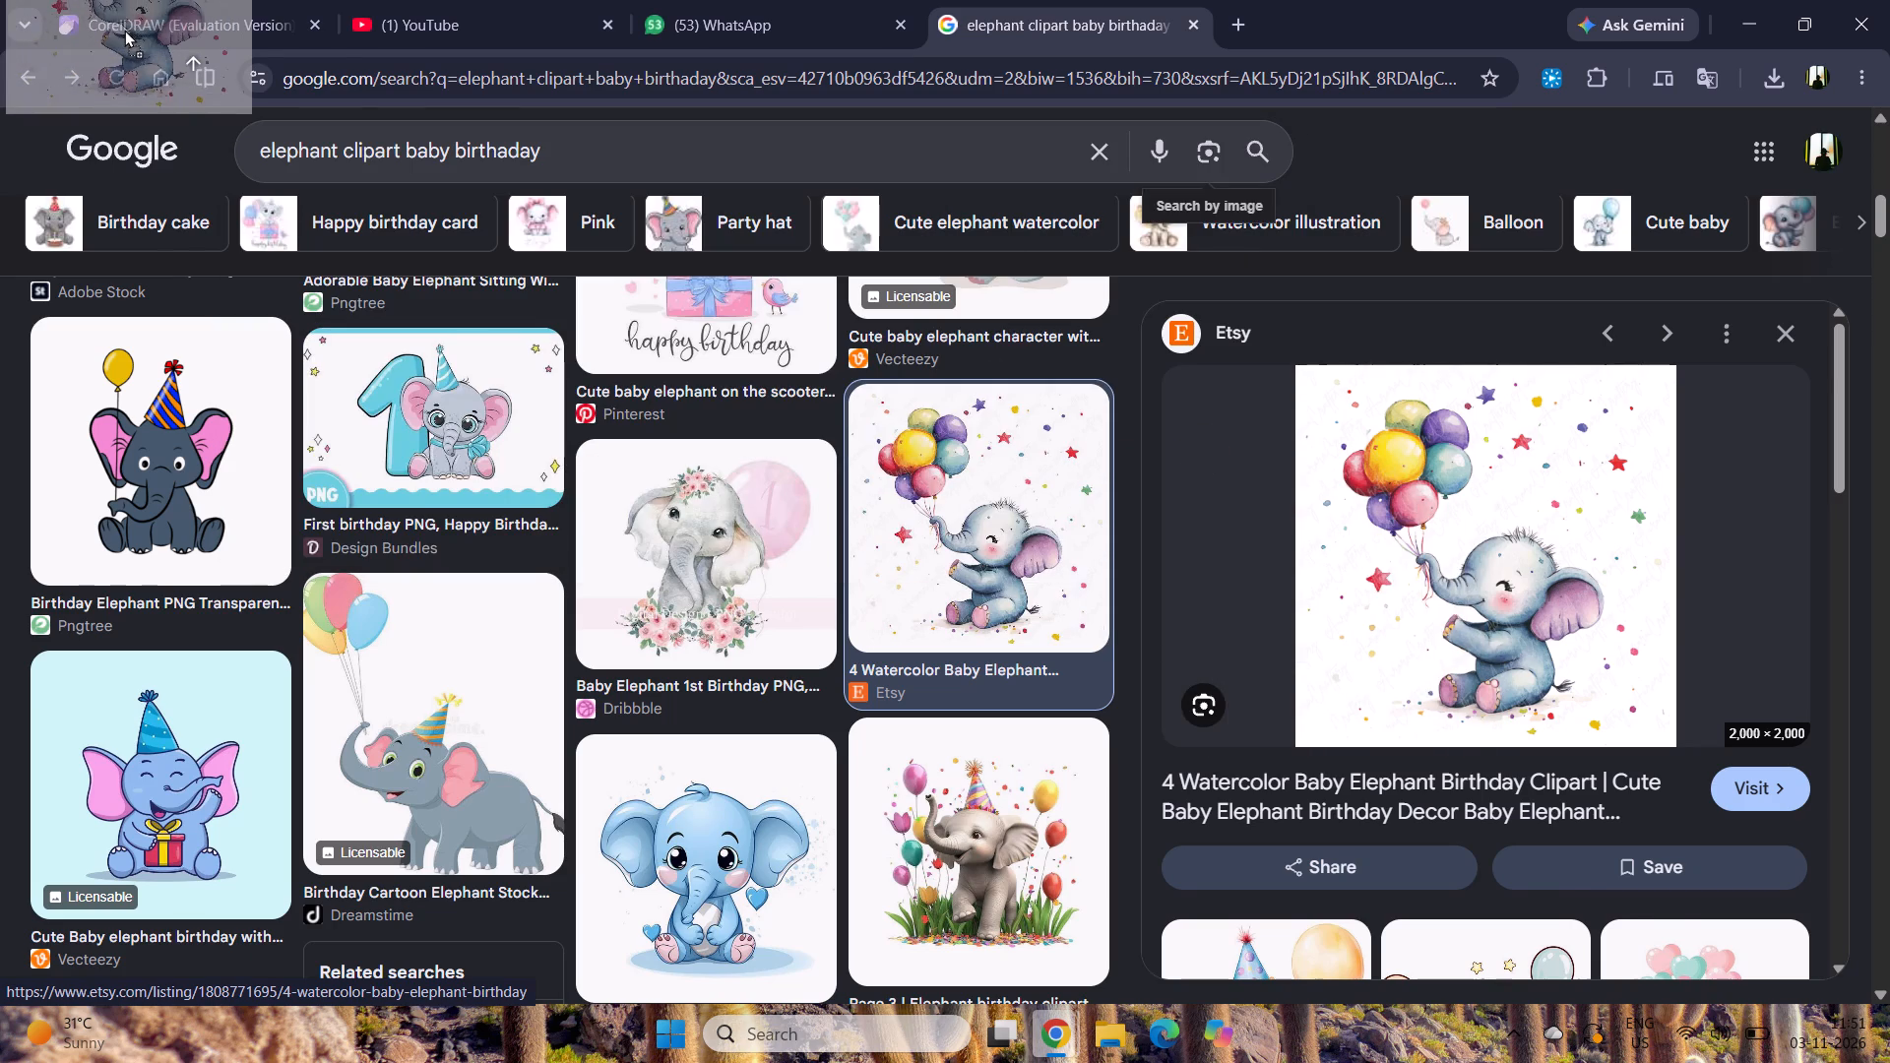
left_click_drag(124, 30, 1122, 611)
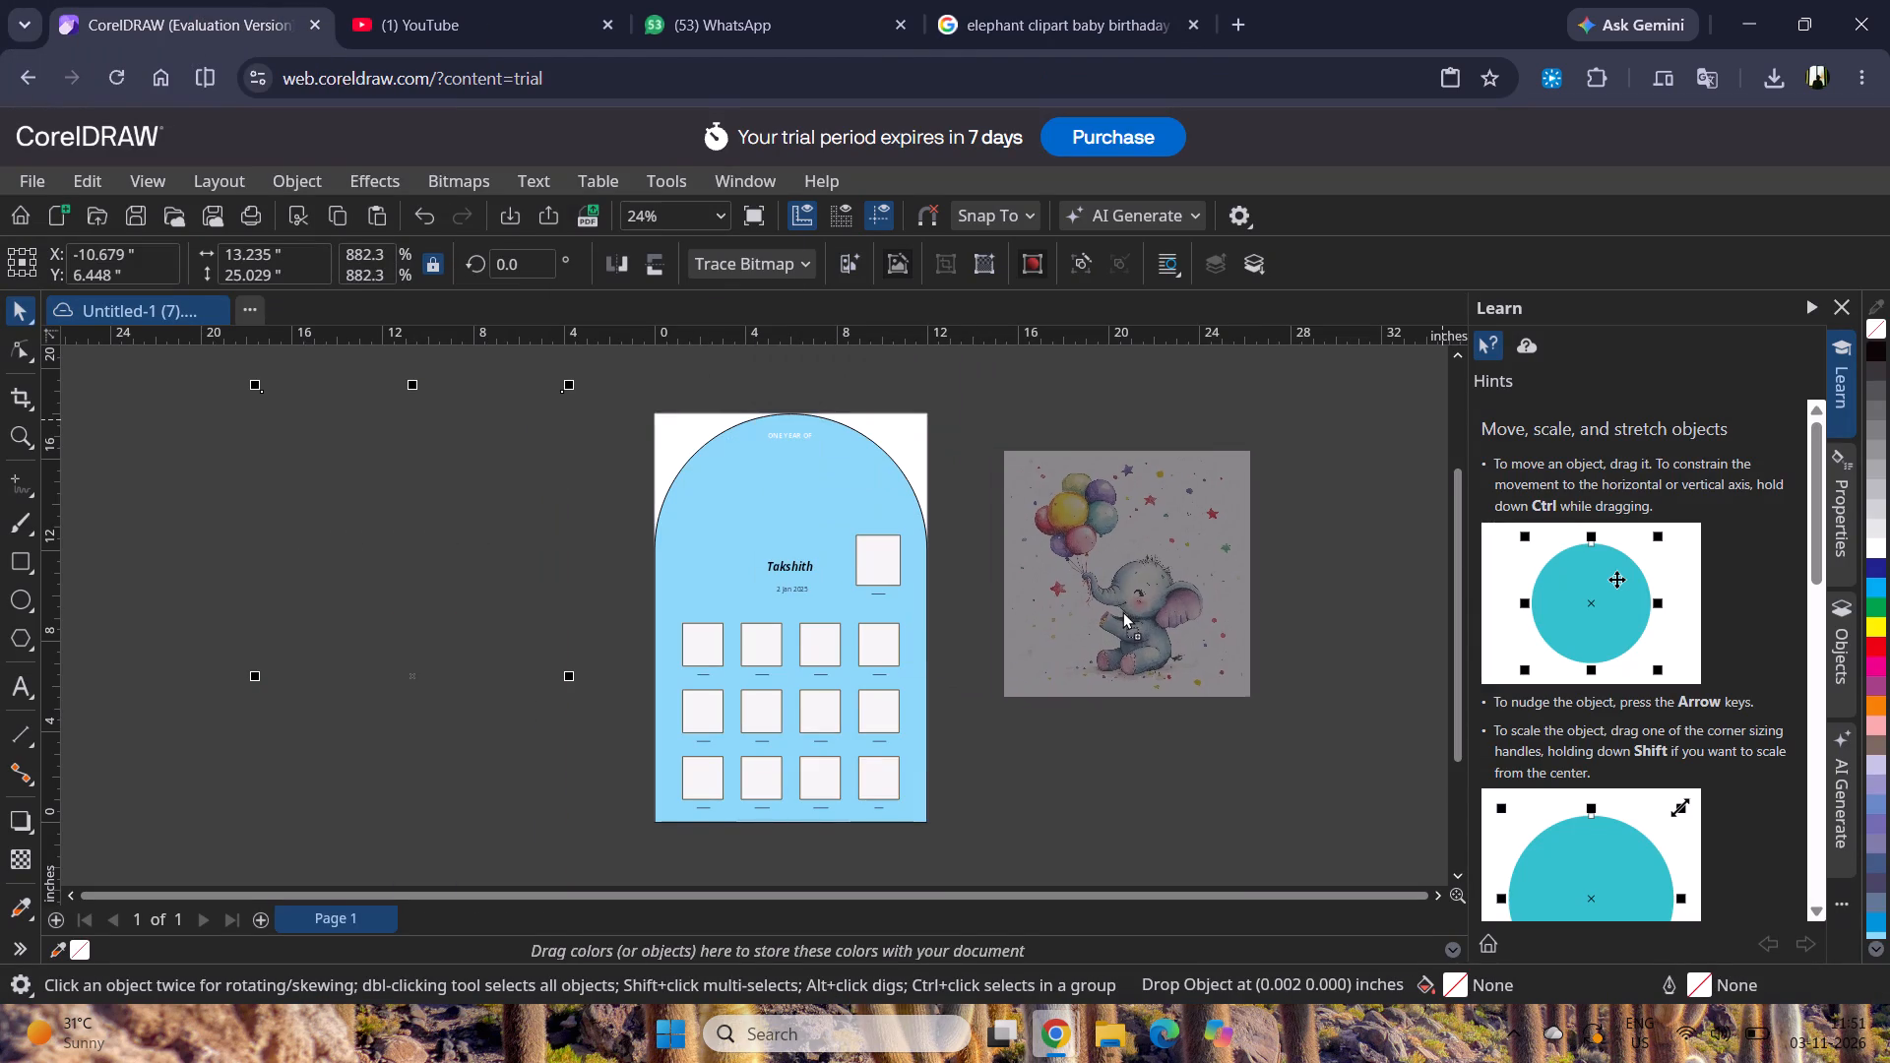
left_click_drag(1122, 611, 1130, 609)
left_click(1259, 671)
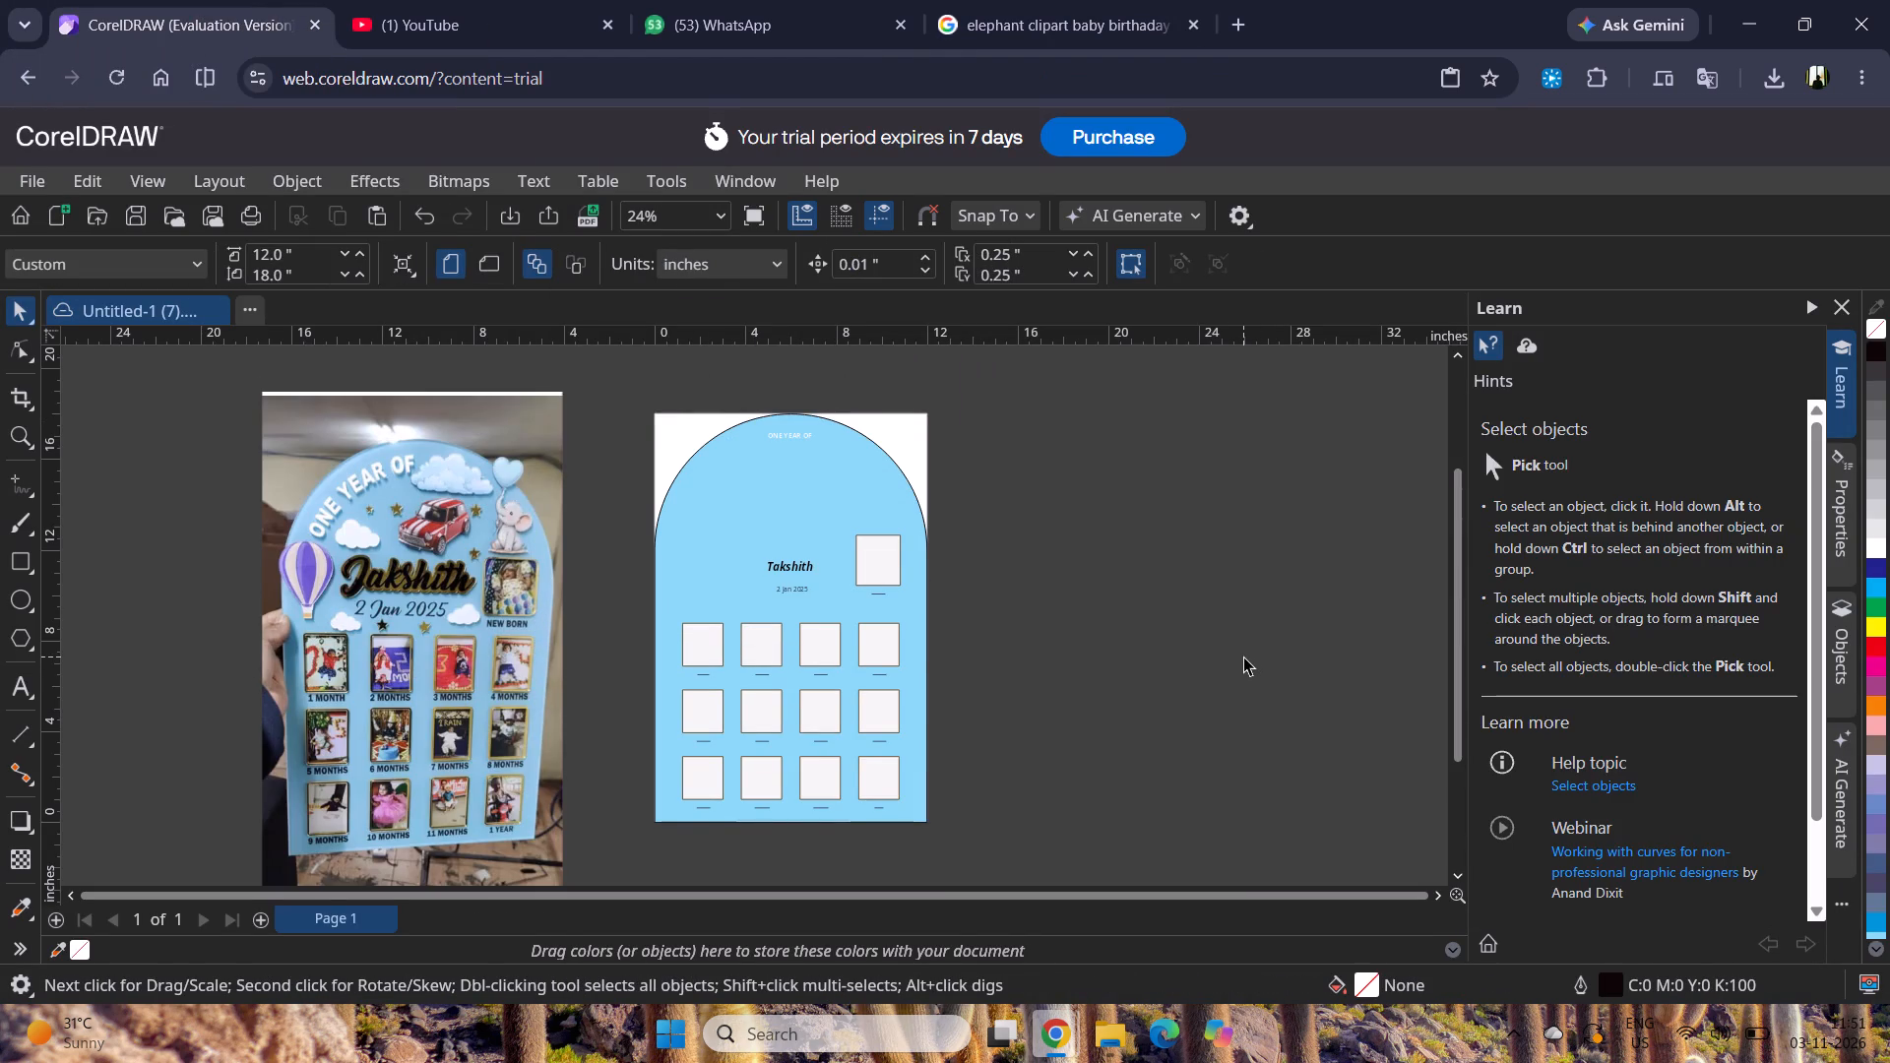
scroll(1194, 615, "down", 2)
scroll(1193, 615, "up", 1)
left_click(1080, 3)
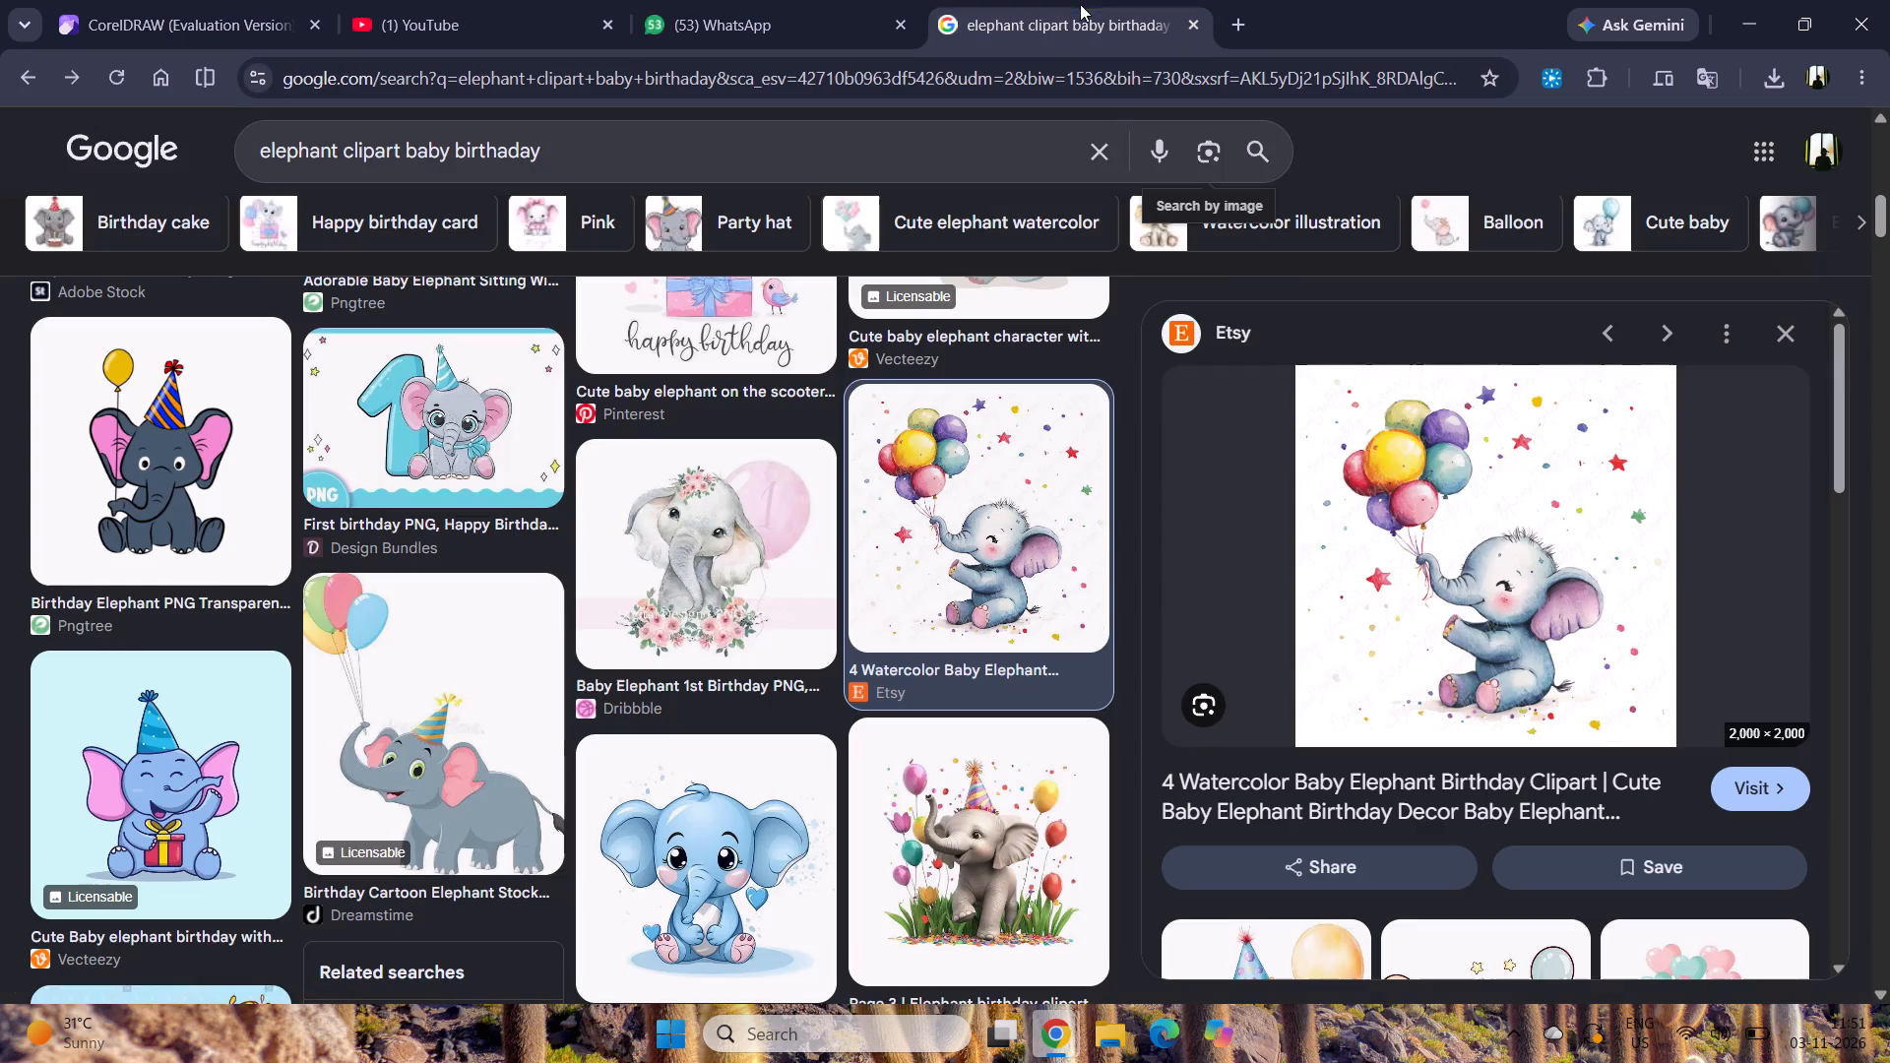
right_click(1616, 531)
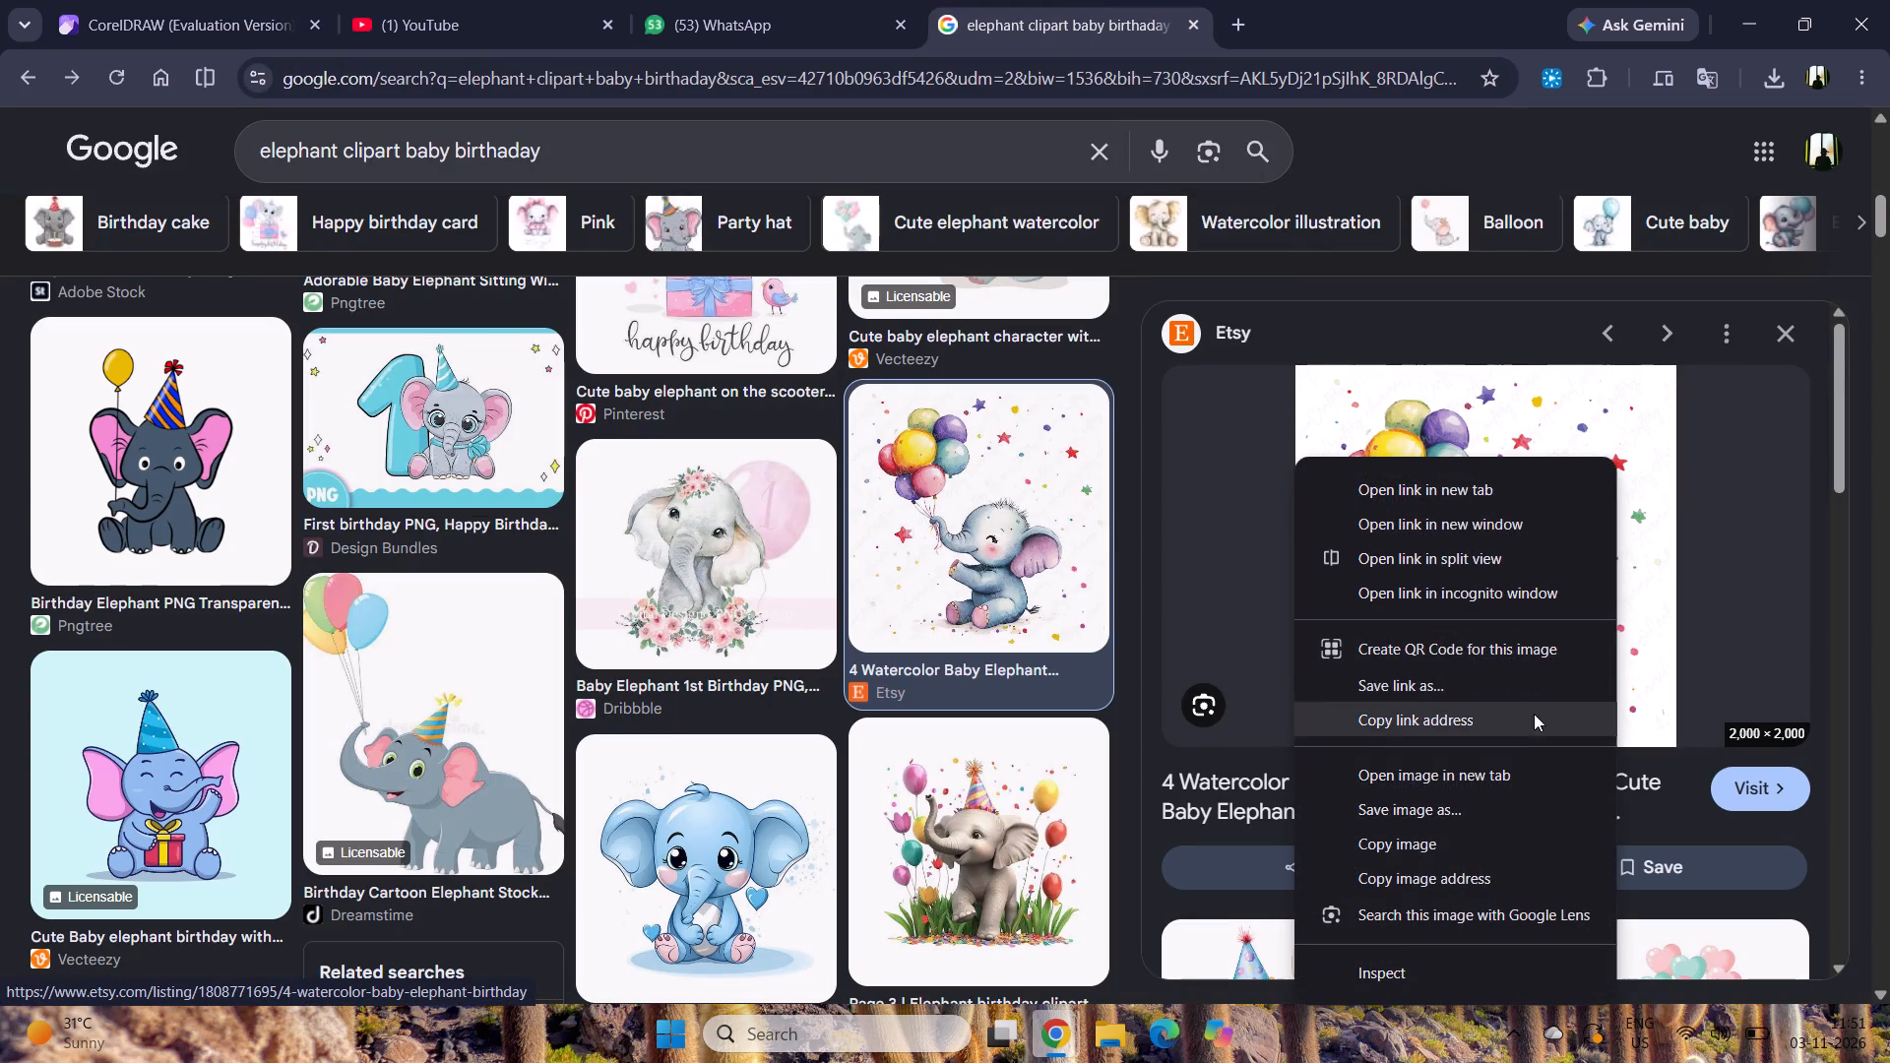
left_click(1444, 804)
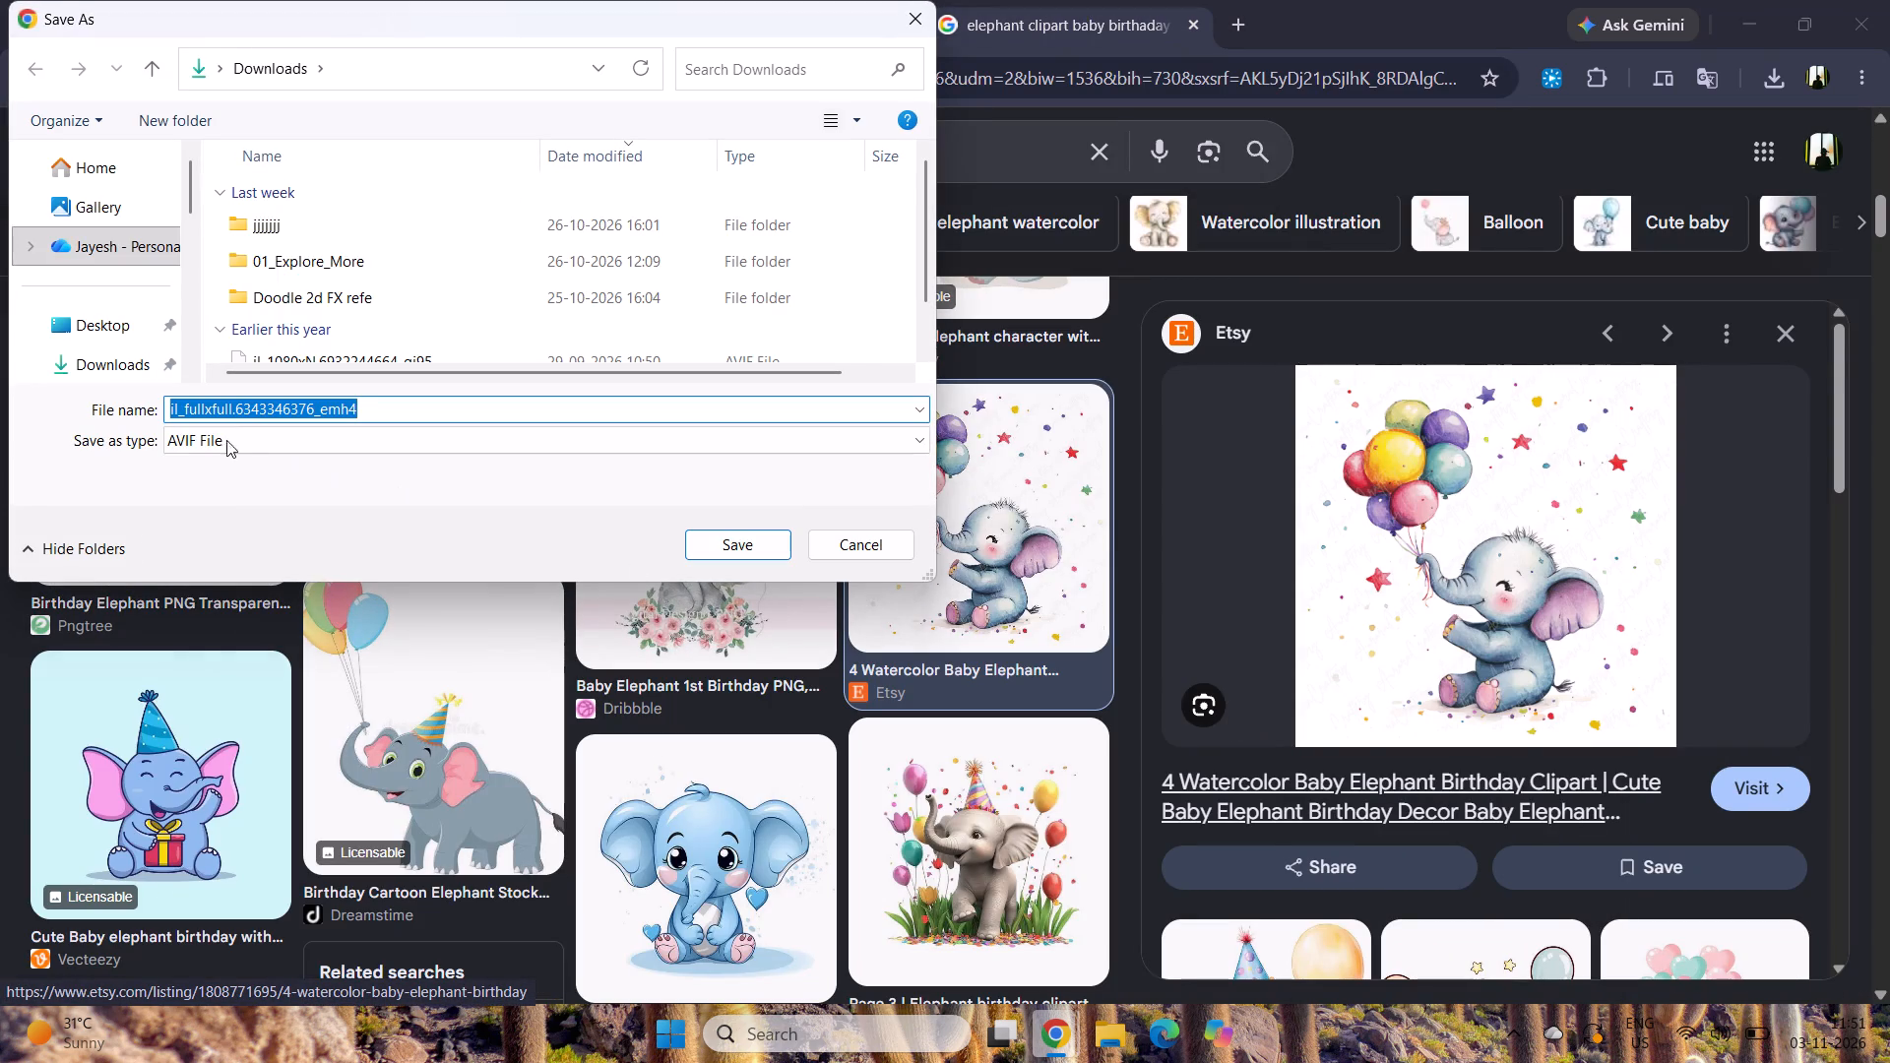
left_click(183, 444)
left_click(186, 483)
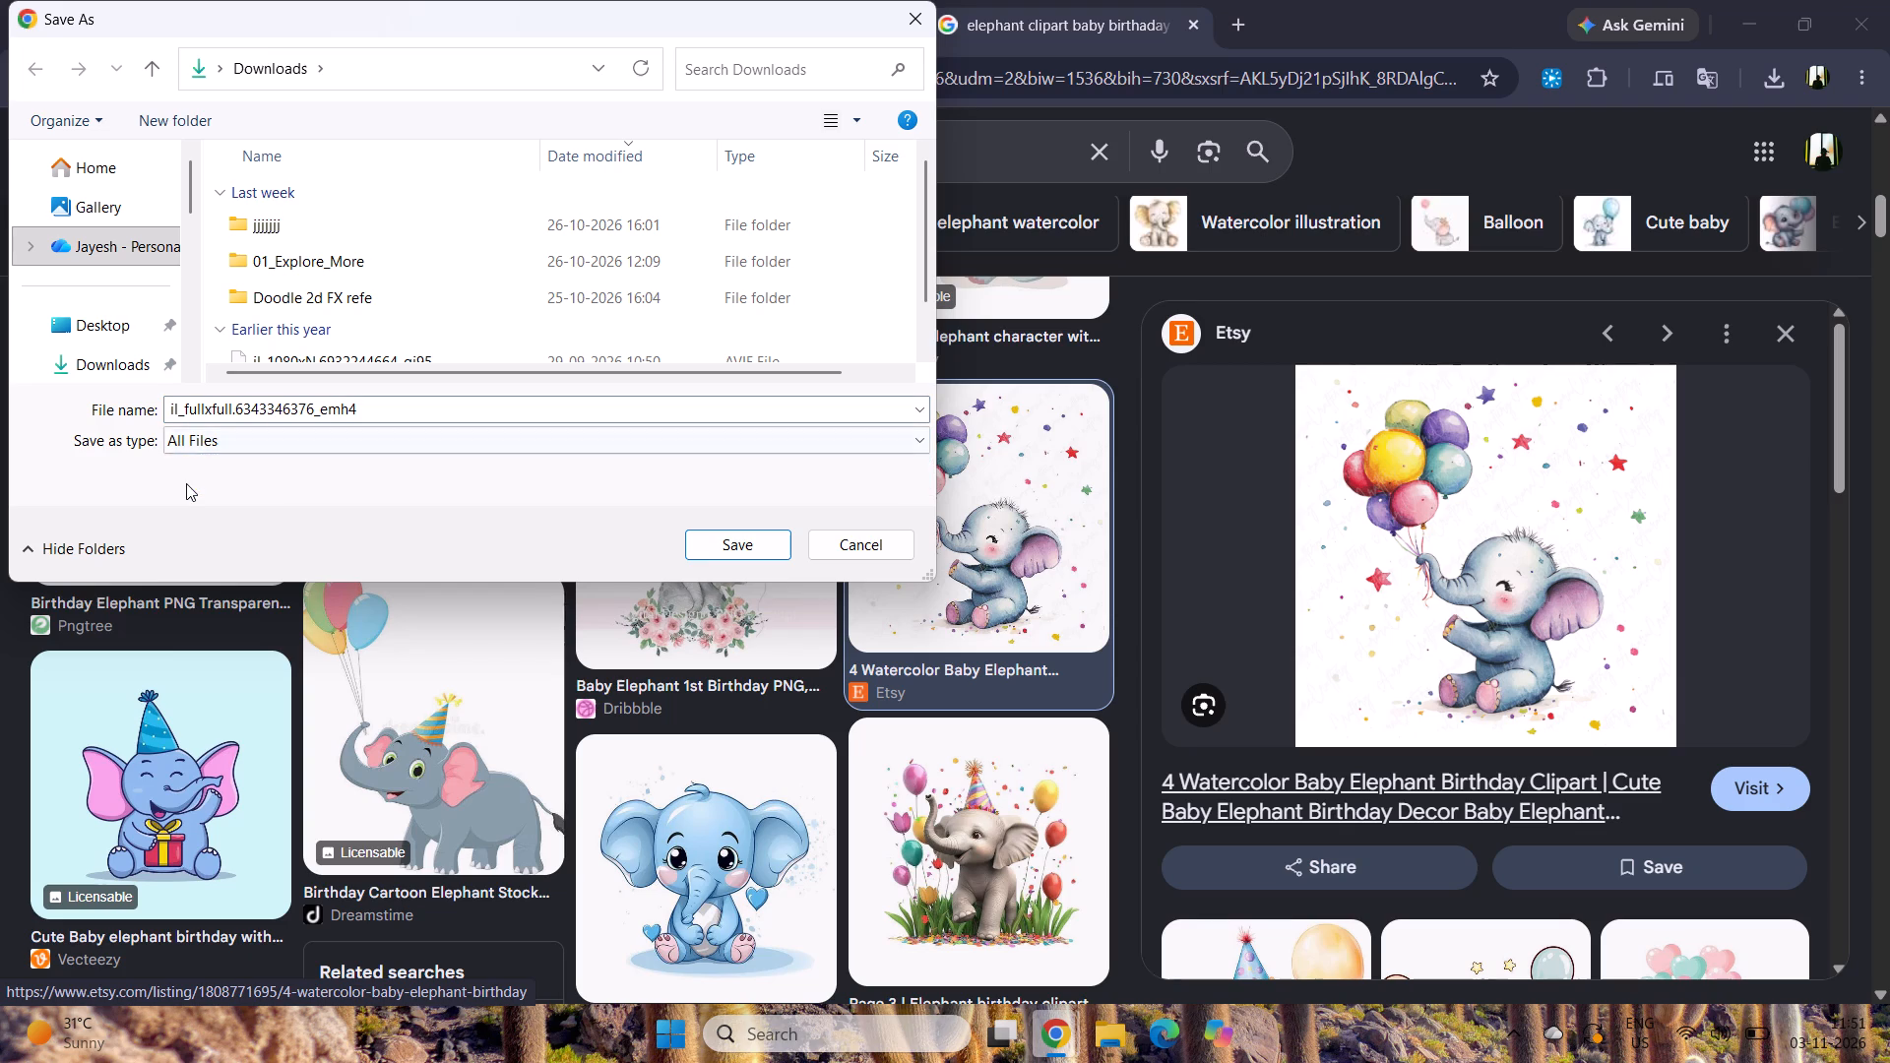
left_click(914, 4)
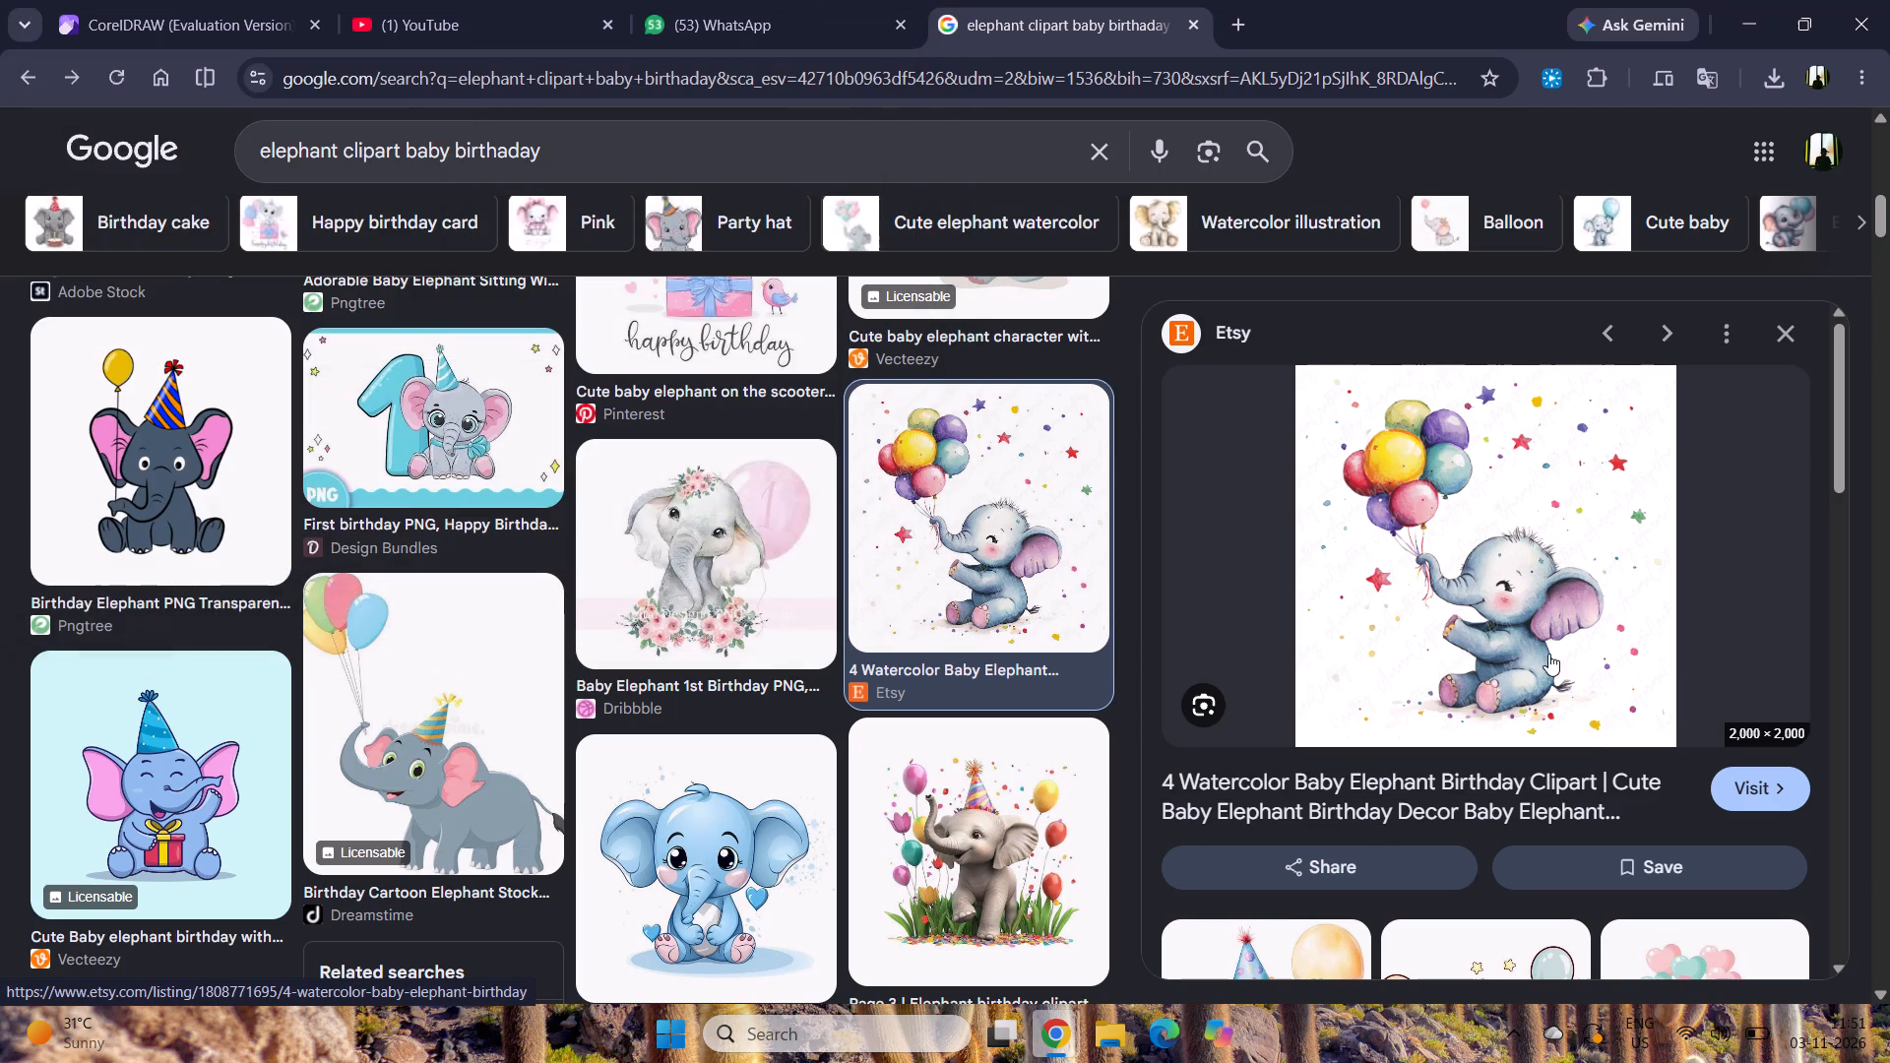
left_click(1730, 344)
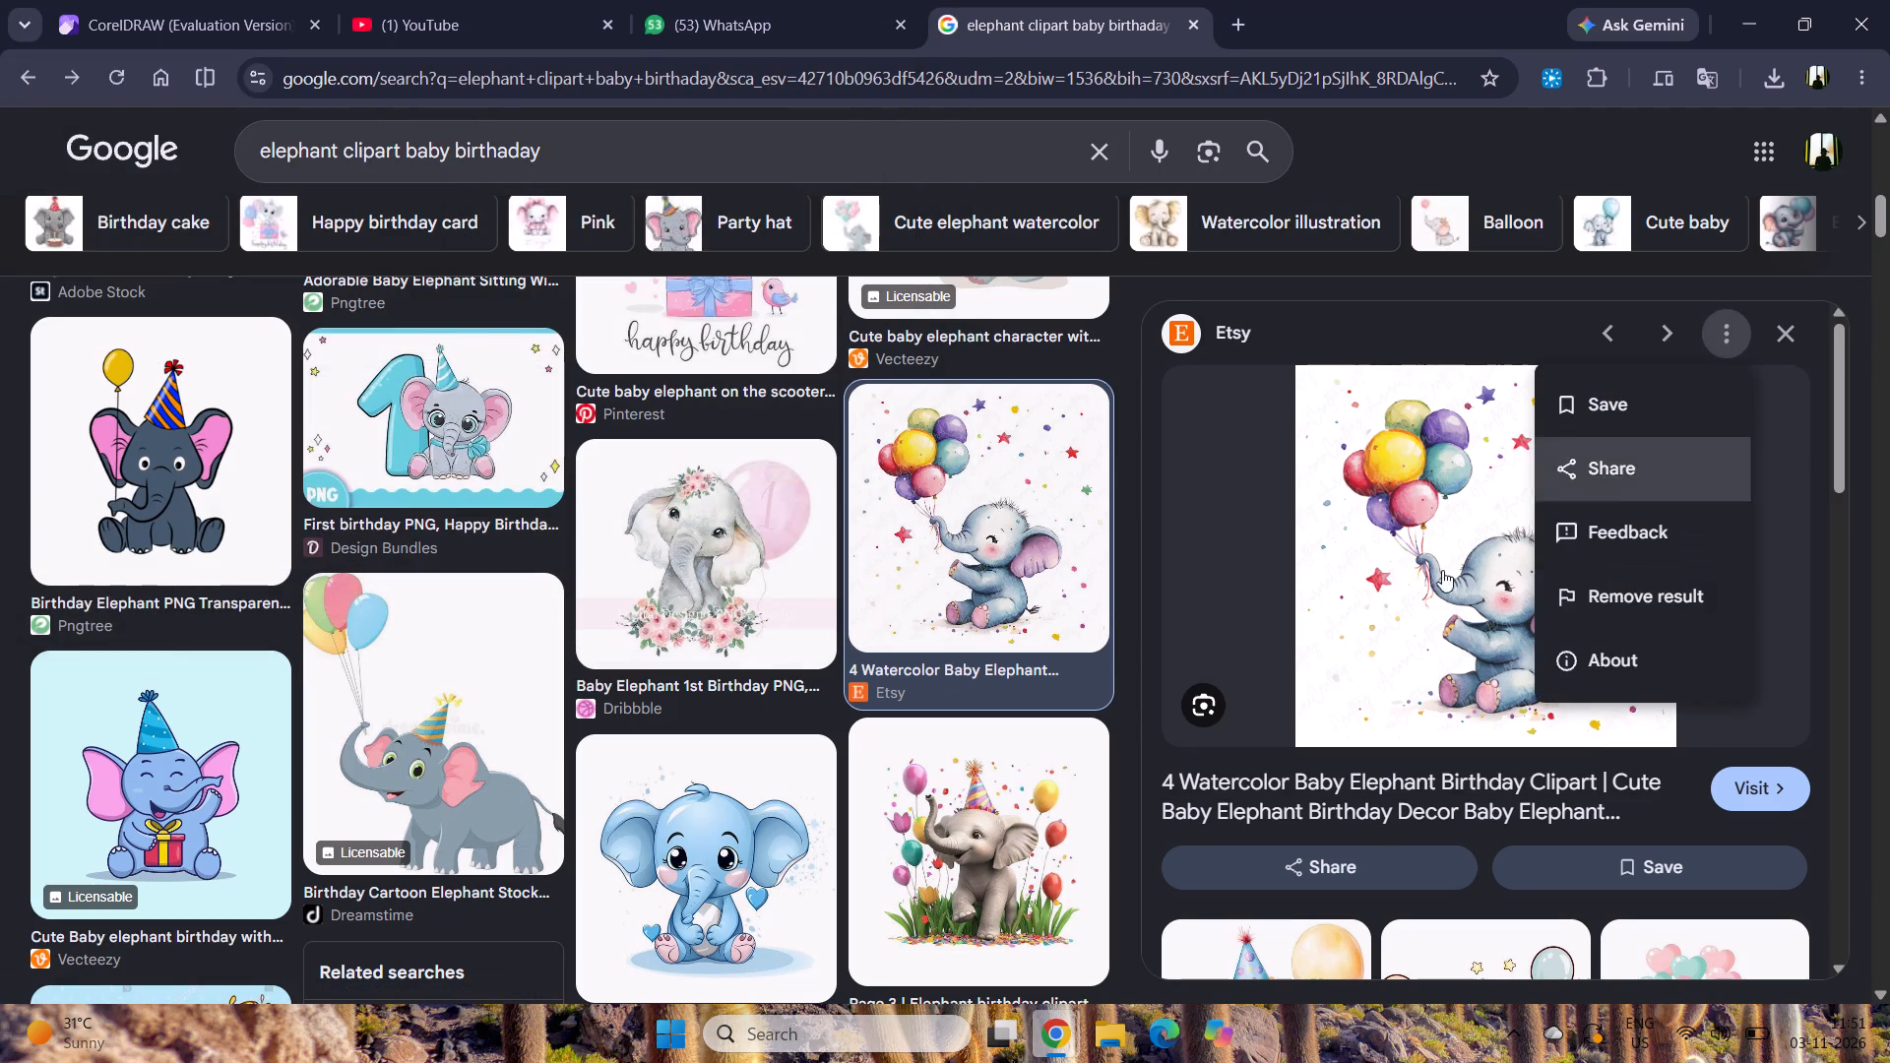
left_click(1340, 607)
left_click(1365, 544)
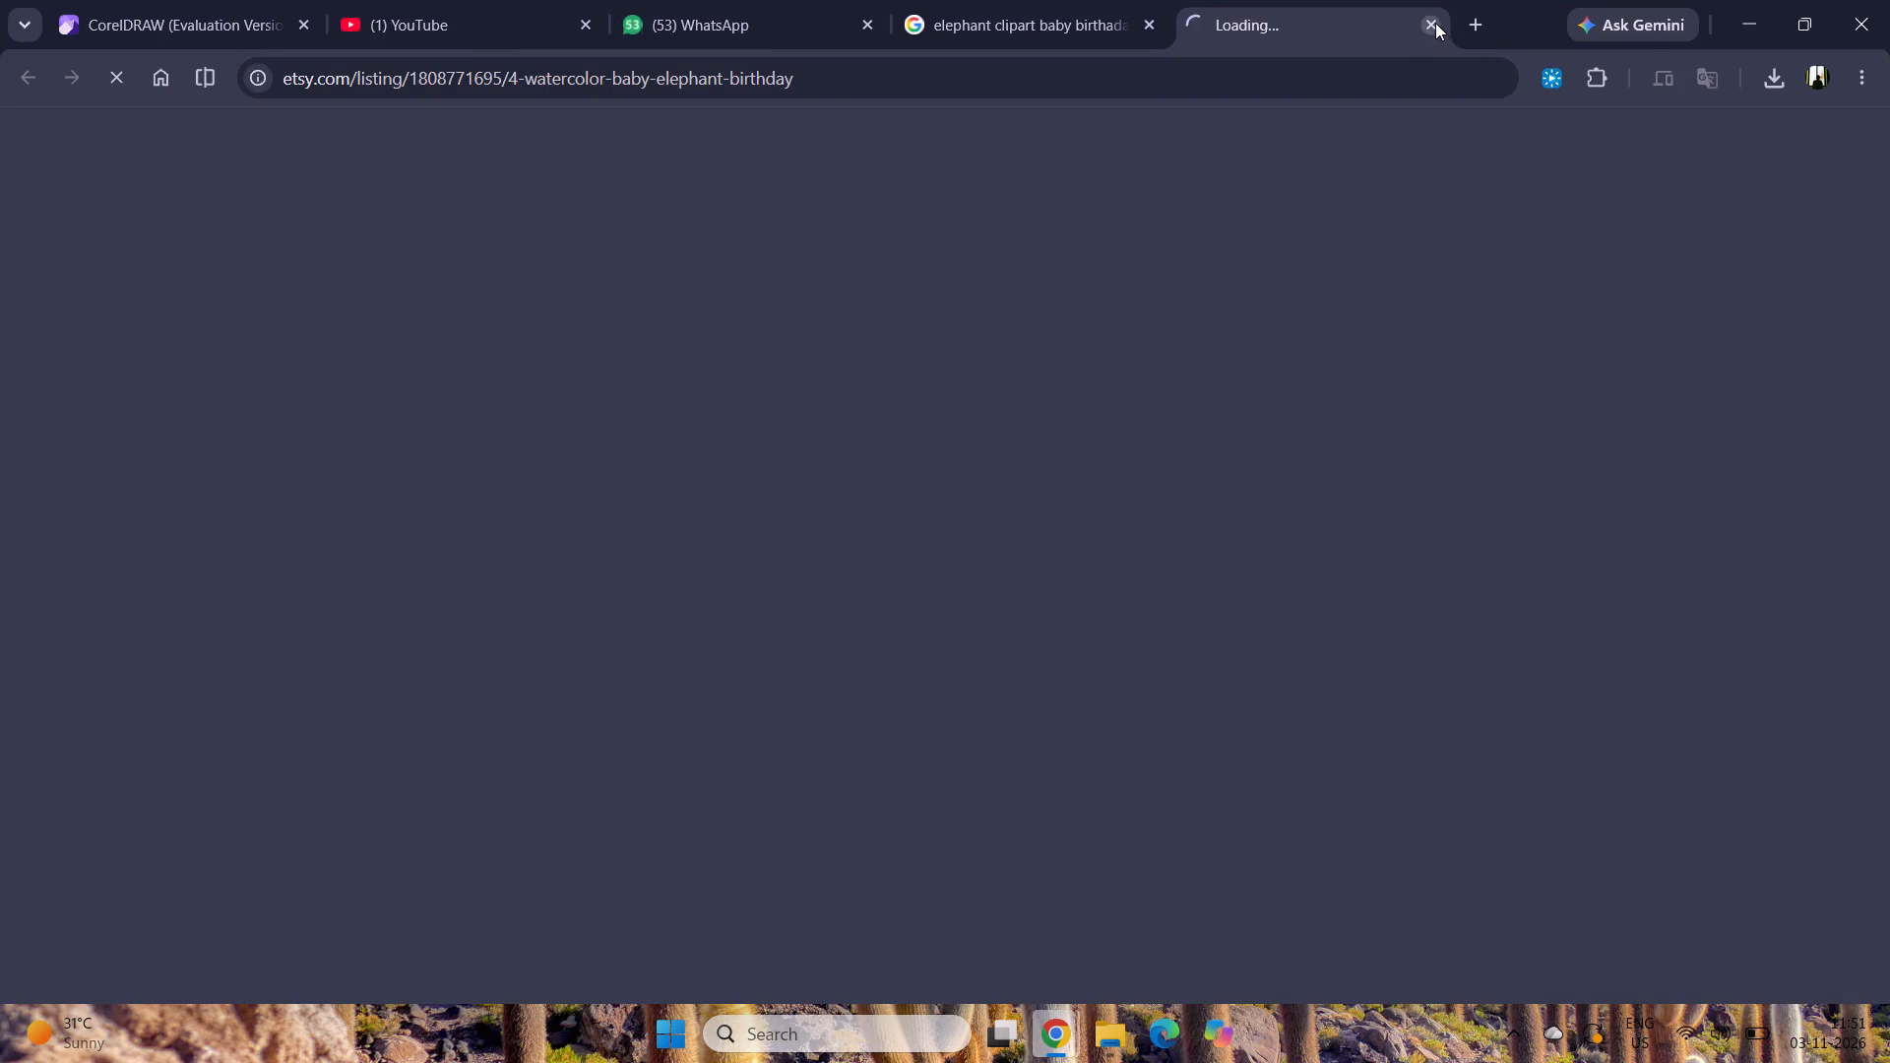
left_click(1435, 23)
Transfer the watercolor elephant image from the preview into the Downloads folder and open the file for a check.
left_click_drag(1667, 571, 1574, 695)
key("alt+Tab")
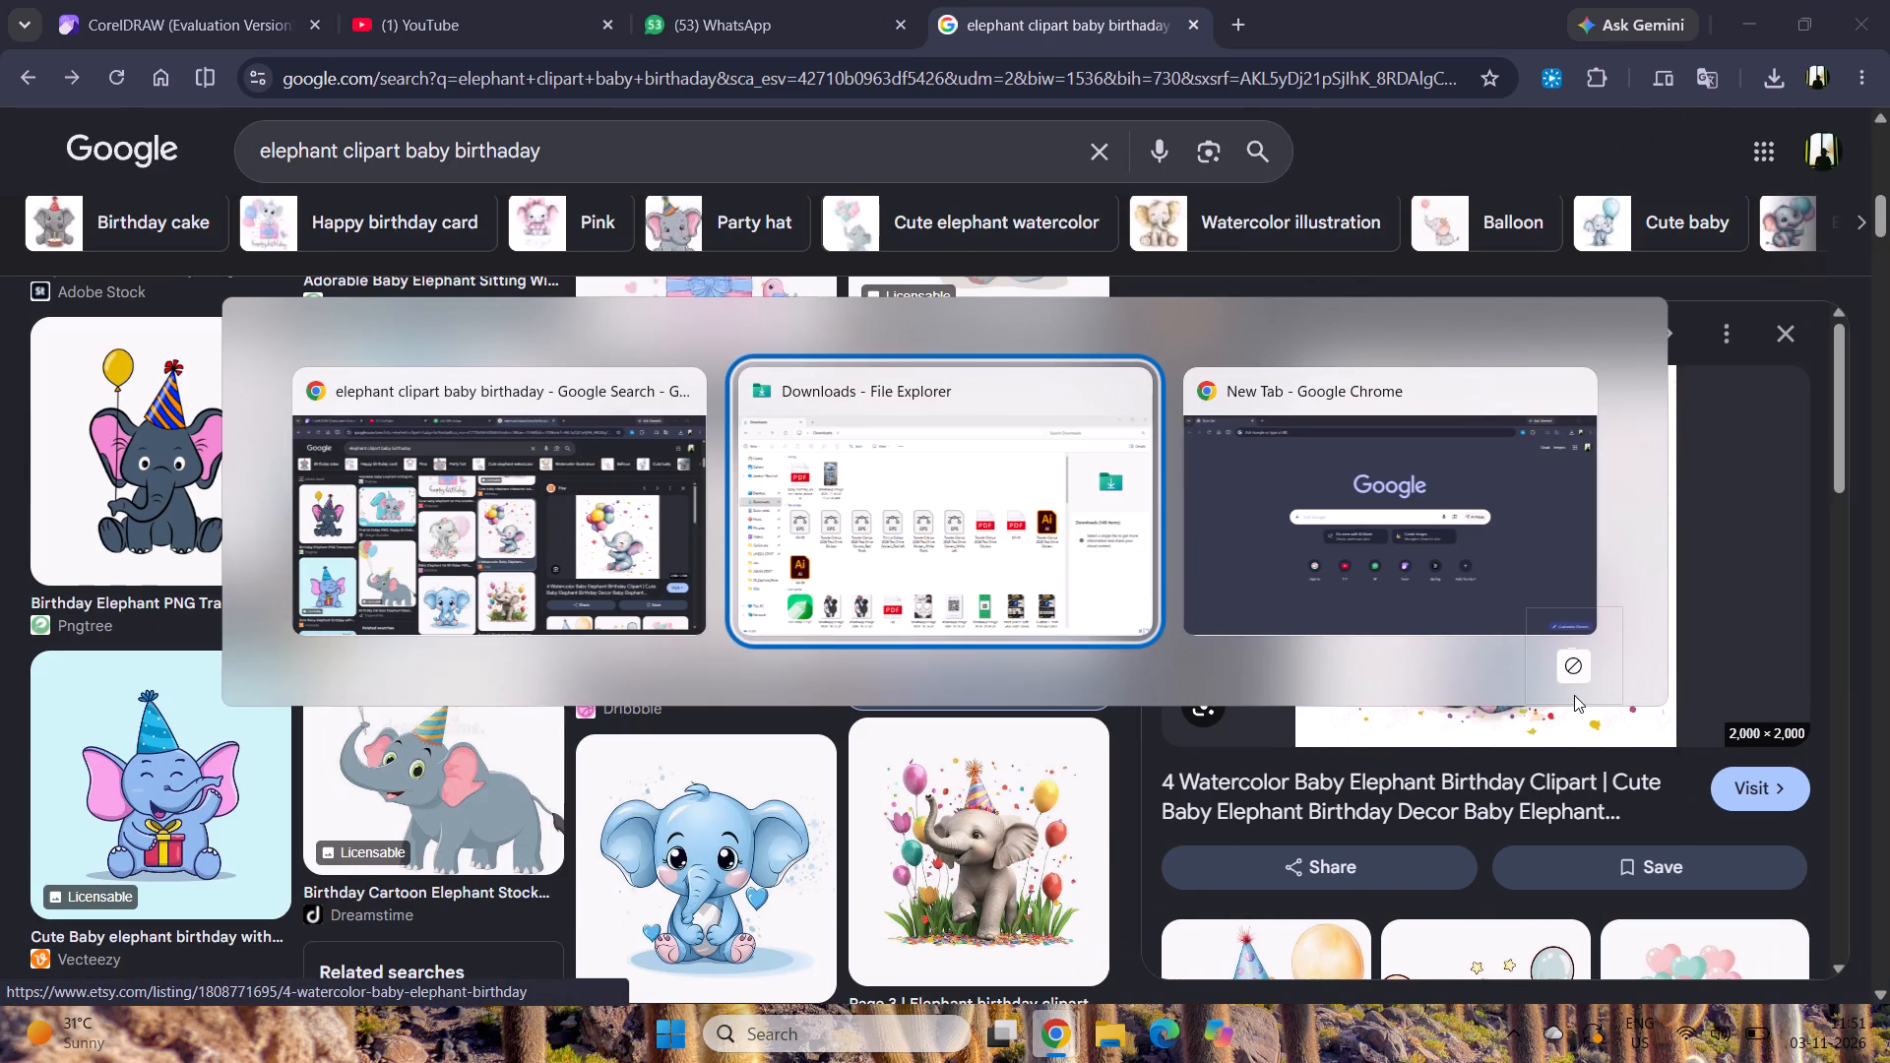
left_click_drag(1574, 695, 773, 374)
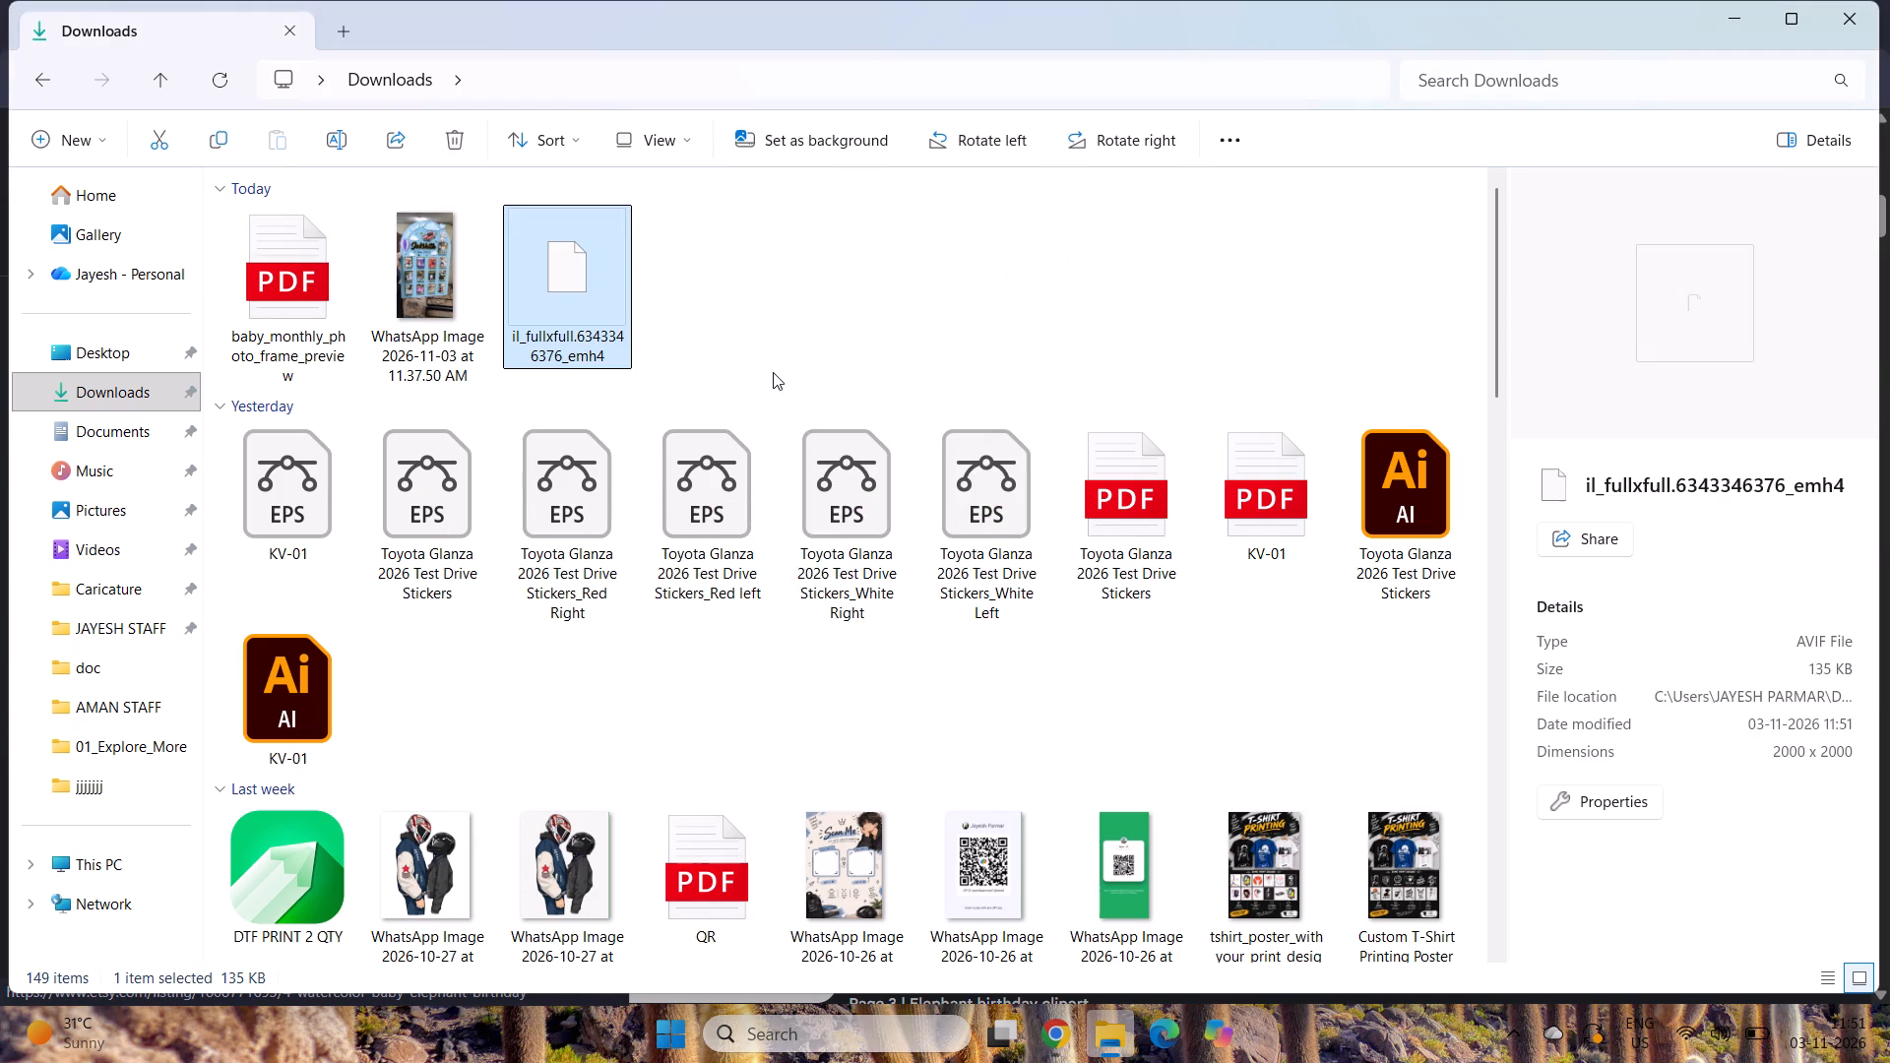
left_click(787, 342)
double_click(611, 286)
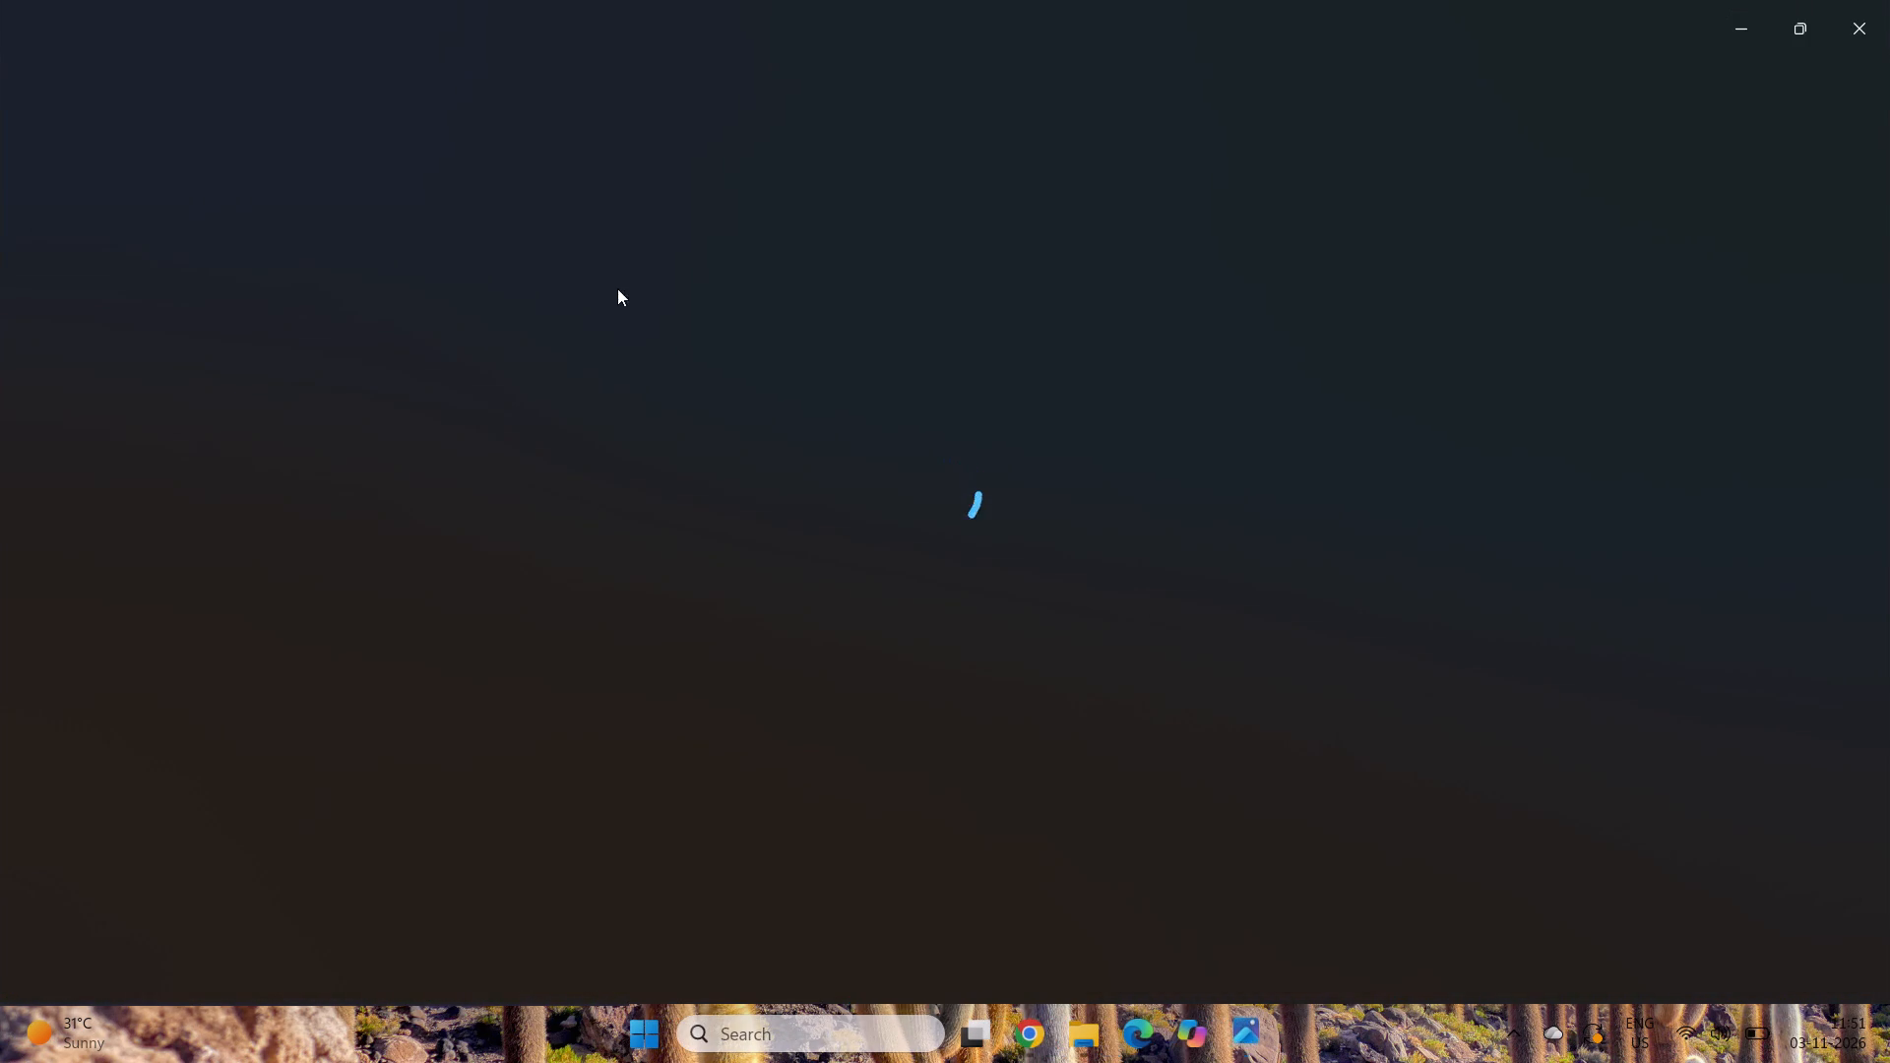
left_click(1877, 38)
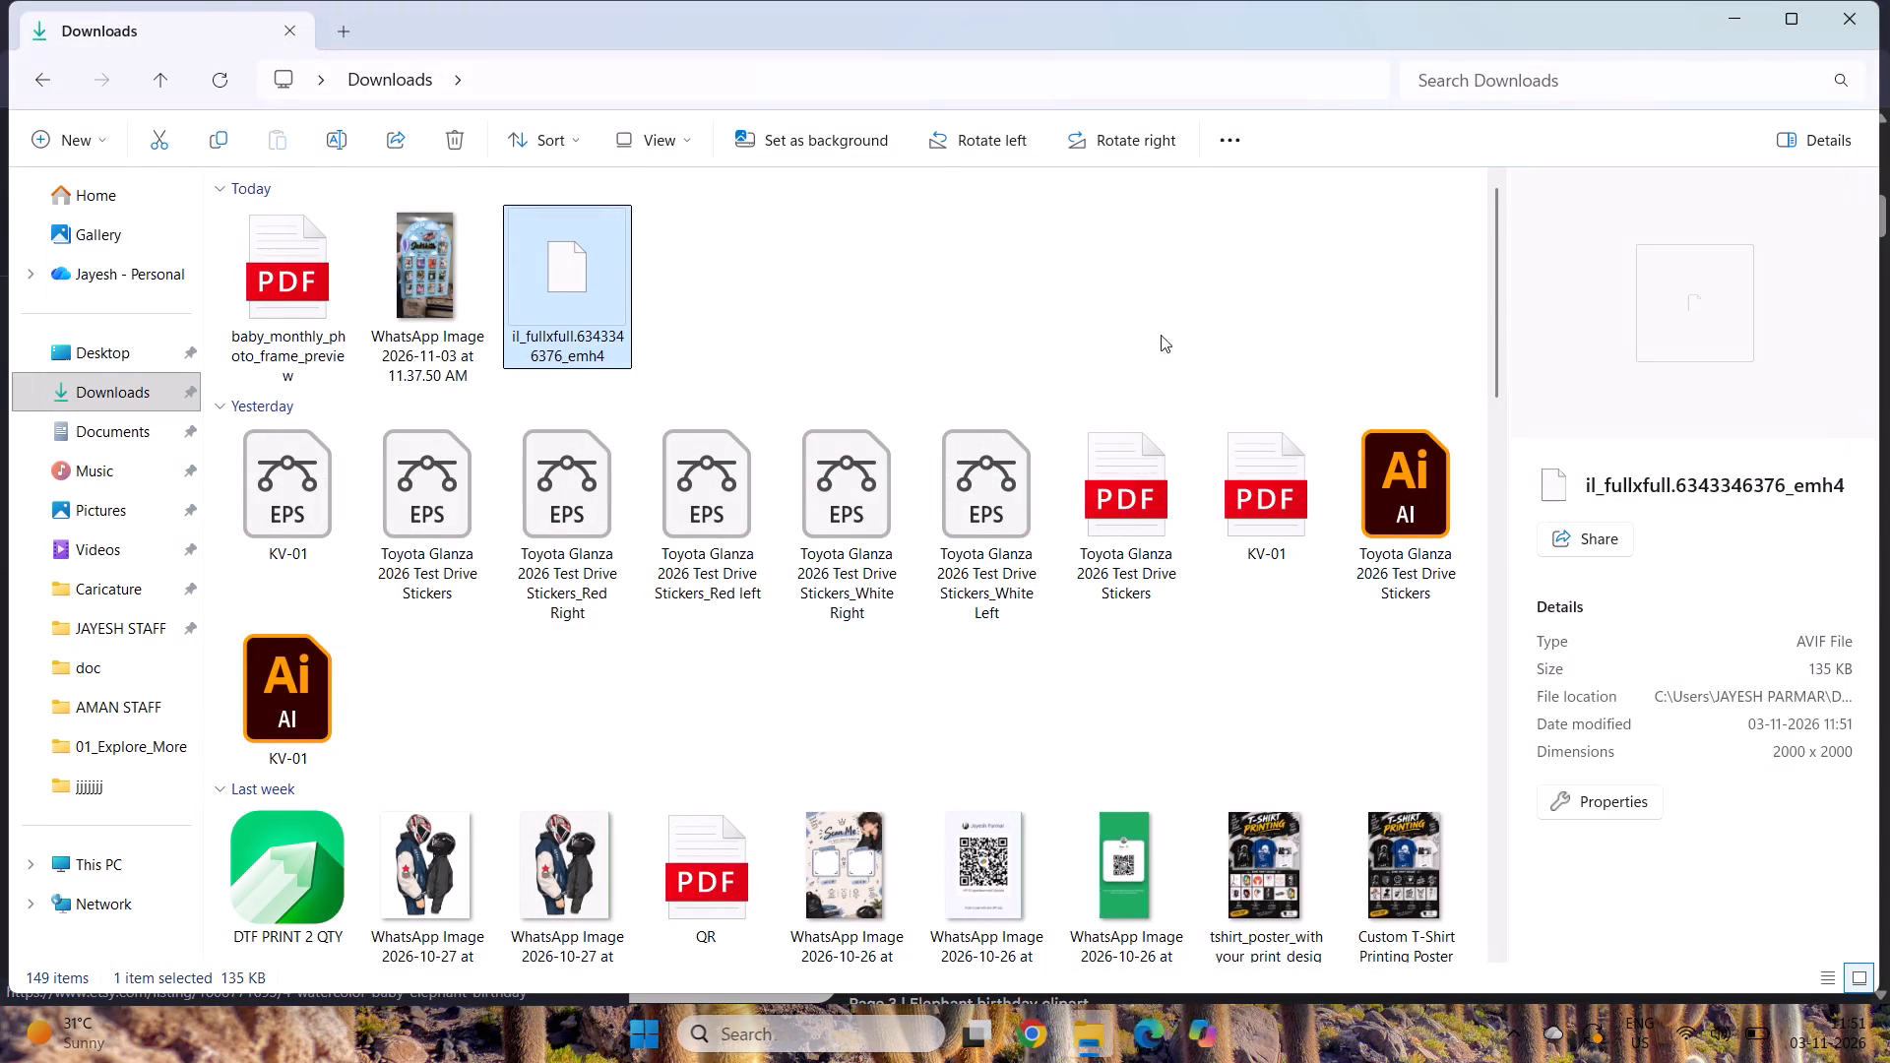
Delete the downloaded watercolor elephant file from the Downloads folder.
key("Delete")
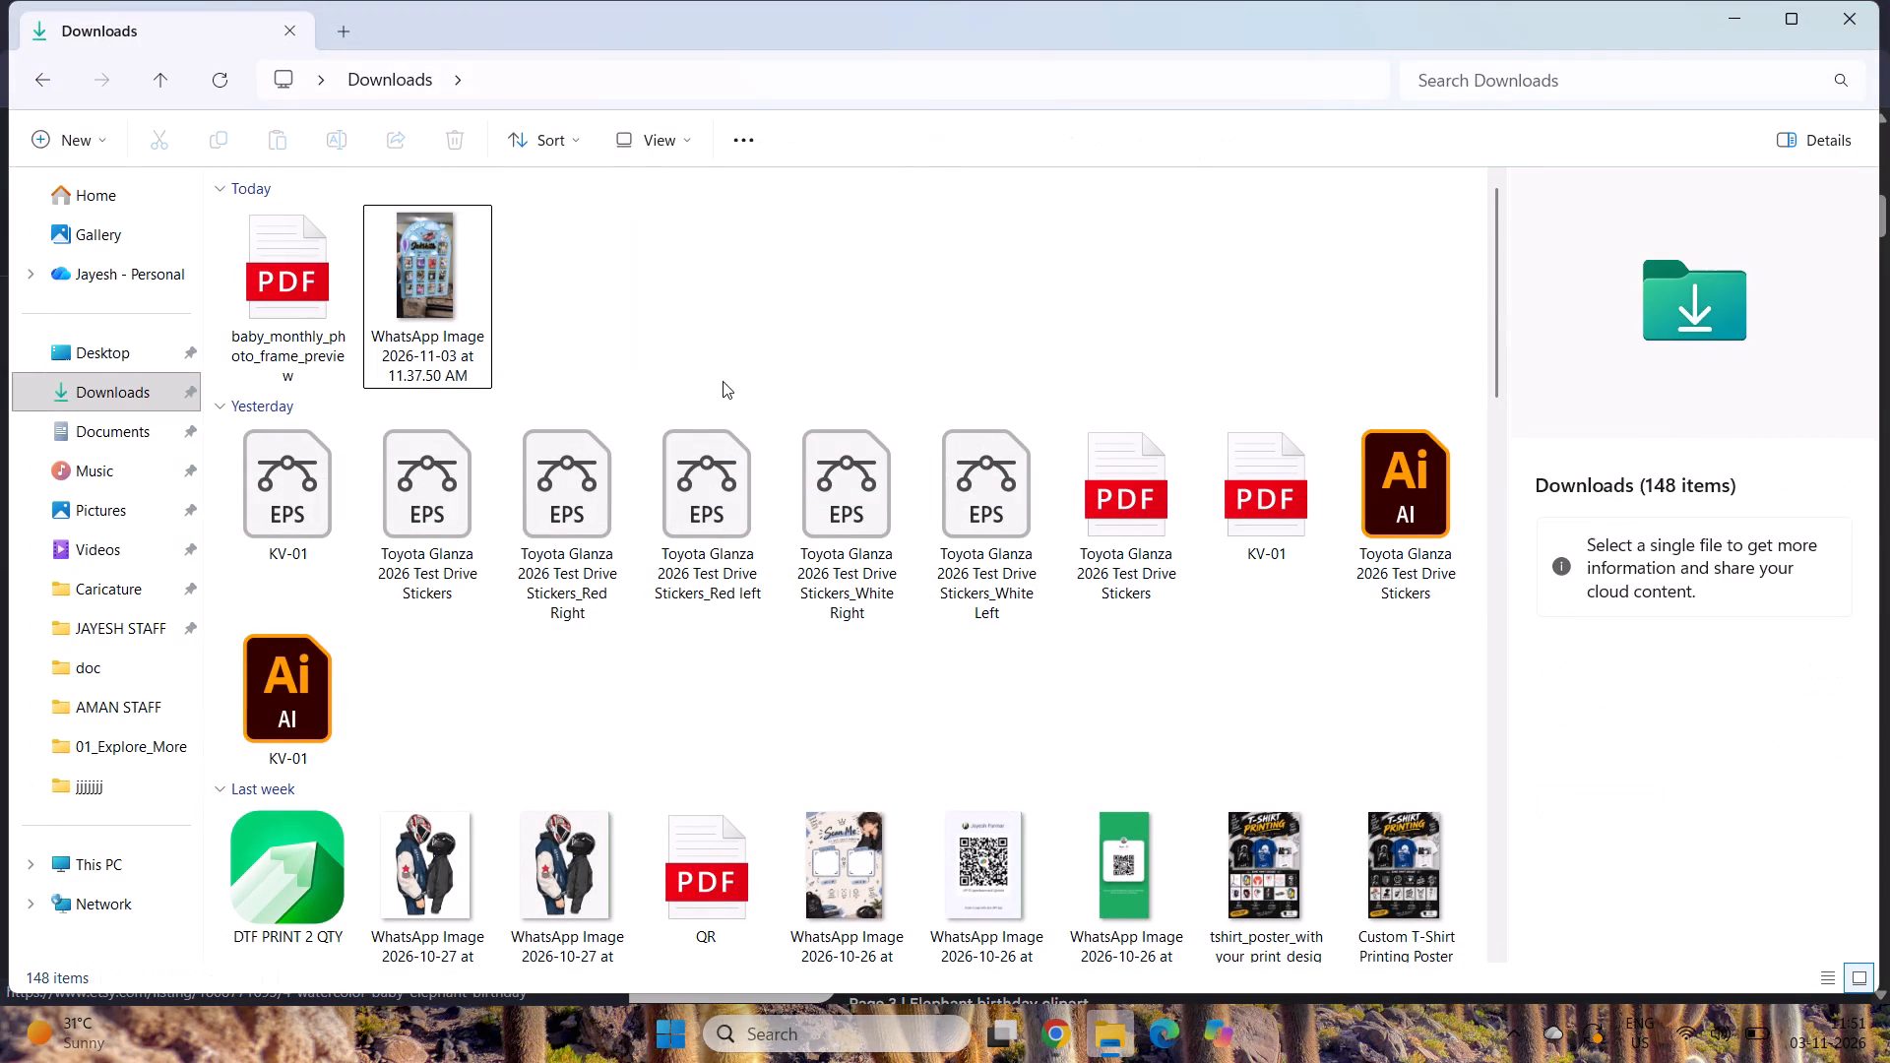
Run a visual search on the watercolor elephant with colourful balloons and open the page of its Pinterest match.
key("alt+Tab")
left_click_drag(1515, 629, 943, 442)
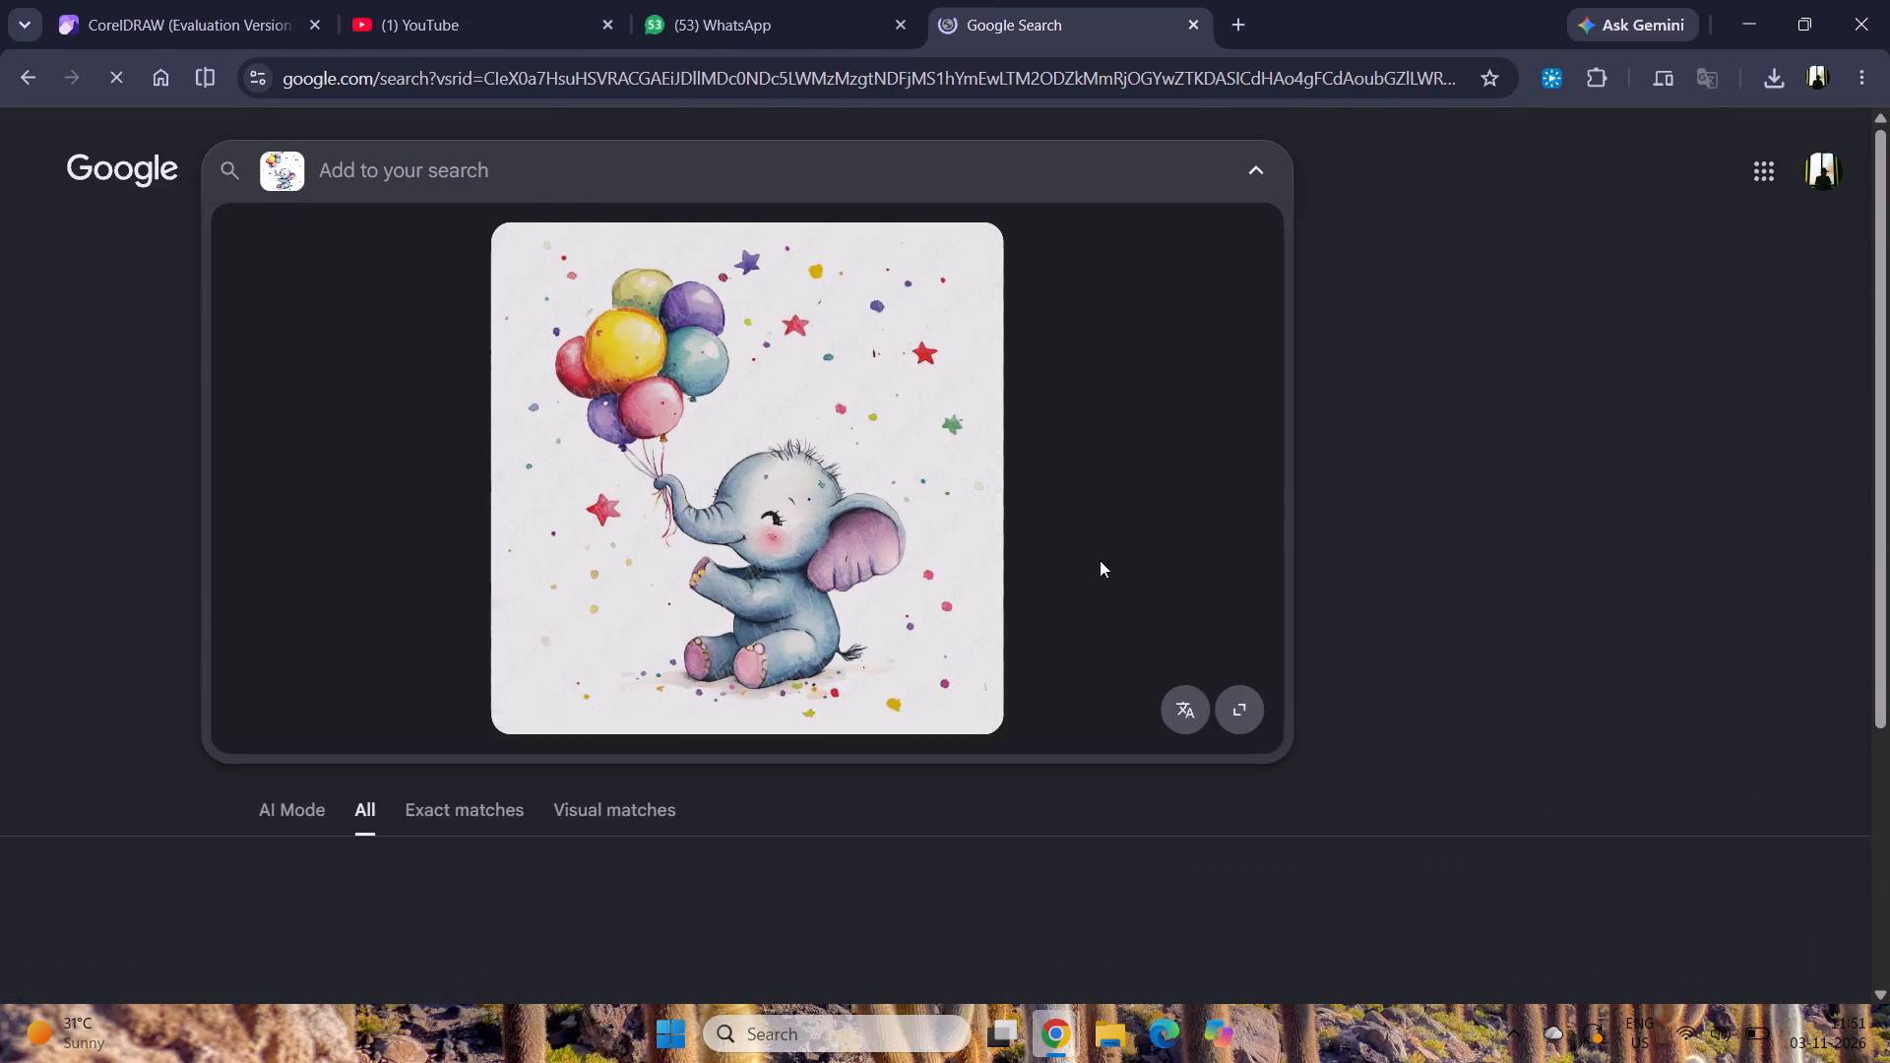
scroll(1363, 688, "down", 3)
scroll(1237, 734, "down", 1)
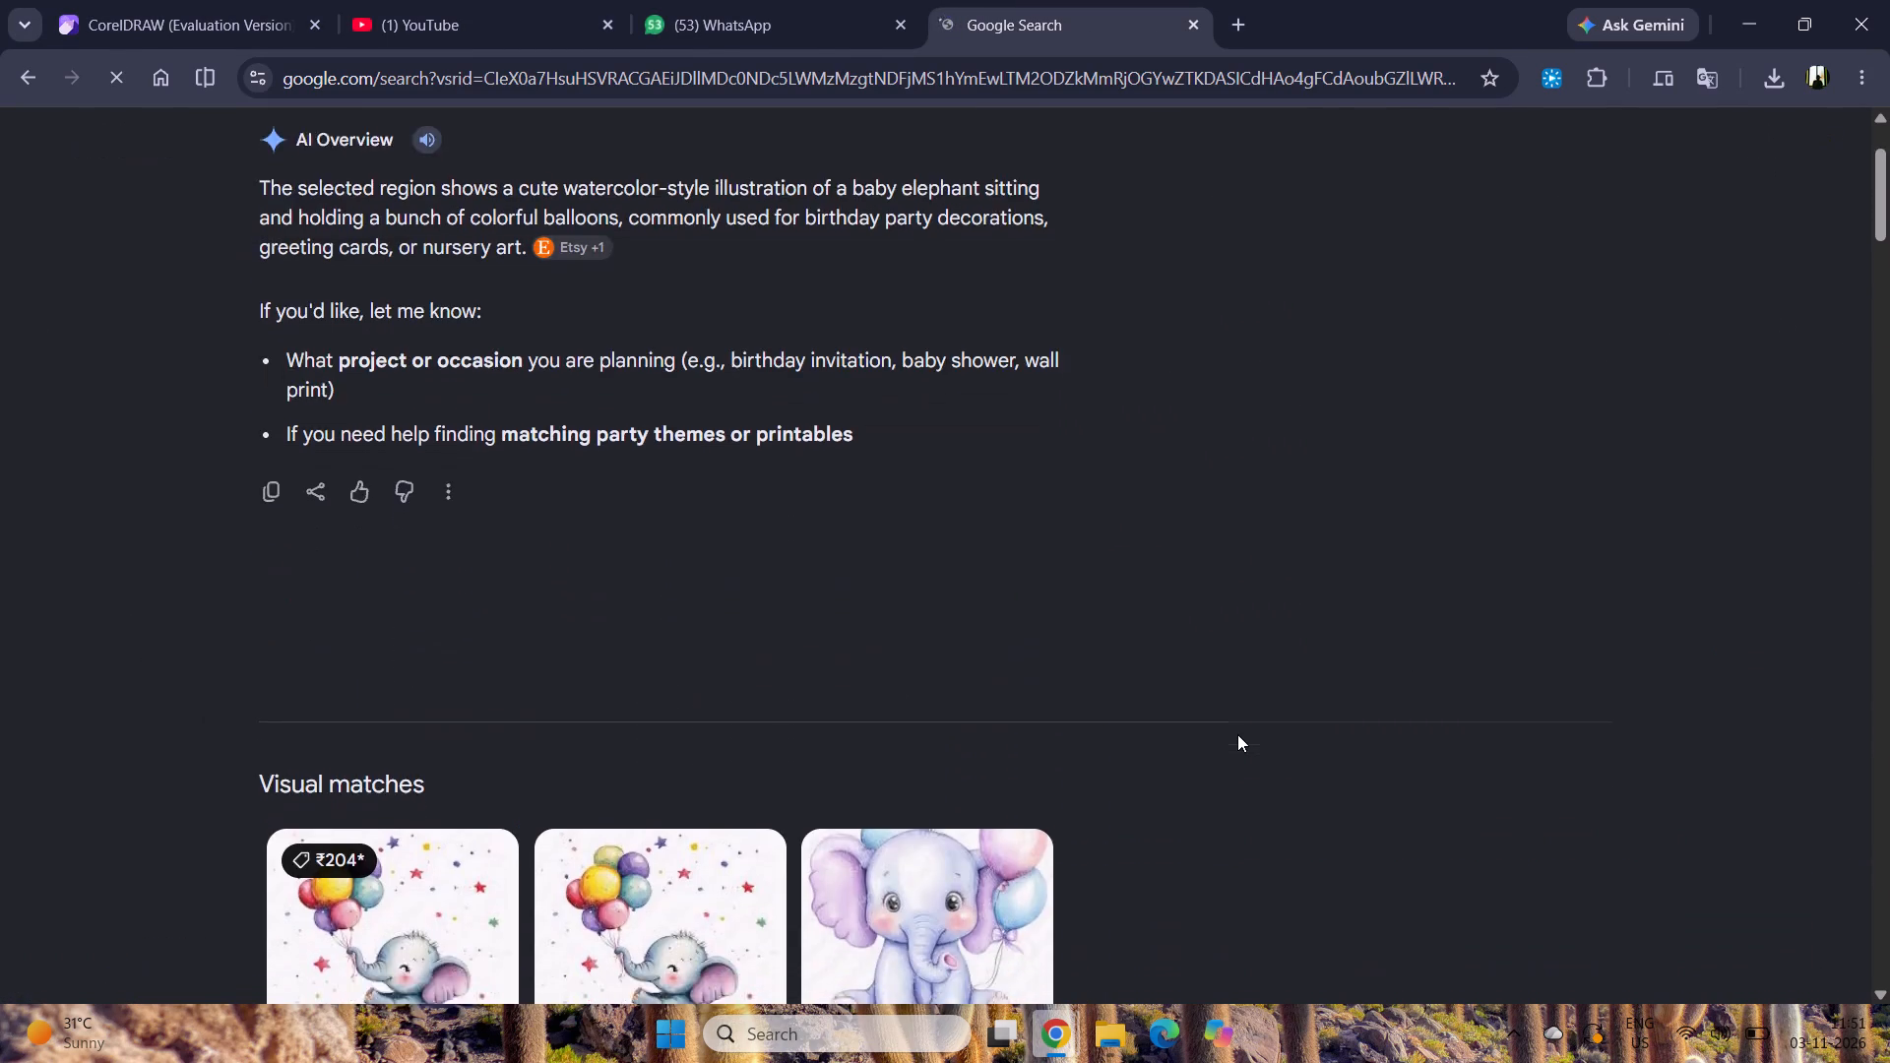
scroll(1237, 734, "down", 1)
scroll(1234, 734, "up", 1)
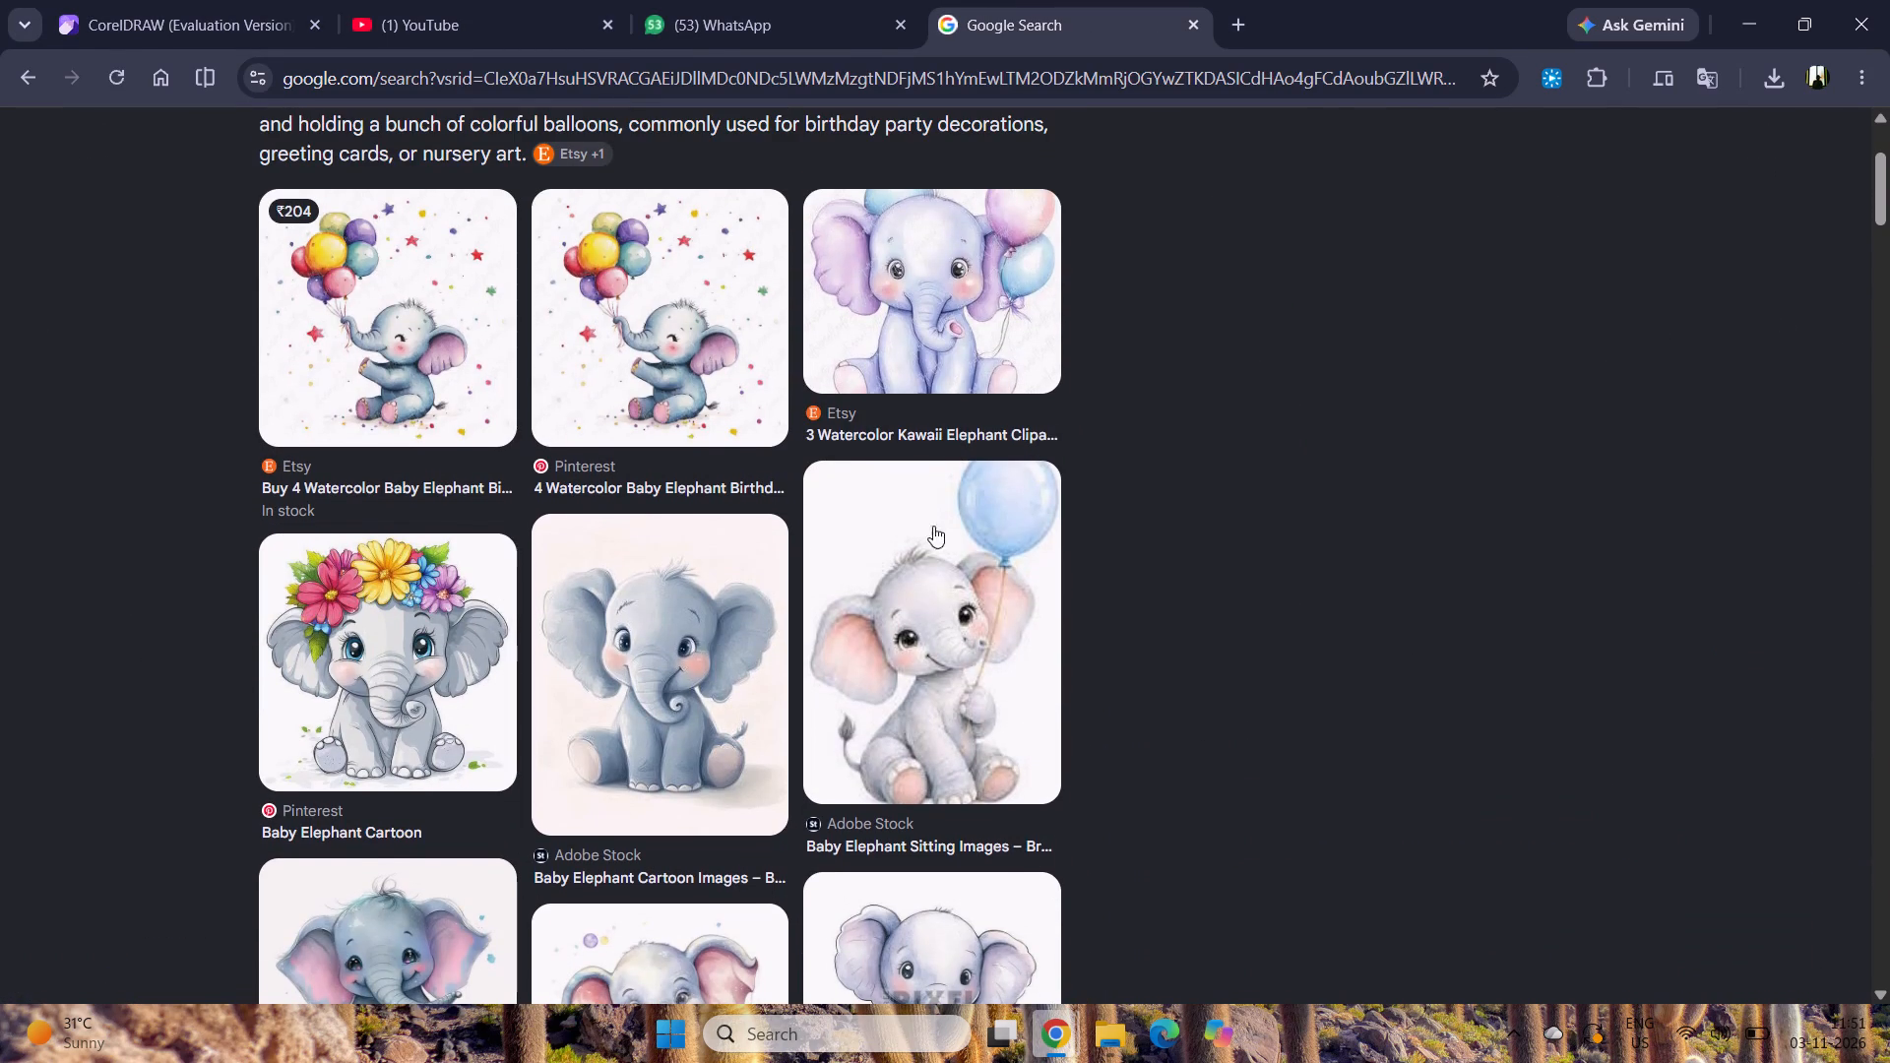
left_click(664, 344)
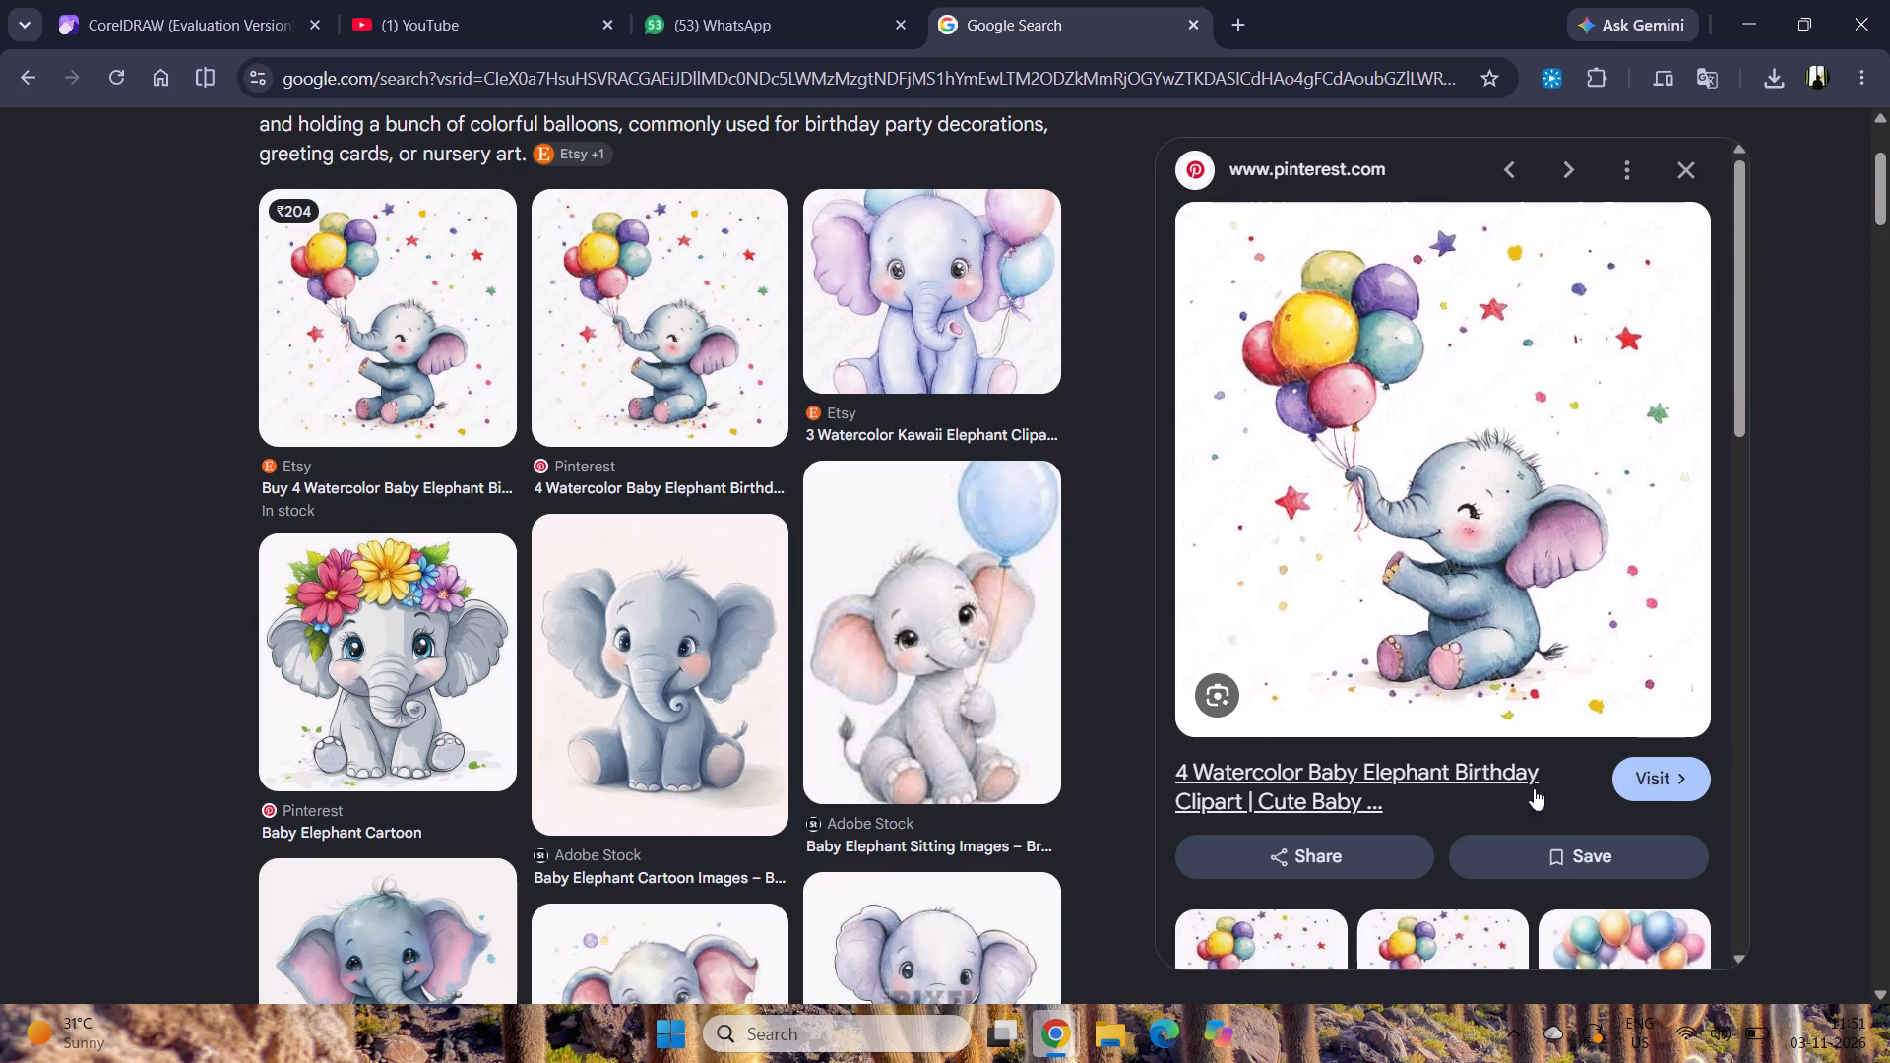
left_click(1666, 786)
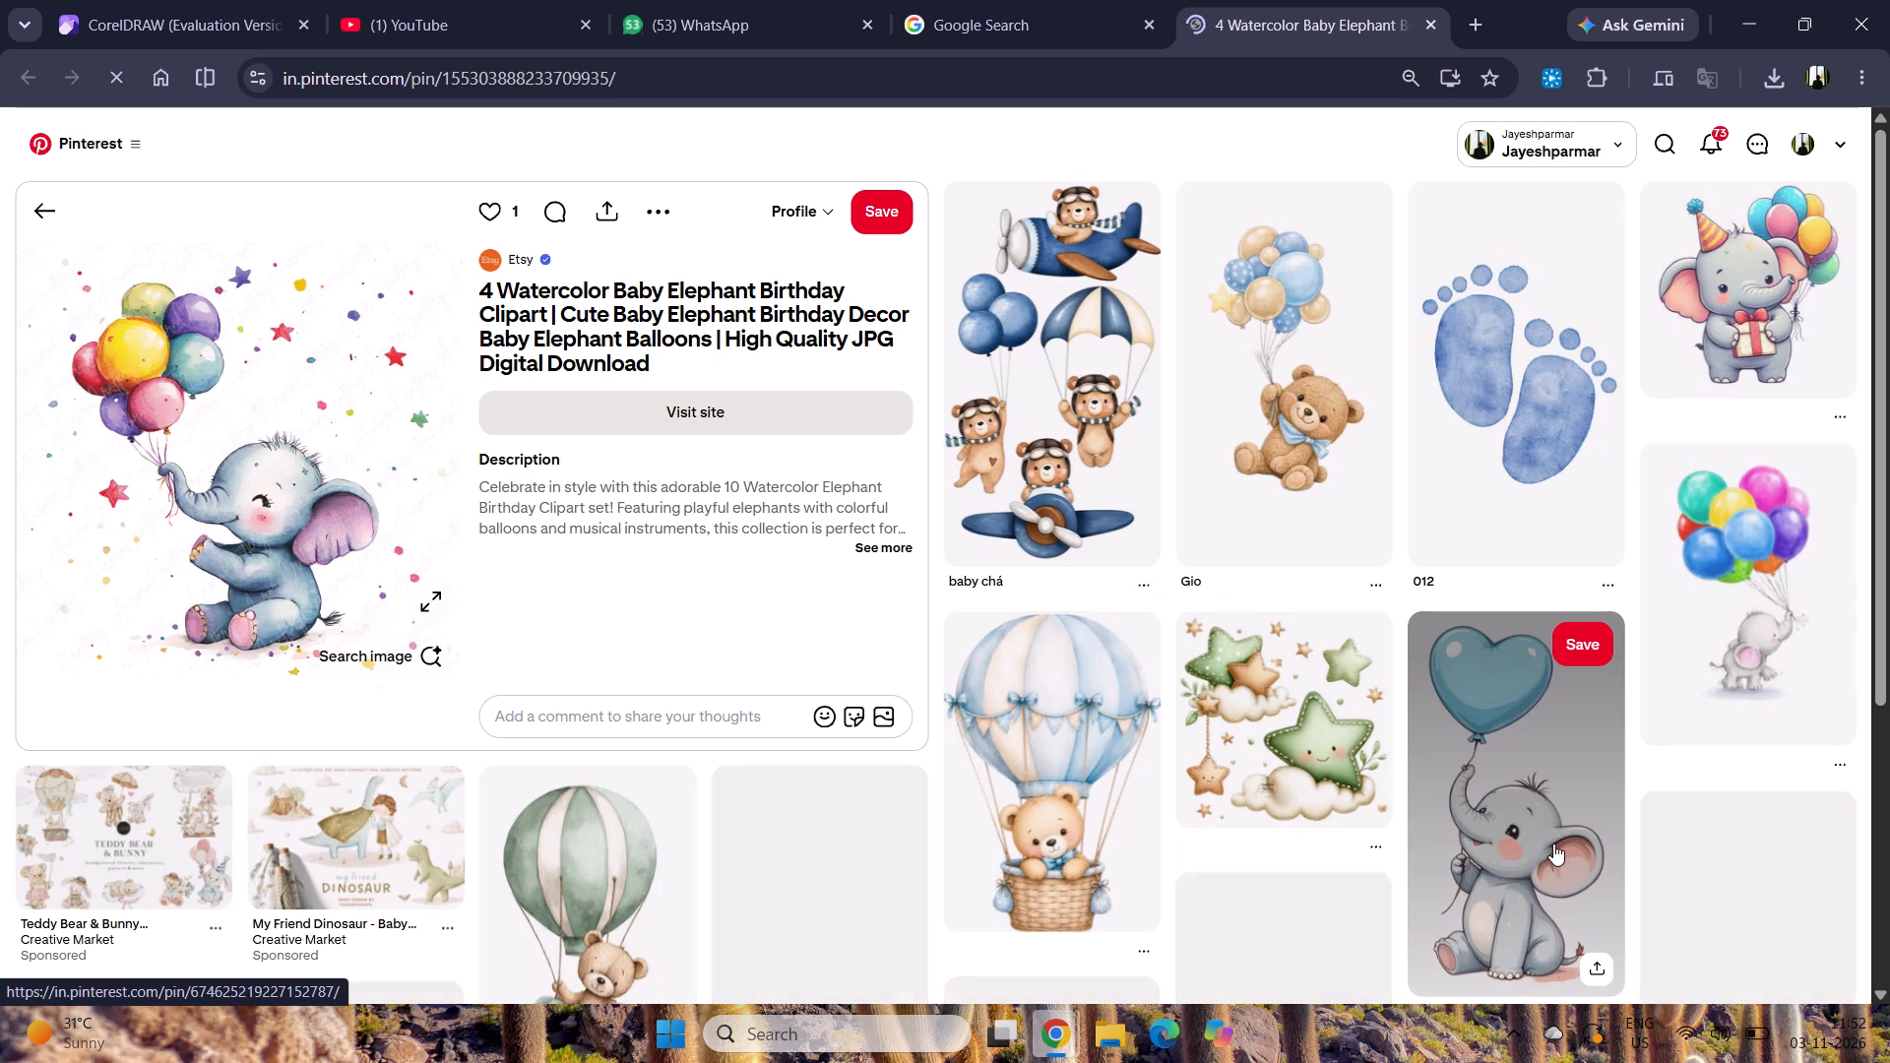
Open the related pin of the grey elephant holding a blue heart balloon and download its image.
left_click(1557, 810)
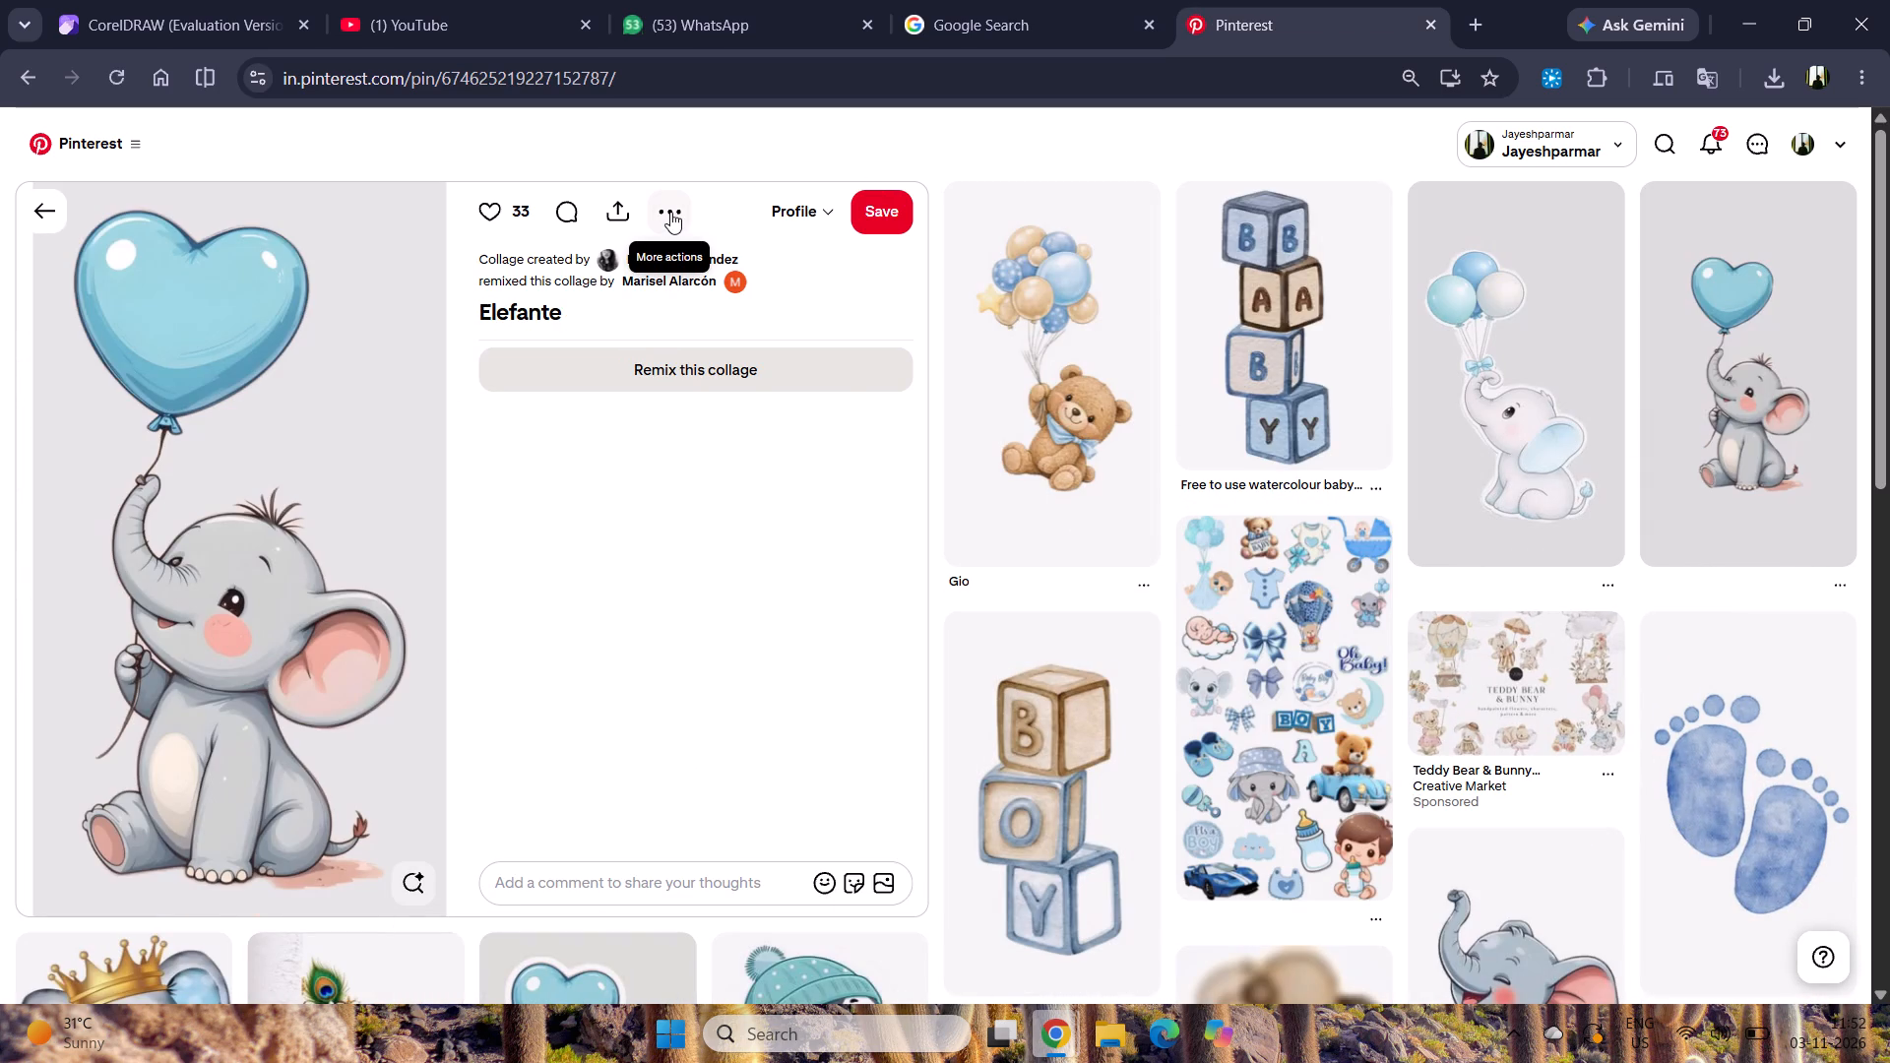
left_click(670, 212)
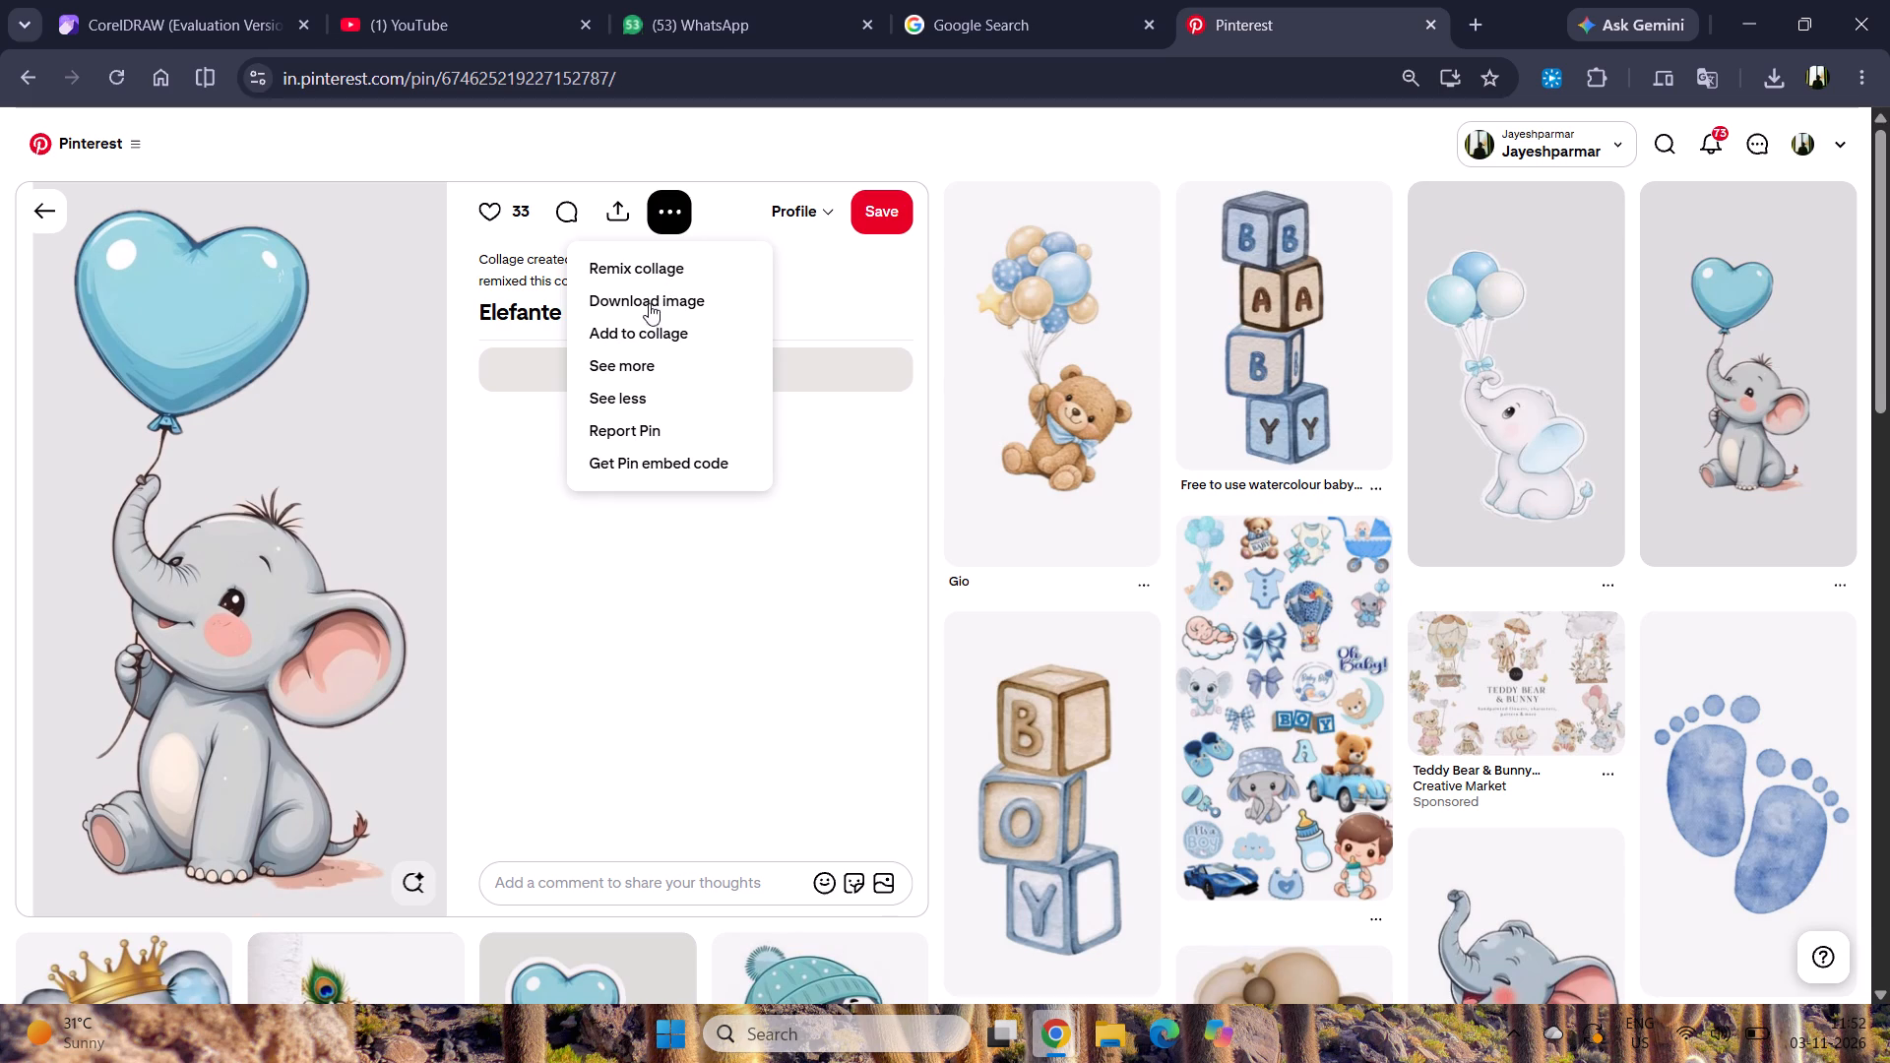
left_click(649, 299)
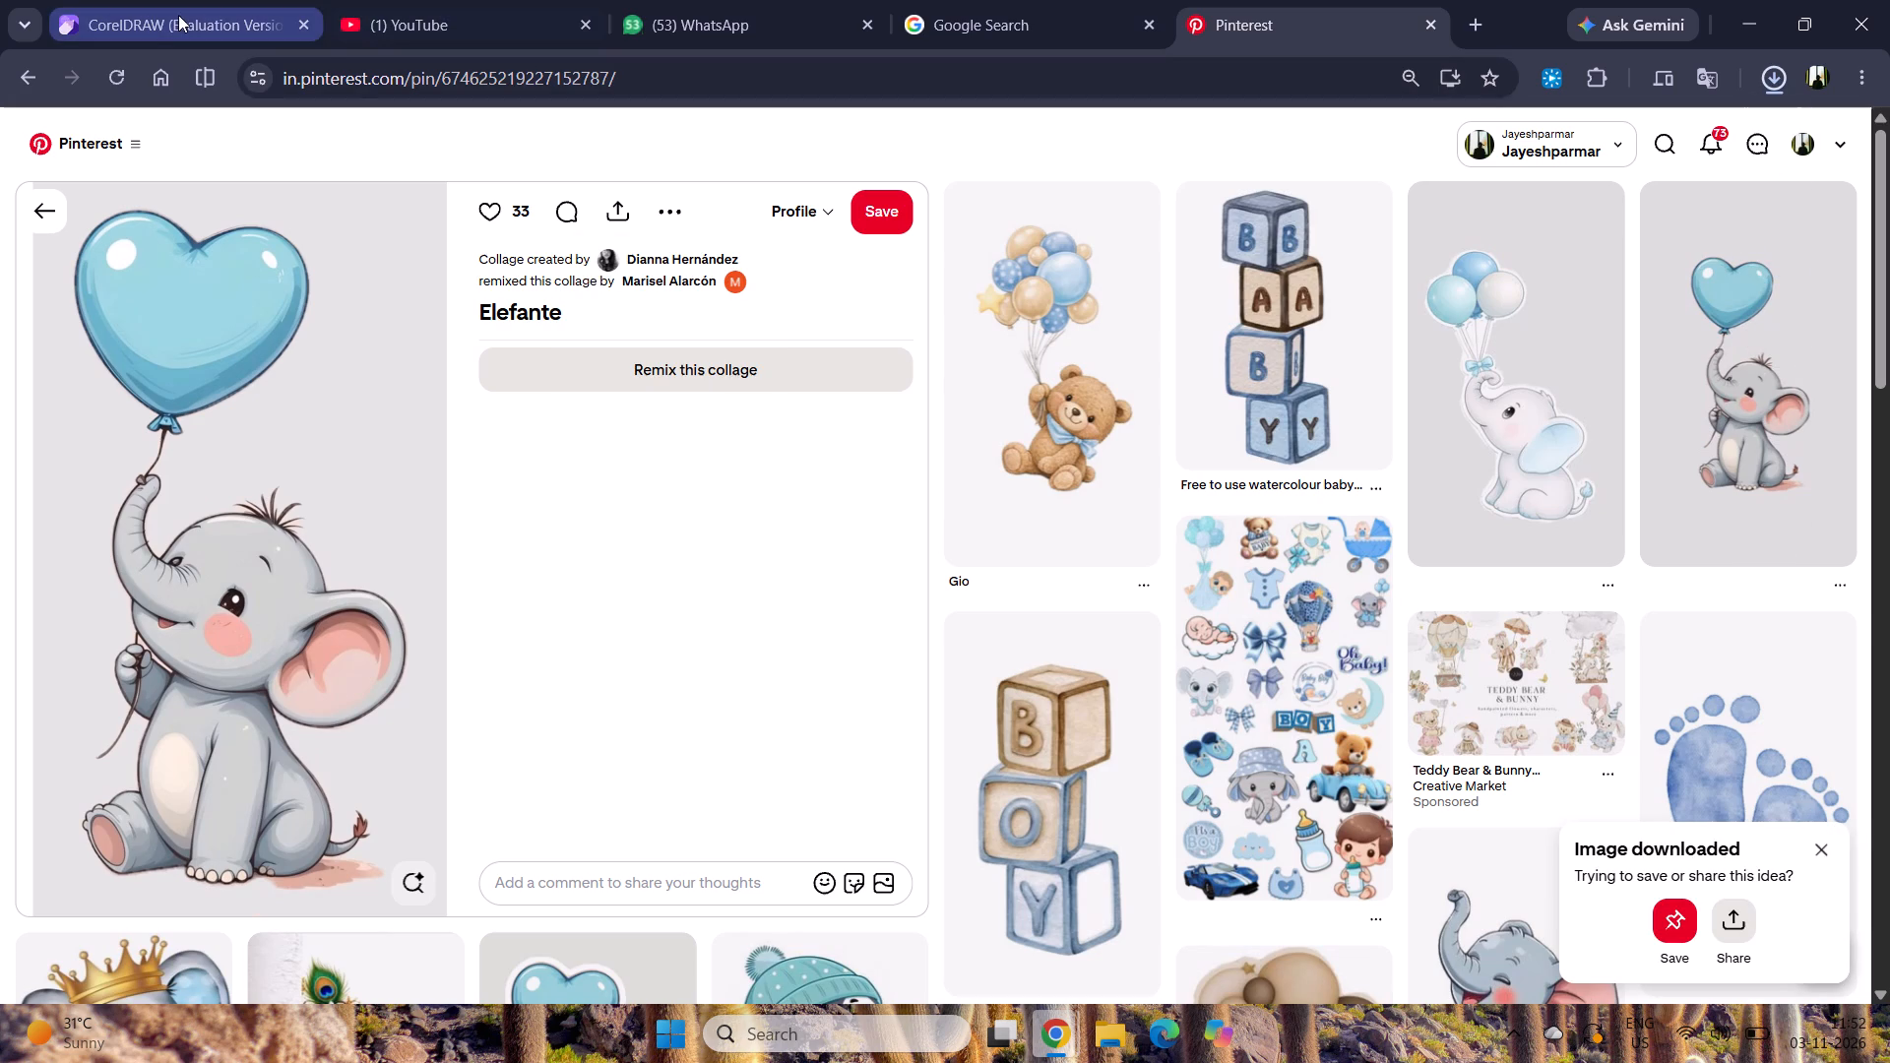
Bring the downloaded heart-balloon elephant image from the Downloads folder into the CorelDRAW drawing, on the far side of the frame page from the reference photo.
left_click(178, 15)
key("alt+Tab")
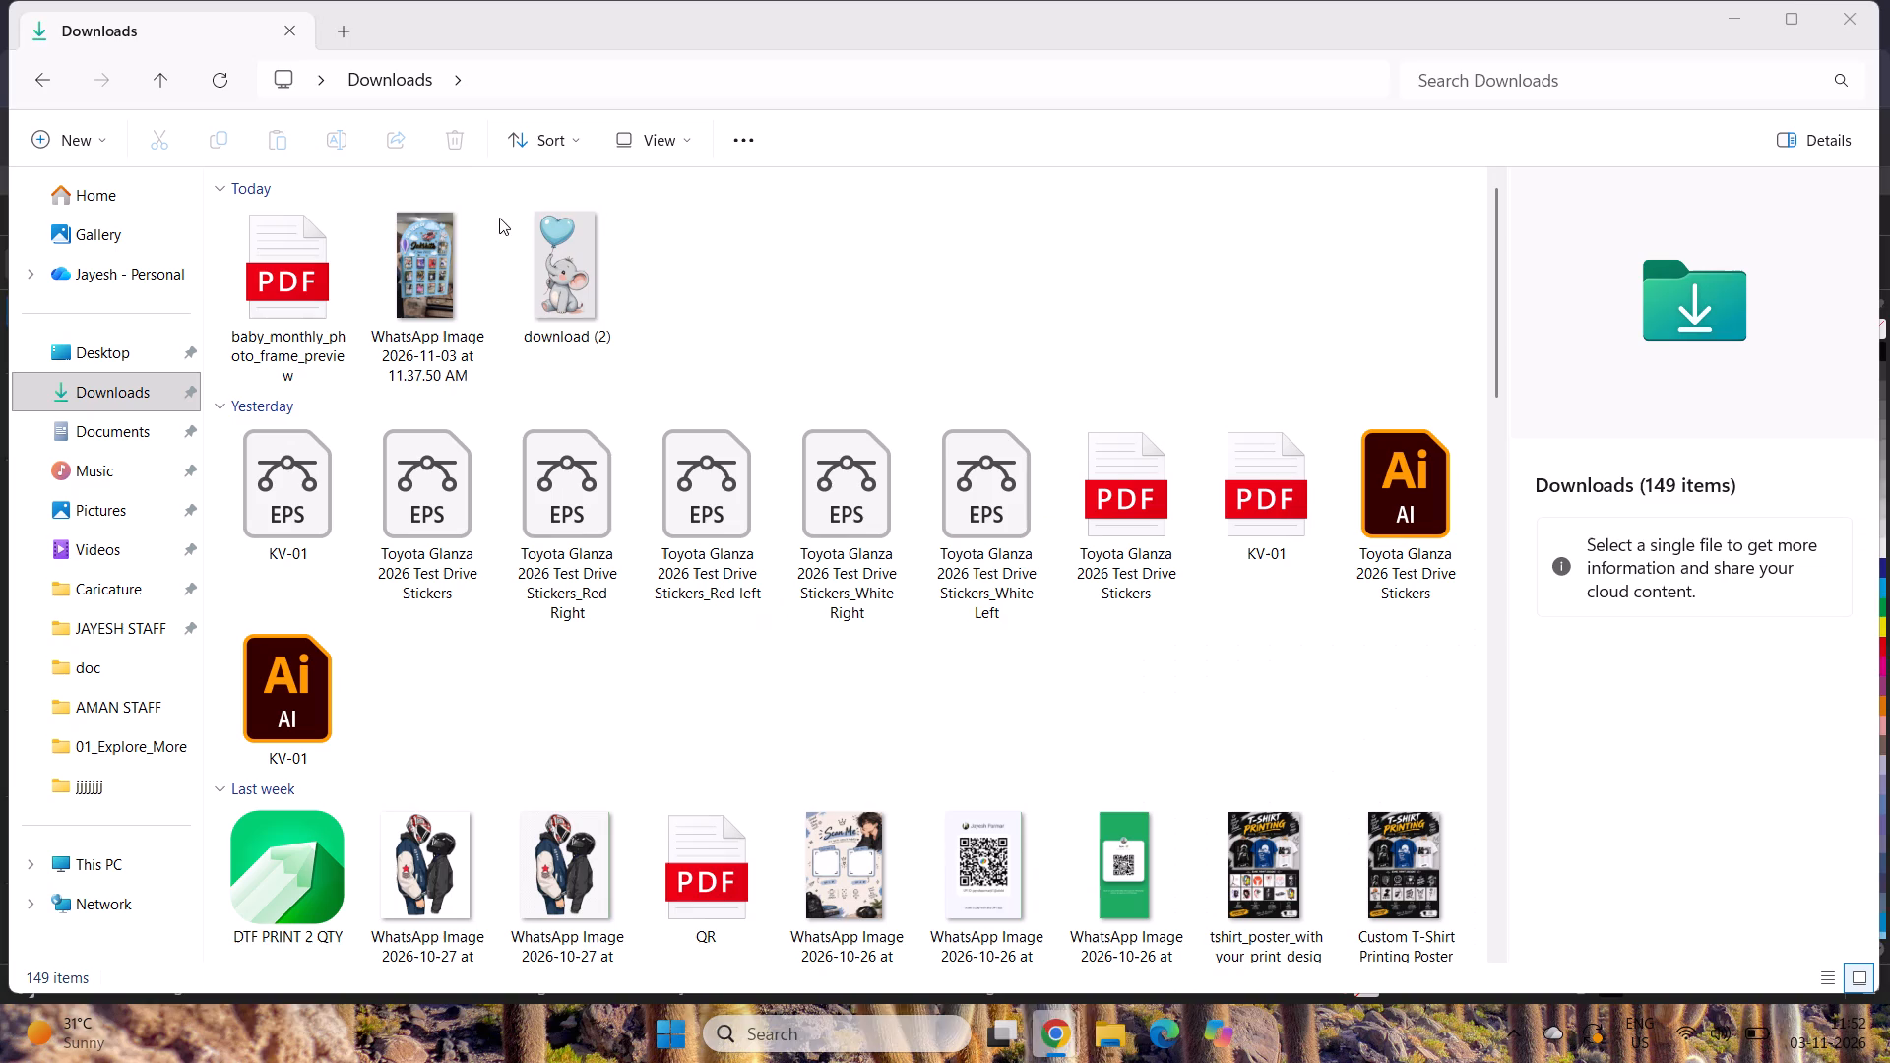
left_click(587, 281)
left_click_drag(560, 227, 470, 527)
key("alt+Tab")
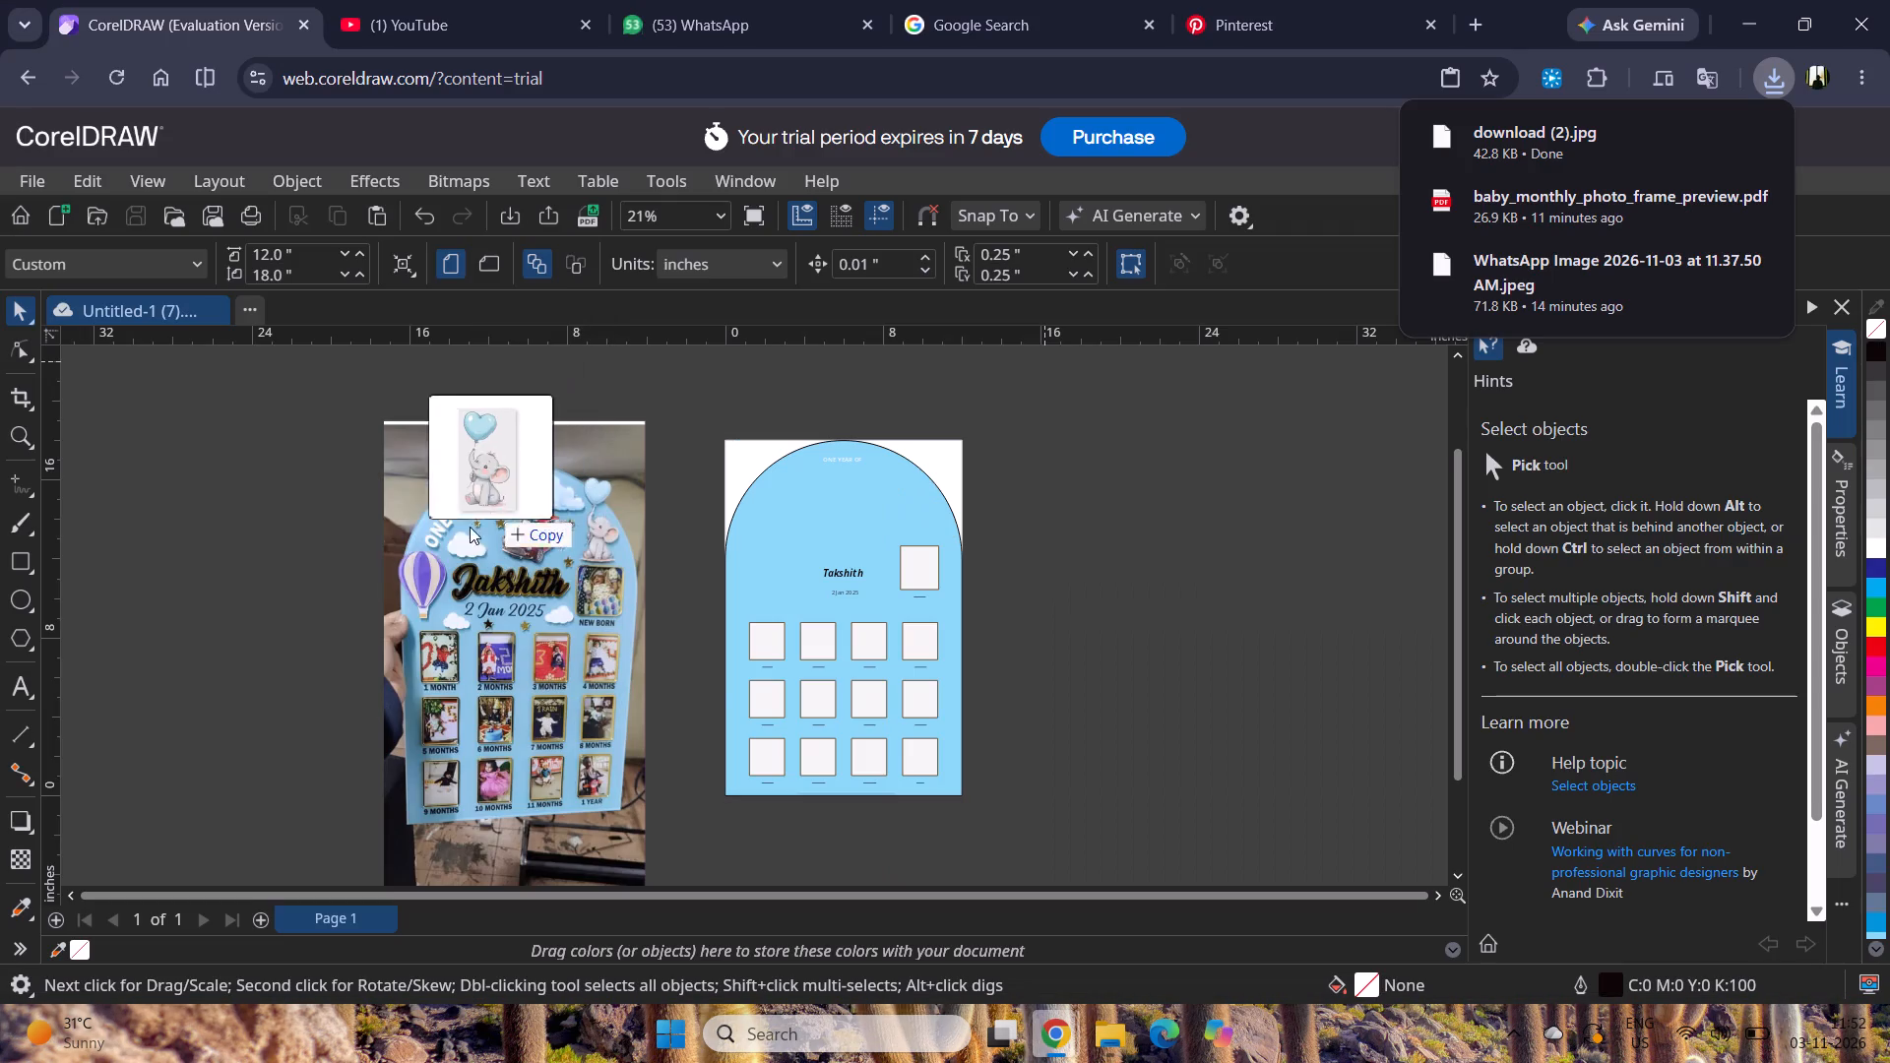
left_click_drag(470, 527, 1168, 703)
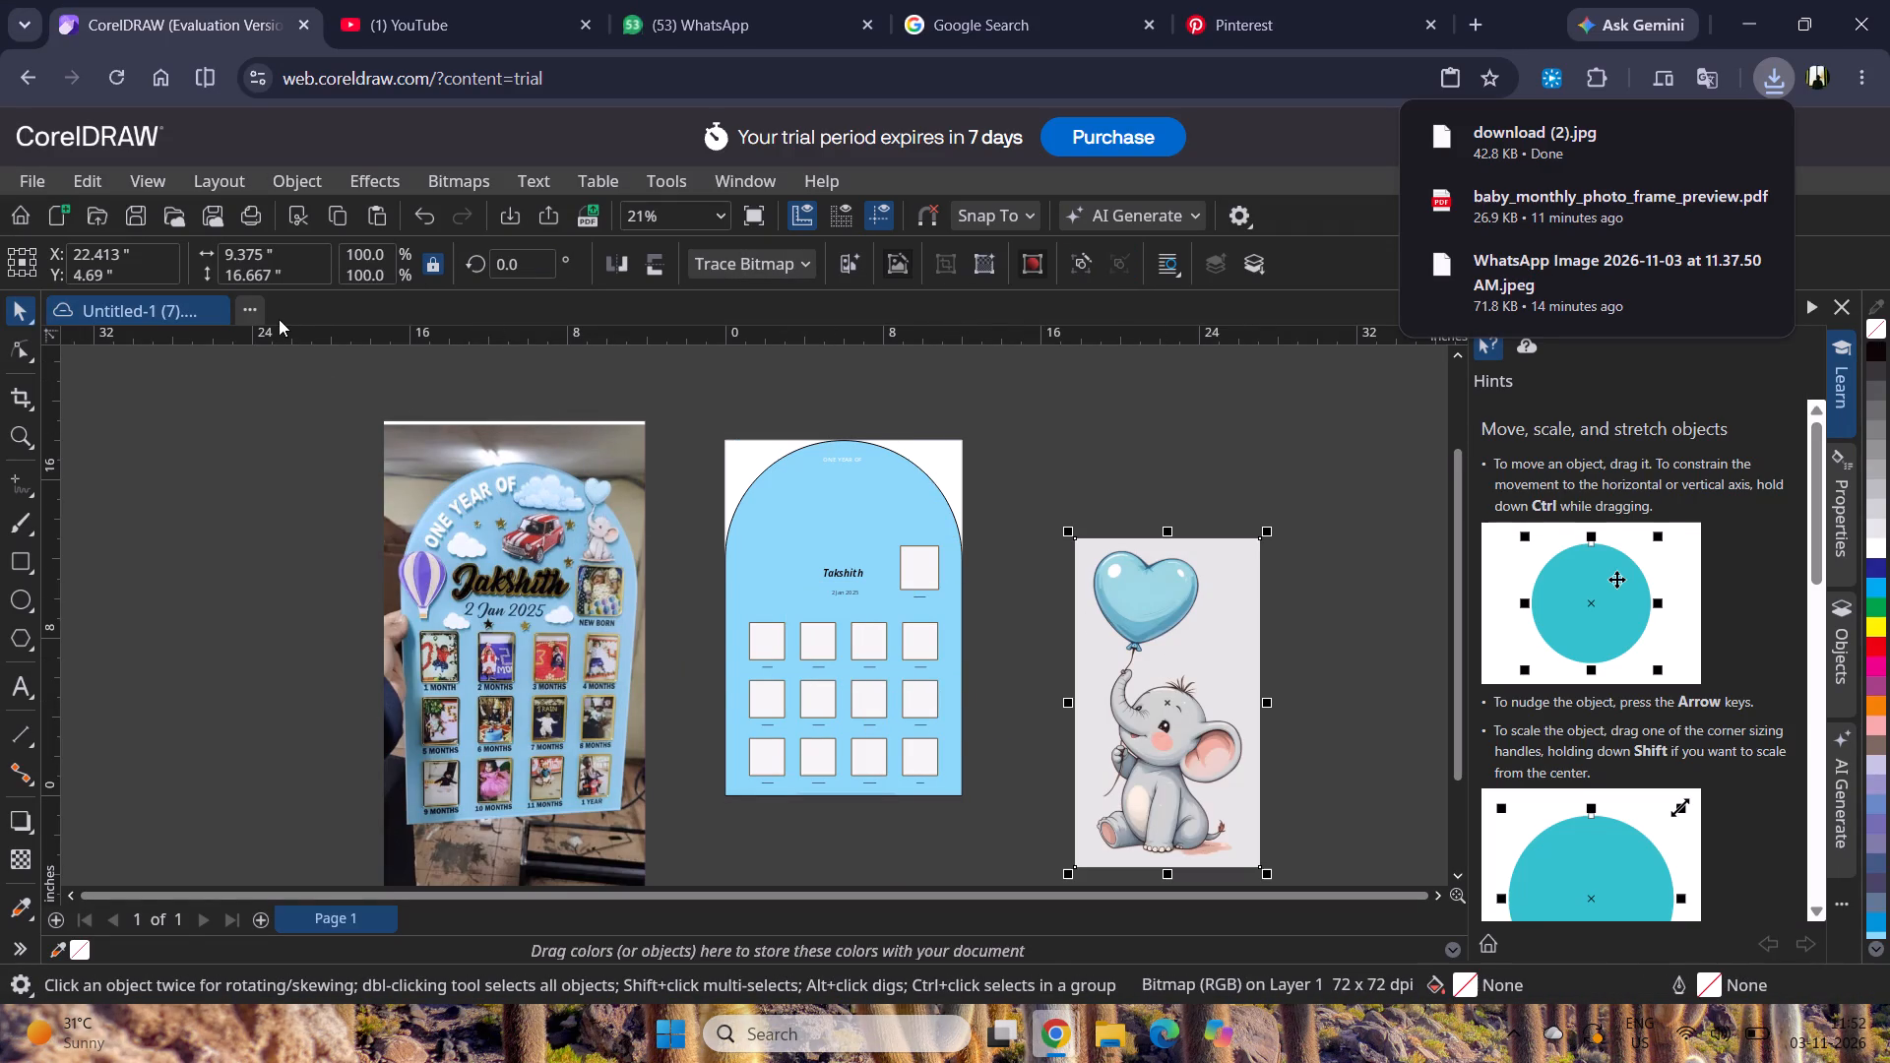
Create a new one-page CMYK document, 210 by 297 mm at 300 dpi.
left_click(259, 303)
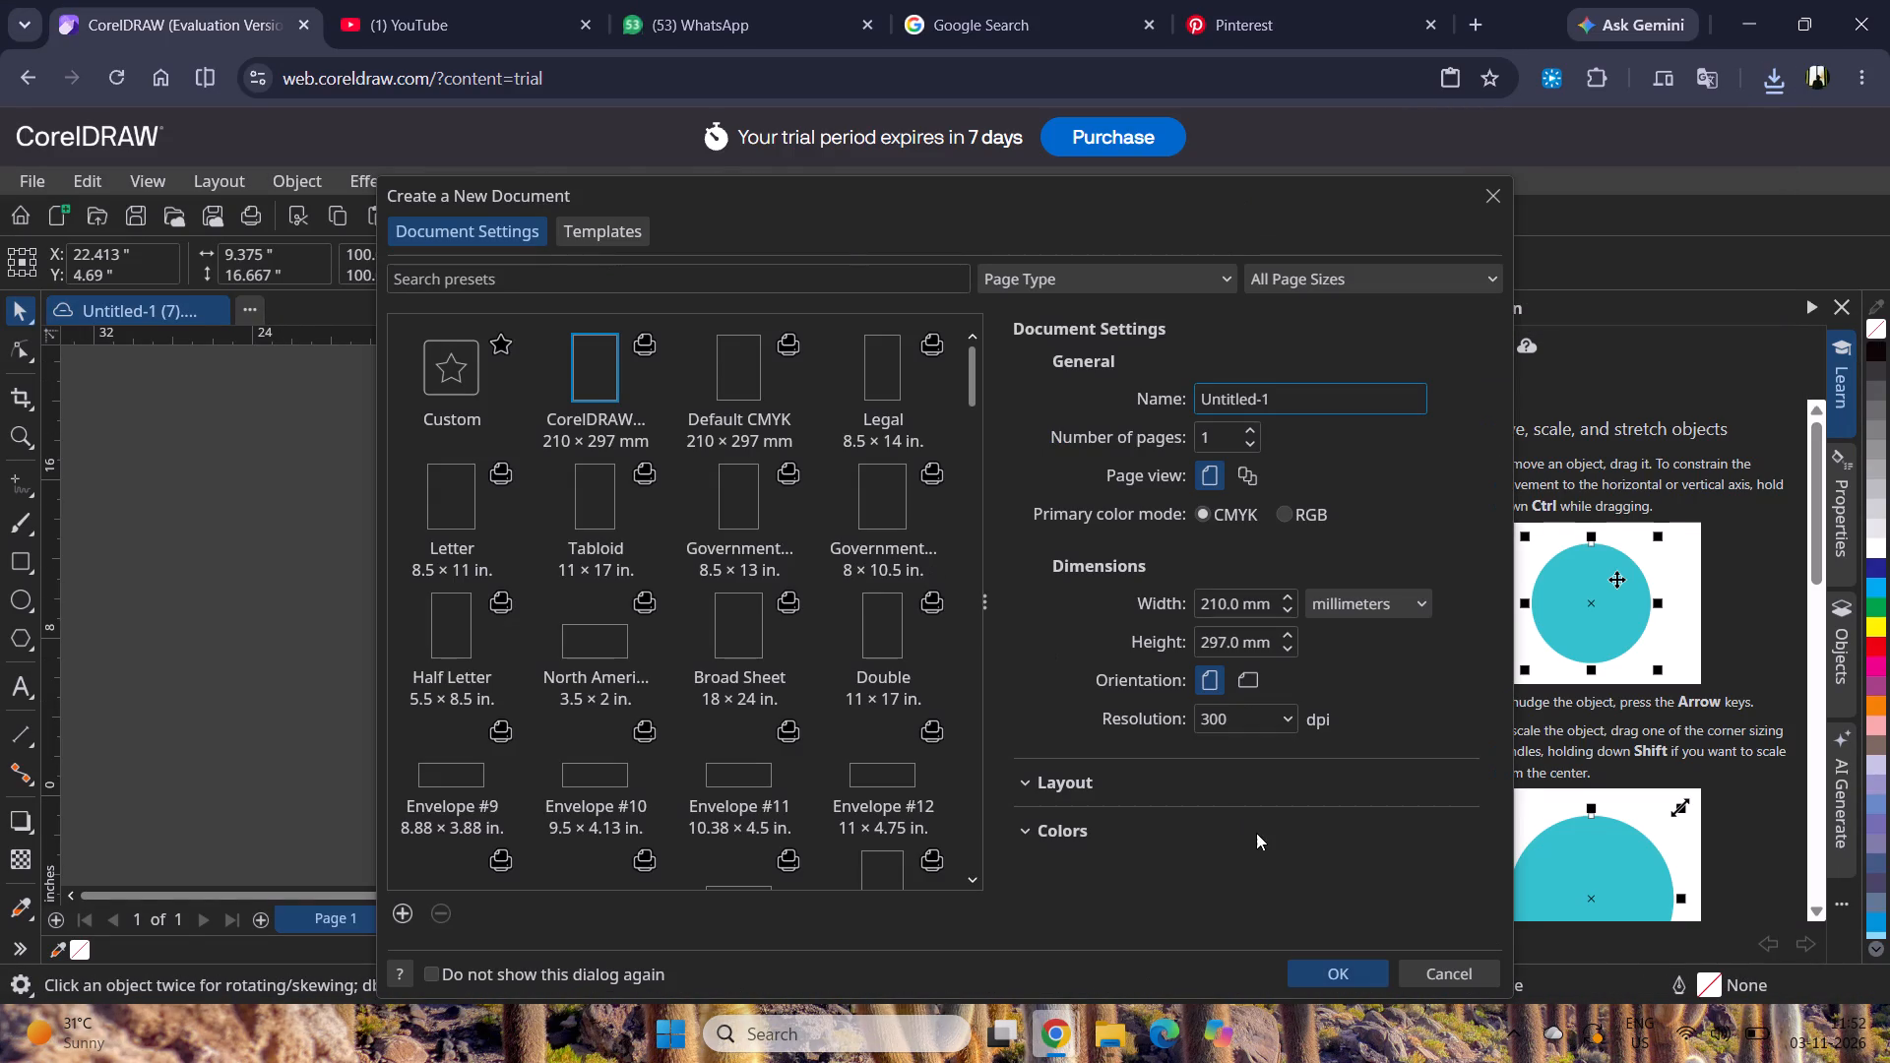
left_click(1319, 974)
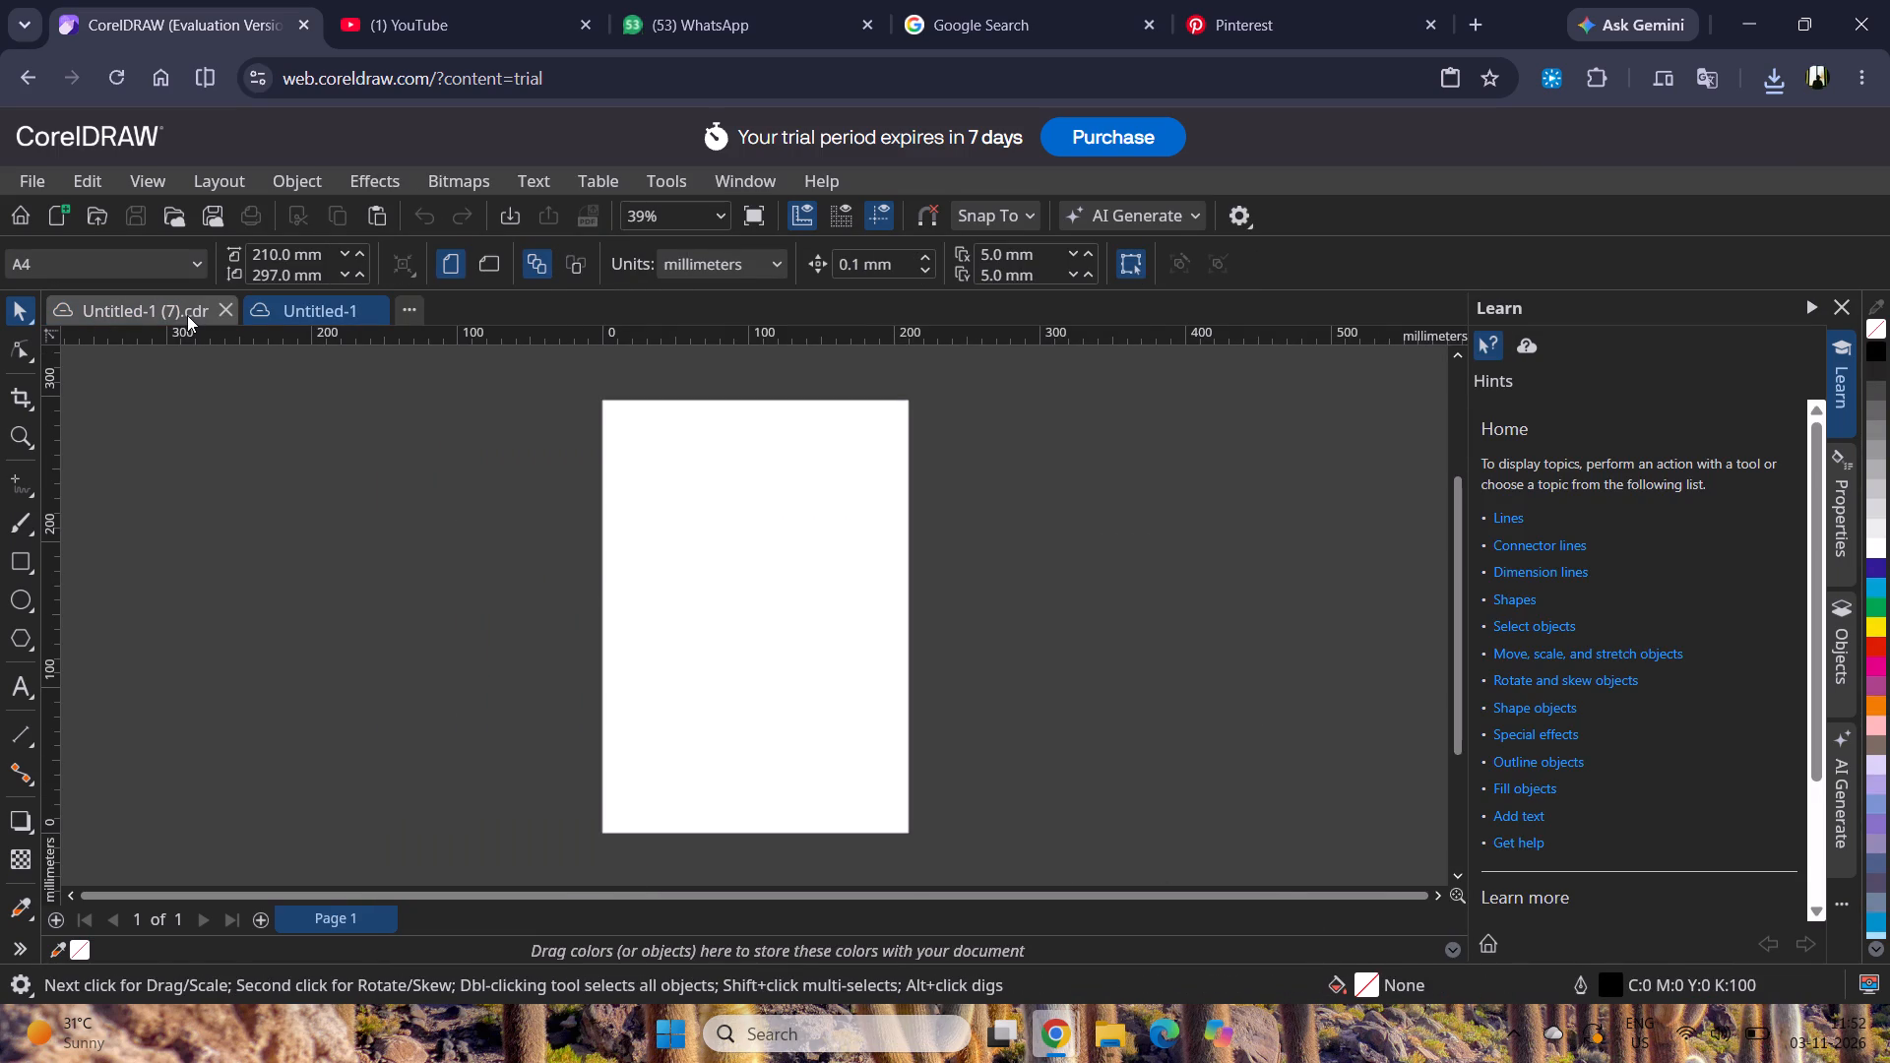
Place the heart-balloon elephant image from the Downloads folder onto the page of the new document.
key("alt+Tab")
left_click_drag(531, 266, 623, 440)
key("alt+Tab")
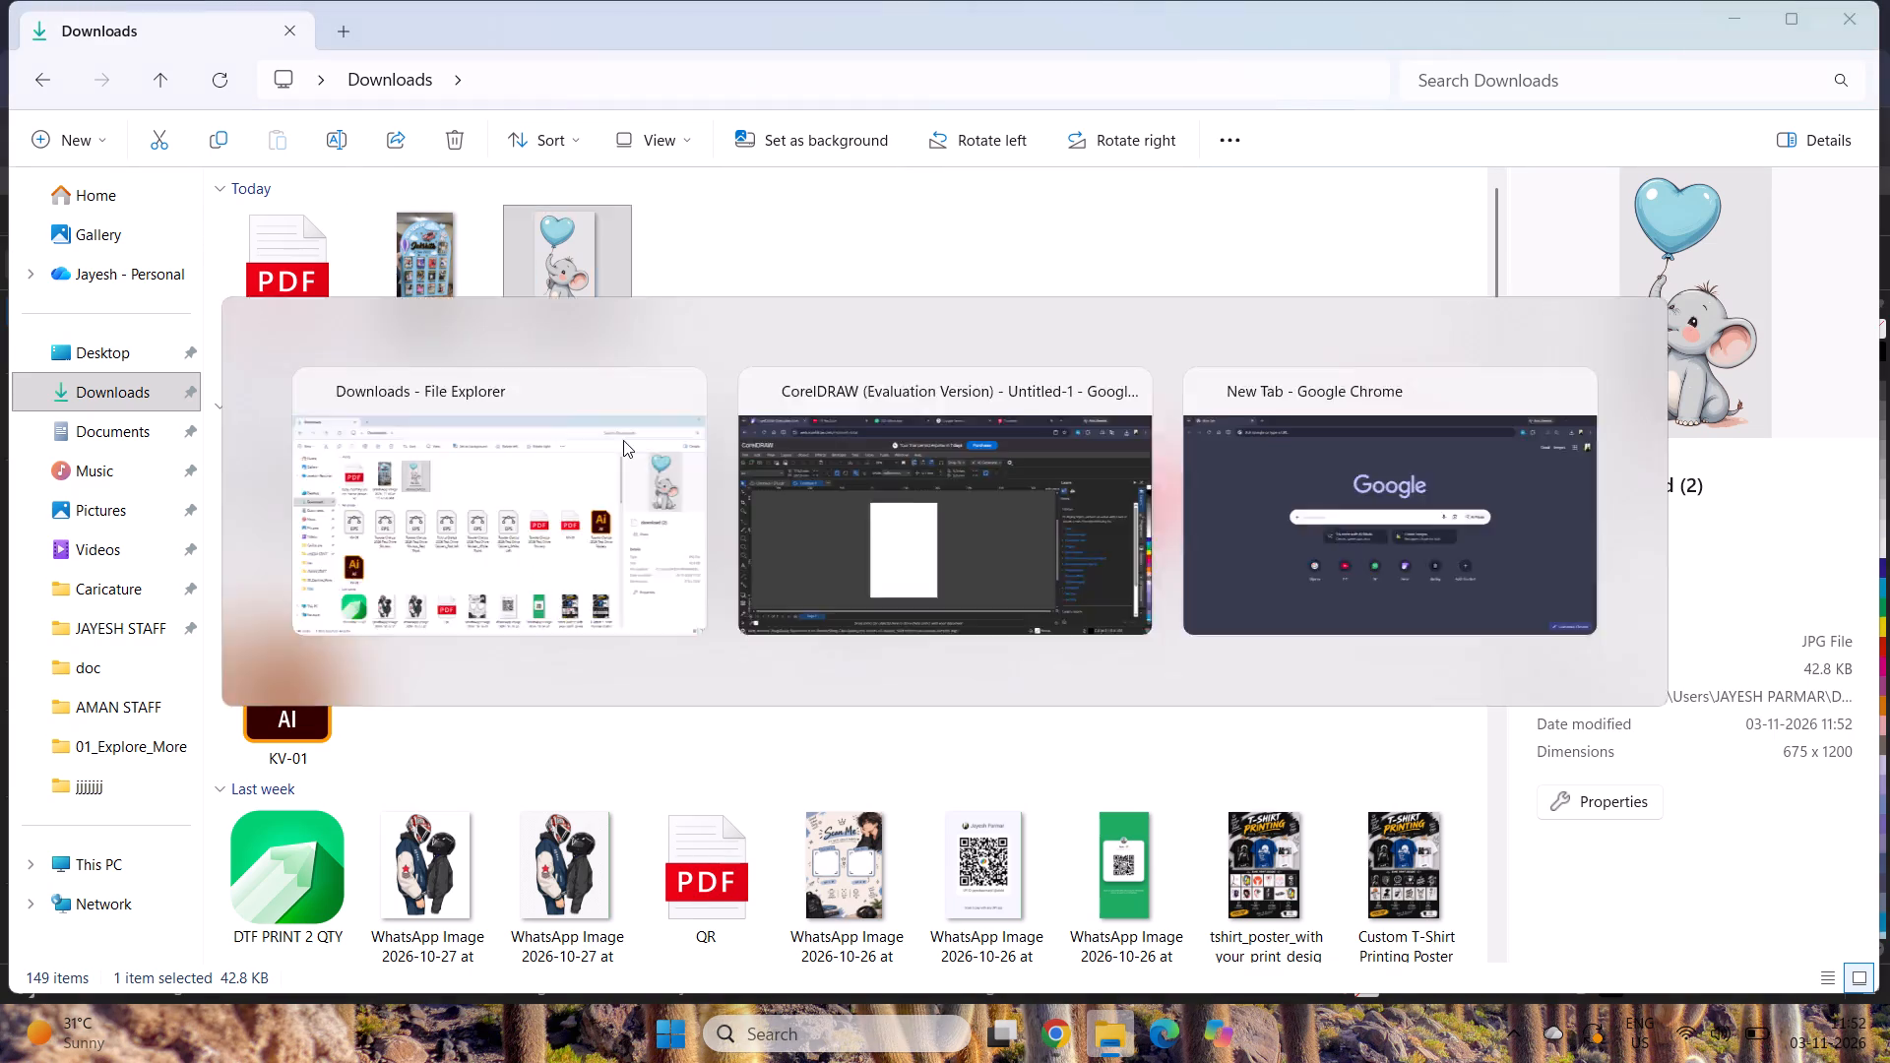
left_click_drag(623, 440, 639, 560)
left_click_drag(702, 422, 822, 462)
scroll(829, 461, "down", 2)
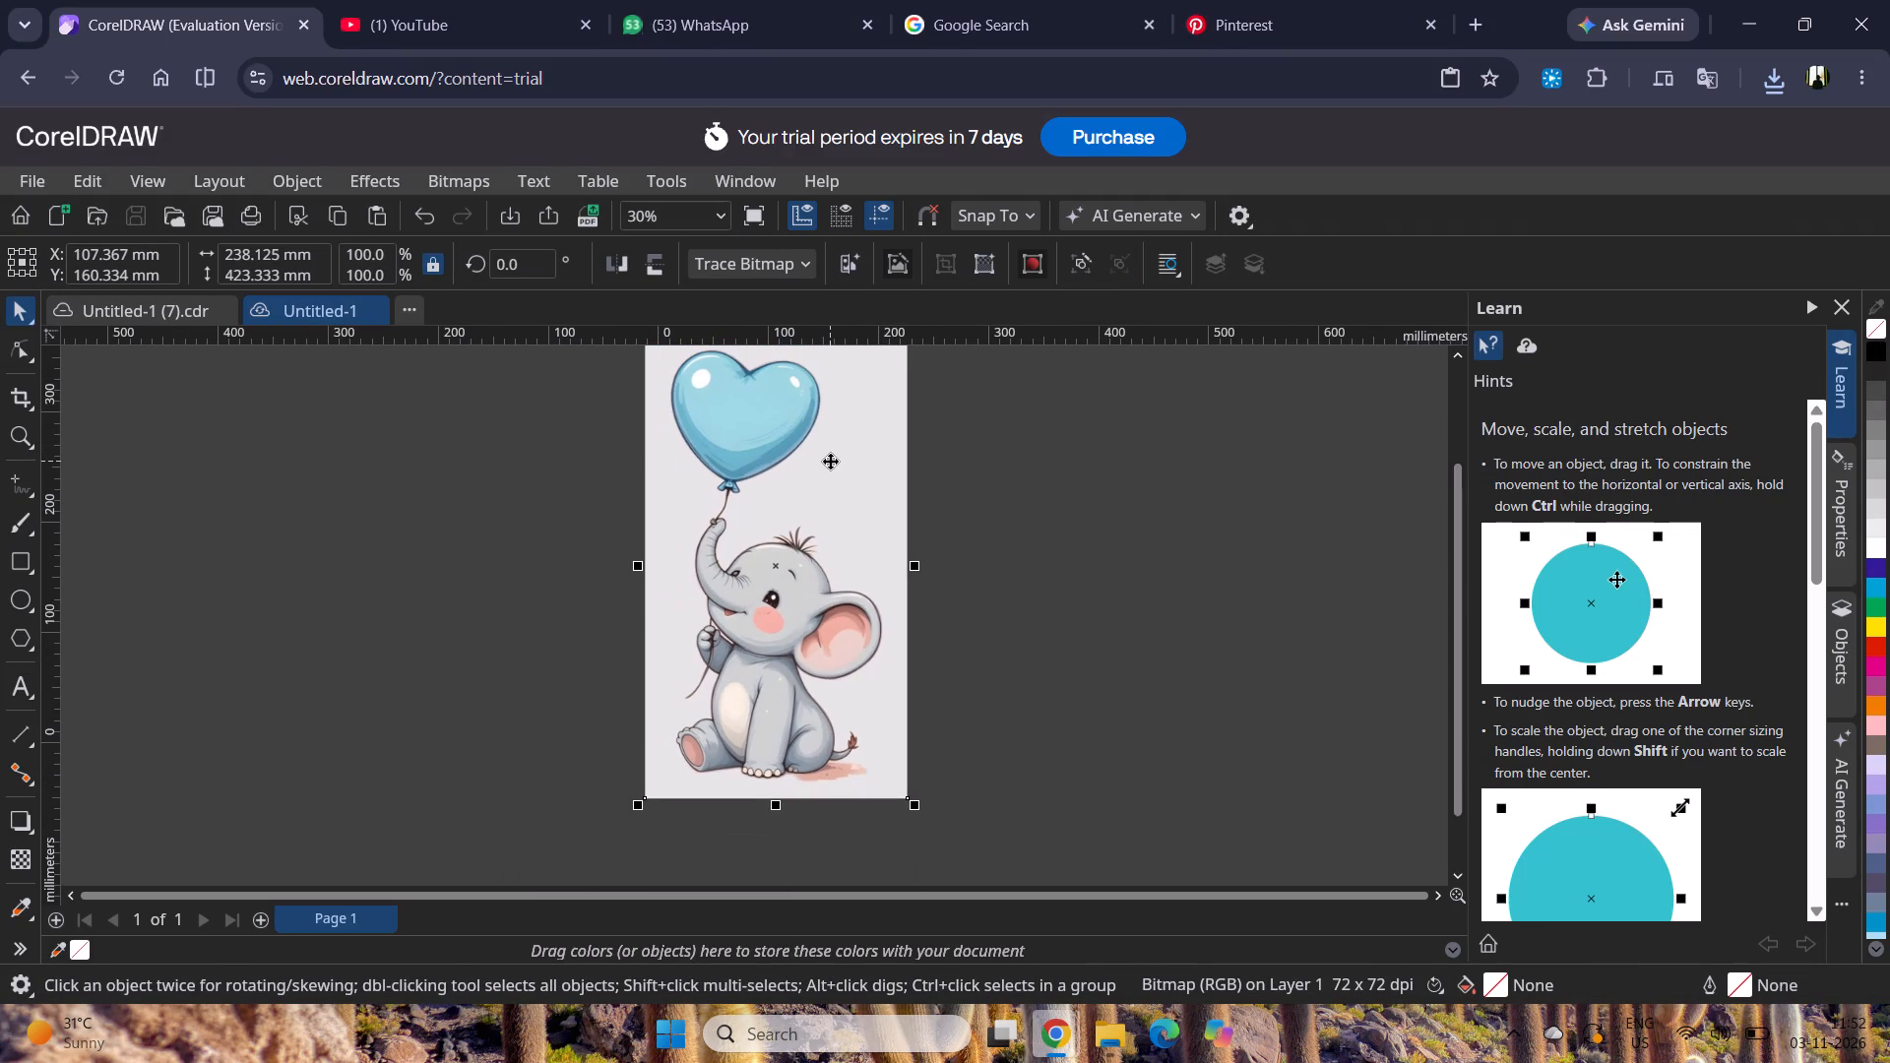
Shift the elephant image down across the page and shrink it proportionally to about 155 by 276 mm.
left_click_drag(827, 470, 879, 510)
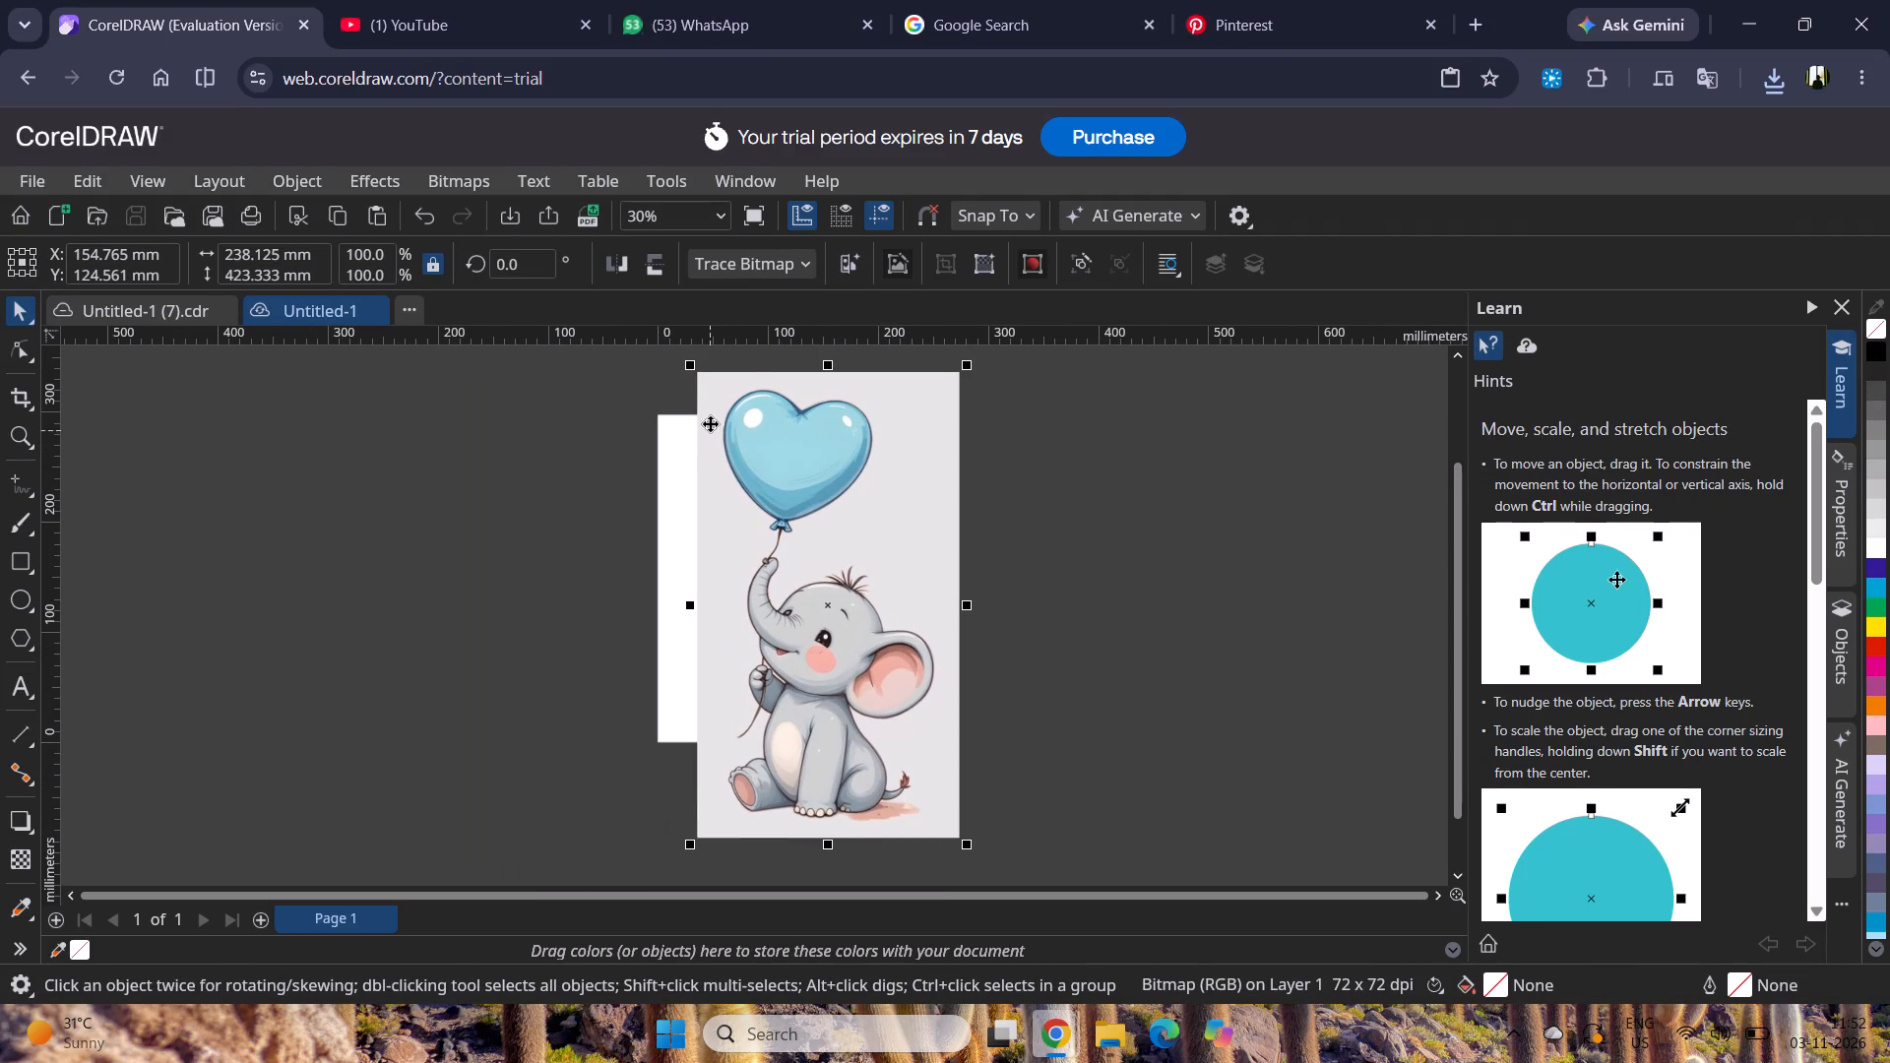
left_click_drag(686, 367, 745, 422)
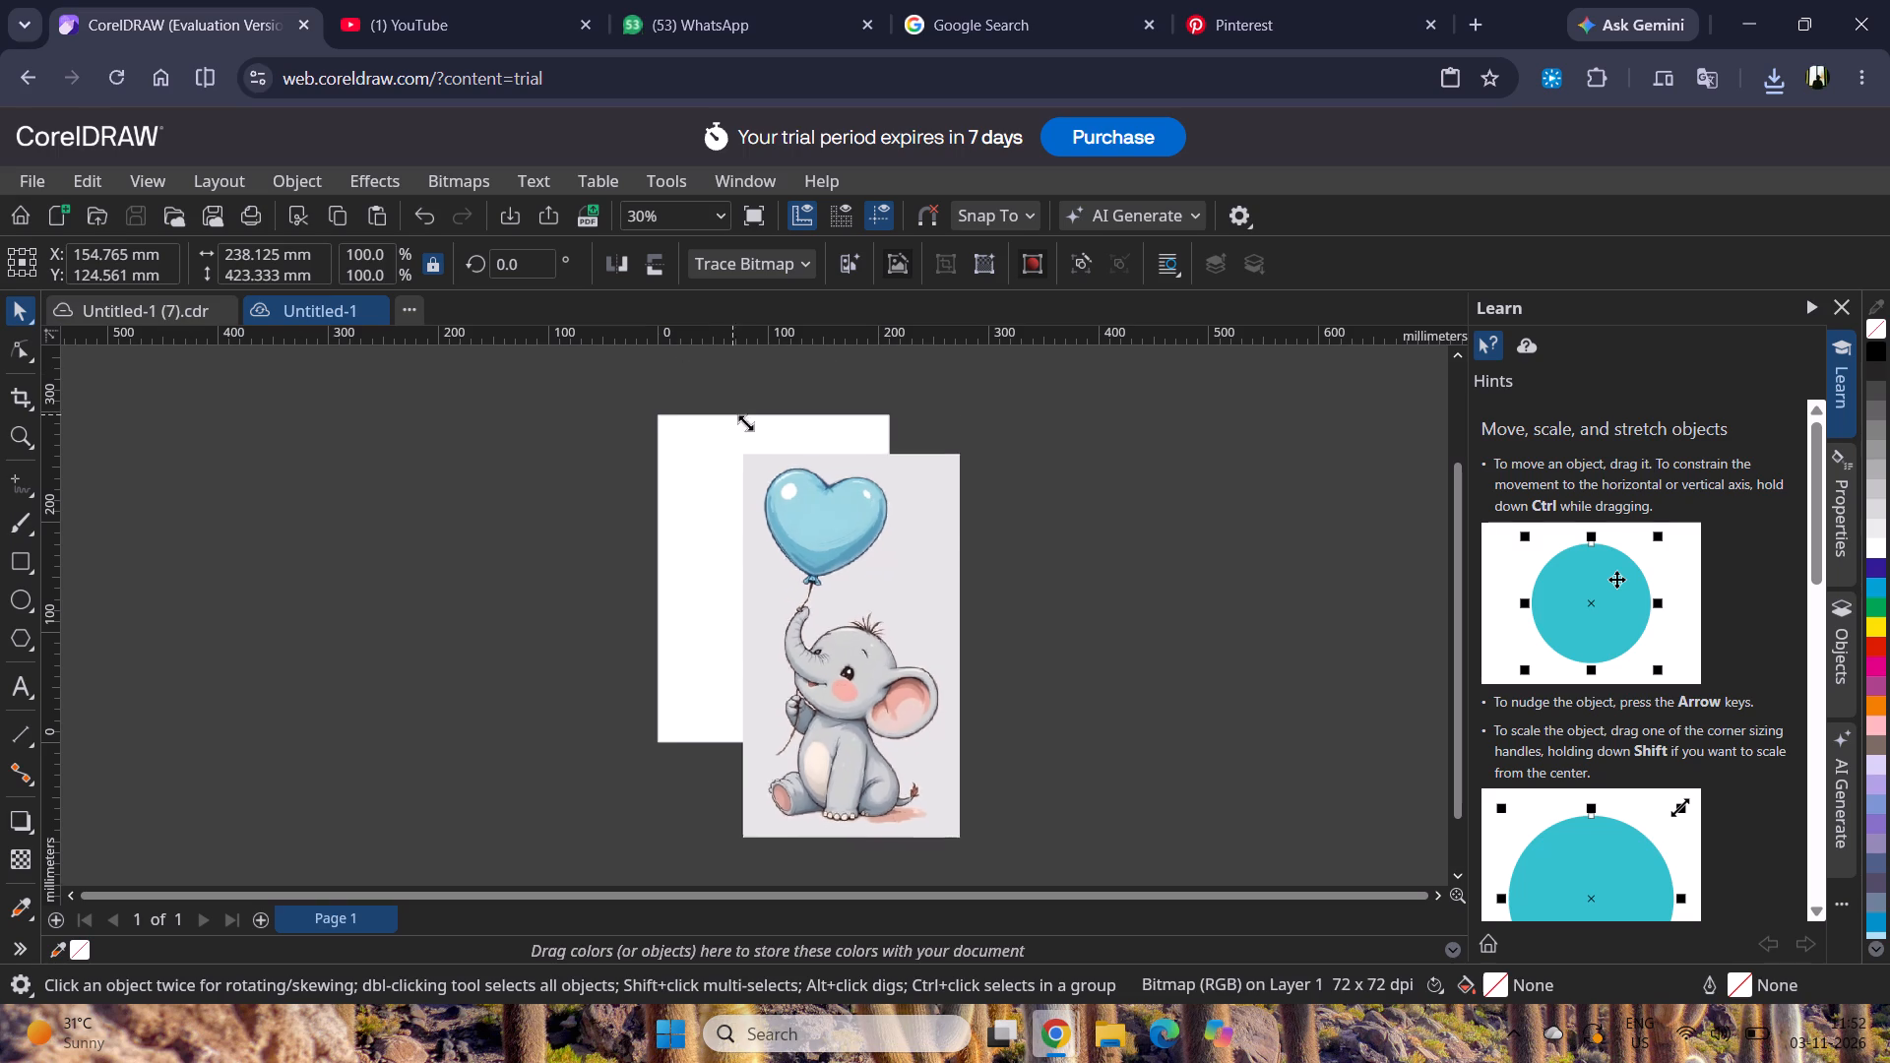
left_click_drag(745, 422, 778, 460)
left_click(1043, 519)
Trace the elephant bitmap with an Outline trace using the Clipart profile, keeping the original image.
left_click(876, 664)
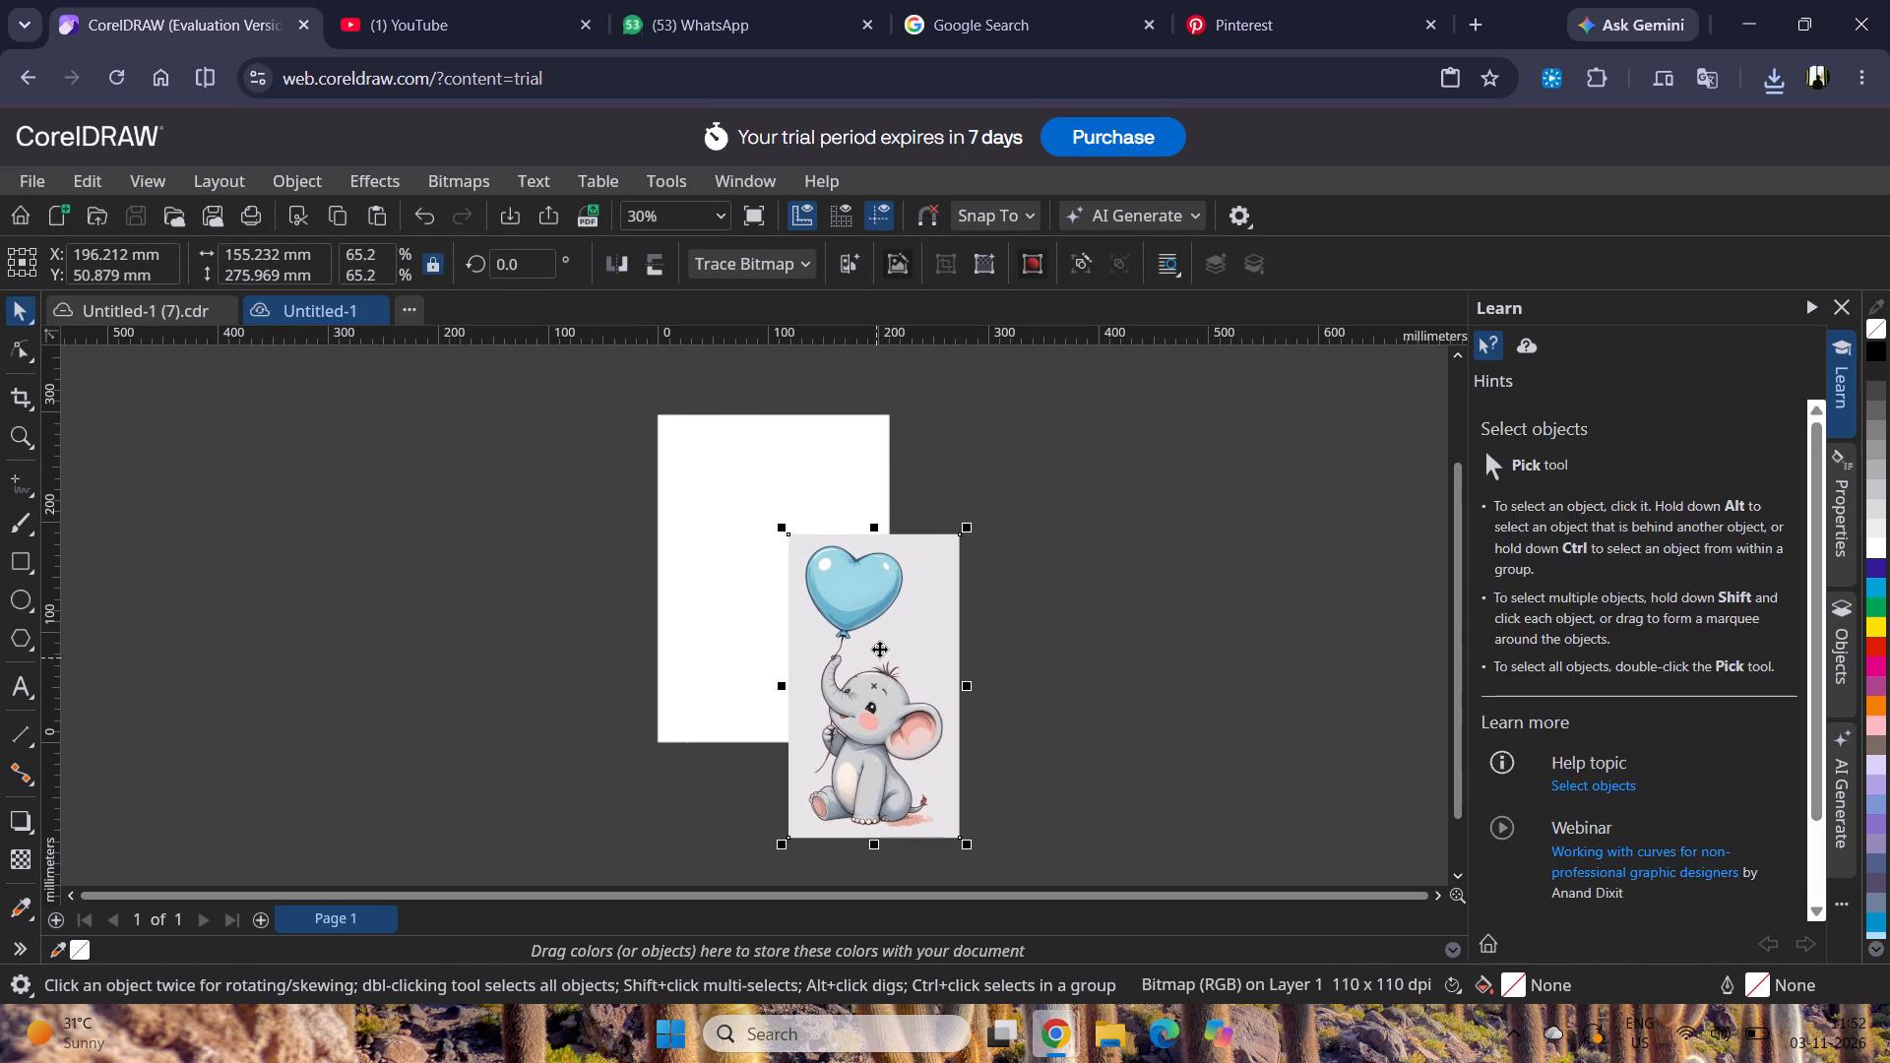
left_click(735, 259)
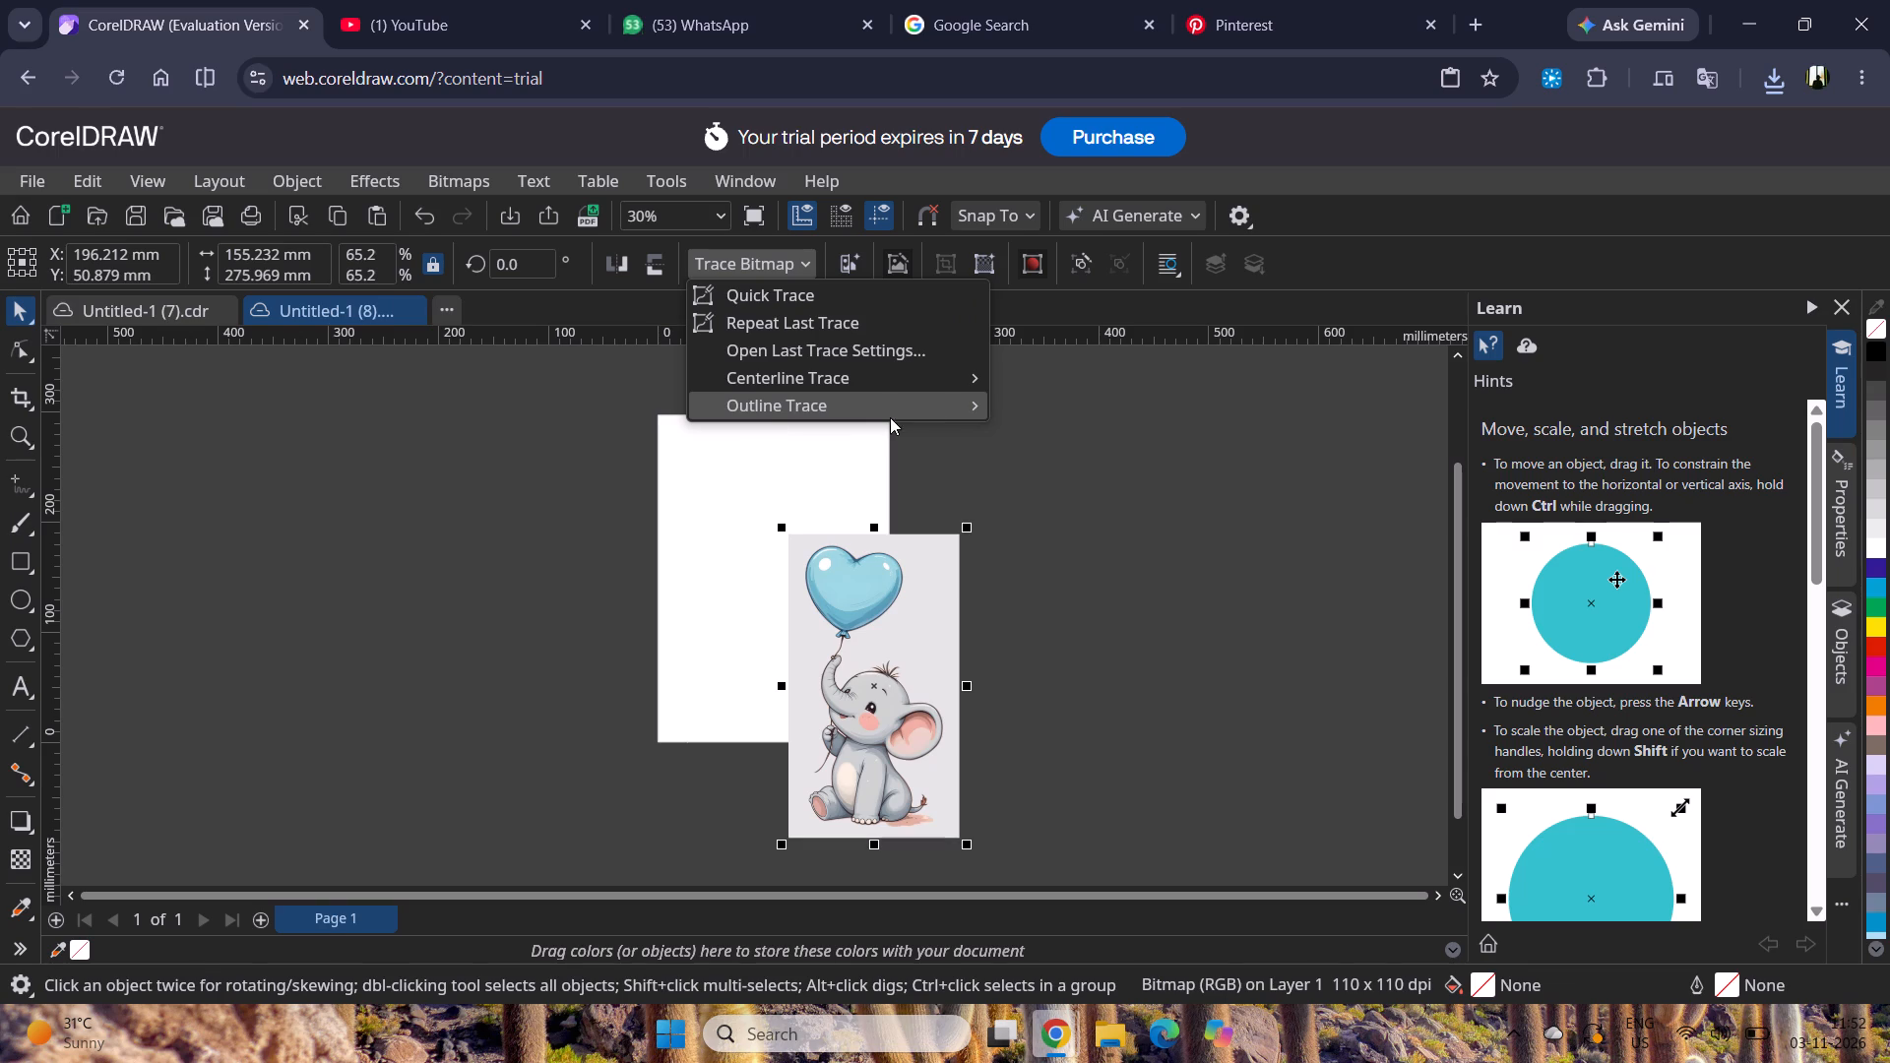
left_click(1142, 493)
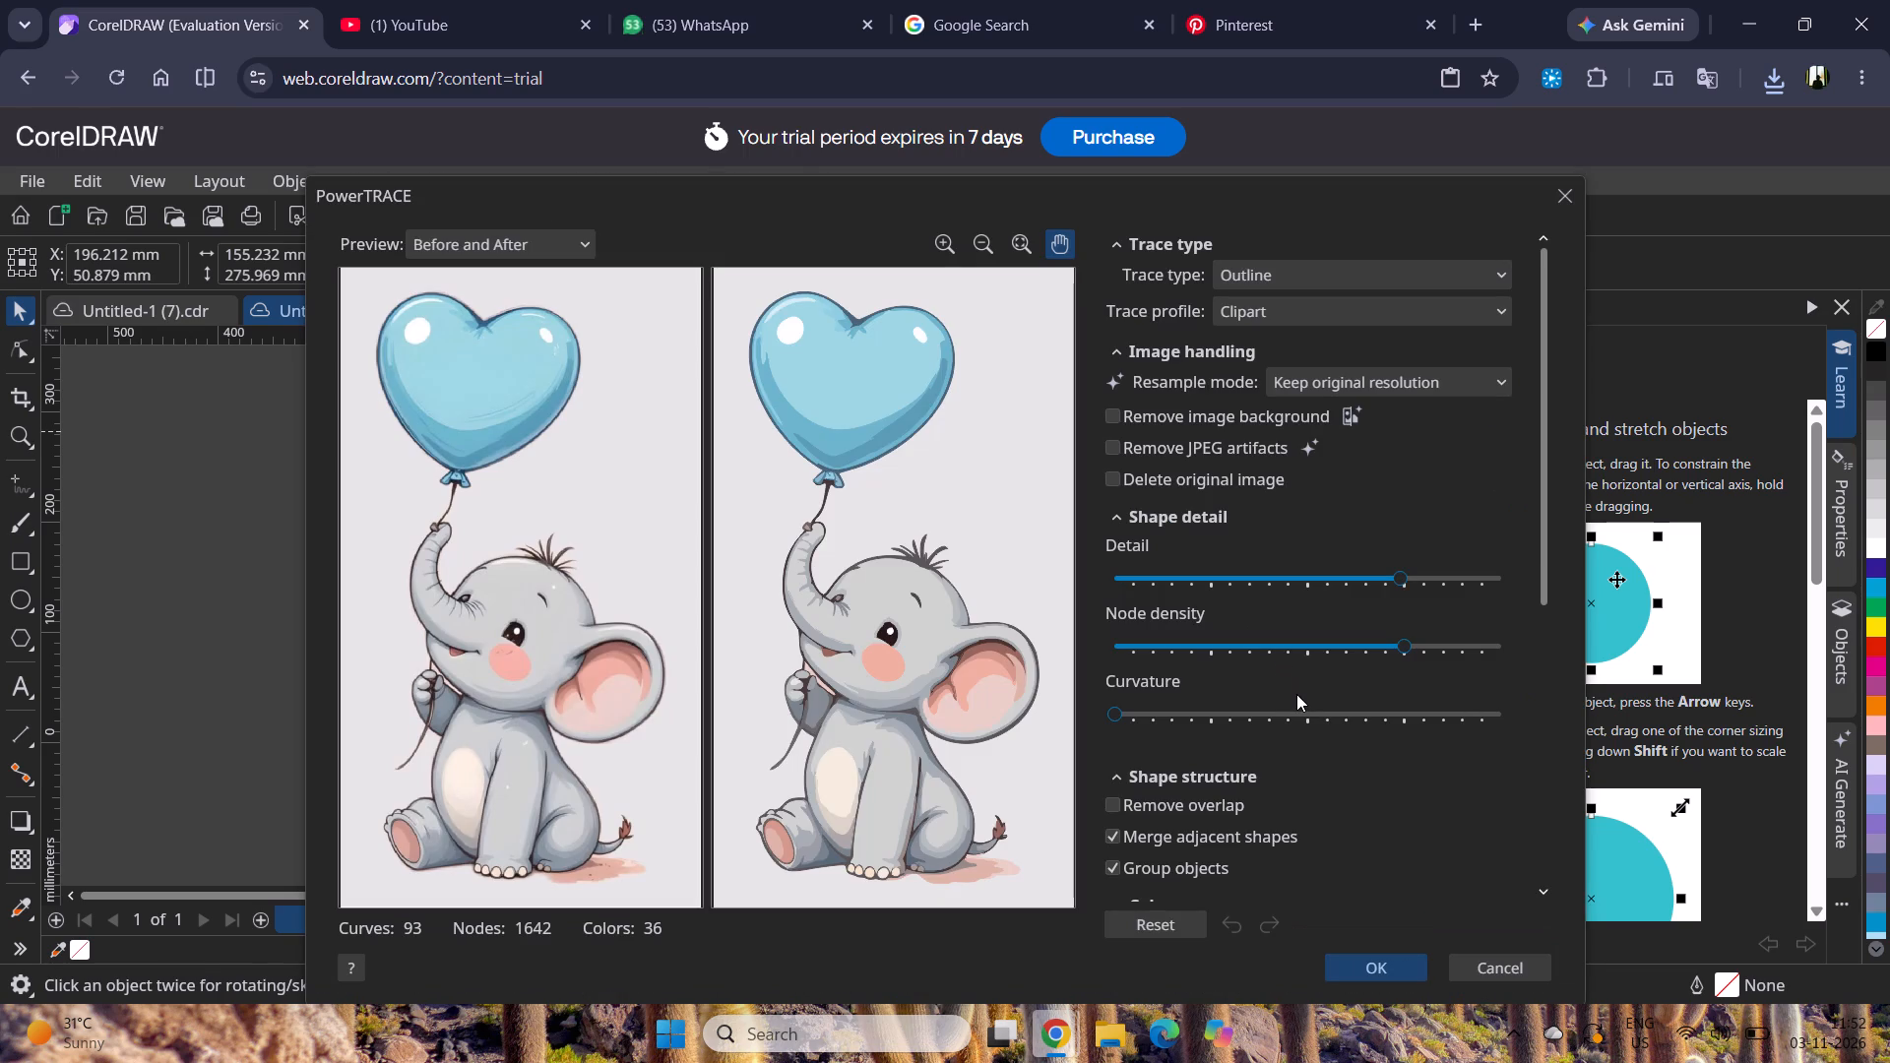
left_click(1370, 958)
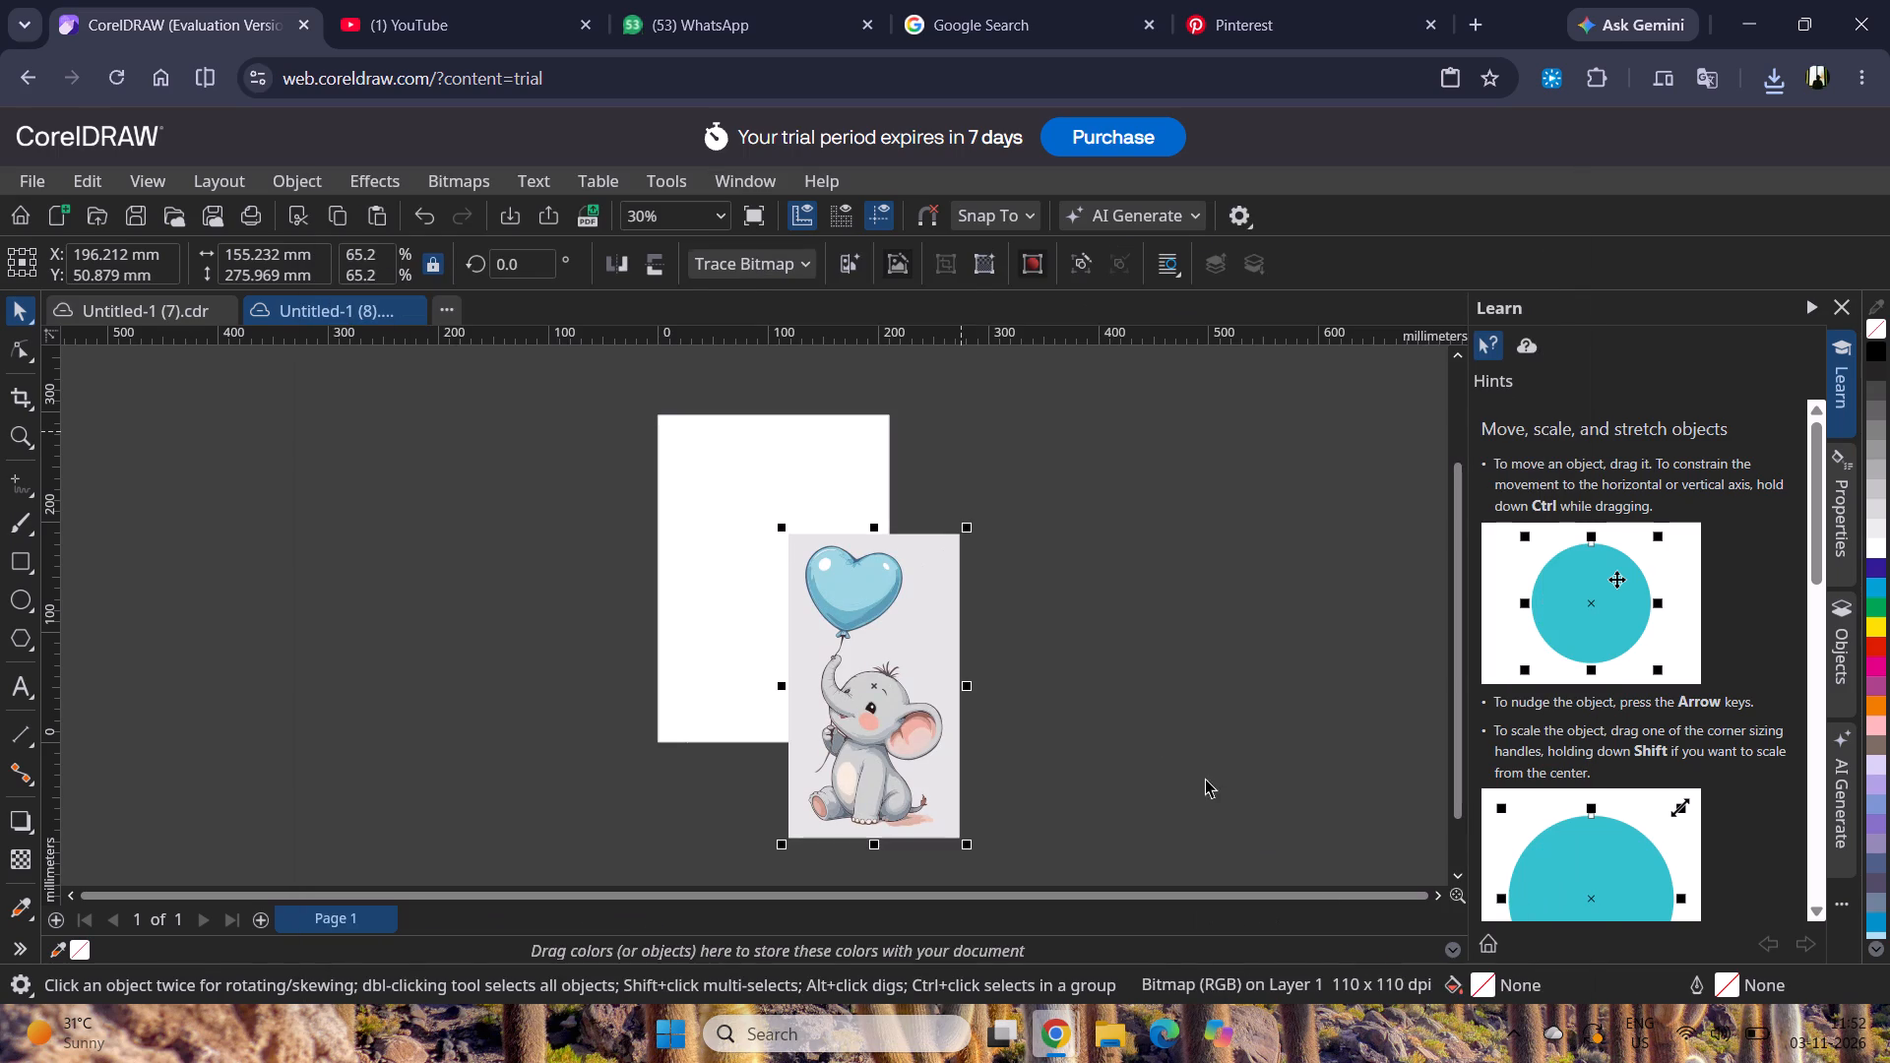
Move the traced elephant group off the page, clear of the original bitmap.
left_click(1165, 725)
left_click_drag(925, 635, 1016, 611)
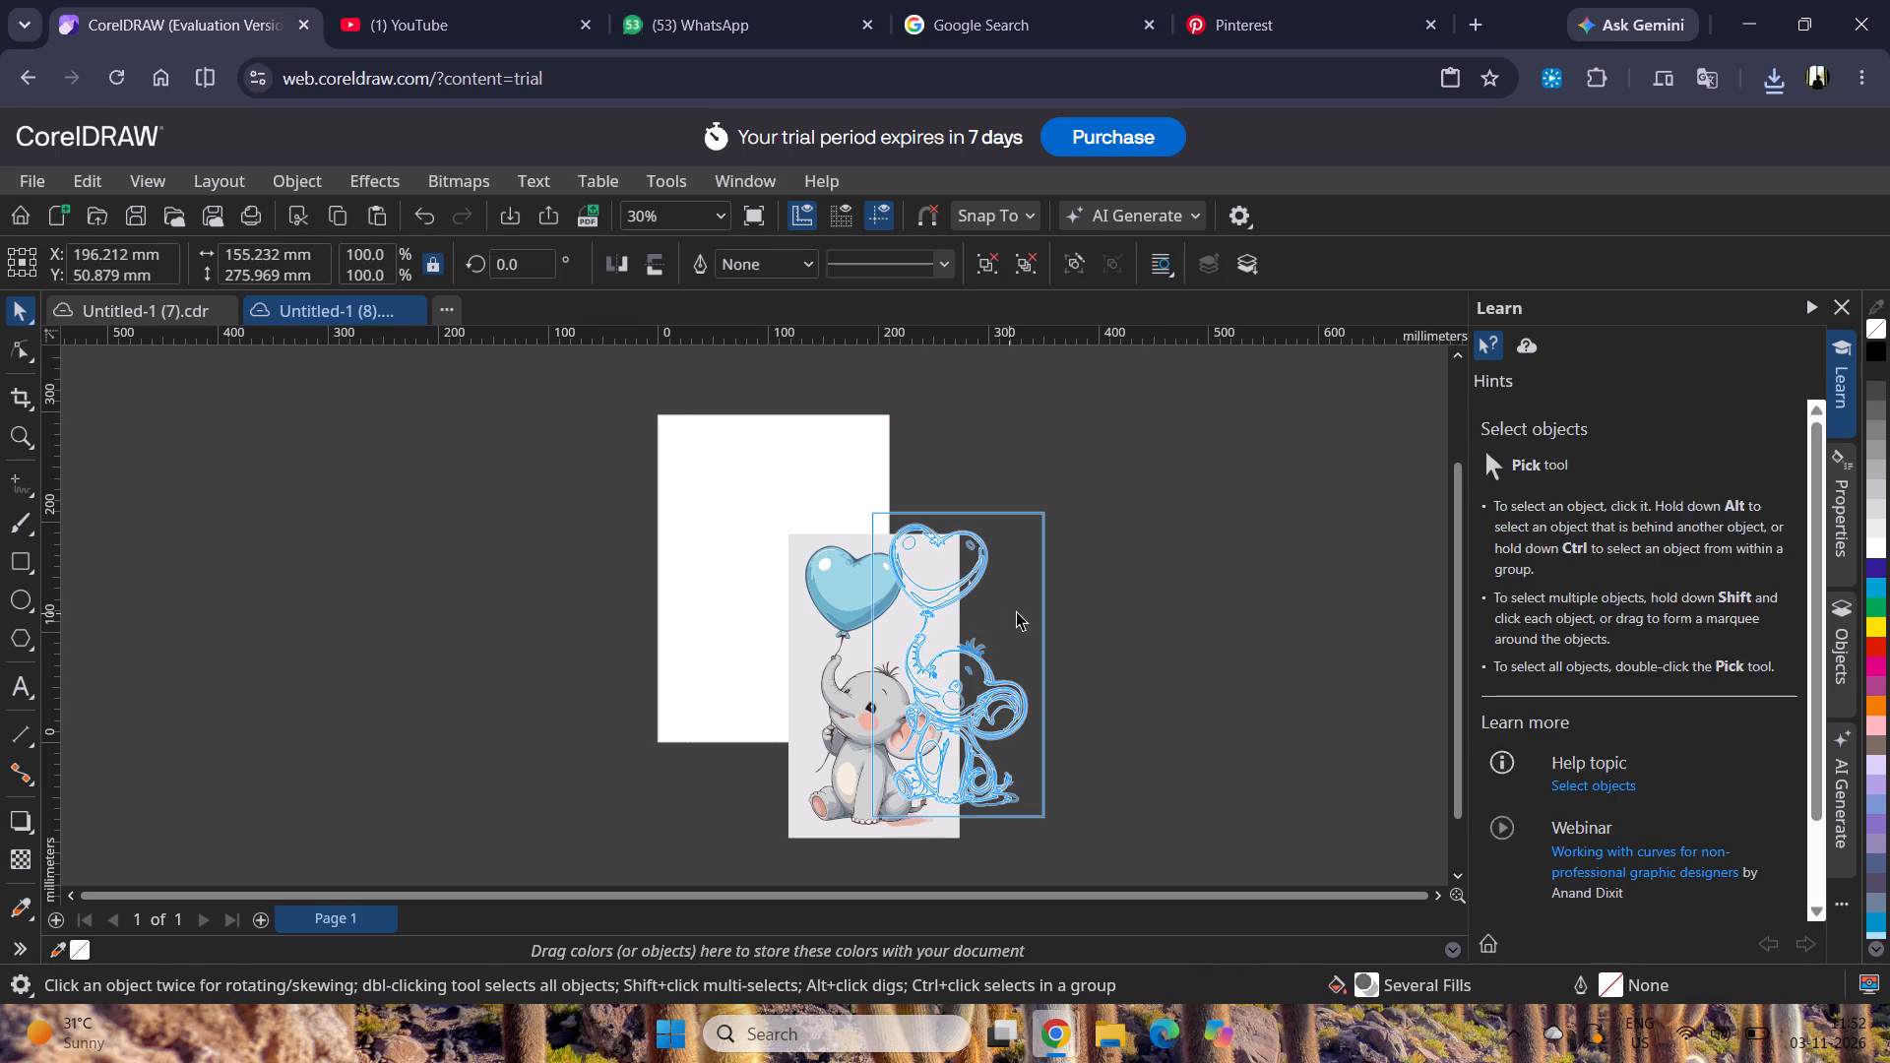
left_click_drag(1016, 611, 1099, 570)
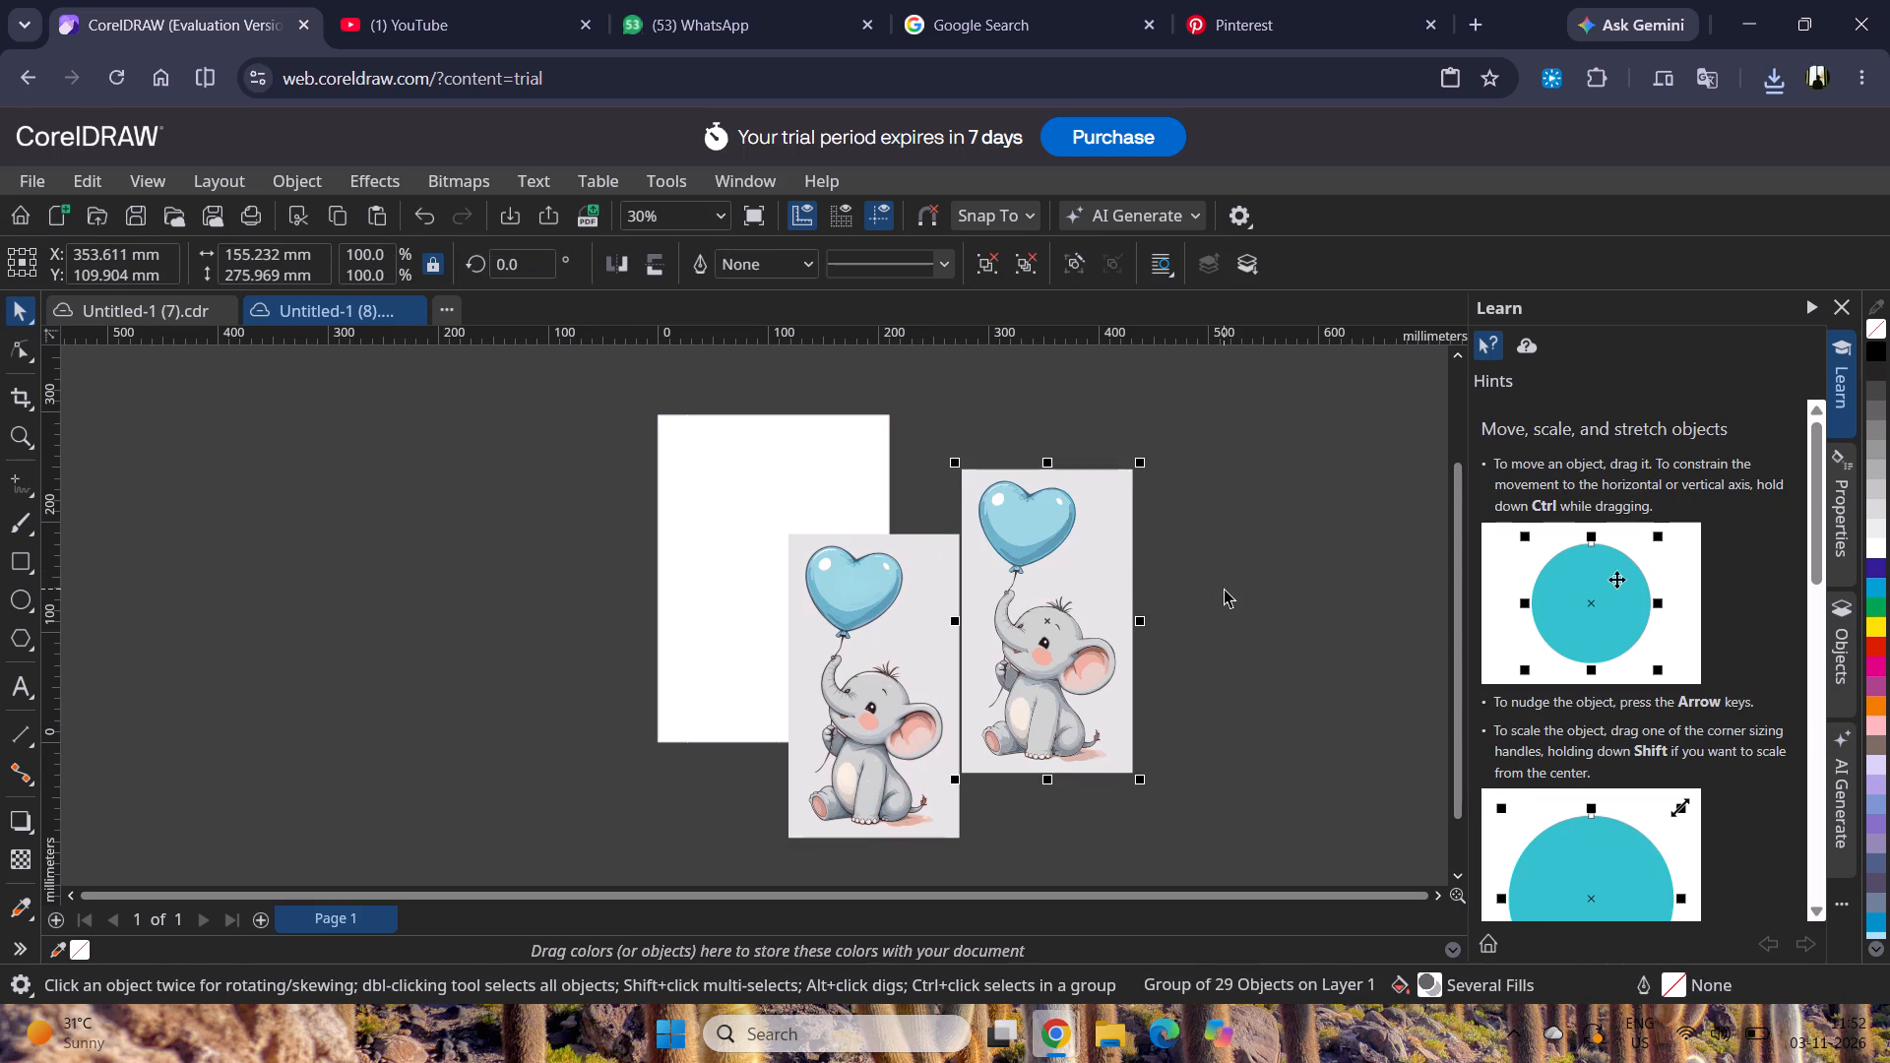
left_click_drag(1108, 590, 1292, 549)
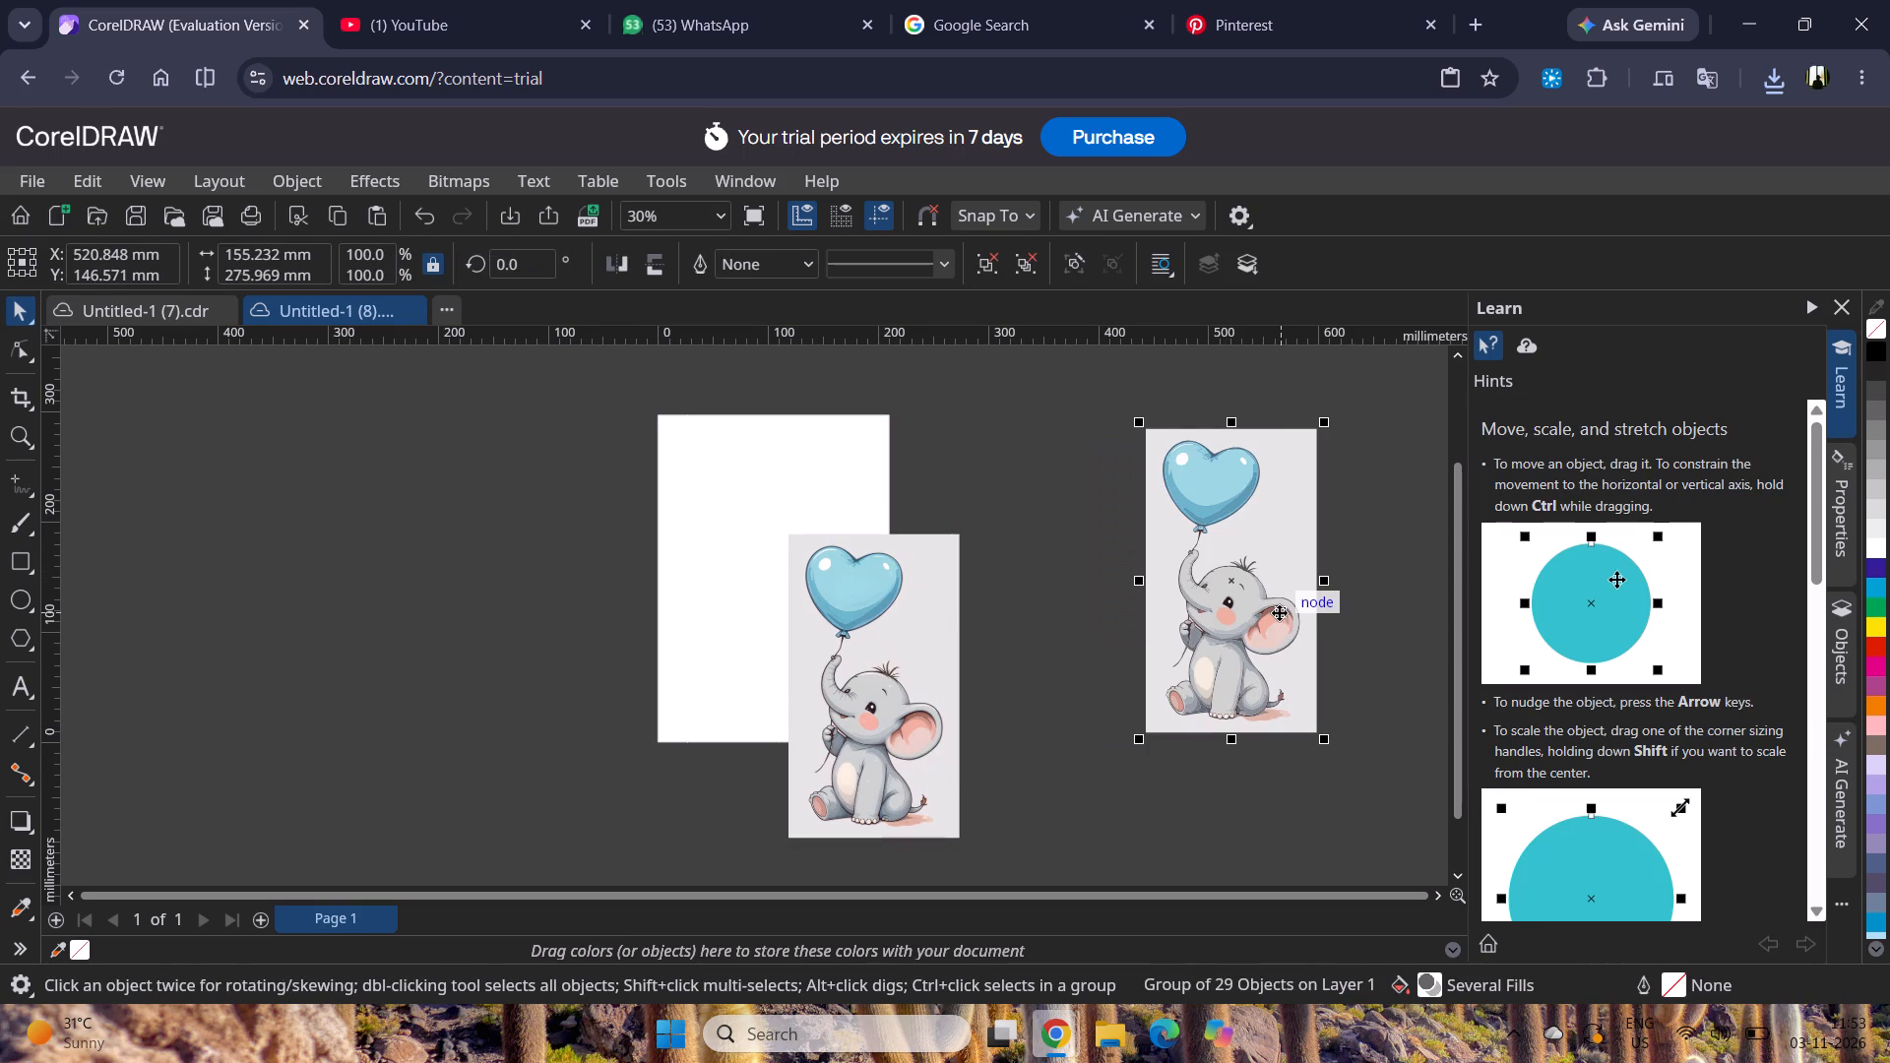
Ungroup the traced elephant and delete its light grey background shape.
key("ctrl+u")
left_click(1329, 796)
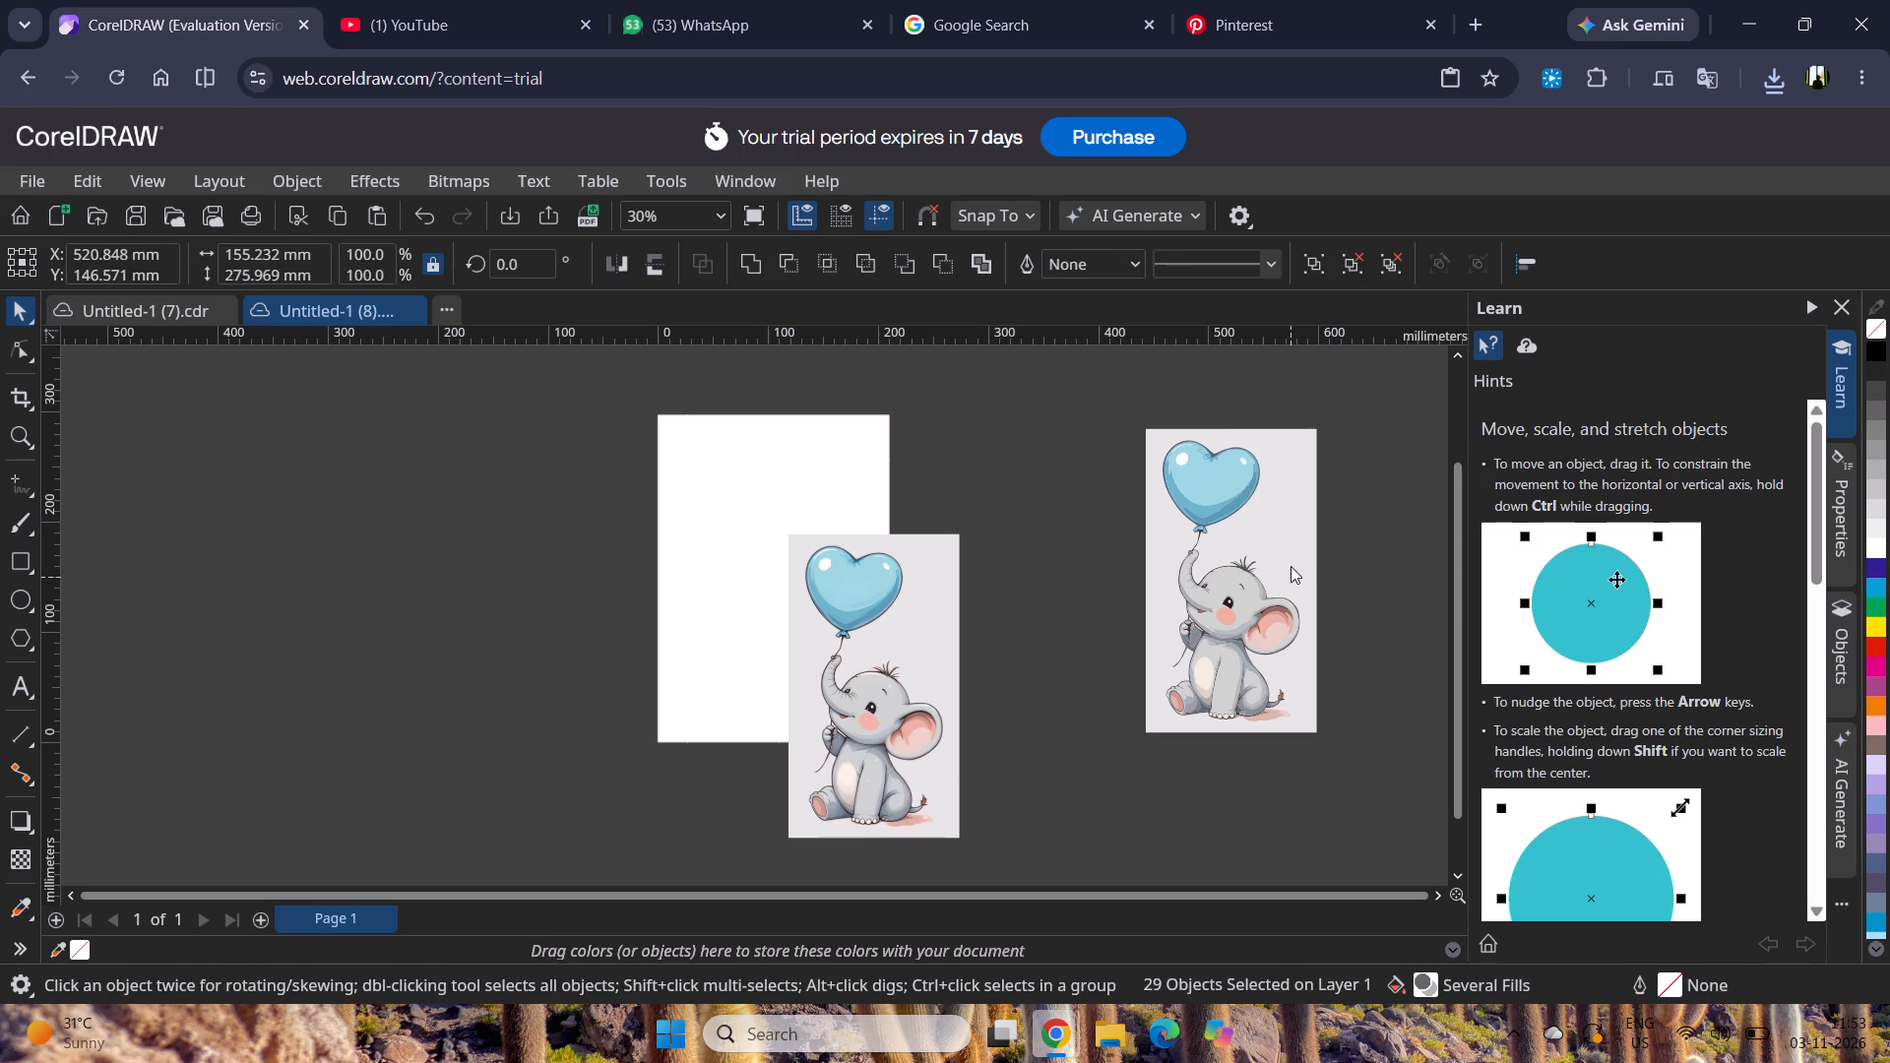
left_click(1291, 566)
key("Delete")
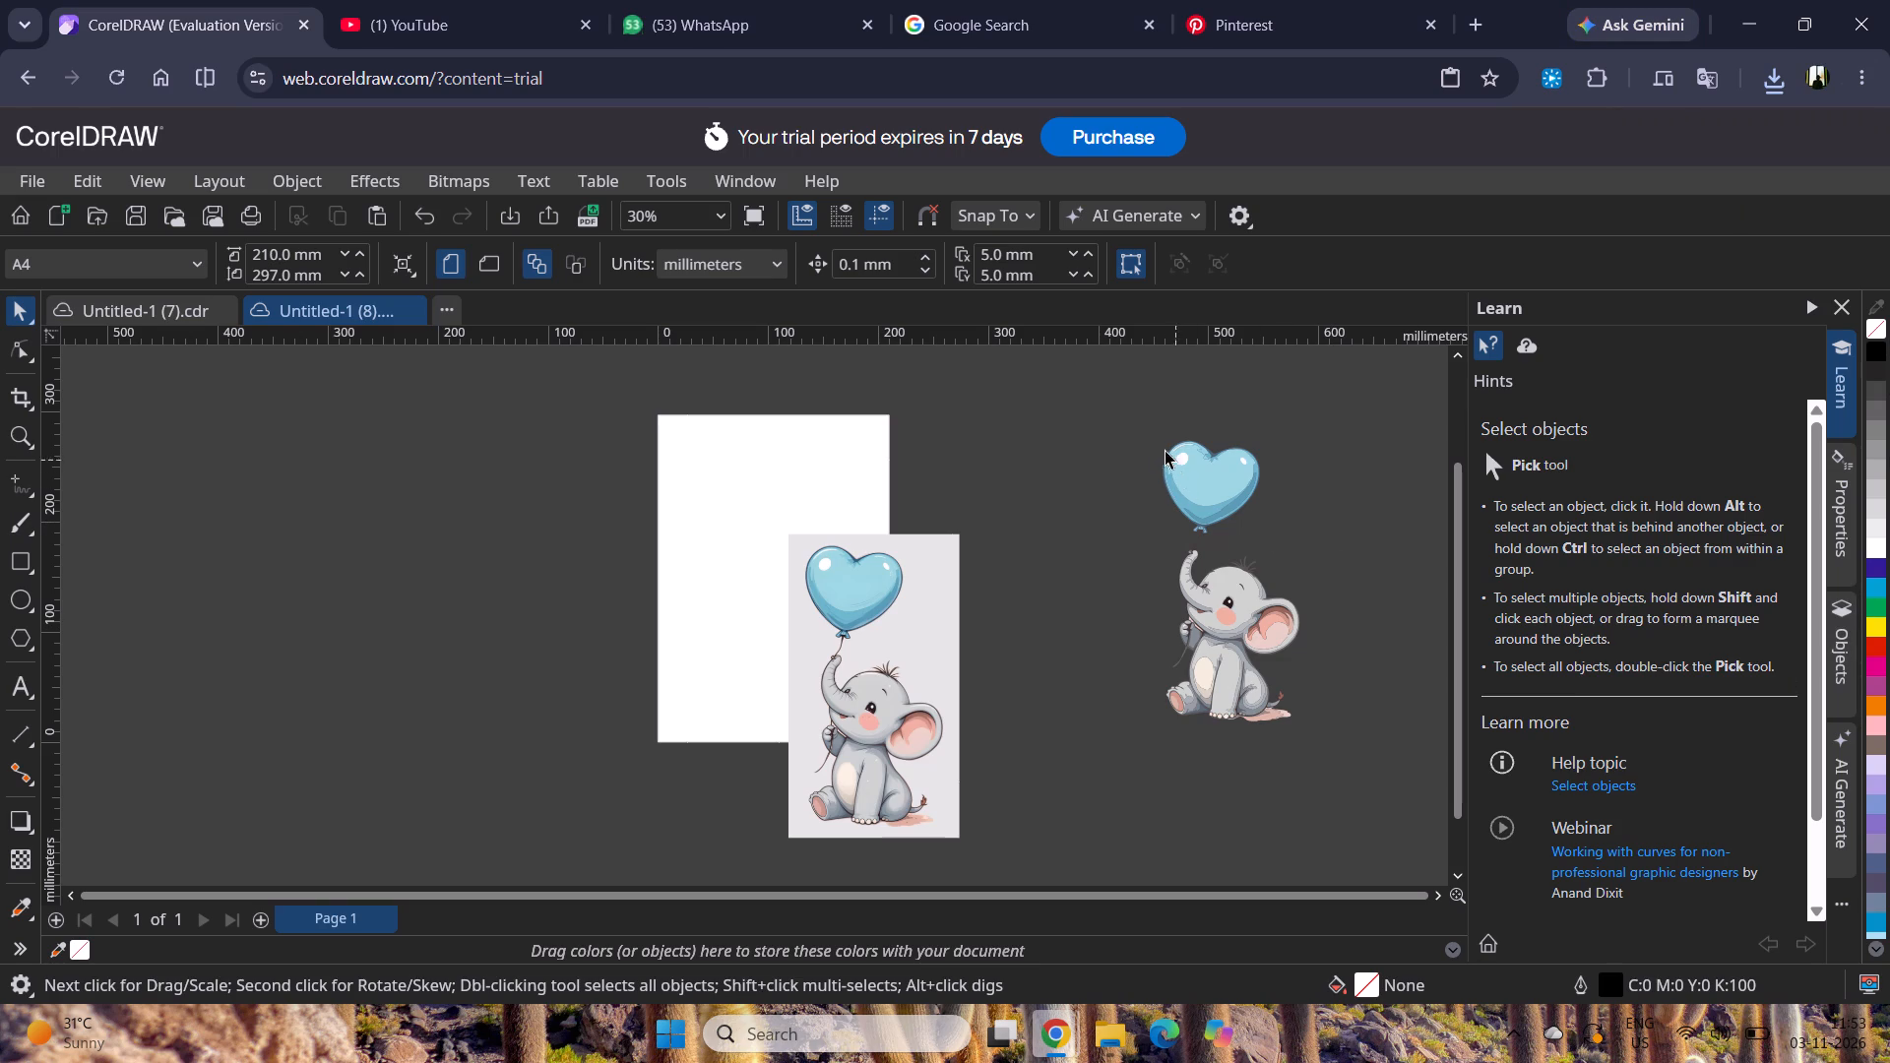
Delete the pink ground-shadow pieces under the traced elephant's hind leg and tail.
left_click_drag(1151, 424, 1318, 769)
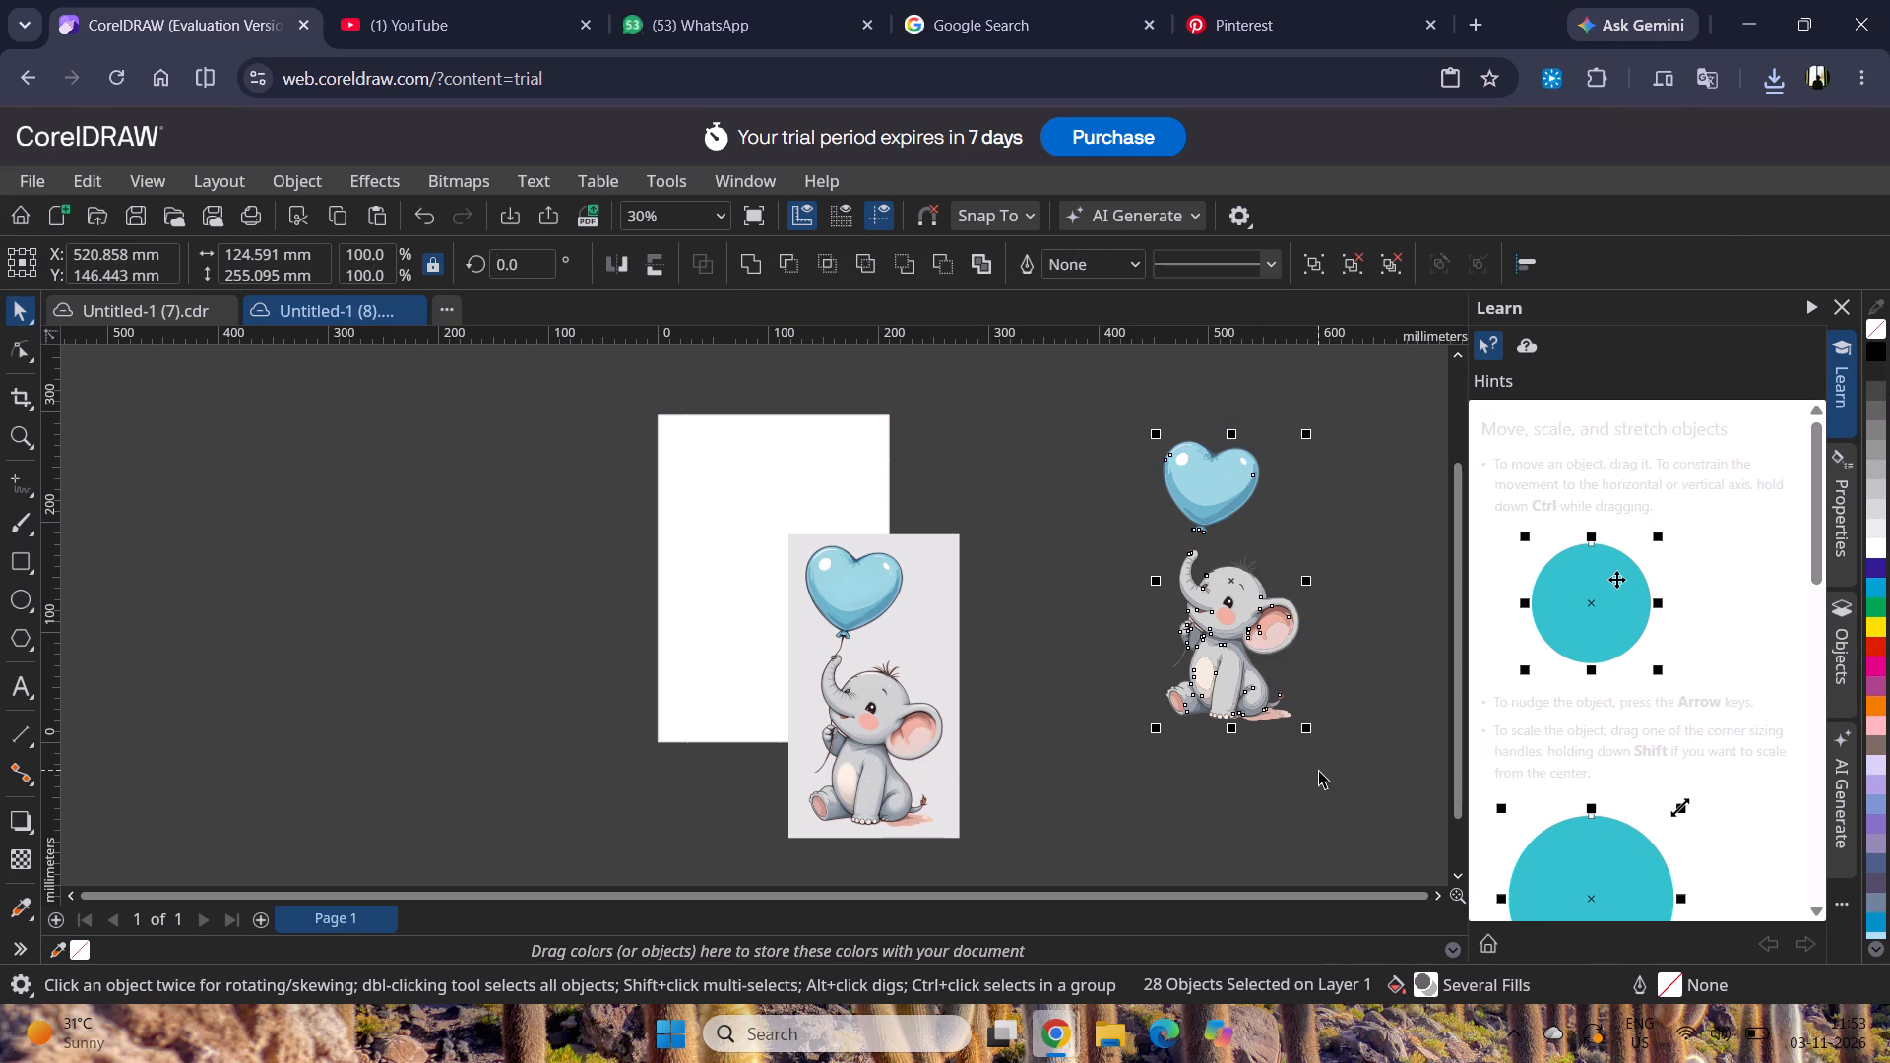
left_click(1317, 766)
left_click(1279, 719)
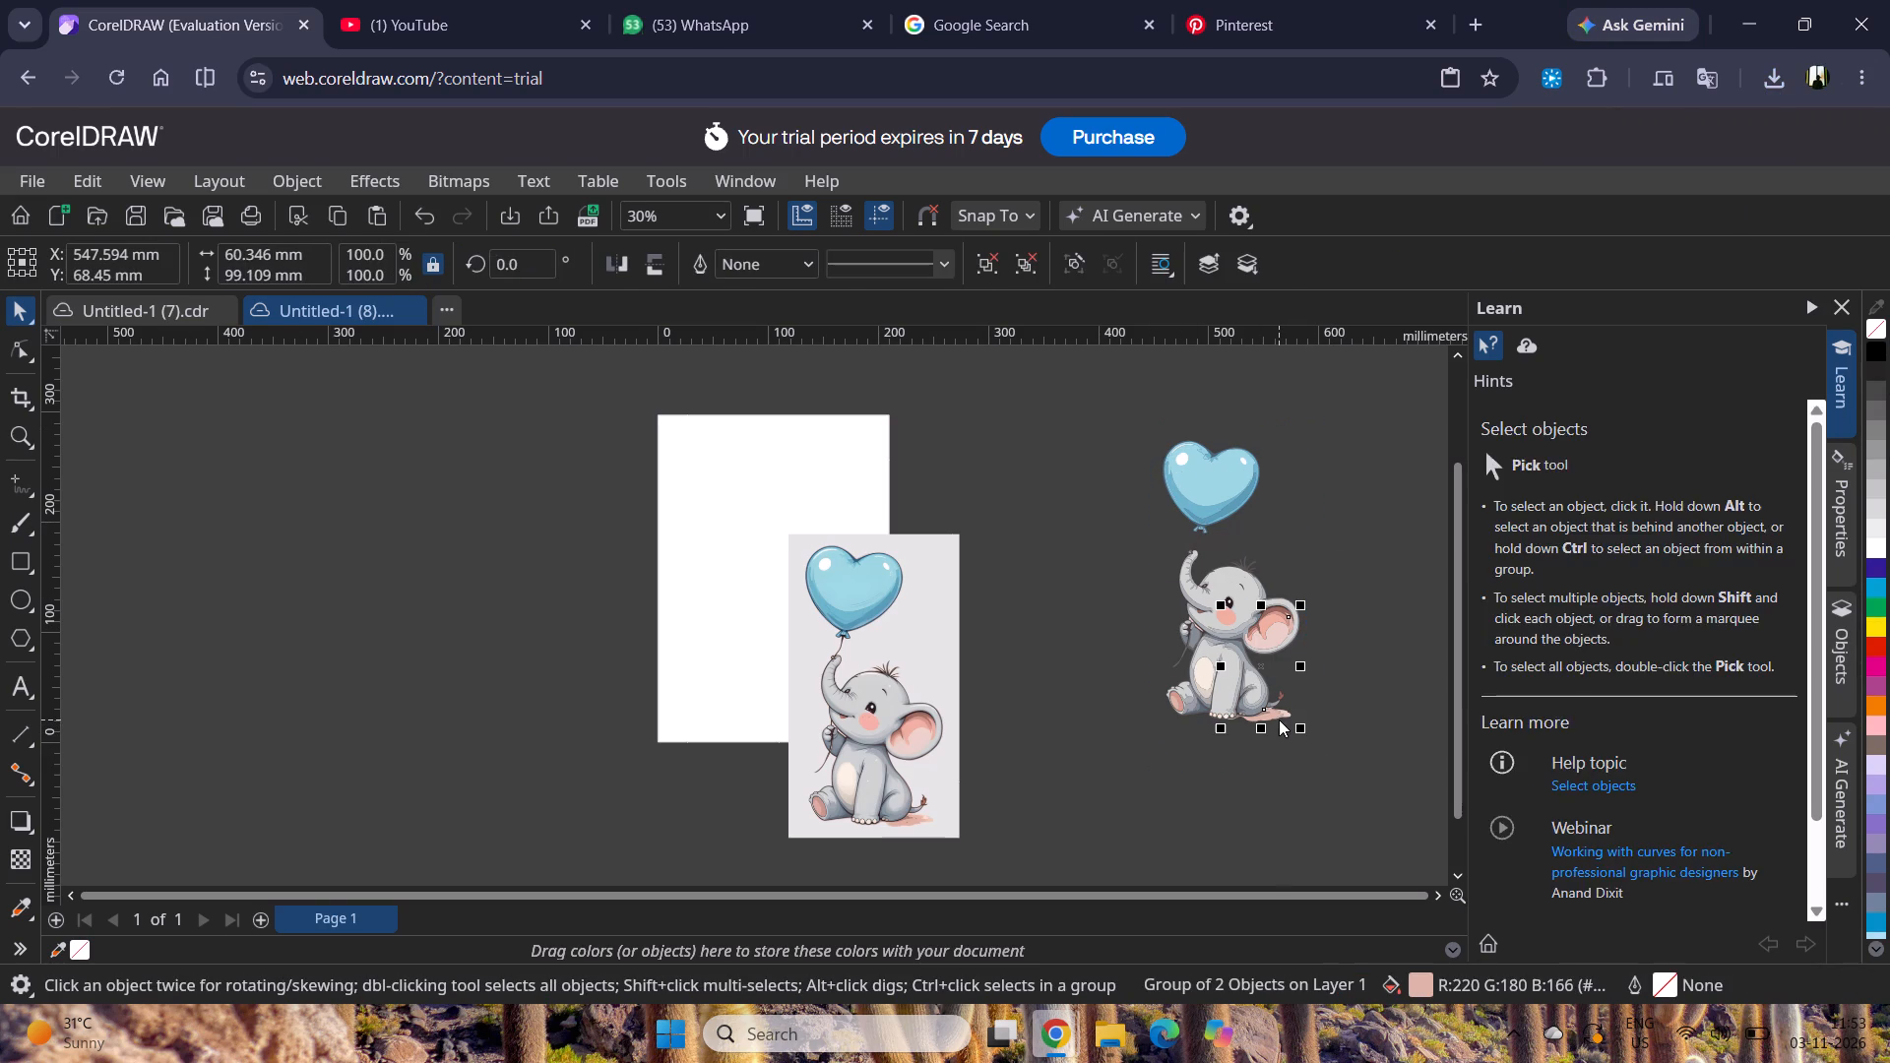
key("Delete")
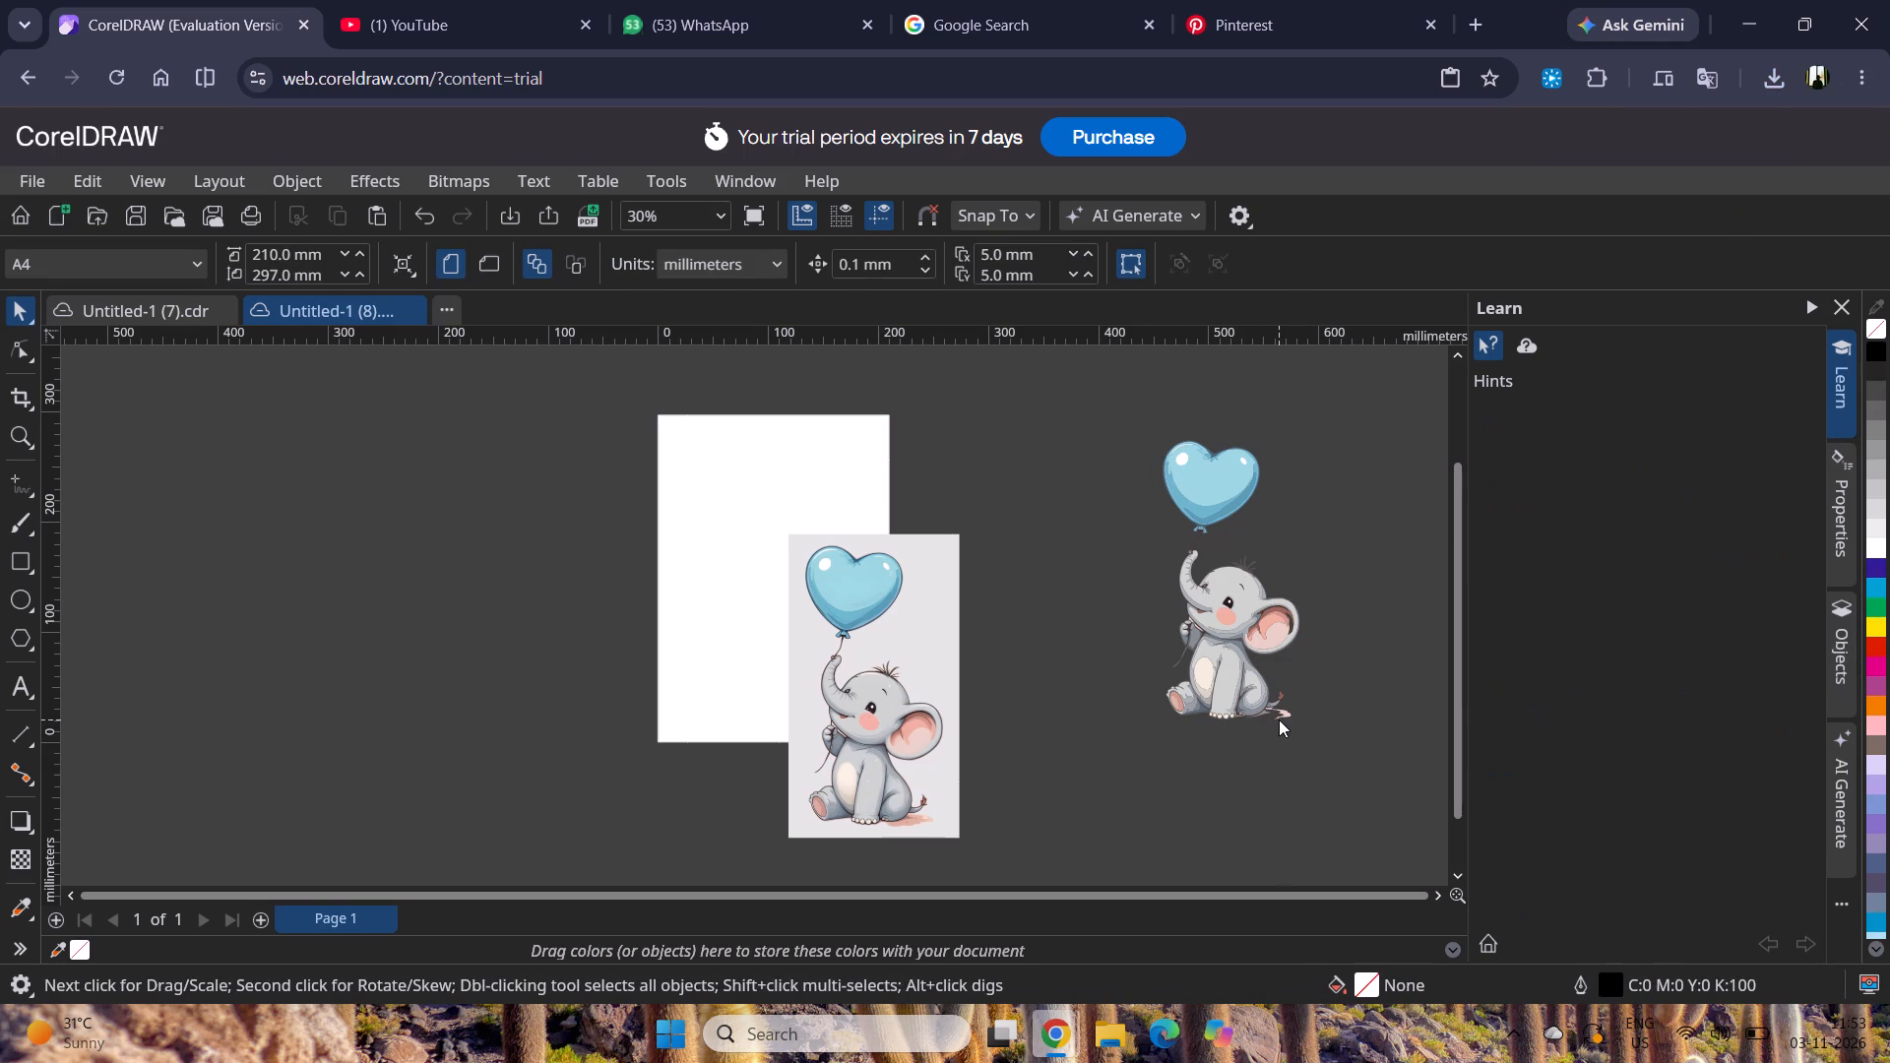
scroll(1281, 719, "up", 13)
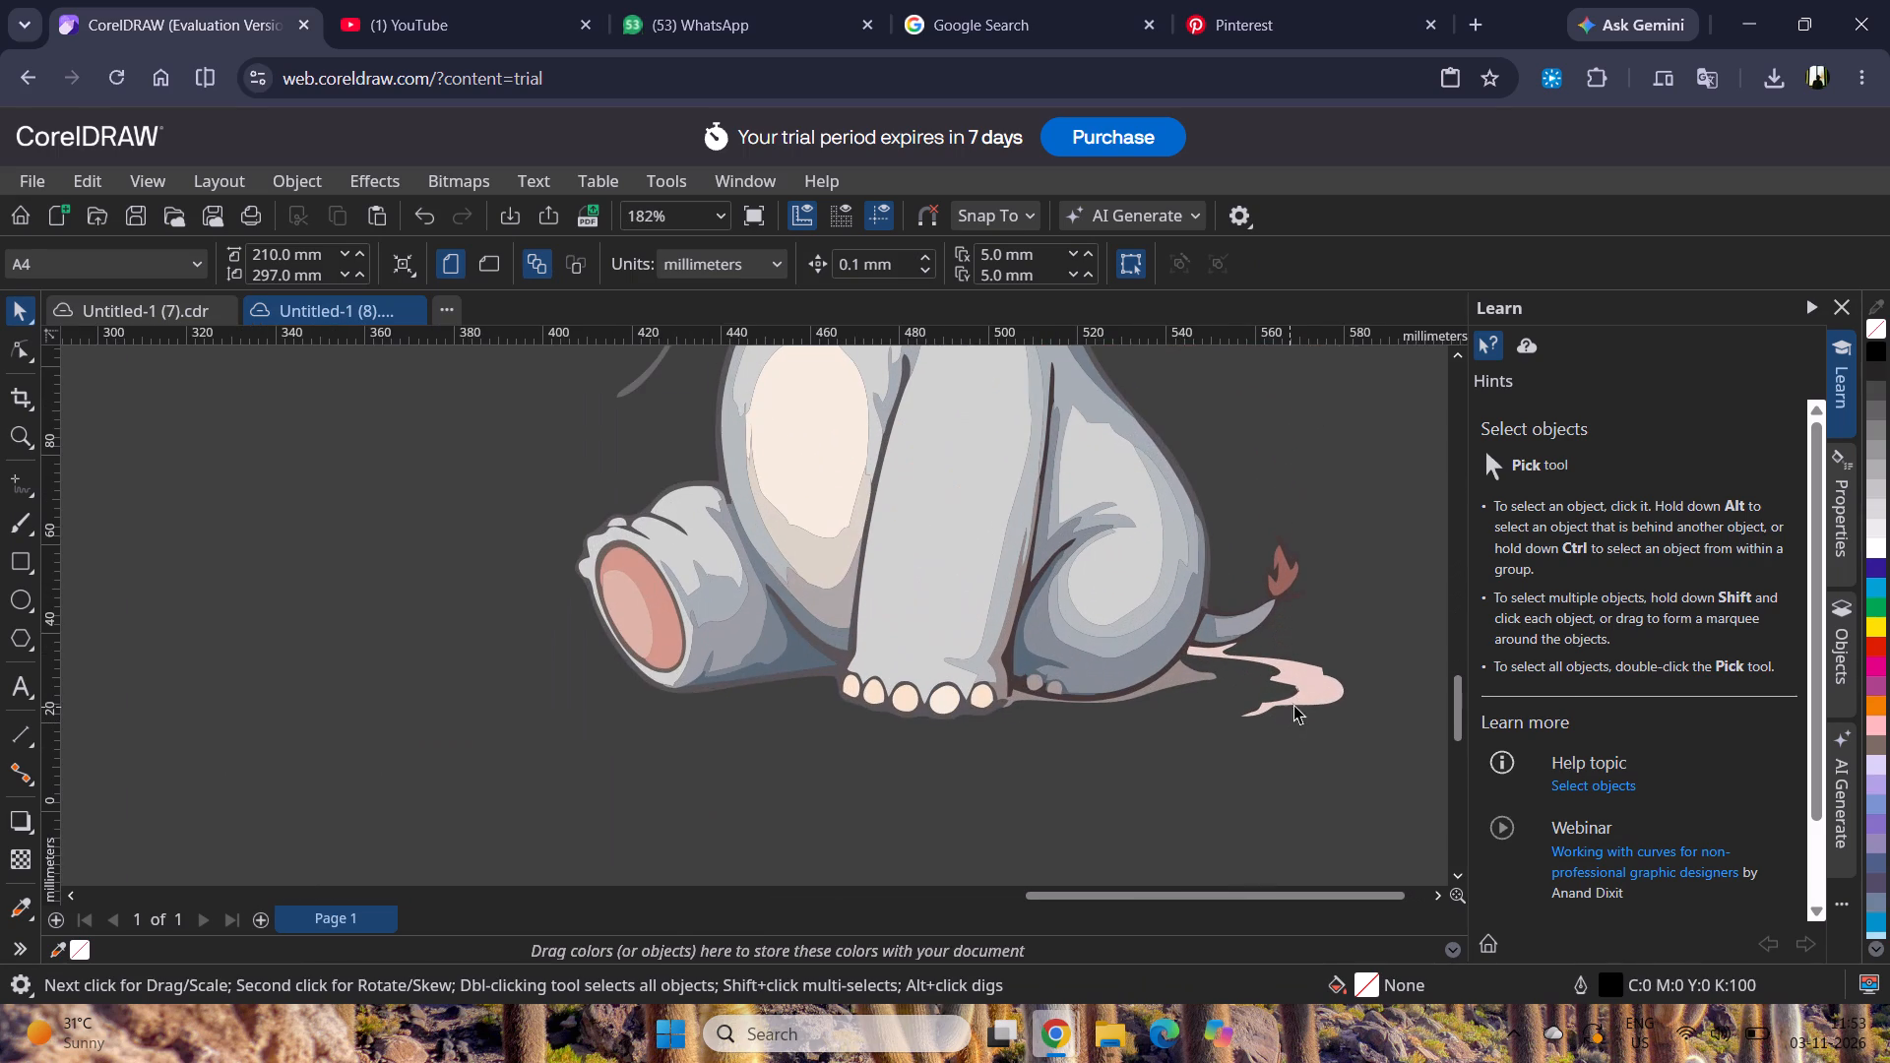
left_click(1303, 691)
key("Delete")
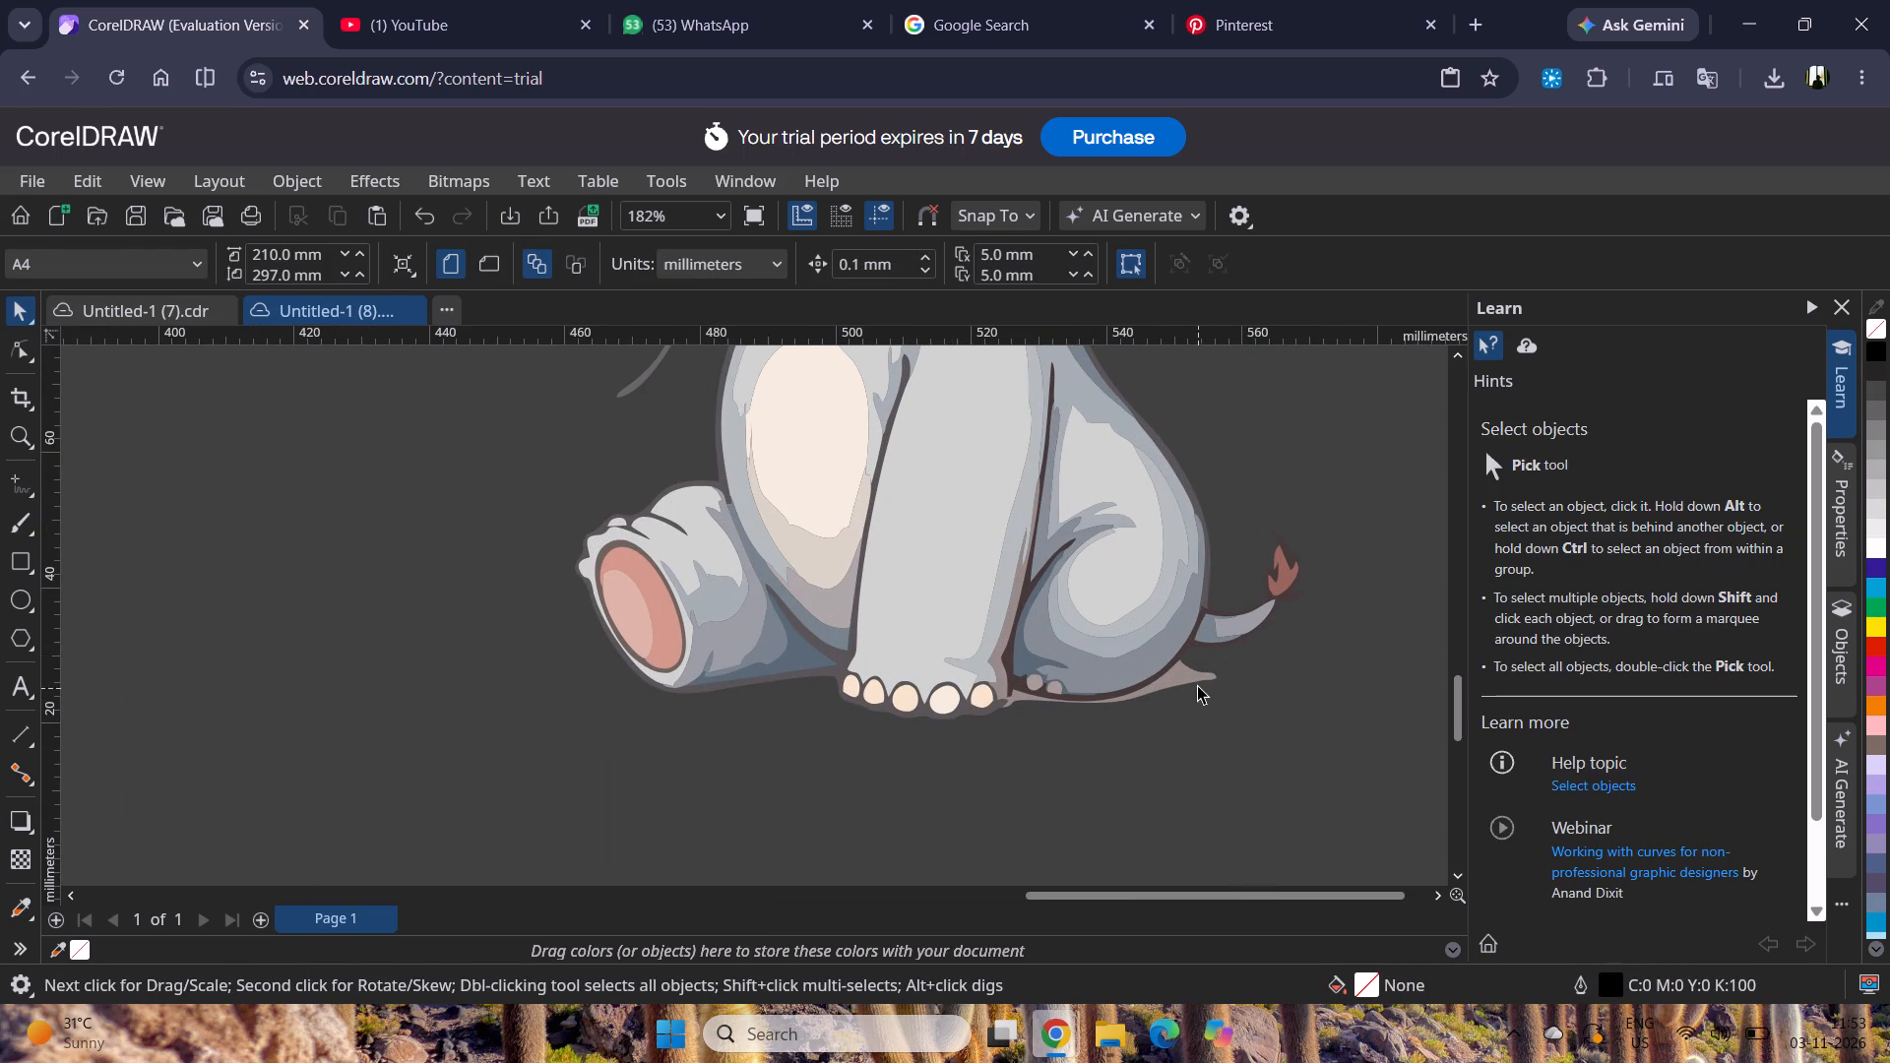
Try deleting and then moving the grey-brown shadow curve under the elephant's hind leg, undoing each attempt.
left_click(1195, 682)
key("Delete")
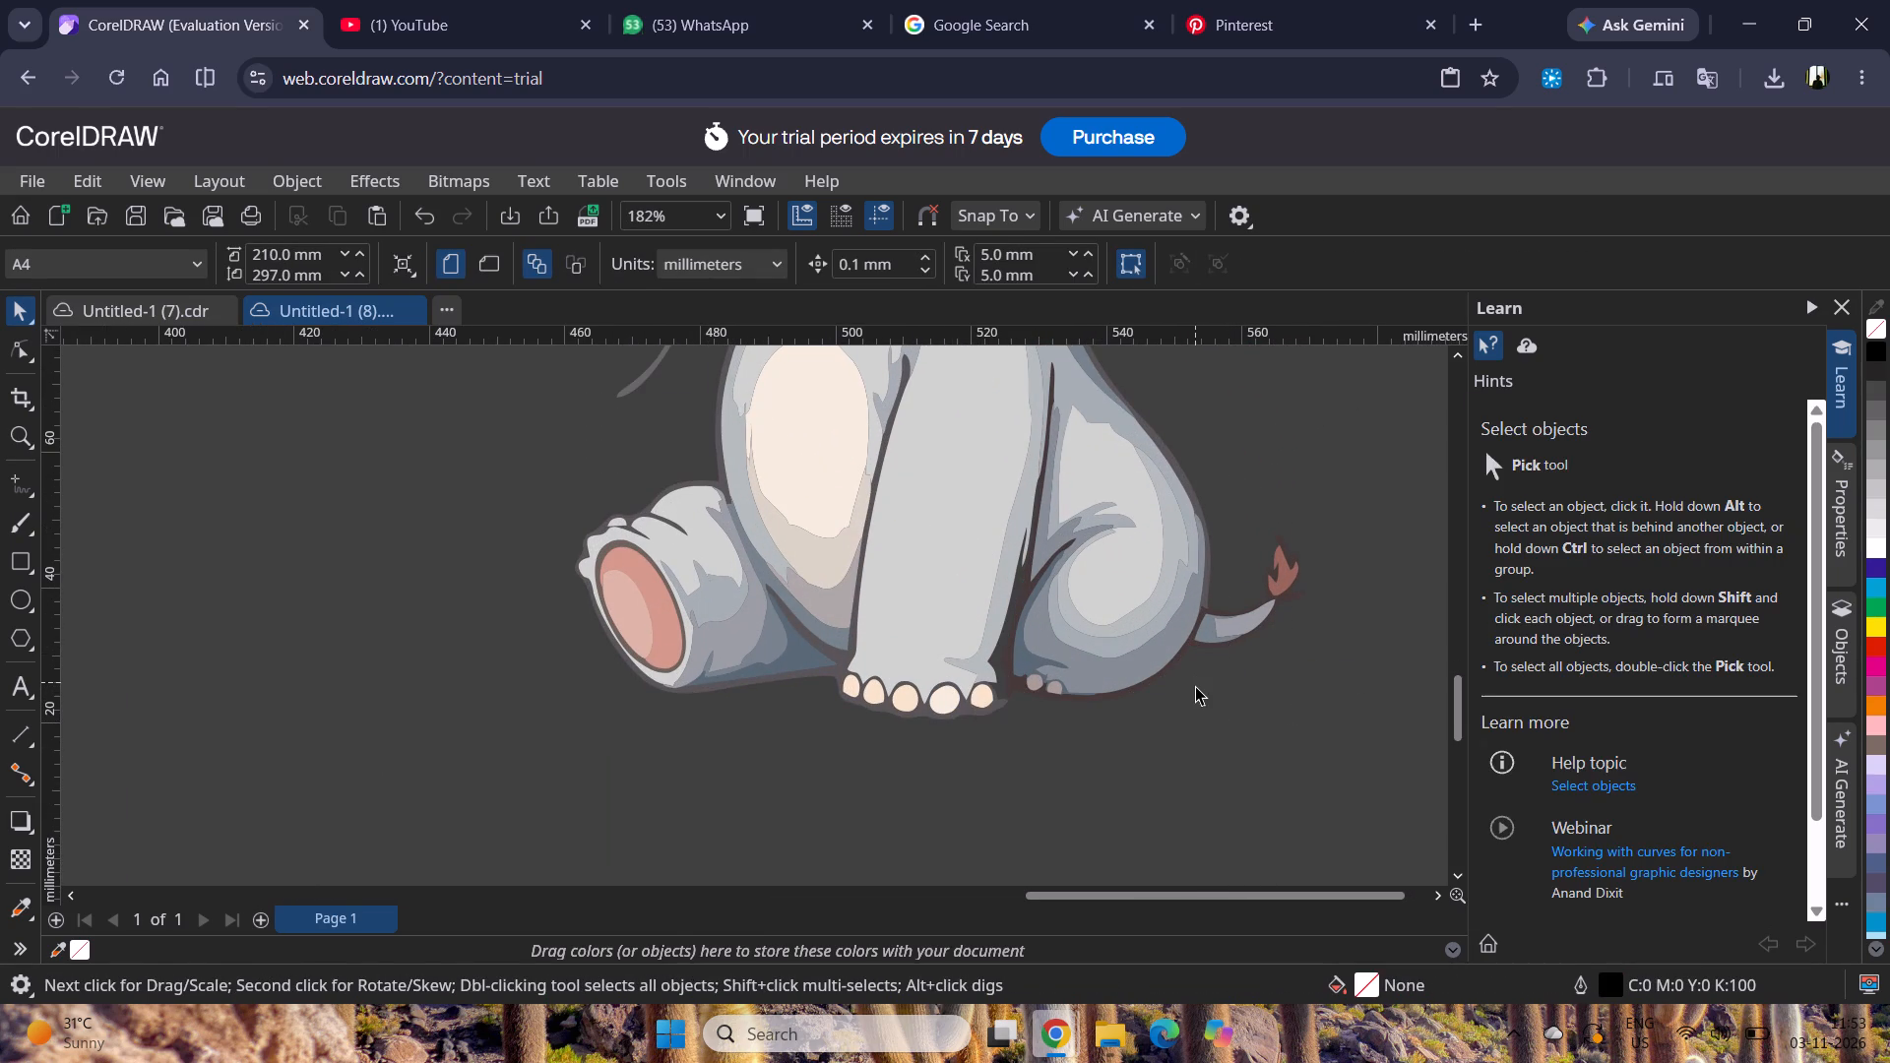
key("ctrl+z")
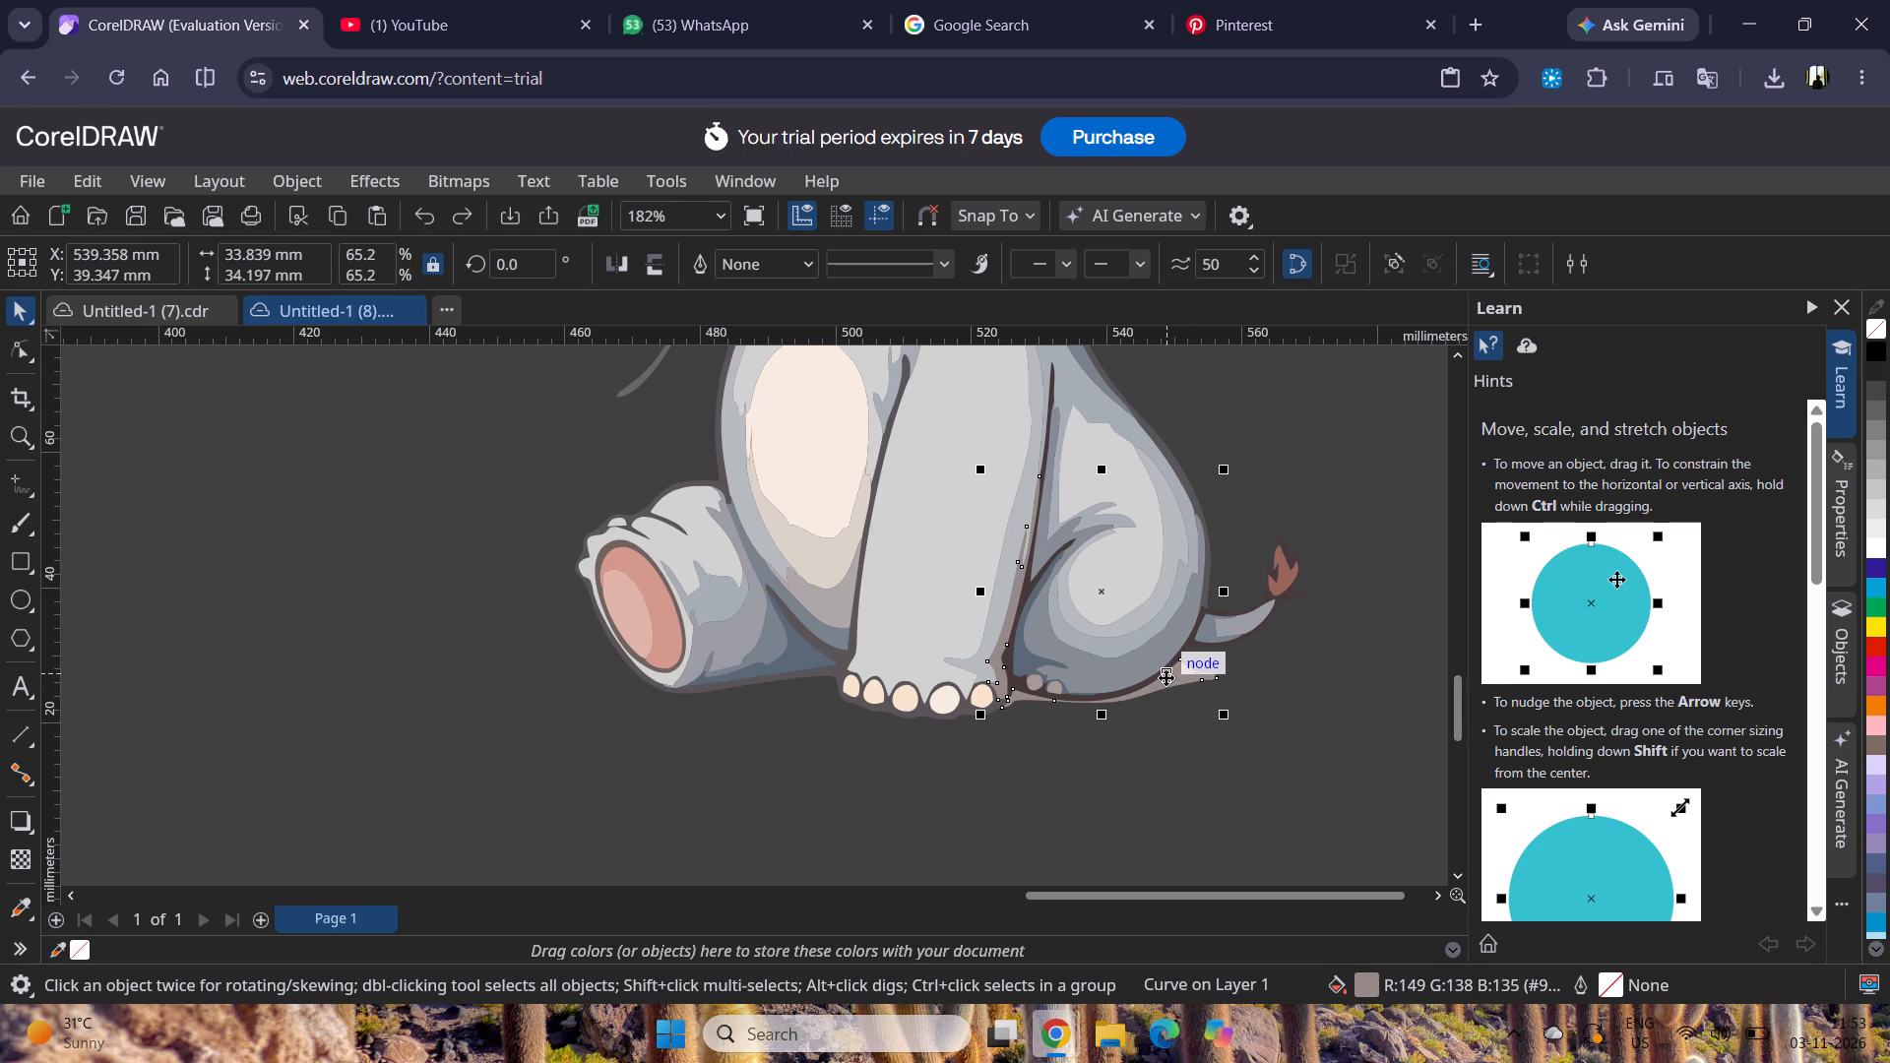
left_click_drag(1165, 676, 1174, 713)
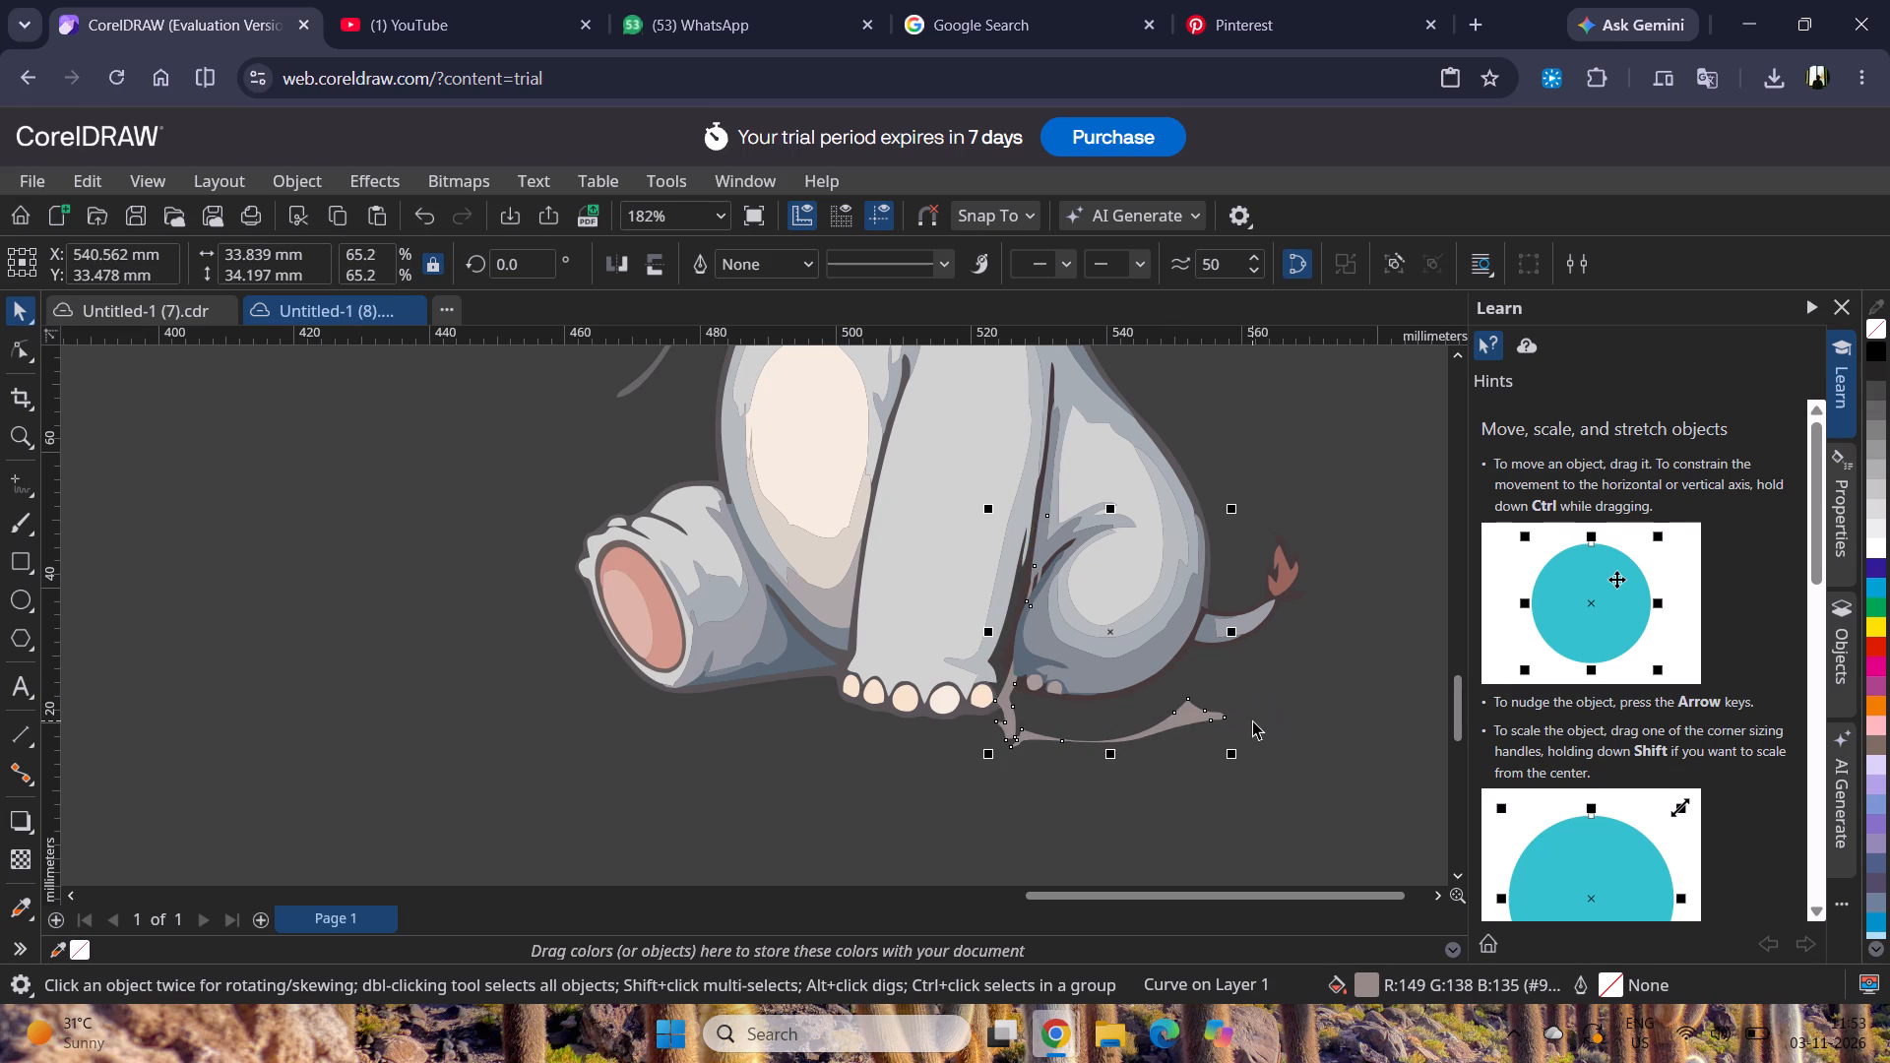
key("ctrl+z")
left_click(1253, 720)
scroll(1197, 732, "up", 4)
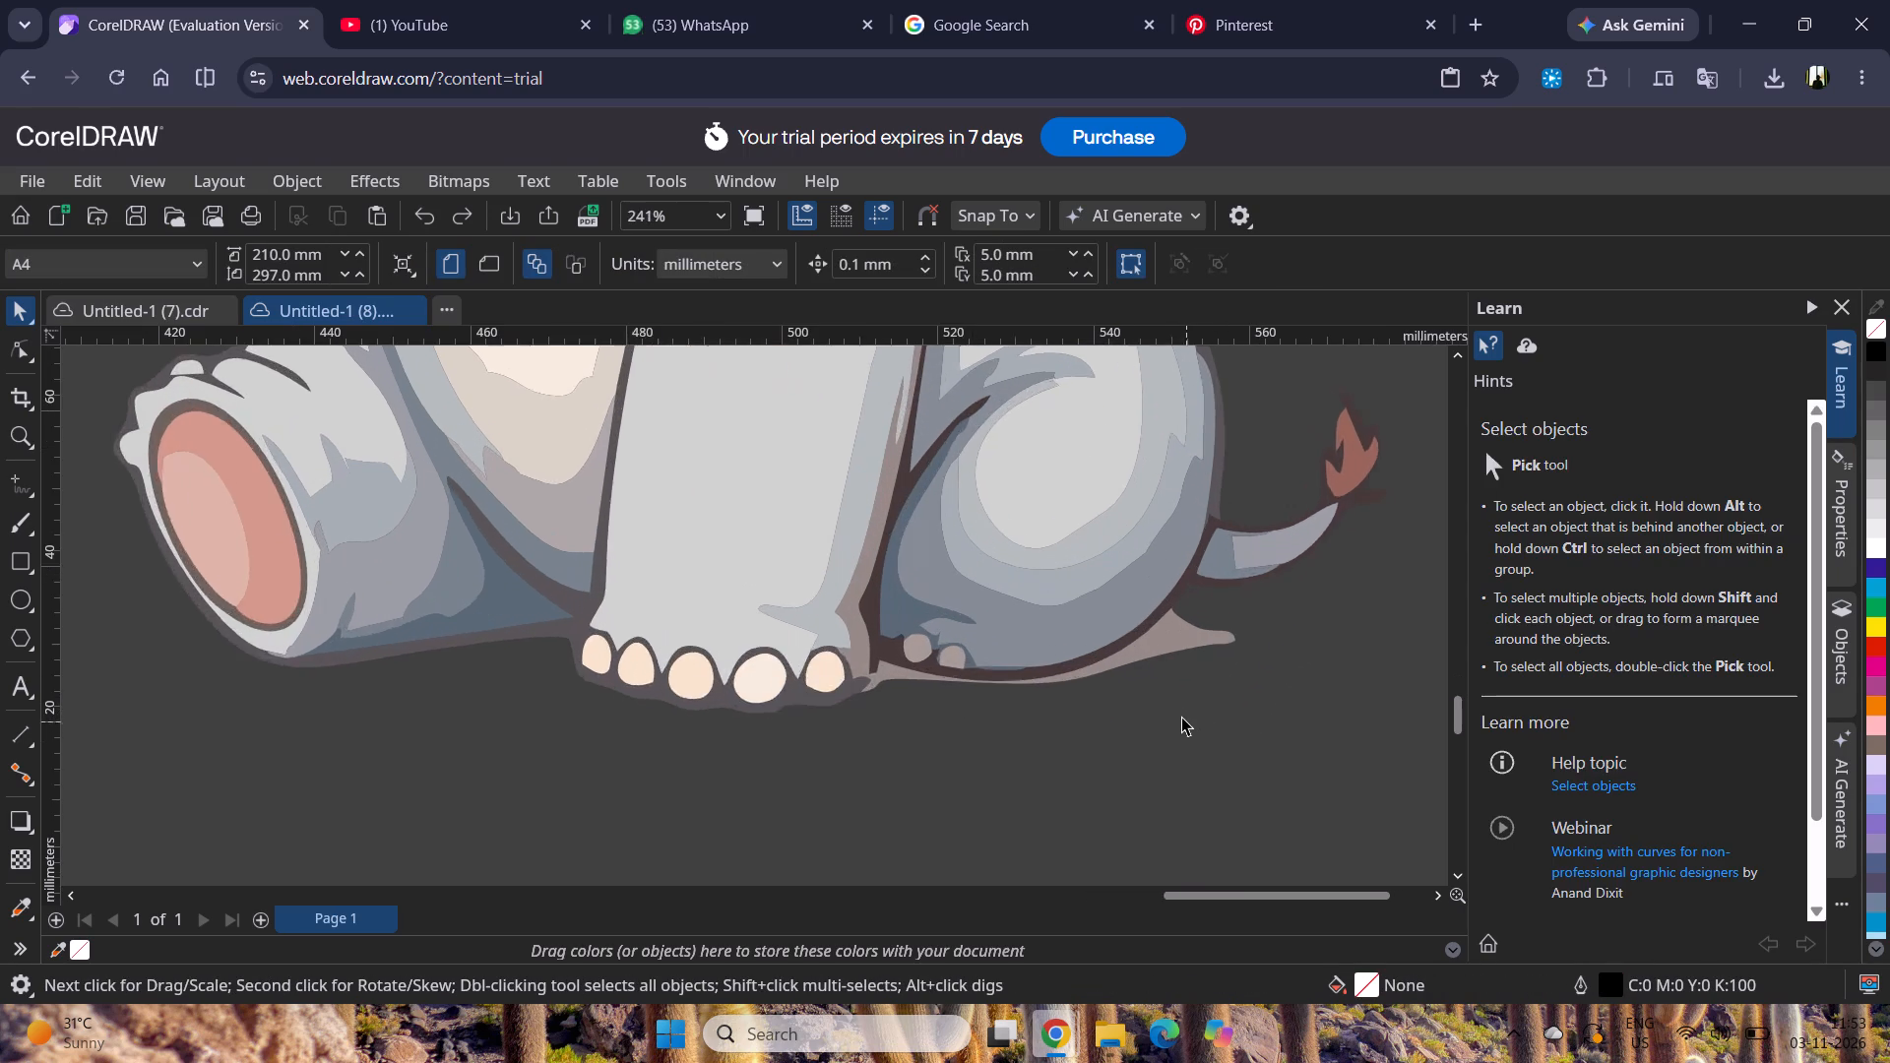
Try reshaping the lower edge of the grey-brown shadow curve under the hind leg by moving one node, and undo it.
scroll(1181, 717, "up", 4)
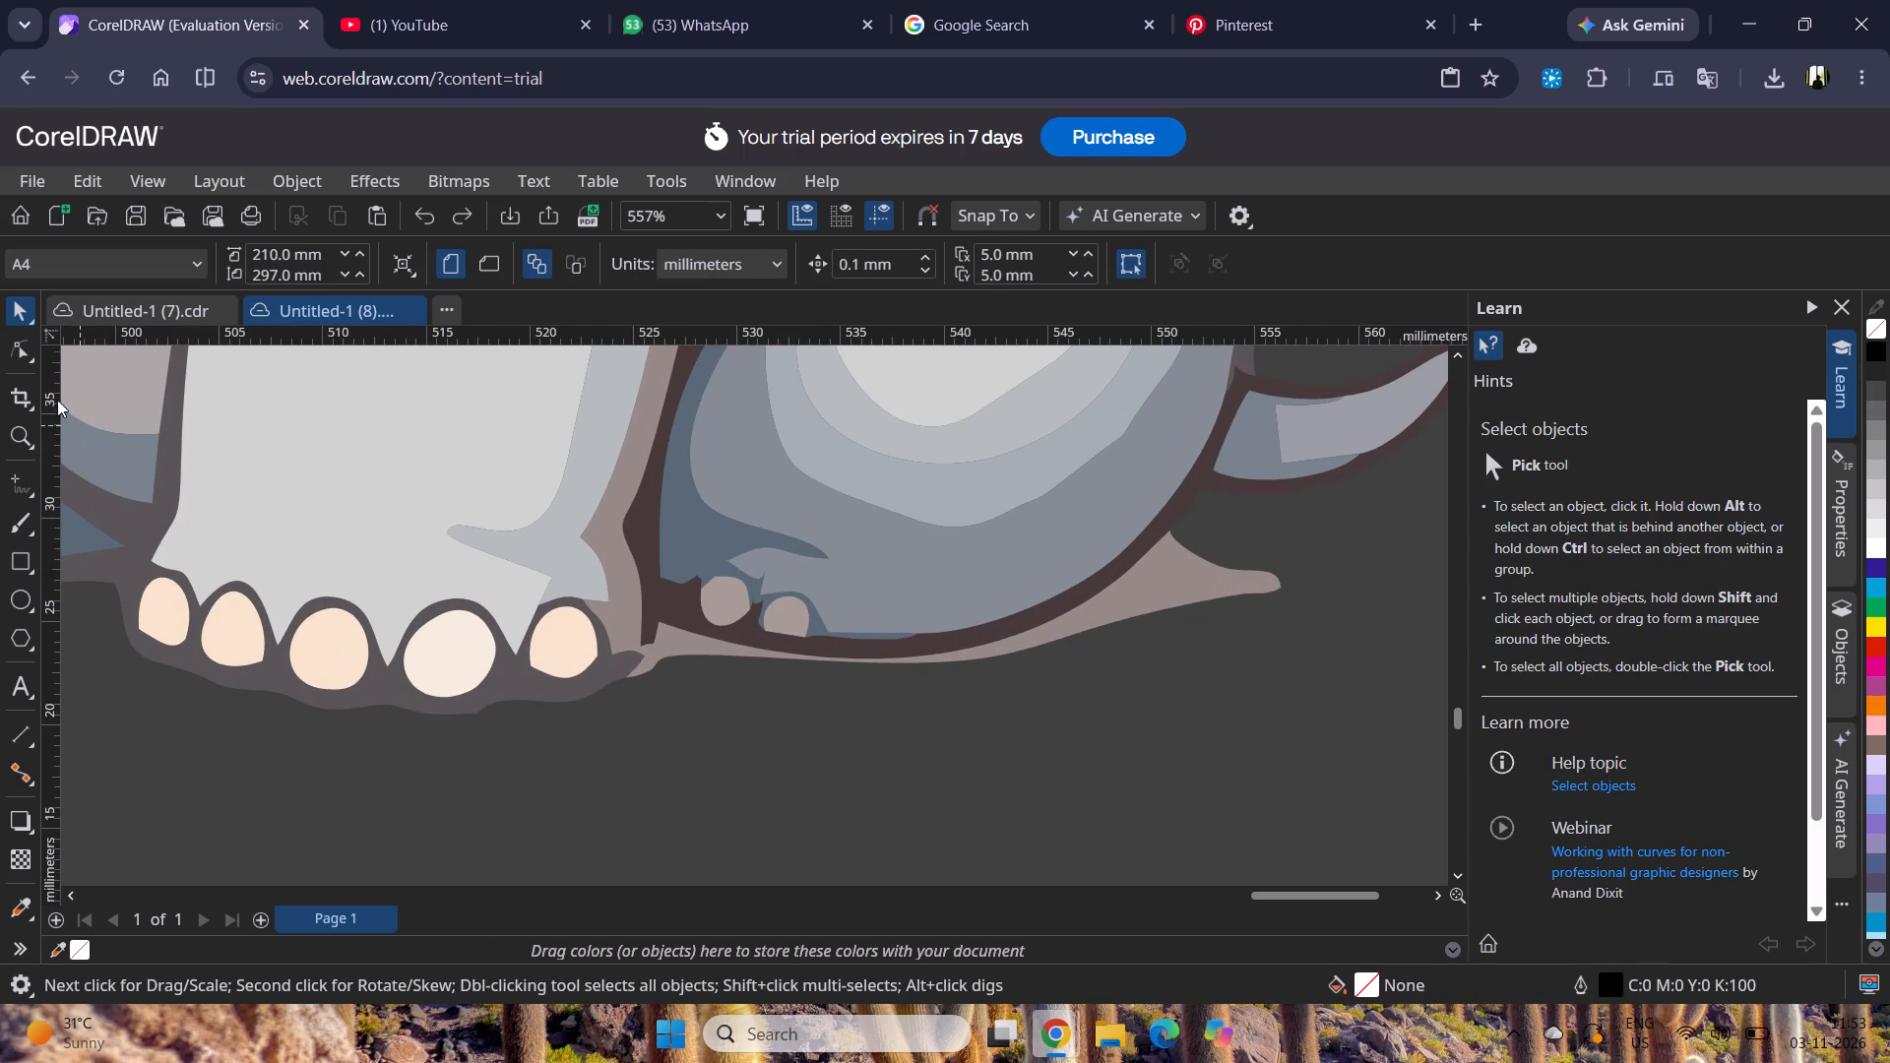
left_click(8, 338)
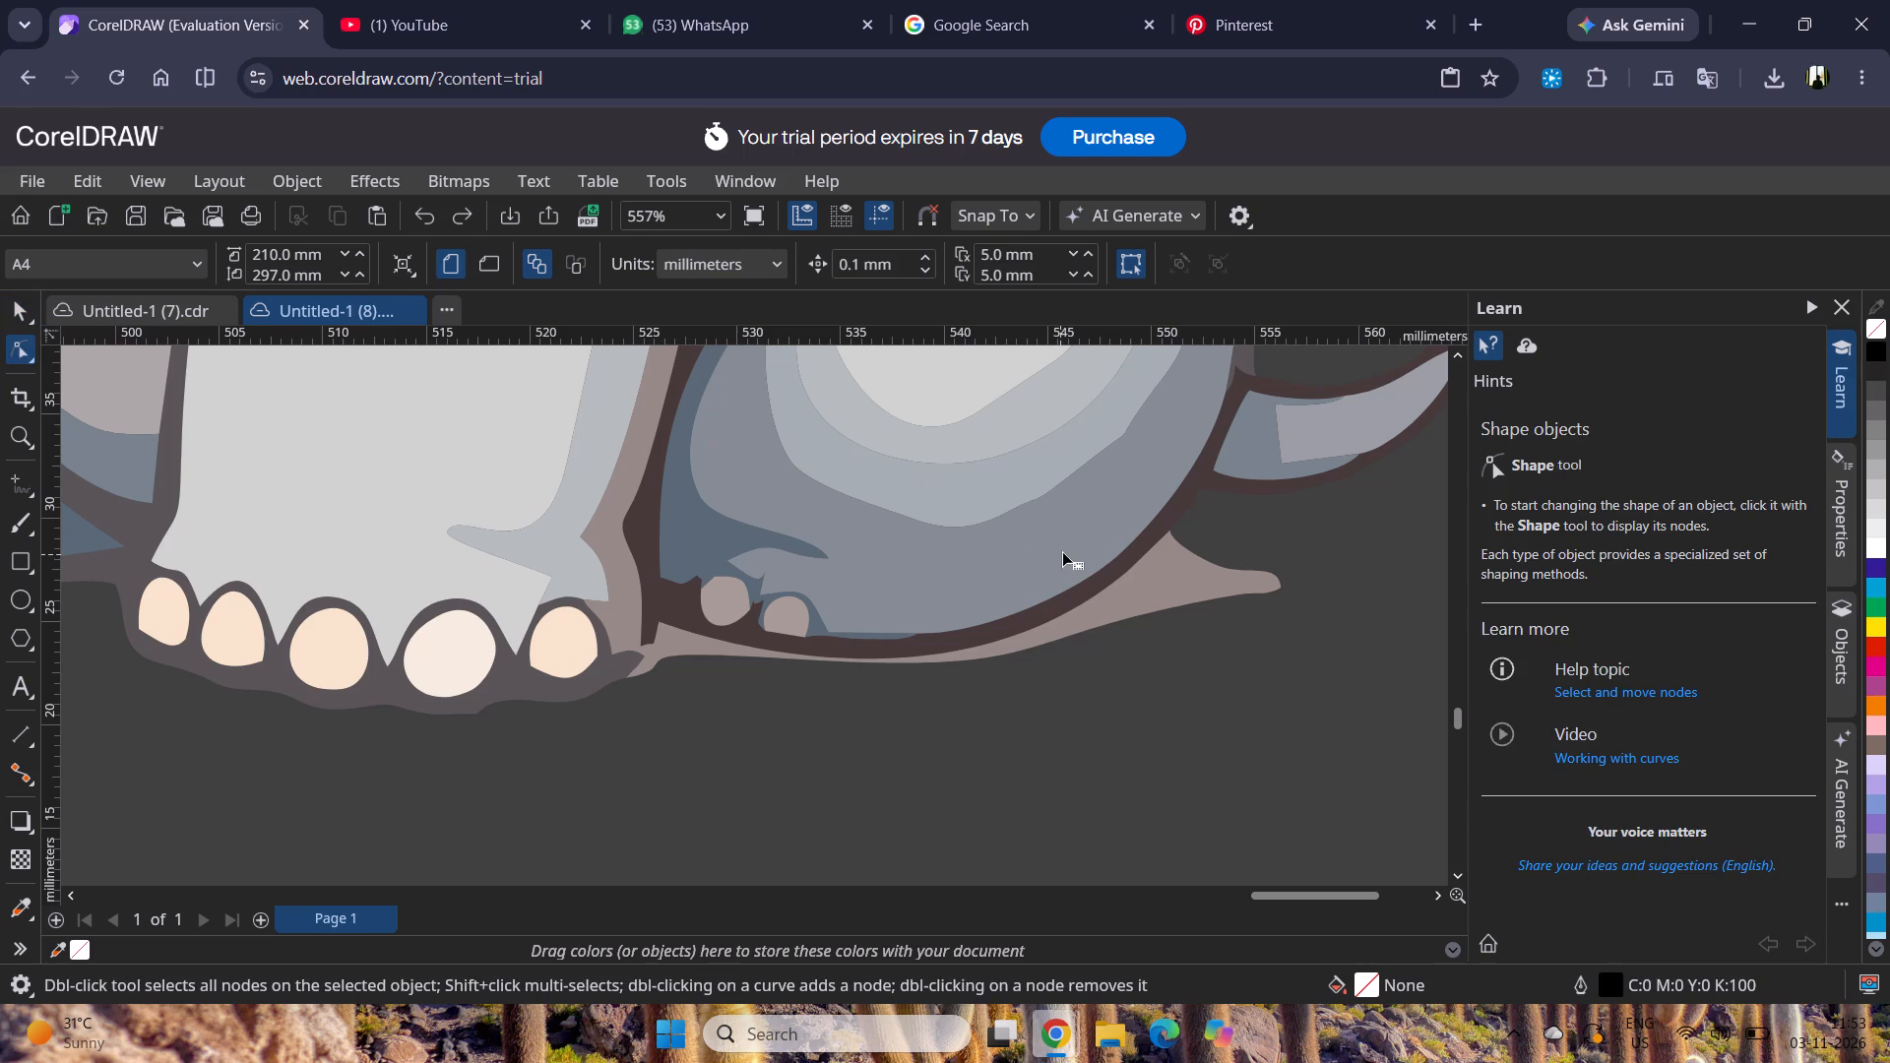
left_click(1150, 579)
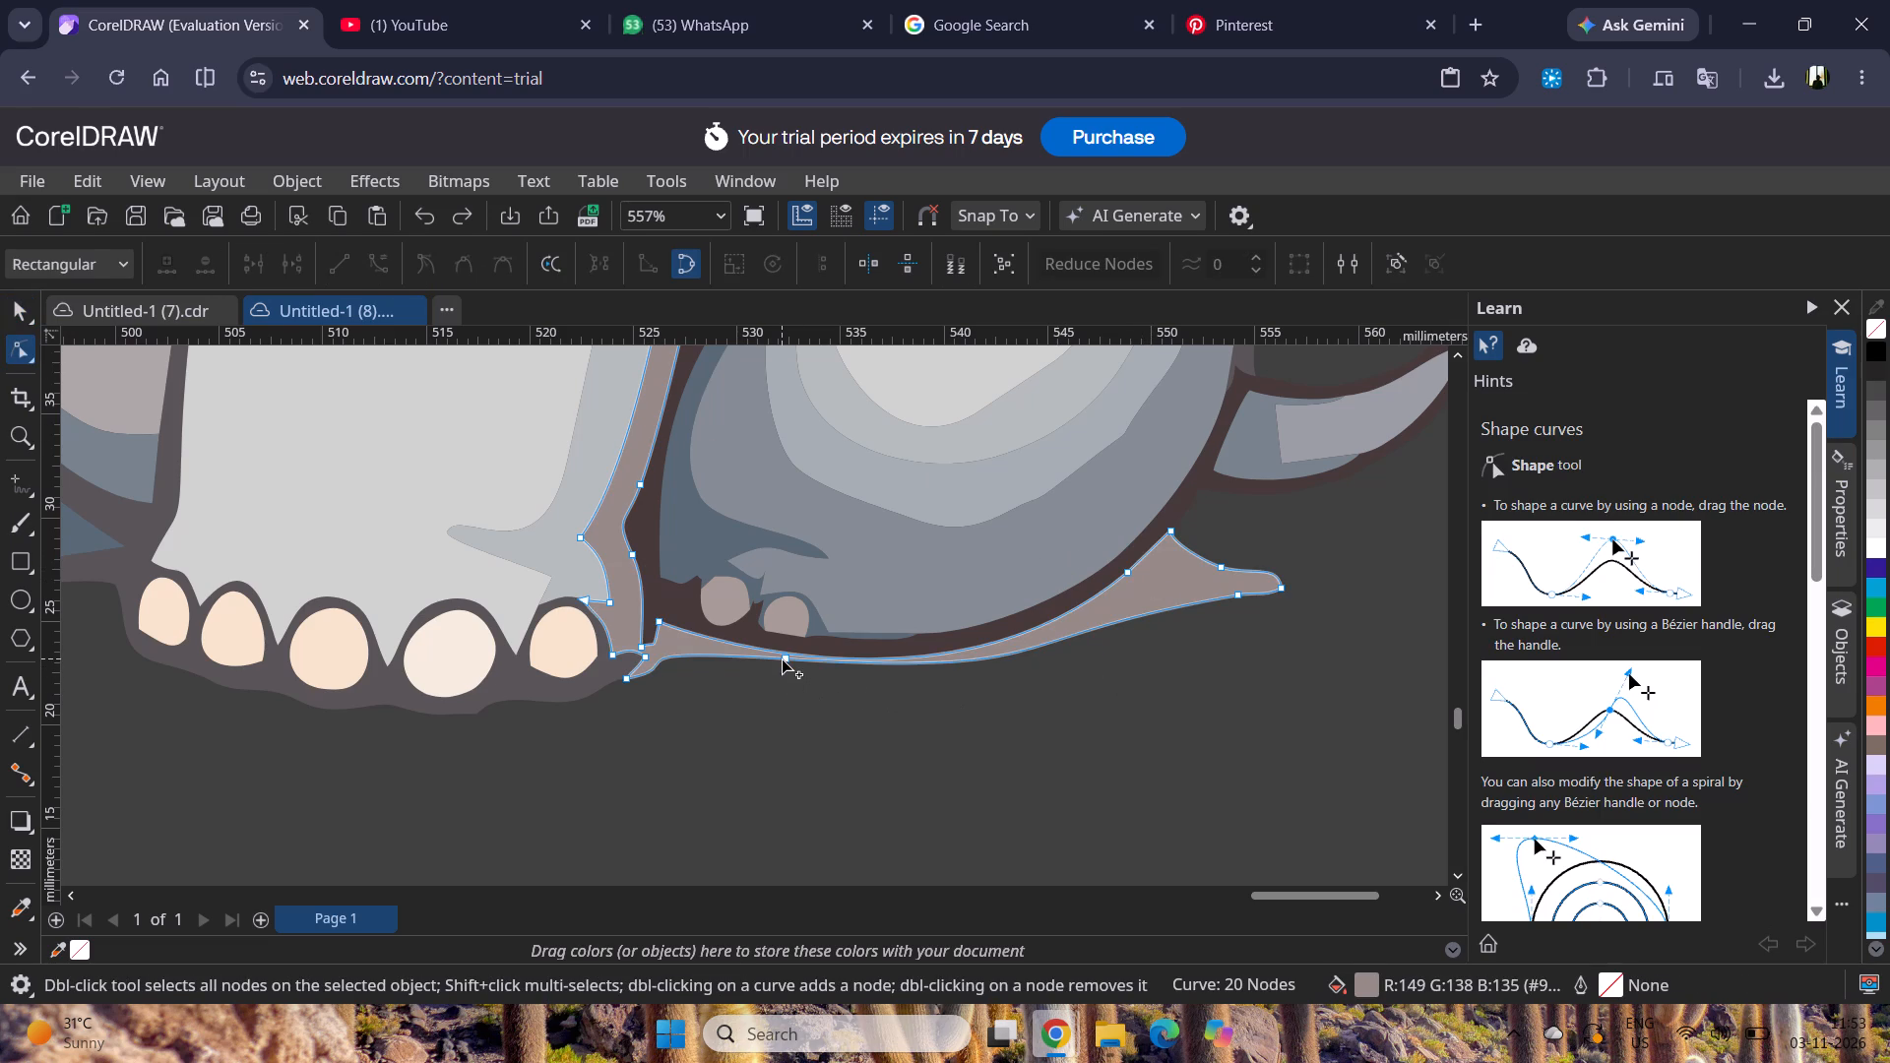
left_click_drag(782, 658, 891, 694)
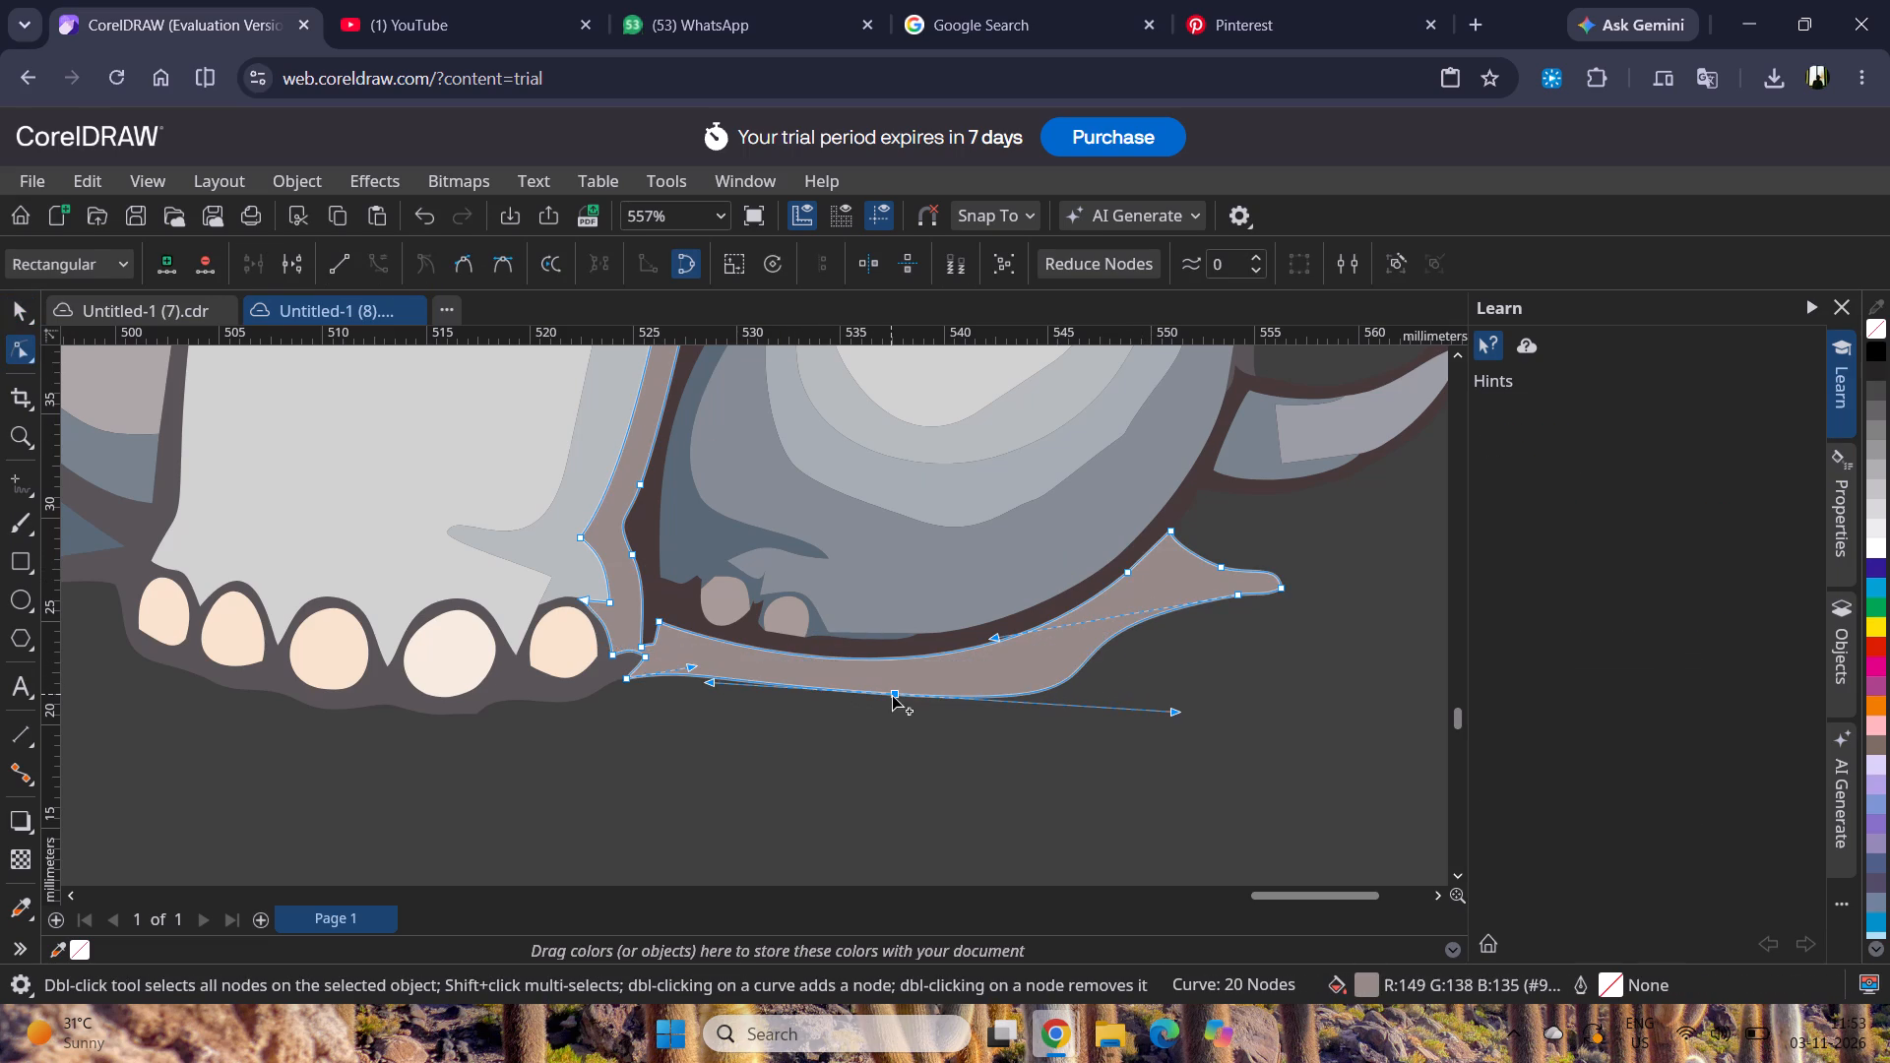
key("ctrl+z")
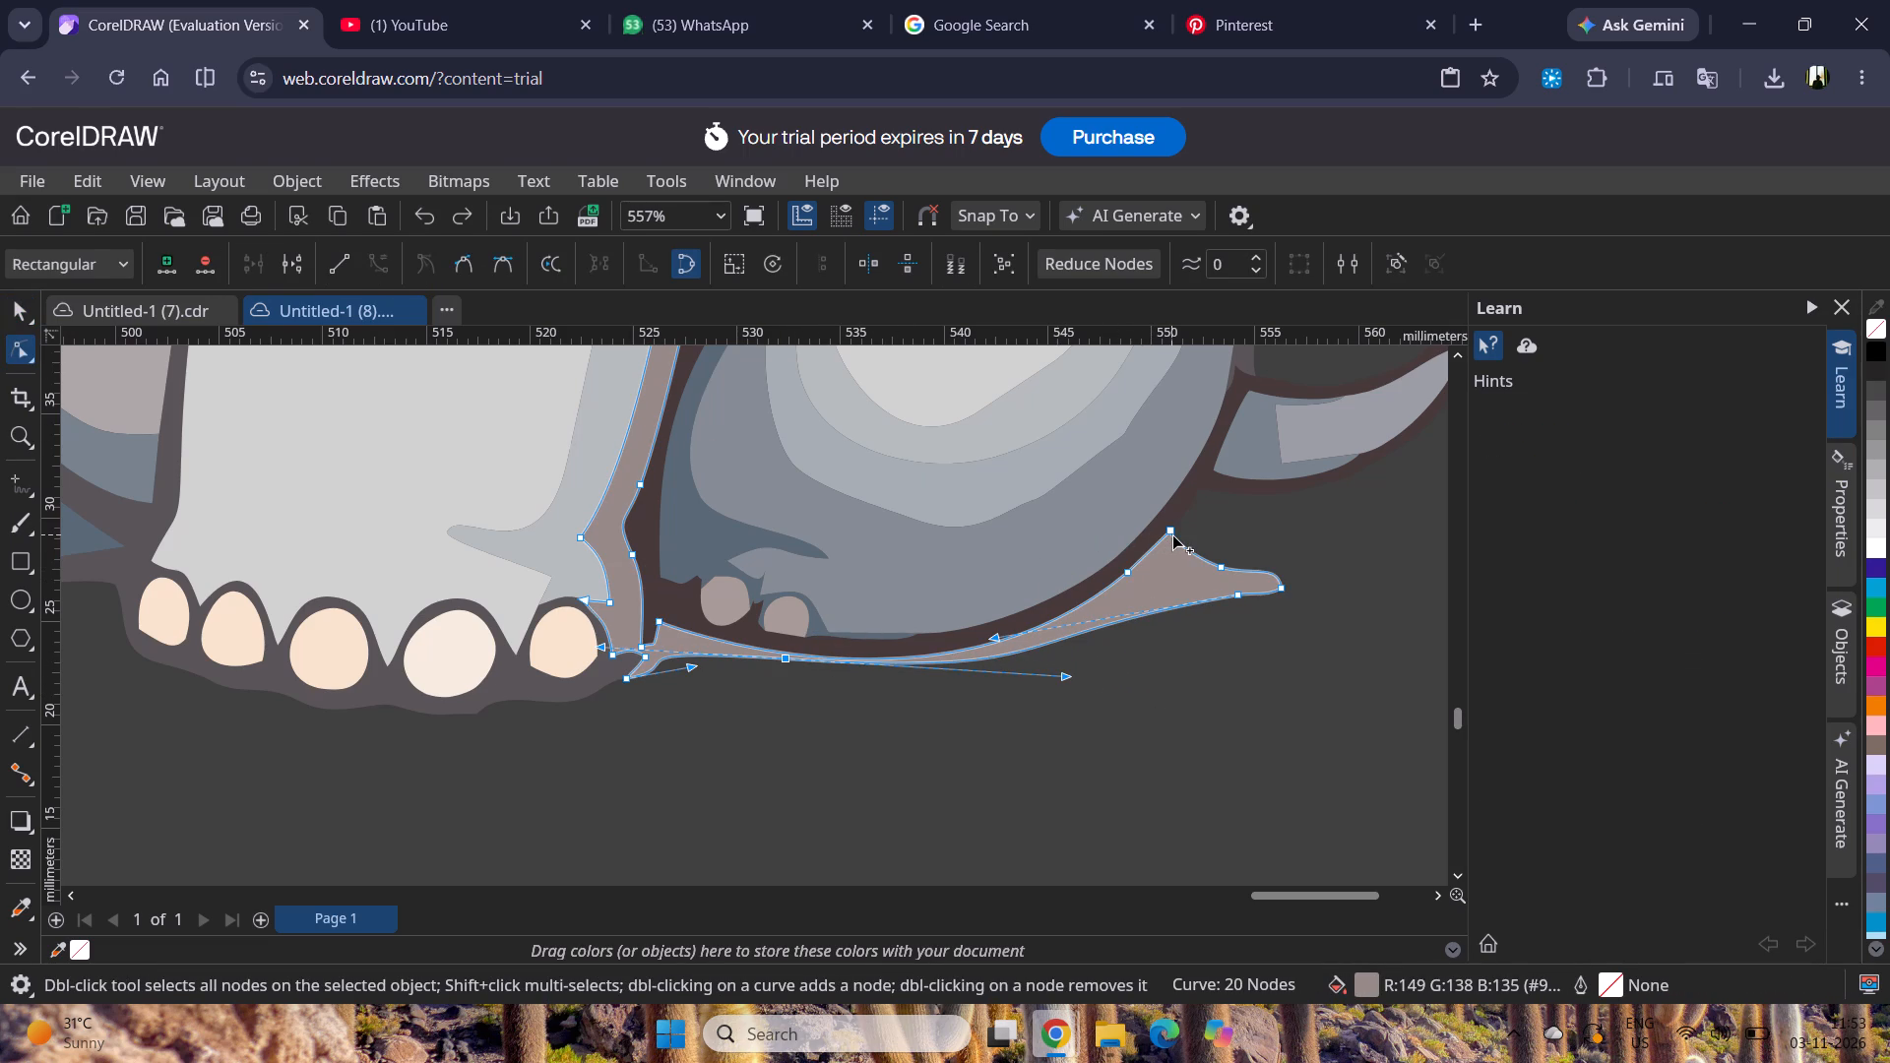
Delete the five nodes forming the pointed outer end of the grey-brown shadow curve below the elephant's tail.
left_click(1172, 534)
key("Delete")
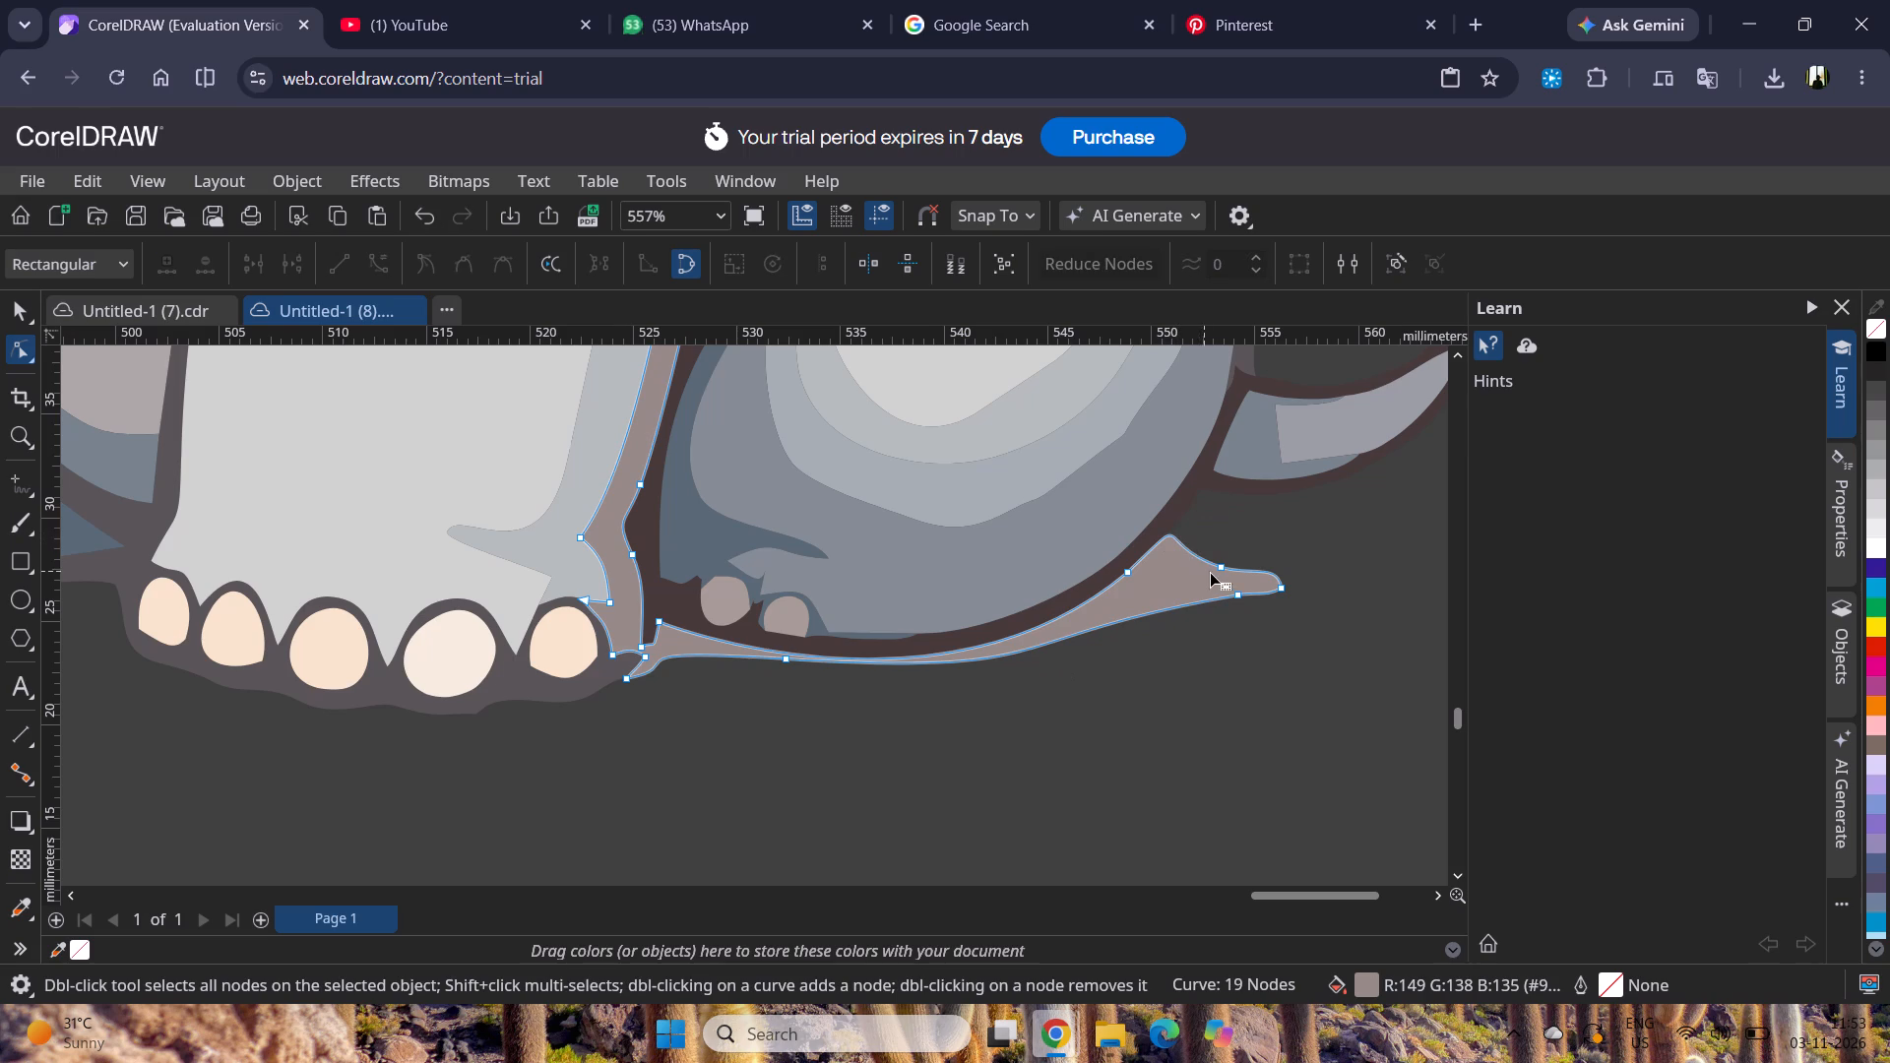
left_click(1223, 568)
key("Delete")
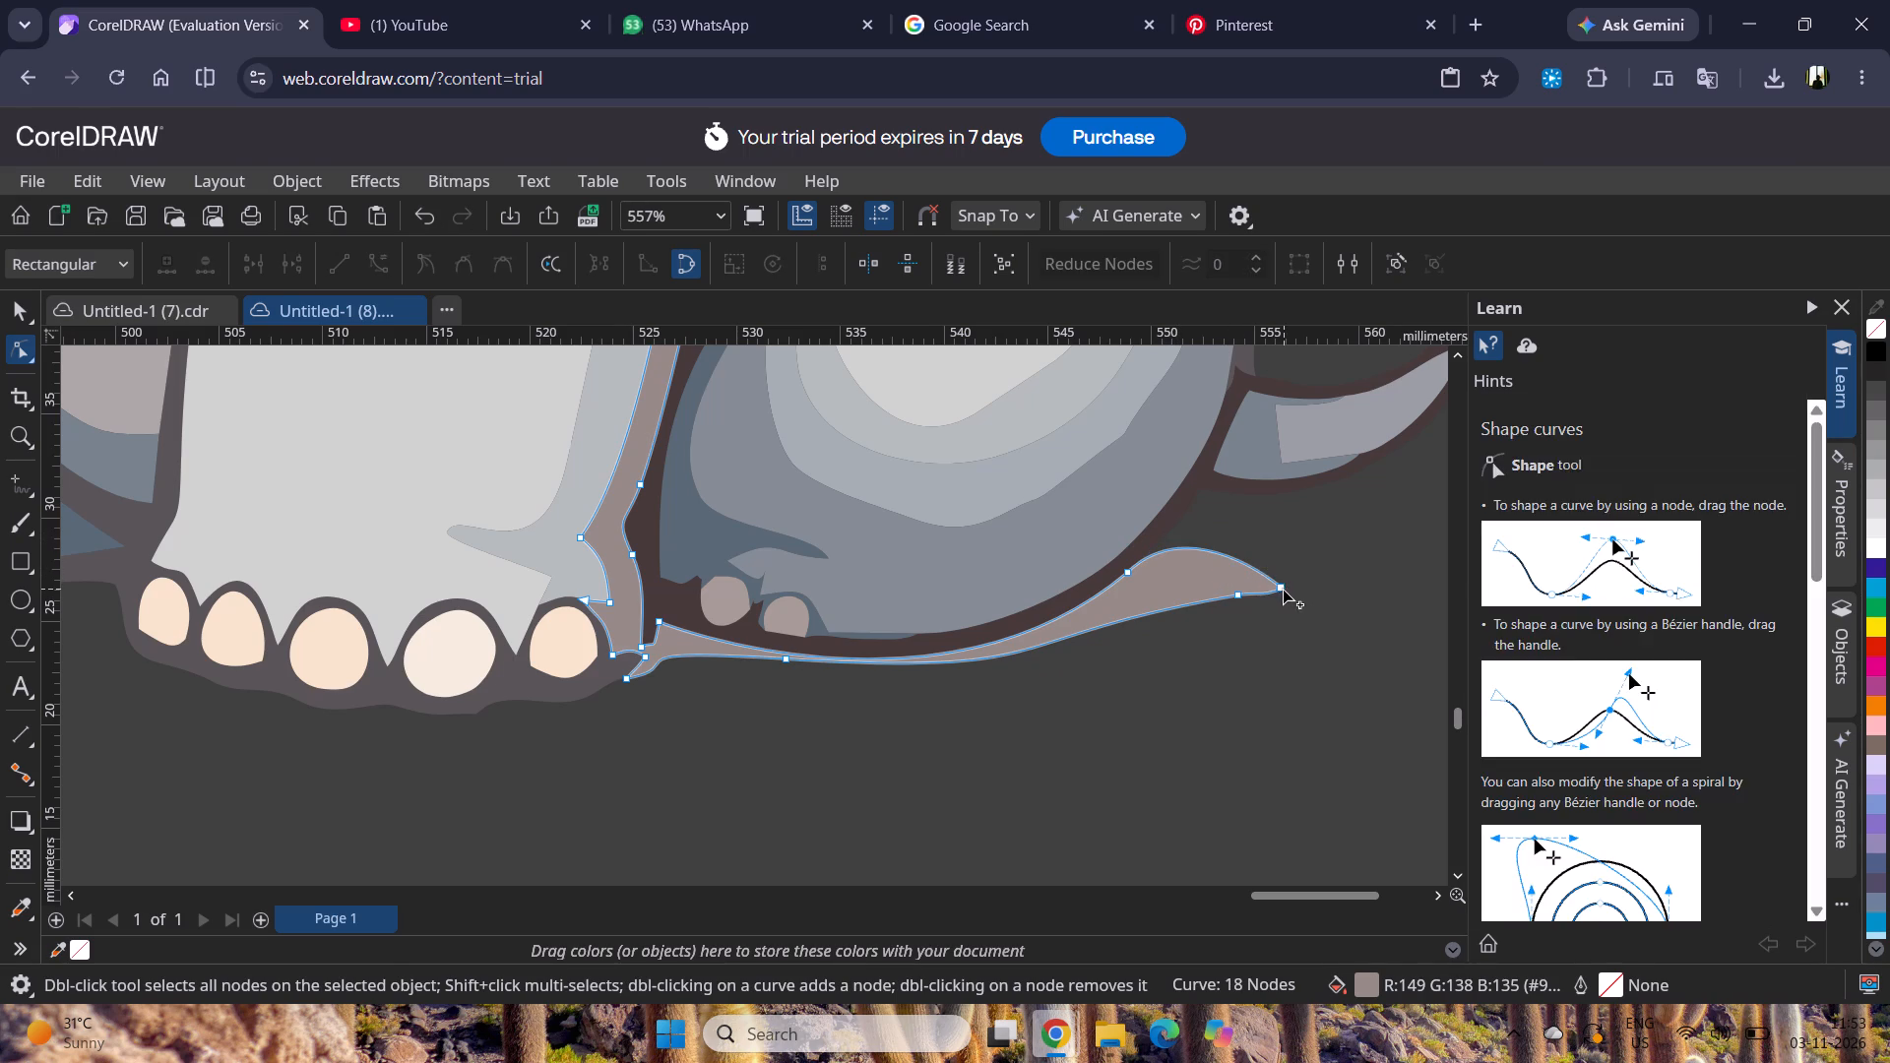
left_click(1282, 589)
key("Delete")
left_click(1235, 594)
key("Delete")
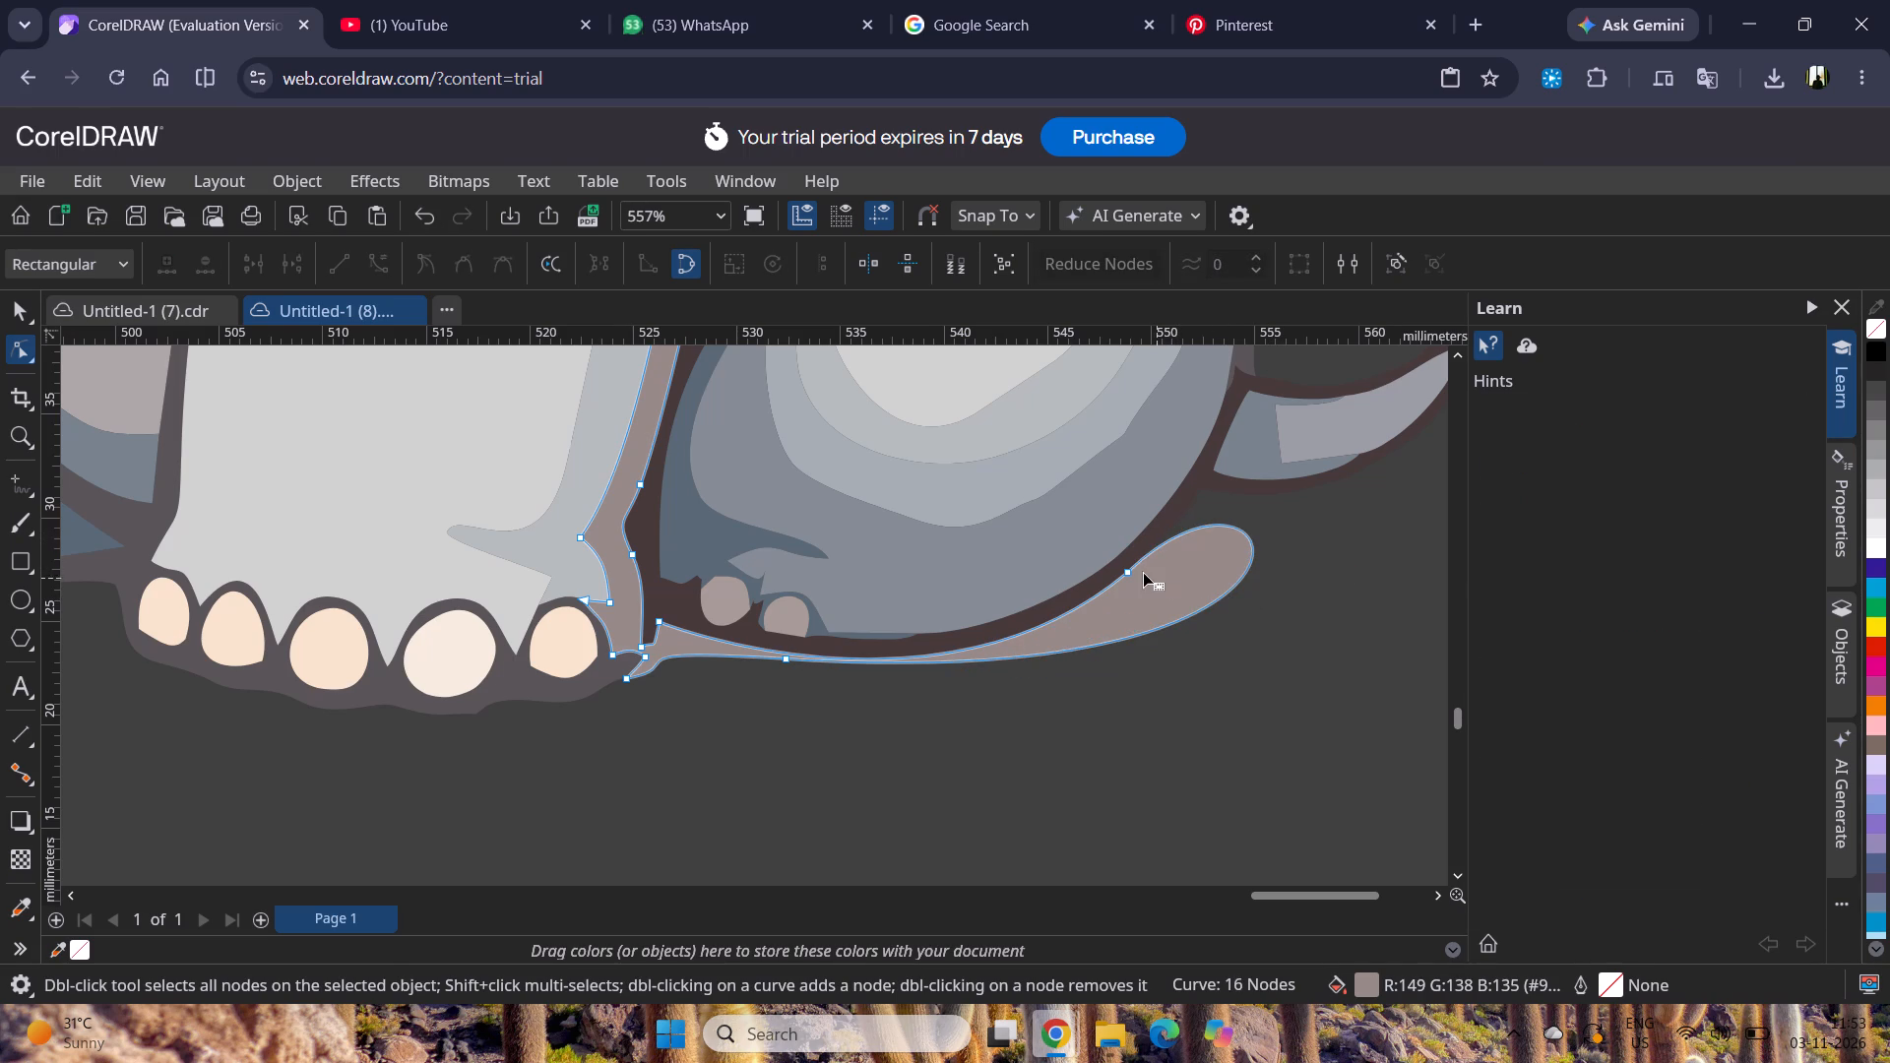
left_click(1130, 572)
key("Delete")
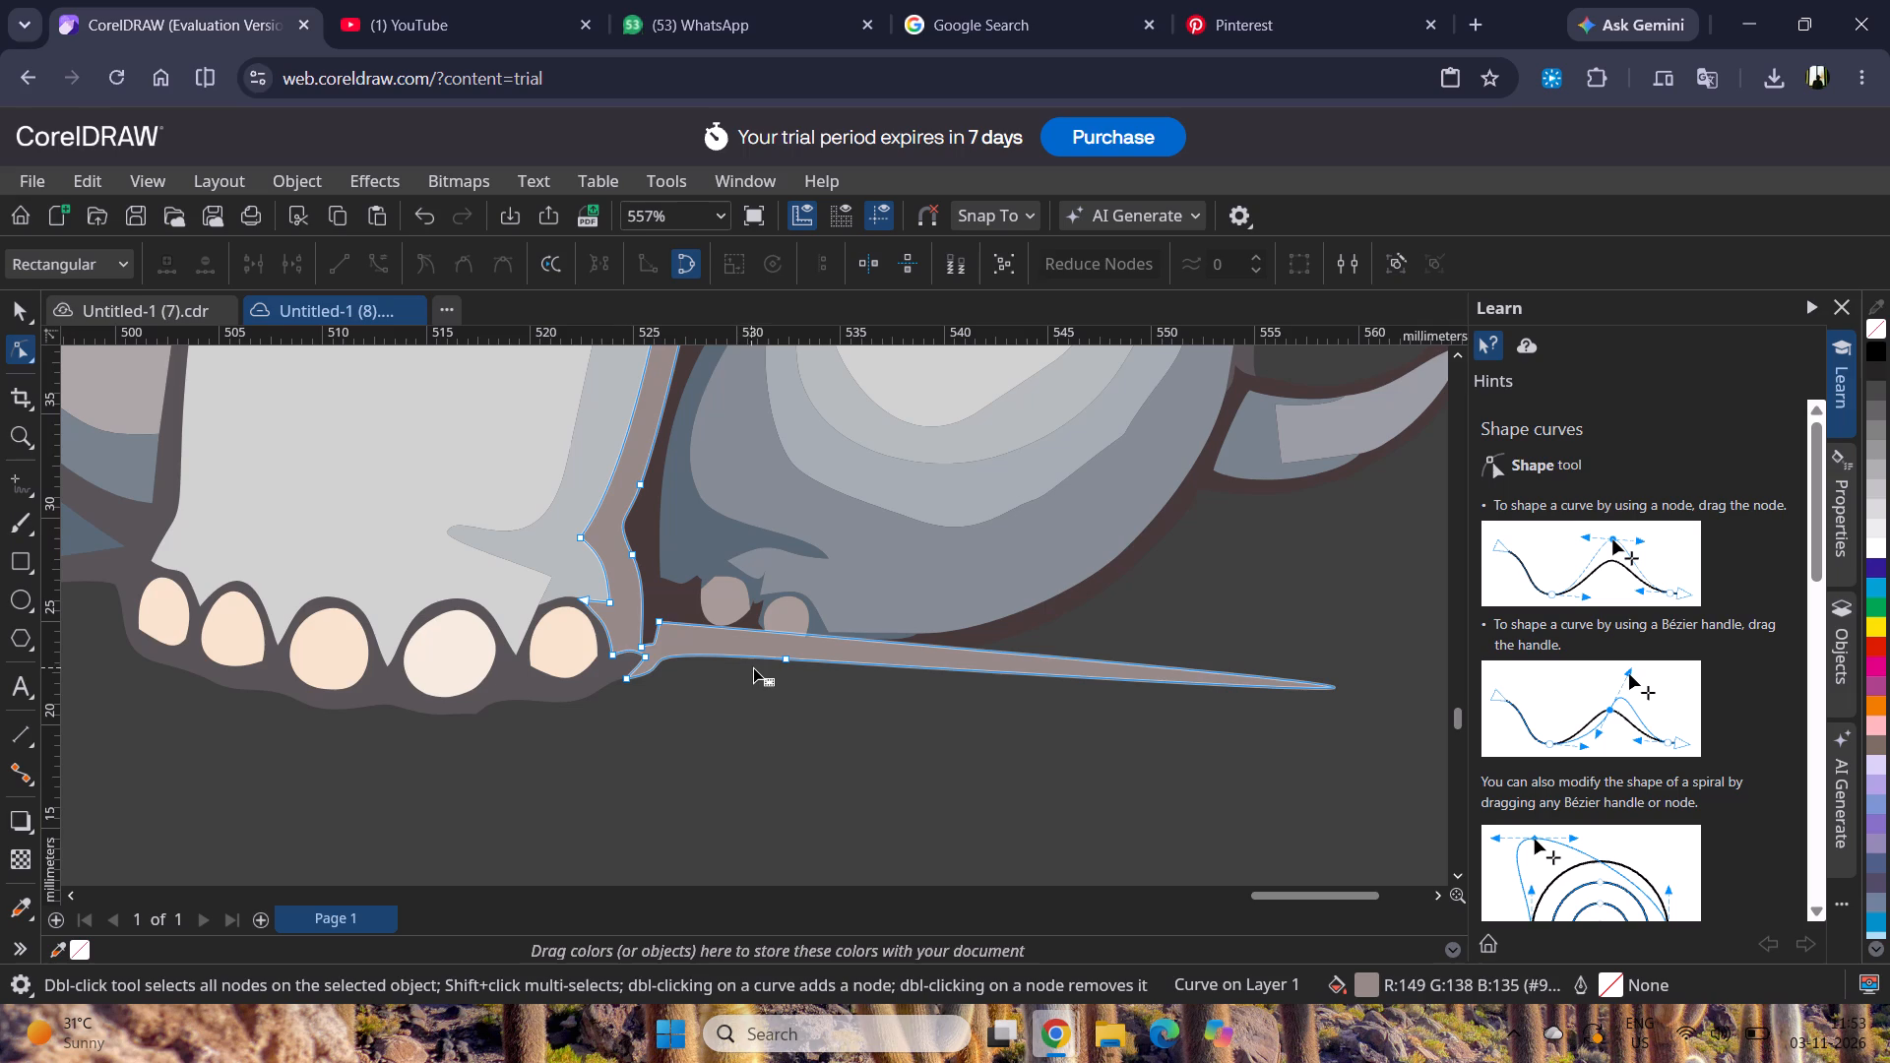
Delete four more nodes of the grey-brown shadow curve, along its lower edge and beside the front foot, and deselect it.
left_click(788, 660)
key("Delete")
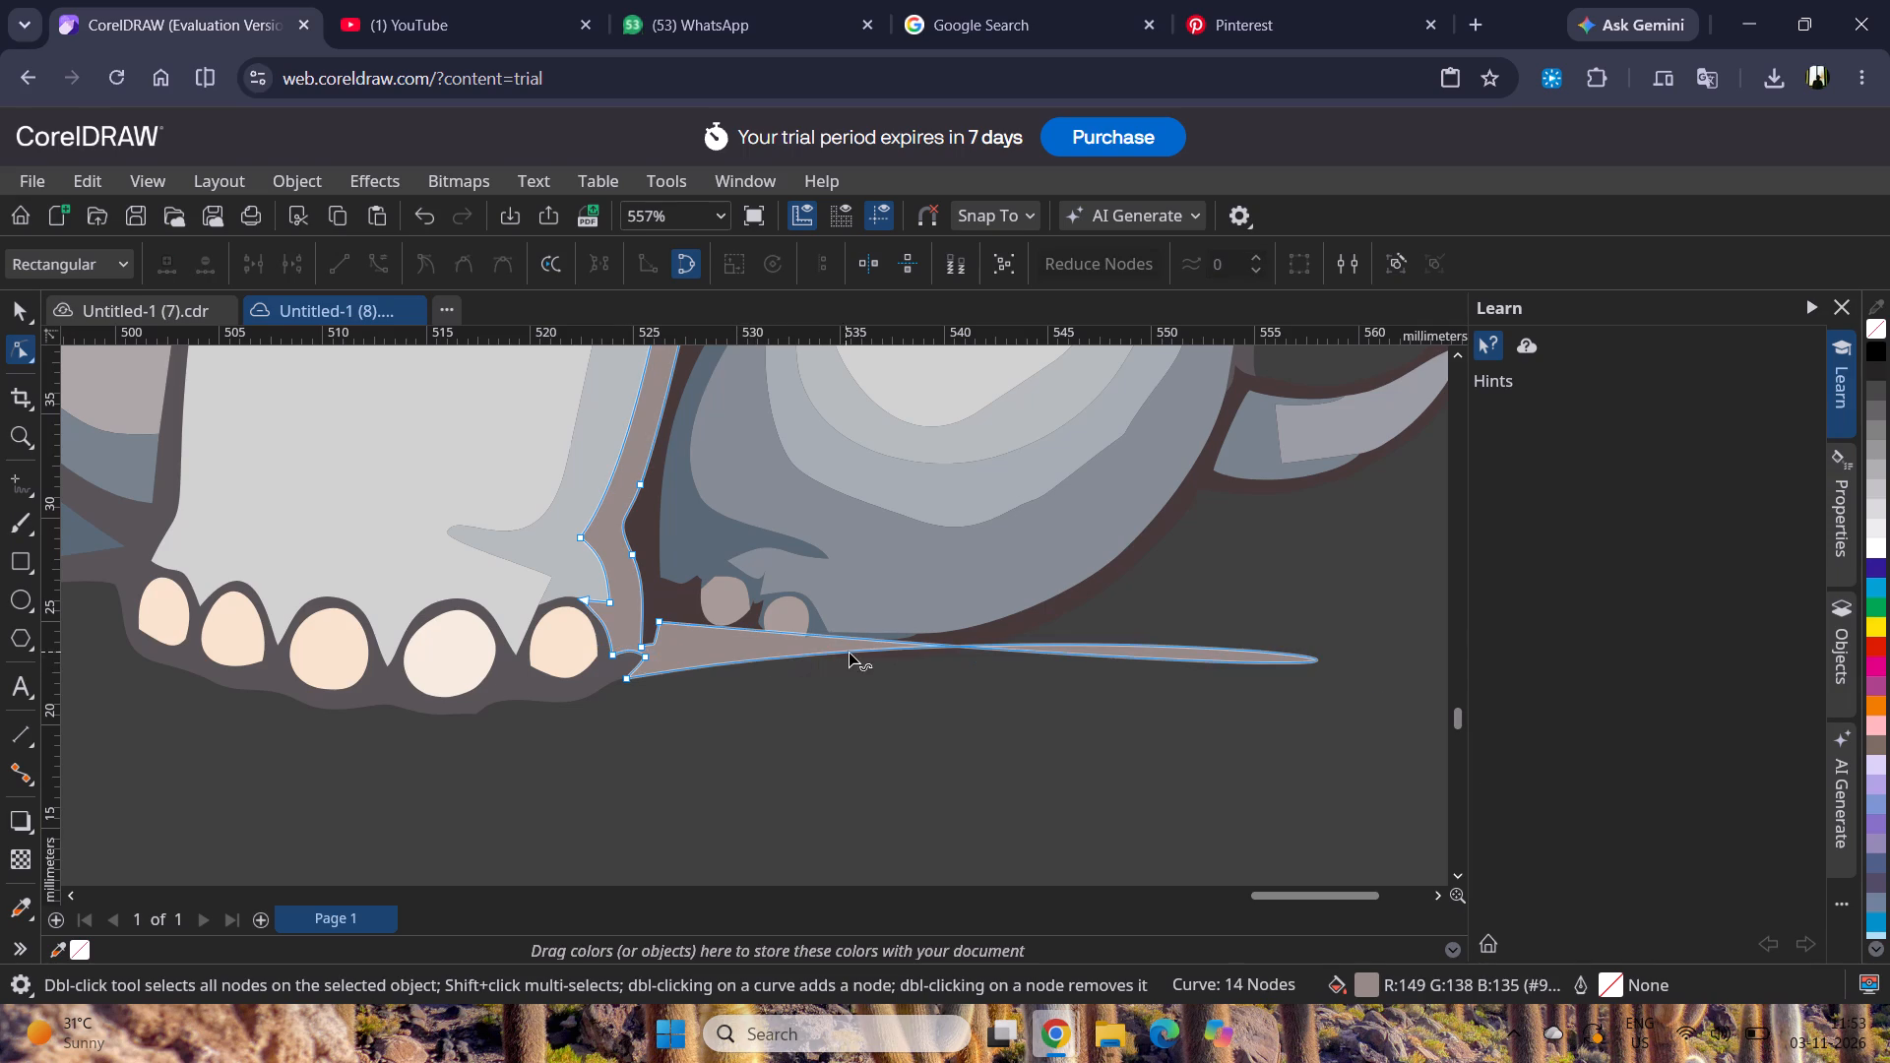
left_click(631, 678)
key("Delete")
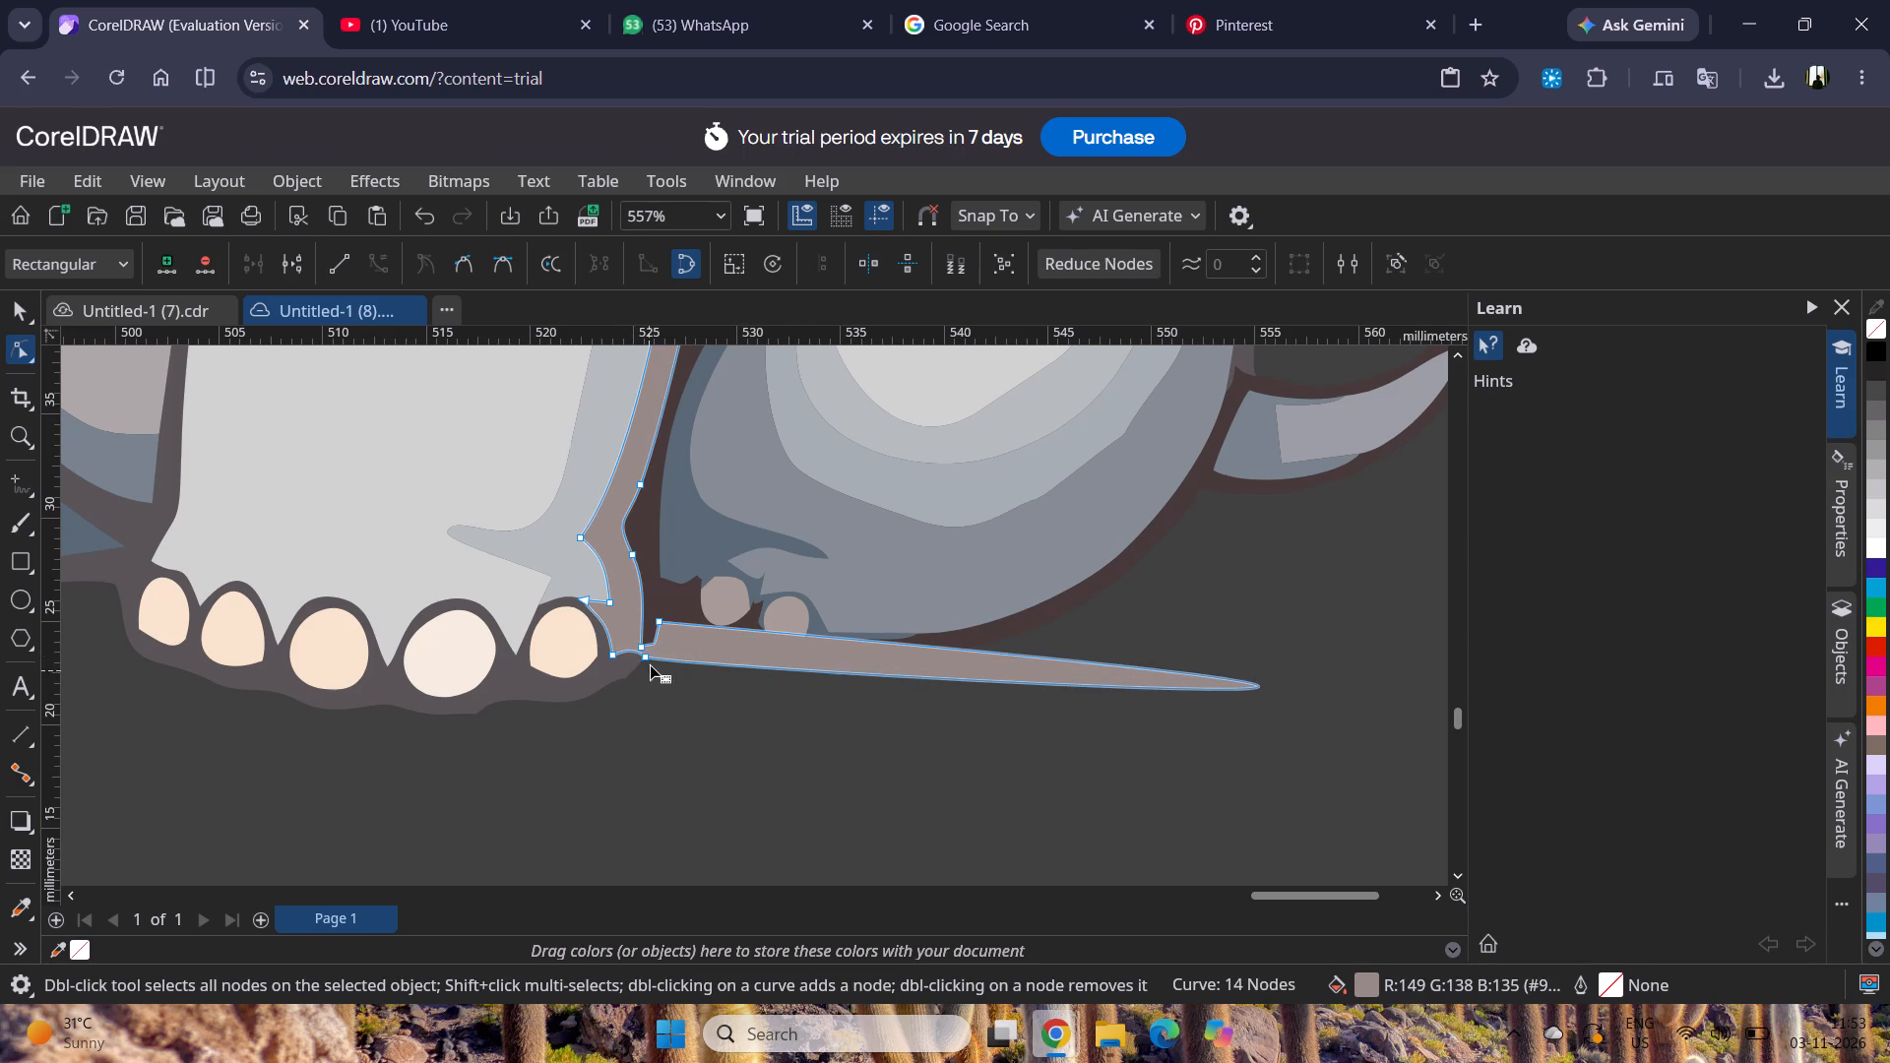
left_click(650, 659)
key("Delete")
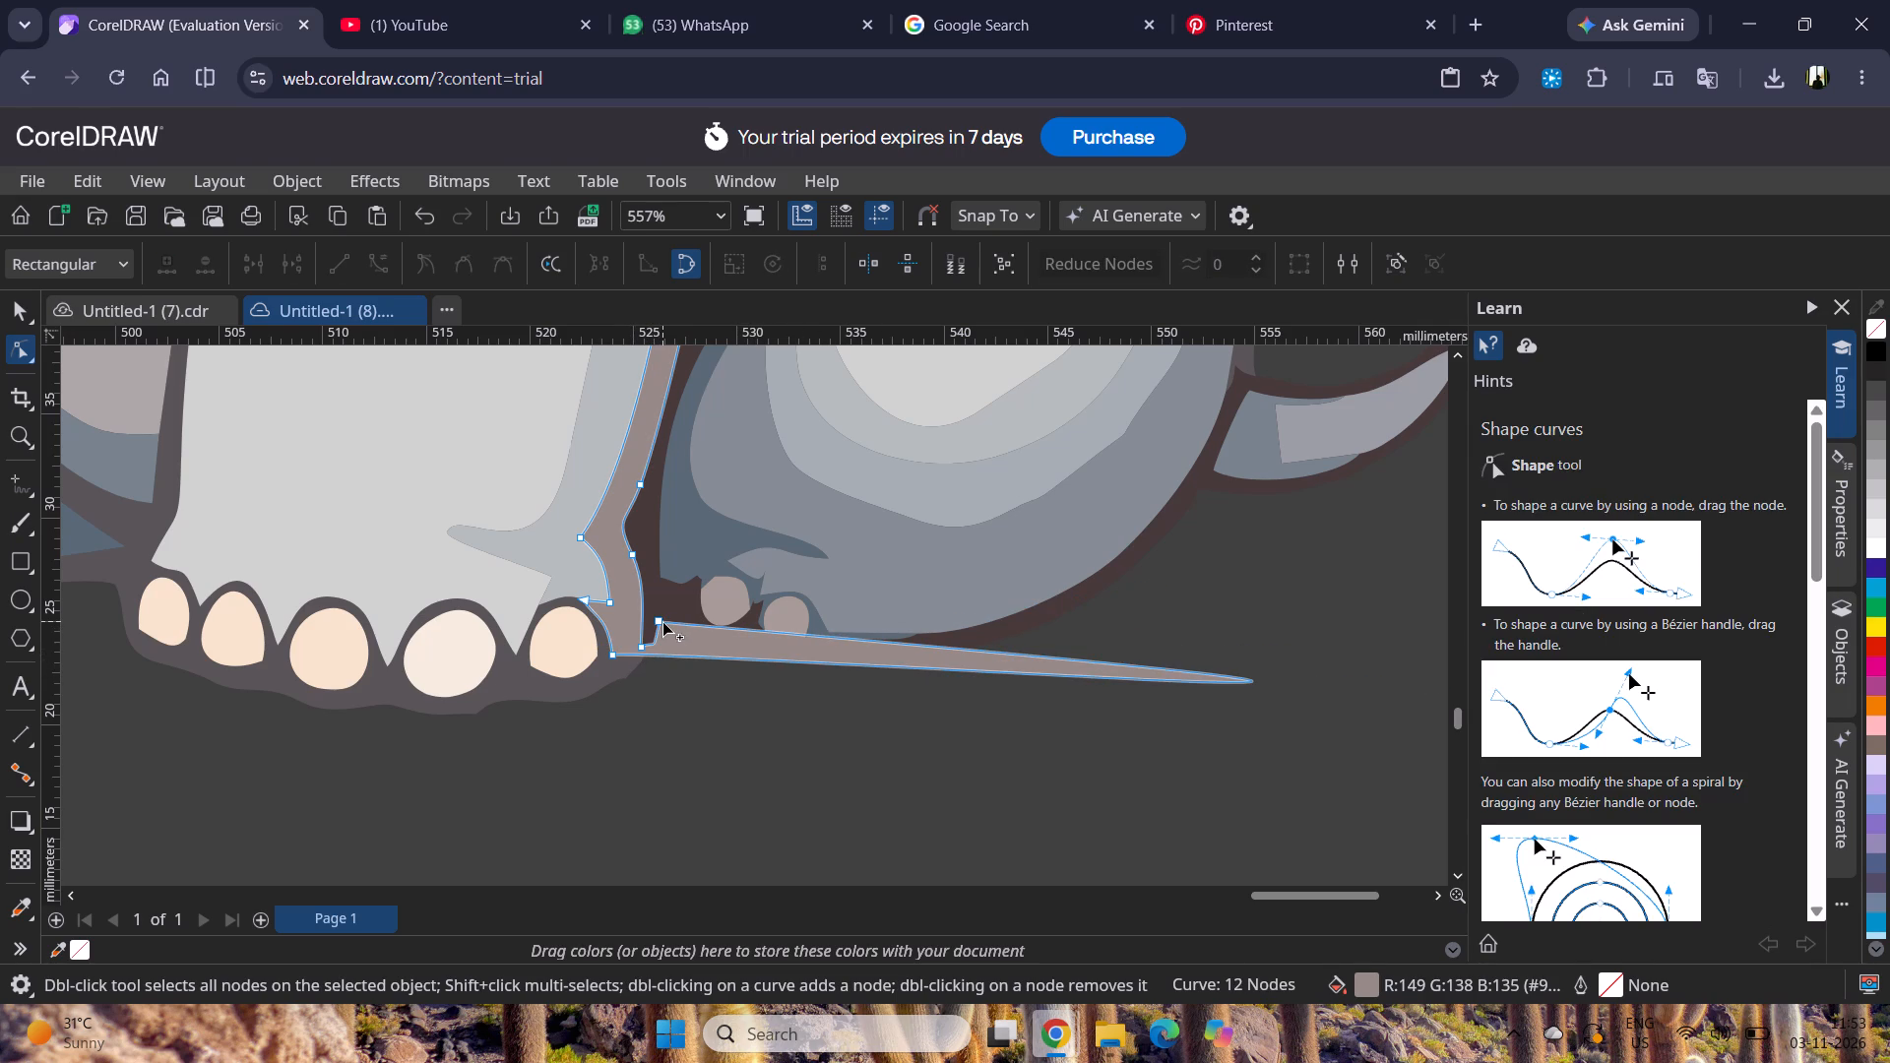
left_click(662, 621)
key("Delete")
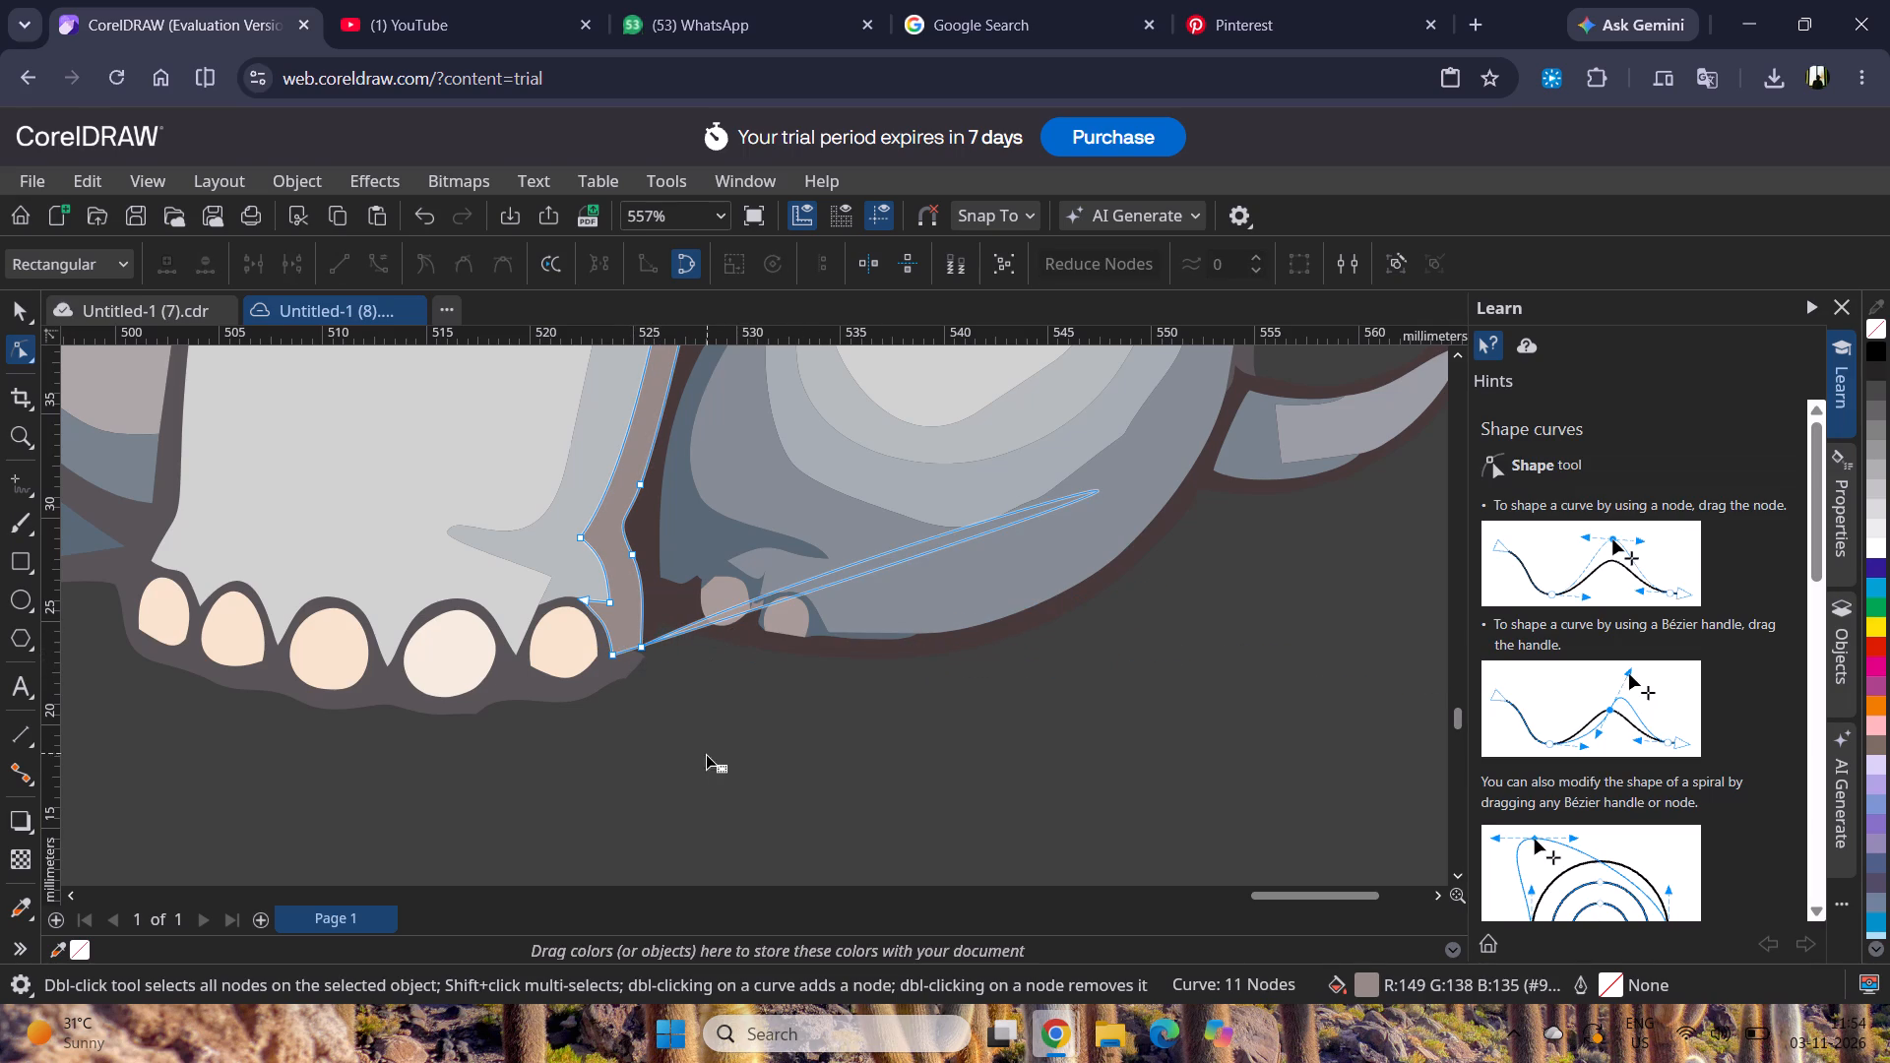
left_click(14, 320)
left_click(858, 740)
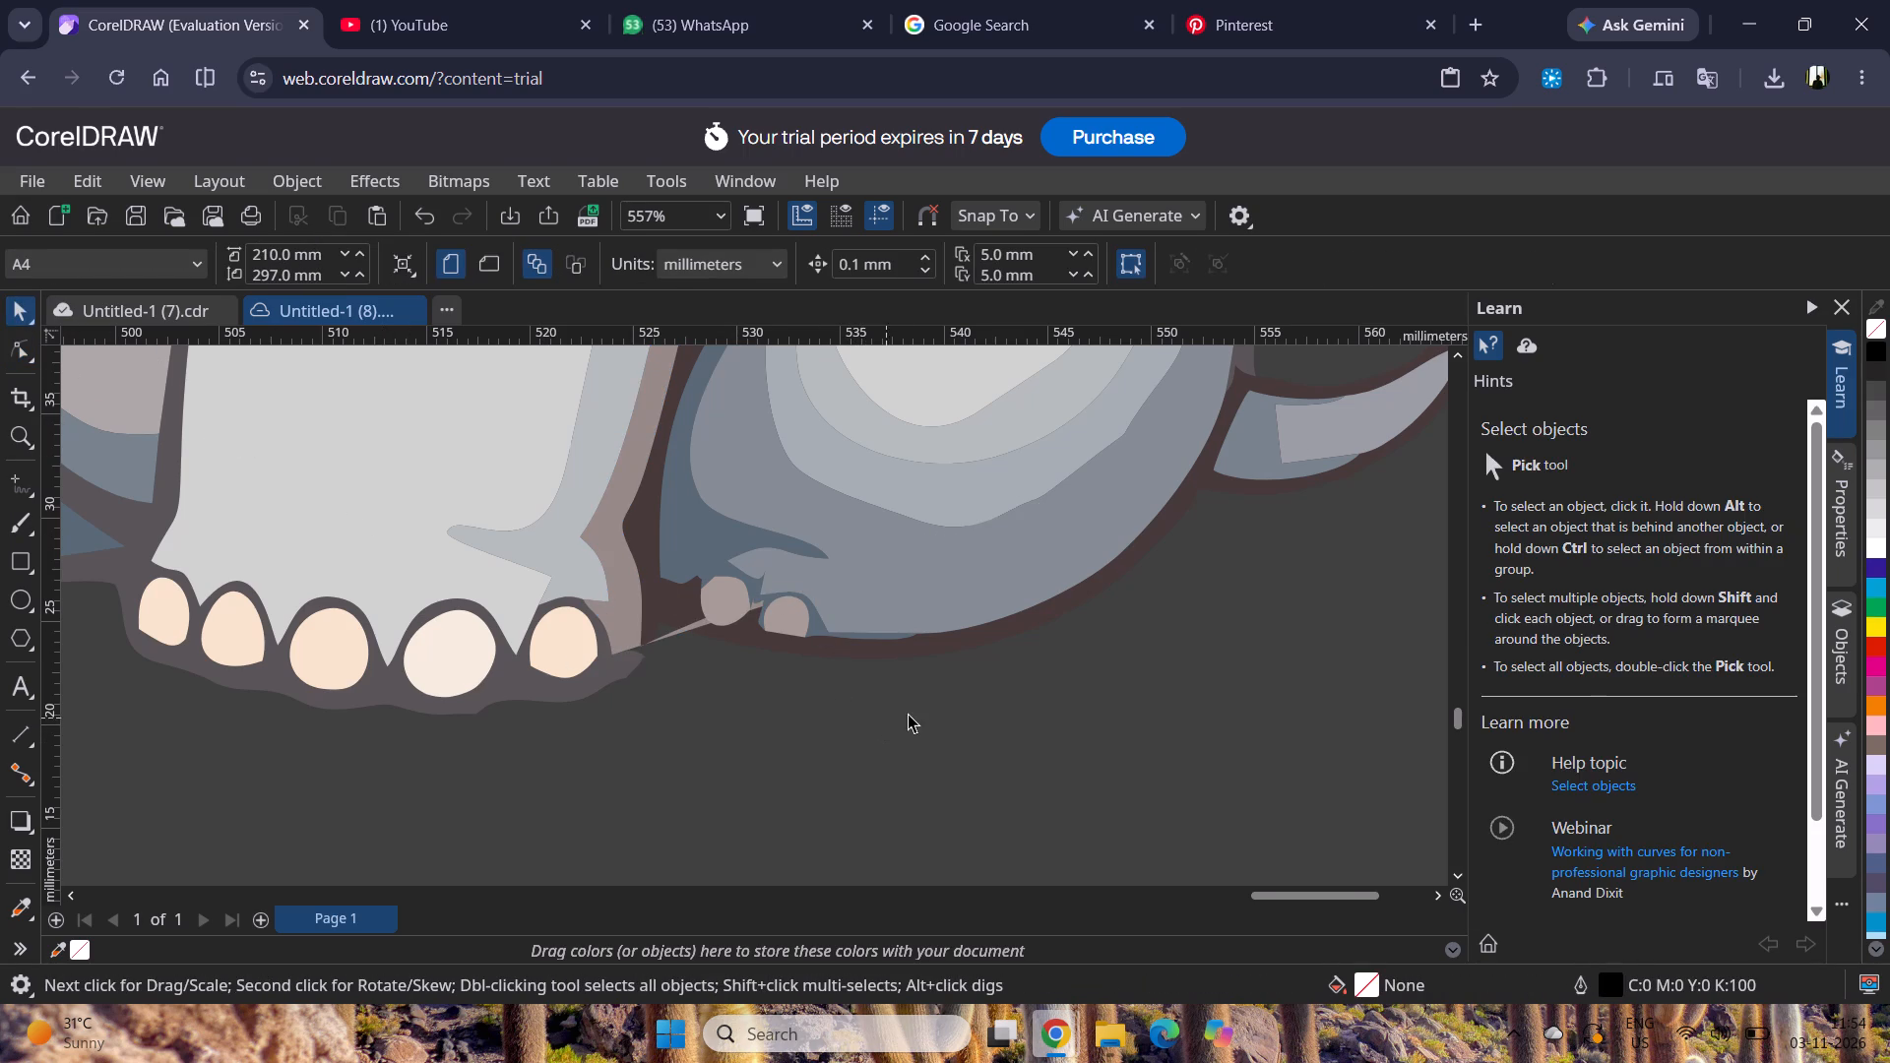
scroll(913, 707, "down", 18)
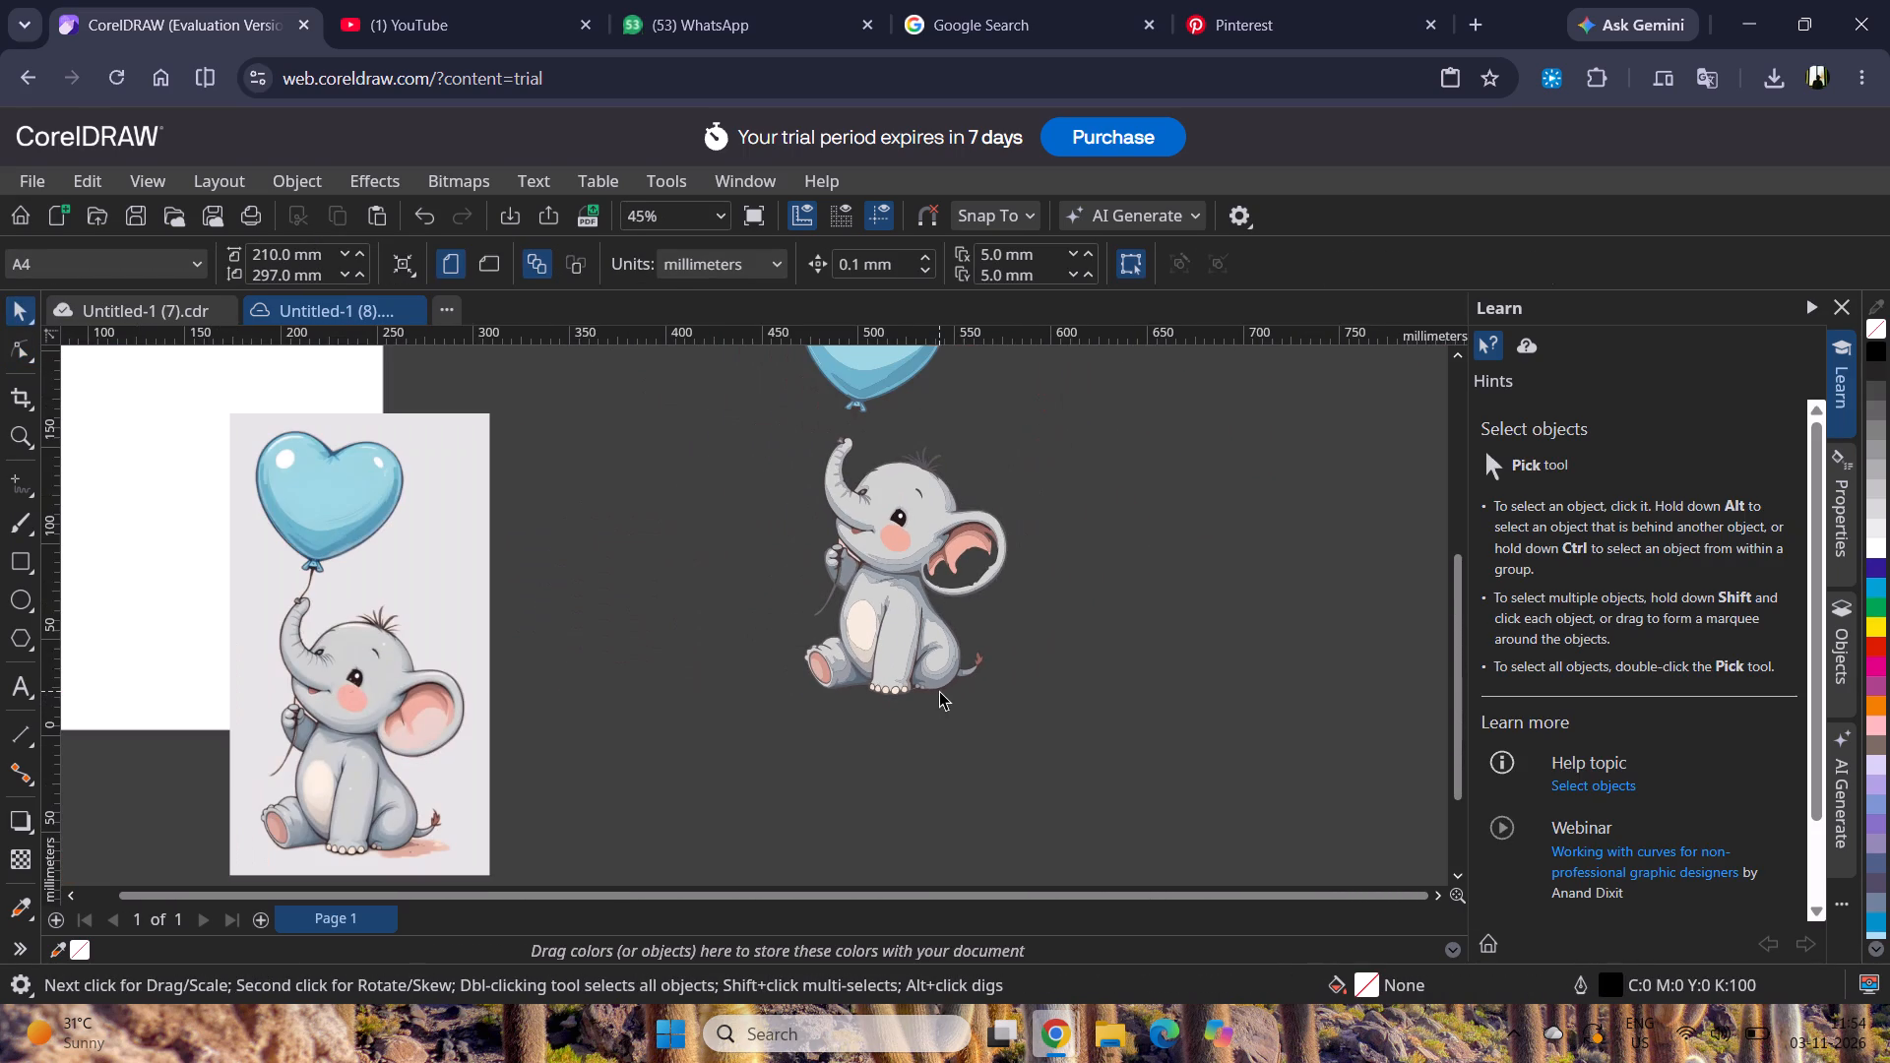
Undo the node edits and earlier shadow deletions, back to where the pink ground shadow is still grouped with the inner-ear shape.
key("ctrl+z")
key("ctrl+z")
key("ctrl+z")
key("ctrl+z")
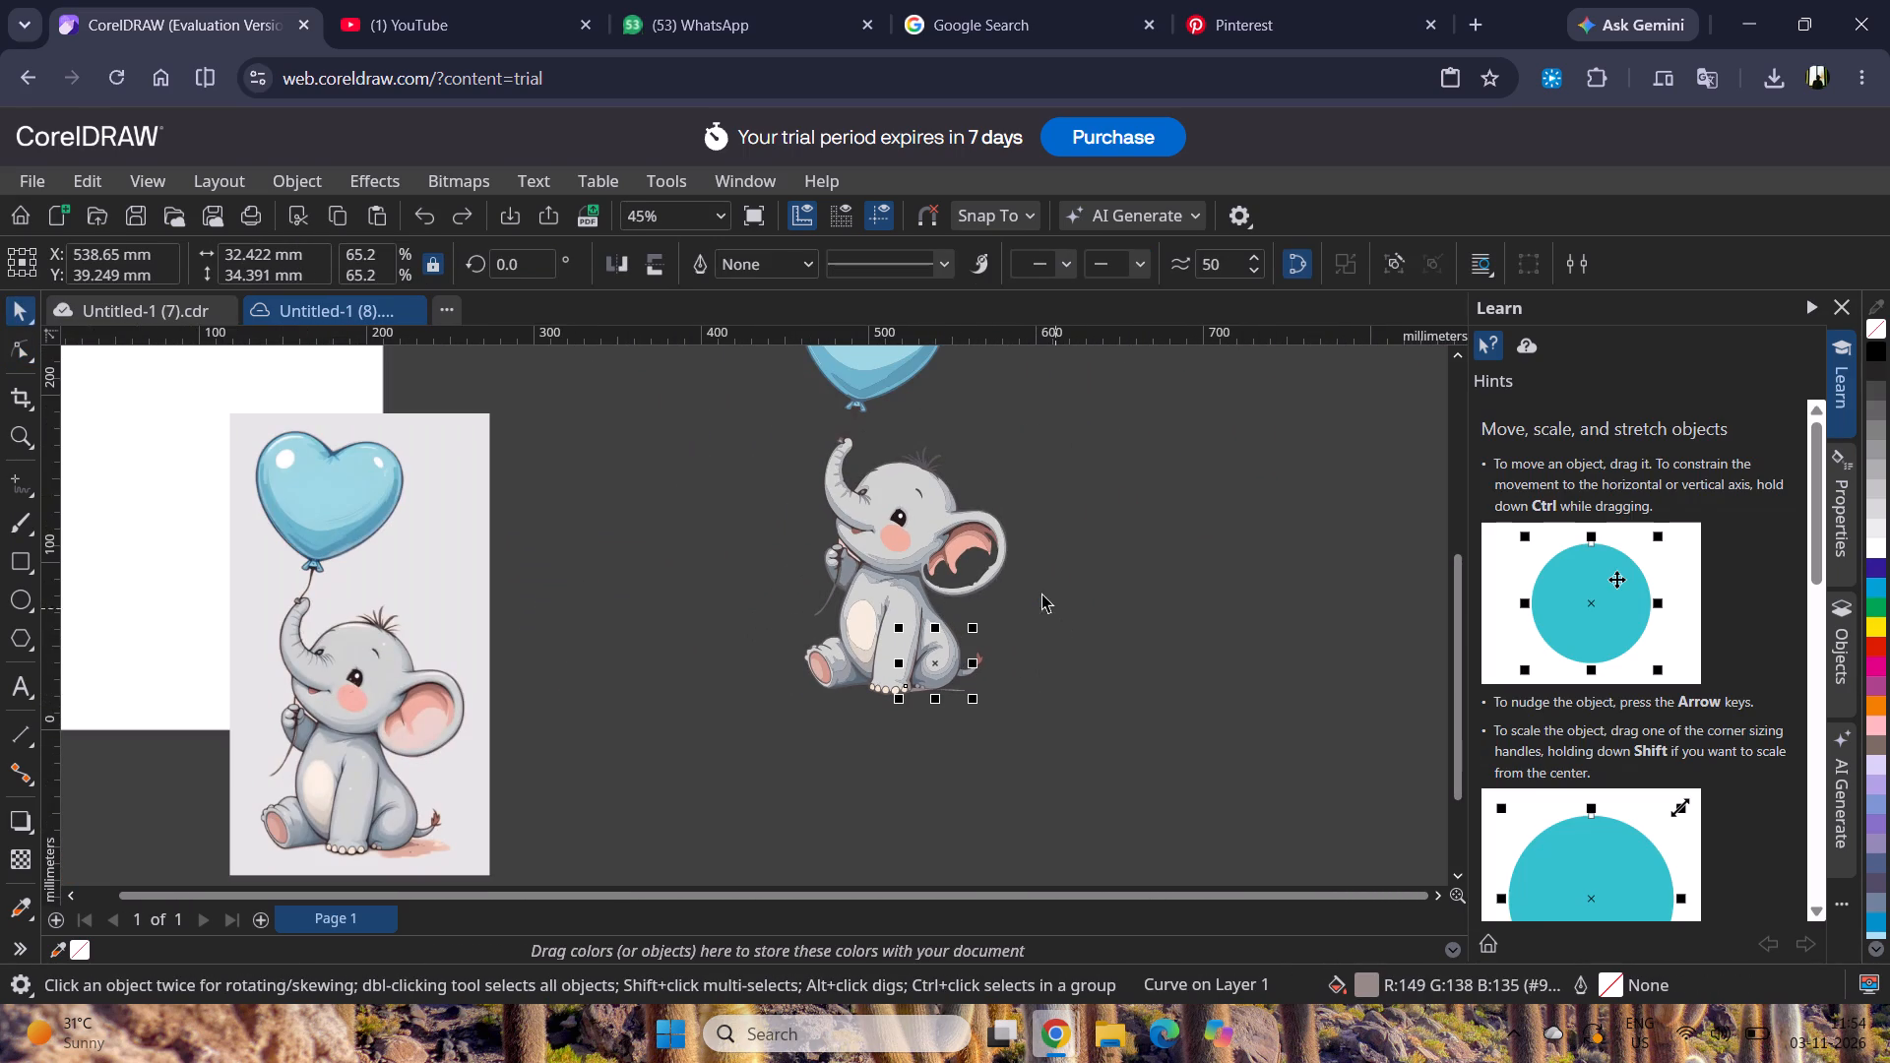
key("ctrl+z")
key("ctrl+z")
key("ctrl+z")
key("ctrl+z")
key("ctrl+z")
key("ctrl+z")
key("ctrl+z")
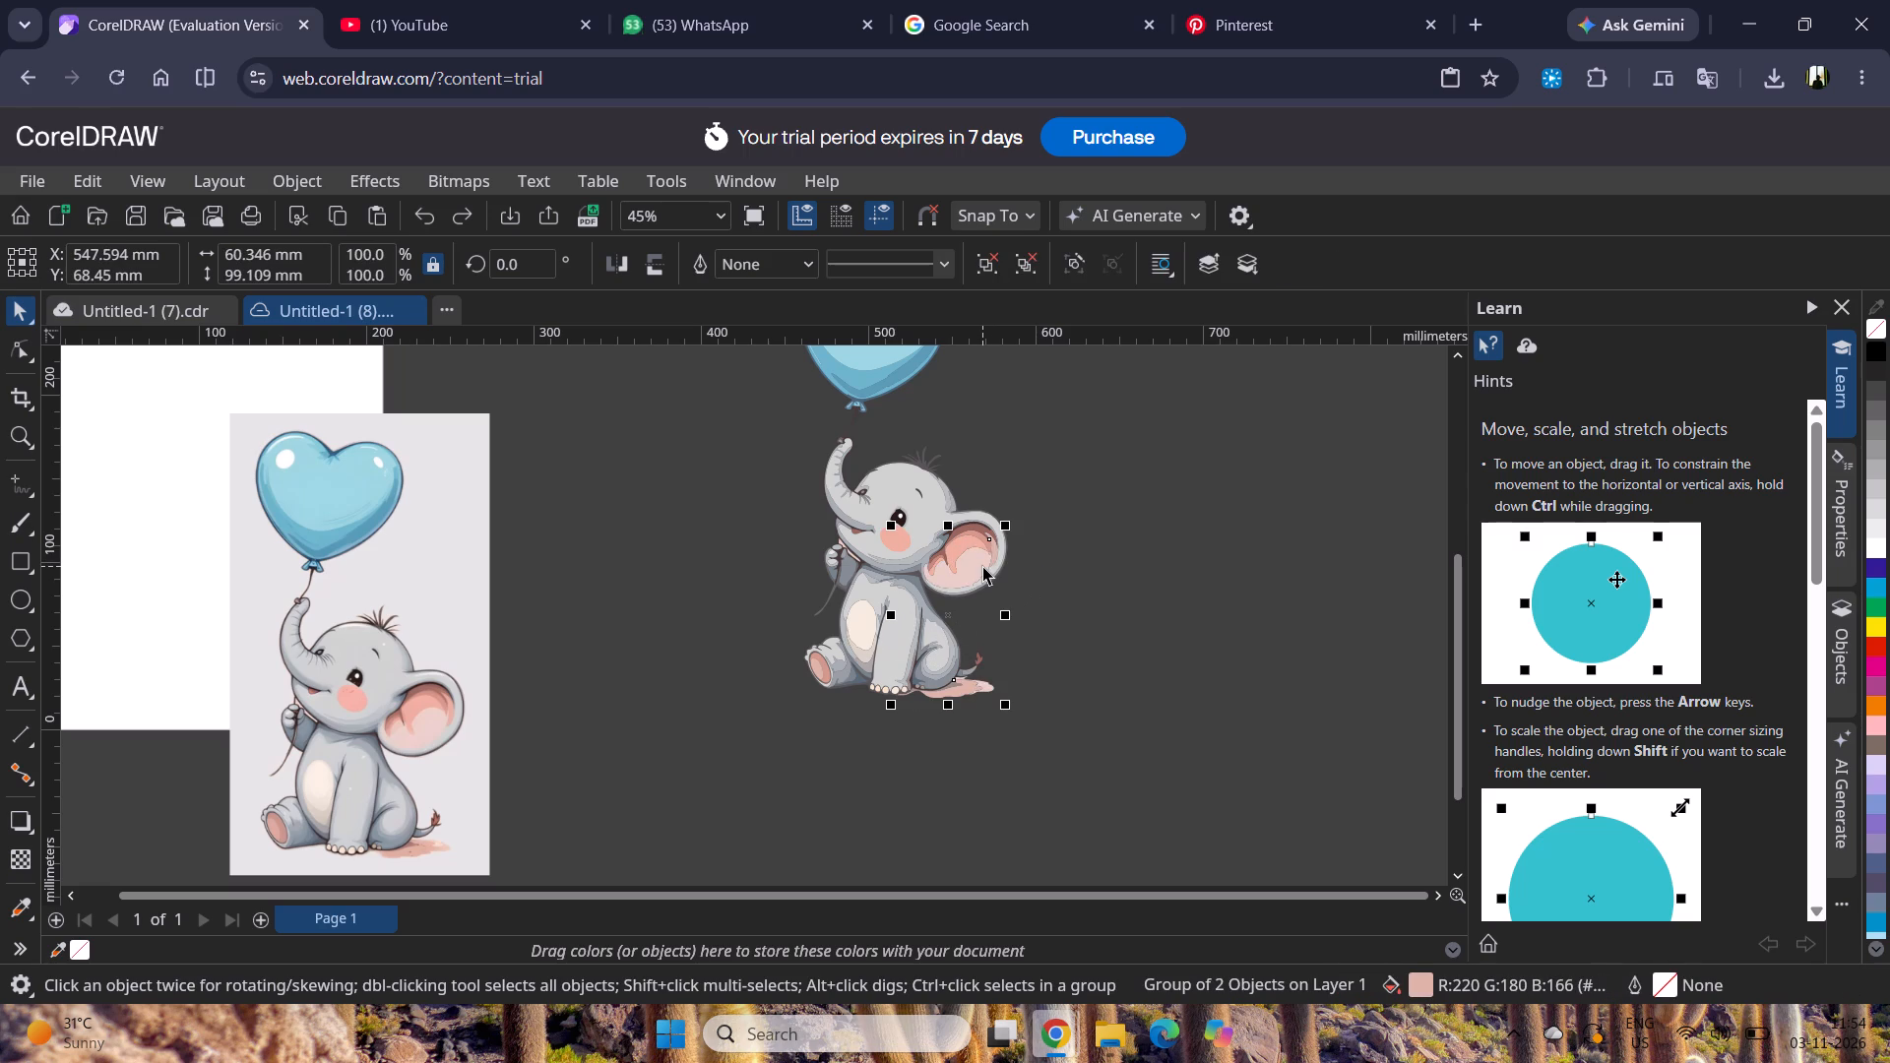
key("ctrl+shift+z")
key("ctrl+z")
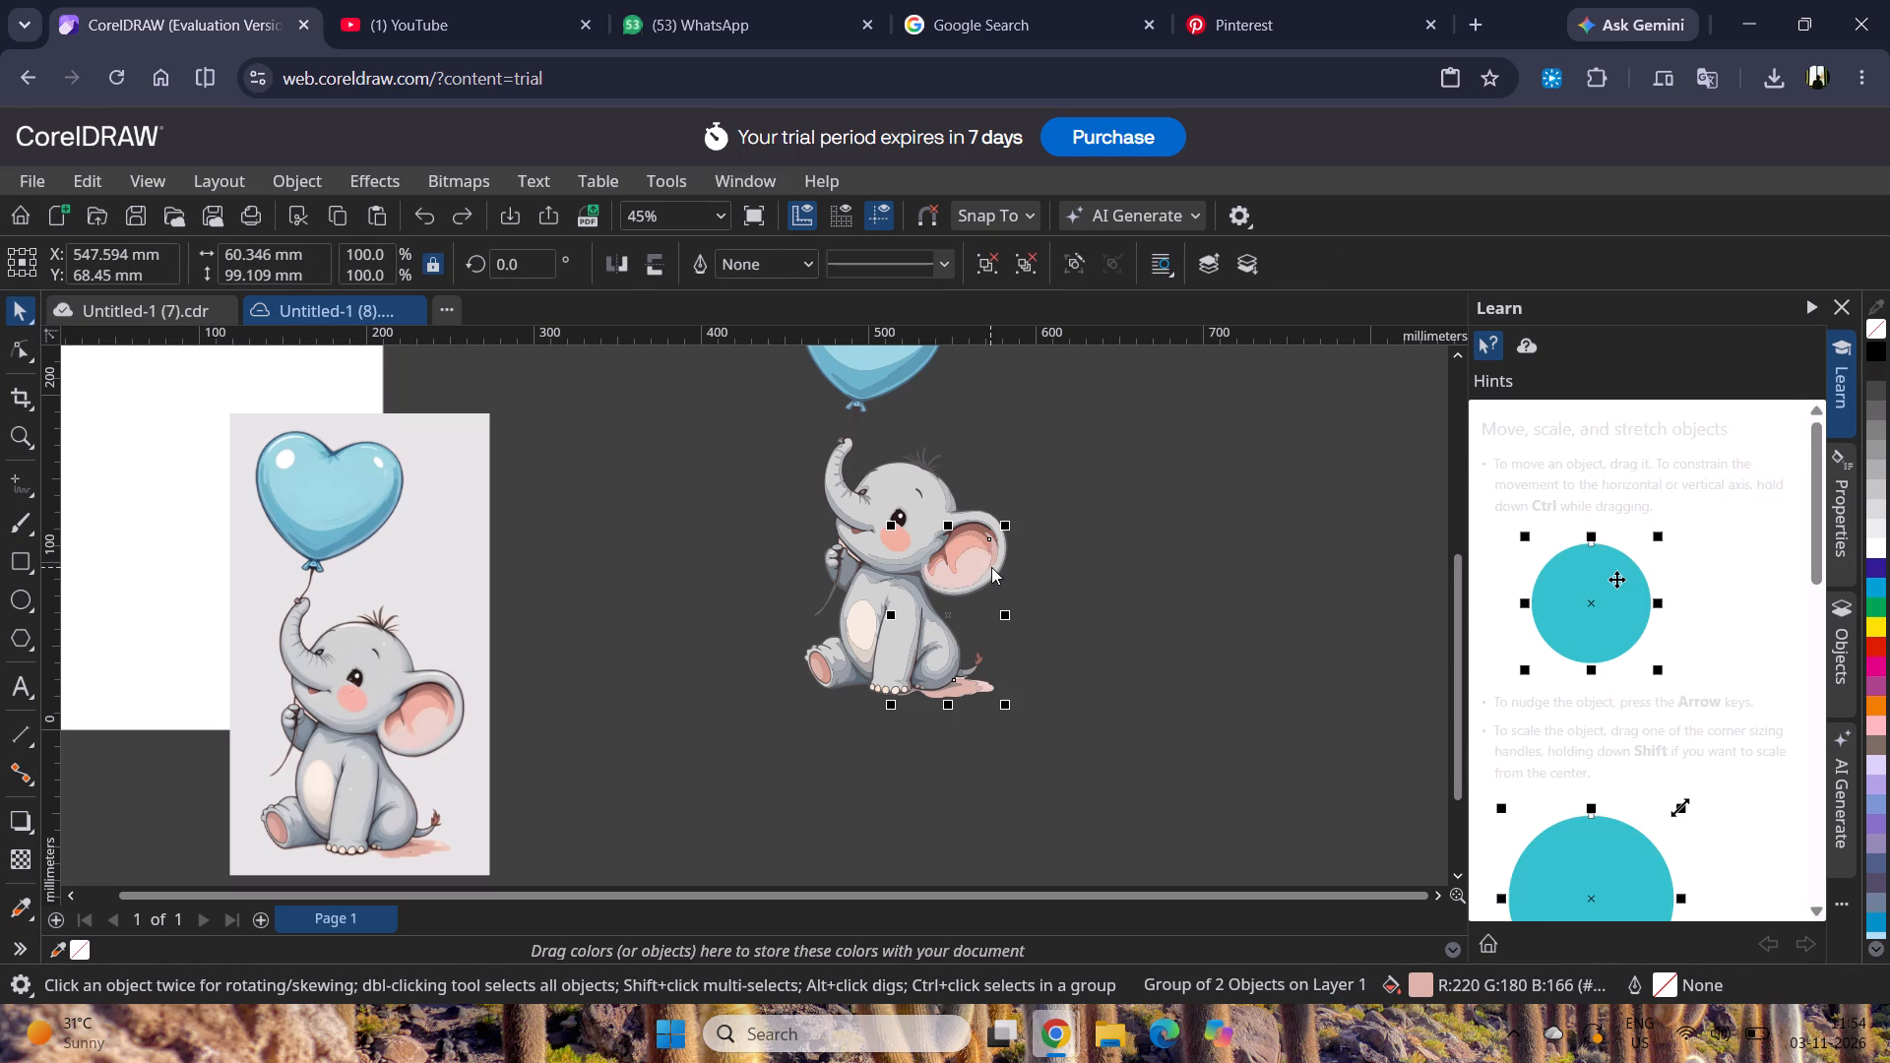
key("ctrl+shift+z")
key("ctrl+z")
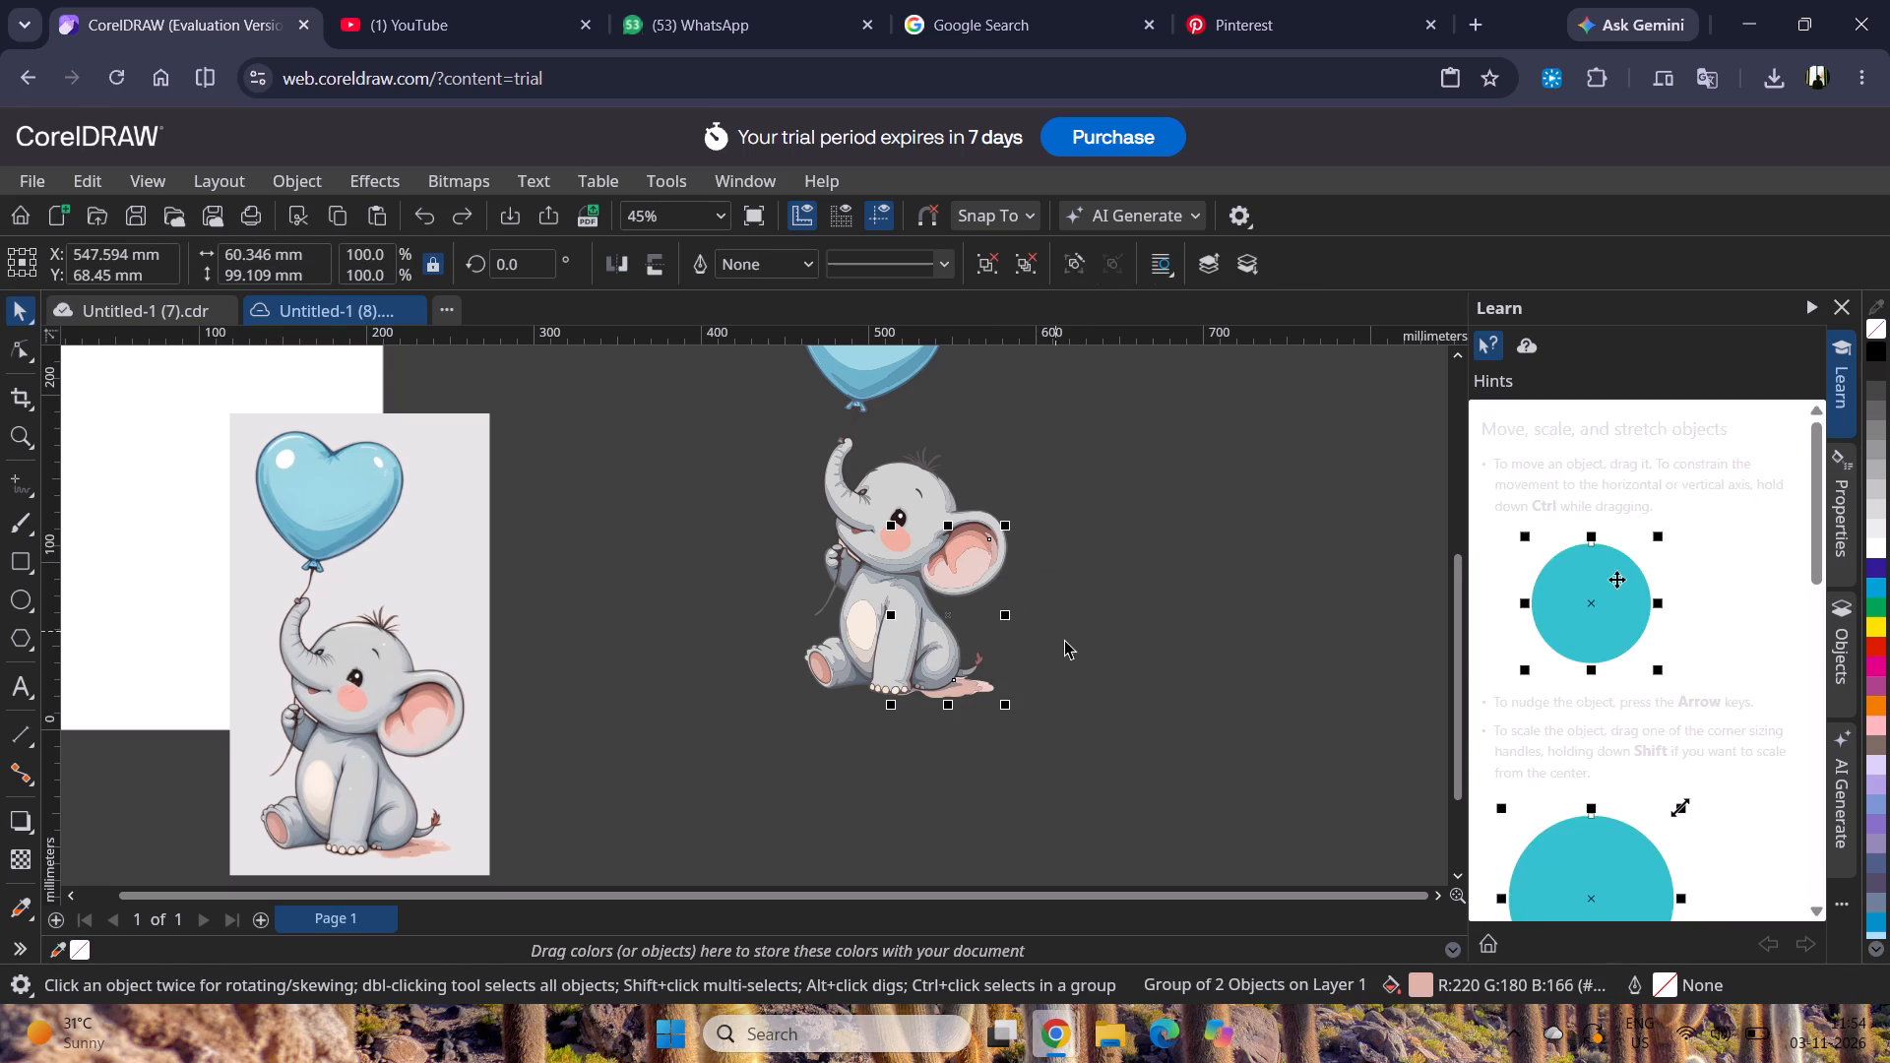
Ungroup the pink ground shadow from the inner-ear shape and delete only the larger pink shadow piece.
left_click(1080, 644)
scroll(971, 701, "up", 4)
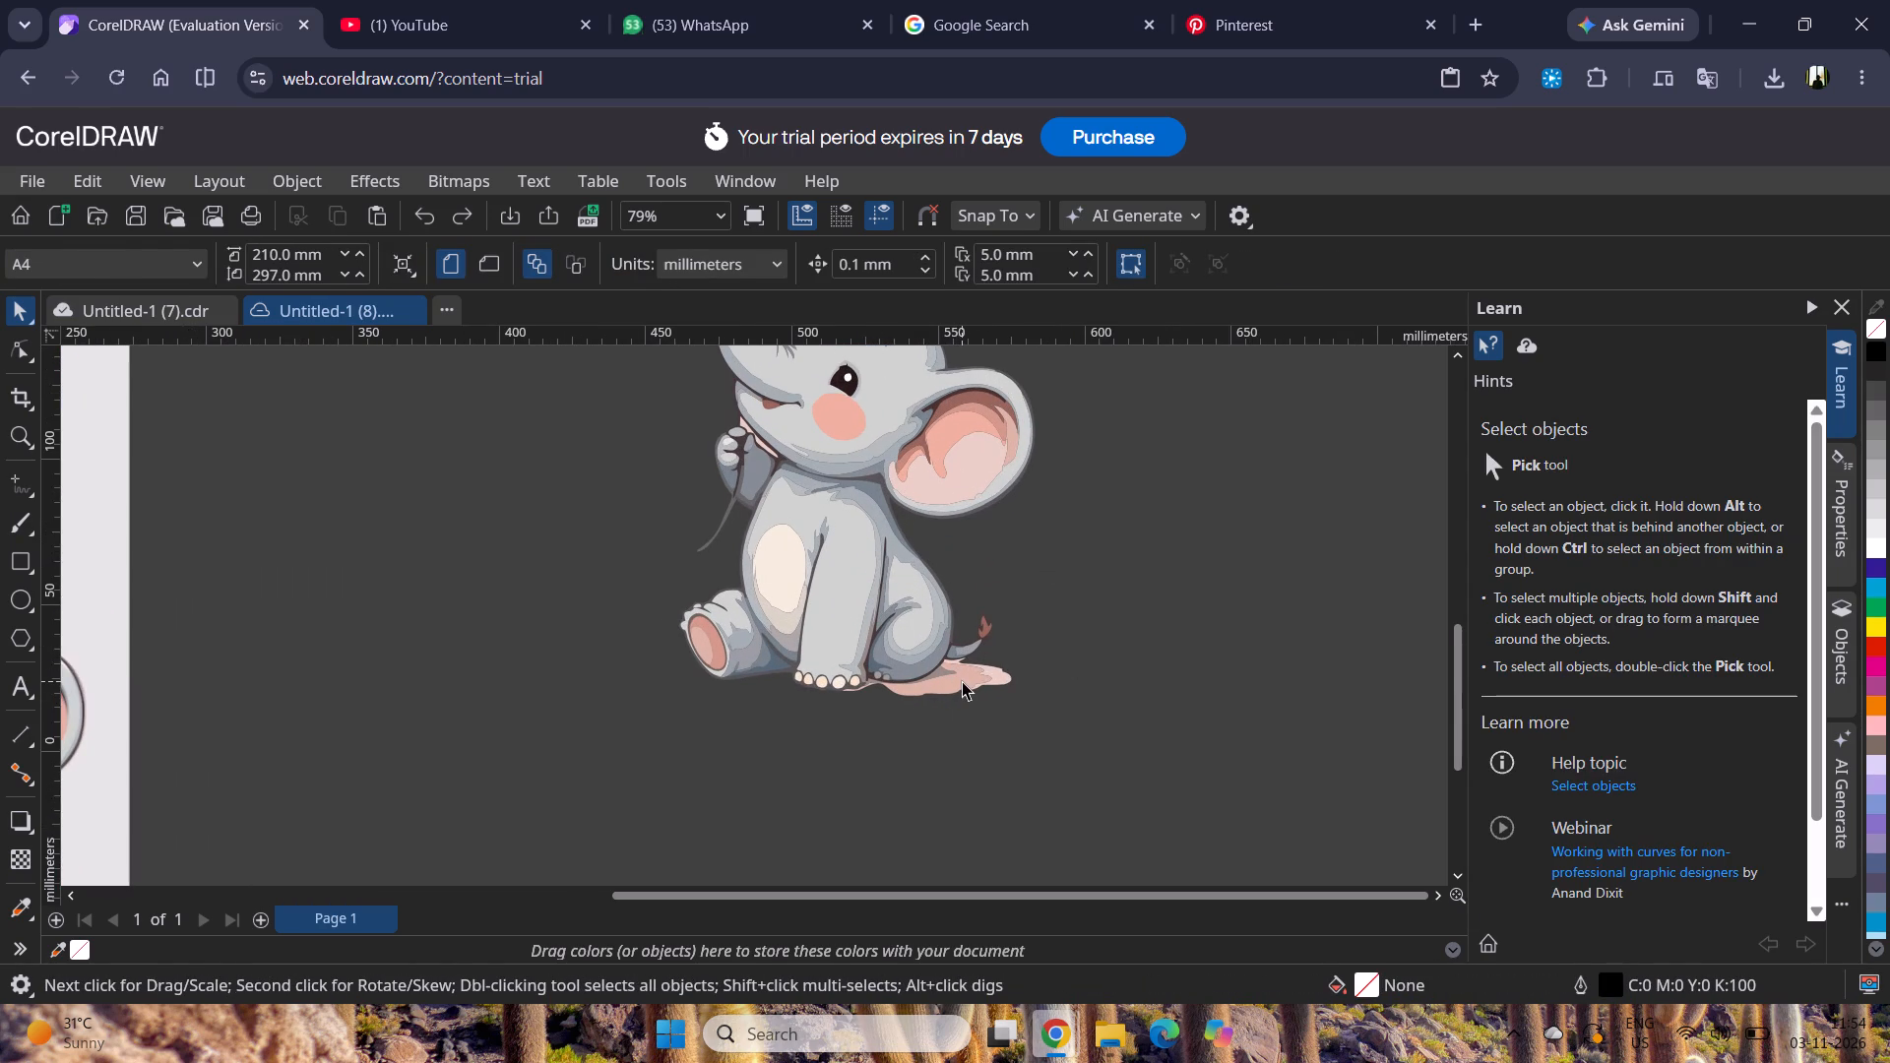
left_click(963, 682)
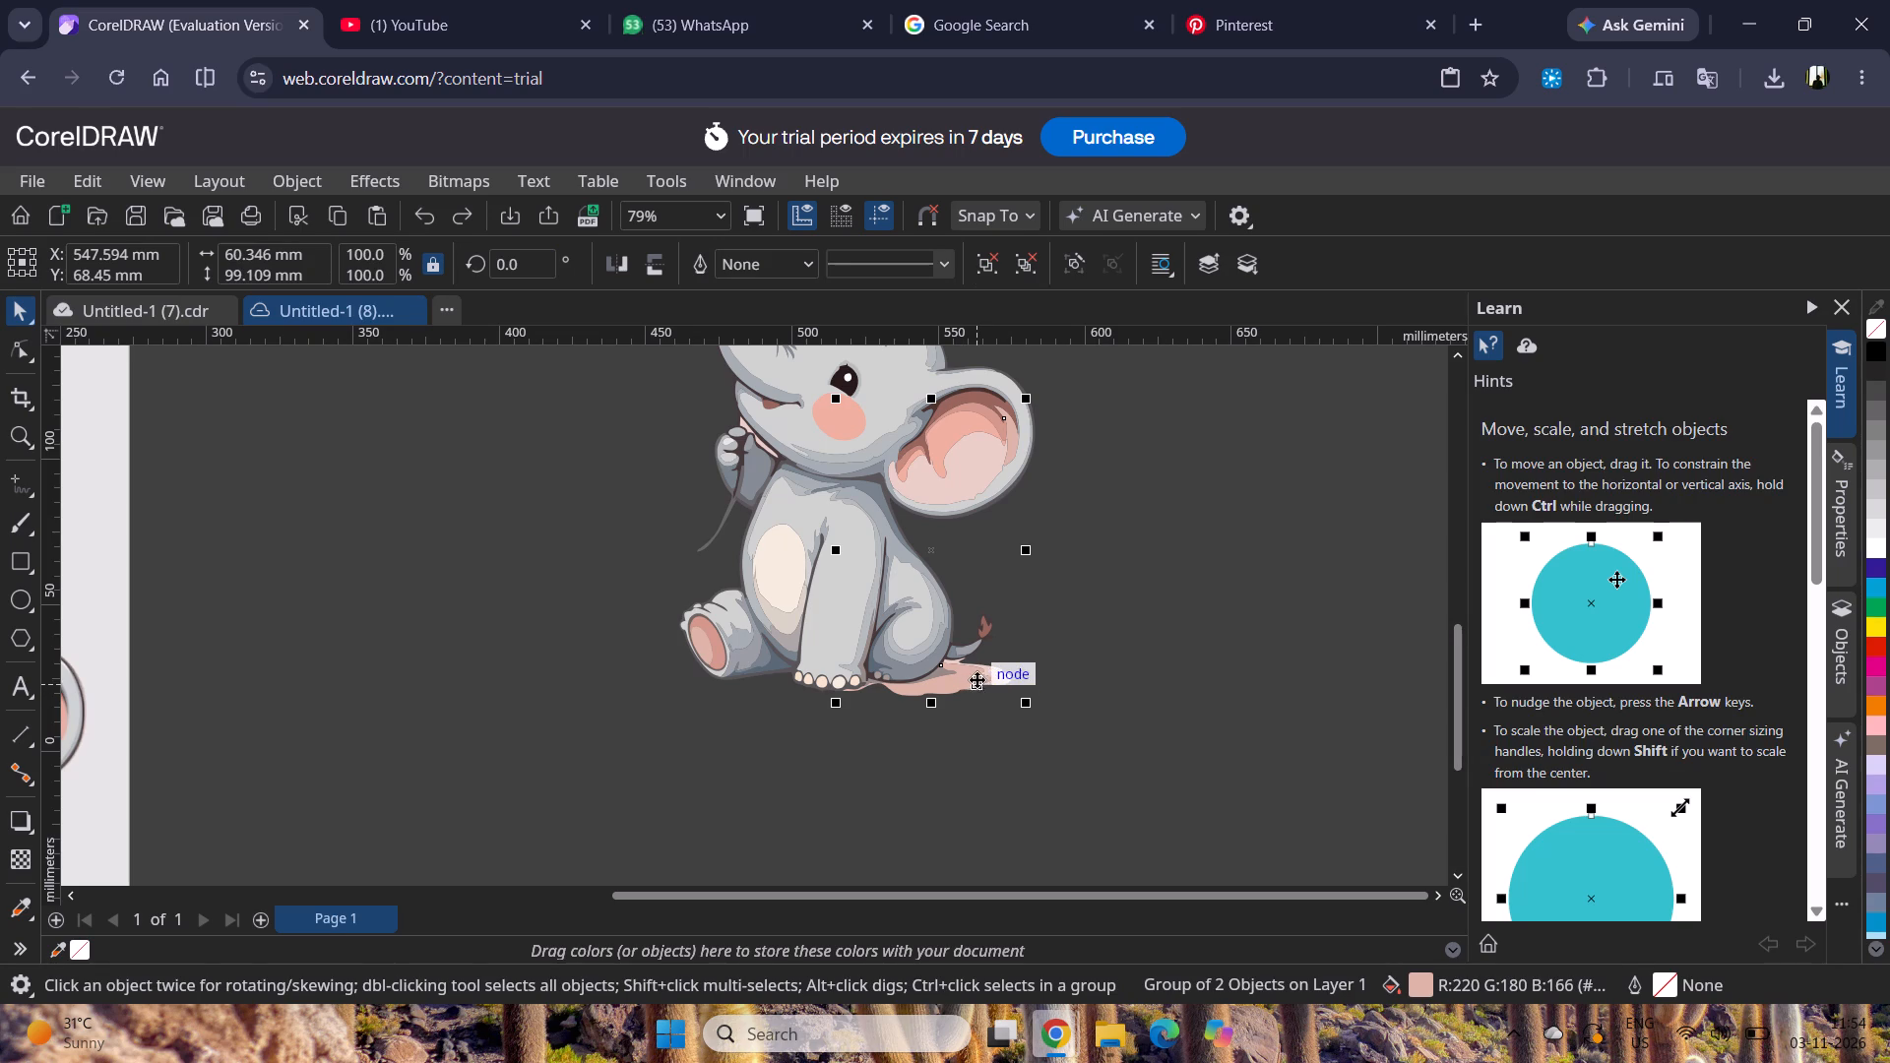
key("ctrl+k")
left_click(1254, 621)
left_click(969, 691)
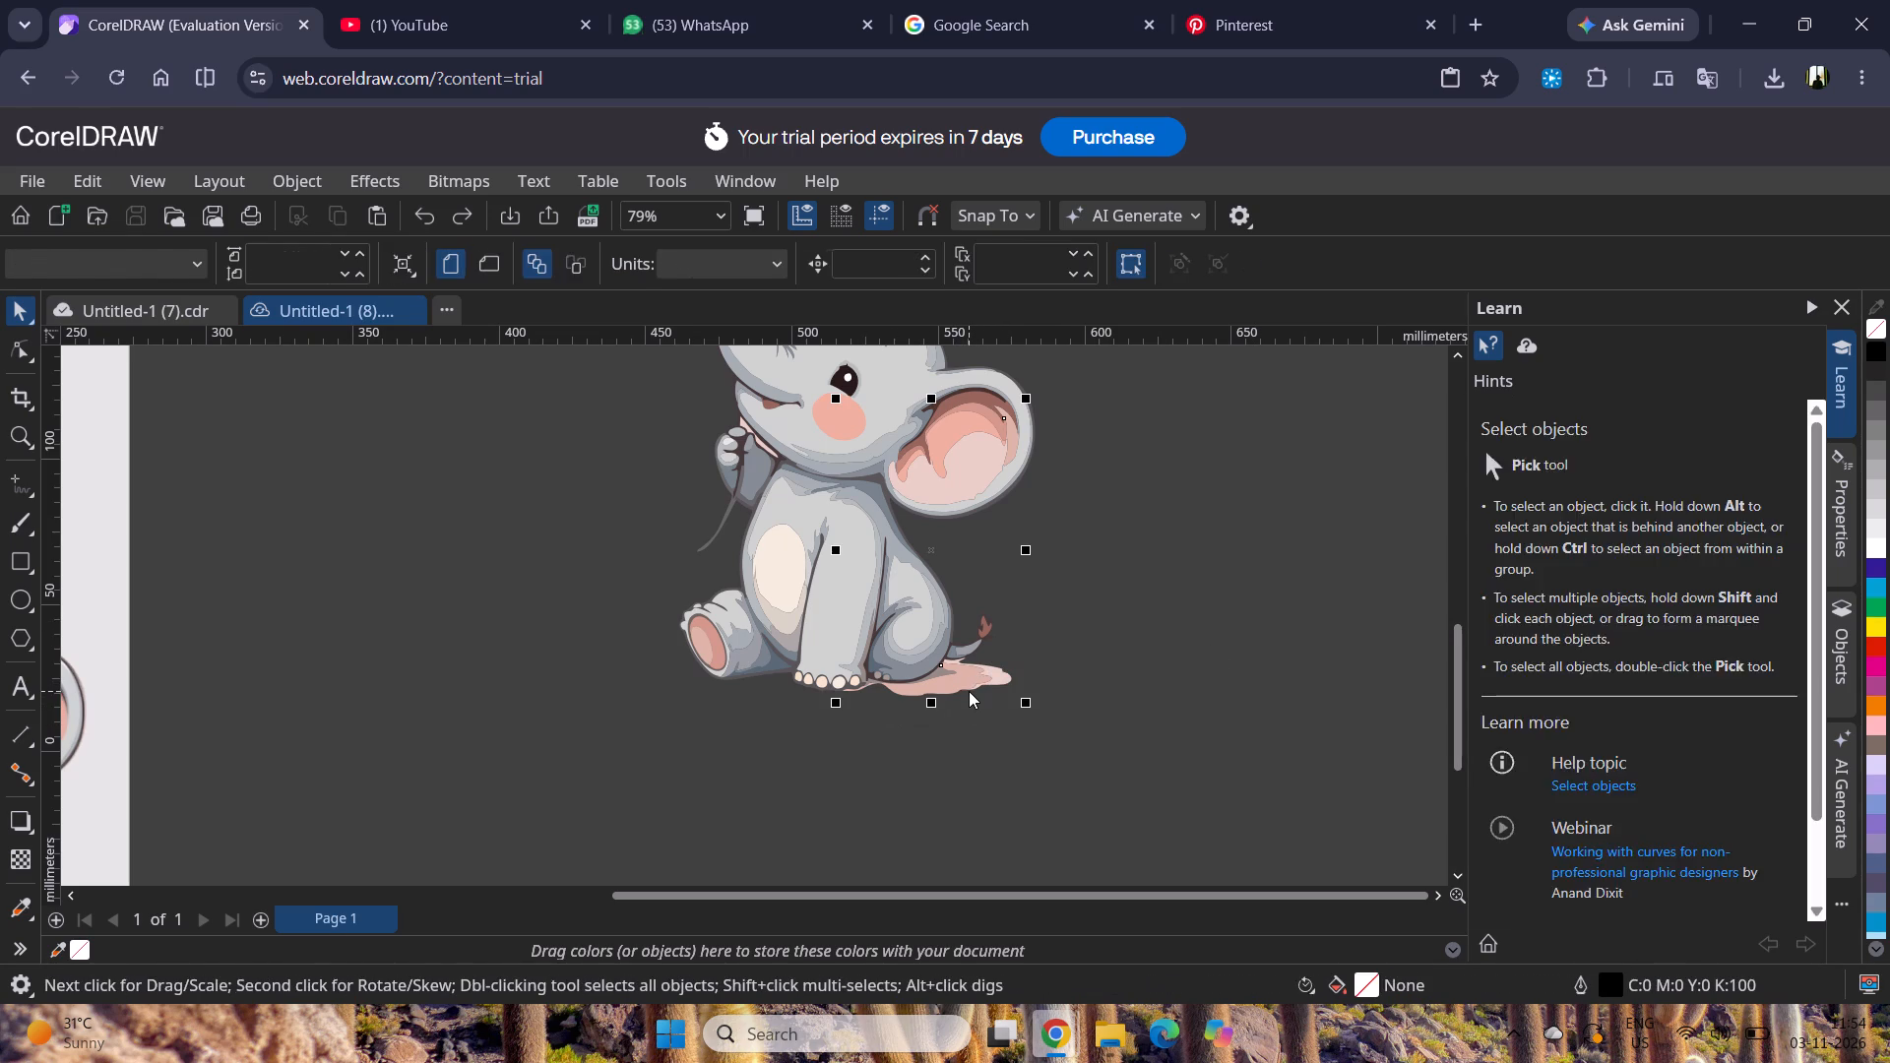
key("ctrl+u")
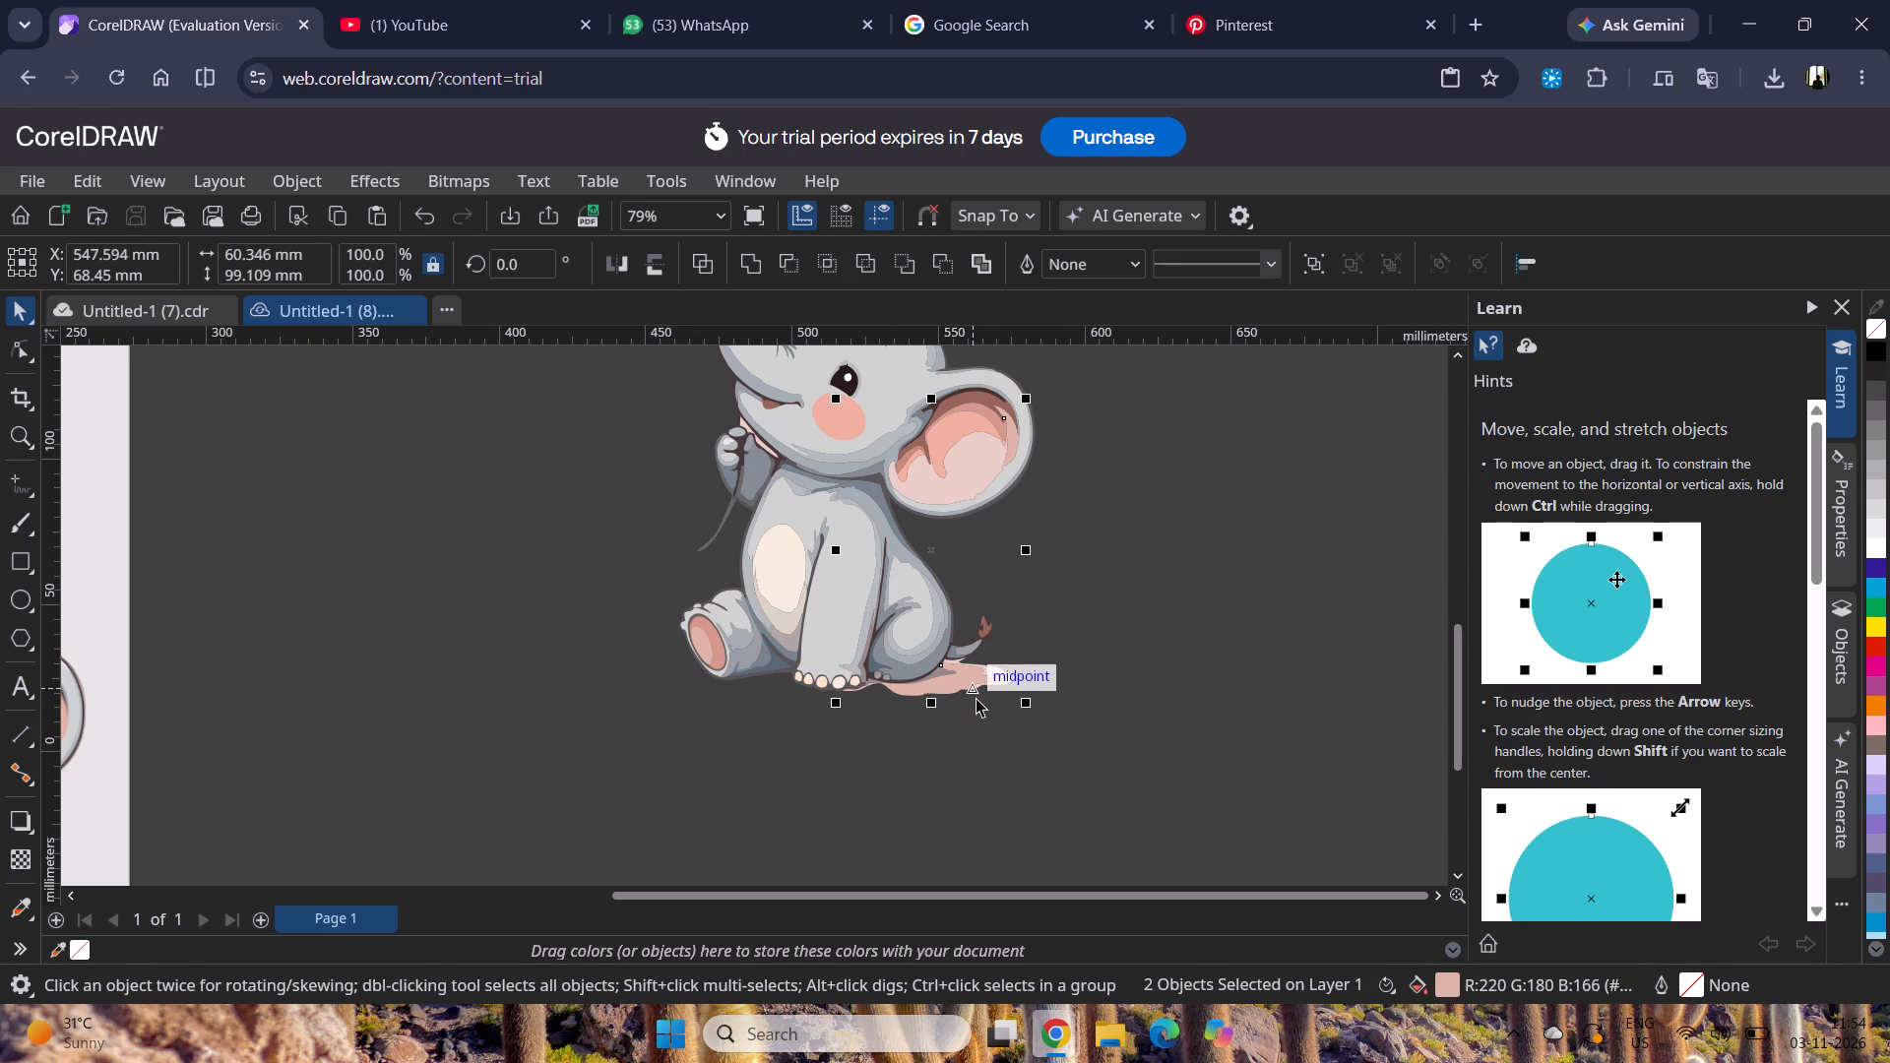
key("ctrl+u")
left_click(1114, 680)
left_click(972, 687)
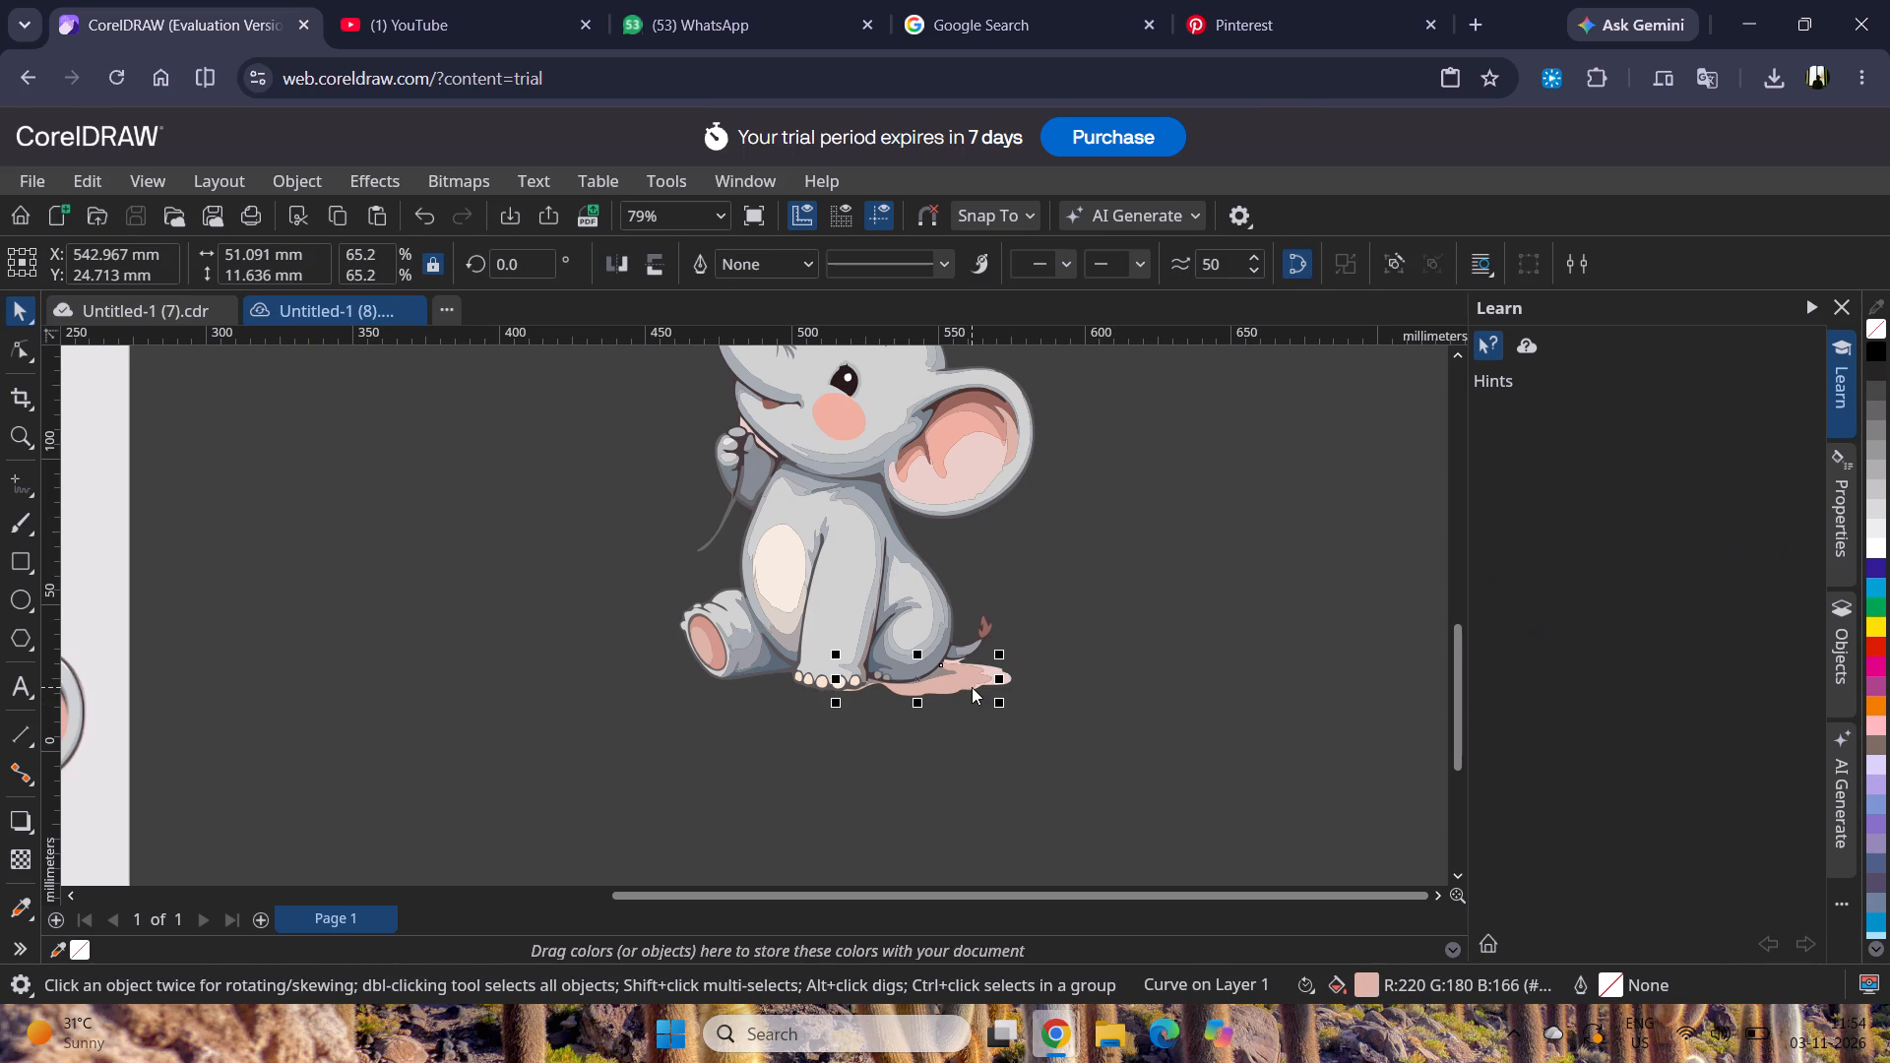
key("Delete")
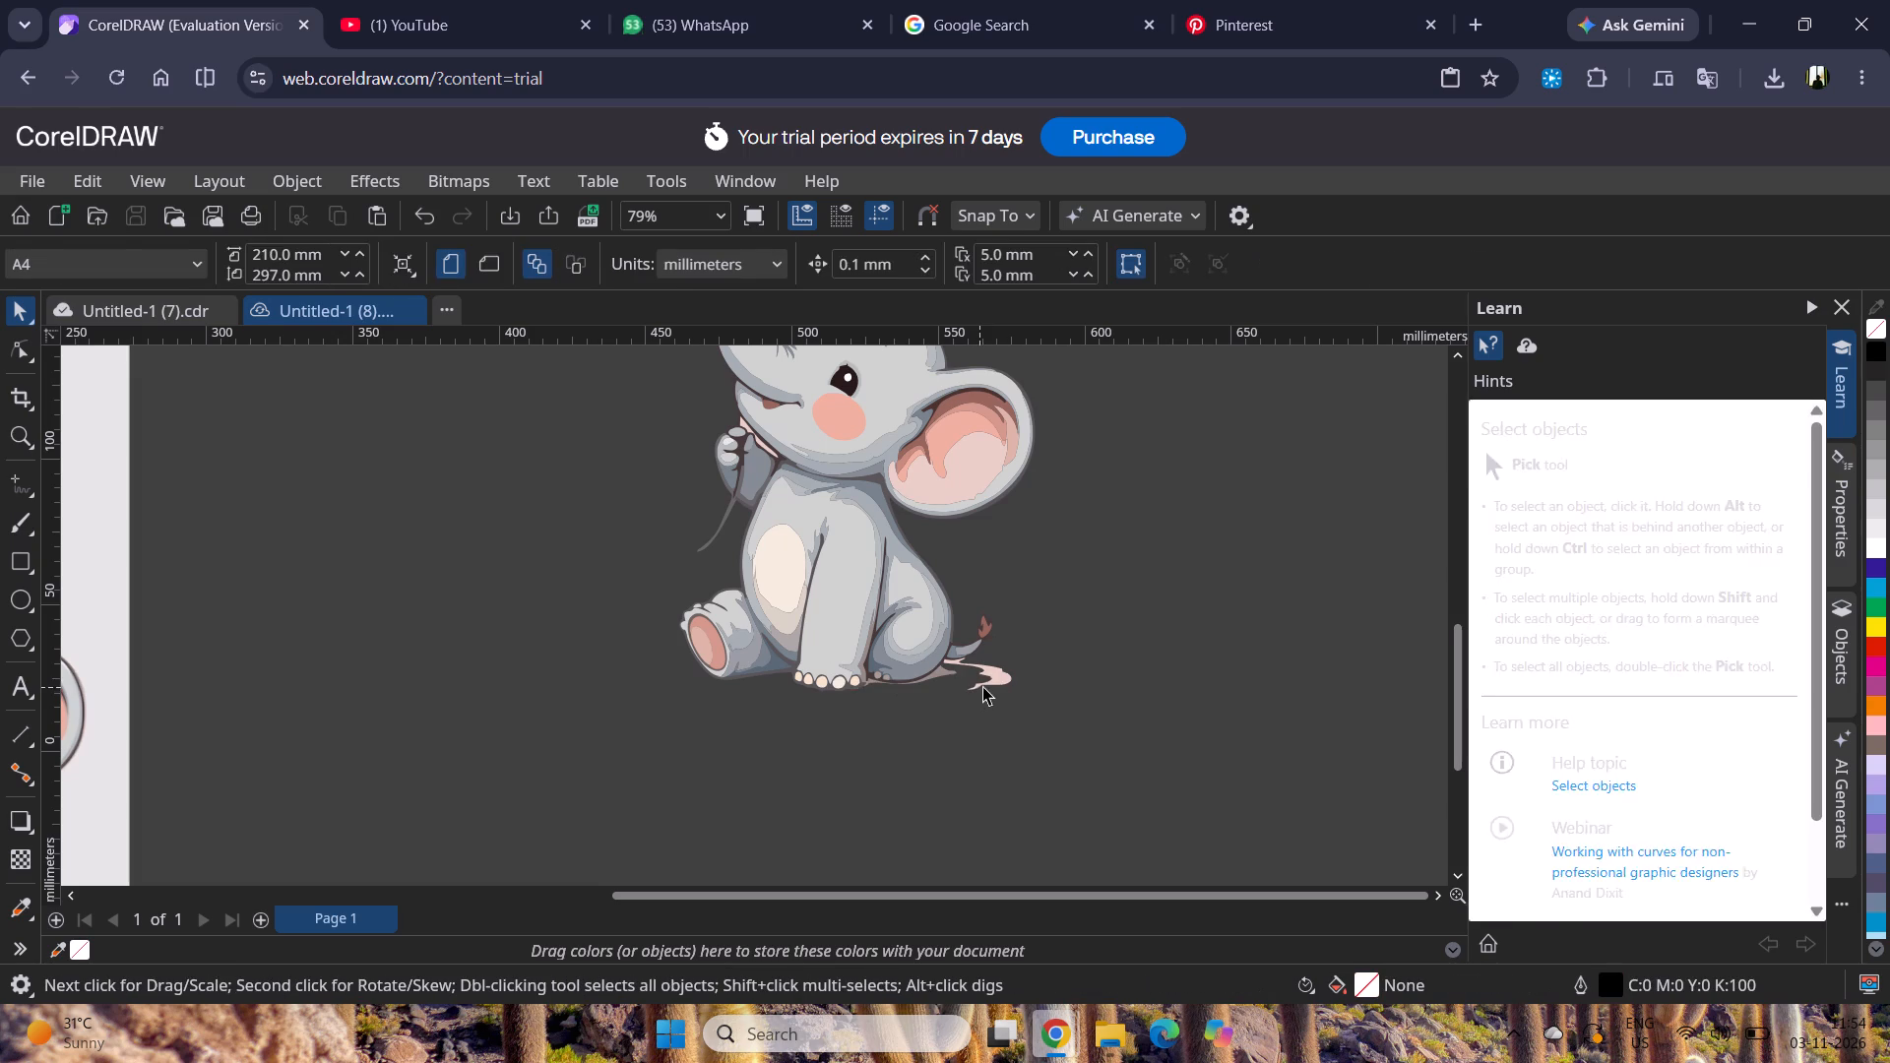
Ungroup the light pink shadow piece from the inner-ear shape and delete only the piece under the tail.
left_click(982, 685)
key("Delete")
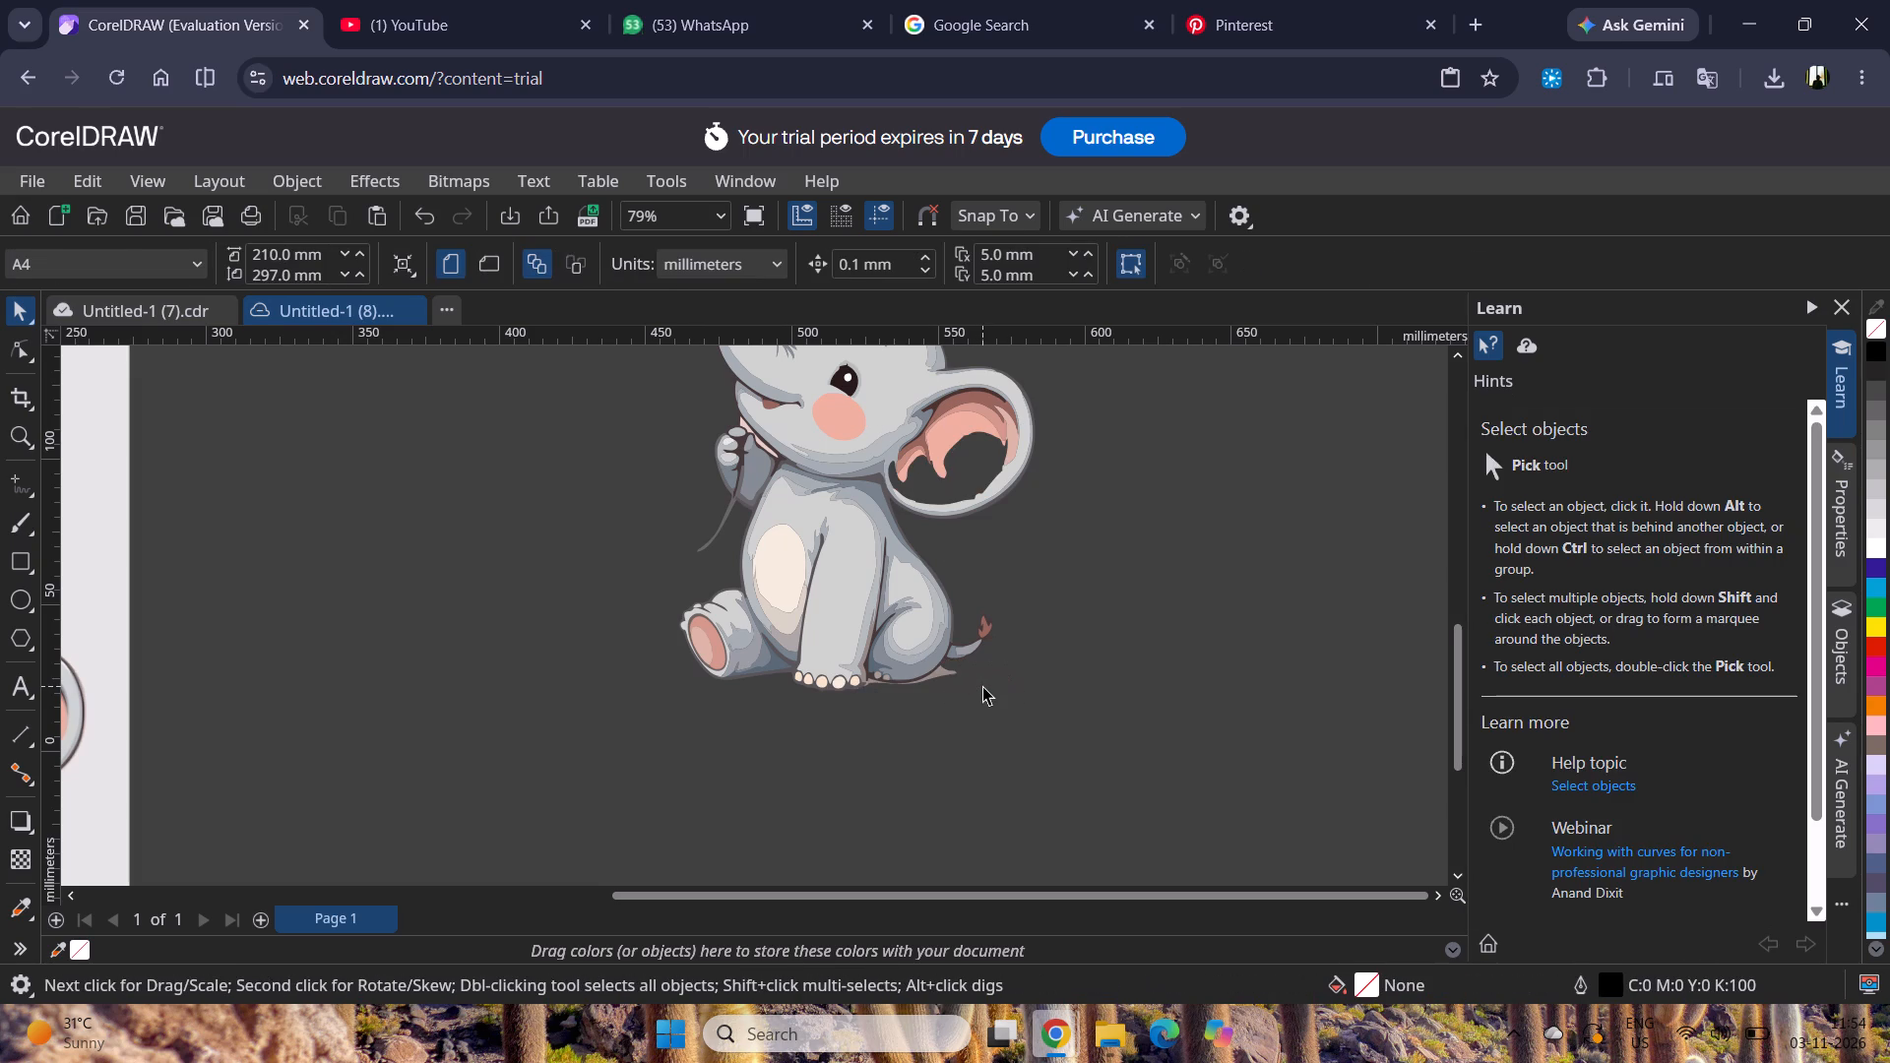
key("ctrl+z")
key("ctrl+u")
key("ctrl+u")
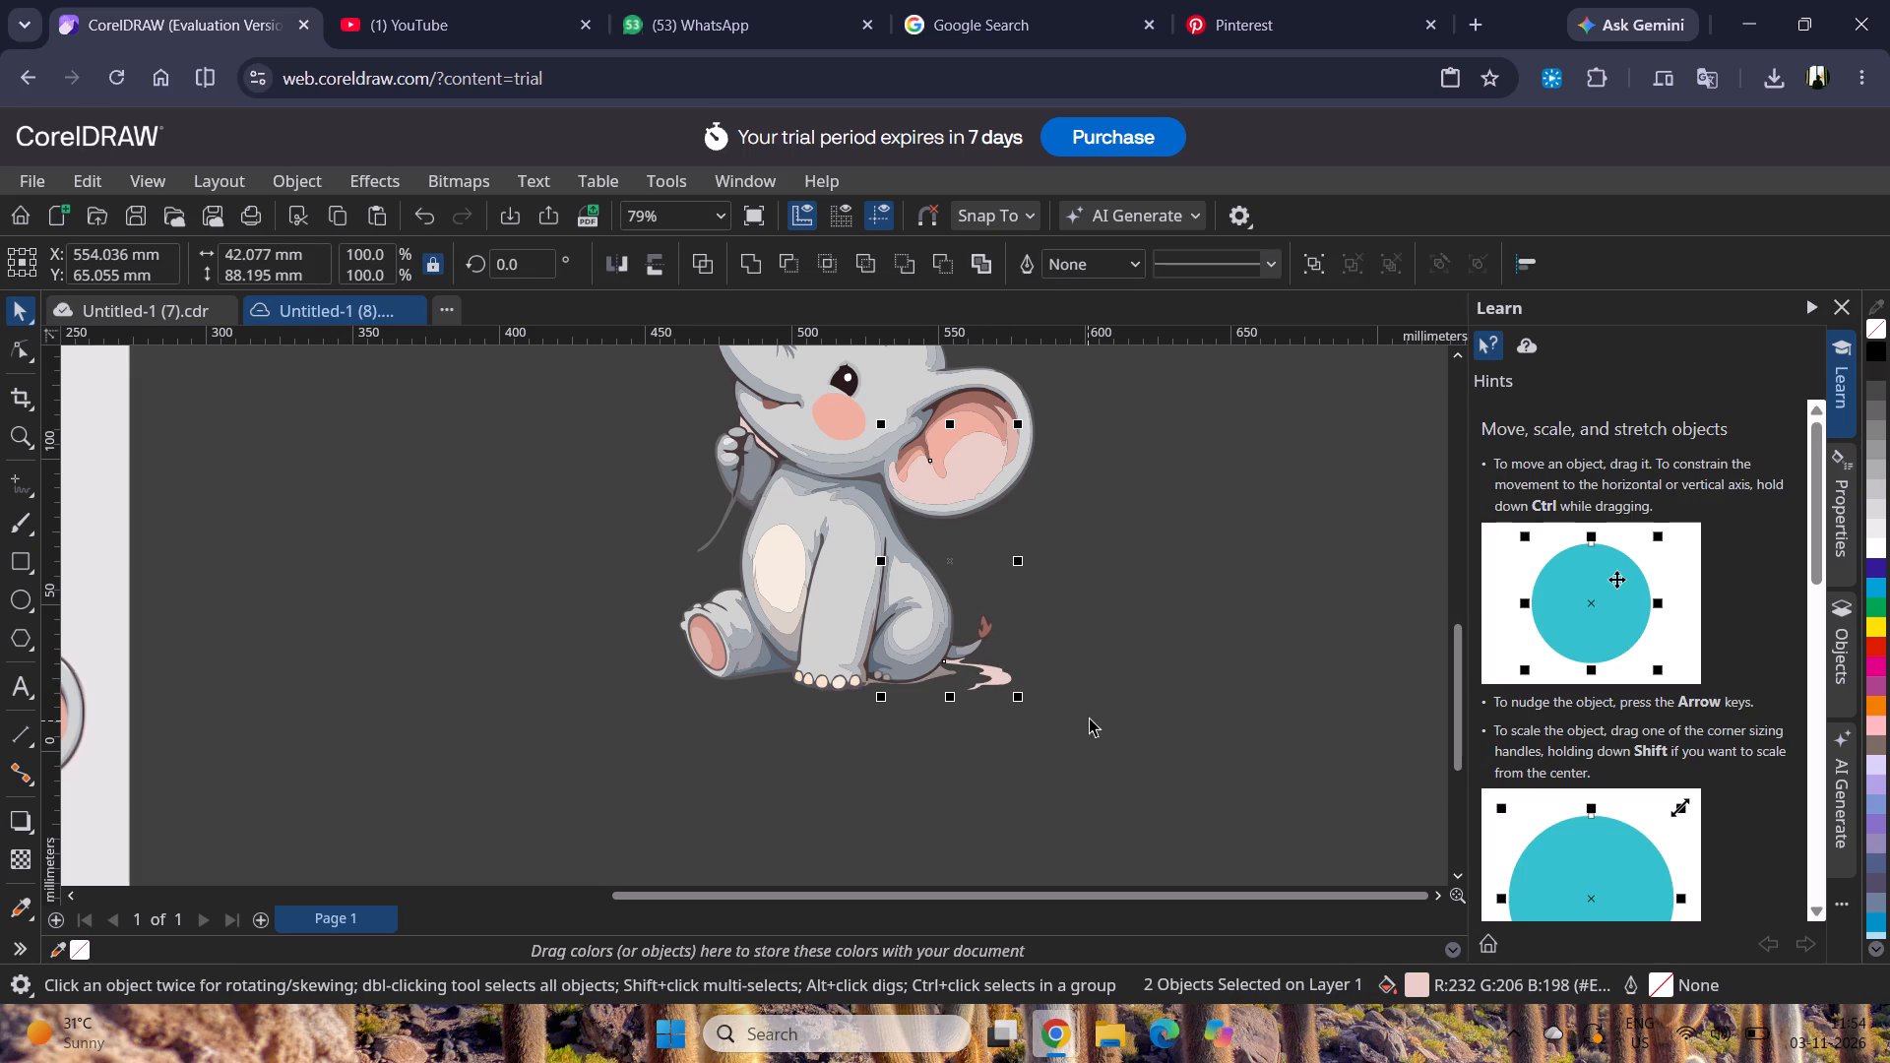
left_click(1089, 719)
left_click(991, 686)
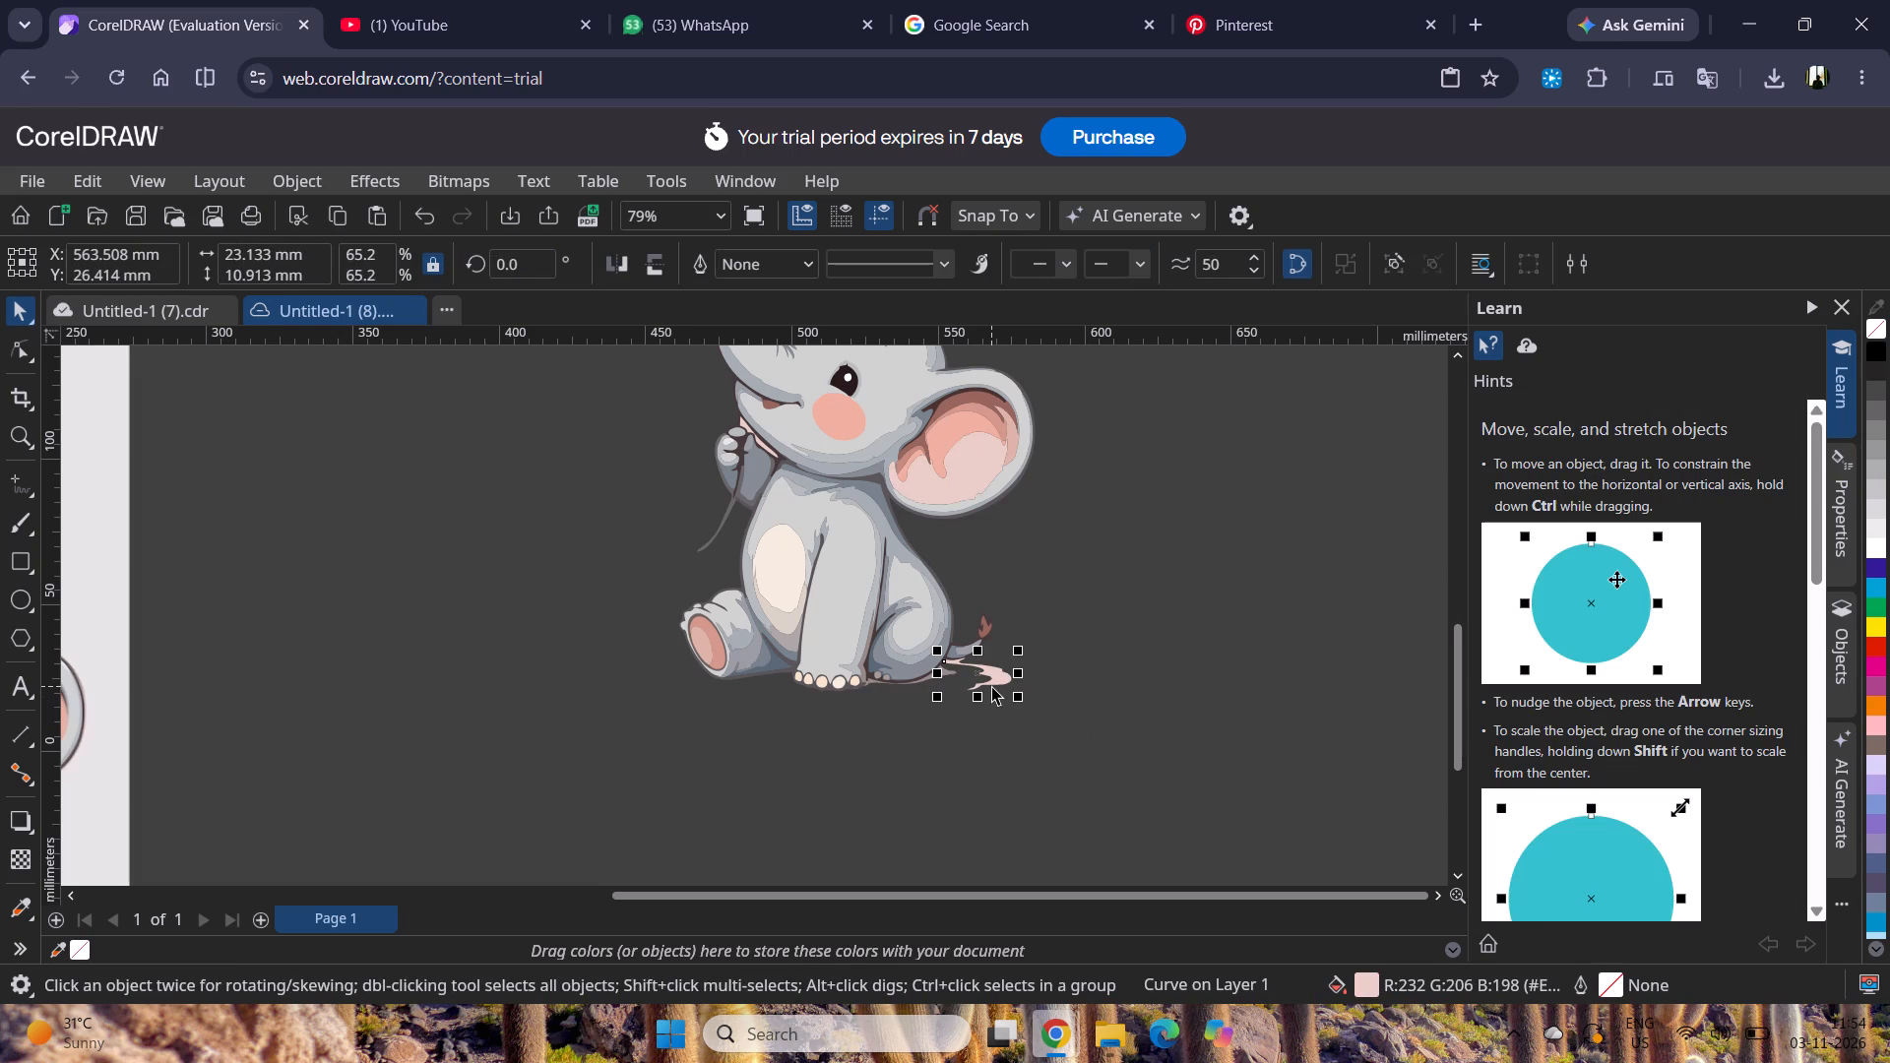
key("Delete")
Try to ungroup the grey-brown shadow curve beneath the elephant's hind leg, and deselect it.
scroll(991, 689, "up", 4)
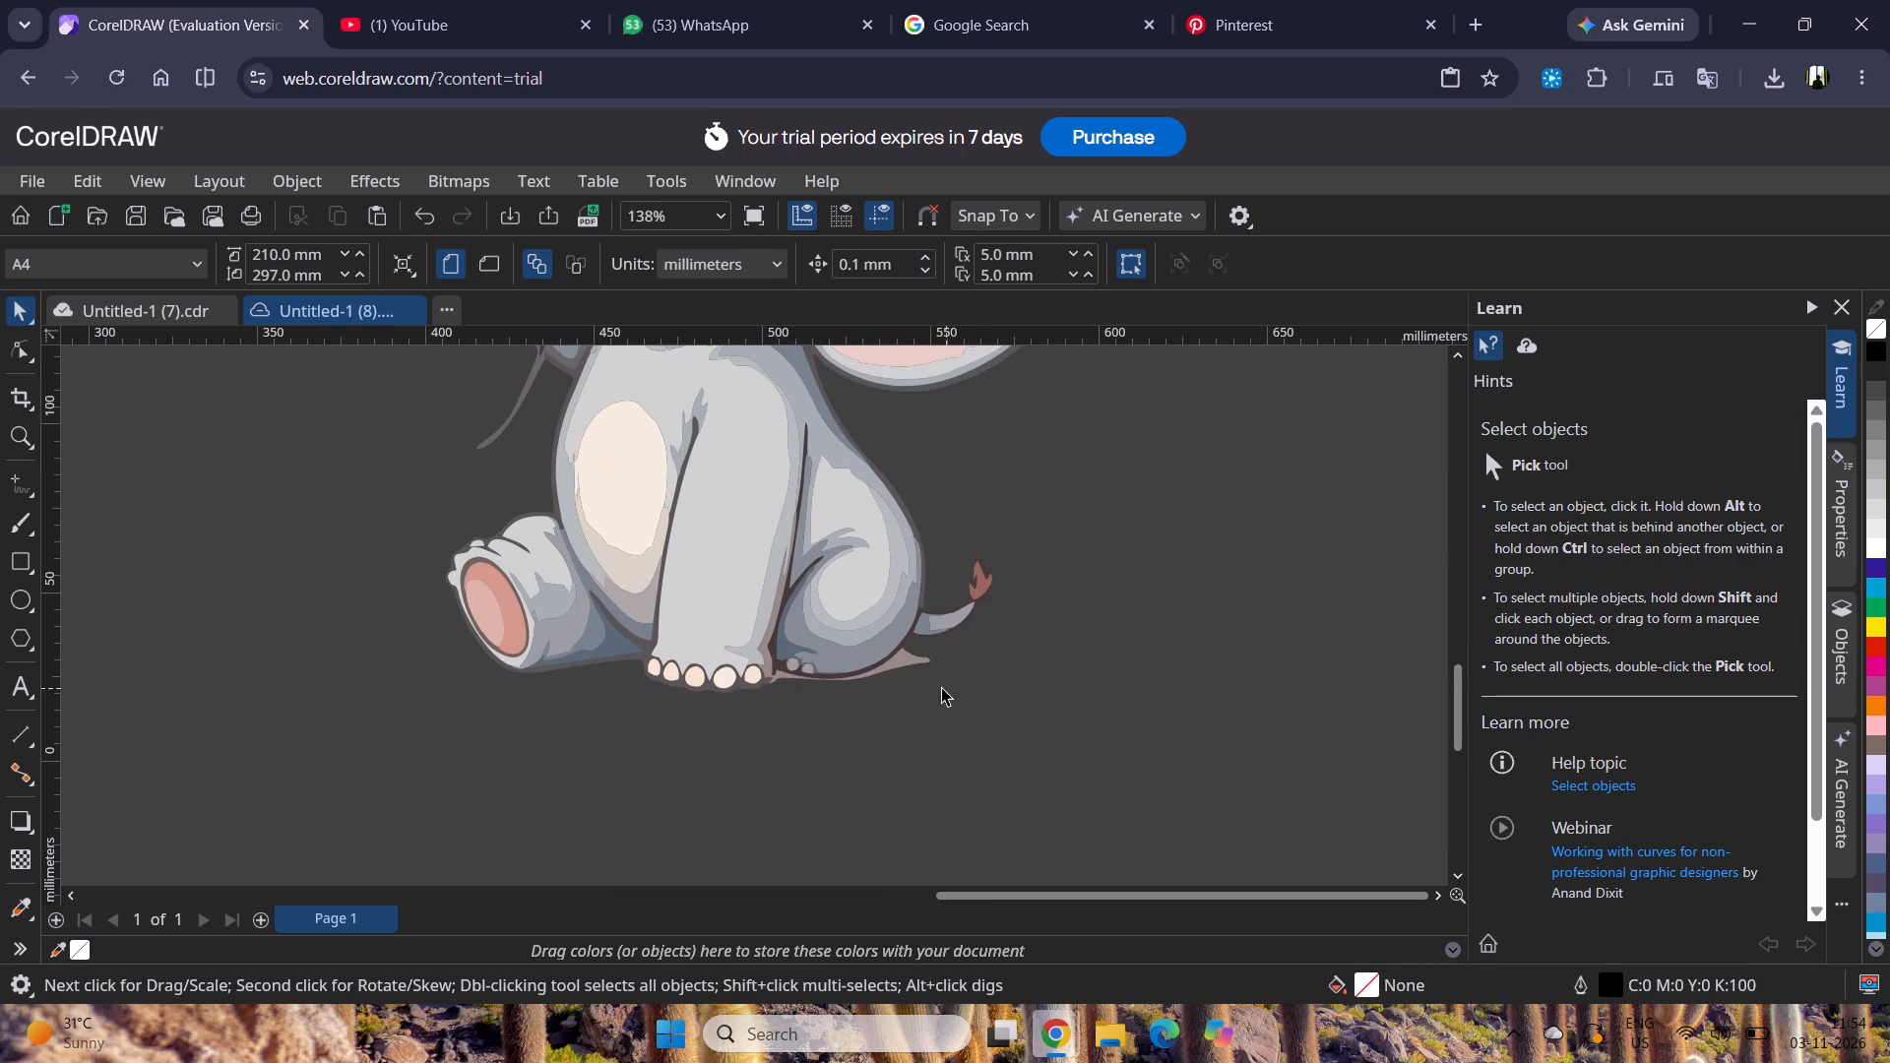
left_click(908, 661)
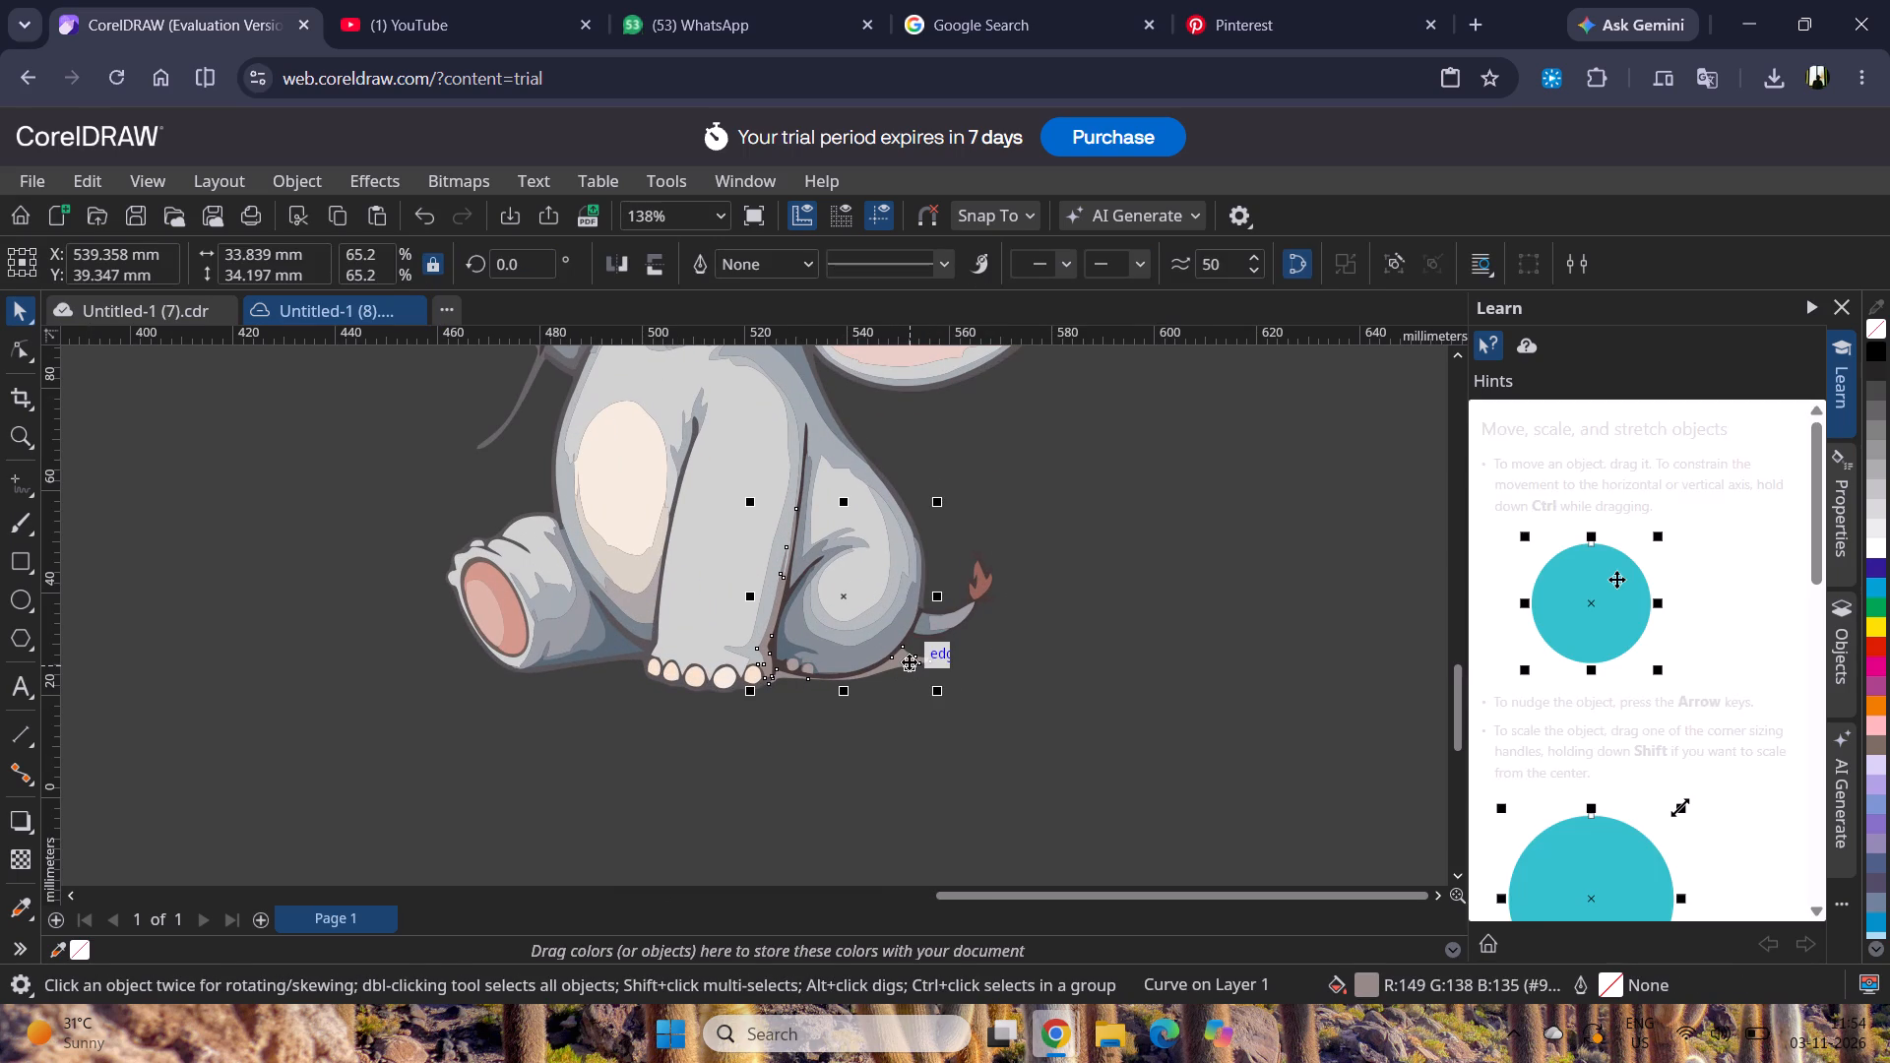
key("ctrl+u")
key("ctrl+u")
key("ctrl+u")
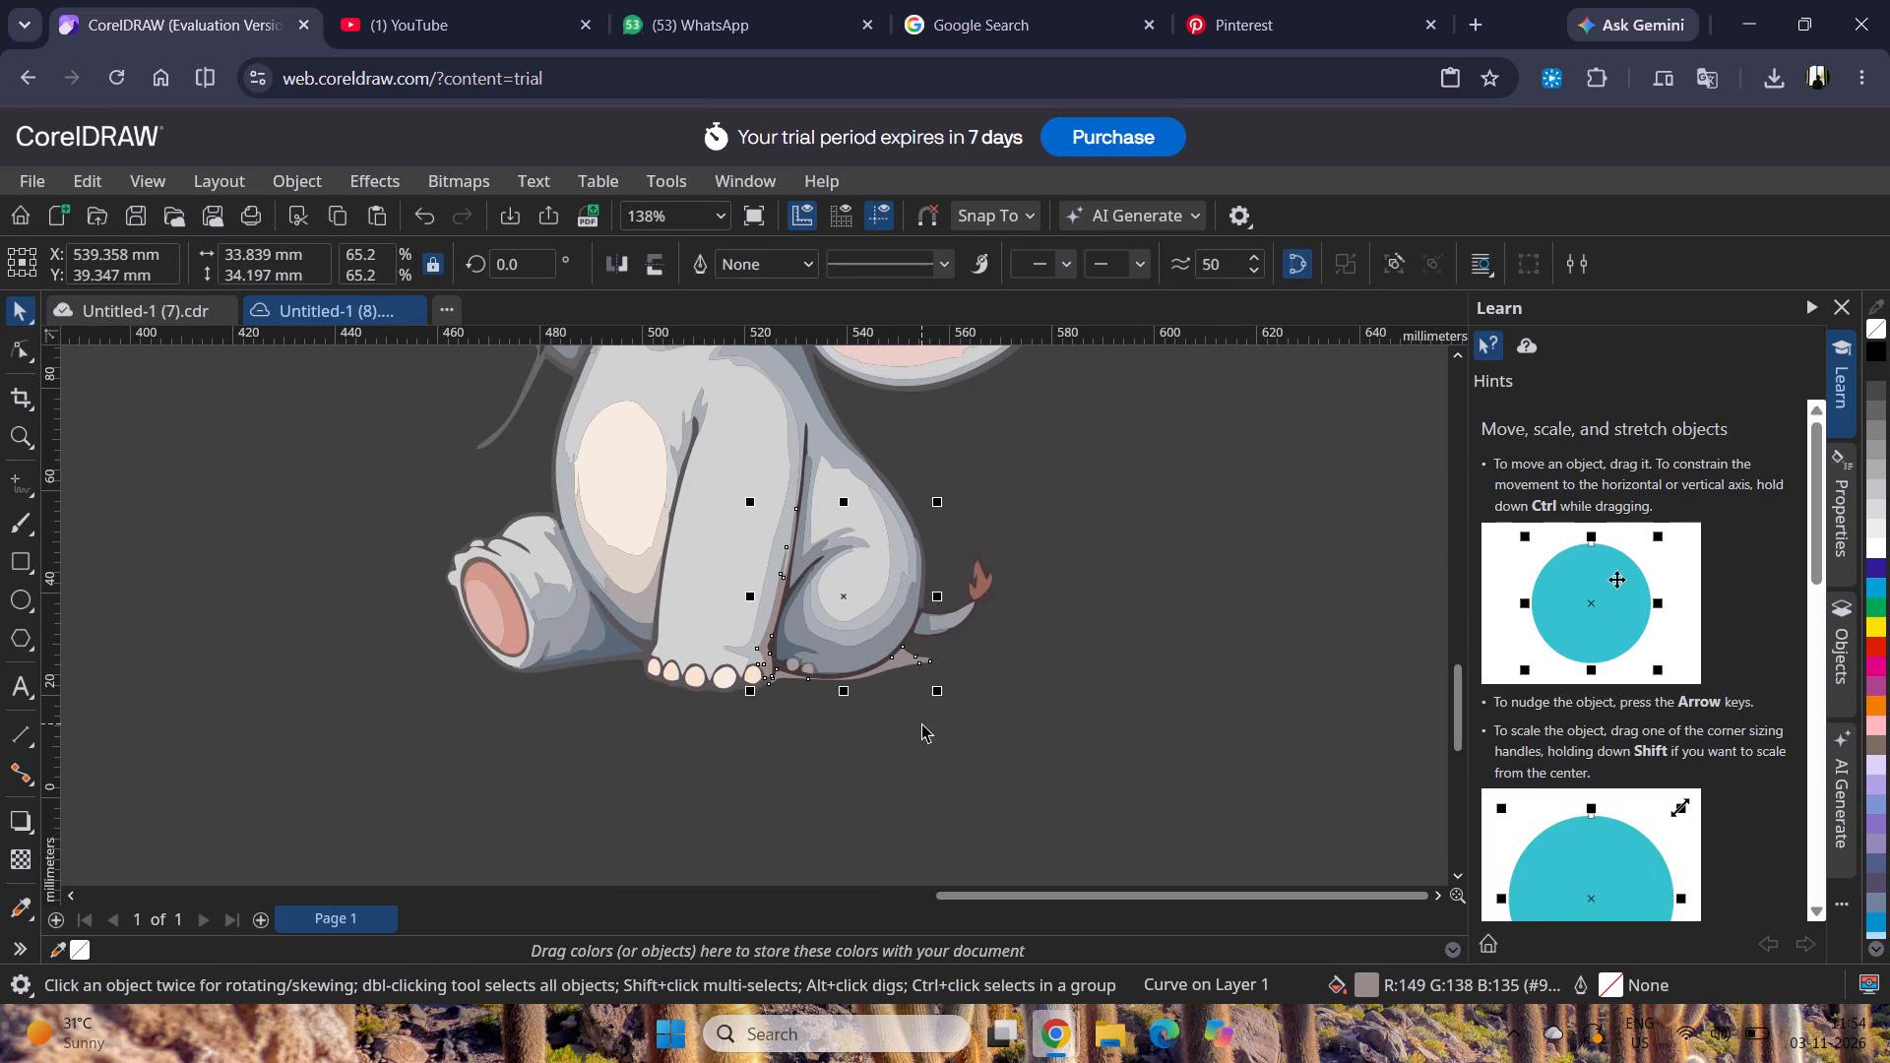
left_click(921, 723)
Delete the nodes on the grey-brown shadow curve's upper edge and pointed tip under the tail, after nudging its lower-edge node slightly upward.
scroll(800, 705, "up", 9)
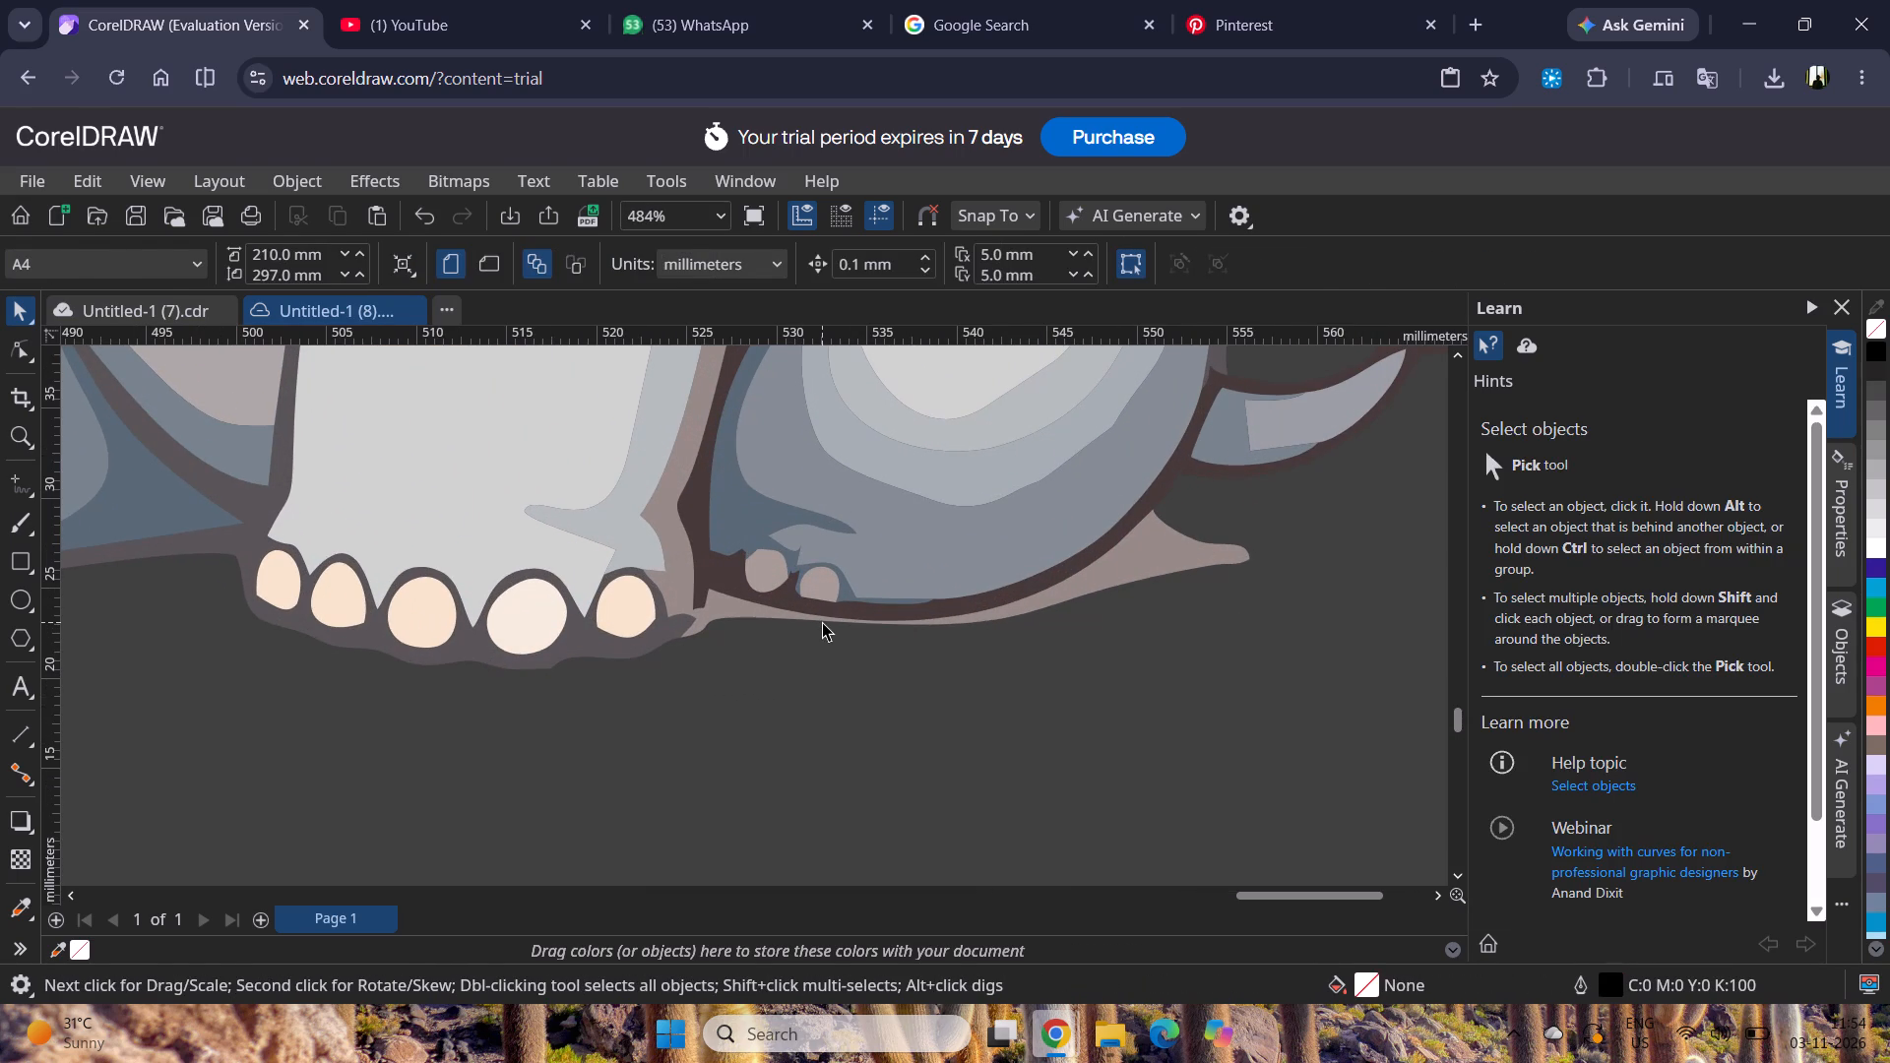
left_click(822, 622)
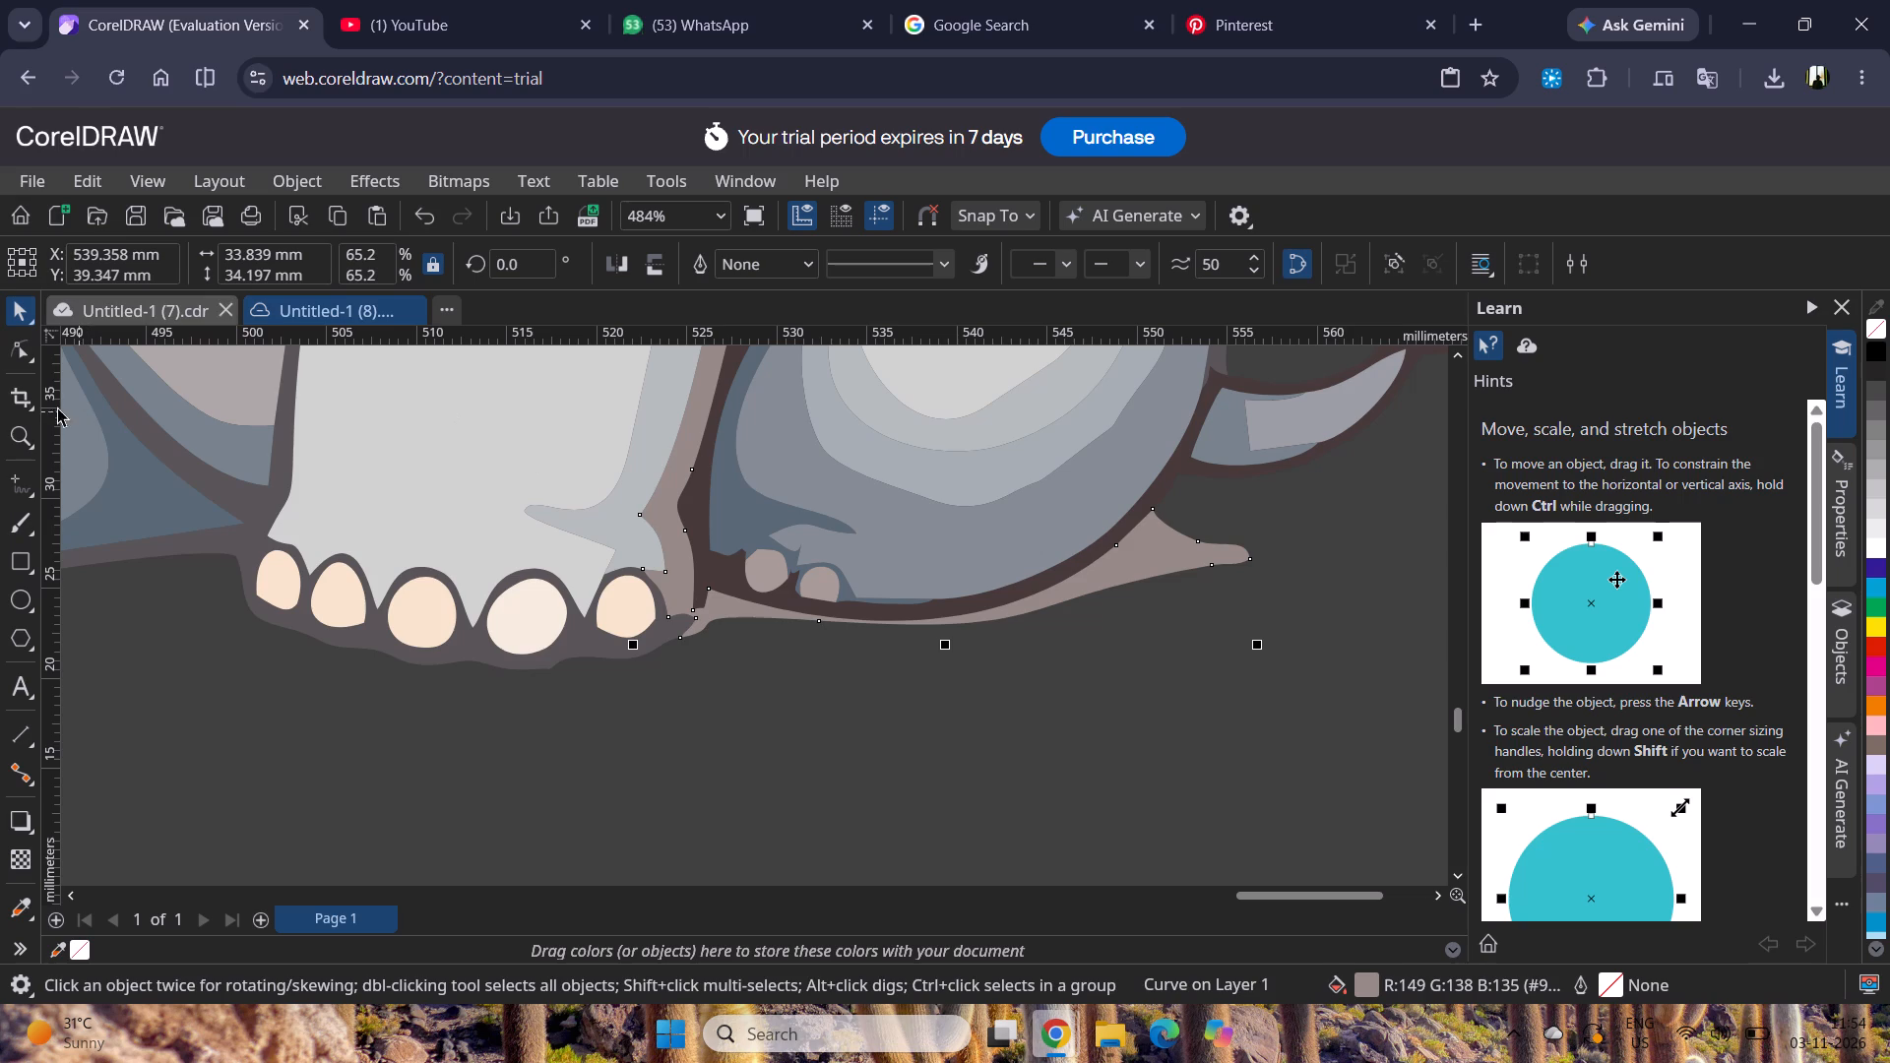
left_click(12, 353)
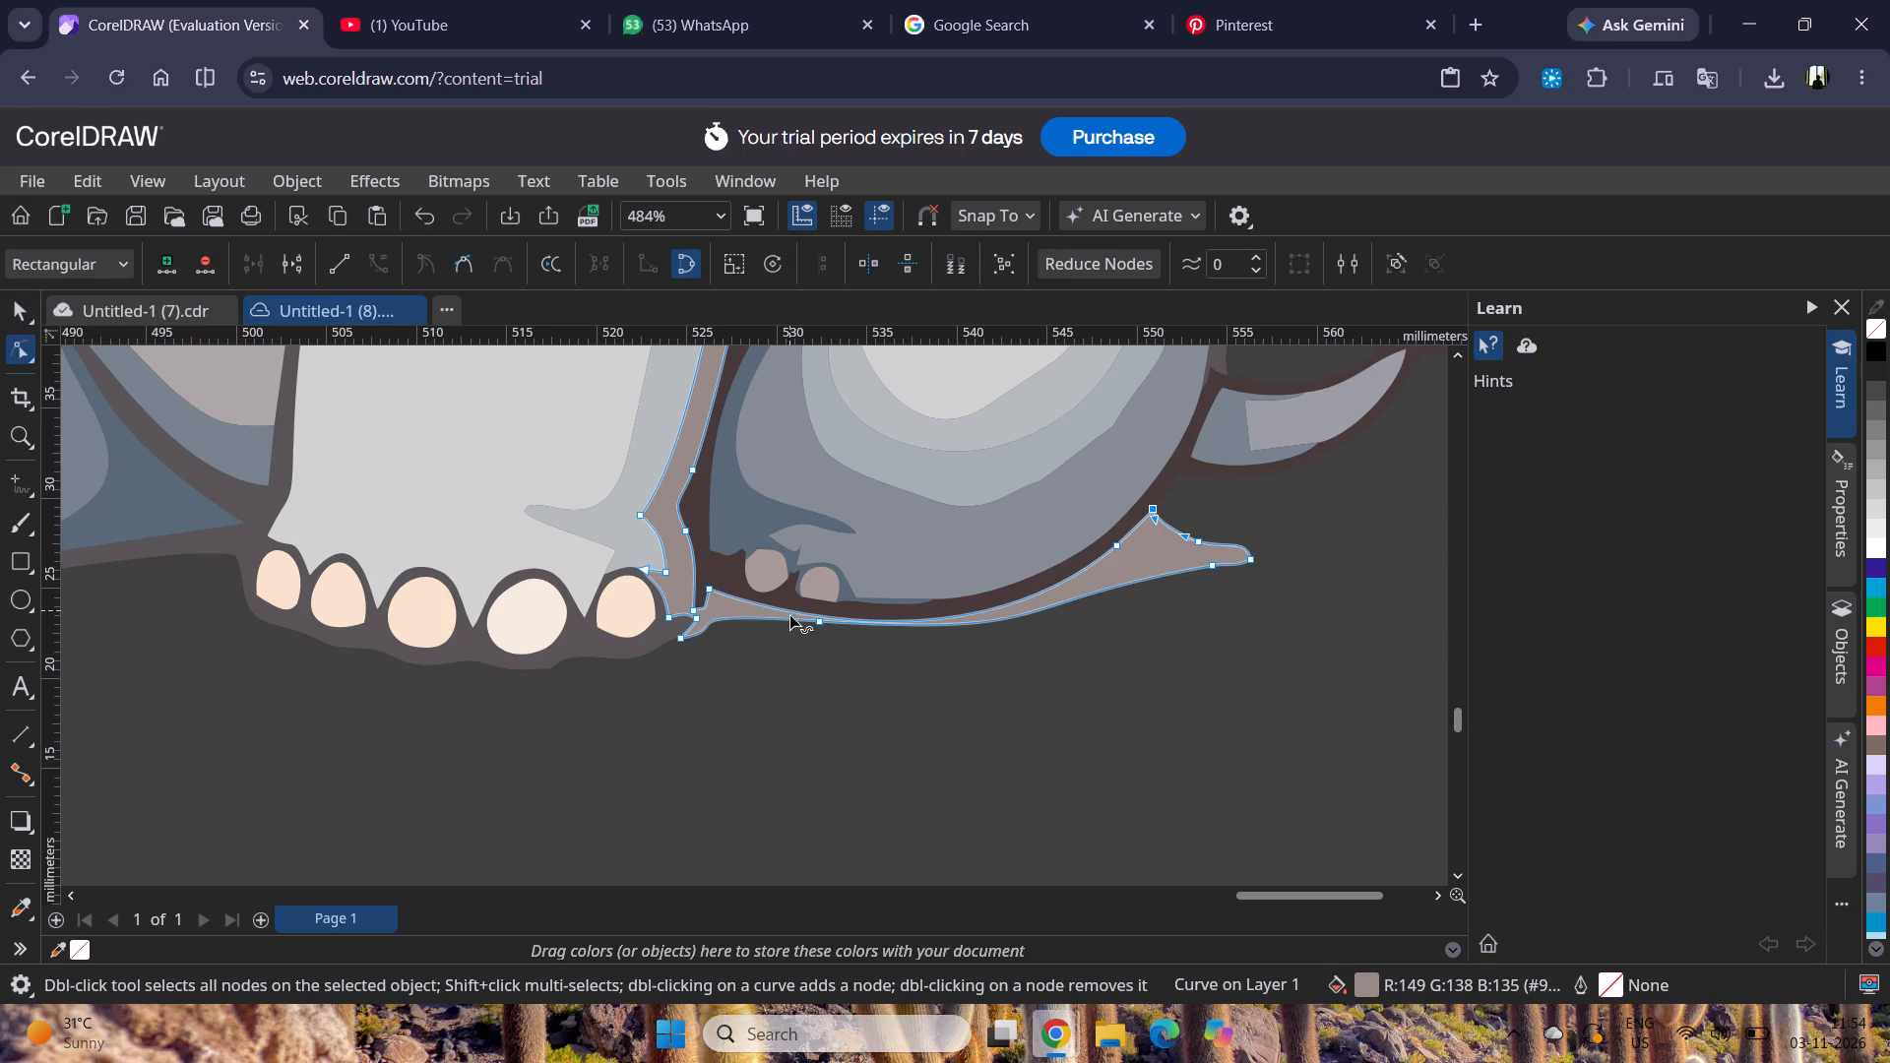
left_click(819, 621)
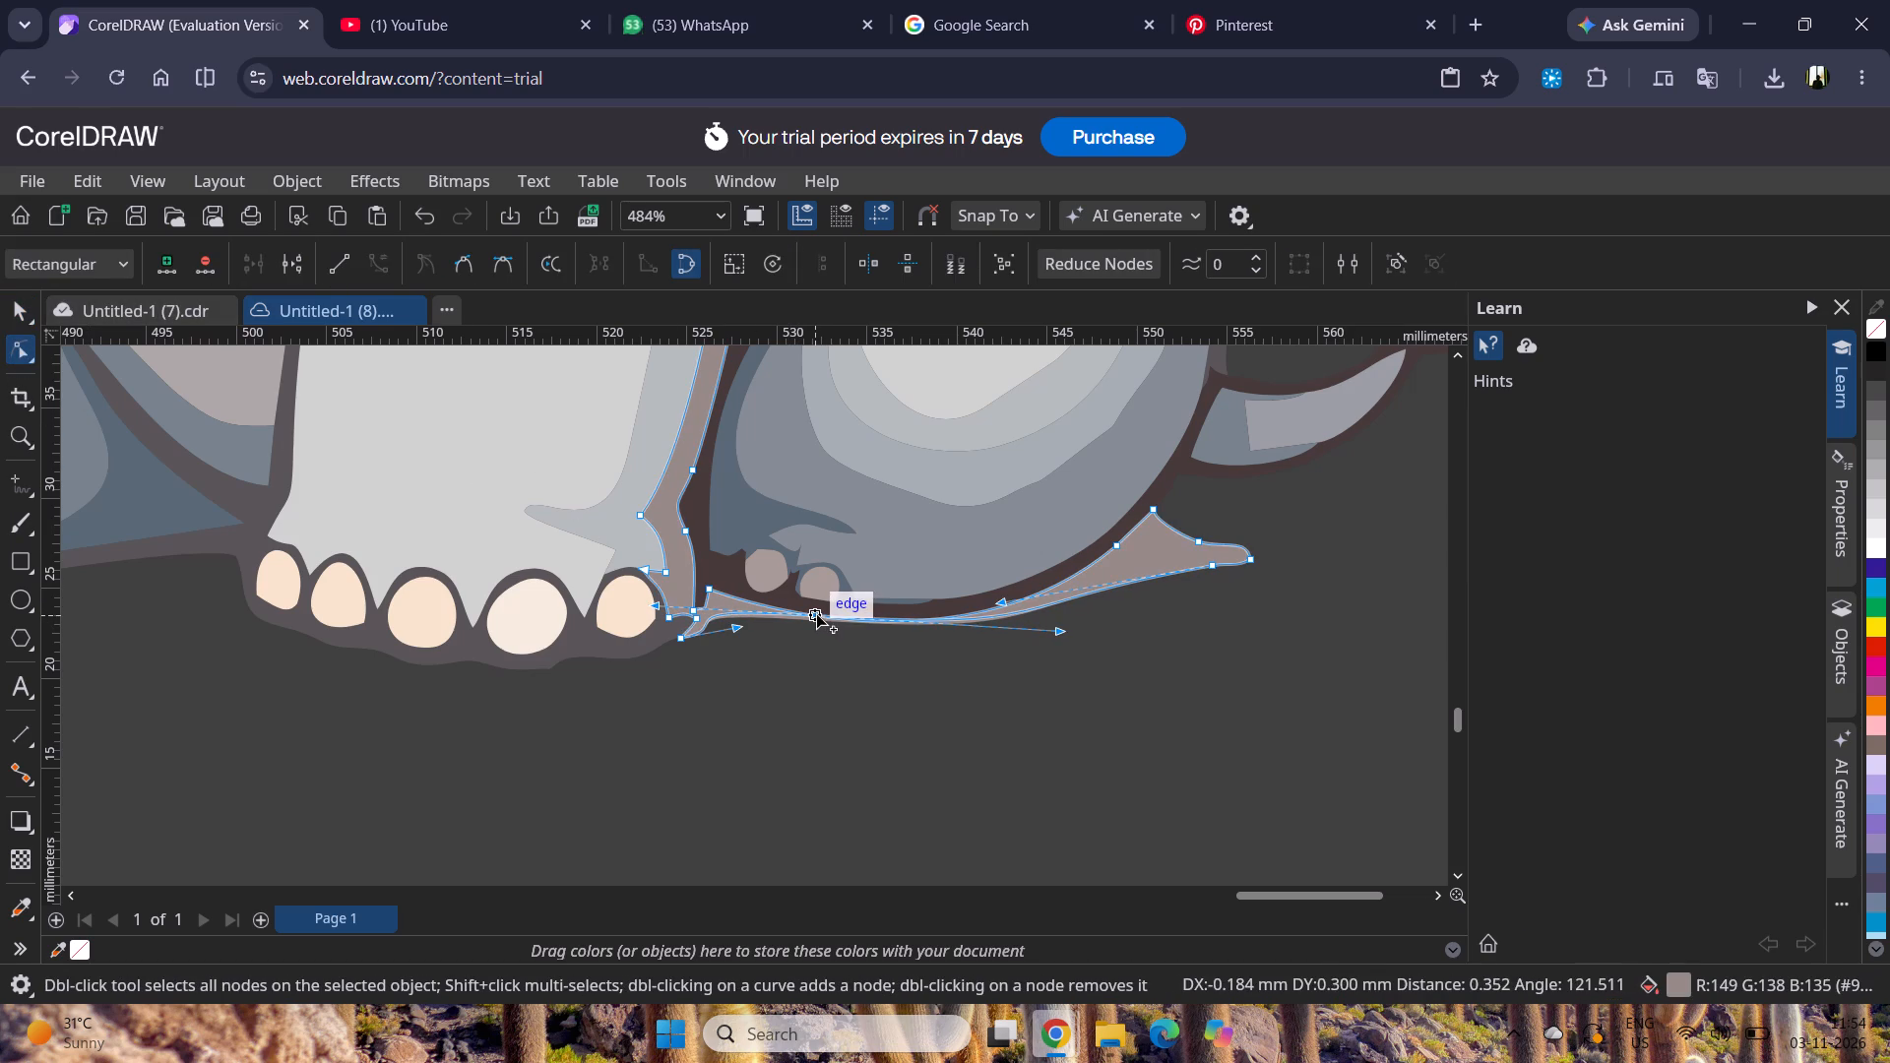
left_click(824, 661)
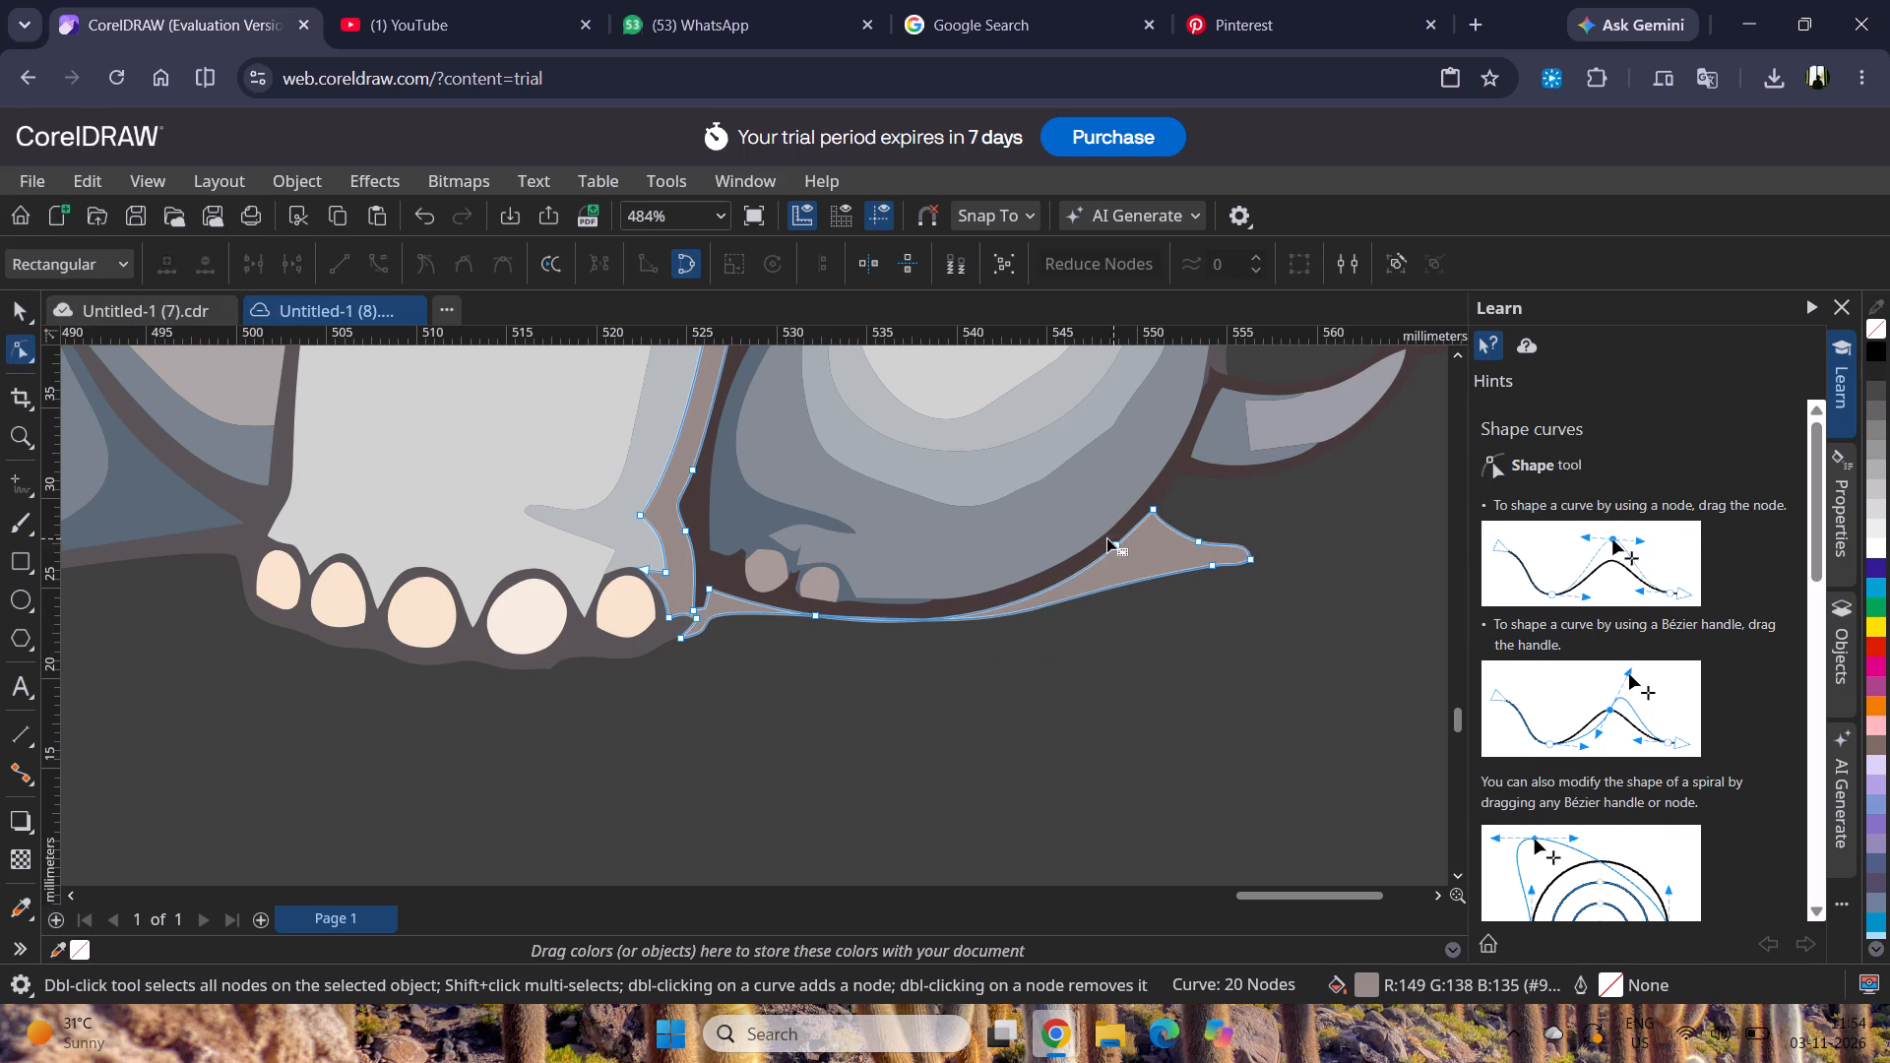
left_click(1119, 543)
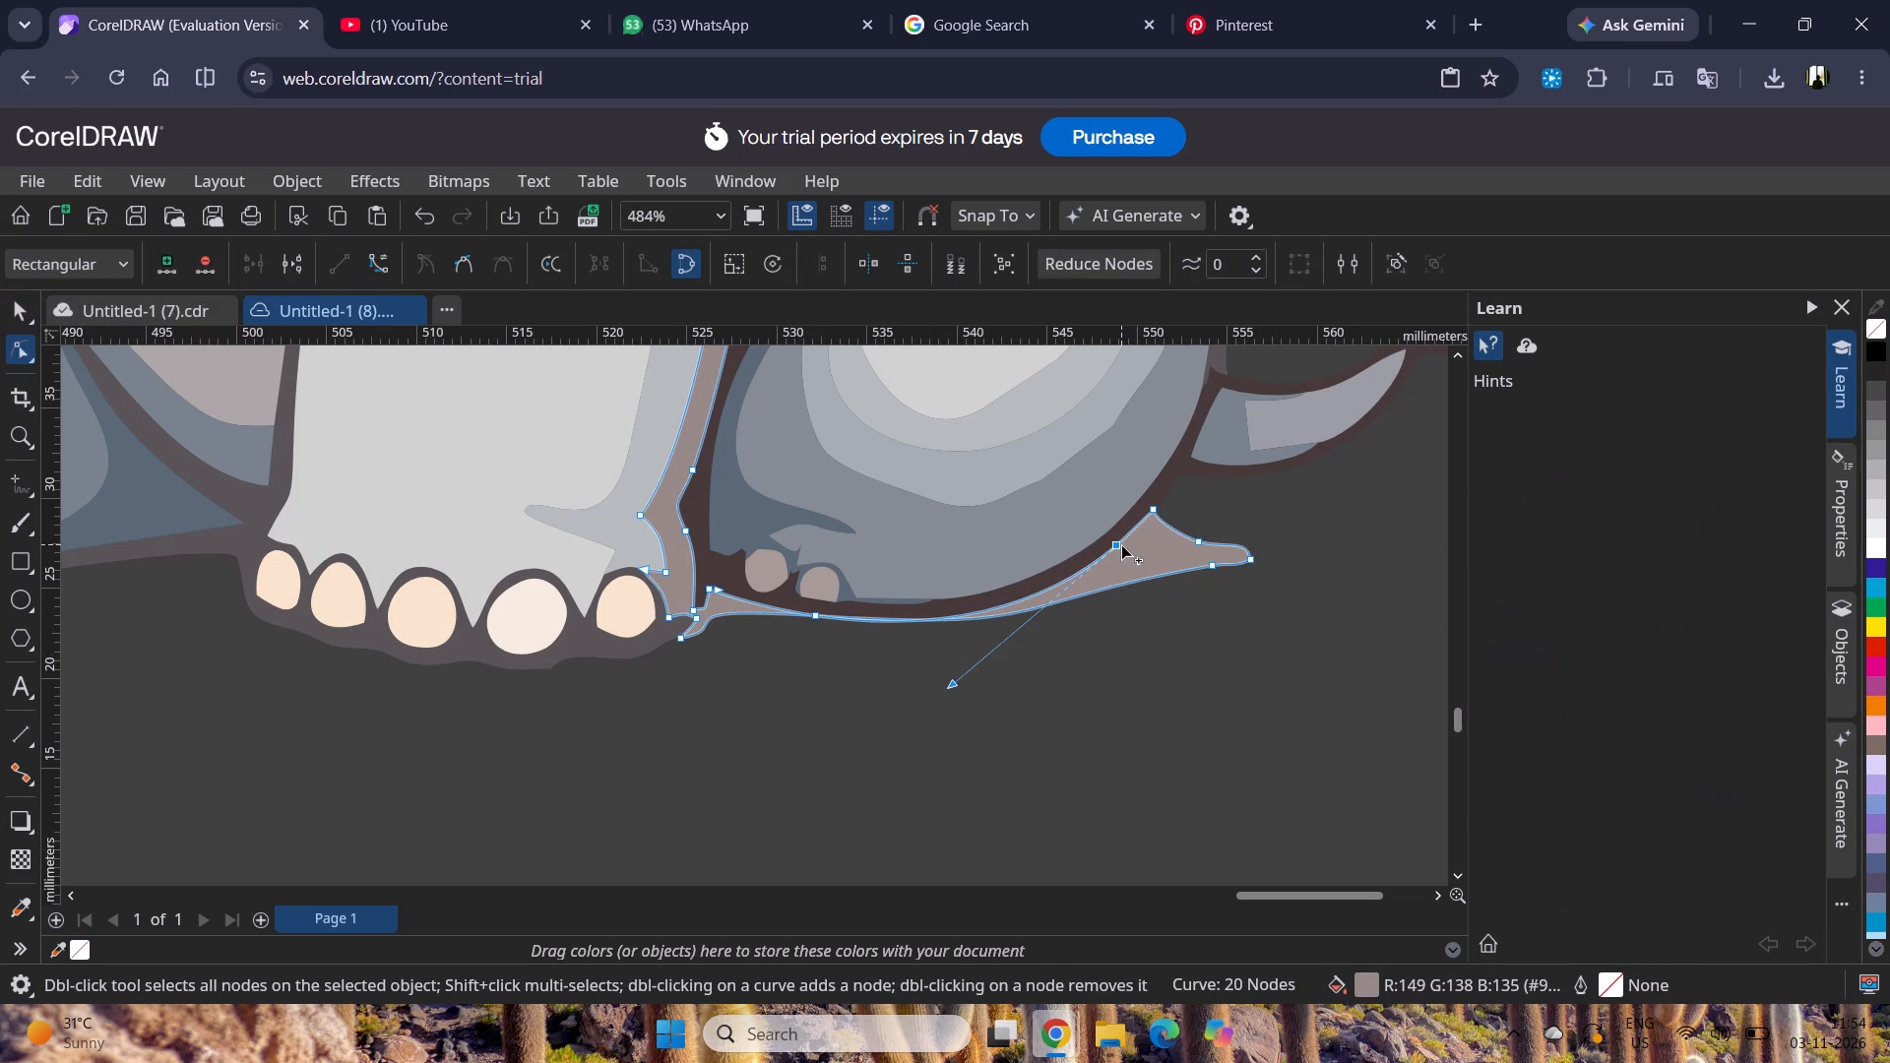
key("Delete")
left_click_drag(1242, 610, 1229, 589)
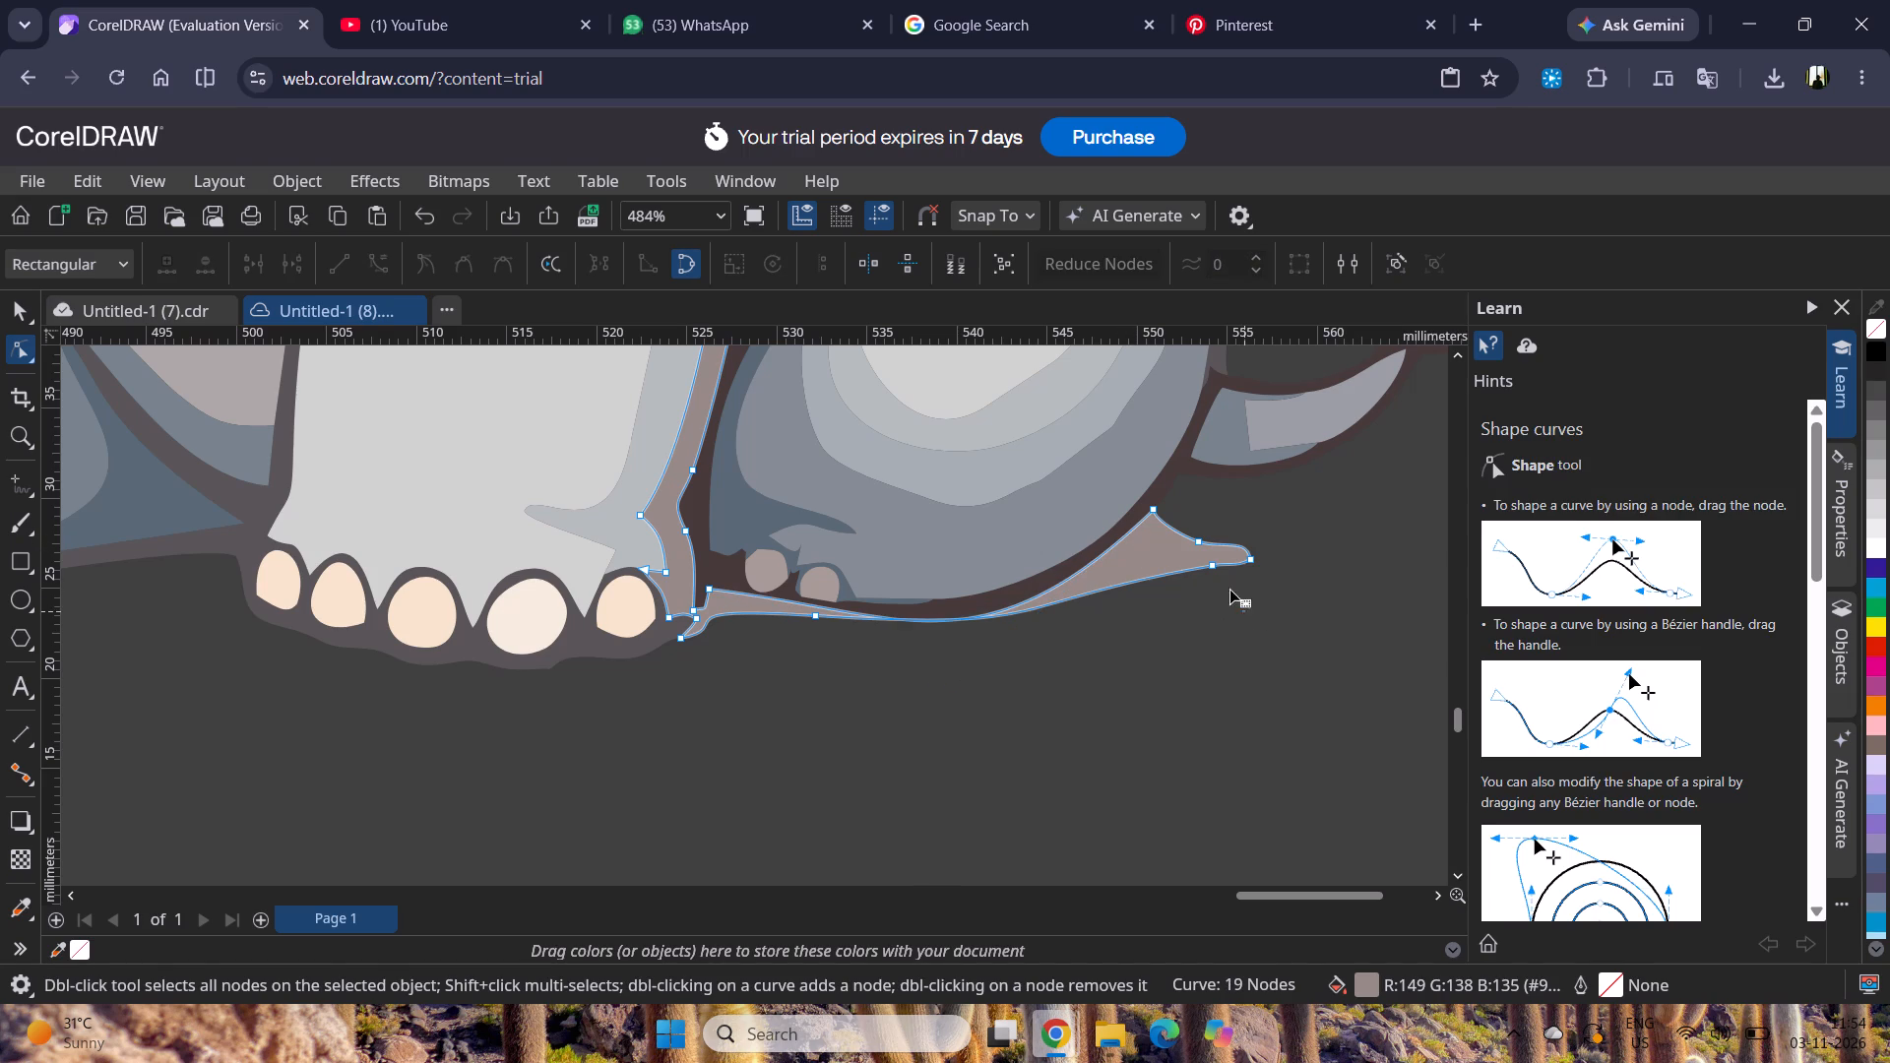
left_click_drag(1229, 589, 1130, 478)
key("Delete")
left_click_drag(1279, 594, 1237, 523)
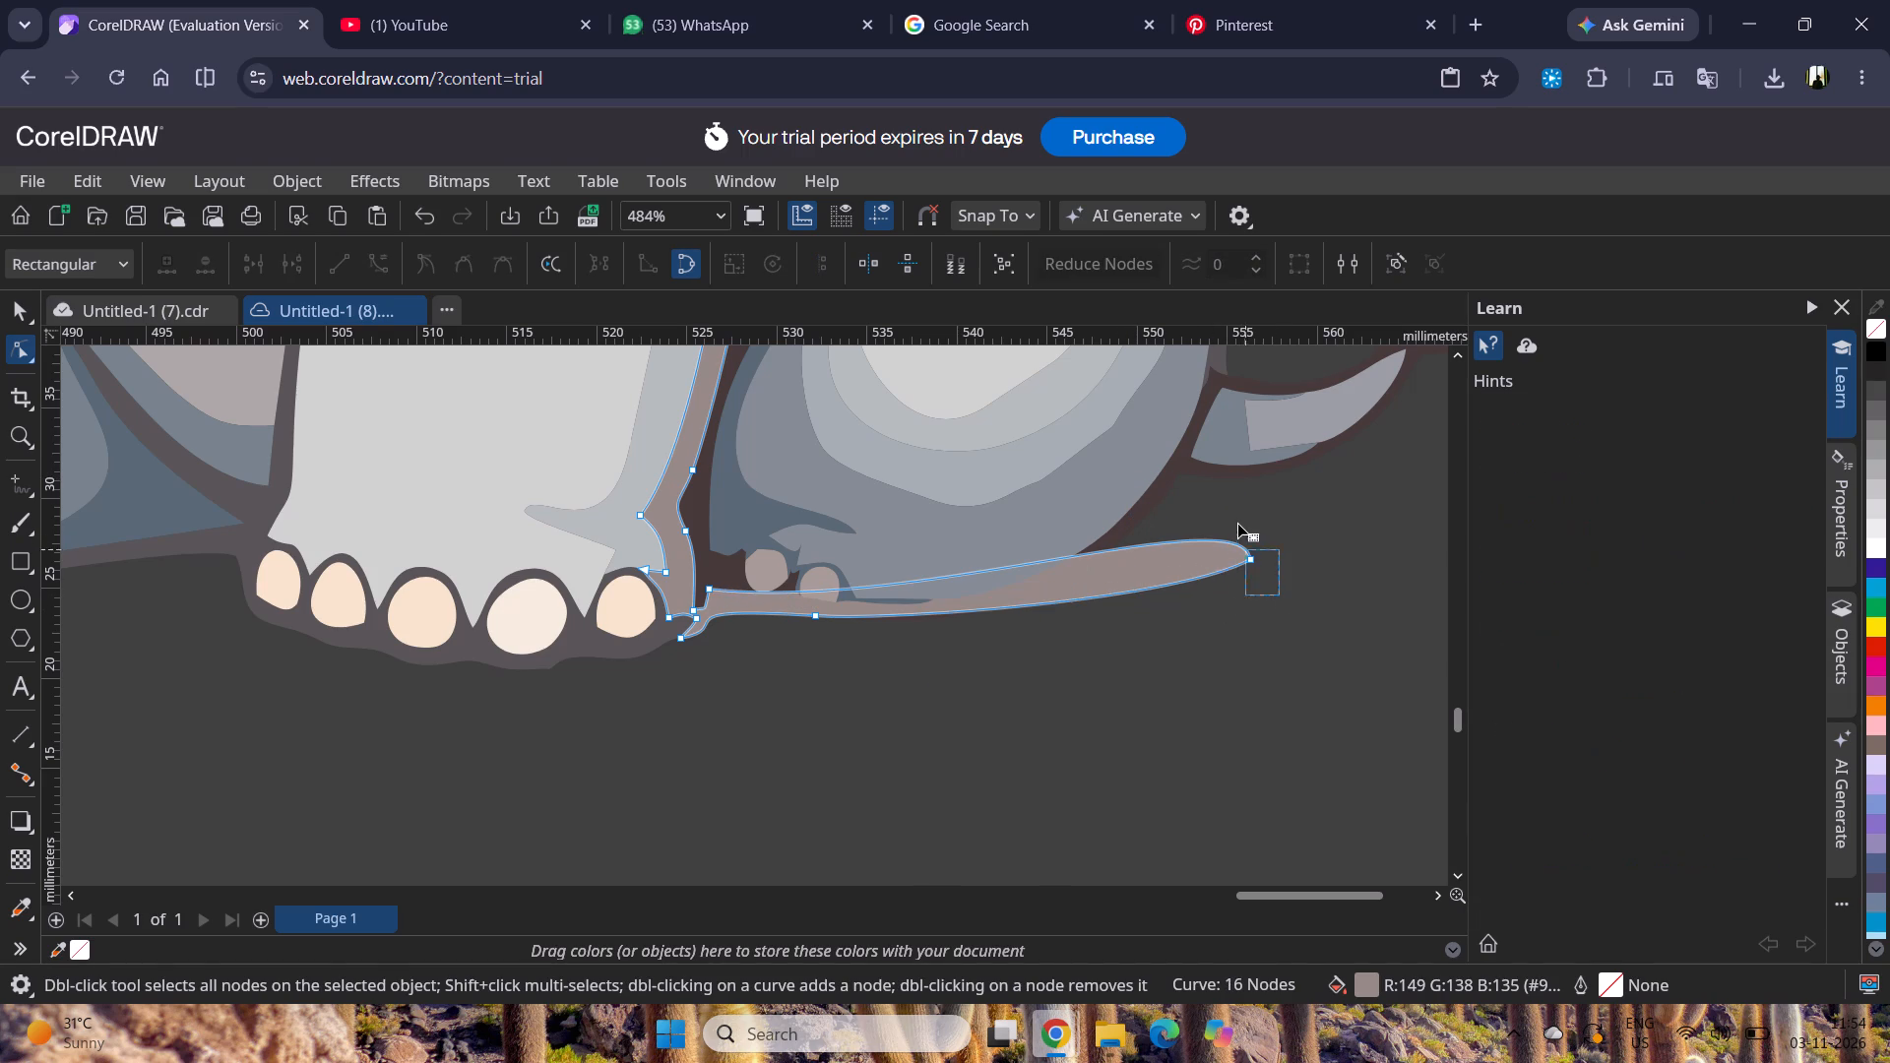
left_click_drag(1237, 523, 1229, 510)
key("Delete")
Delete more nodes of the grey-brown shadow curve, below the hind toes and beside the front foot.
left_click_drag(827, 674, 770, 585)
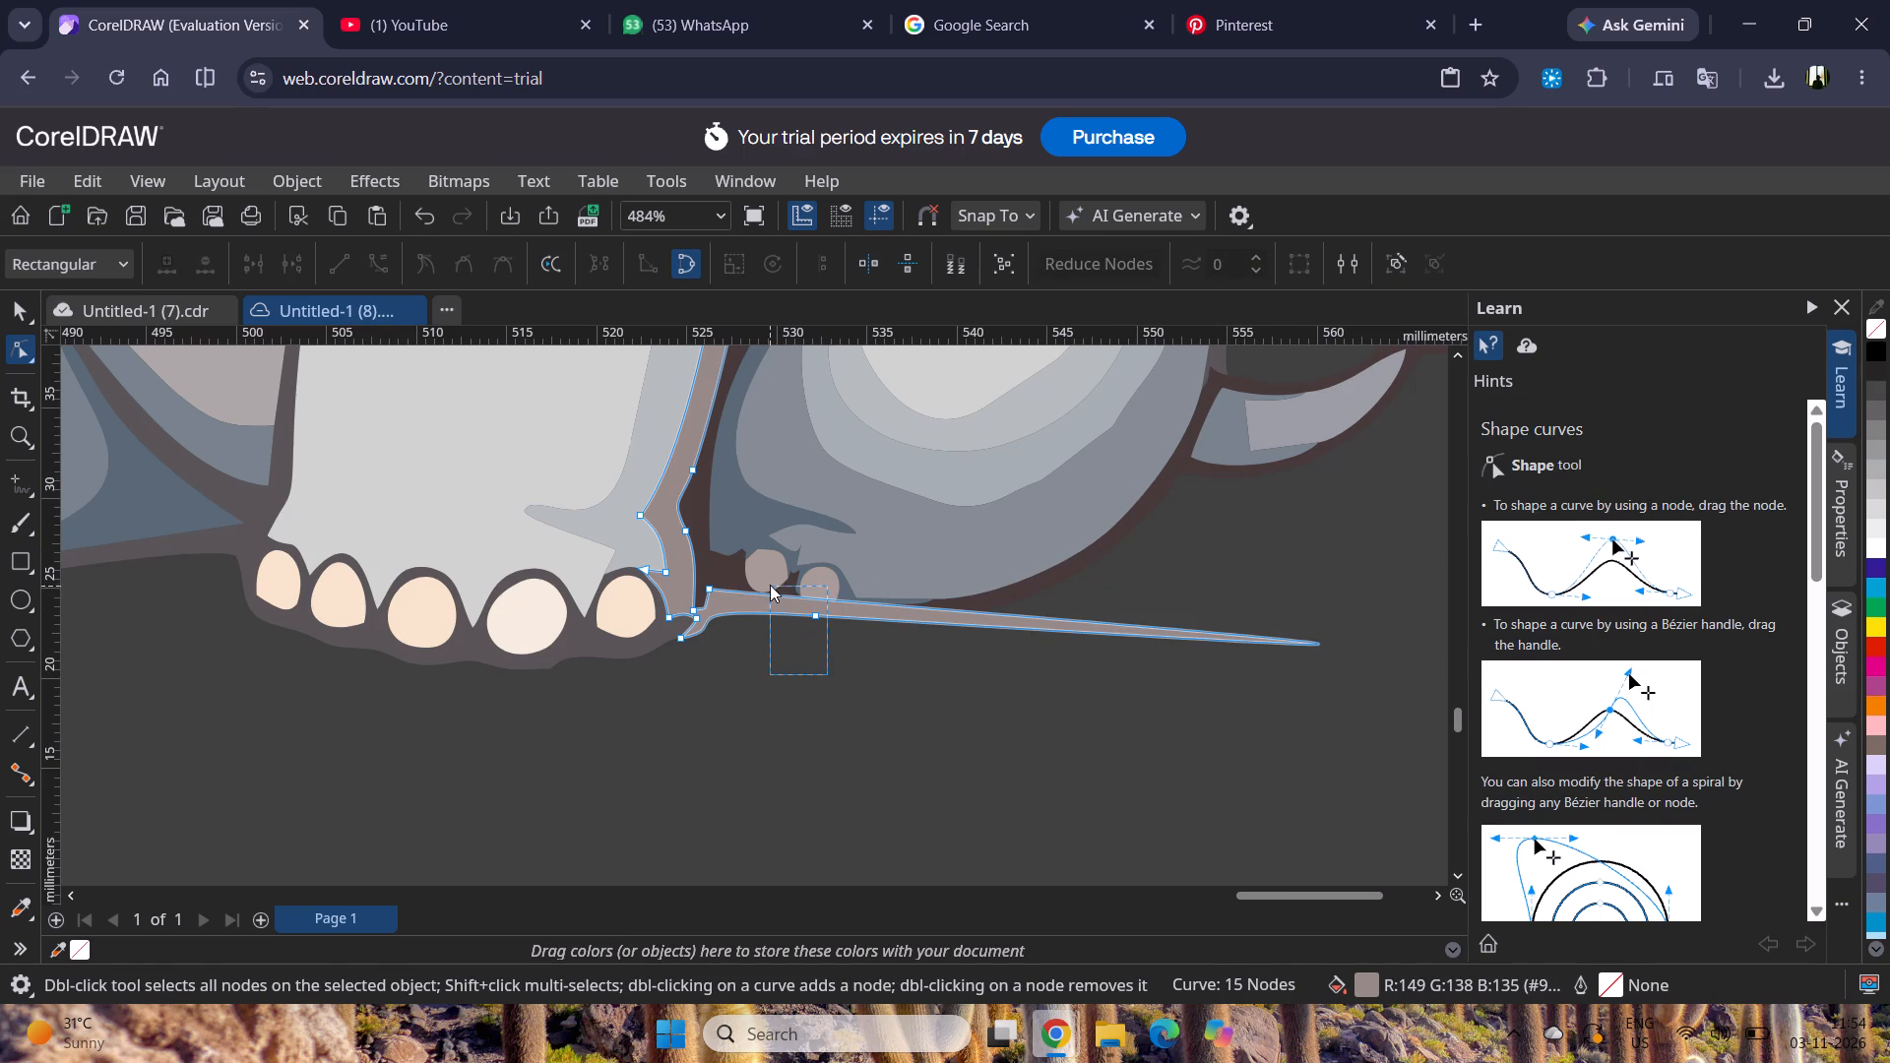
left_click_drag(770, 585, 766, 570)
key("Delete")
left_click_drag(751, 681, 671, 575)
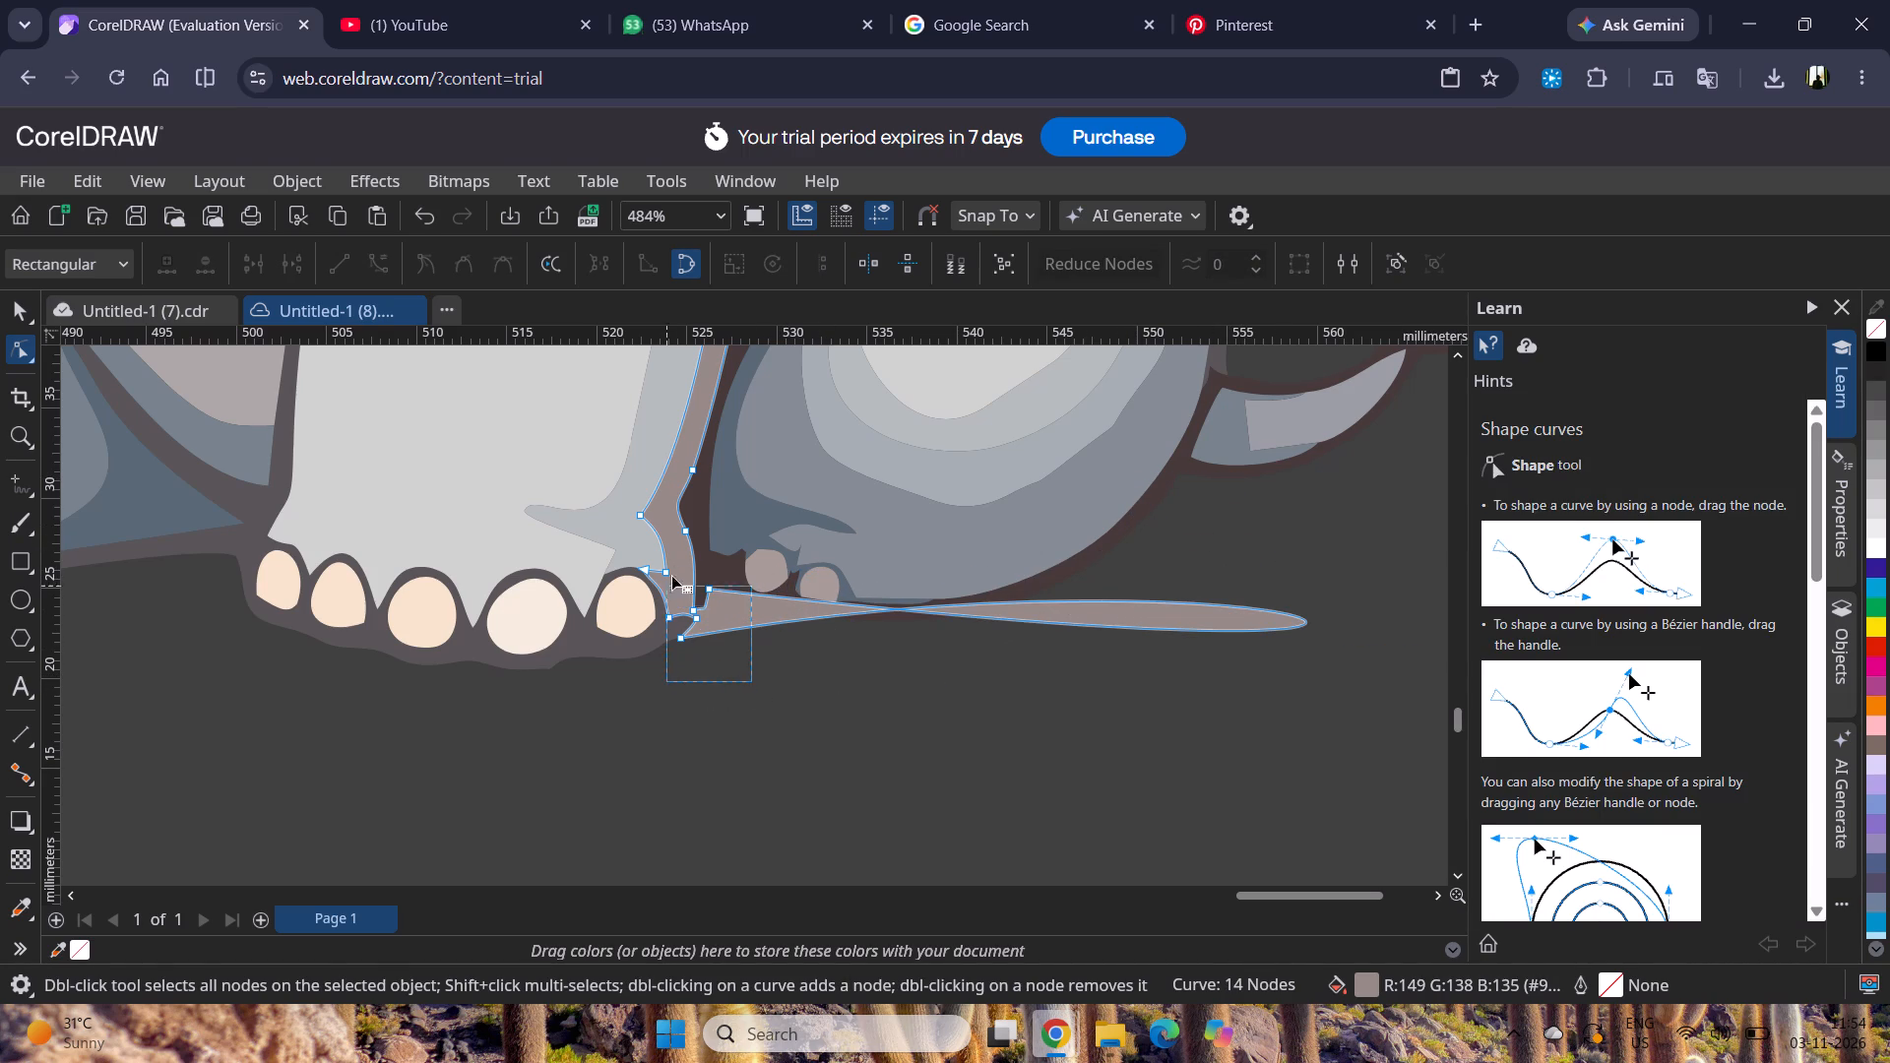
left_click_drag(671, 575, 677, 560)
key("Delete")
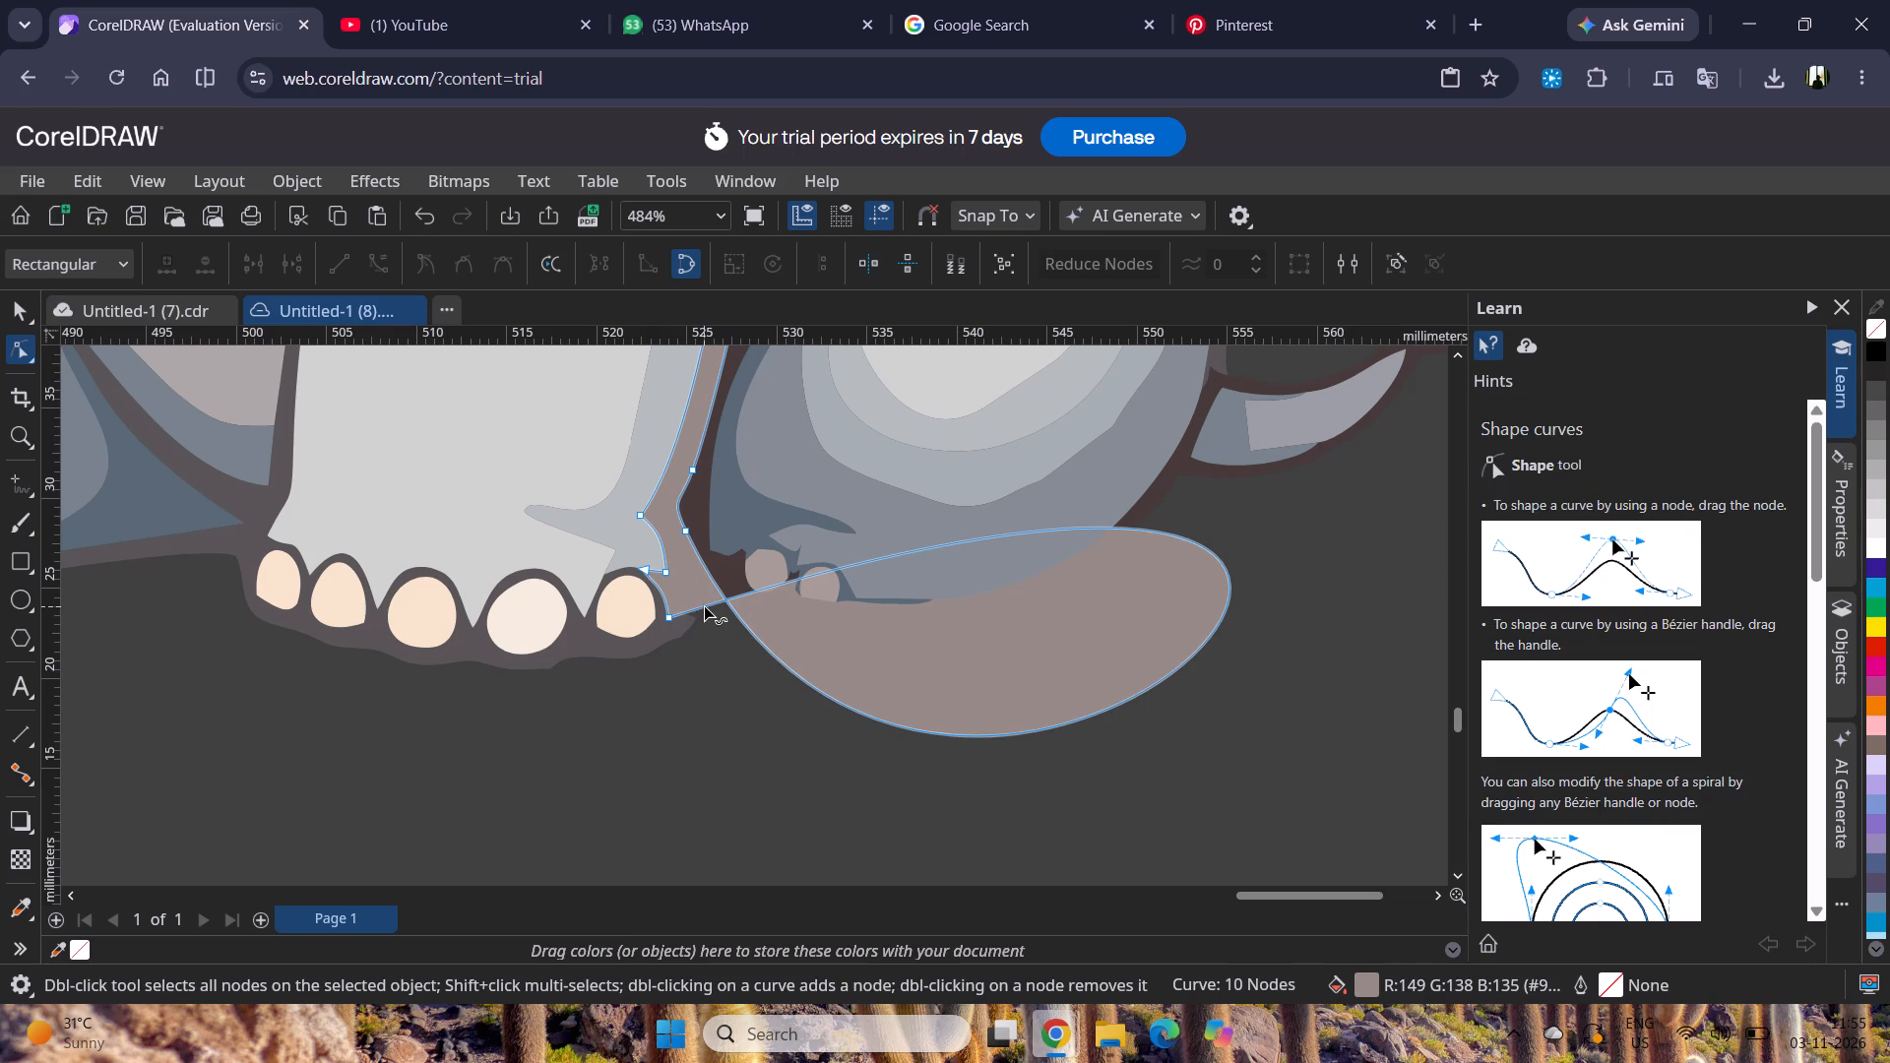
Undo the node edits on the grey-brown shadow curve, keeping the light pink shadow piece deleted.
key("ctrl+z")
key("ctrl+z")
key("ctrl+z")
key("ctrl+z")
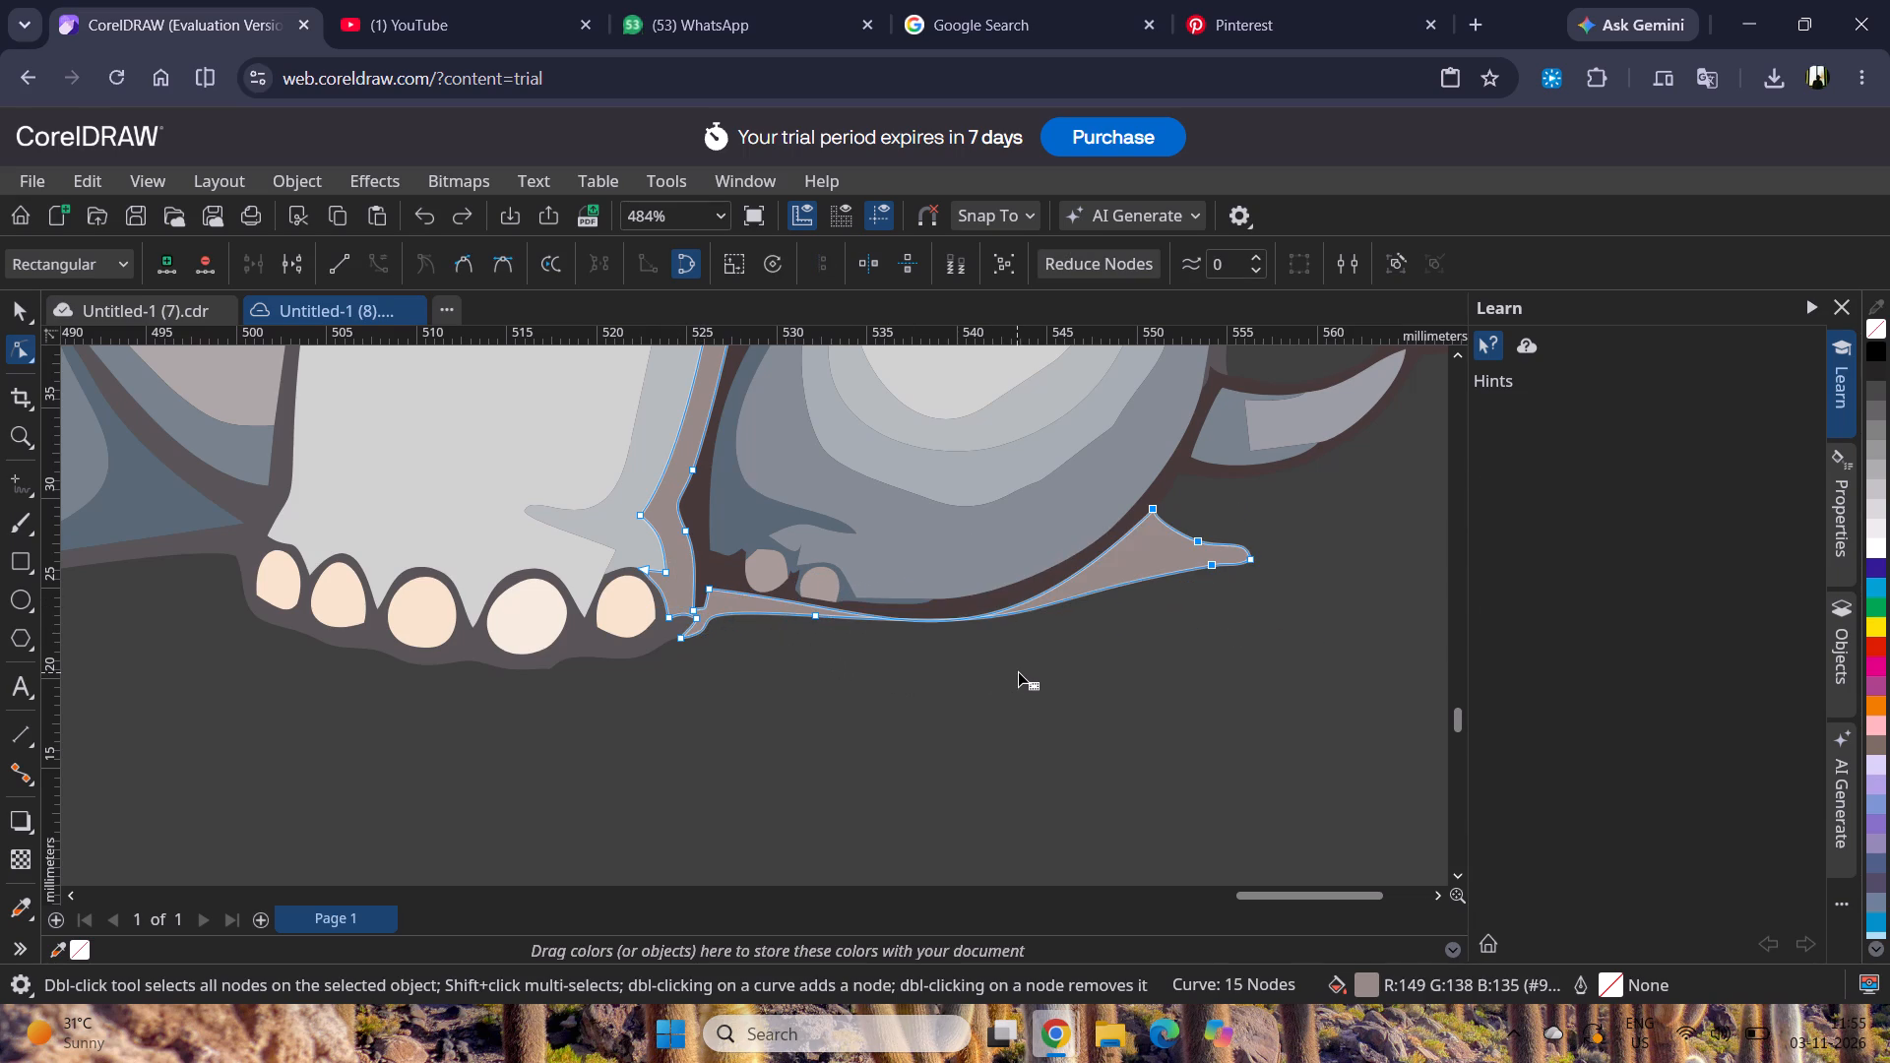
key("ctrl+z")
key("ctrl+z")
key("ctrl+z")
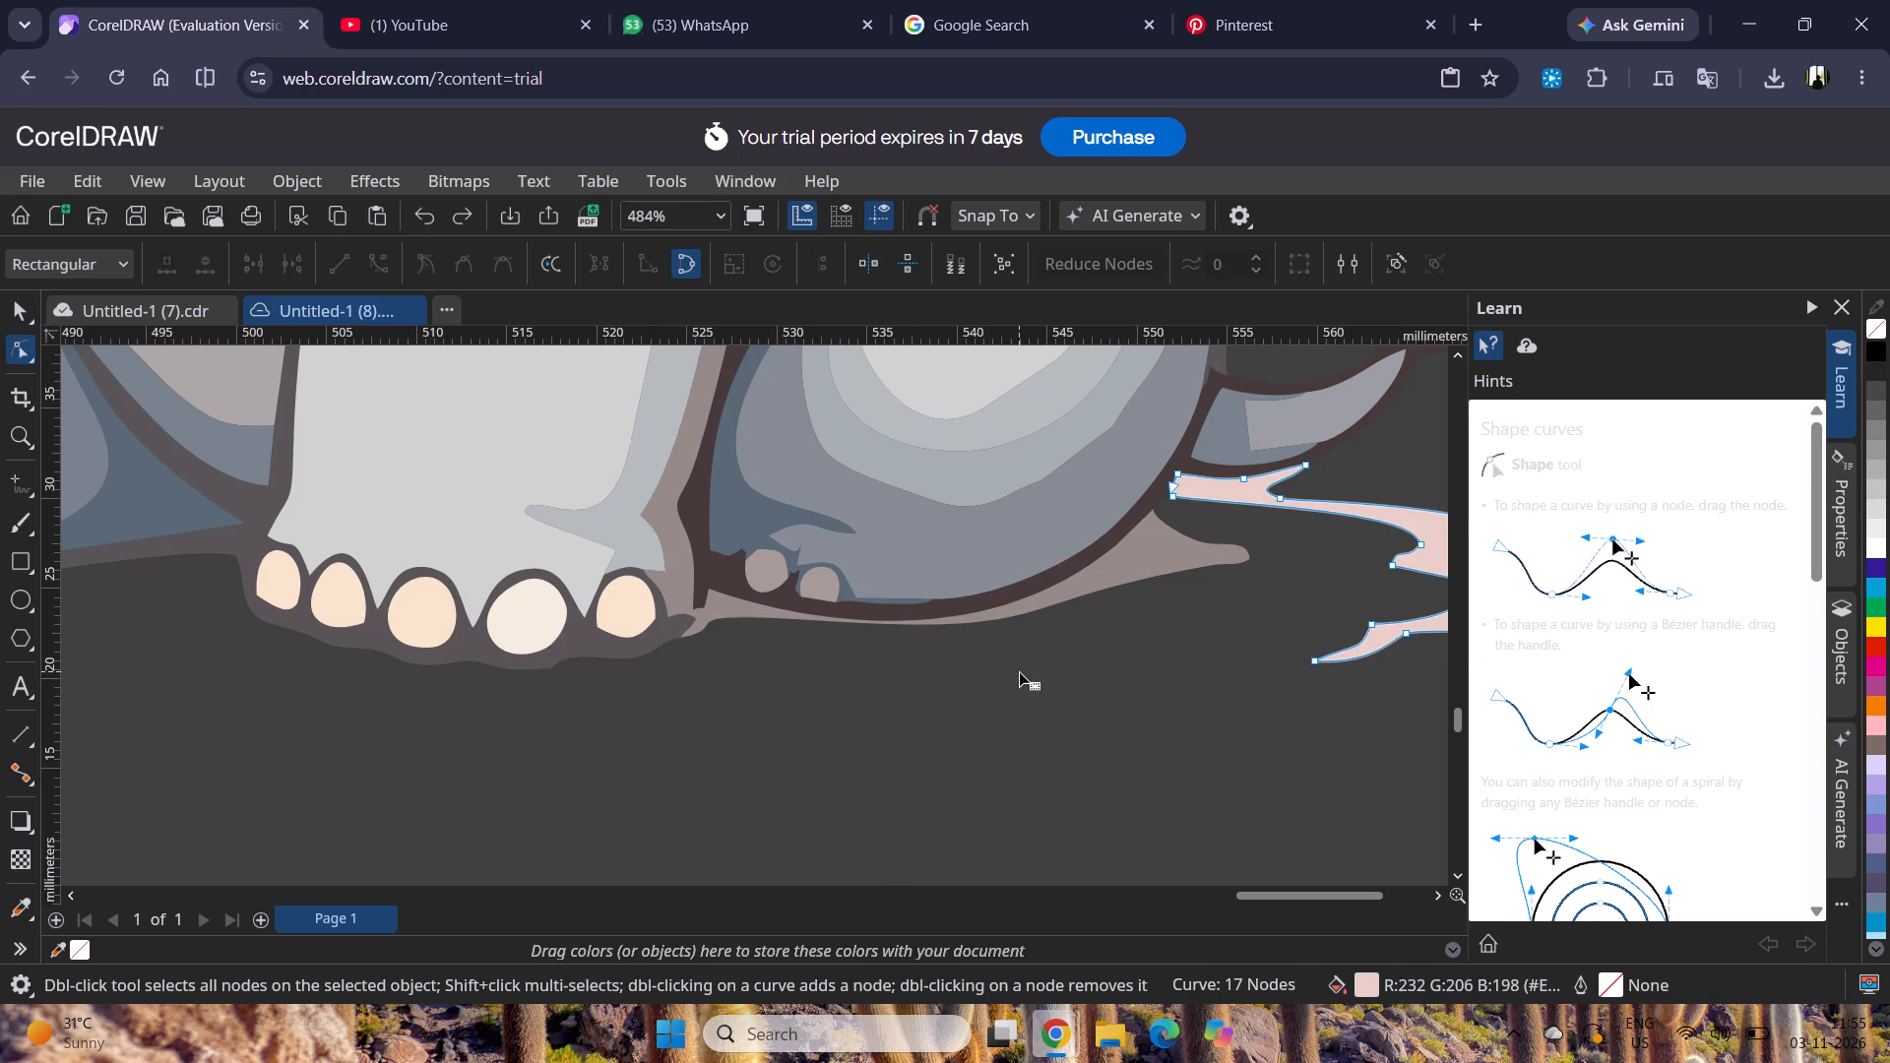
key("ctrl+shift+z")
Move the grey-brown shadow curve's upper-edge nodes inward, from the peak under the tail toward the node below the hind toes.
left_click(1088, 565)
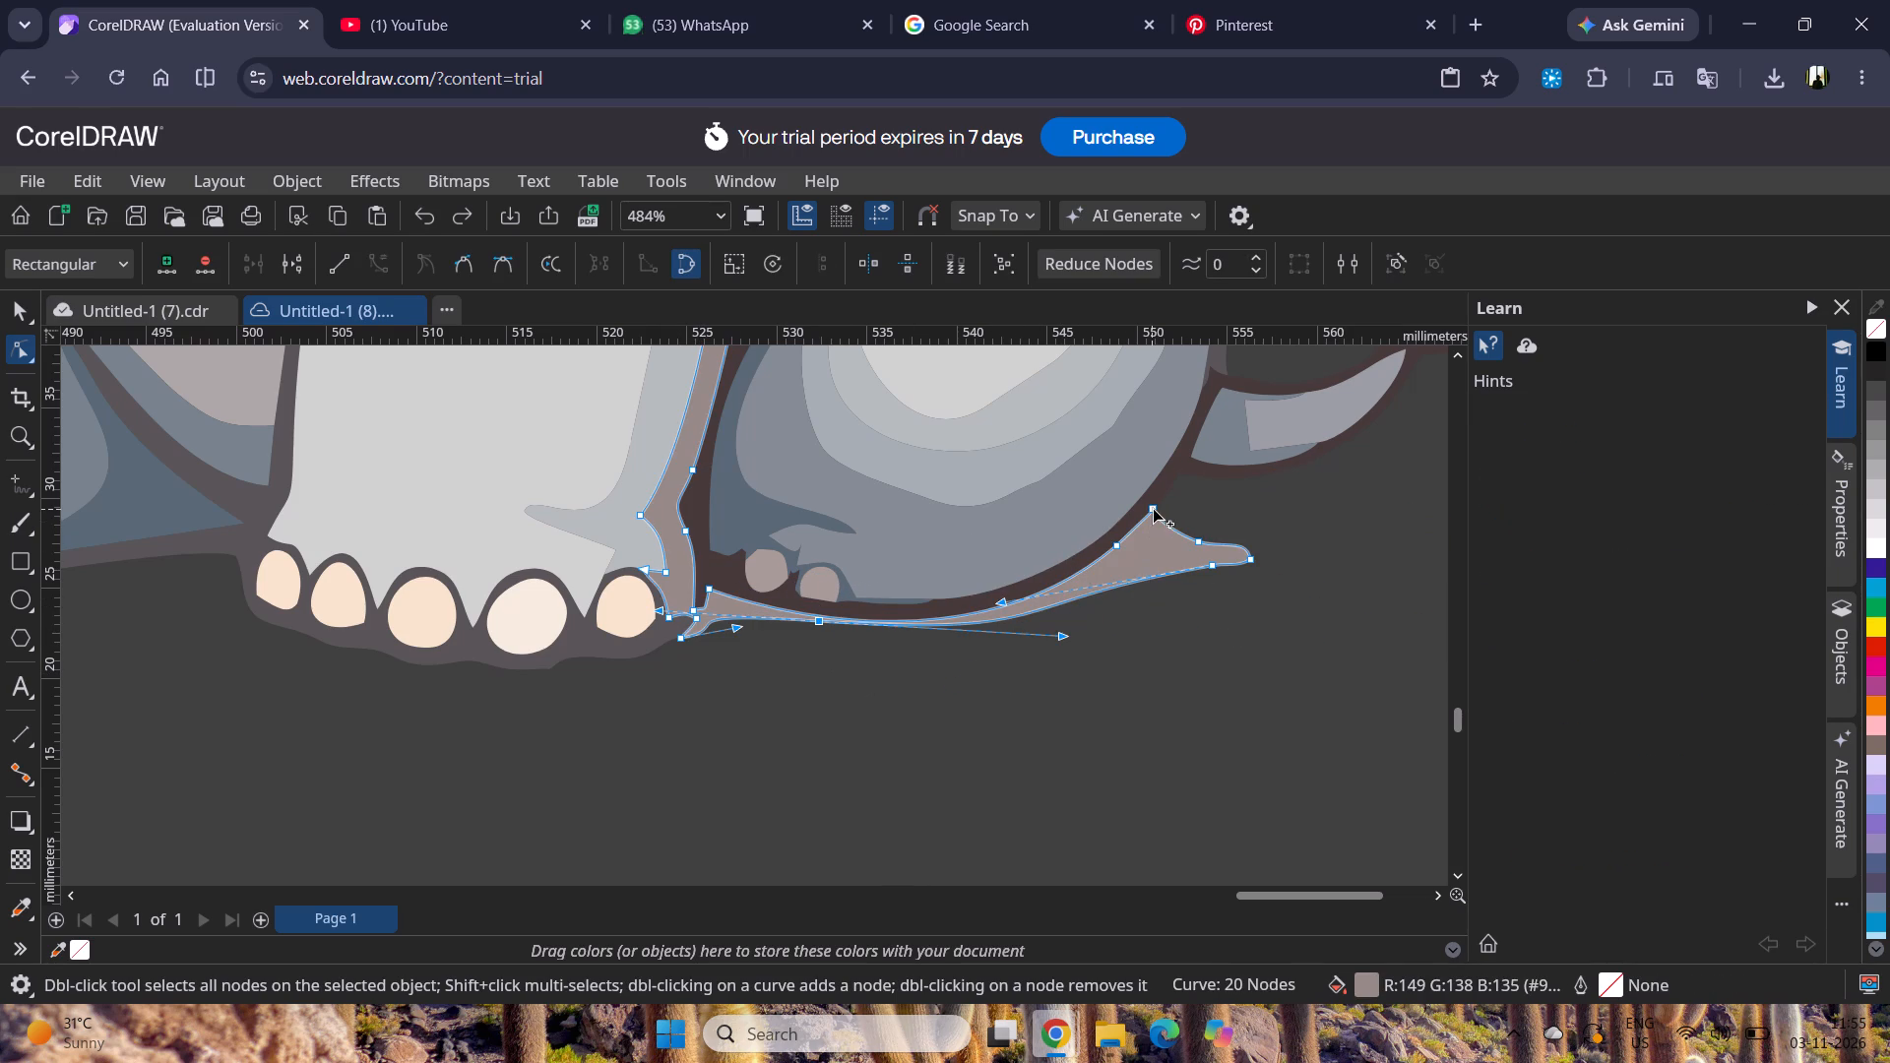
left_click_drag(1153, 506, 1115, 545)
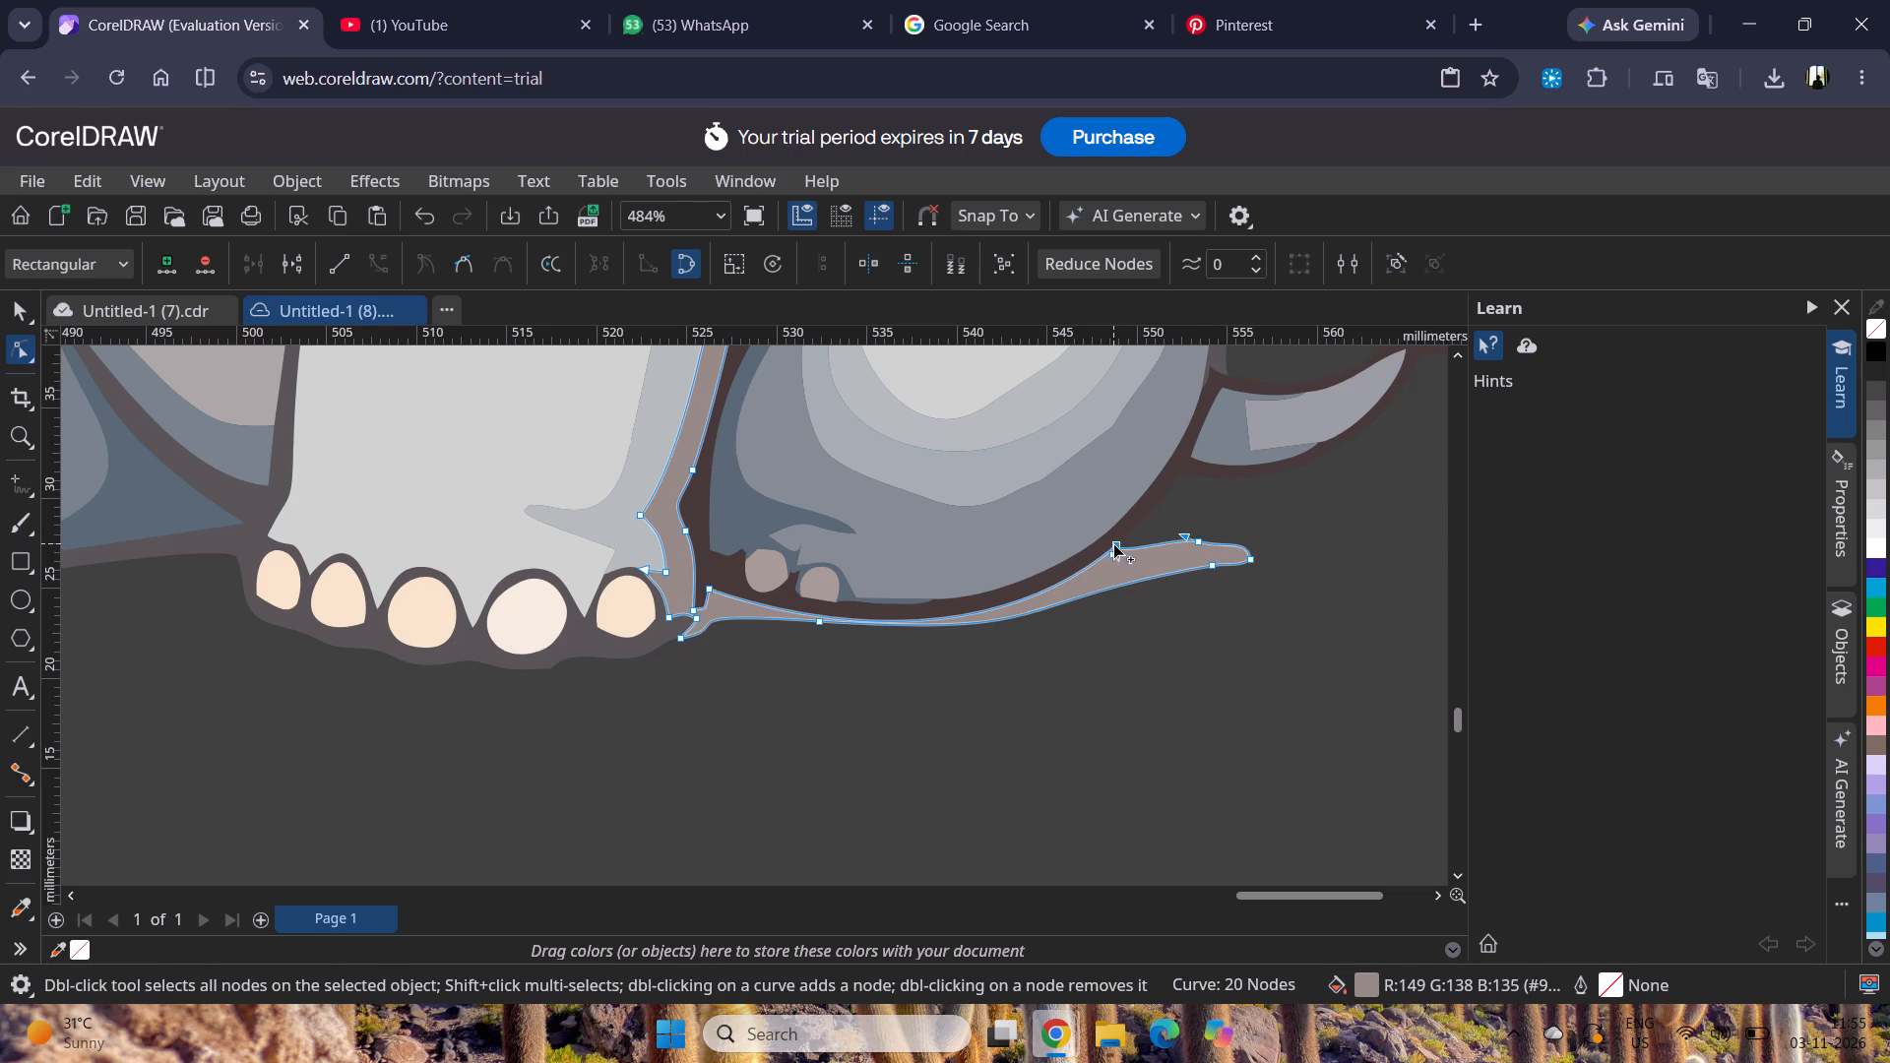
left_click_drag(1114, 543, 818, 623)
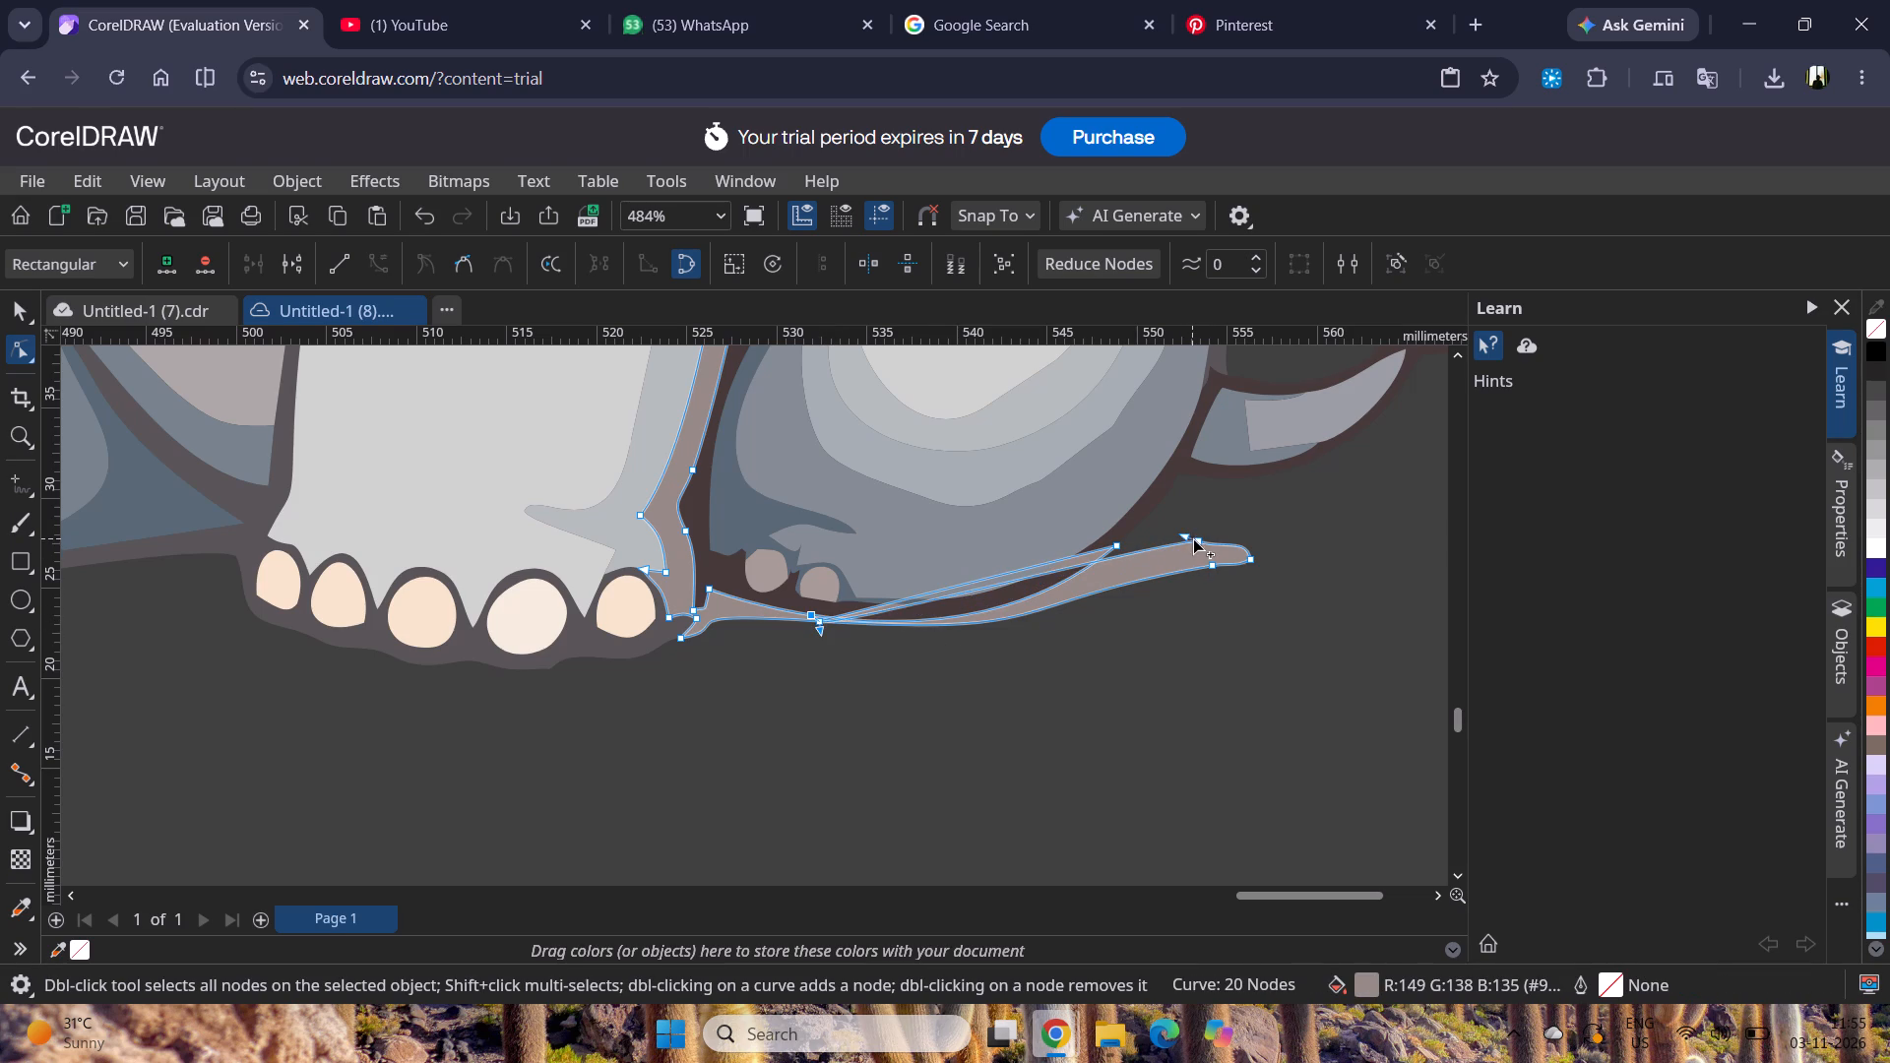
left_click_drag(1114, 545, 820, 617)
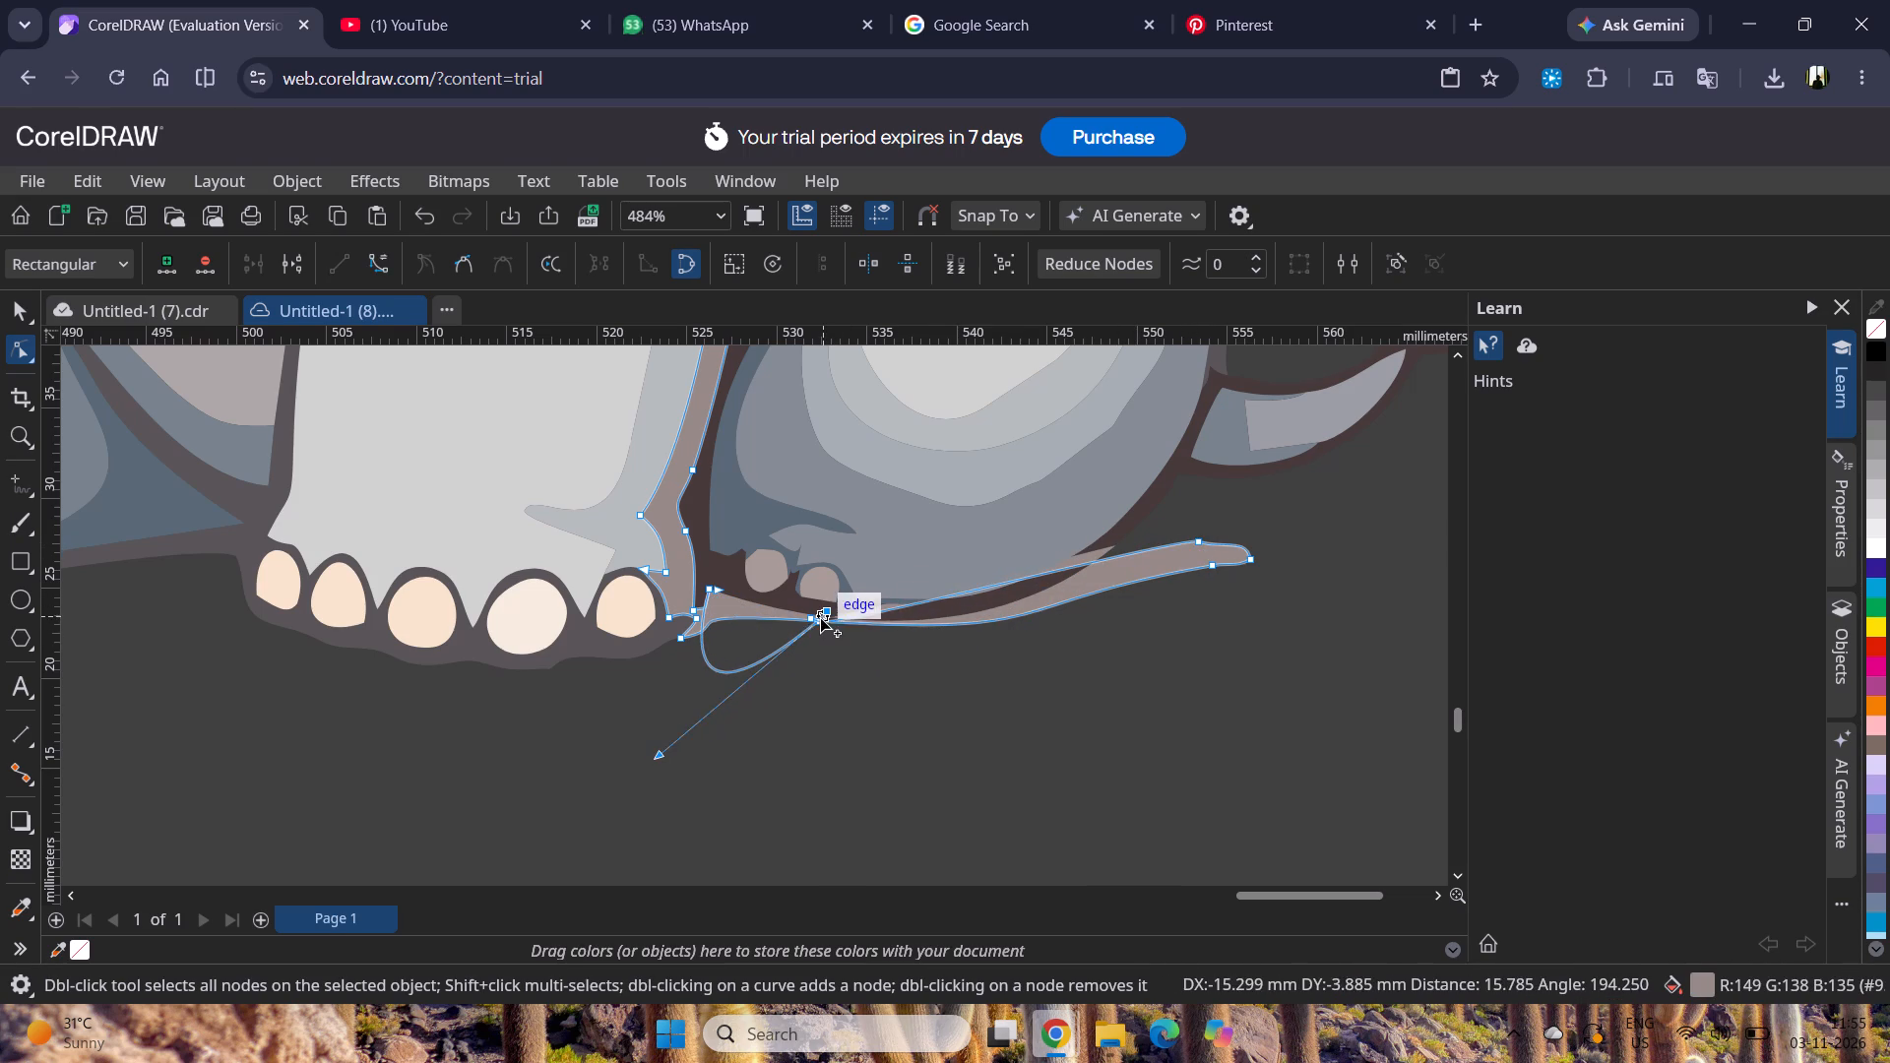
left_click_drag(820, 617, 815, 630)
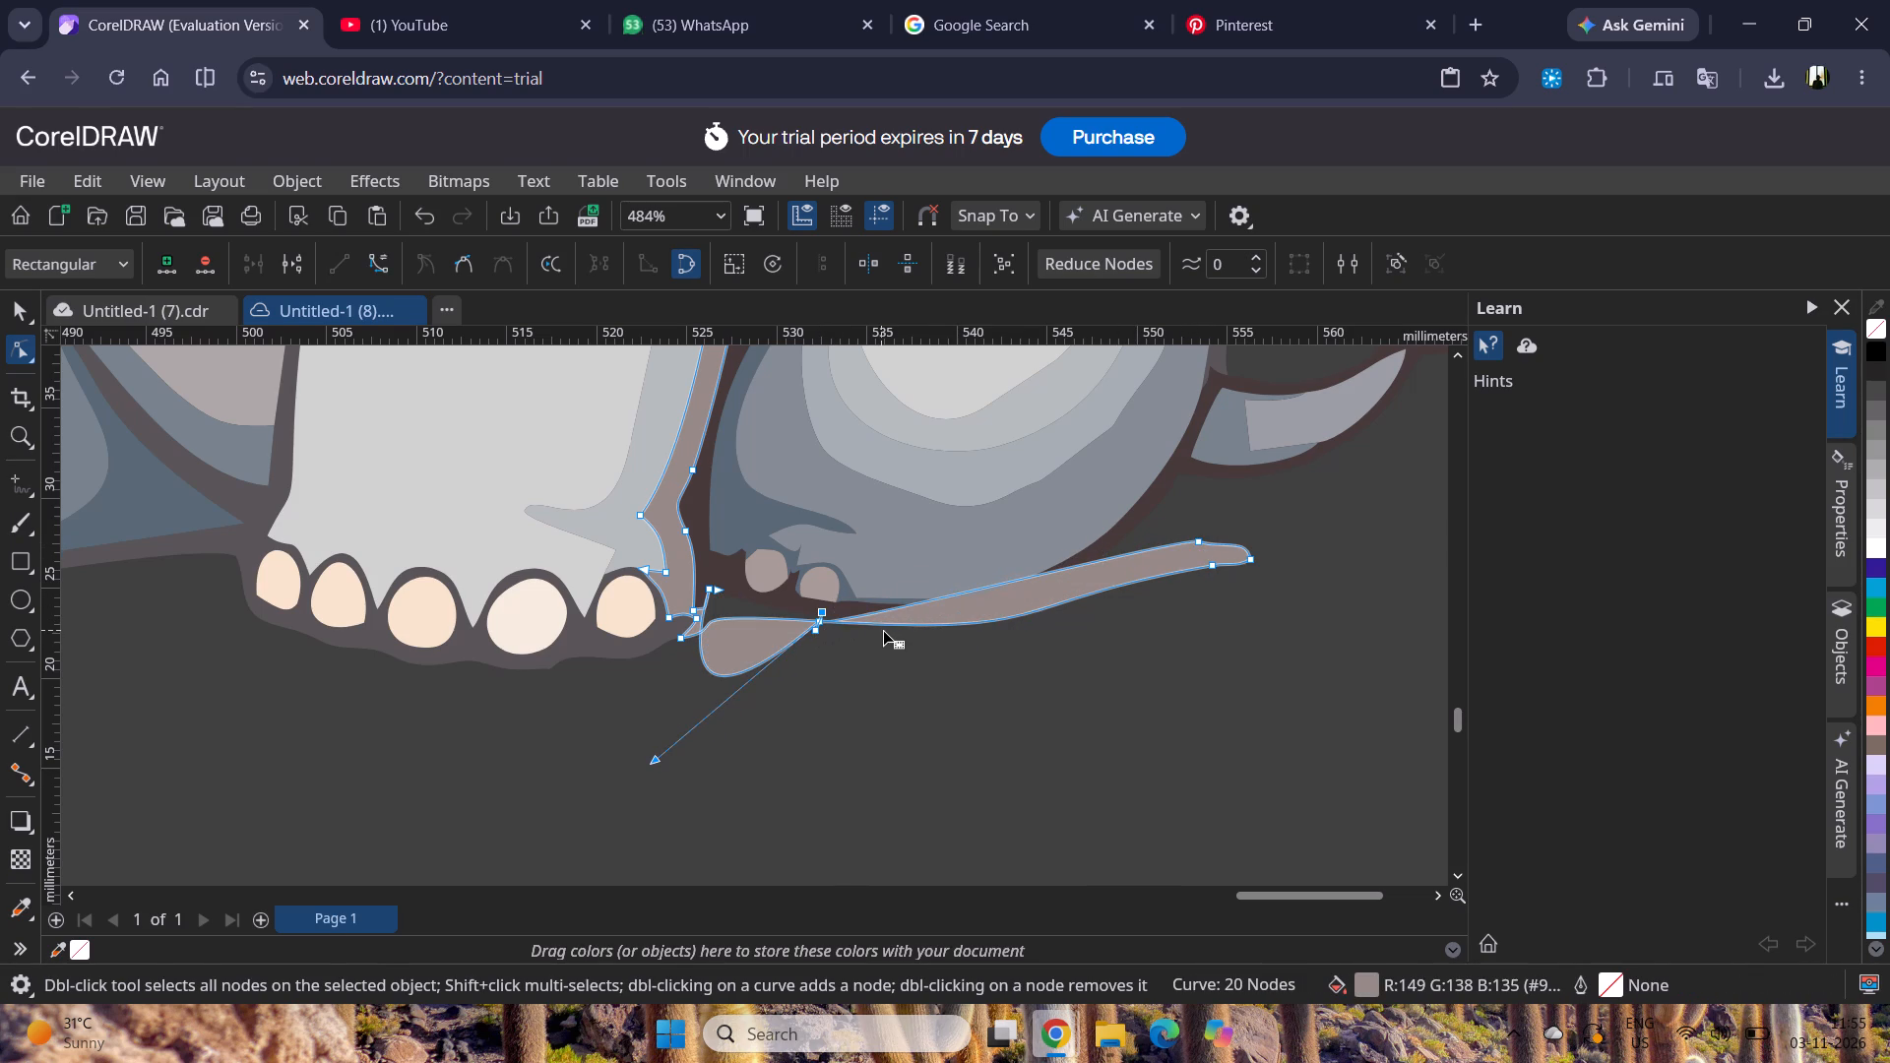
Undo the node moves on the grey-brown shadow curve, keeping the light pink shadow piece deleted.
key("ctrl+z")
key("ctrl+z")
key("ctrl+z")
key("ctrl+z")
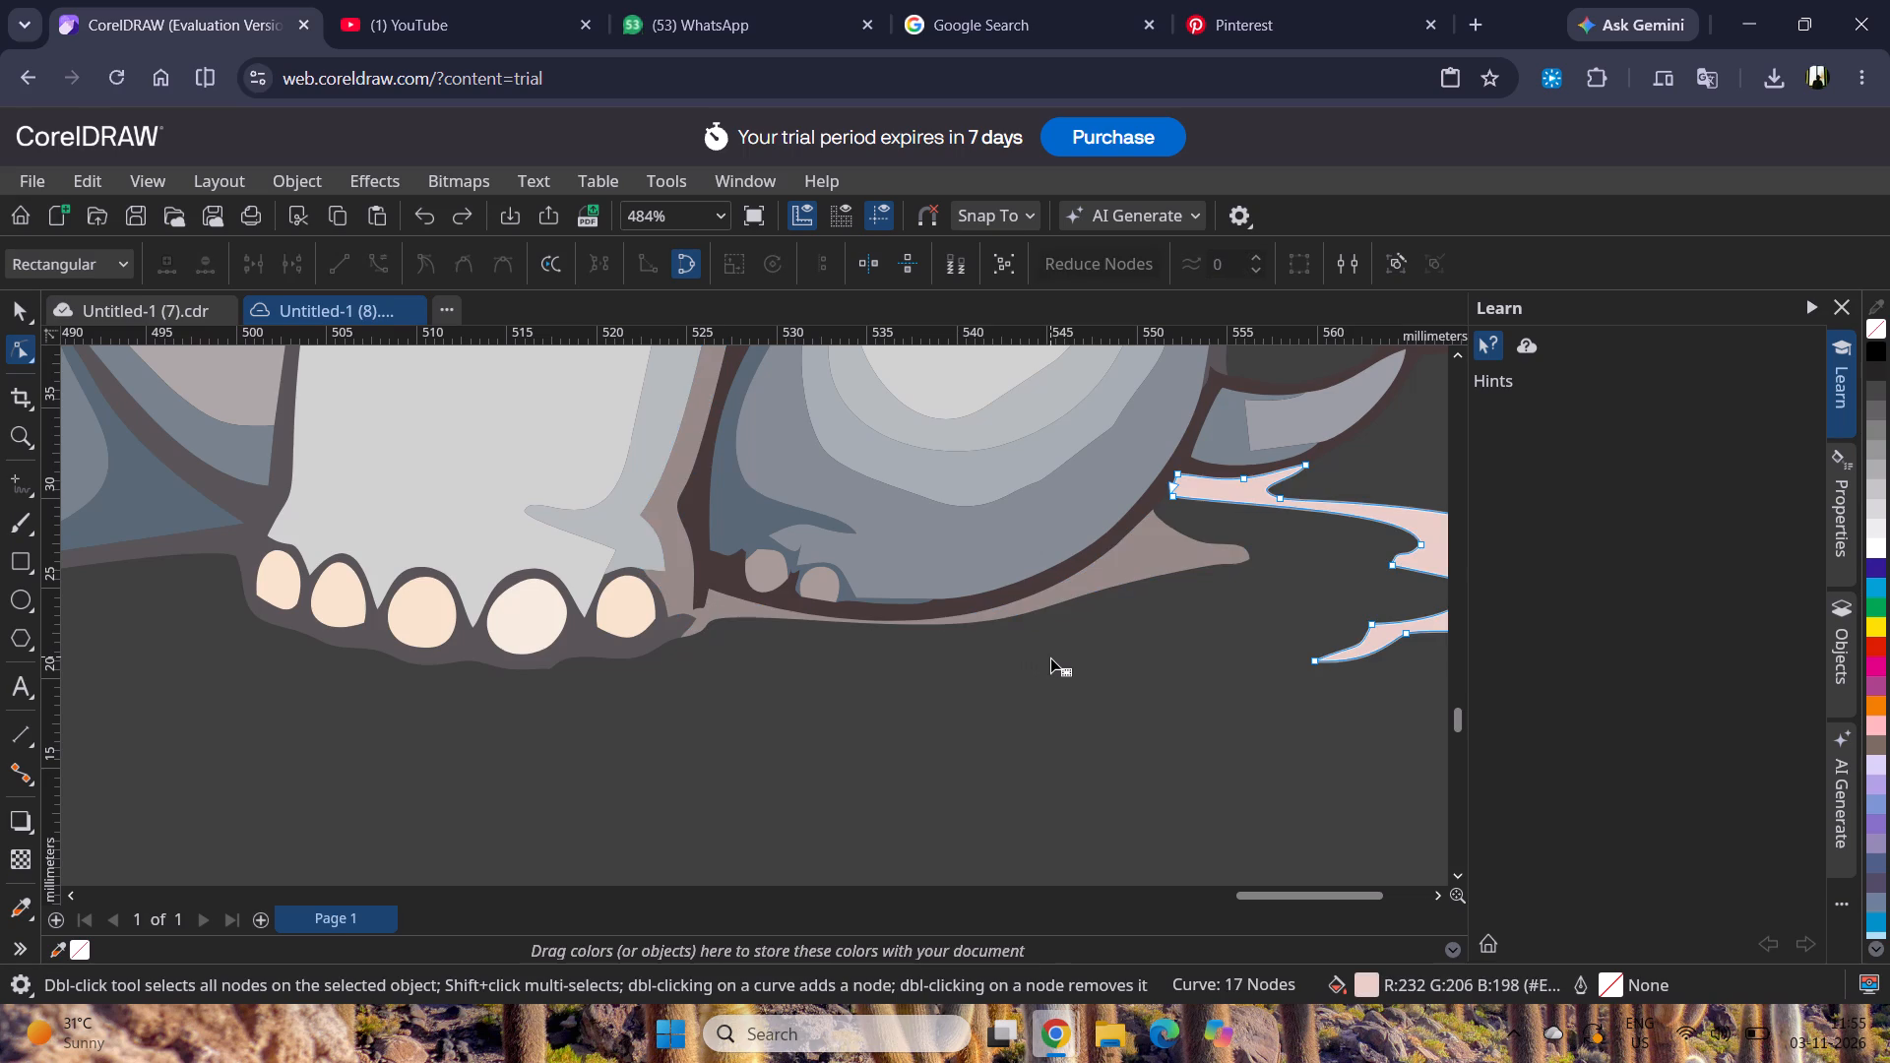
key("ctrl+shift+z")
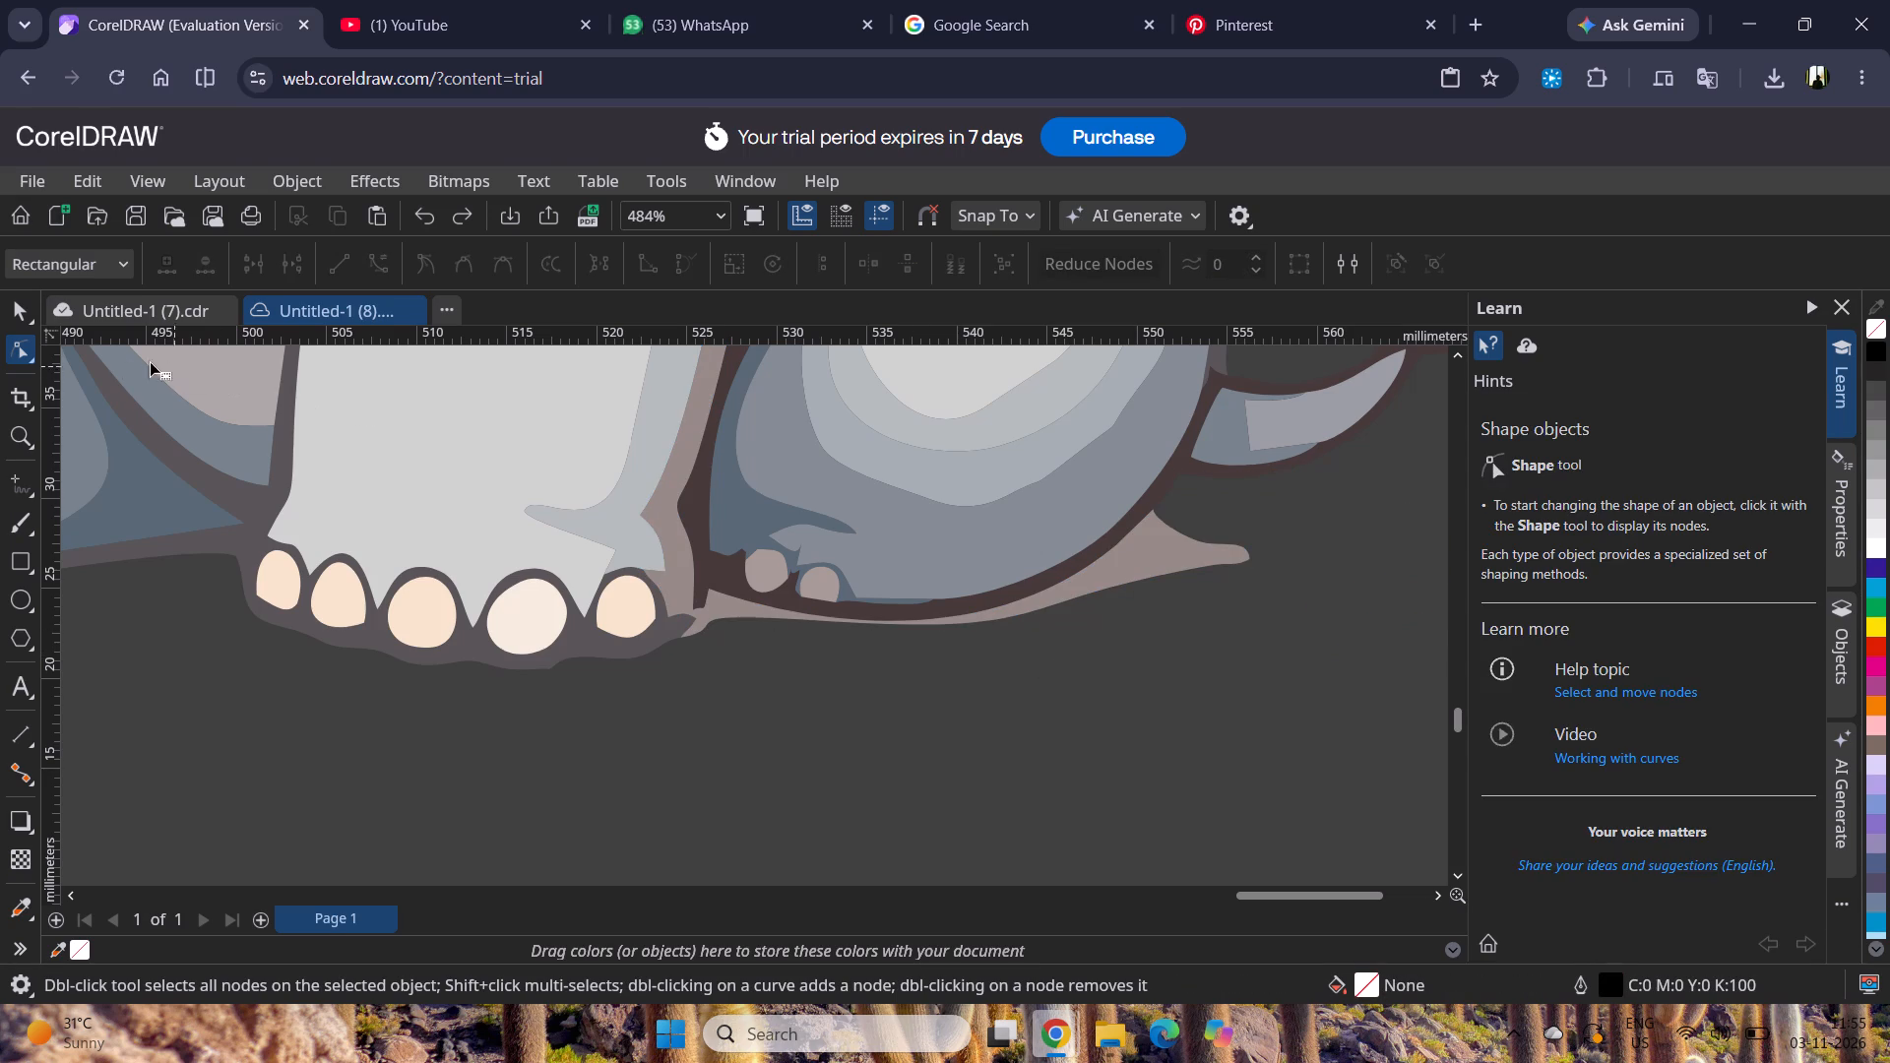
Group all the traced heart-balloon and elephant shapes into one object.
left_click(13, 315)
scroll(473, 633, "down", 12)
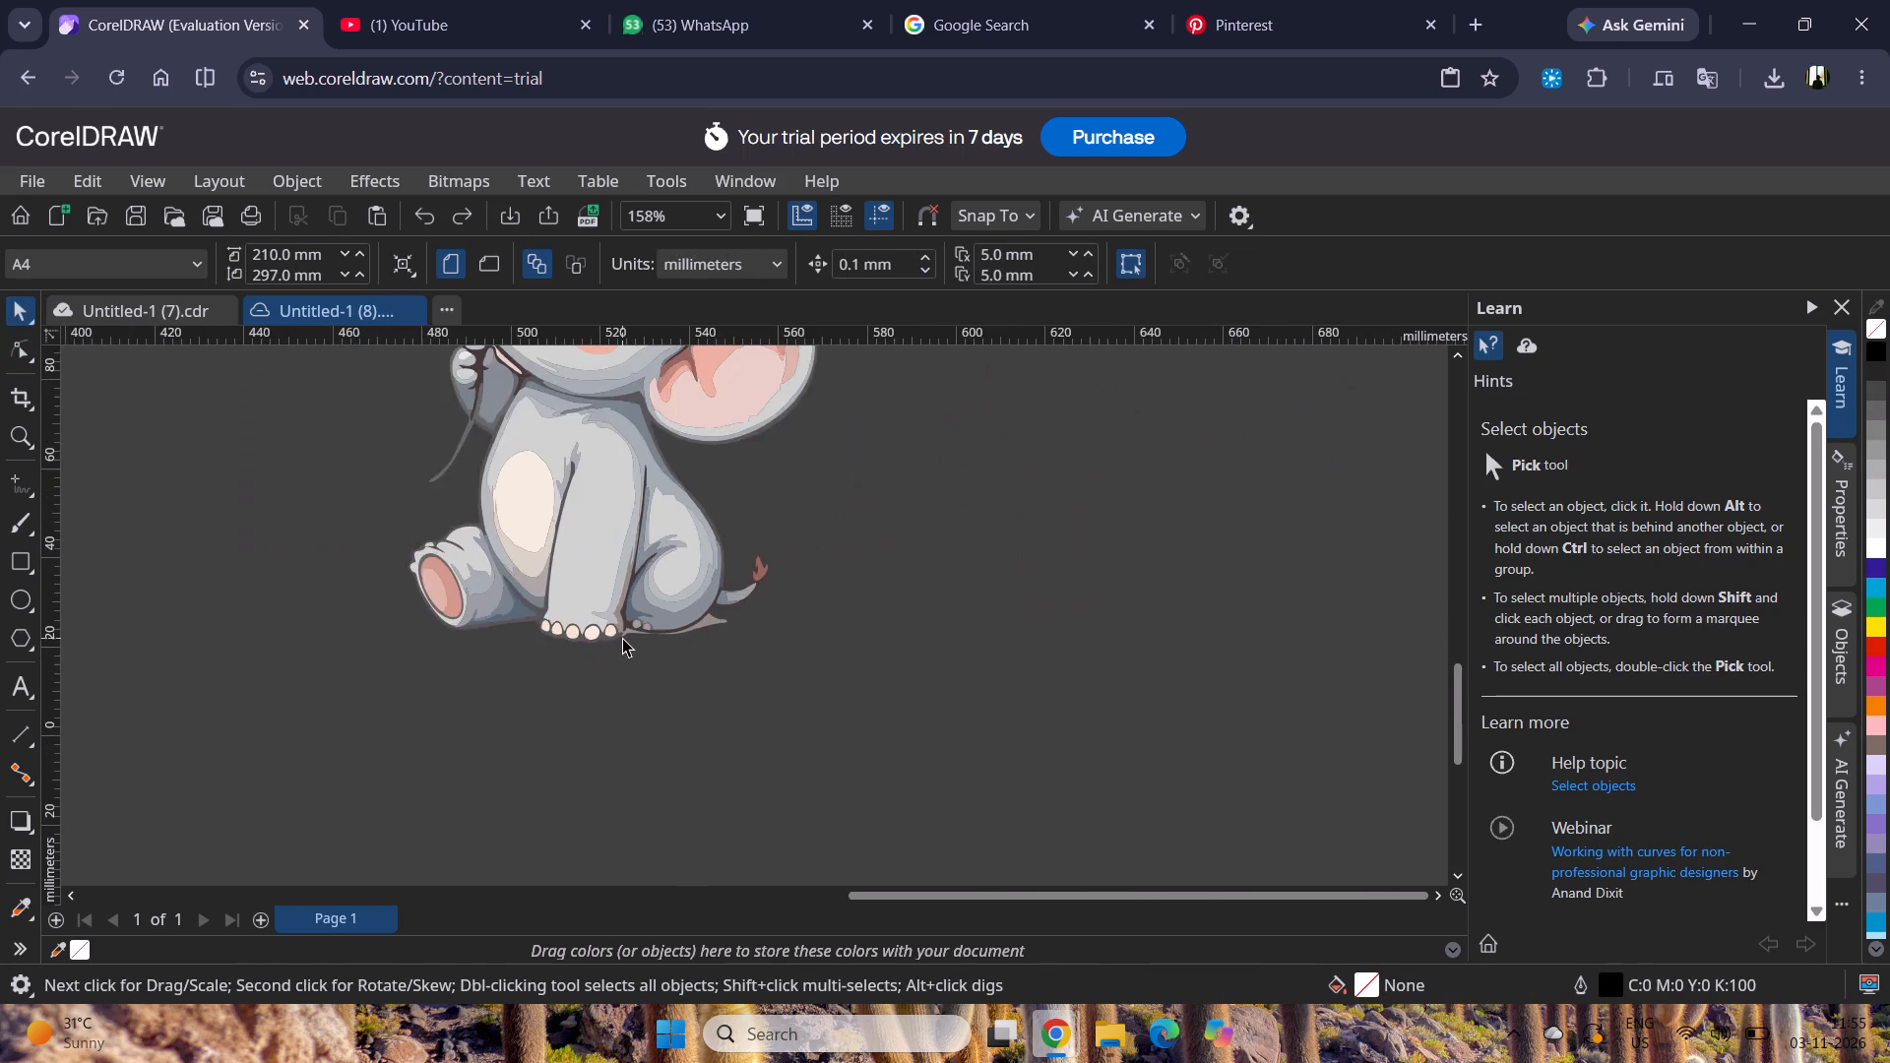
scroll(622, 638, "down", 8)
scroll(535, 444, "down", 3)
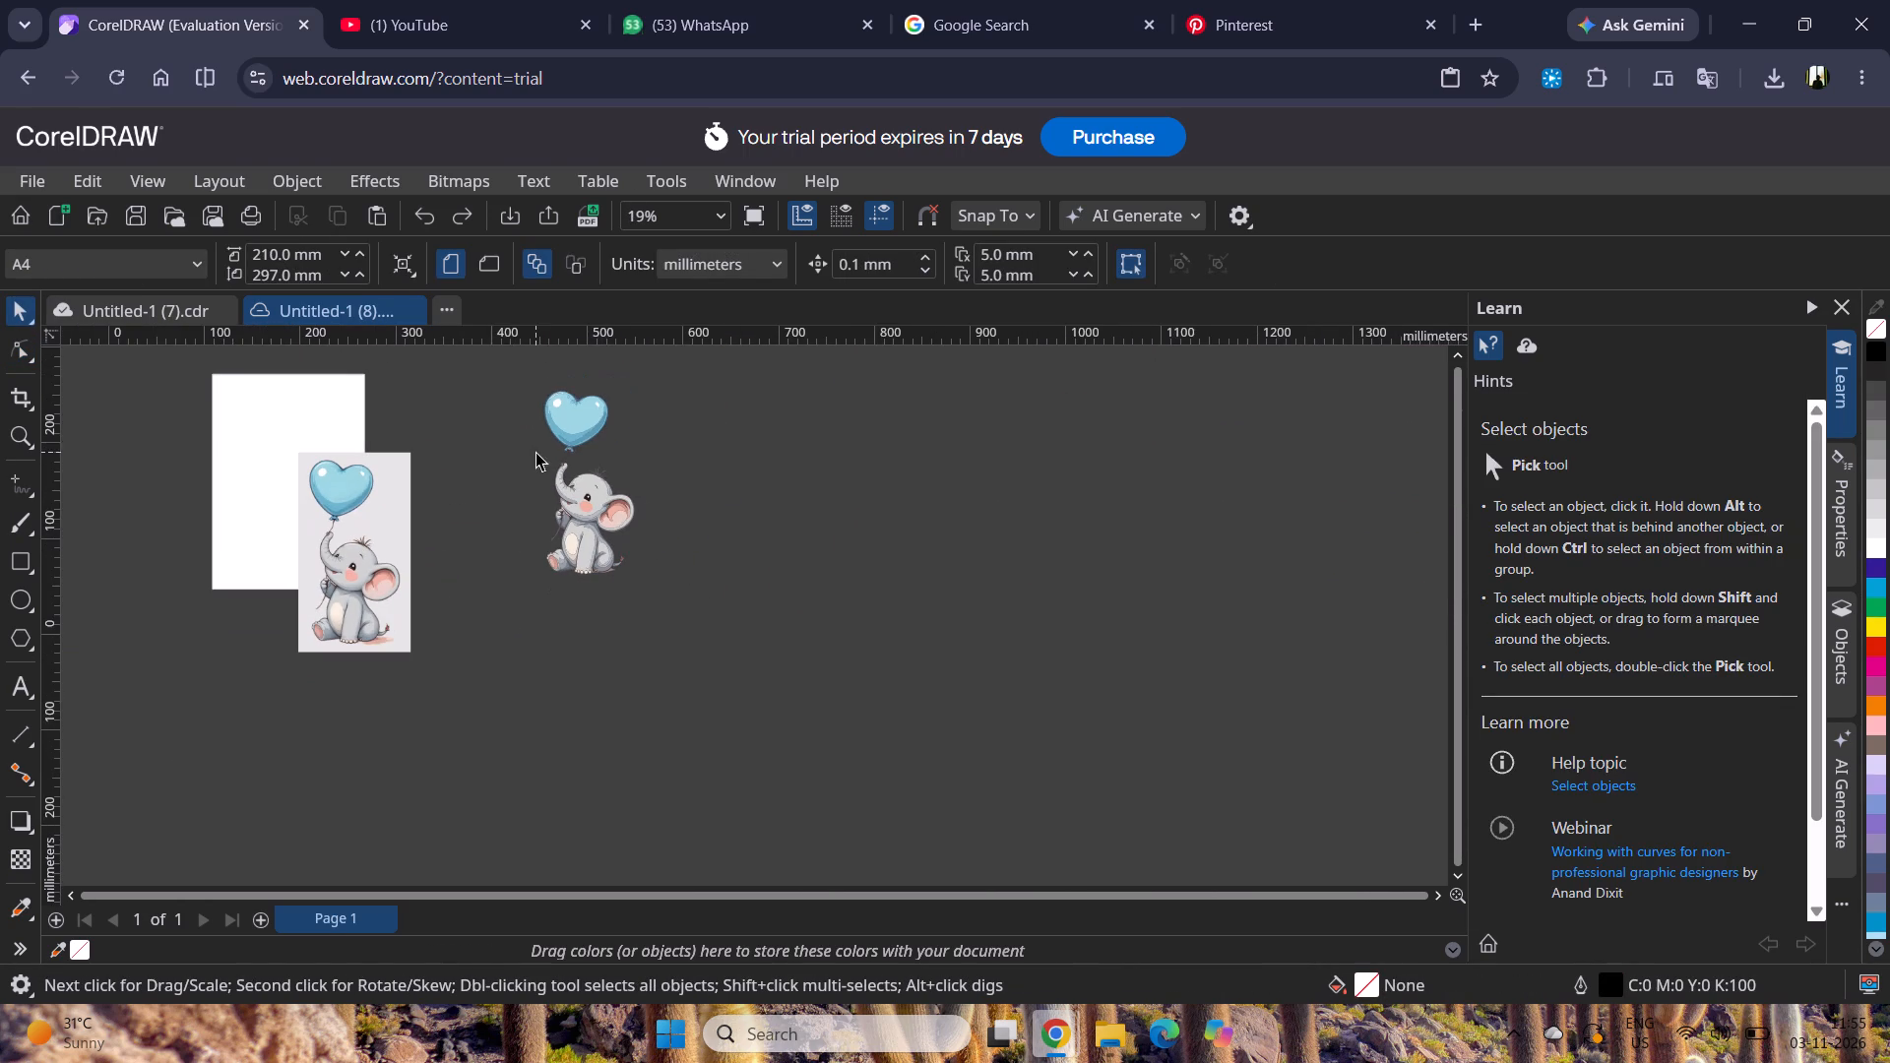
left_click_drag(527, 366, 668, 613)
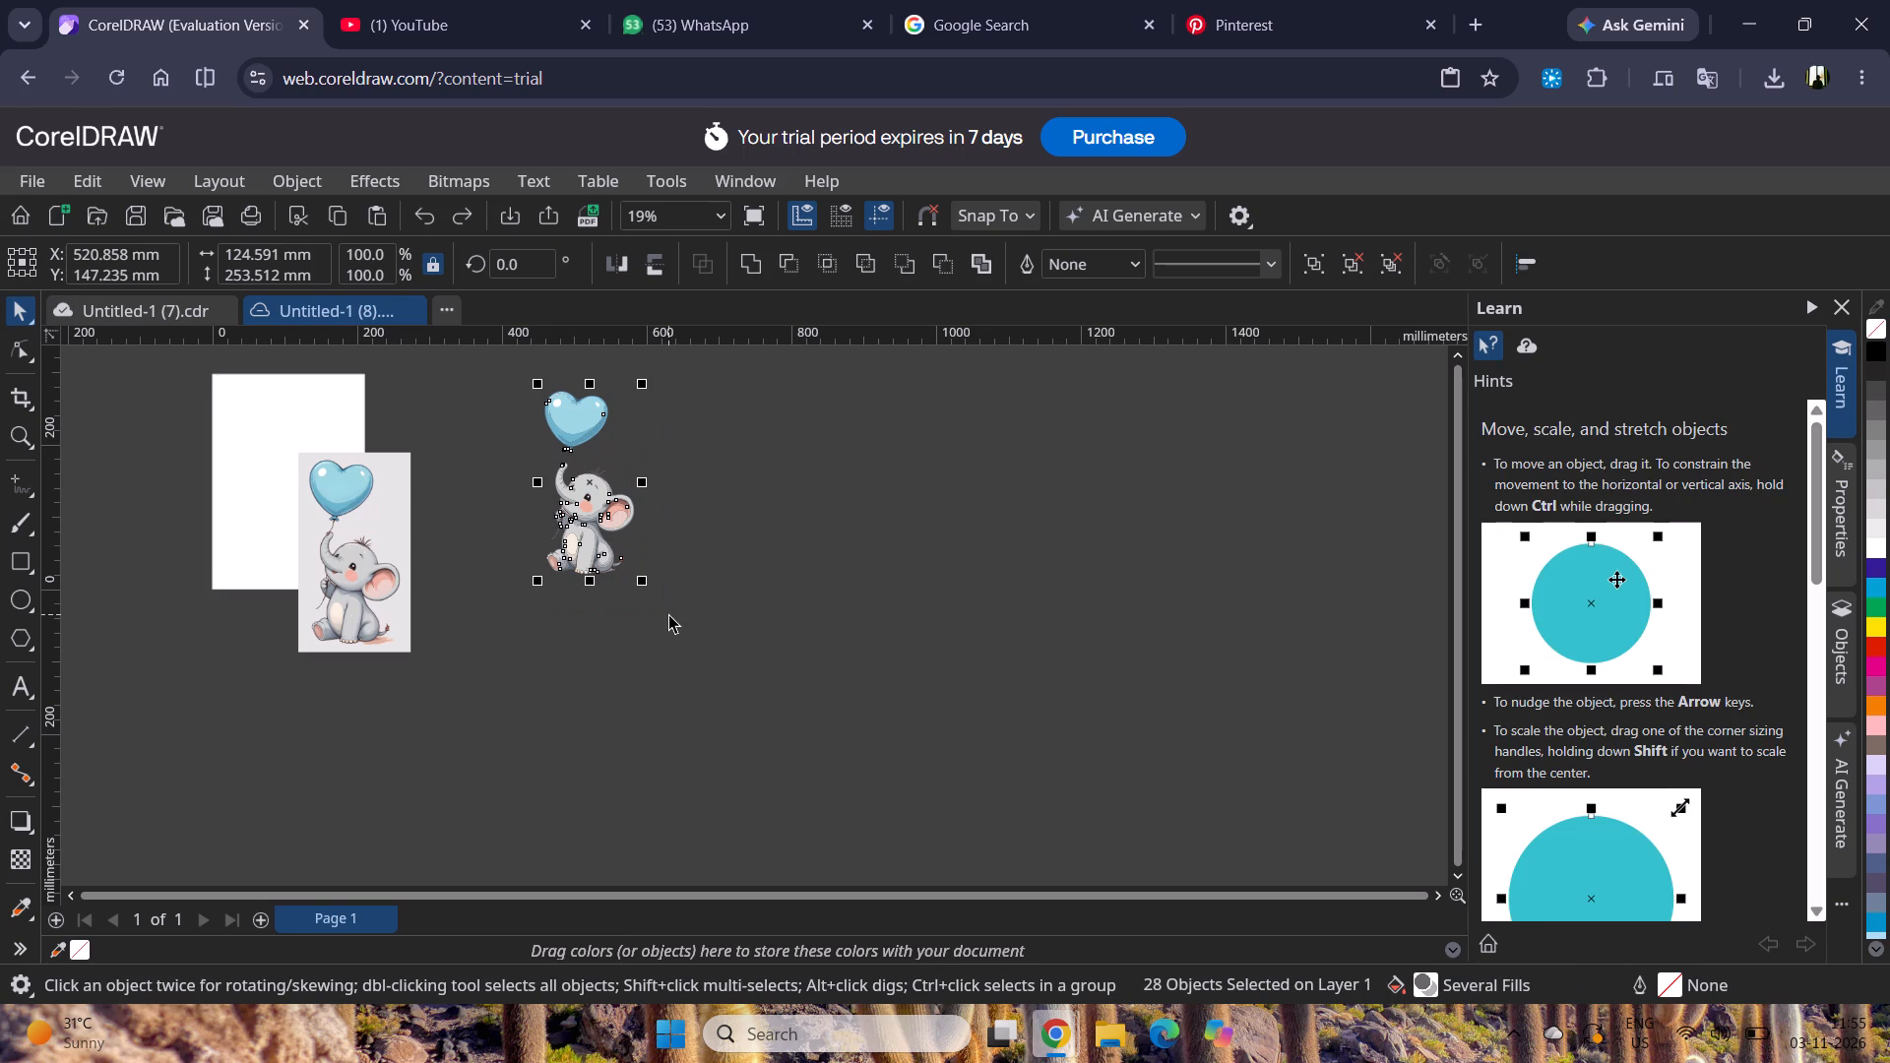
key("ctrl+g")
left_click(812, 572)
Replace the elephant bitmap in the Untitled-1 (7) document with a copy of the grouped traced elephant and balloon.
left_click(581, 491)
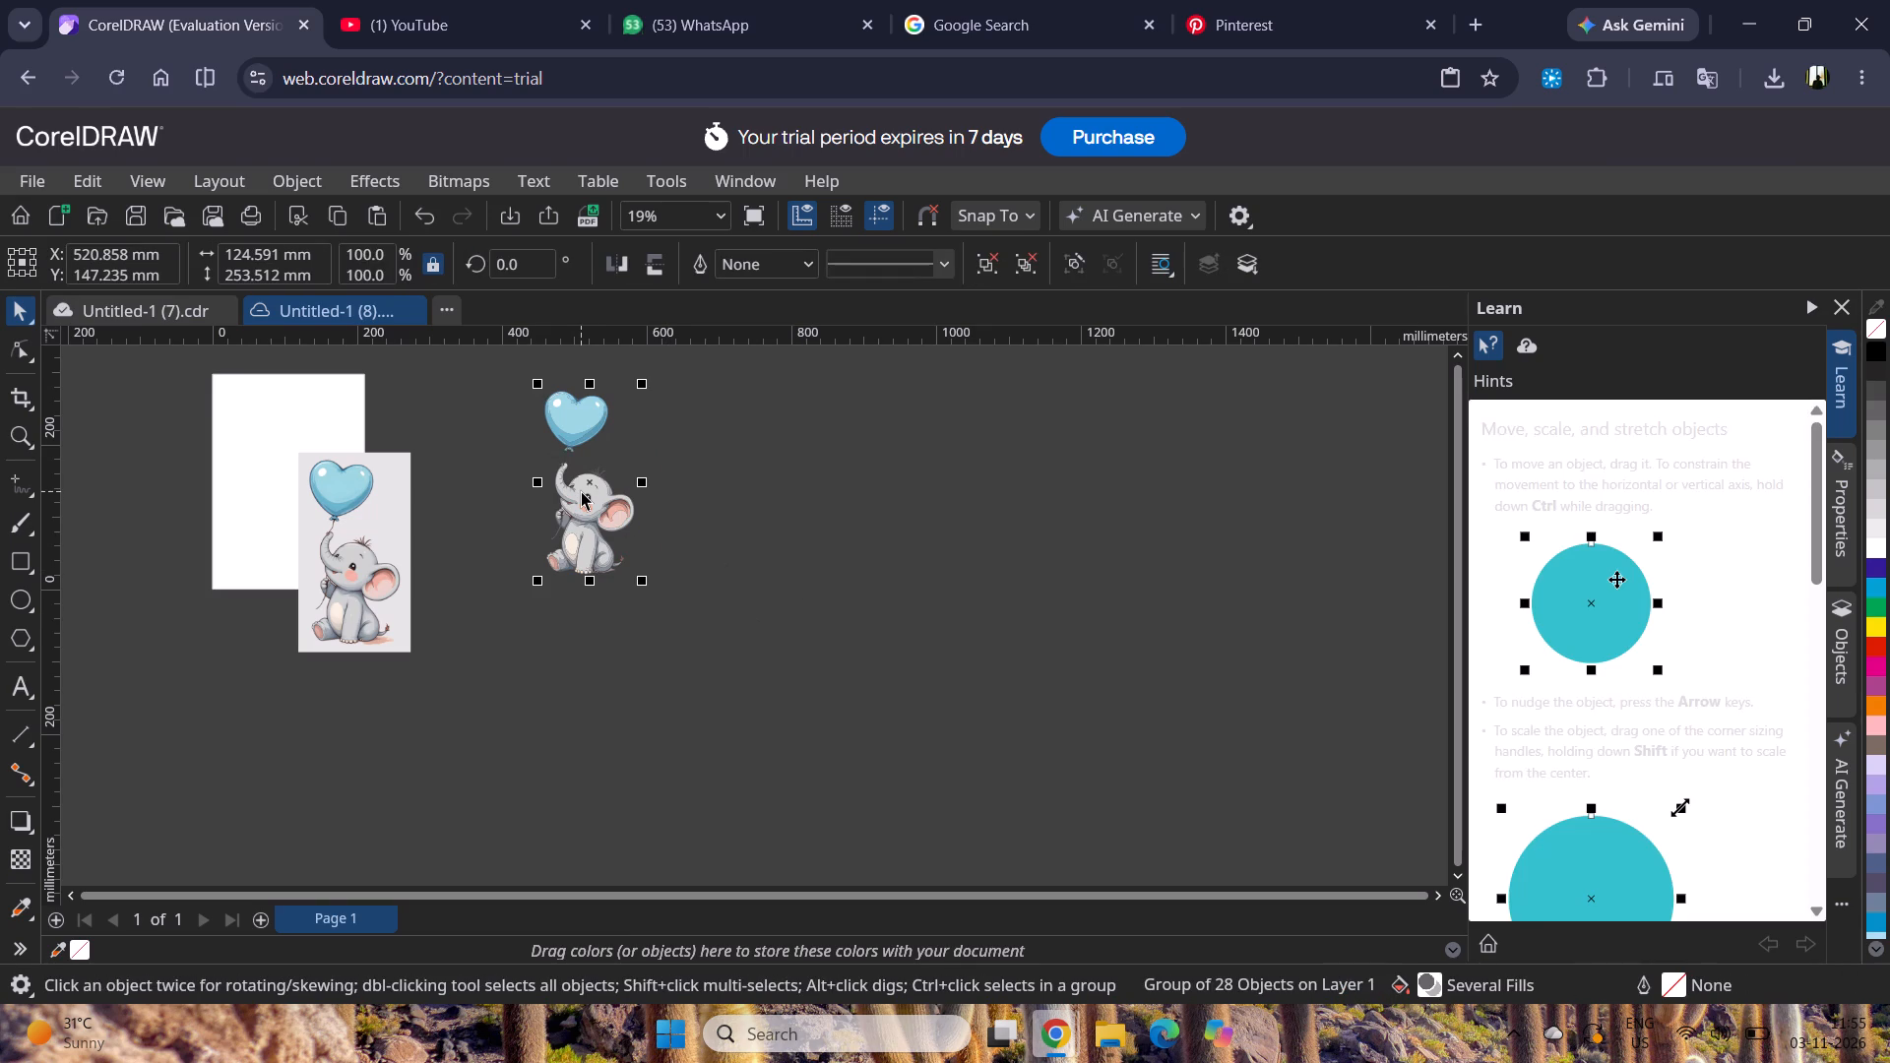
key("ctrl+c")
left_click(183, 312)
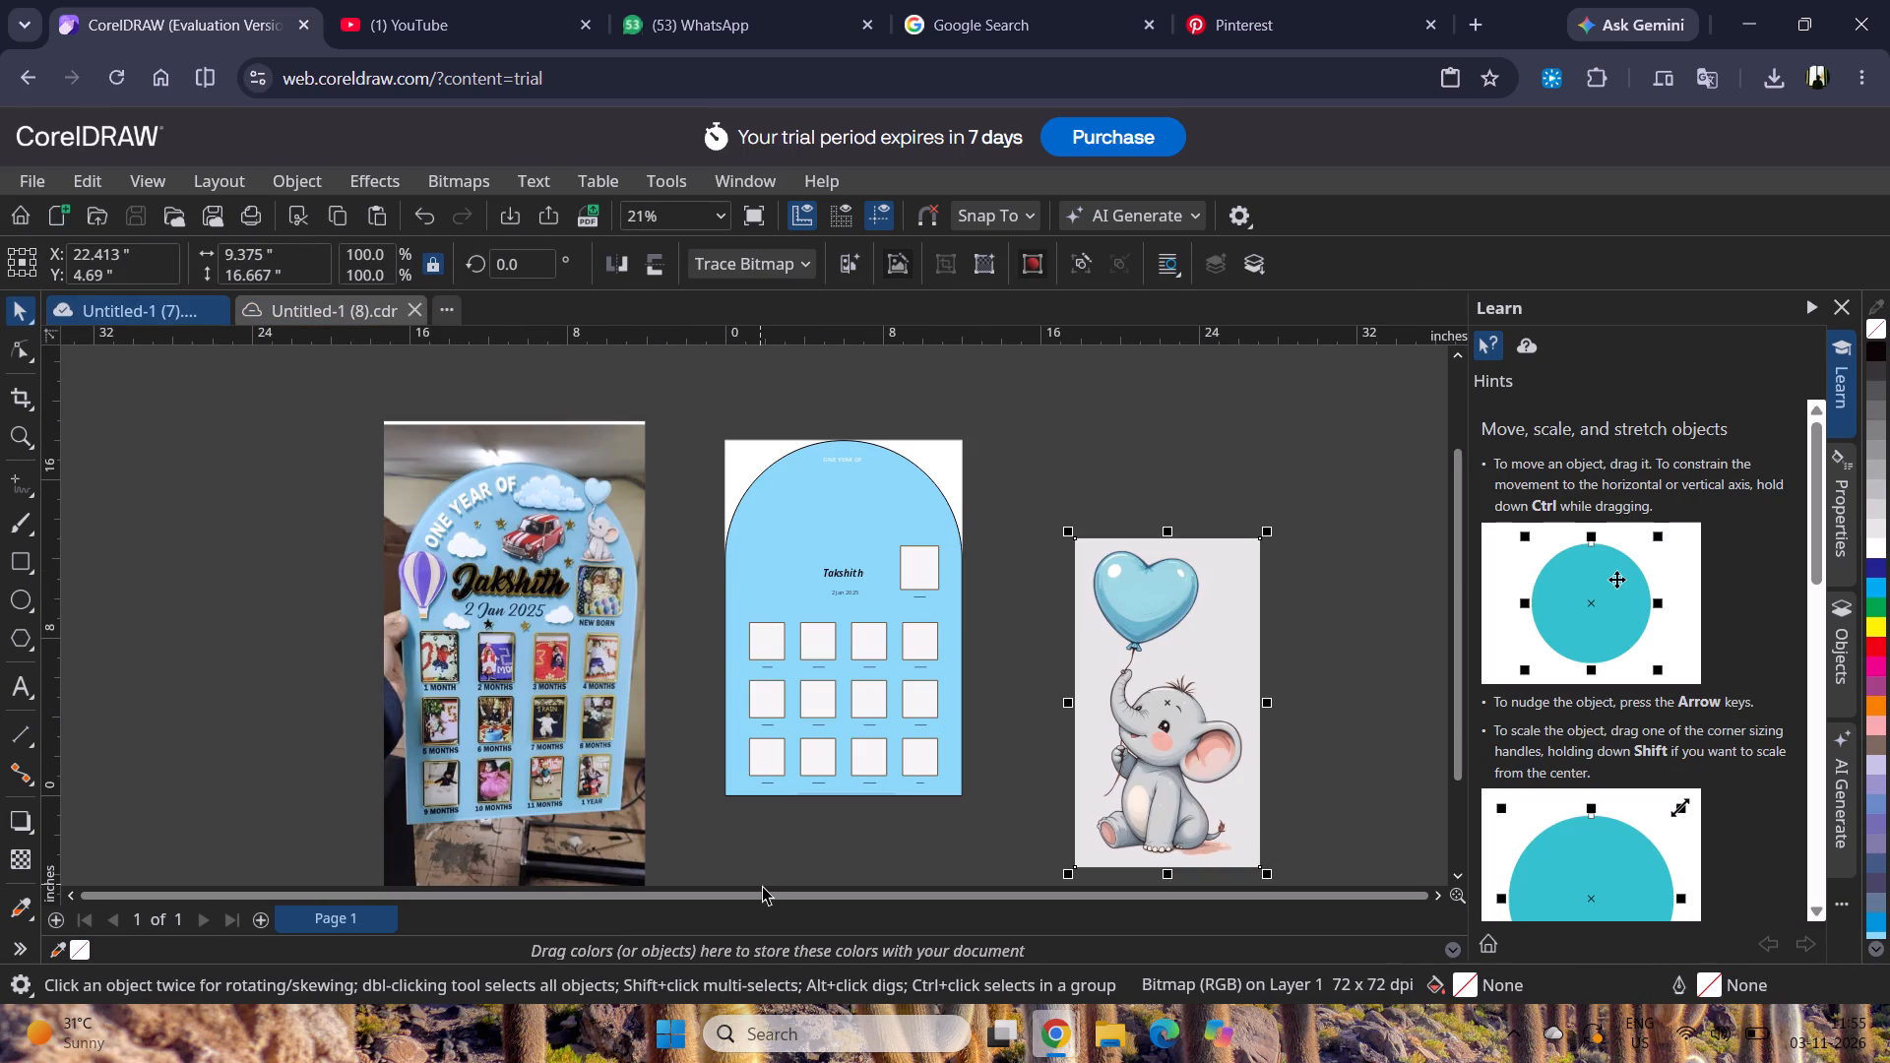
left_click_drag(895, 909, 1041, 895, "ctrl")
key("Delete")
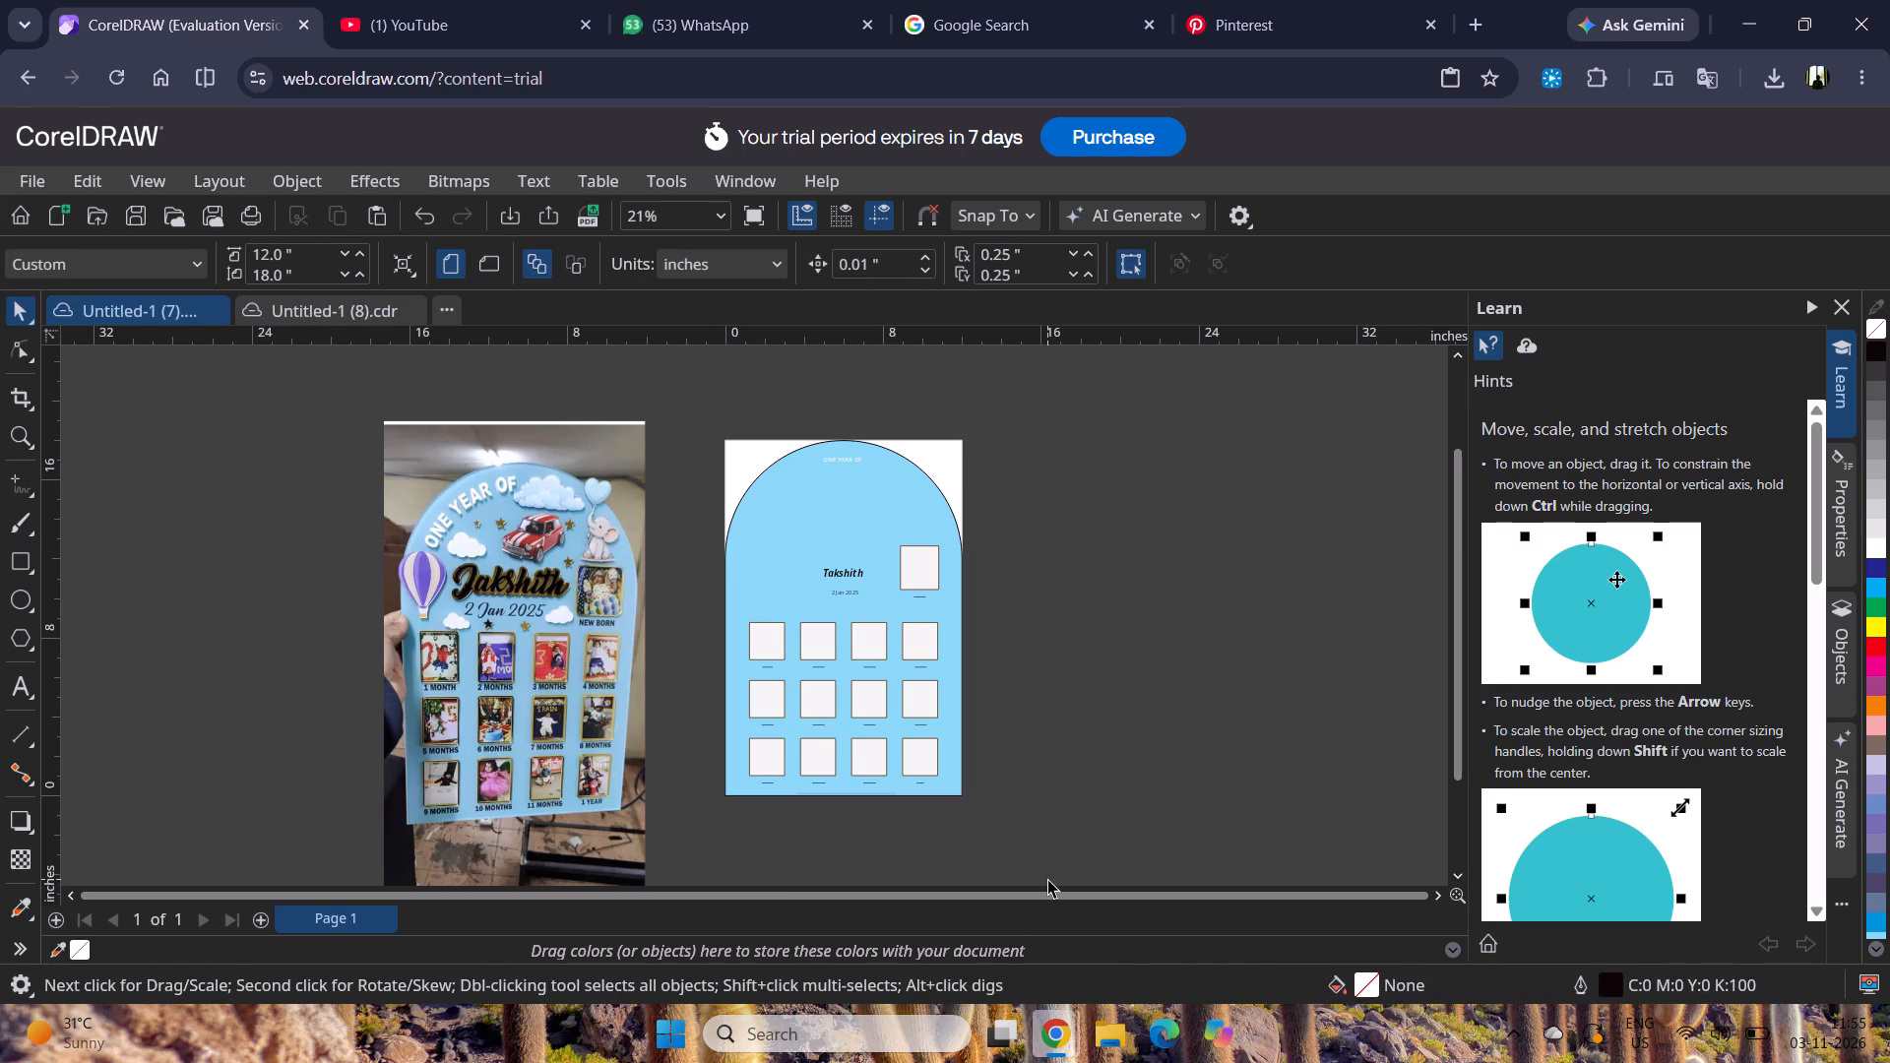
key("ctrl+v")
left_click(1051, 726)
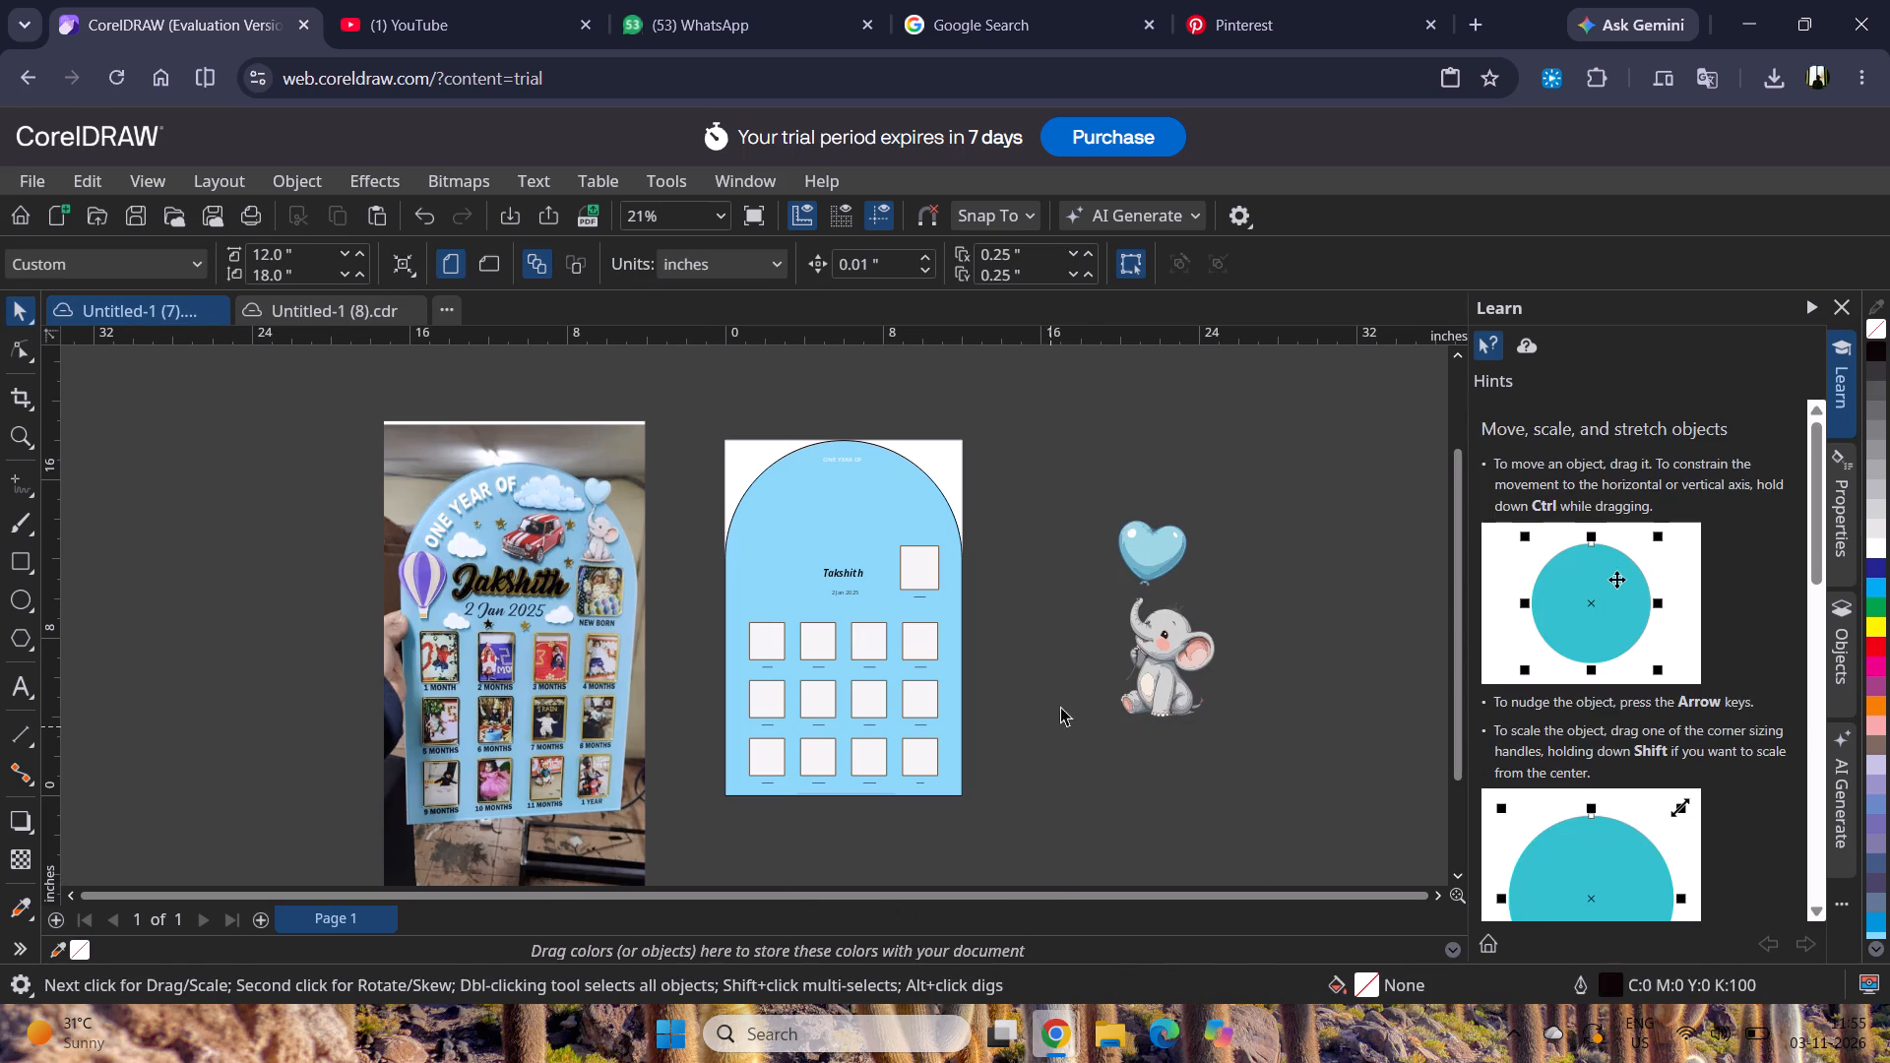
Scale the pasted elephant-and-balloon group down proportionally to about 64.4%, roughly 3.16 by 6.43 inches.
left_click_drag(1087, 484, 1284, 741)
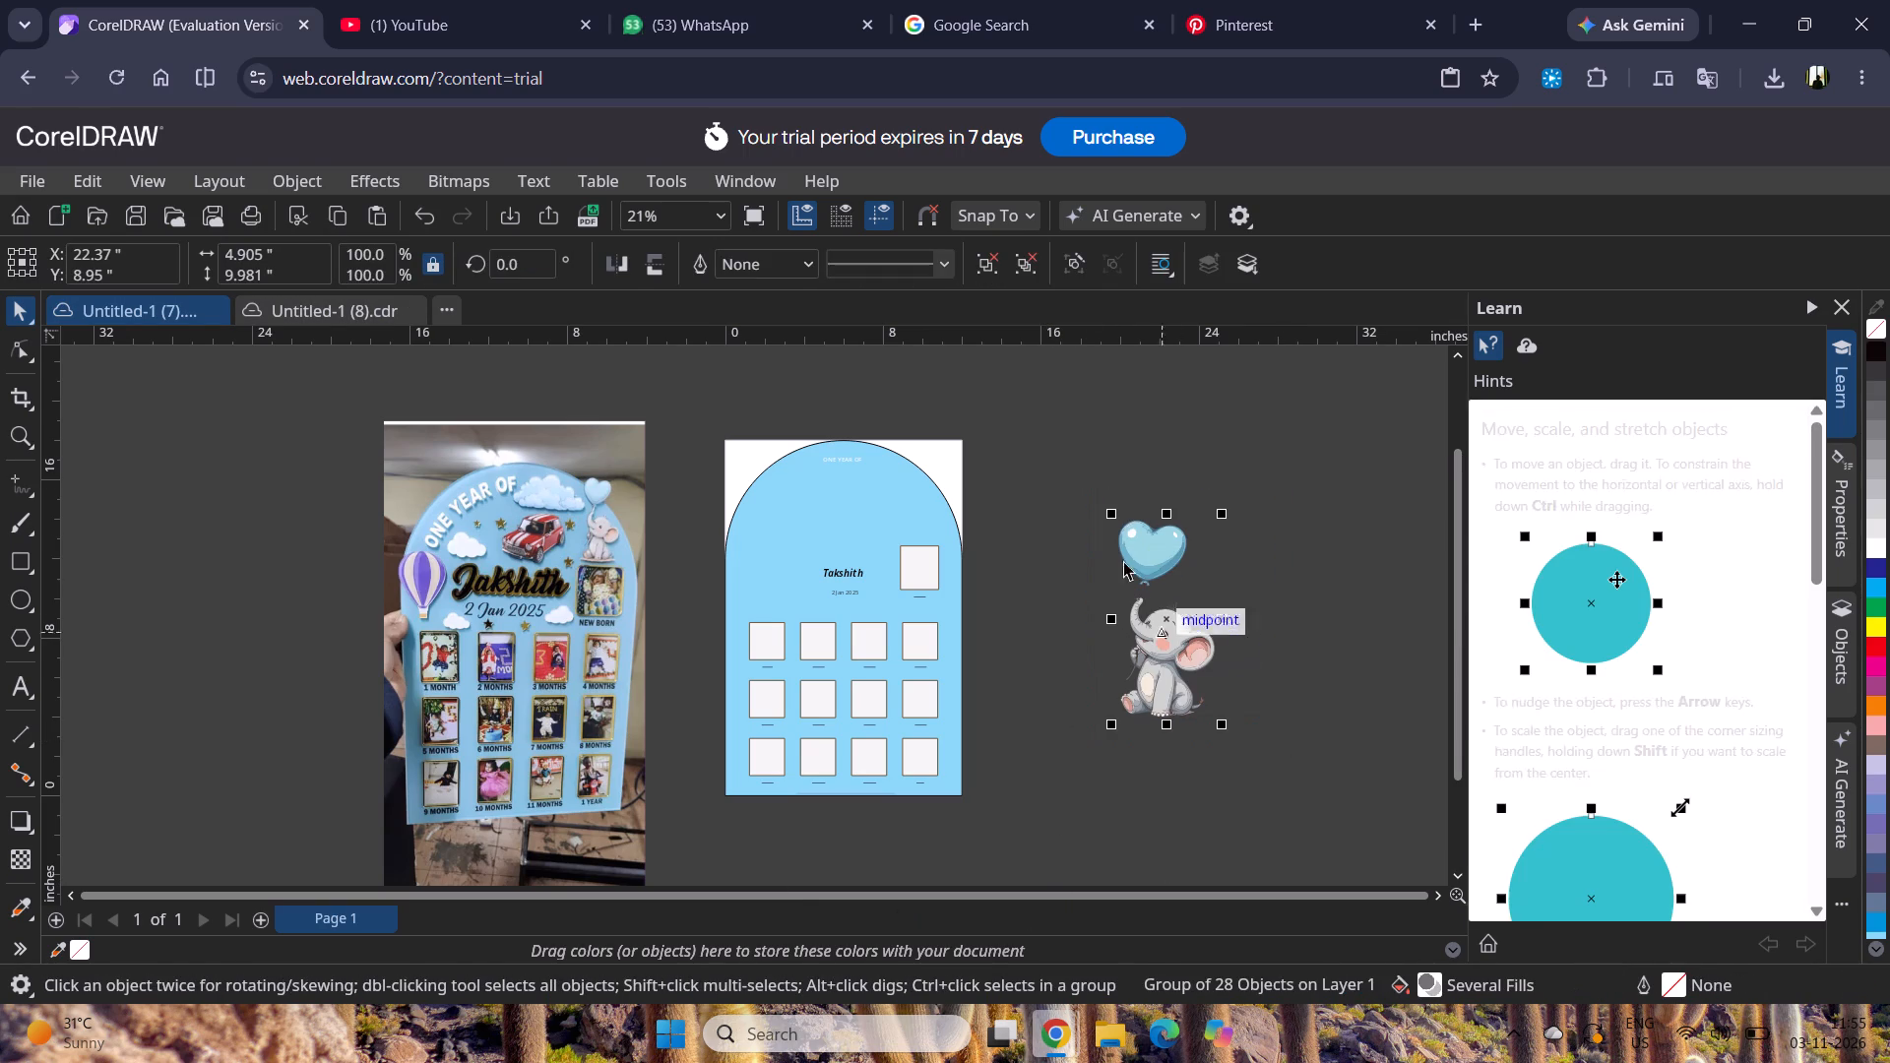
left_click_drag(1108, 510, 1110, 512)
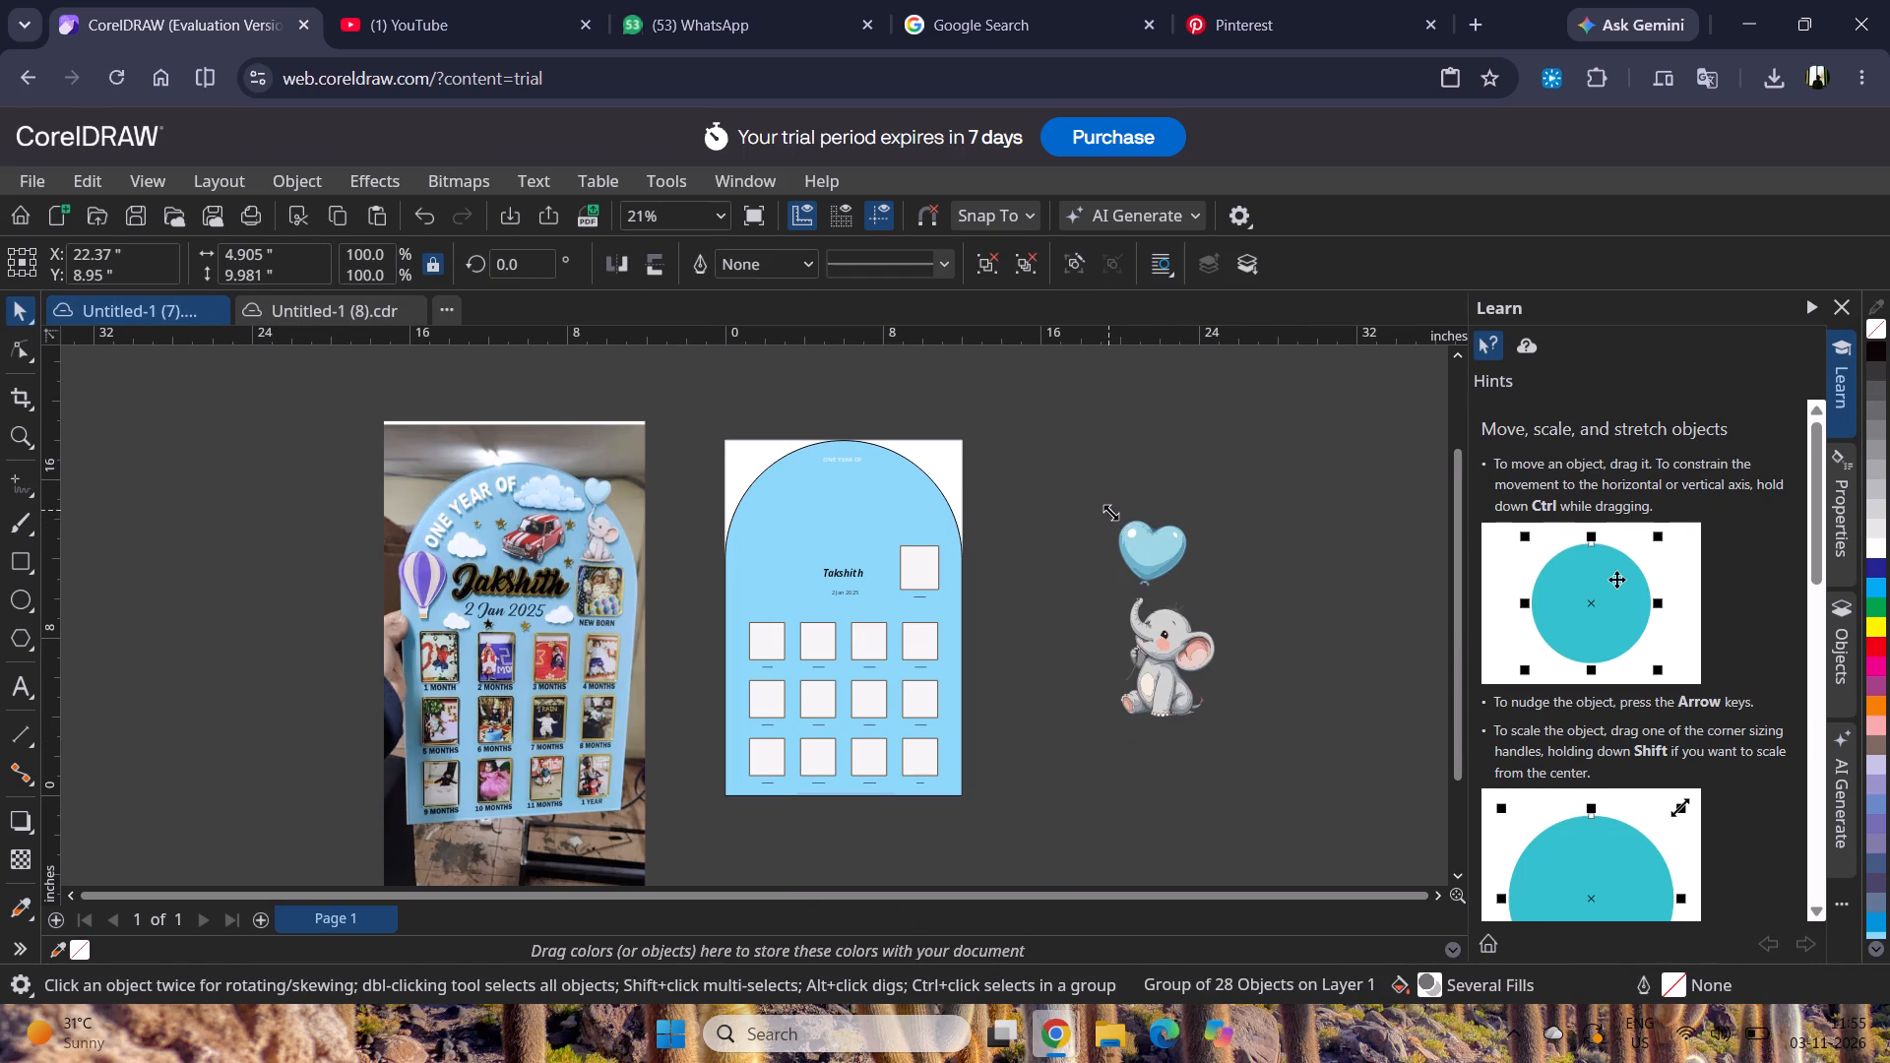
left_click_drag(1110, 512, 1135, 538)
left_click(1187, 469)
Move the elephant-and-balloon group onto the blue arch frame, just above the single upper photo box, centred at about X 8.8, Y 15.8 inches.
left_click_drag(1181, 691, 1181, 689)
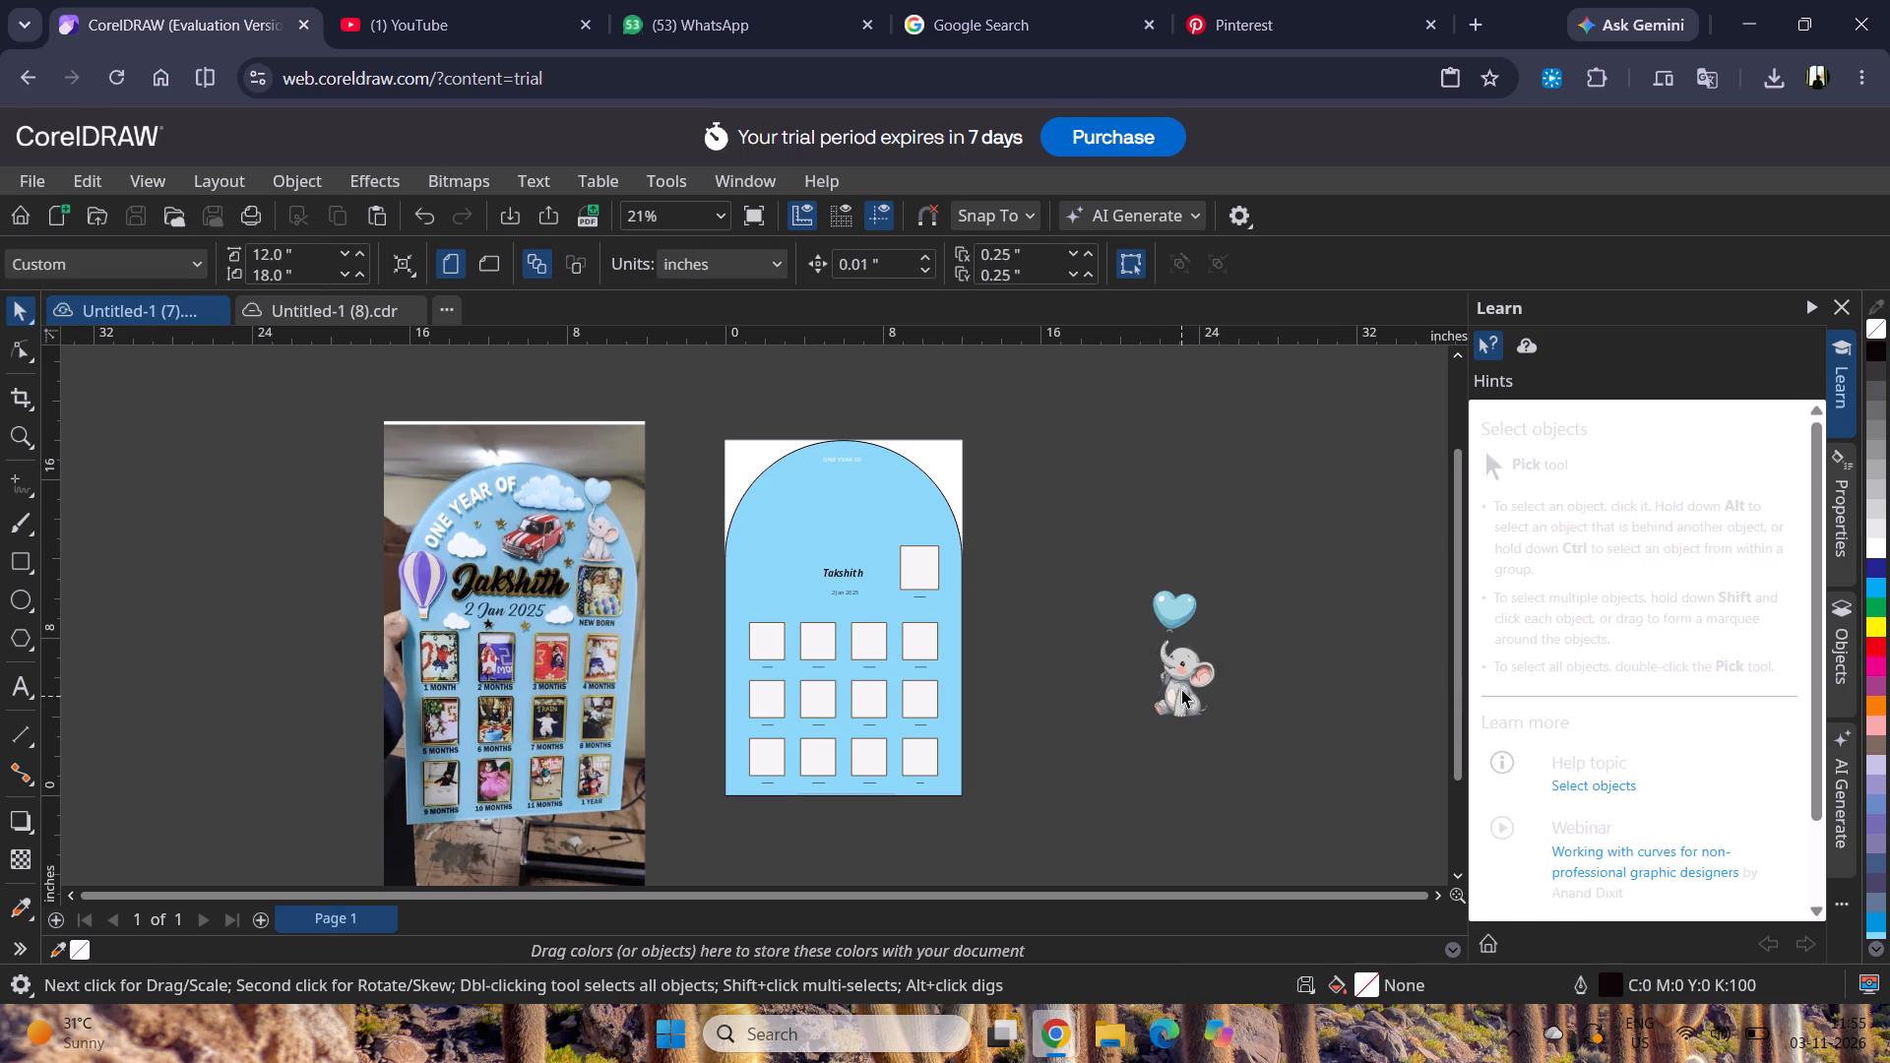
left_click_drag(1181, 689, 895, 520)
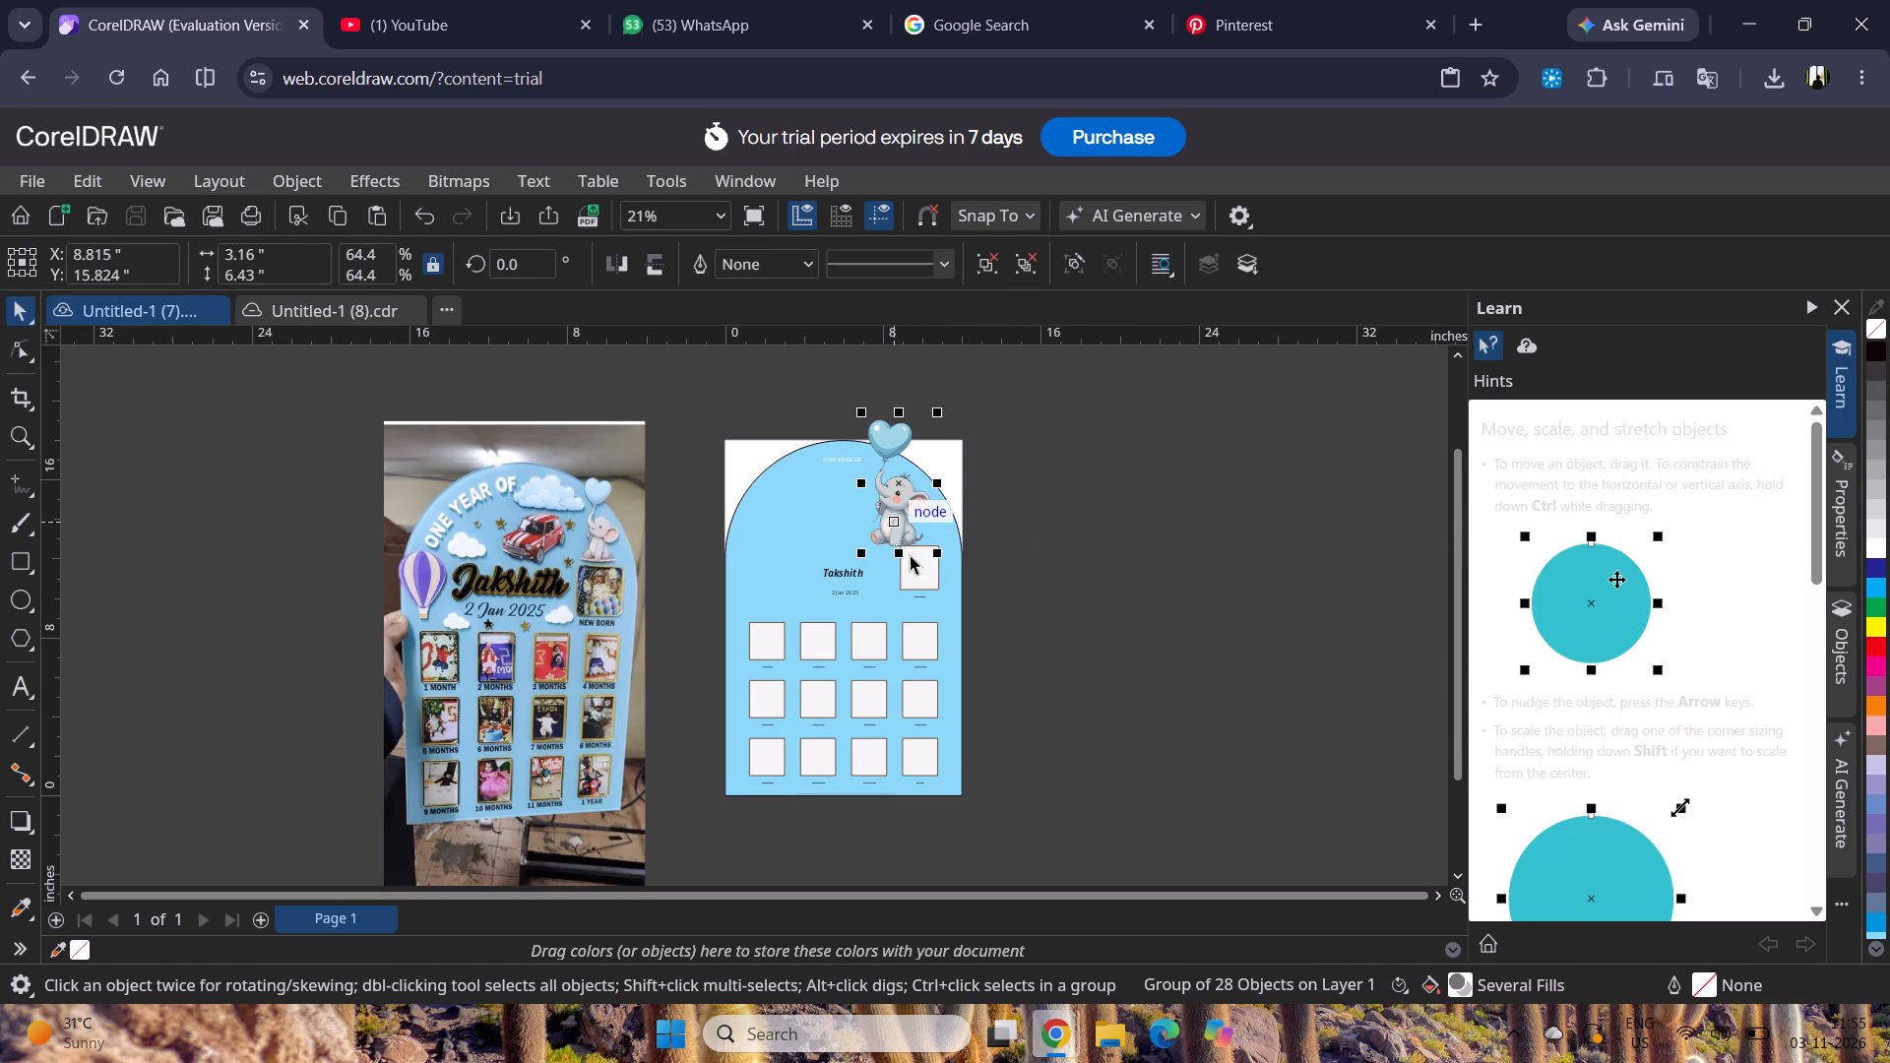
scroll(872, 438, "down", 2)
scroll(887, 439, "up", 2)
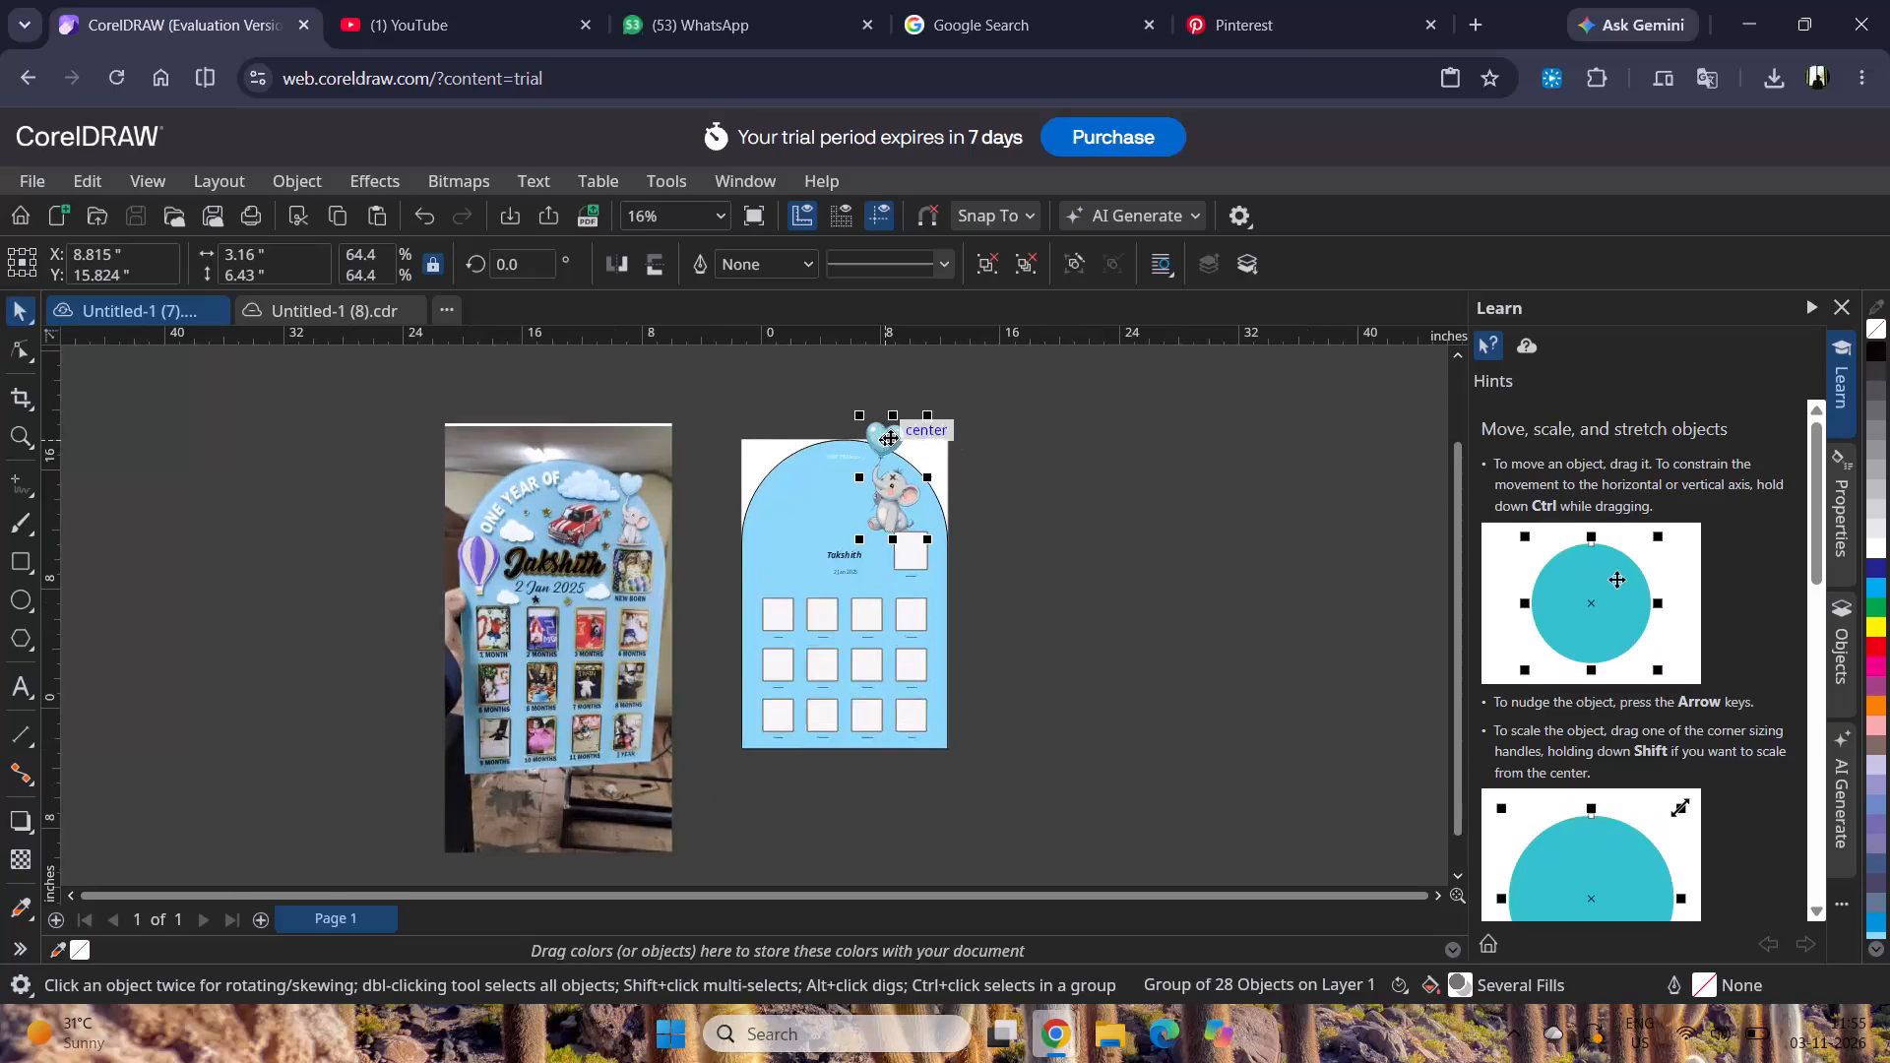
Move the elephant-and-balloon group off the page beside the arch and scale it proportionally to about 47.3%, roughly 2.32 by 4.72 inches.
scroll(890, 437, "up", 4)
left_click_drag(905, 546, 932, 563)
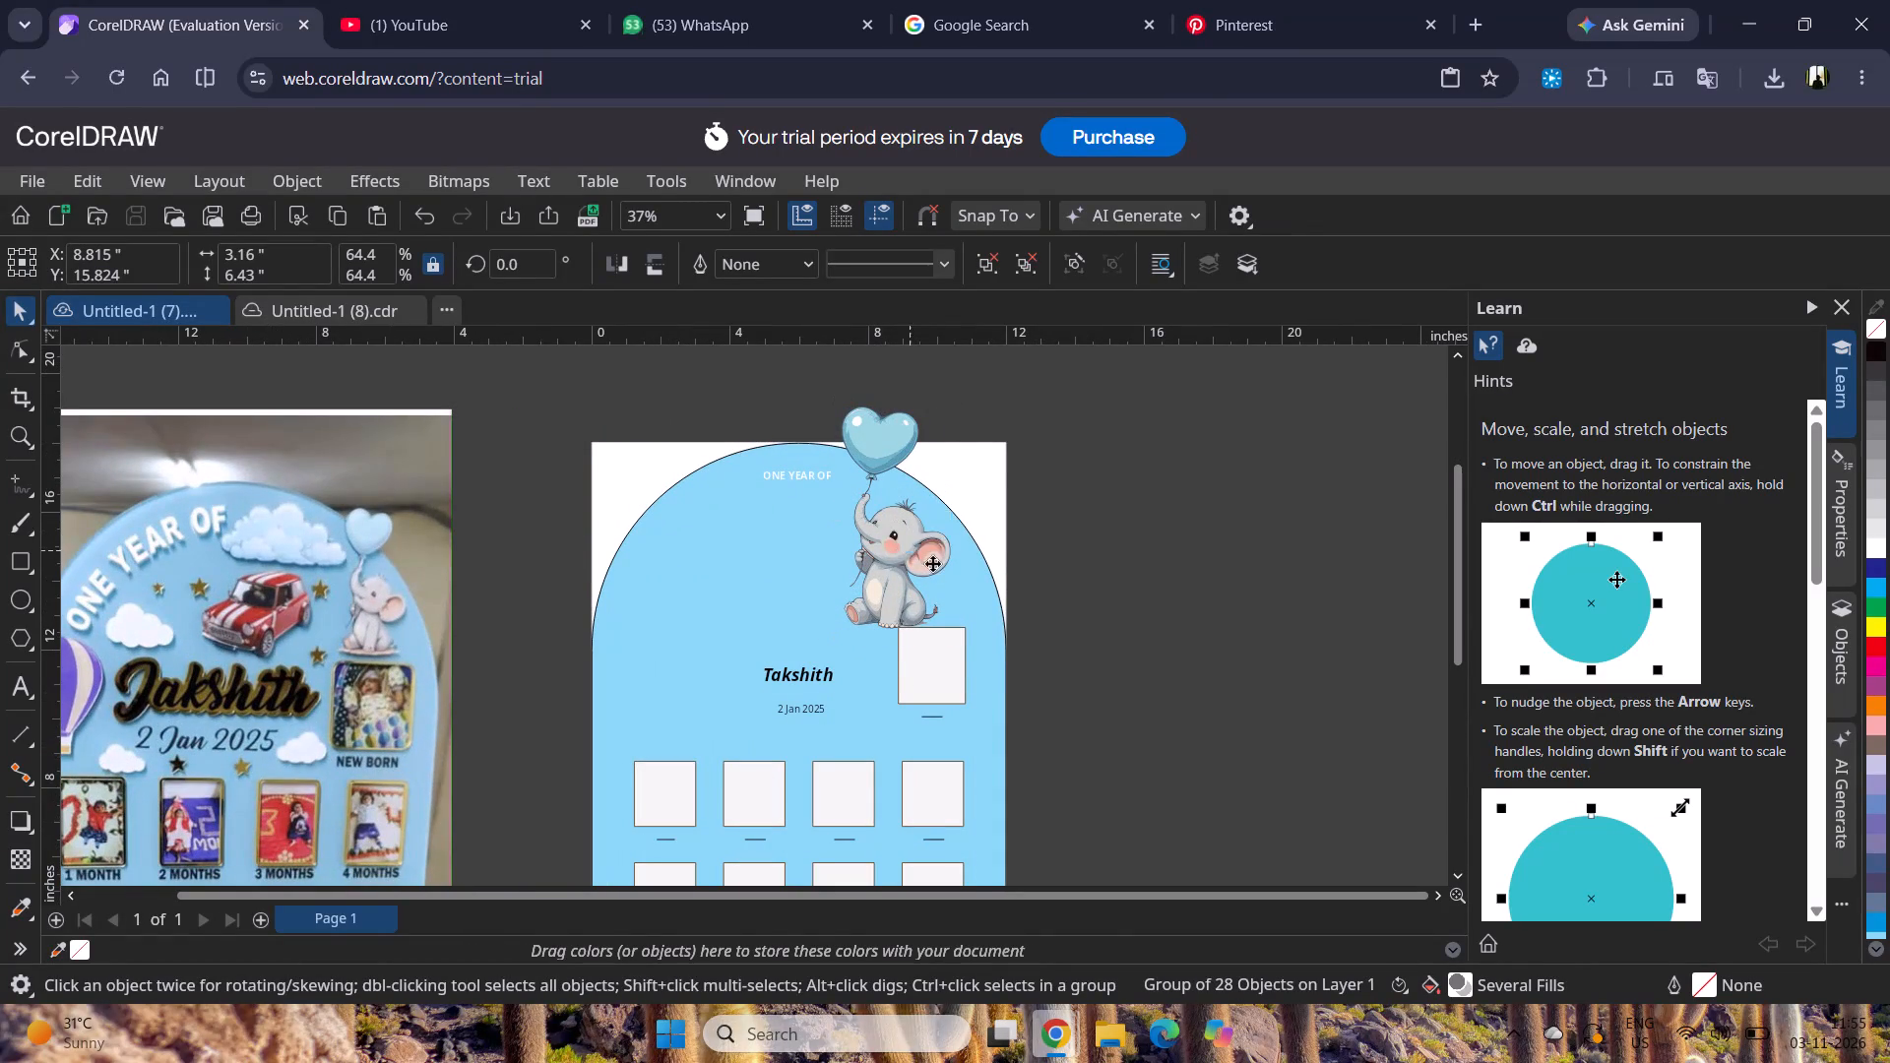
left_click_drag(932, 563, 1181, 593)
left_click(1053, 701)
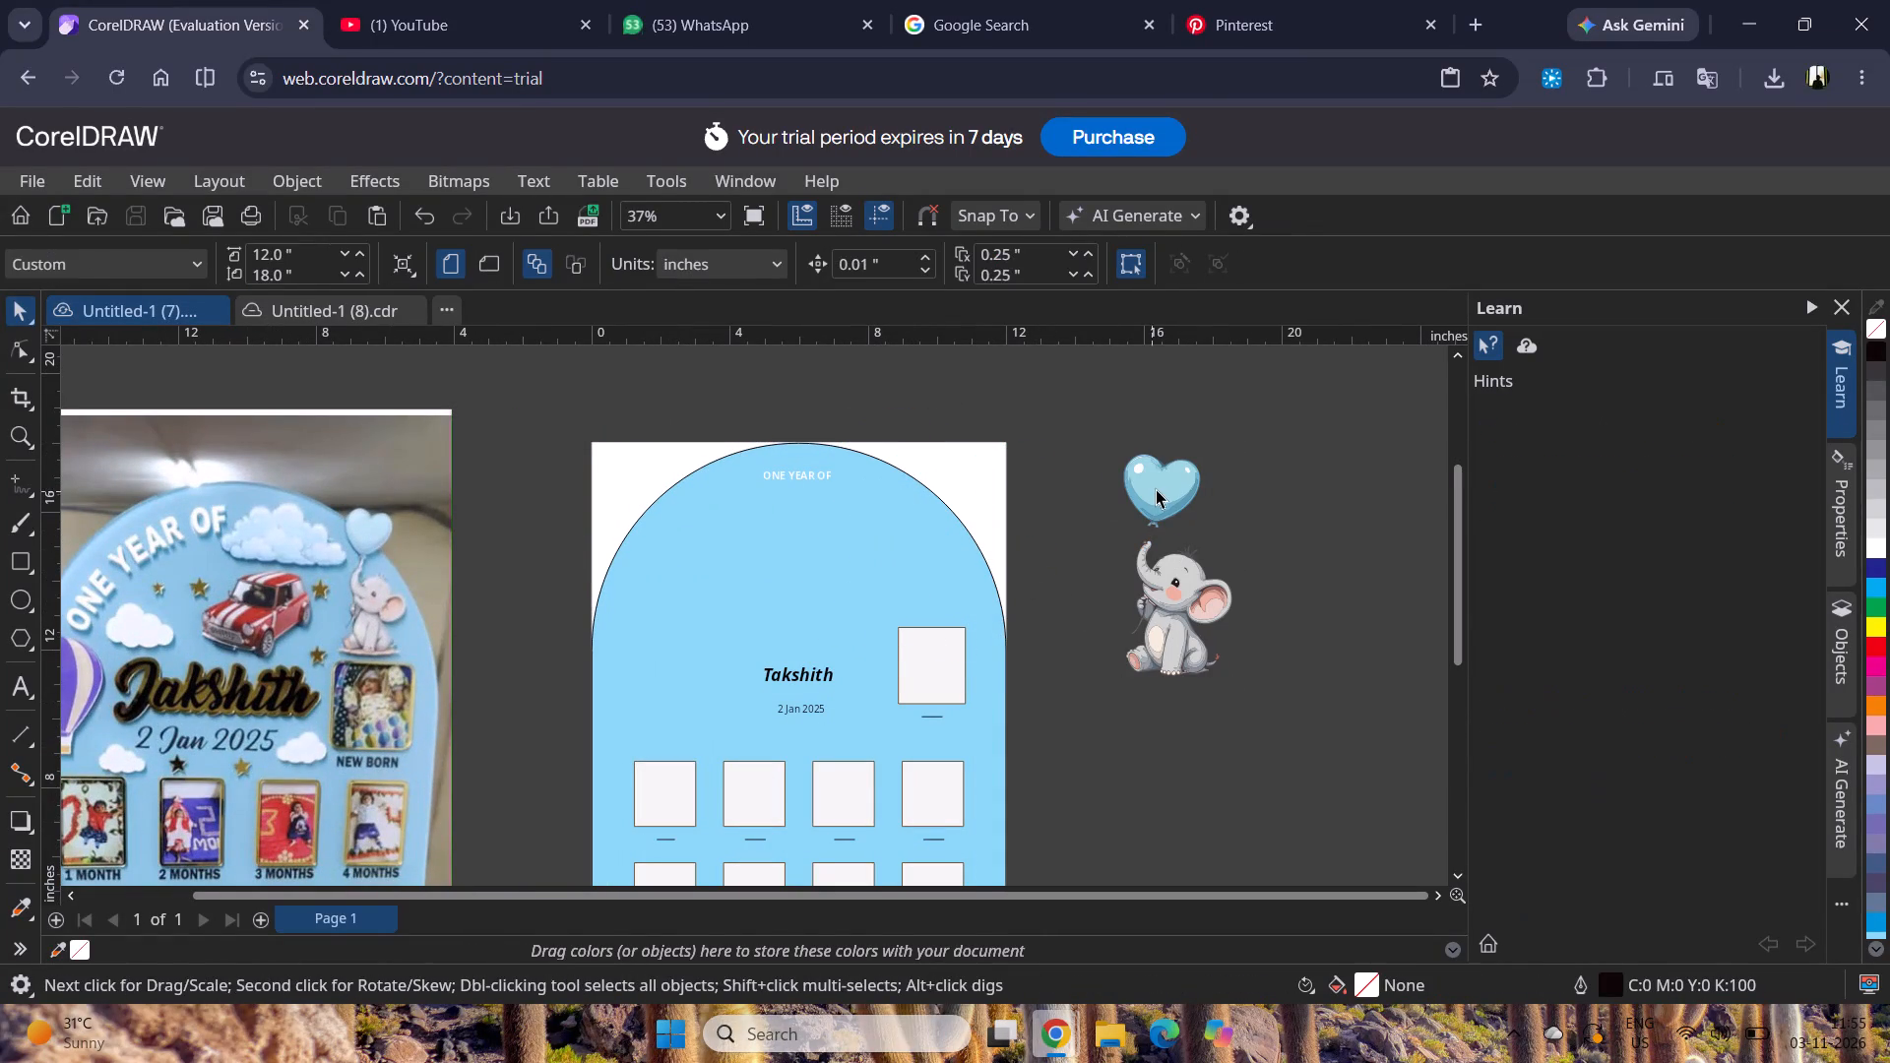
left_click(1157, 487)
left_click_drag(1117, 449, 1117, 448)
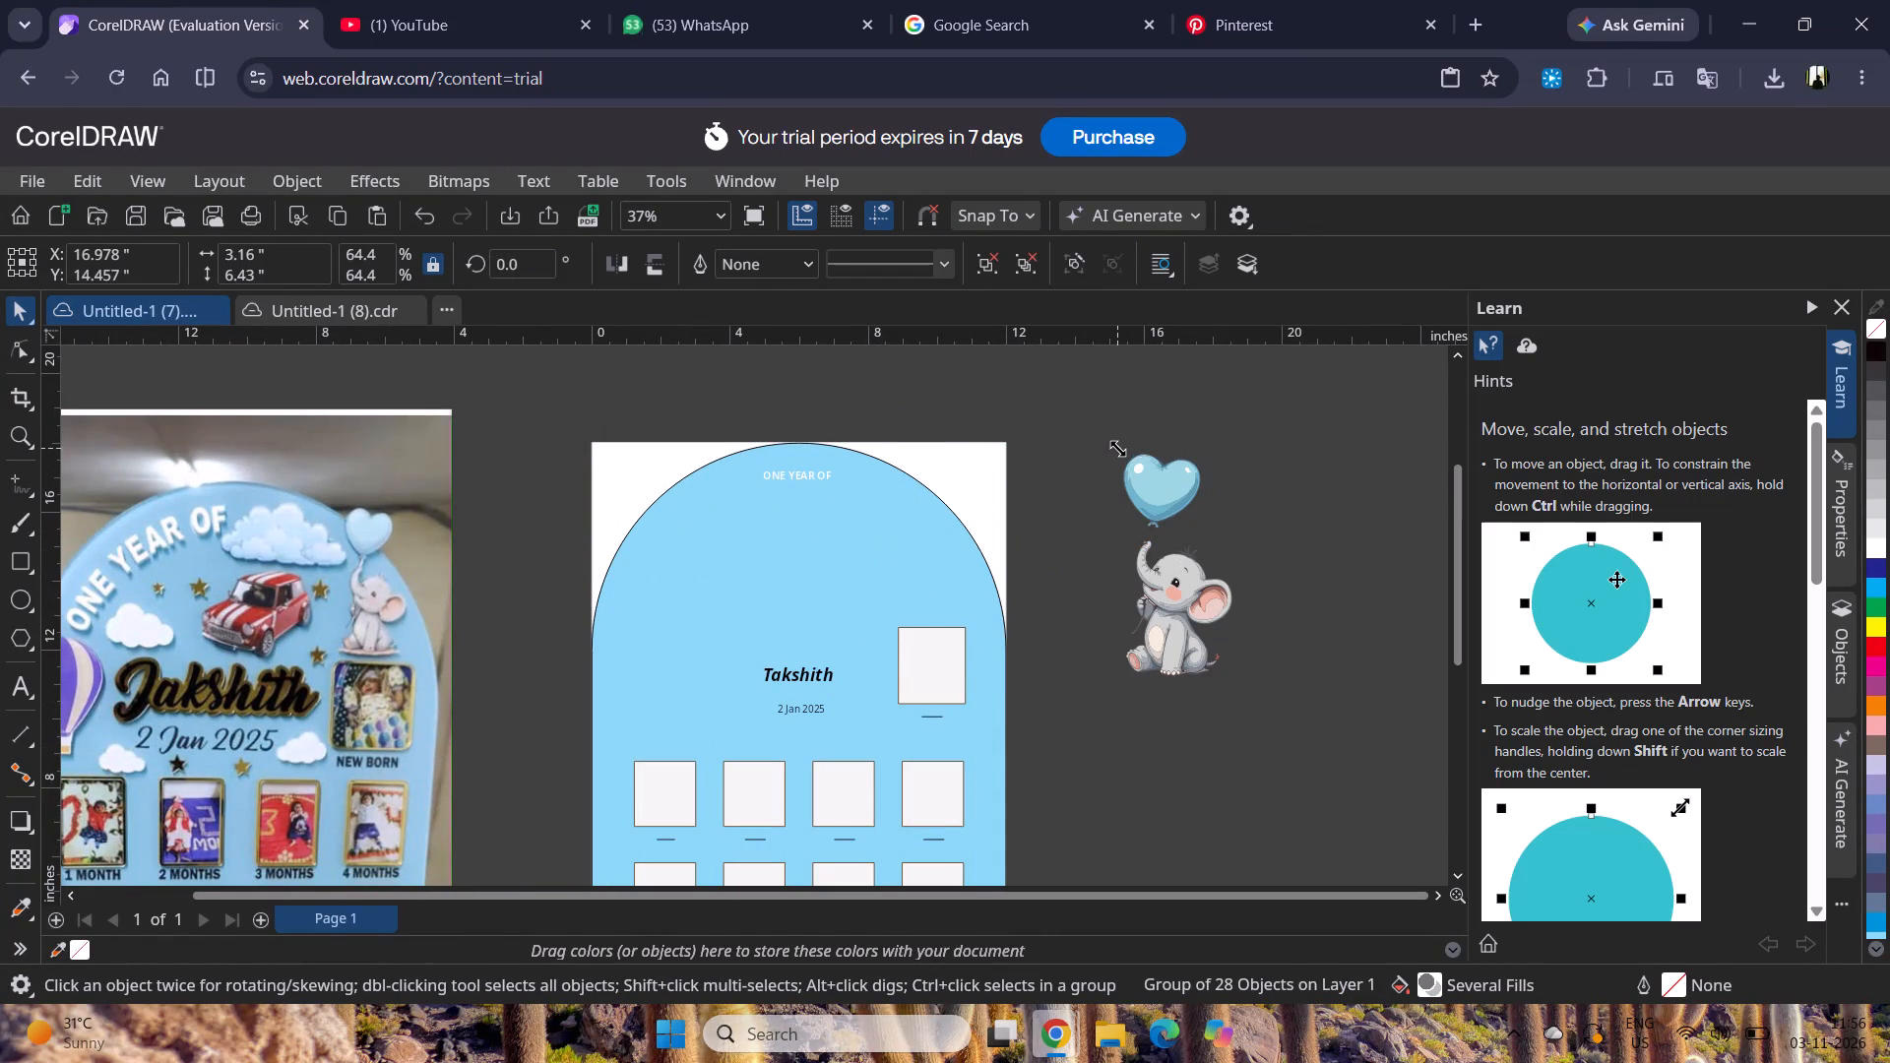
left_click_drag(1117, 448, 1145, 506)
left_click(1358, 468)
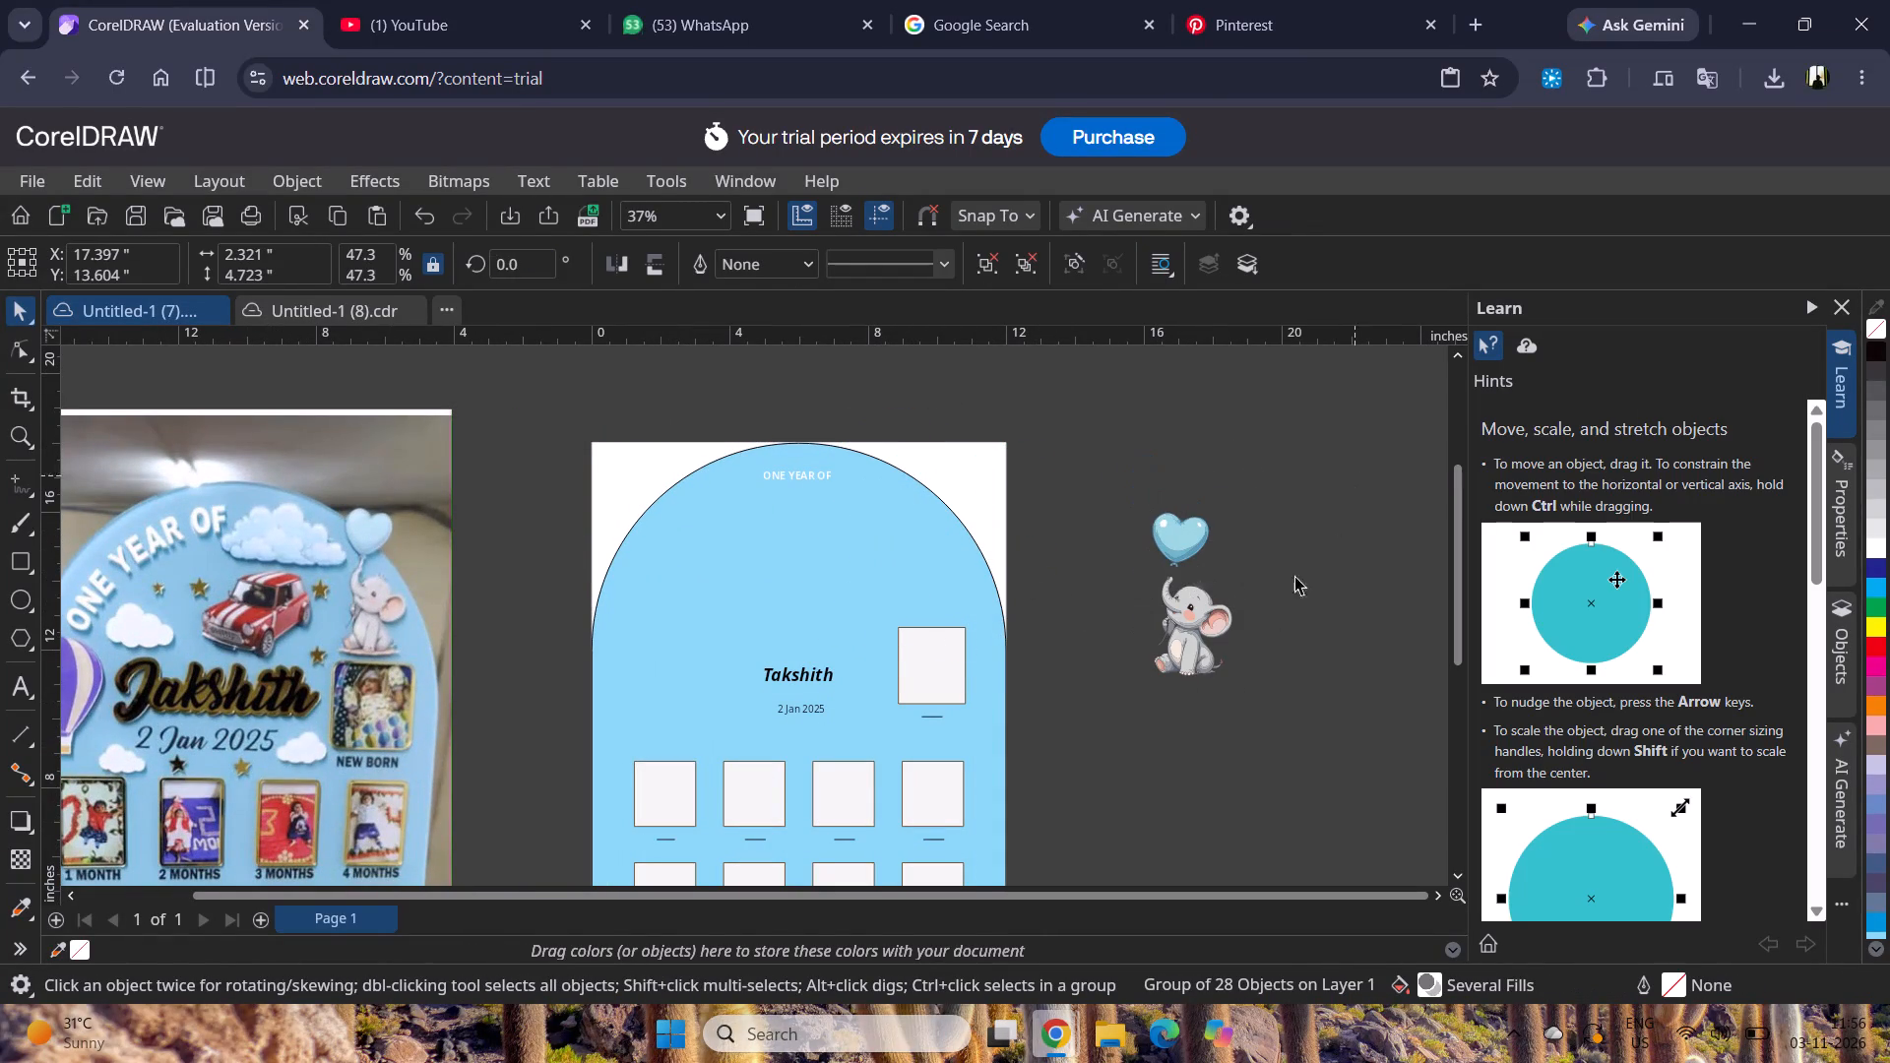
Place the elephant-and-balloon group on the arch's curved edge, just above the single upper photo box, centred at about X 10.3, Y 15.3 inches.
left_click_drag(1198, 640, 976, 577)
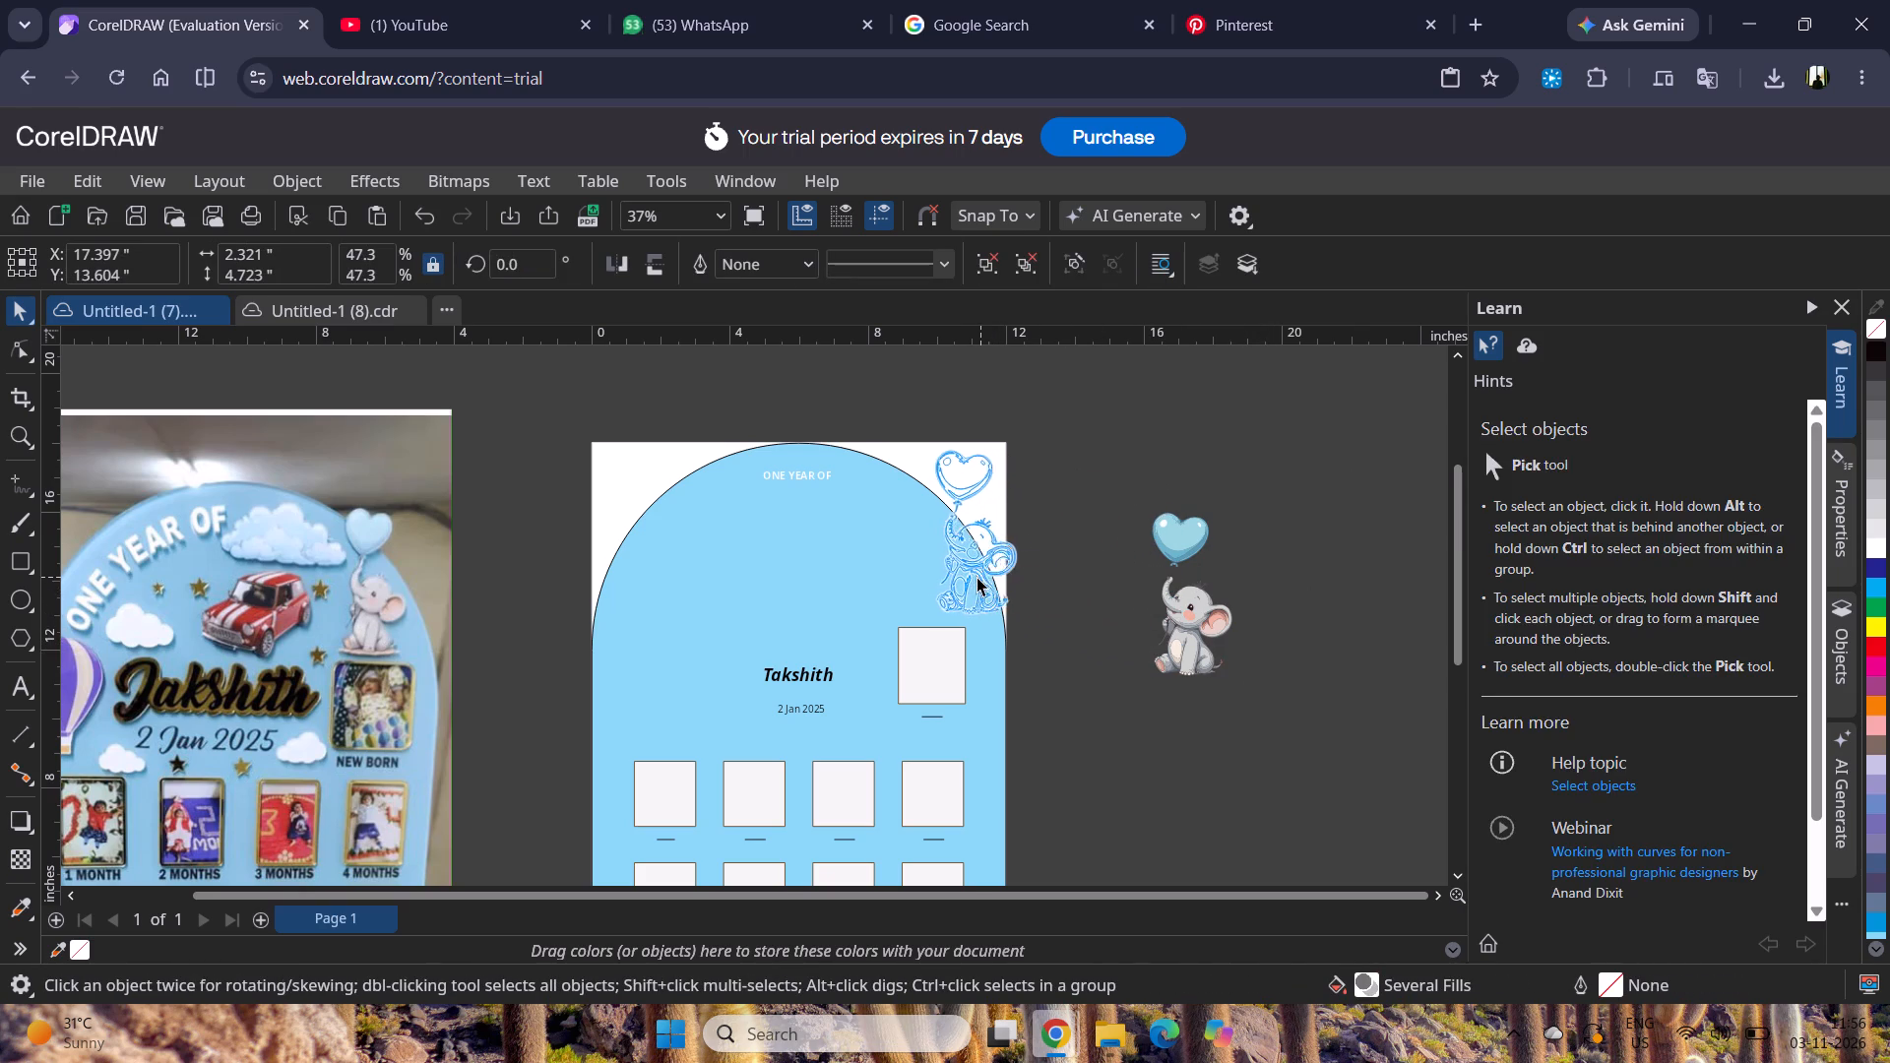
left_click_drag(976, 577, 953, 582)
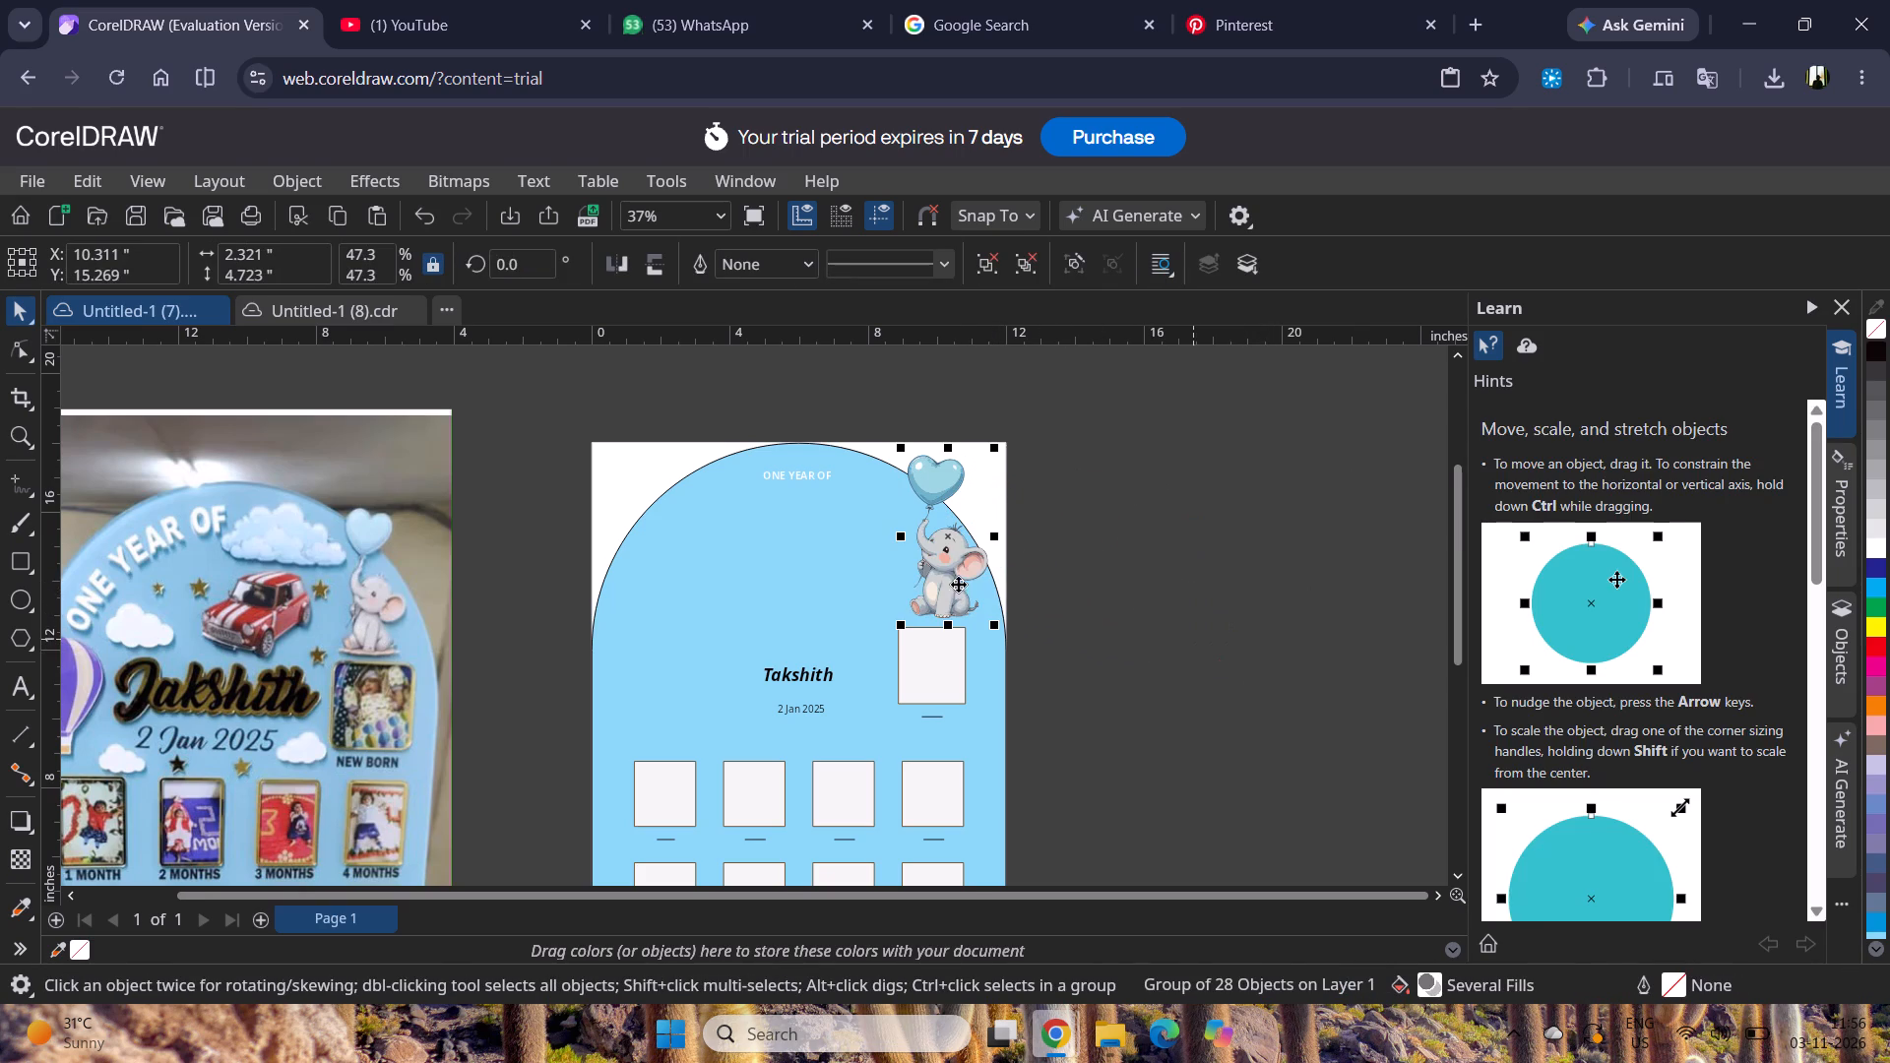
left_click(1205, 594)
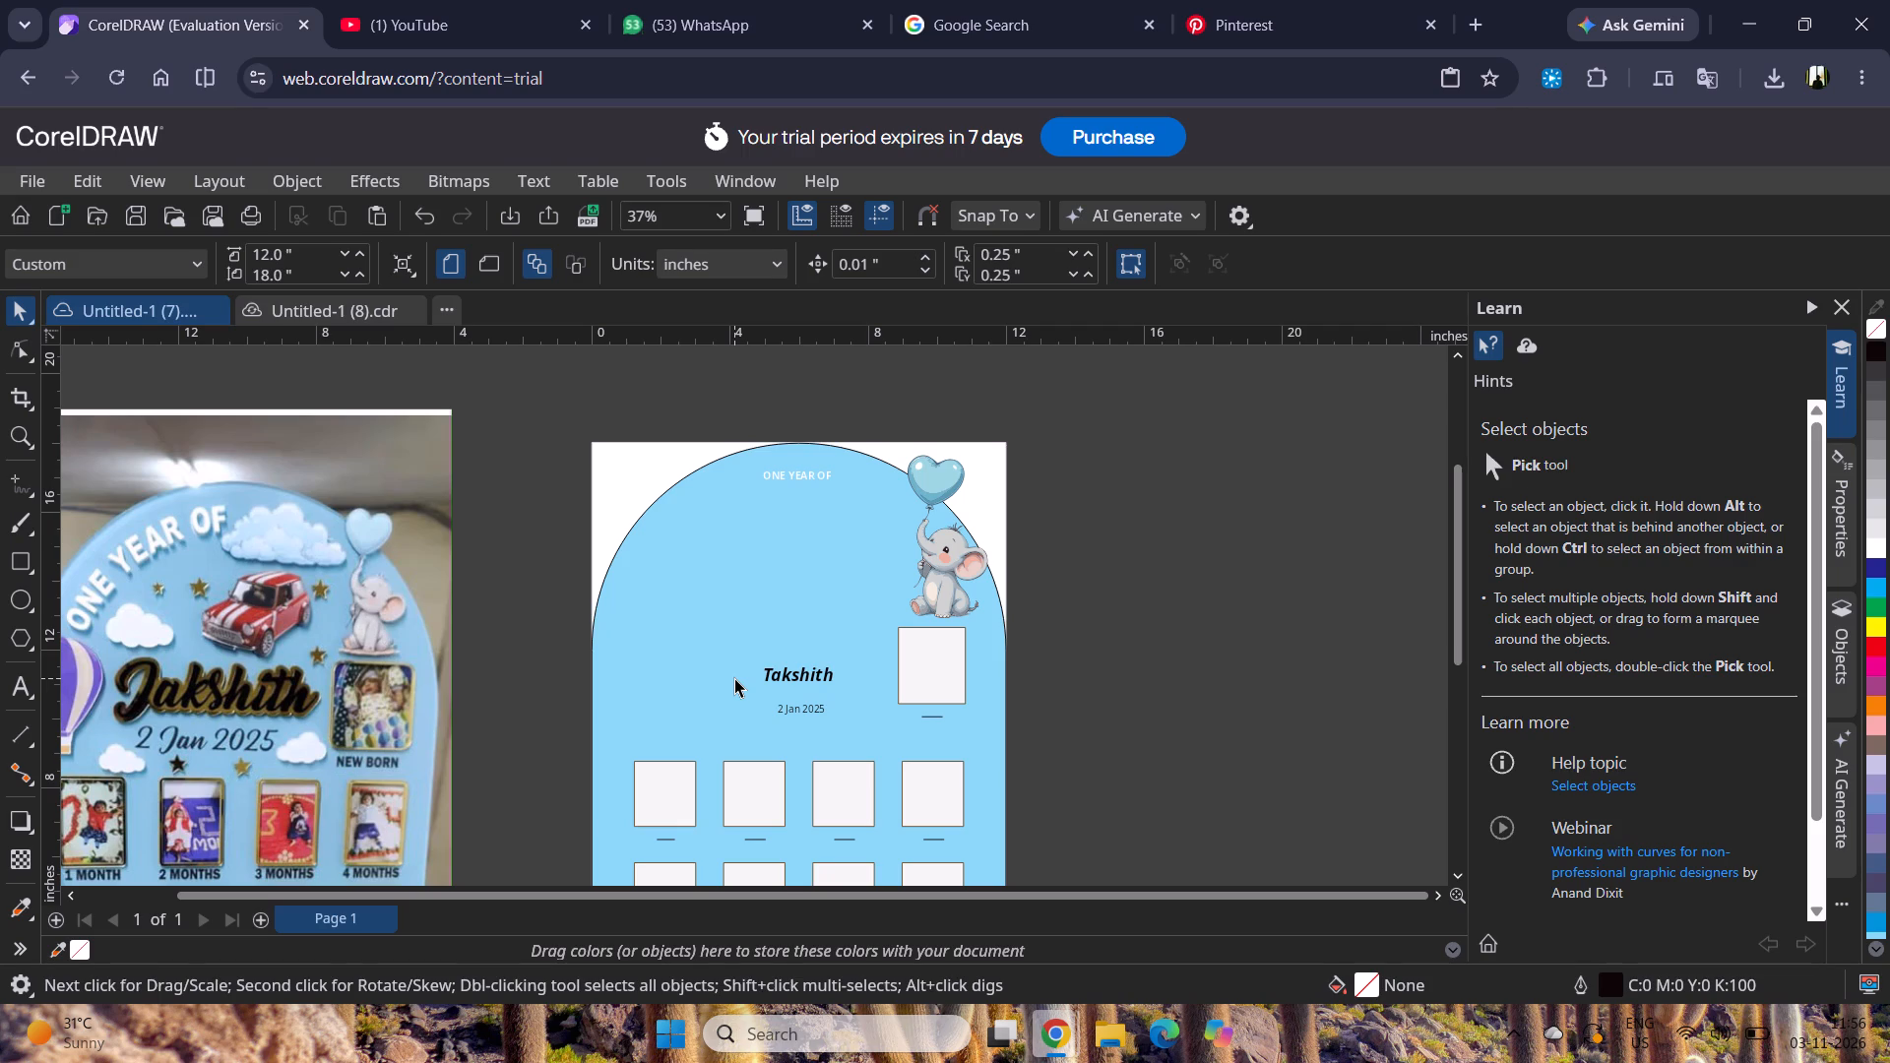
Examine the monthly photo boxes and their captions on the blue arch alongside the reference photo.
scroll(734, 679, "down", 3)
scroll(757, 773, "down", 2)
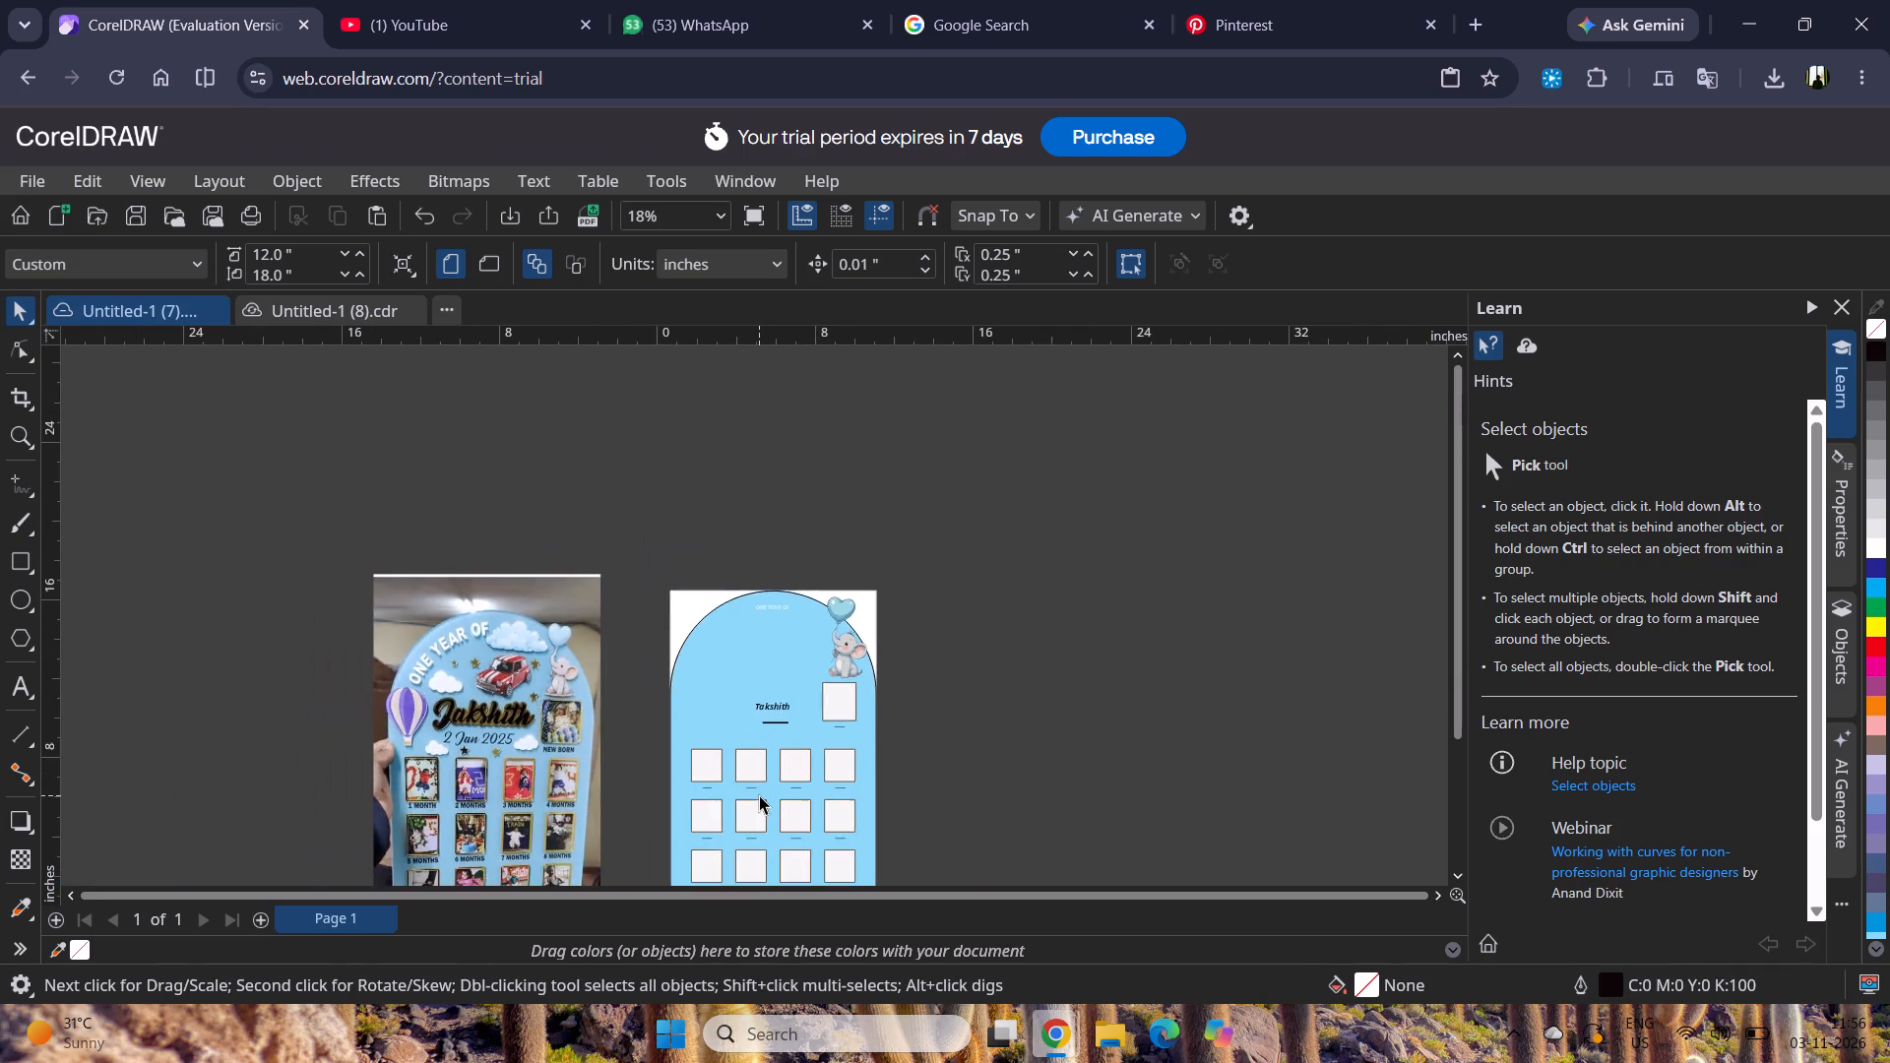
scroll(759, 795, "down", 4)
scroll(759, 873, "up", 13)
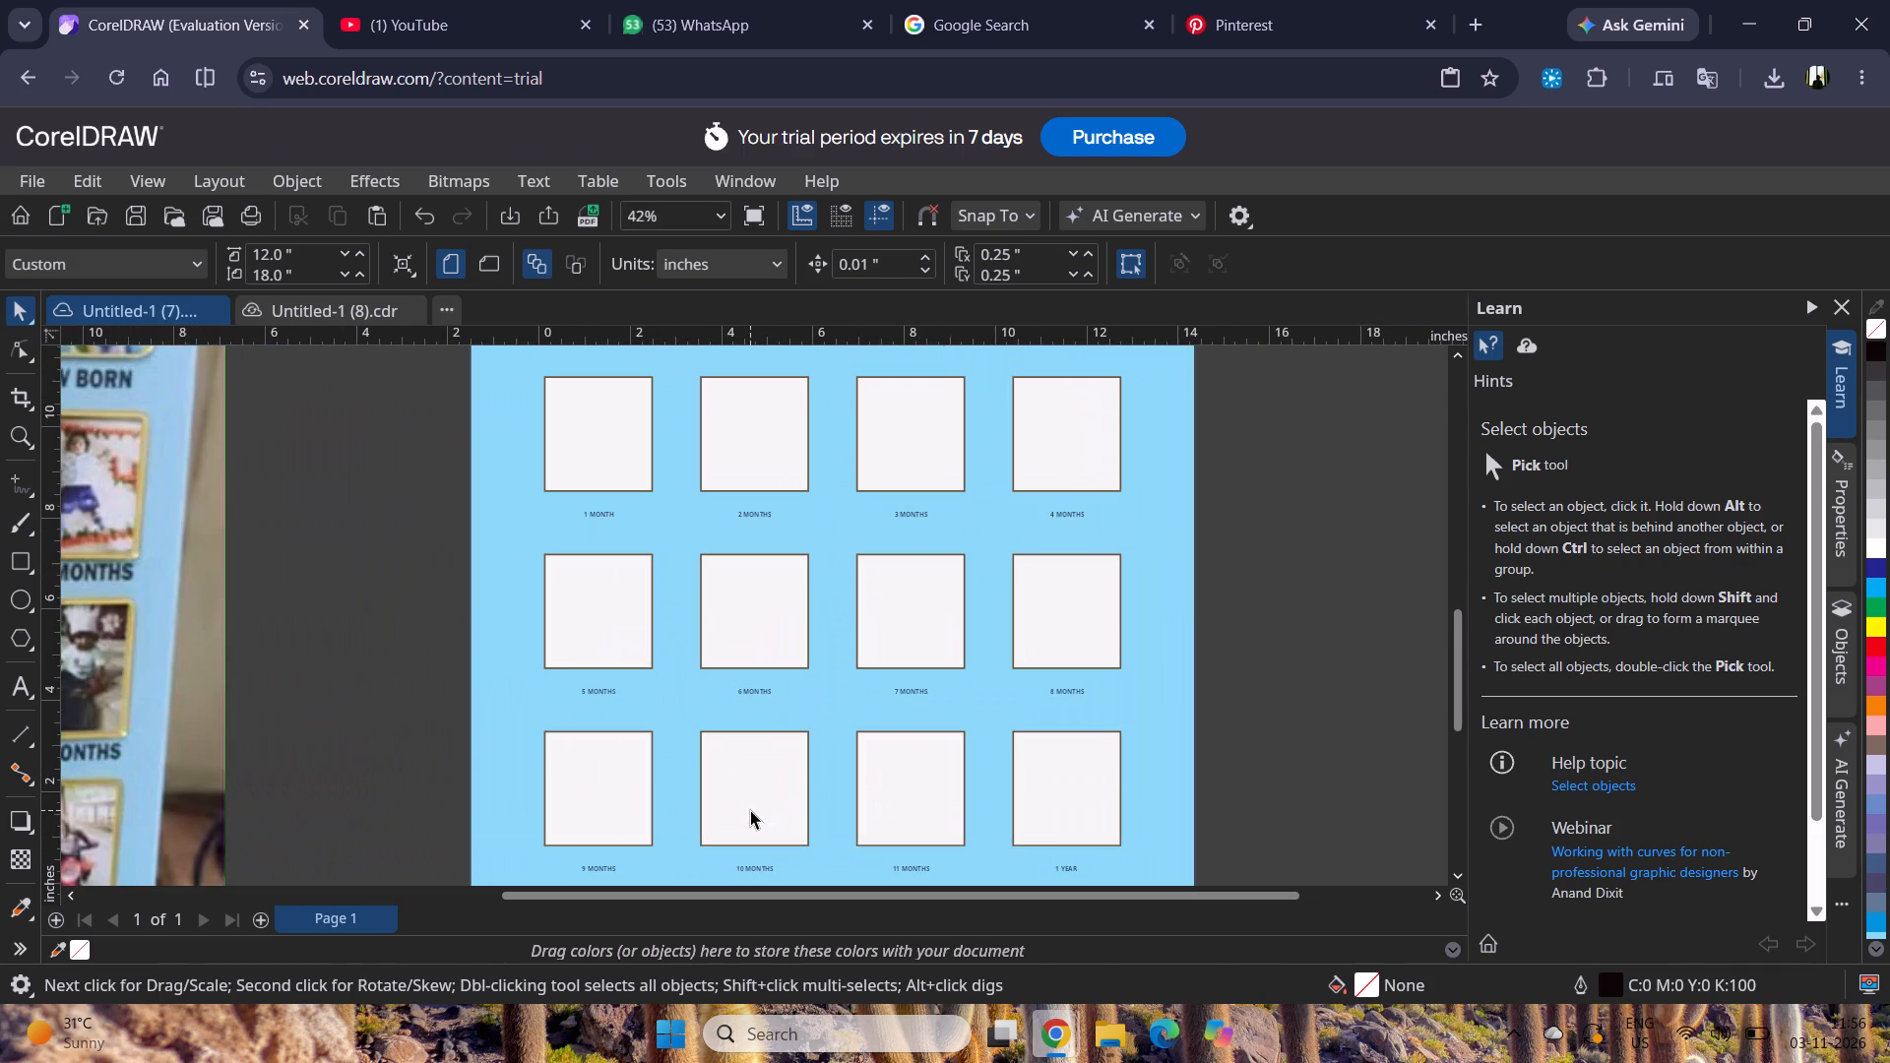
left_click(598, 379)
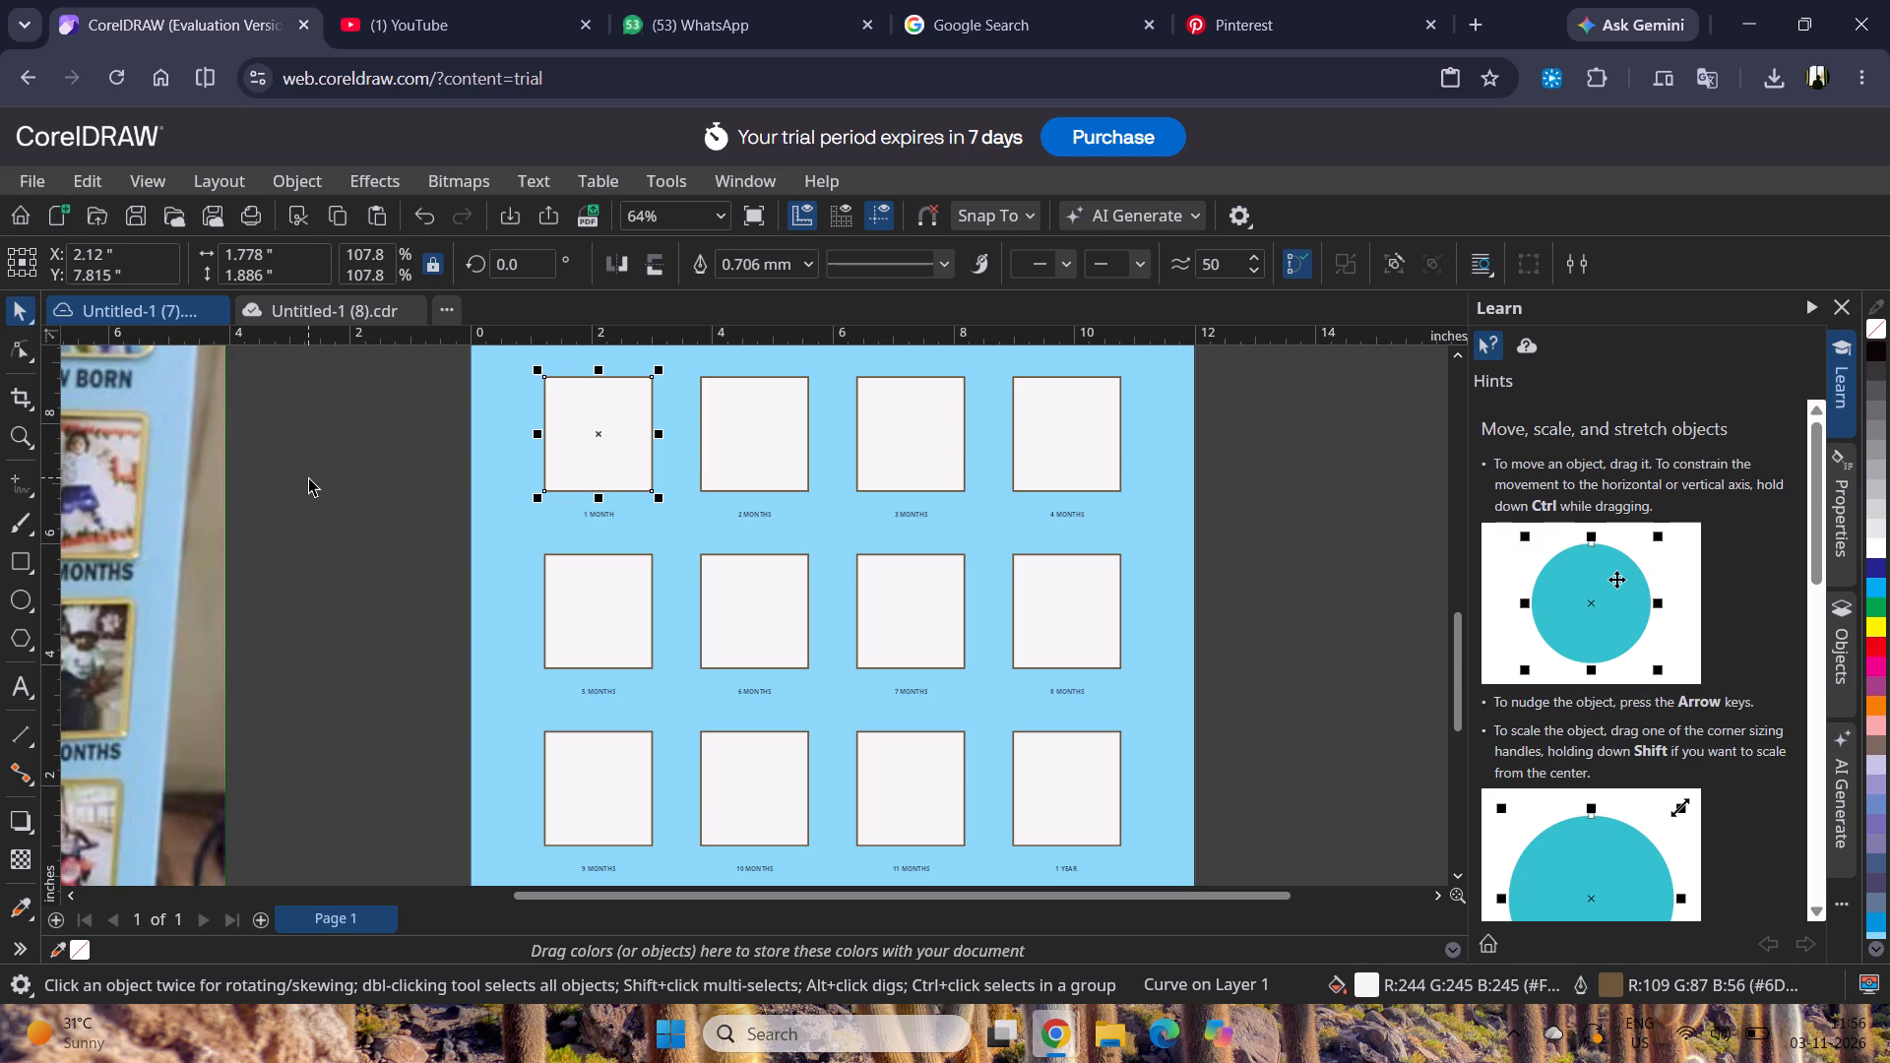
scroll(339, 569, "down", 6)
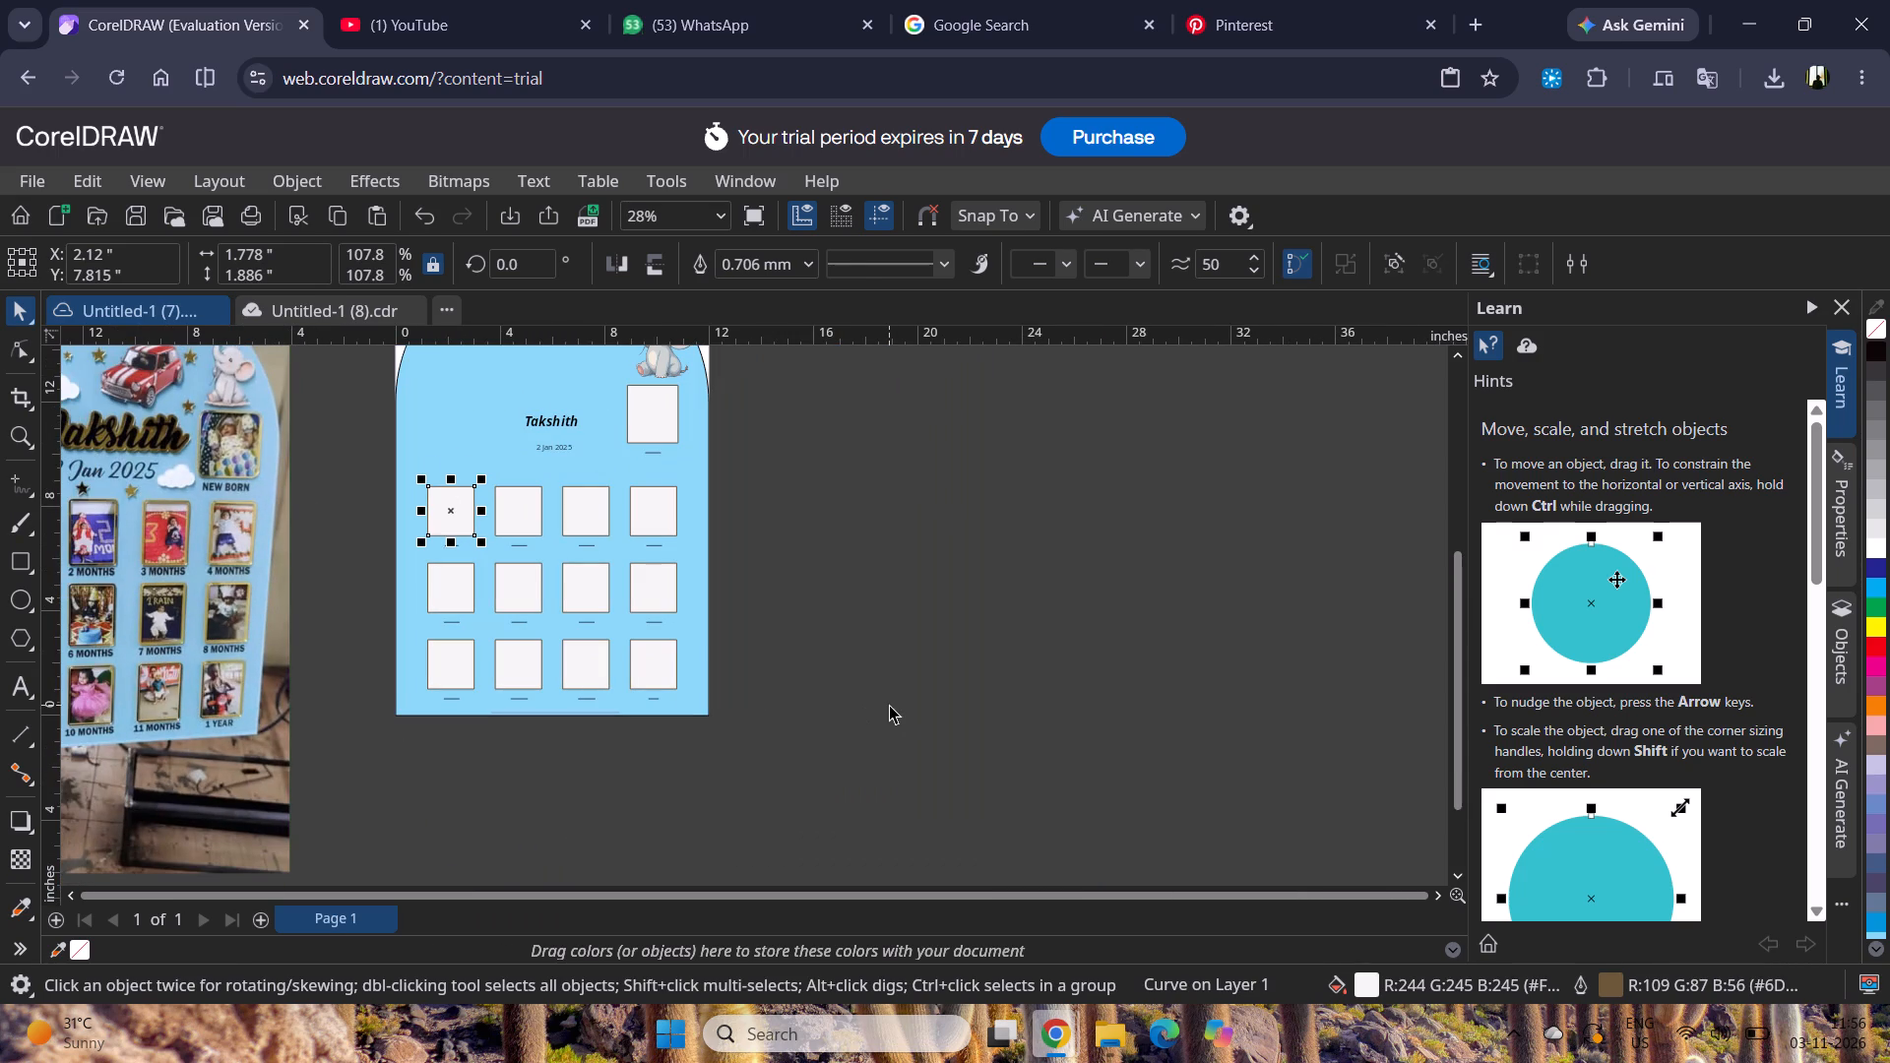
left_click(889, 705)
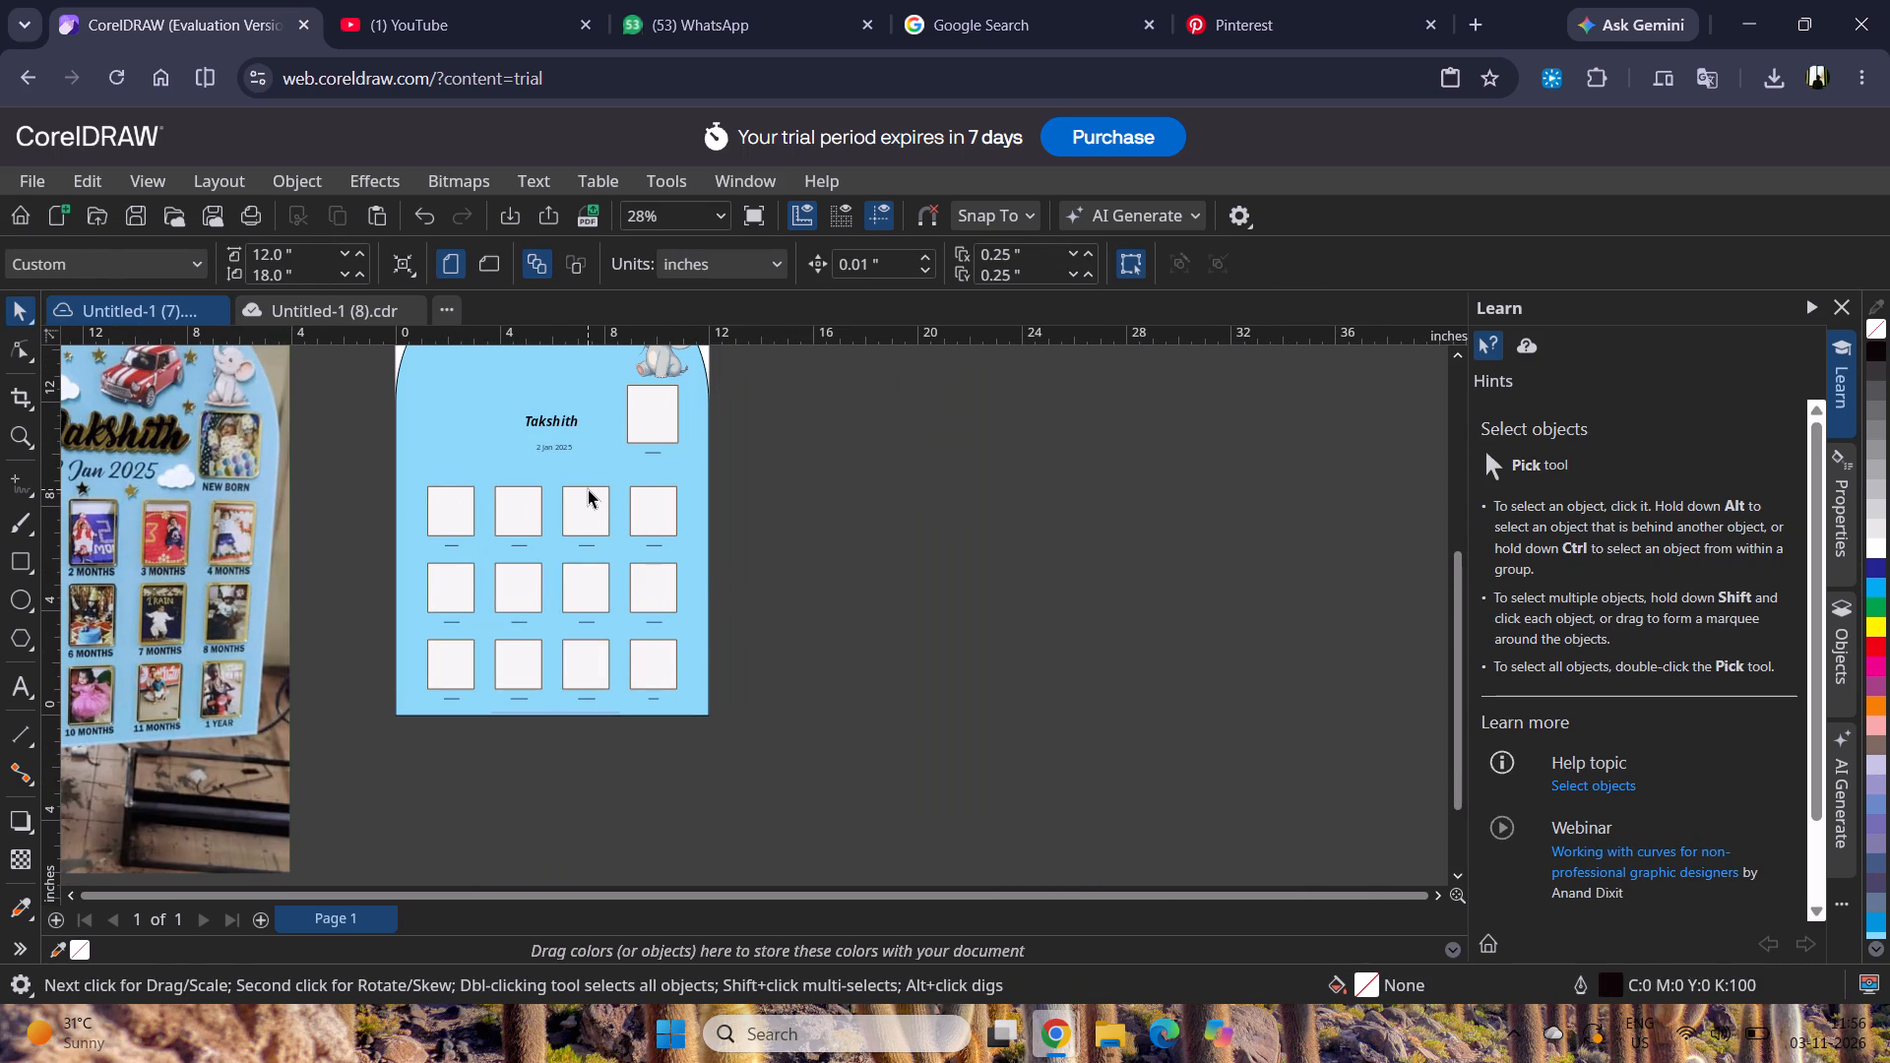
left_click(588, 488)
left_click(910, 646)
Close the browser window holding the CorelDRAW documents and the remaining New Tab window.
left_click(1889, 29)
left_click(1078, 256)
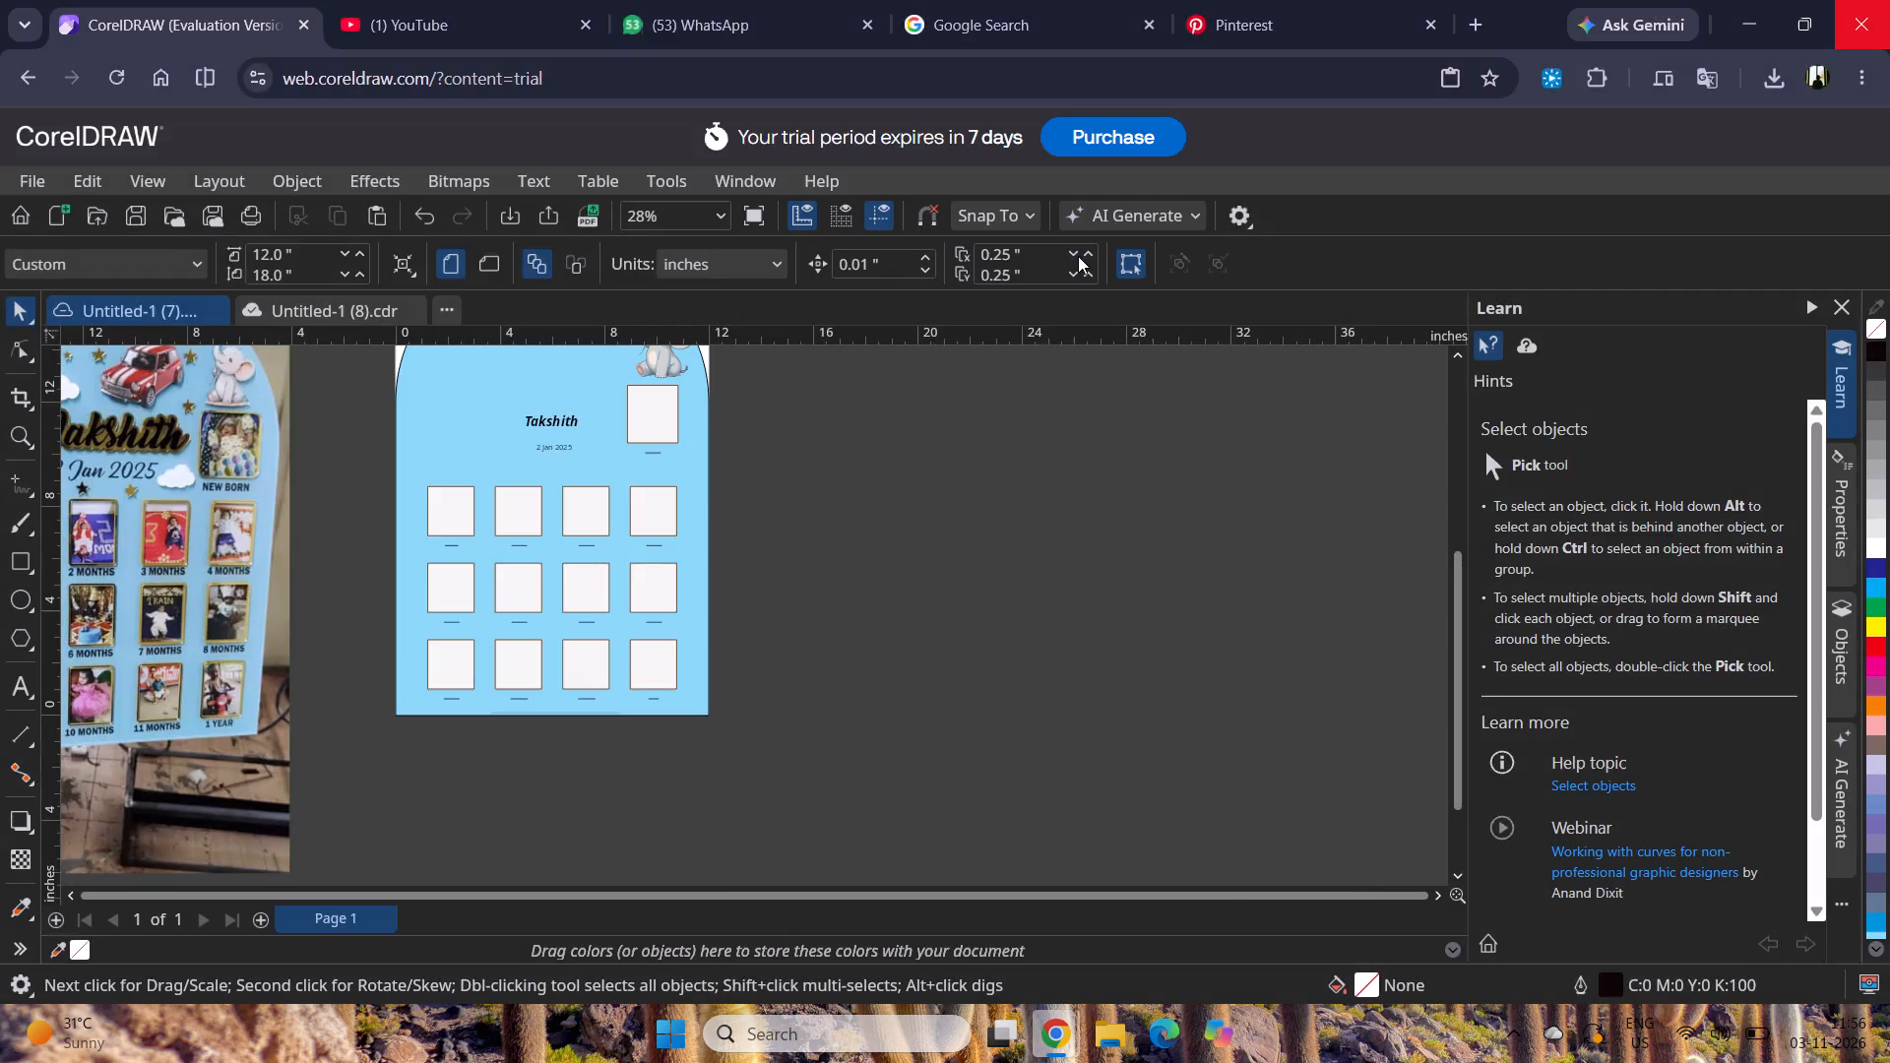
left_click(1867, 17)
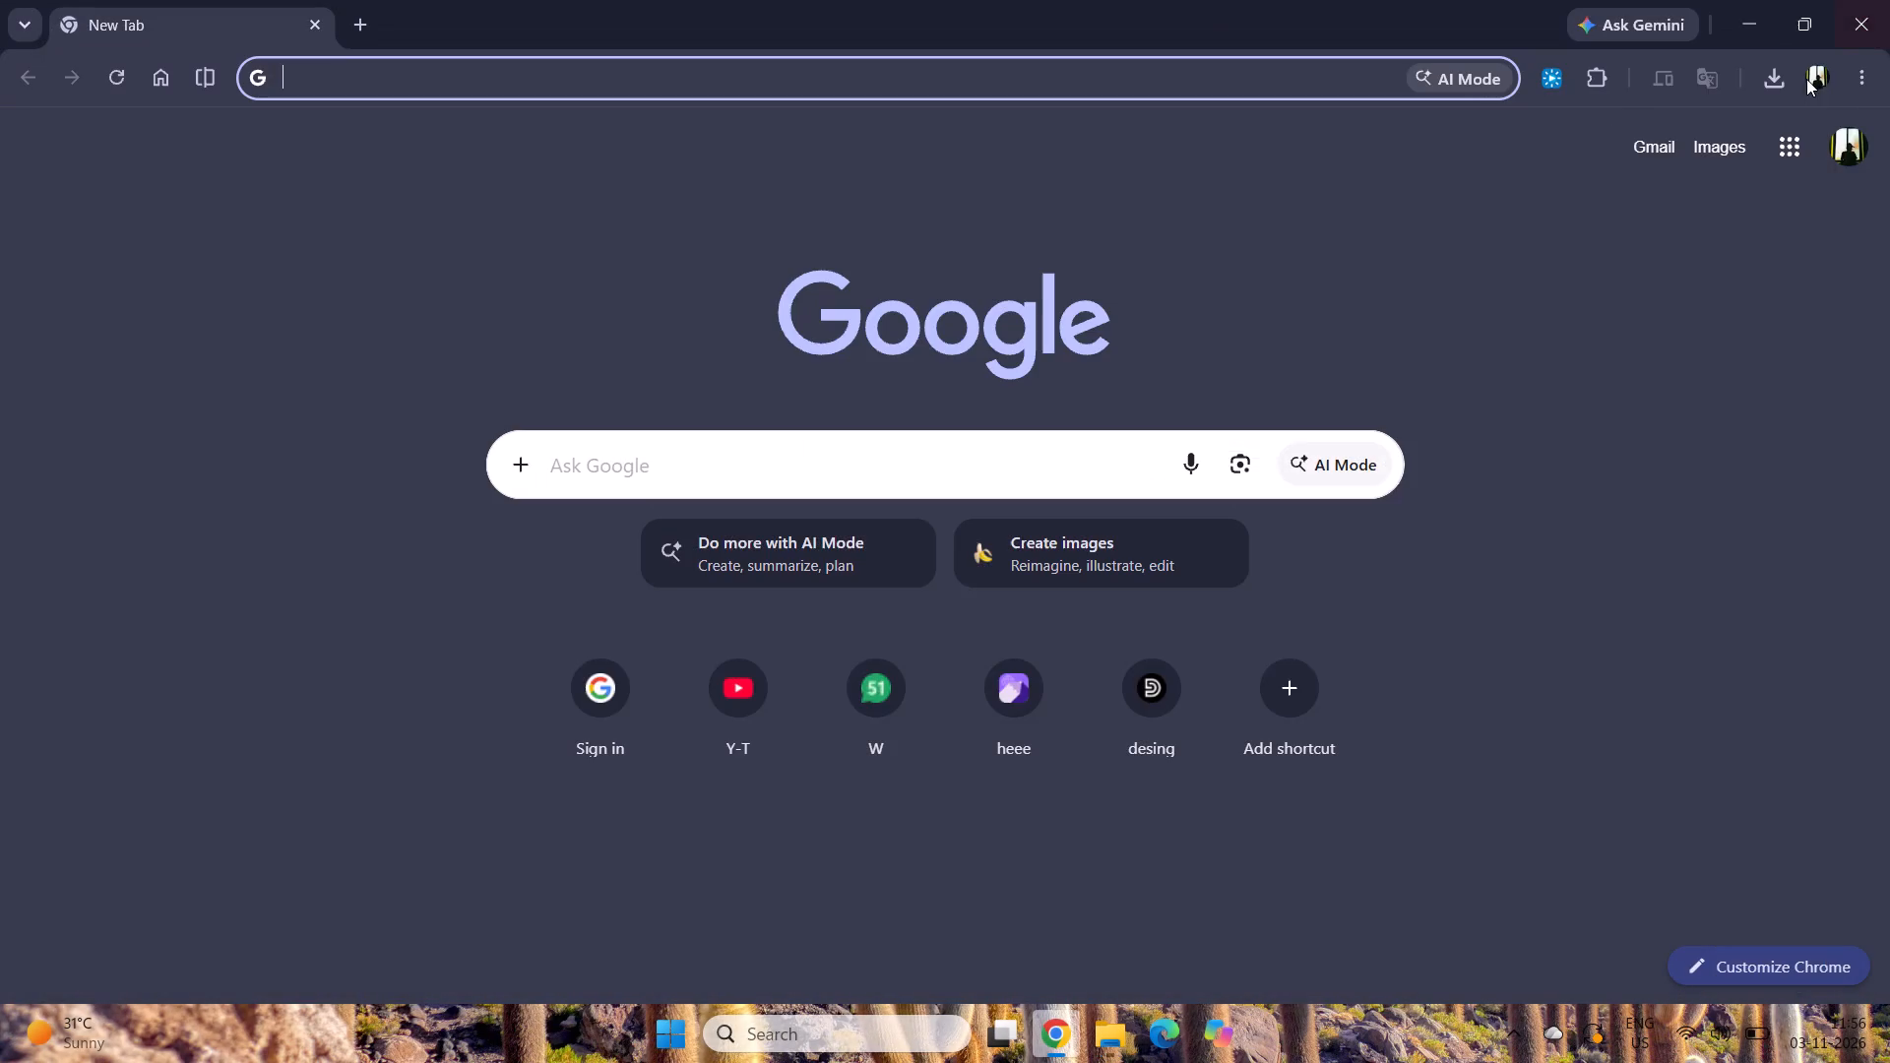
left_click(1873, 1)
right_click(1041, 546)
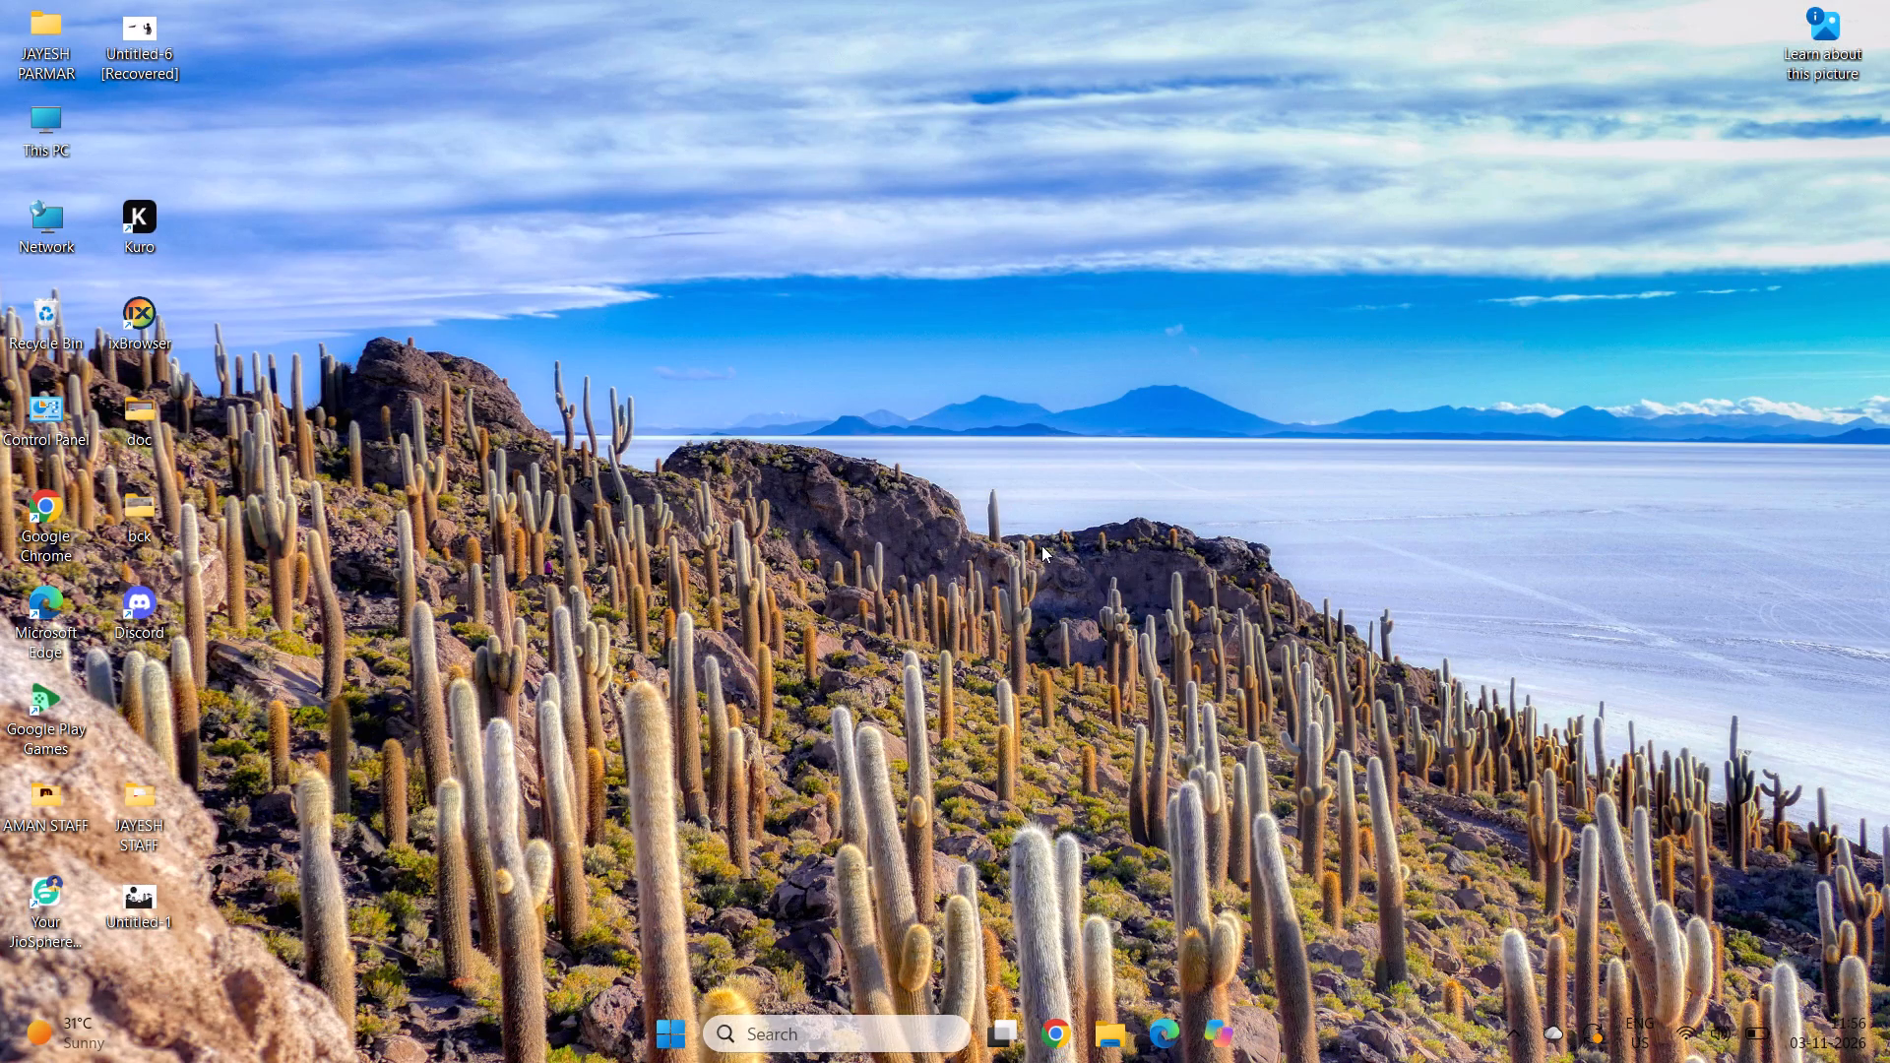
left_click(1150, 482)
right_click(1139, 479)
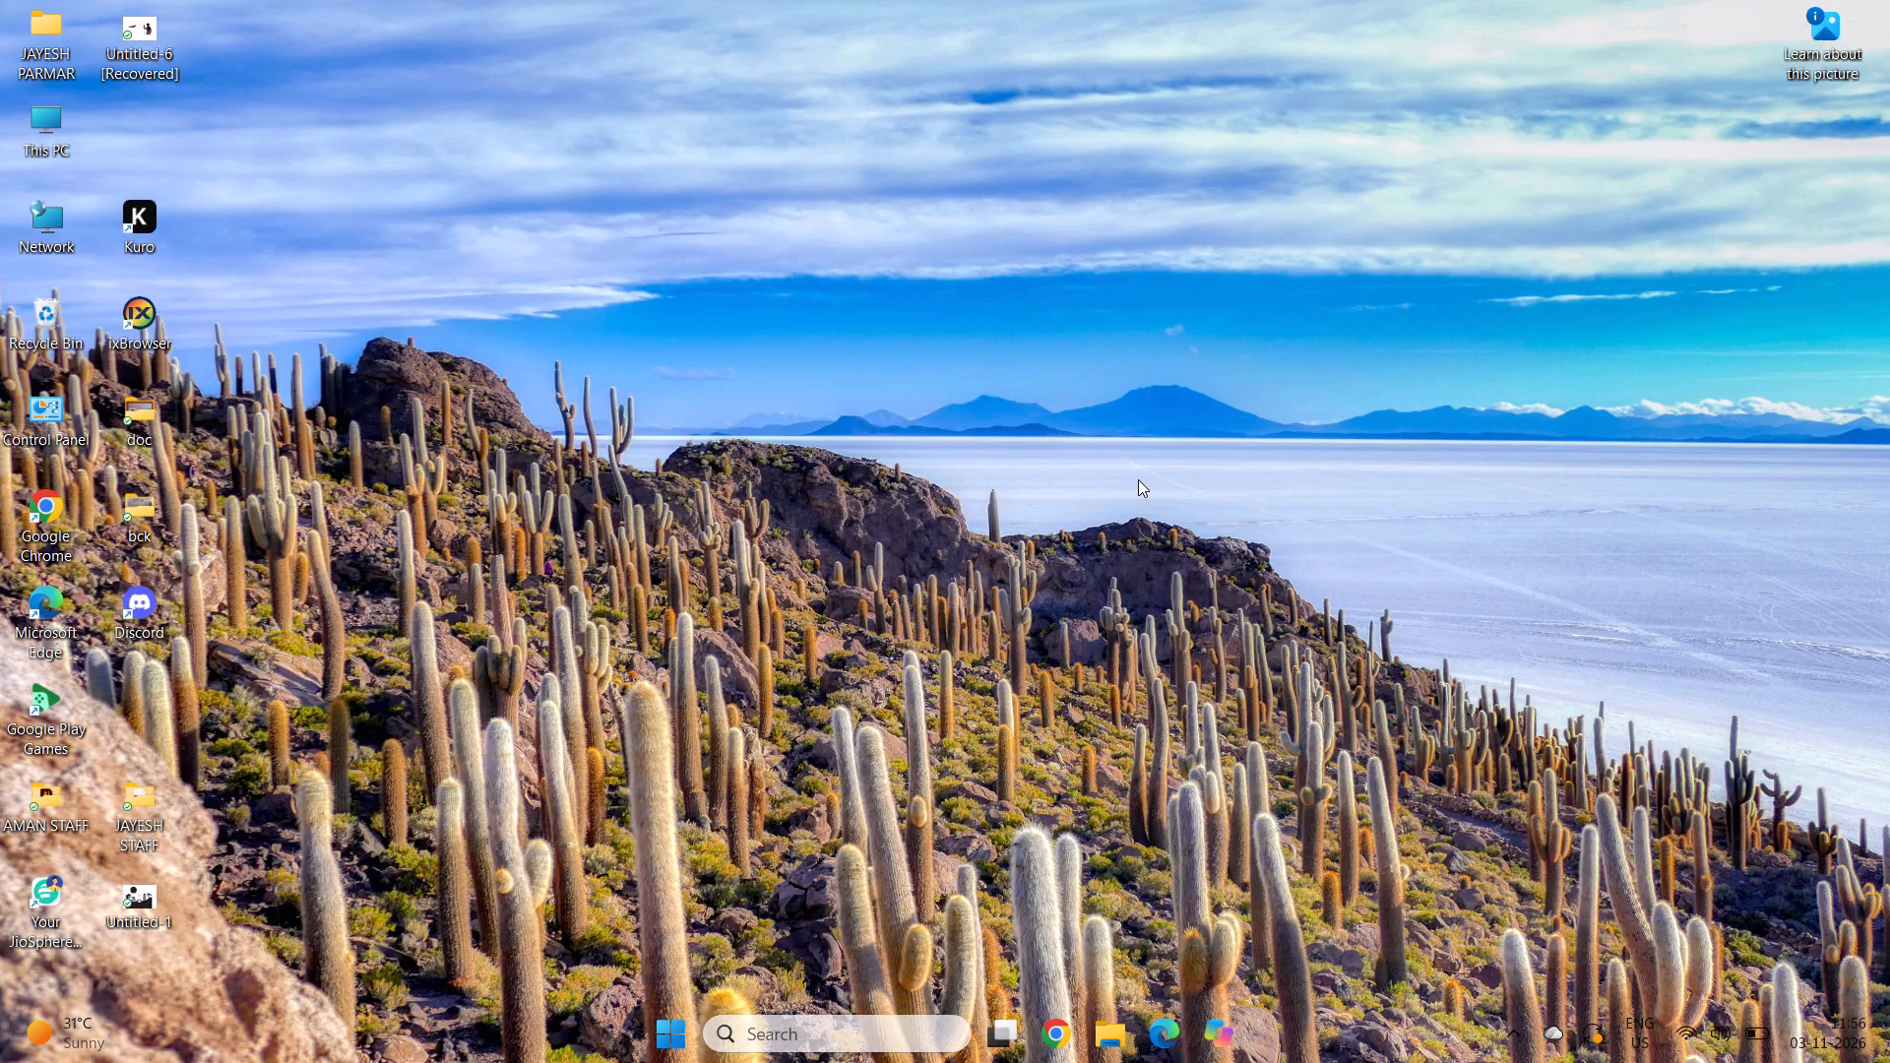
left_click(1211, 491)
Open the Shut Down Windows dialog from the desktop.
key("alt+F4")
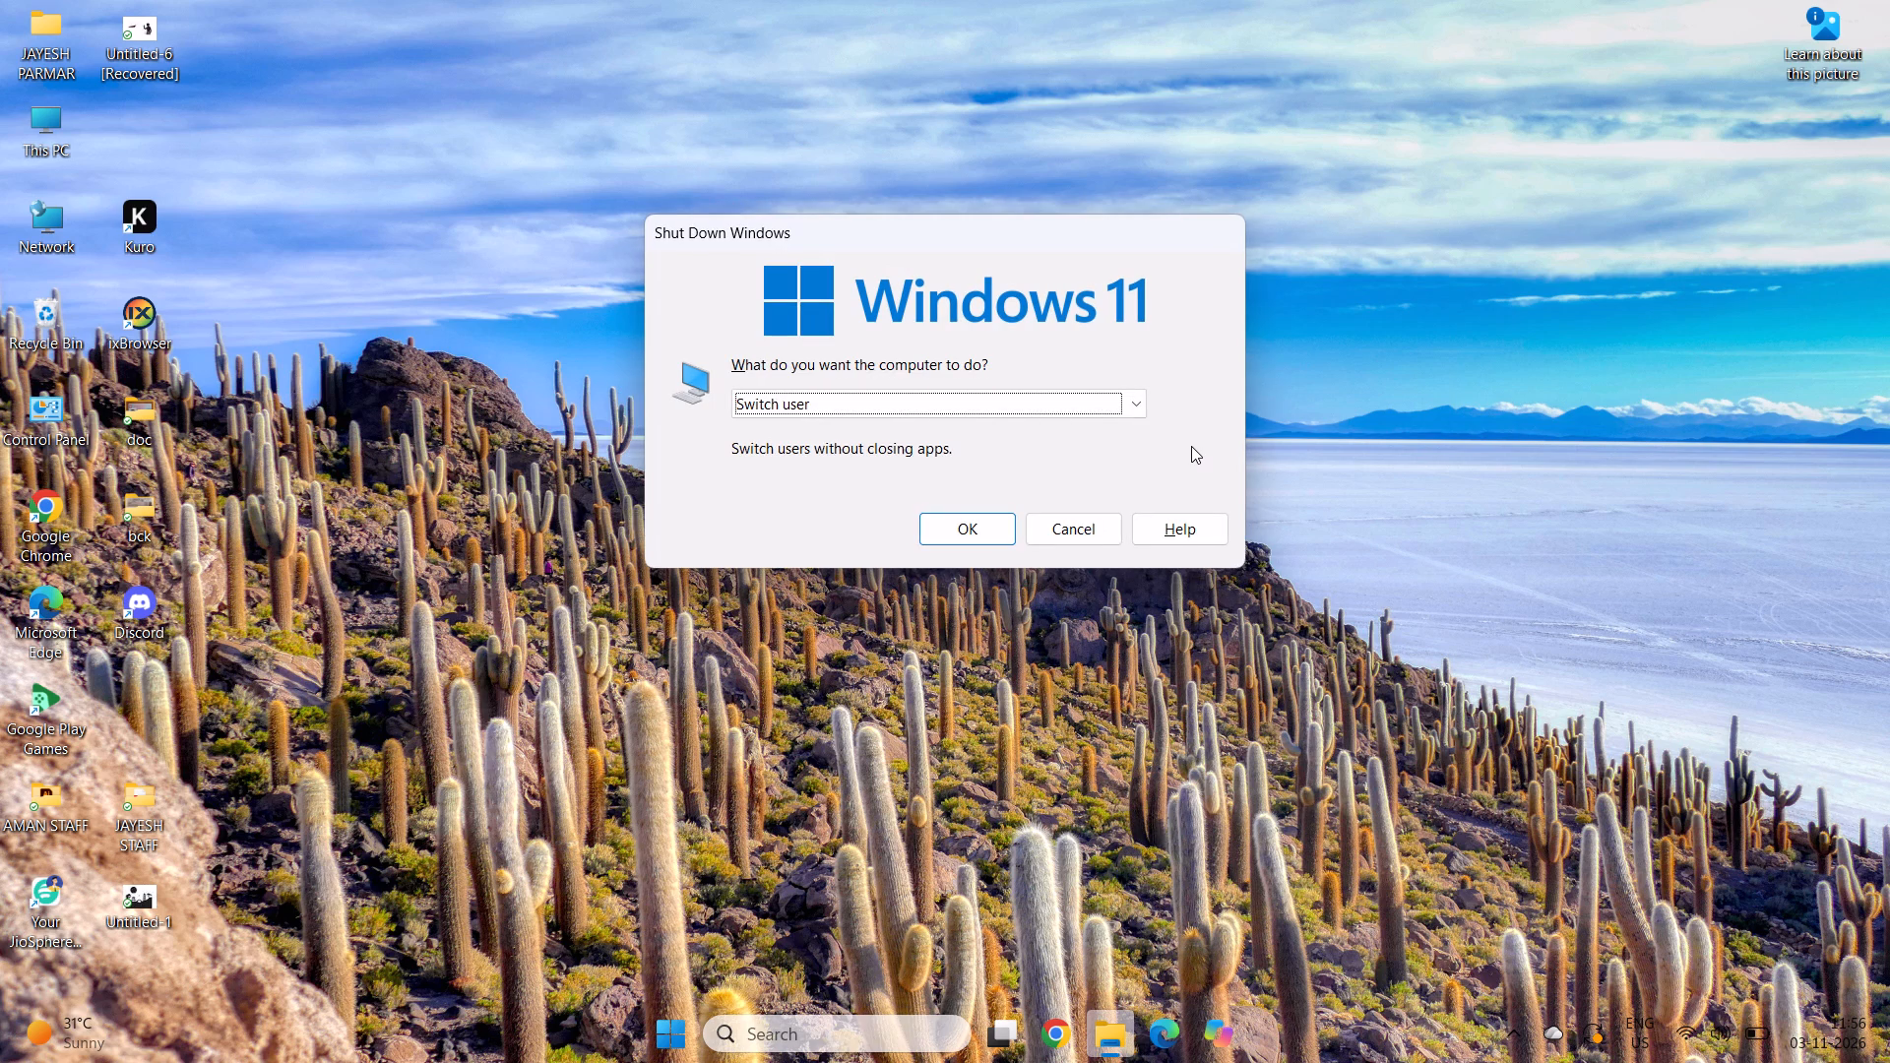